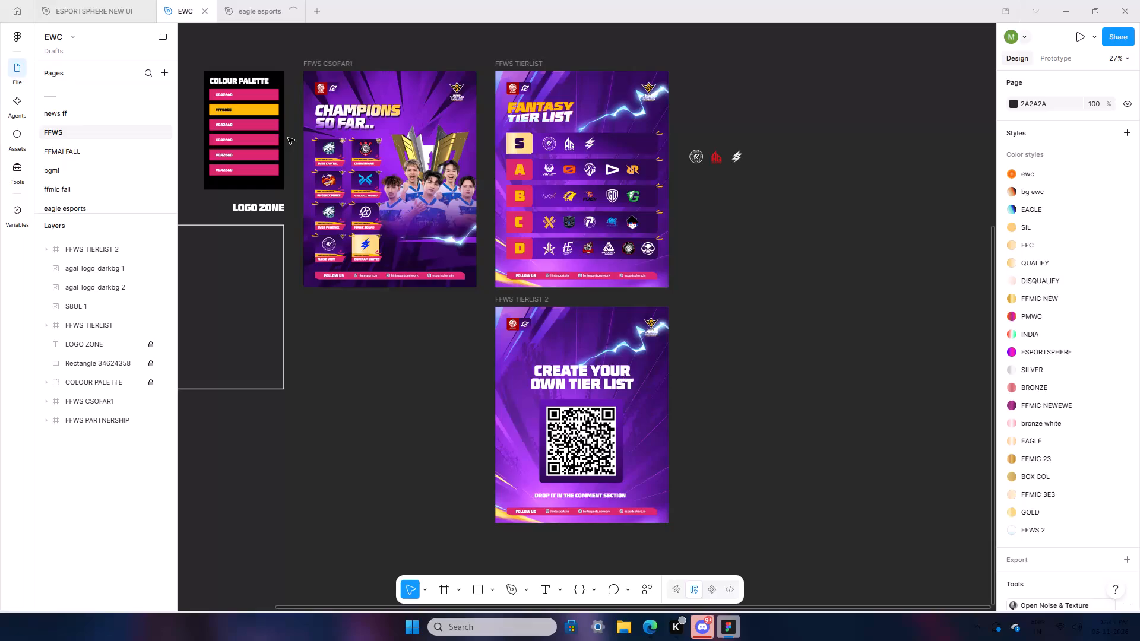
Copy the FFWS CSOFAR1 frame and paste the duplicate into the empty canvas area below it.
scroll(331, 369, "up", 14, "ctrl")
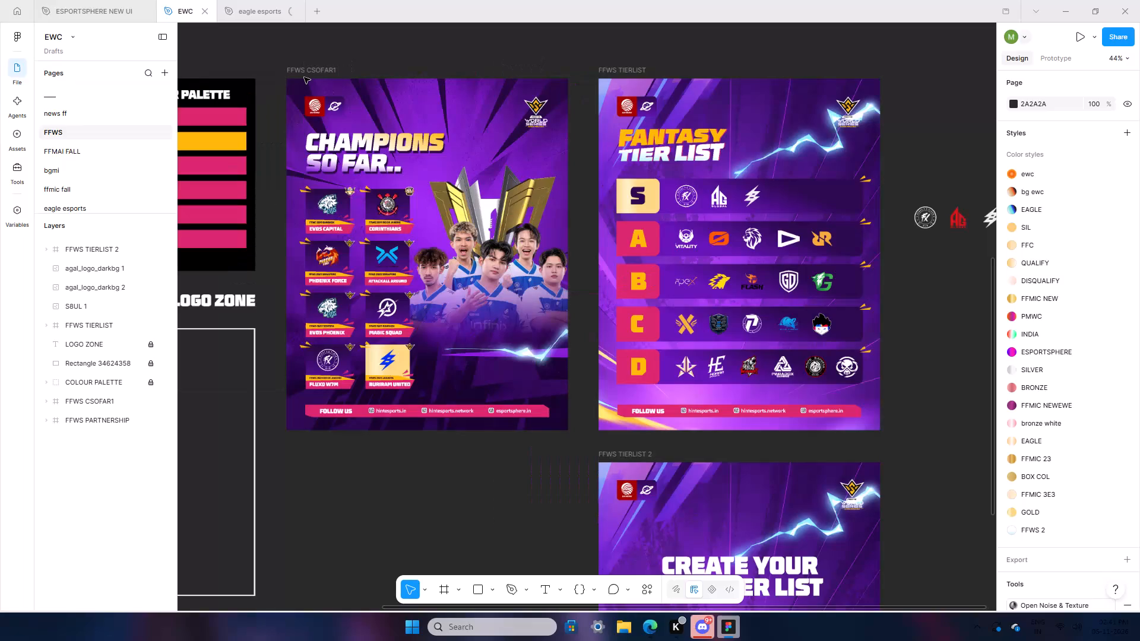
left_click(304, 77)
right_click(304, 77)
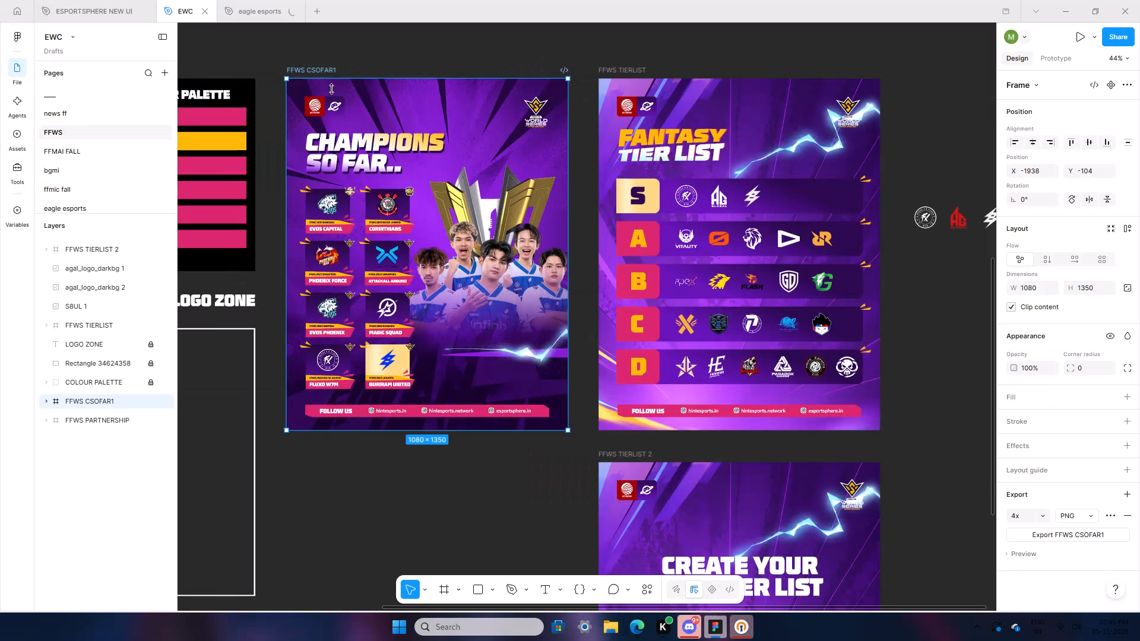
left_click(333, 82)
scroll(476, 553, "down", 4)
scroll(469, 506, "down", 2)
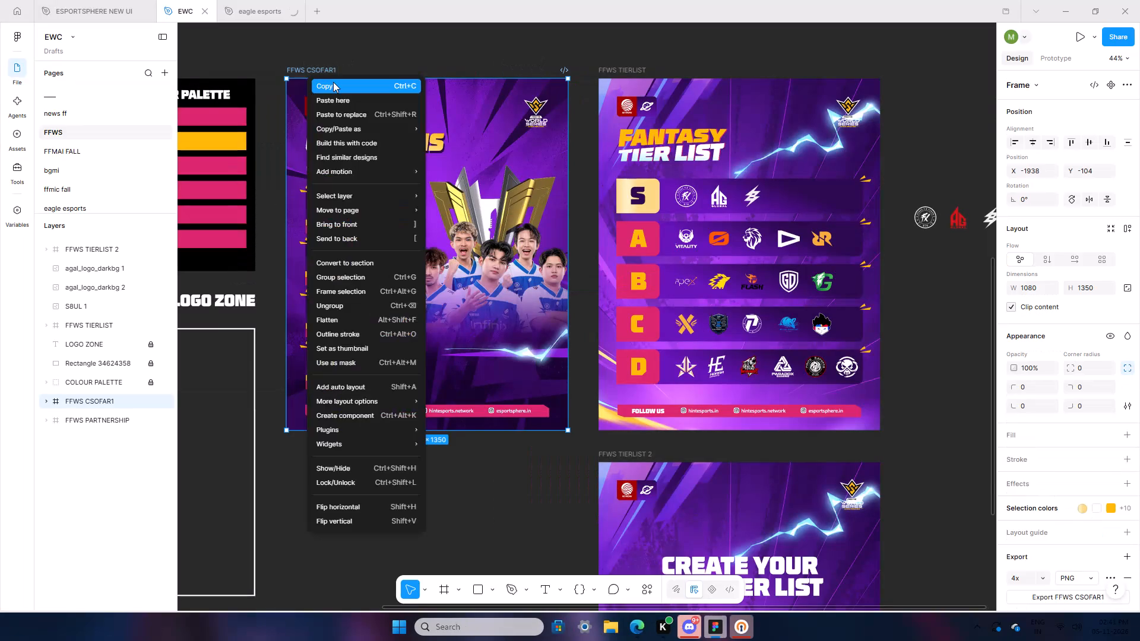
scroll(333, 82, "down", 9)
right_click(297, 220)
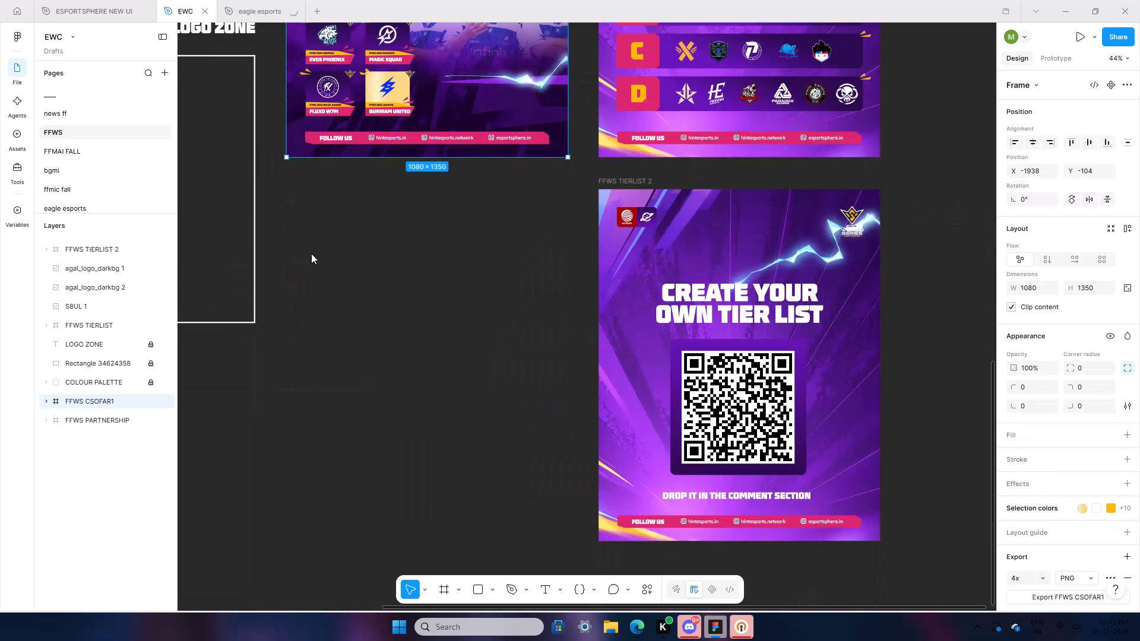
left_click(309, 232)
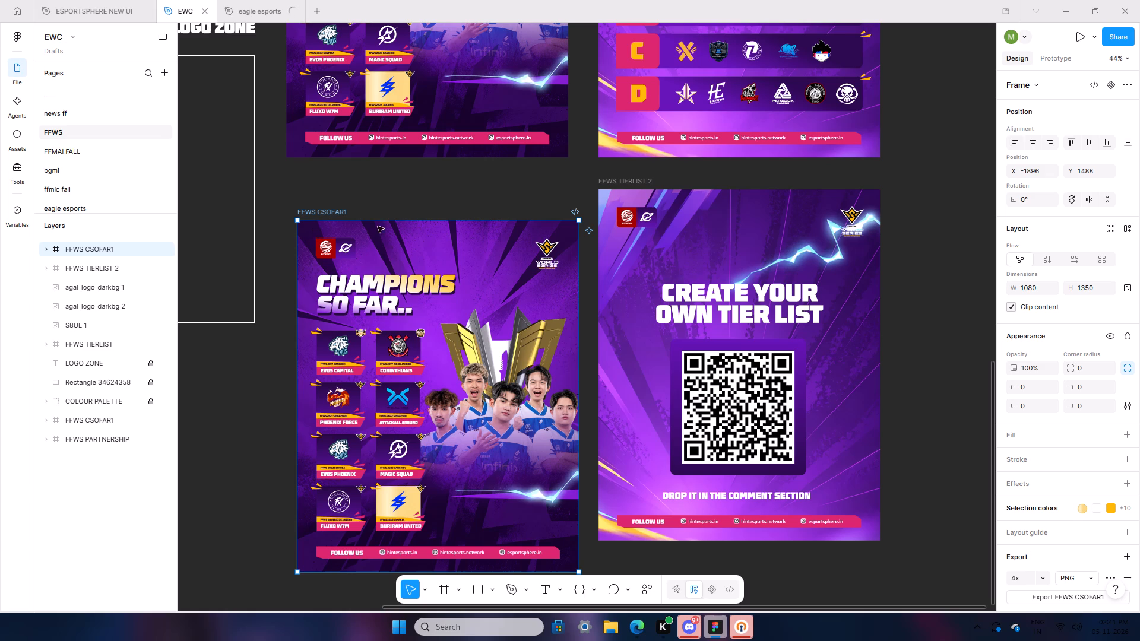
Rename the duplicated frame as PLAYER QUOTE.
double_click(341, 214)
type("player quote")
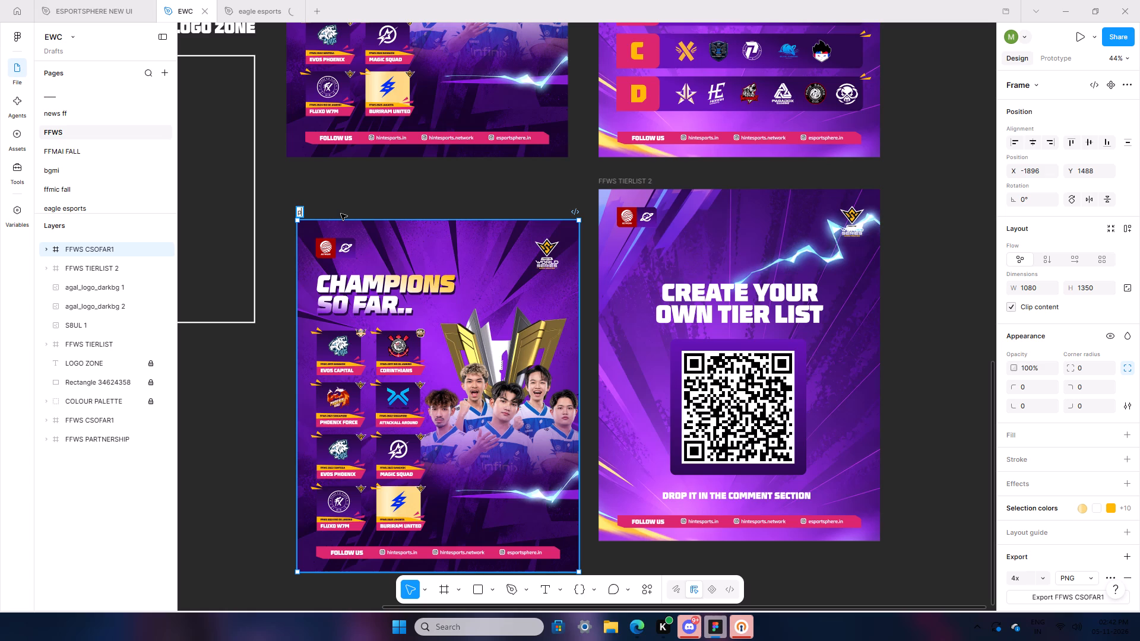
type("PL;A")
key("BackSpace")
key("BackSpace")
type("AYTE")
key("BackSpace")
key("BackSpace")
type("ER QUOTE")
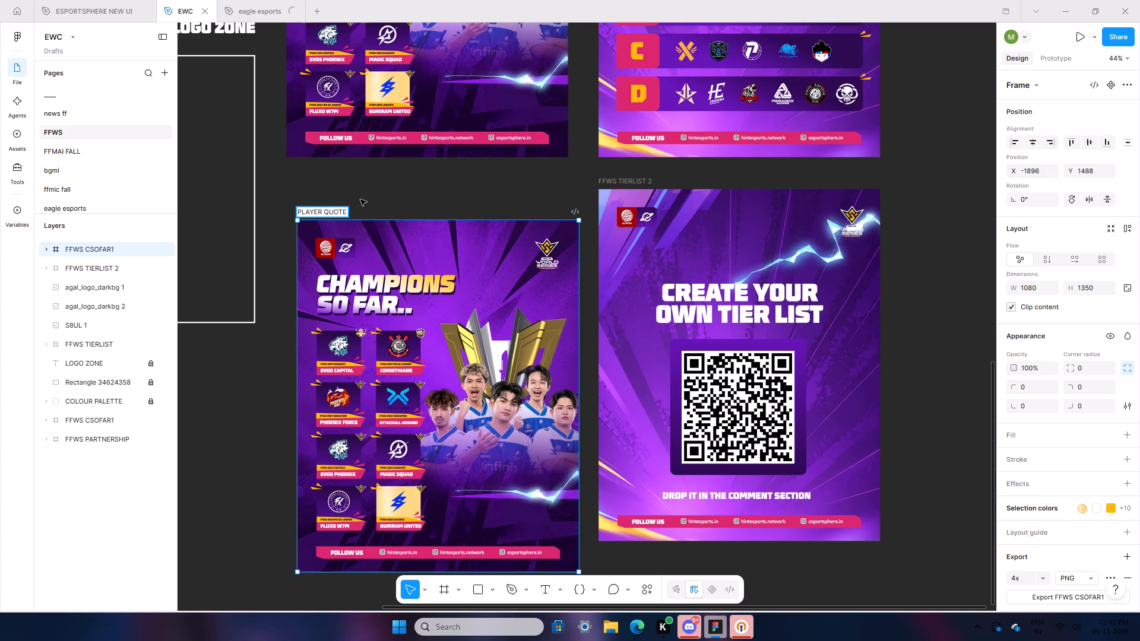
left_click(360, 199)
Move the PLAYER QUOTE frame directly under FFWS CSOFAR1, level with FFWS TIERLIST 2, at X -1938, Y 1369.
left_click(325, 214)
left_click_drag(323, 212, 312, 182)
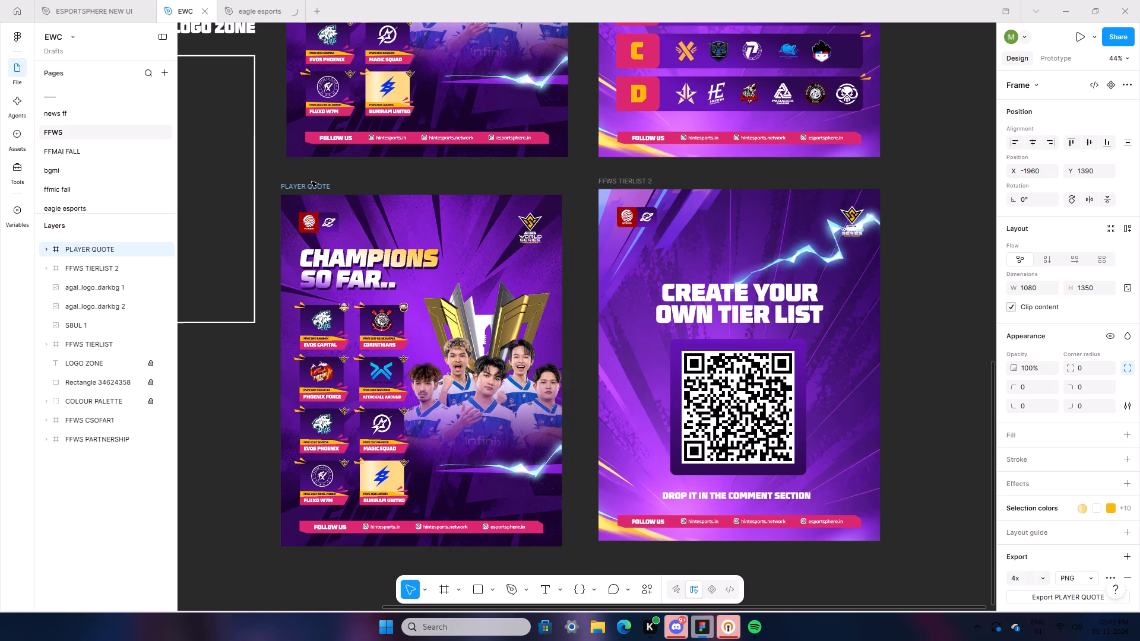
left_click_drag(312, 182, 313, 179)
left_click(586, 148)
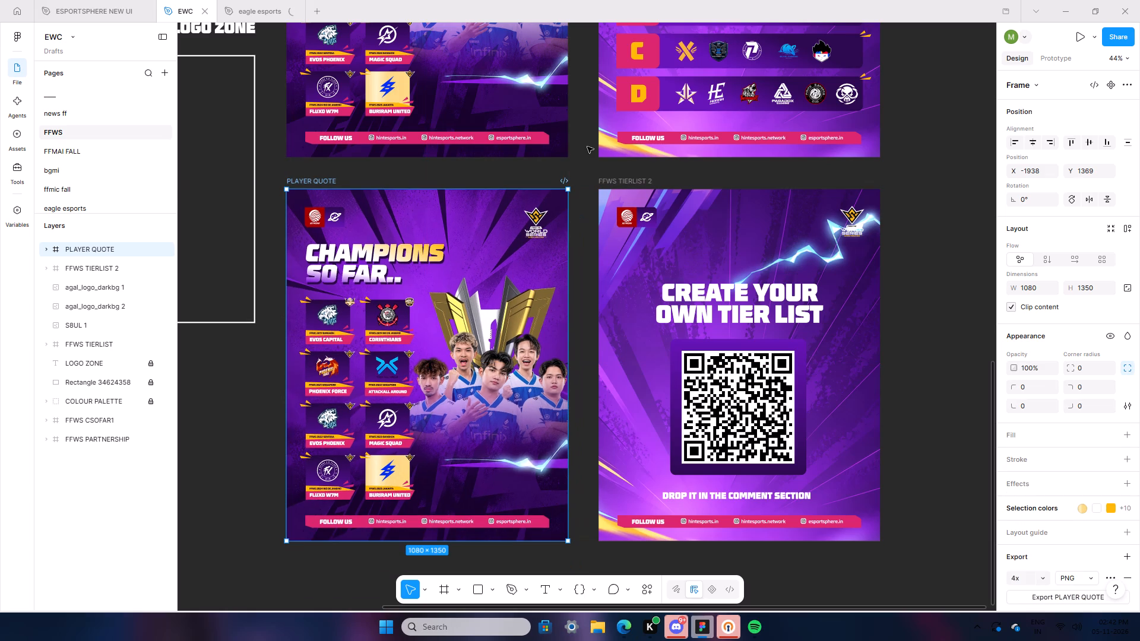
Delete the CHAMPIONS SO FAR.. heading and all the team cards from the PLAYER QUOTE frame.
left_click_drag(289, 236, 449, 465)
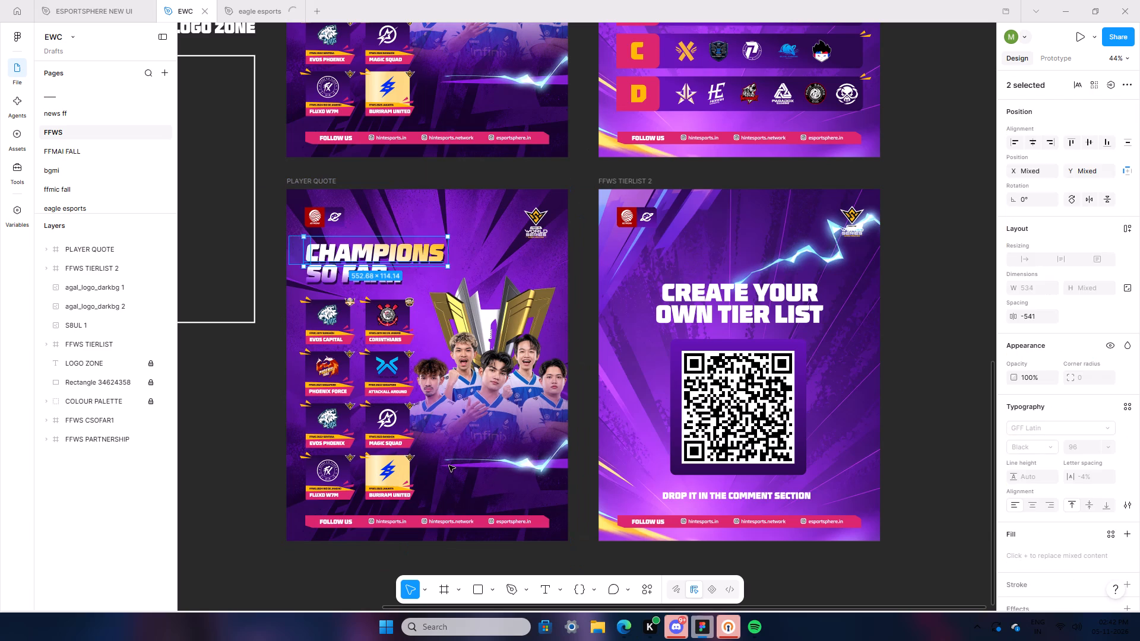
left_click_drag(449, 465, 540, 506)
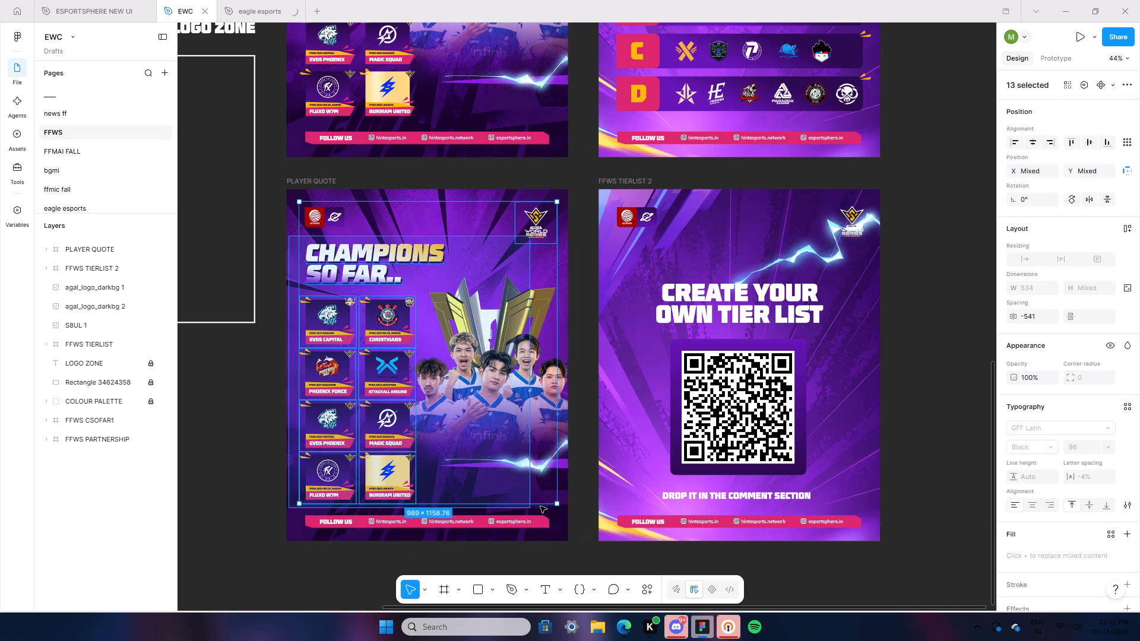
left_click_drag(540, 506, 525, 494)
left_click(406, 358)
left_click(308, 242)
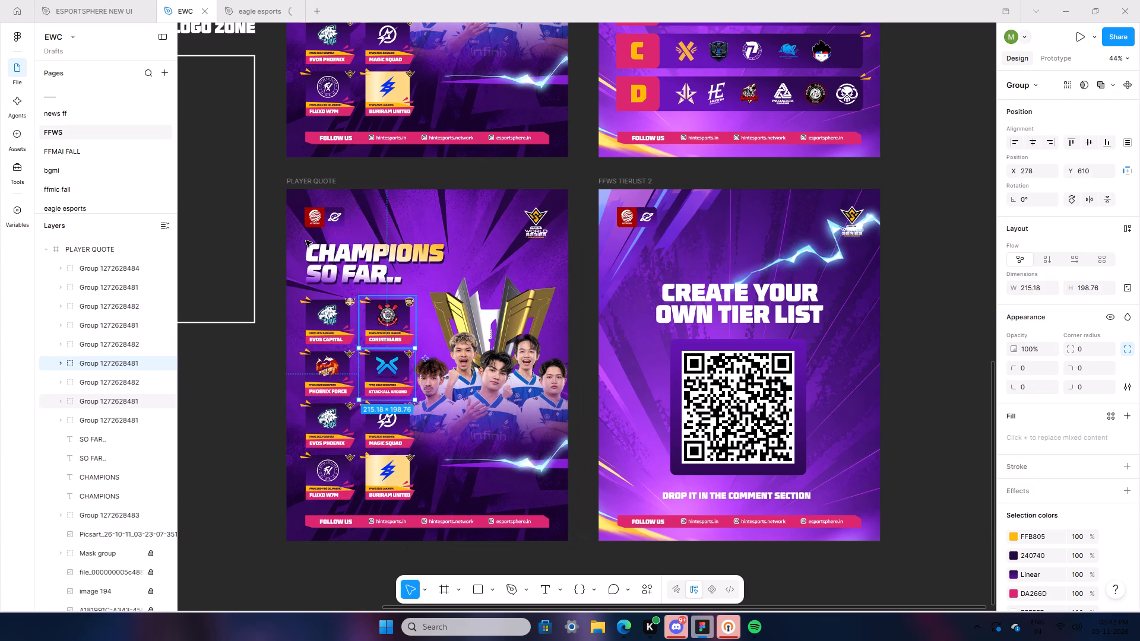
left_click(302, 238)
left_click(297, 235)
left_click_drag(297, 235, 297, 235)
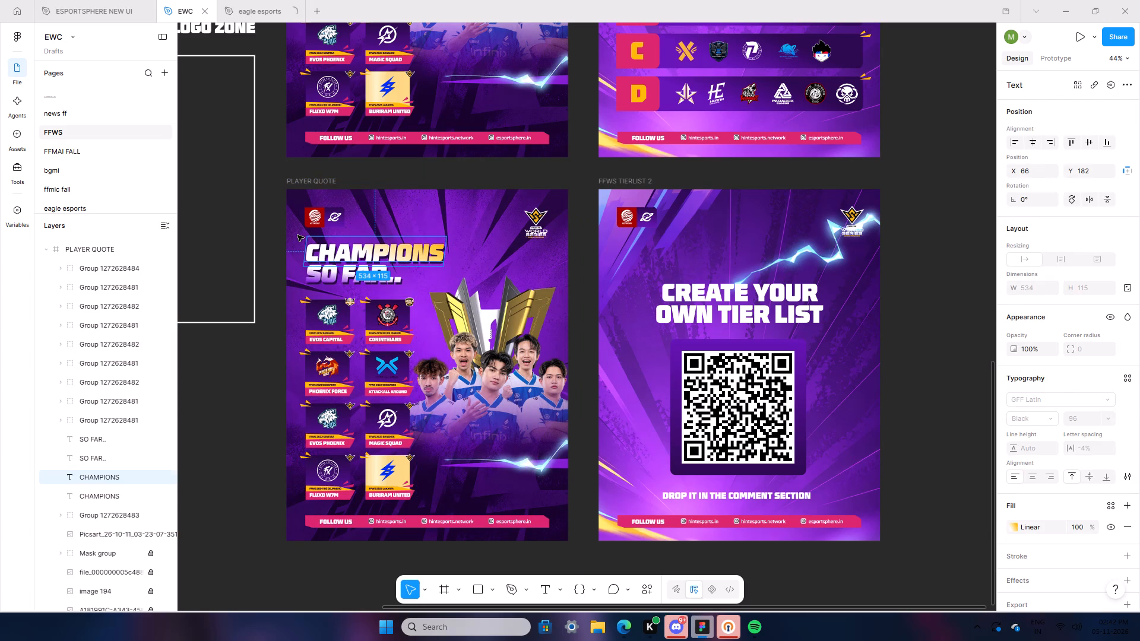
left_click_drag(297, 235, 407, 493)
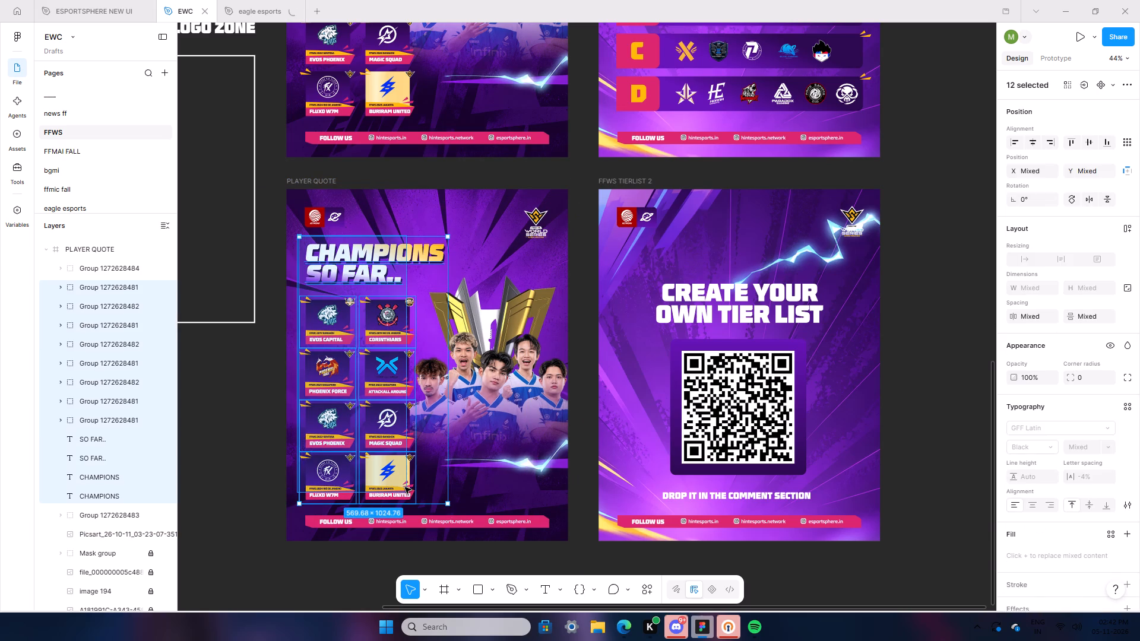
key("BackSpace")
Delete the locked trophy image and the locked group photo of the players from the PLAYER QUOTE frame.
left_click(78, 359)
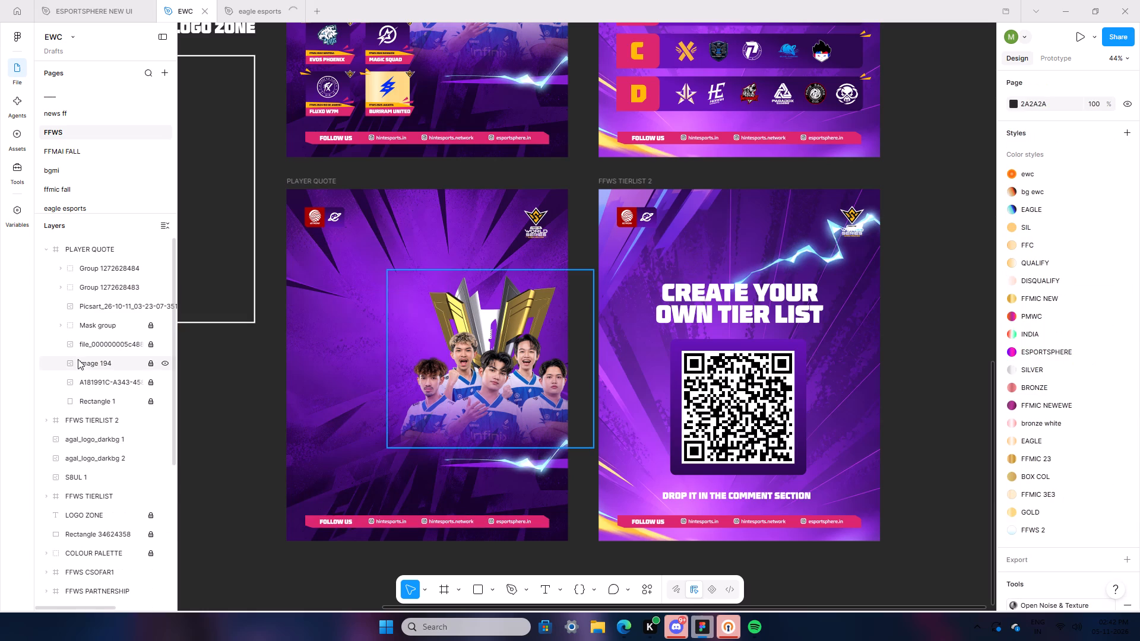
key("BackSpace")
left_click(93, 341)
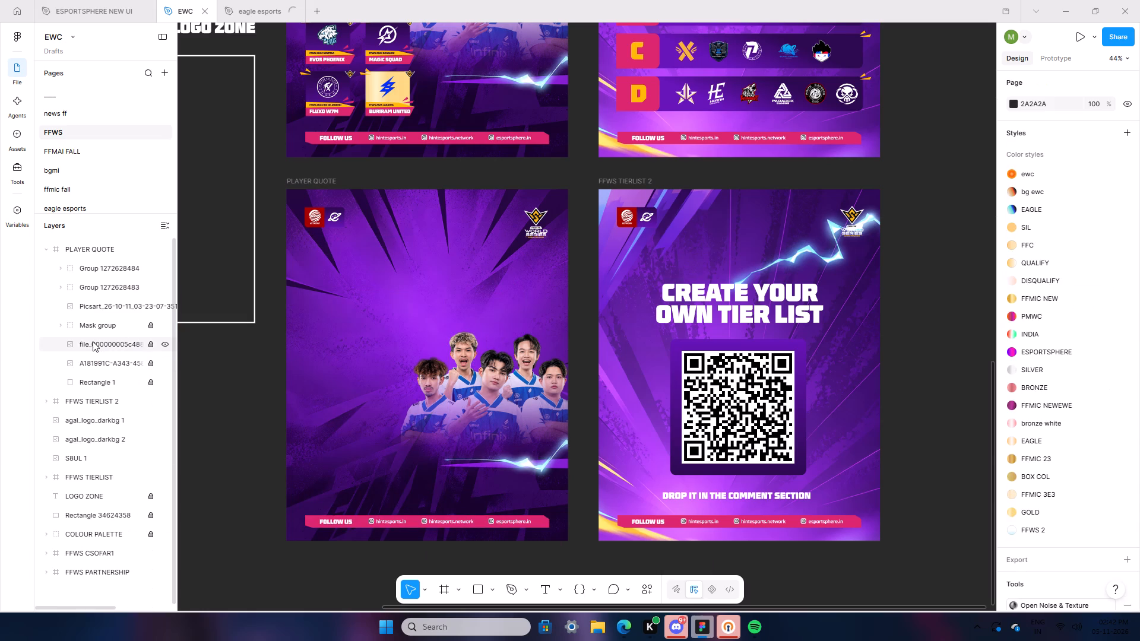
key("BackSpace")
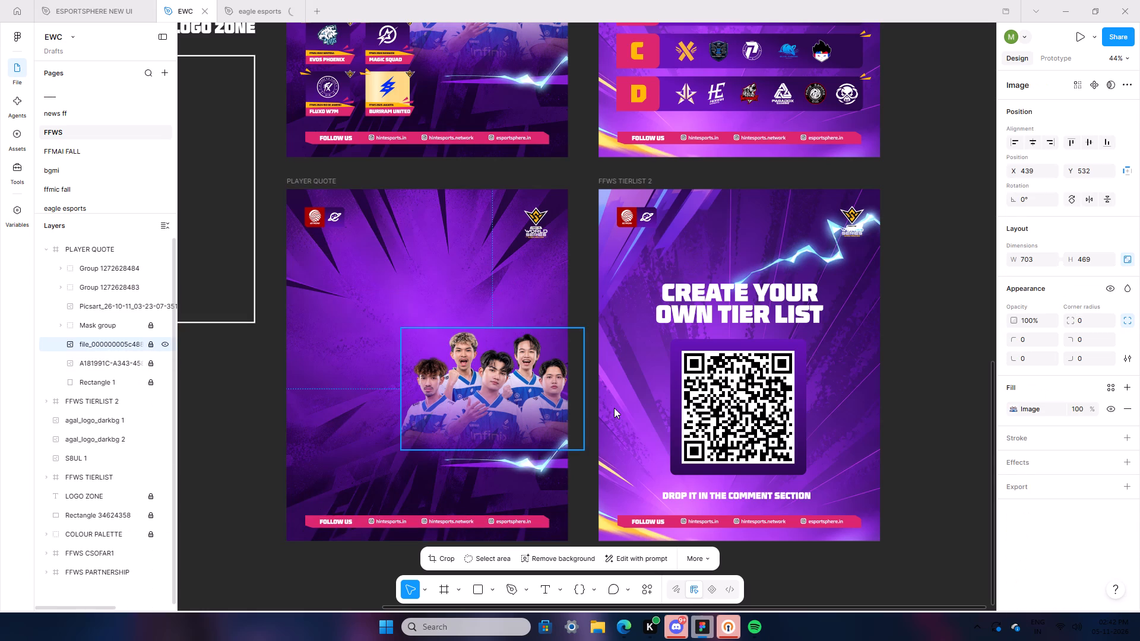
left_click(910, 406)
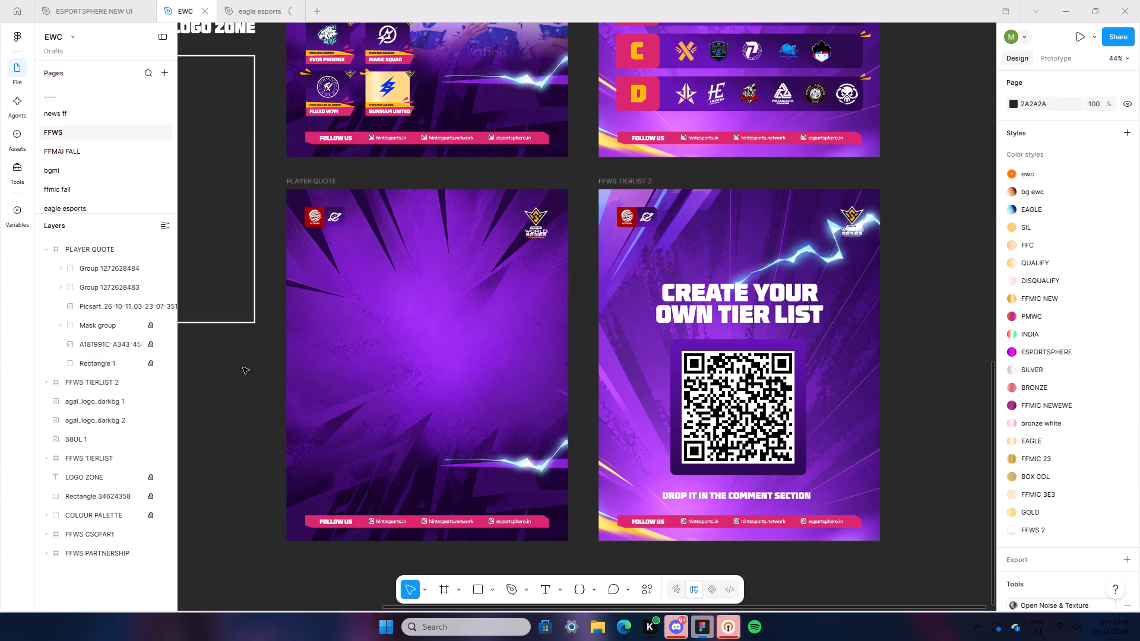
Start the Text tool for adding text to the cleared PLAYER QUOTE frame.
scroll(388, 430, "up", 6, "ctrl")
left_click(537, 592)
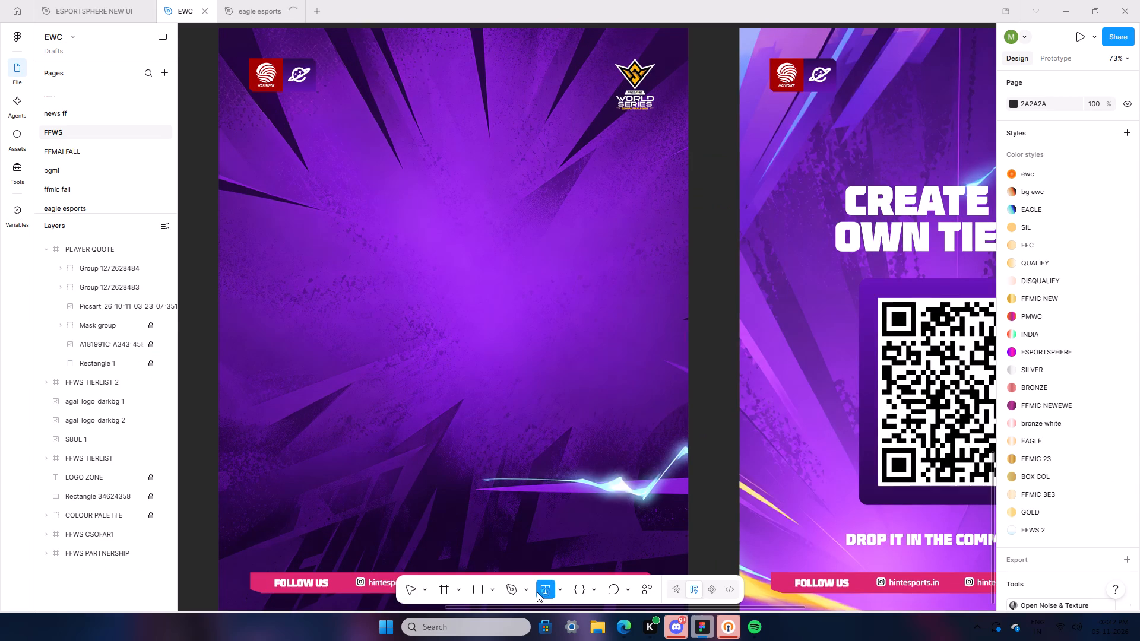
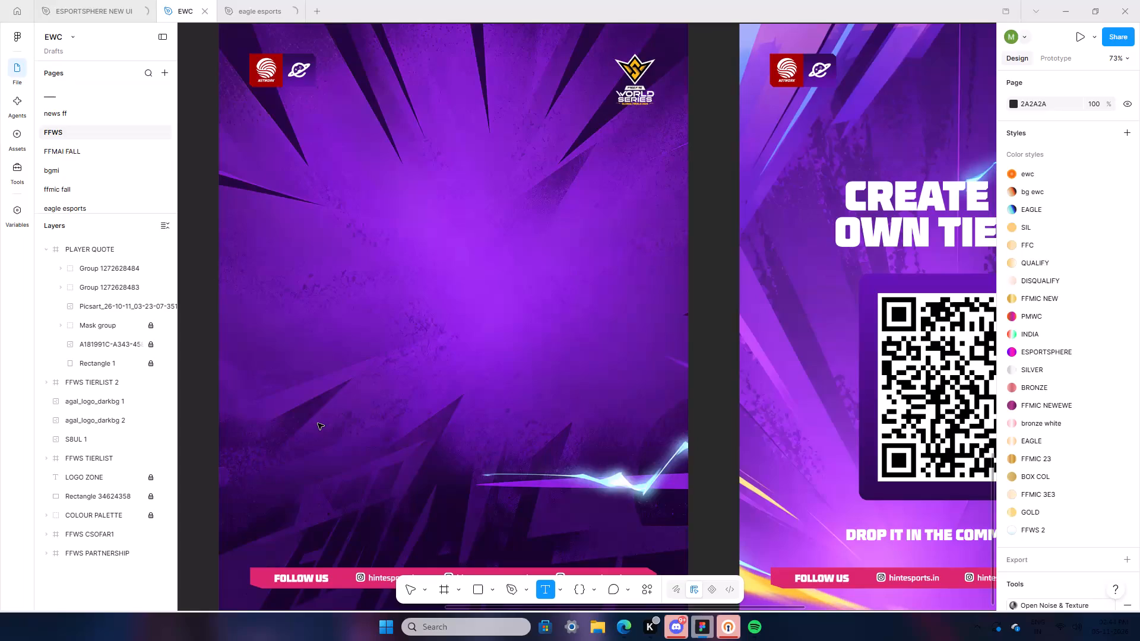
Enter the text LAST TIME in the lower part of the PLAYER QUOTE frame.
type("LAST TIME")
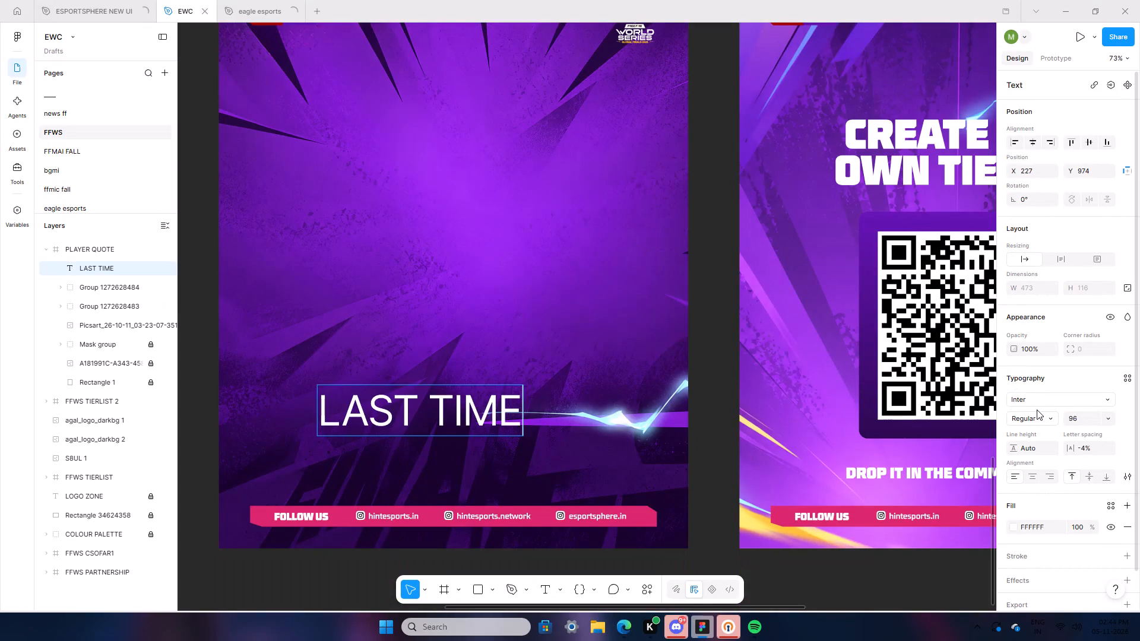
Format the LAST TIME text in the GFF Latin font, Black weight, size 36.
triple_click(416, 426)
left_click(416, 426)
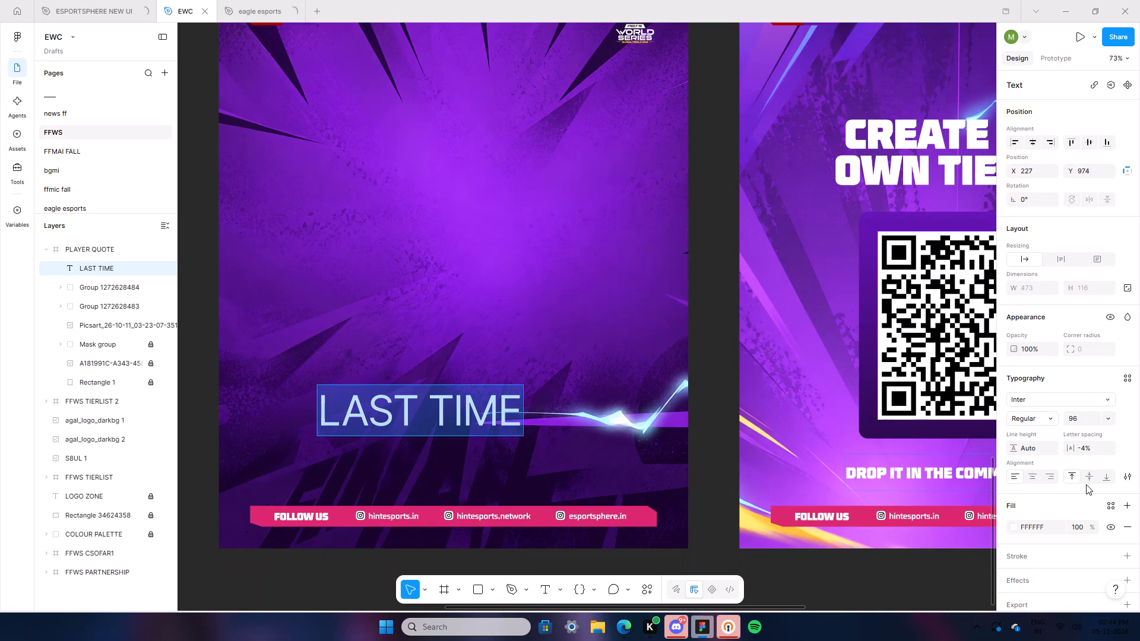
left_click(1027, 399)
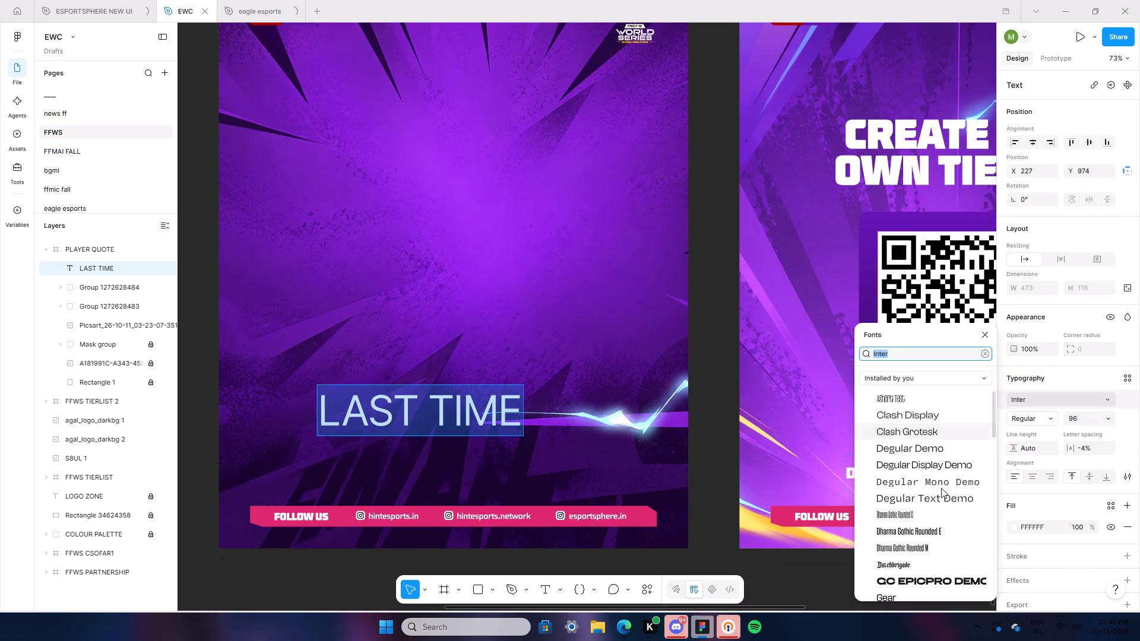
scroll(923, 570, "down", 4)
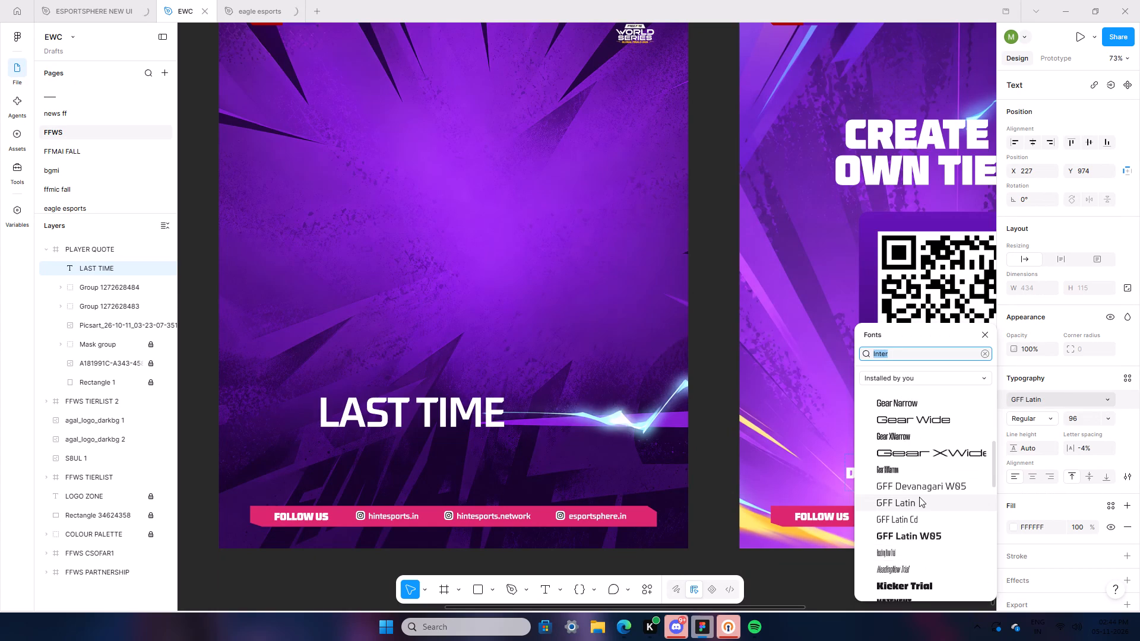
left_click(919, 498)
left_click(1053, 417)
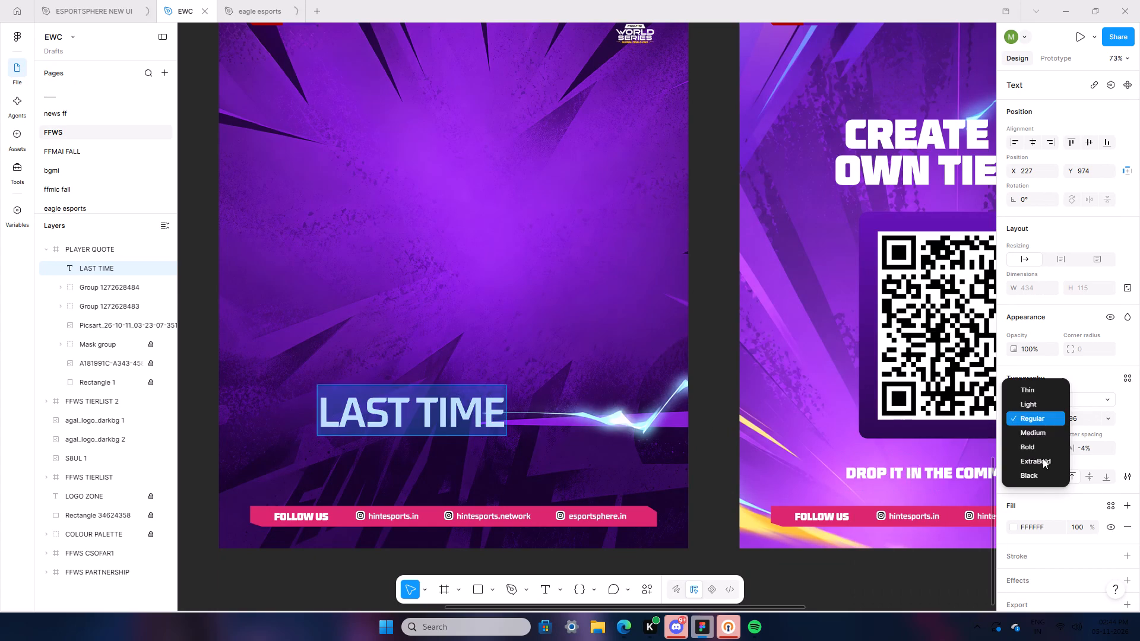
left_click(1044, 472)
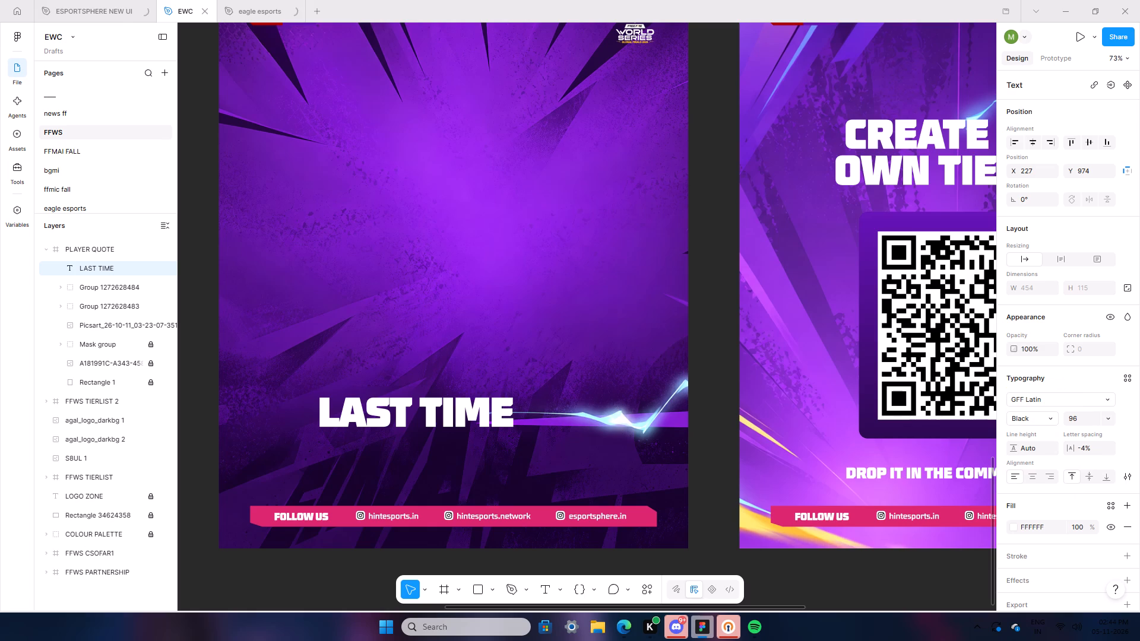
left_click(1107, 421)
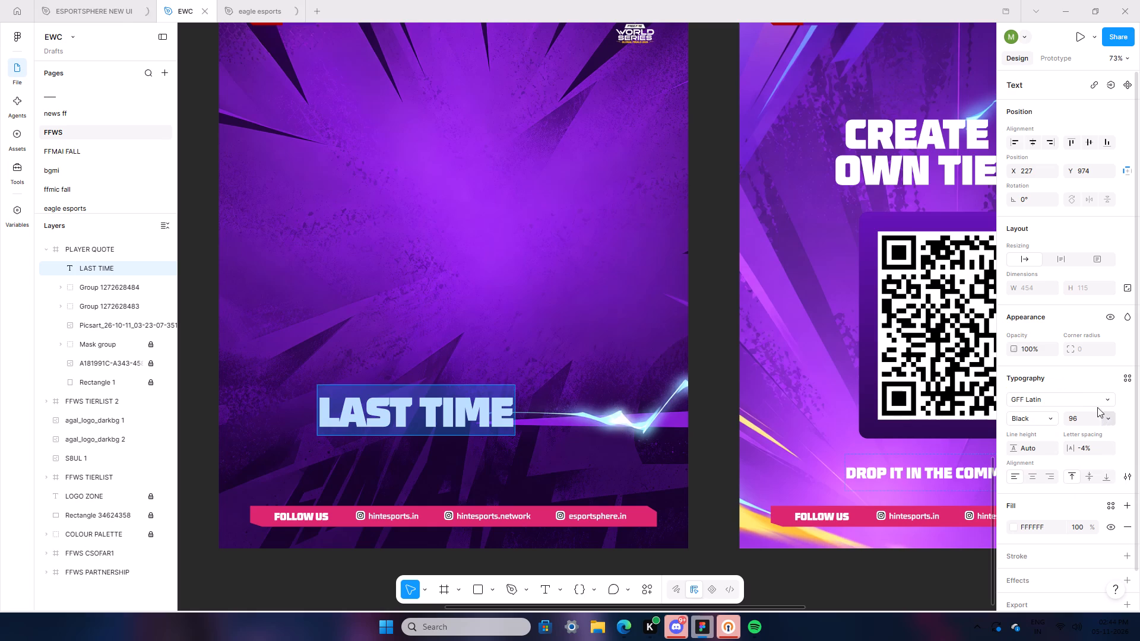
left_click(1097, 367)
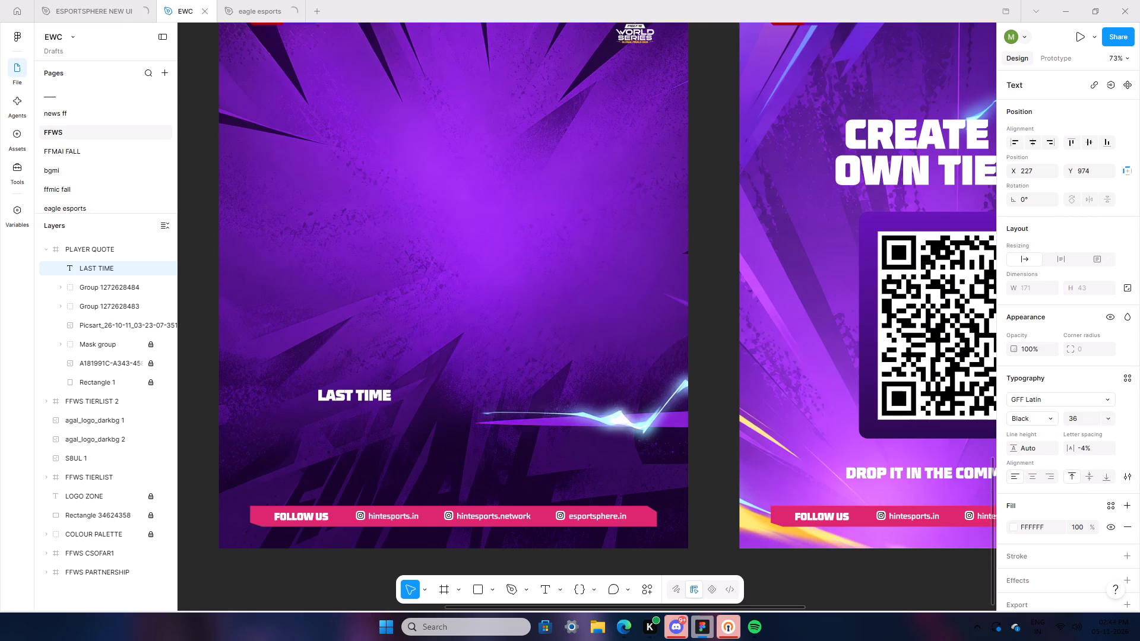
Extend the LAST TIME text with WE PUT INDIA IN "FREE KILLS" THEY MADE A LOT.
double_click(390, 395)
left_click(390, 395)
key("space")
type("WE PUT INDIA")
key("space")
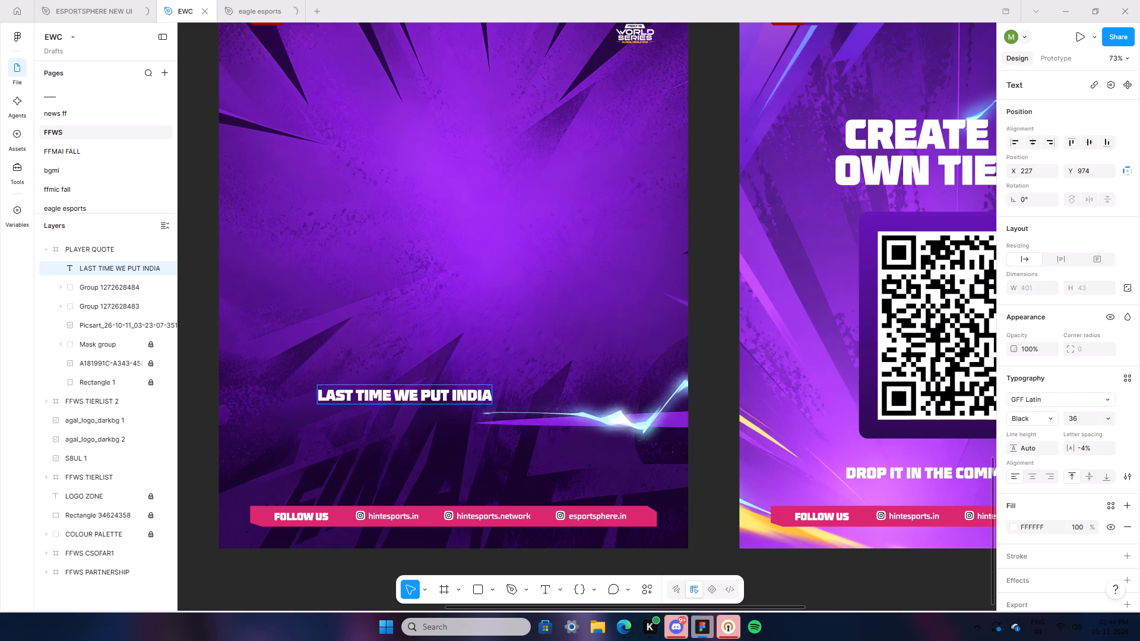
type("IN")
key("space")
type("\"FREE")
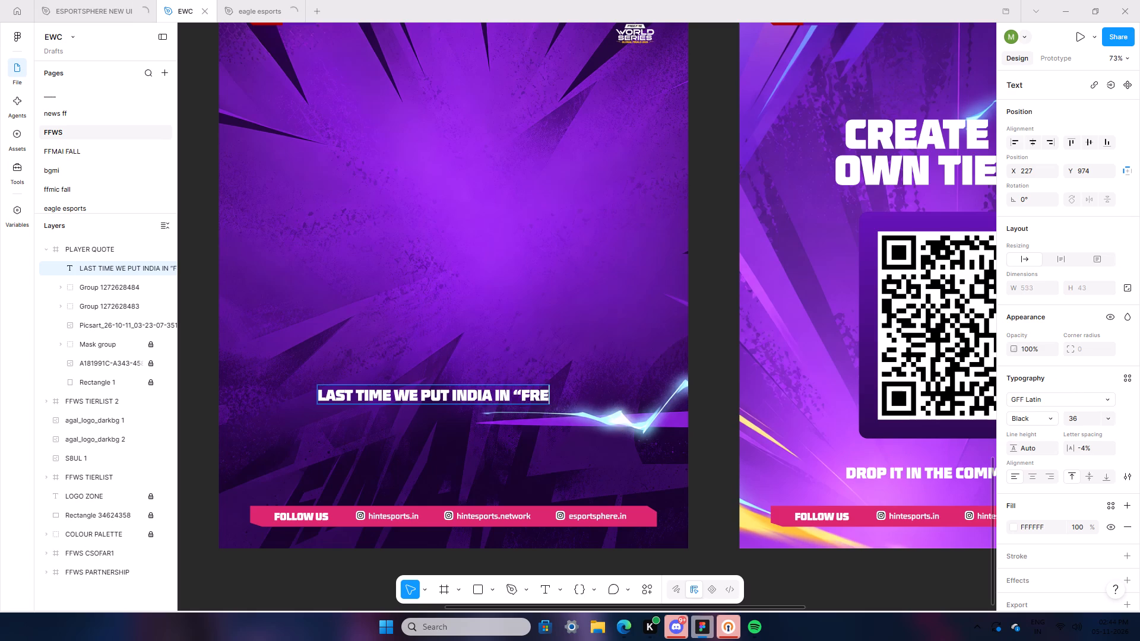
key("space")
type("KILLS")
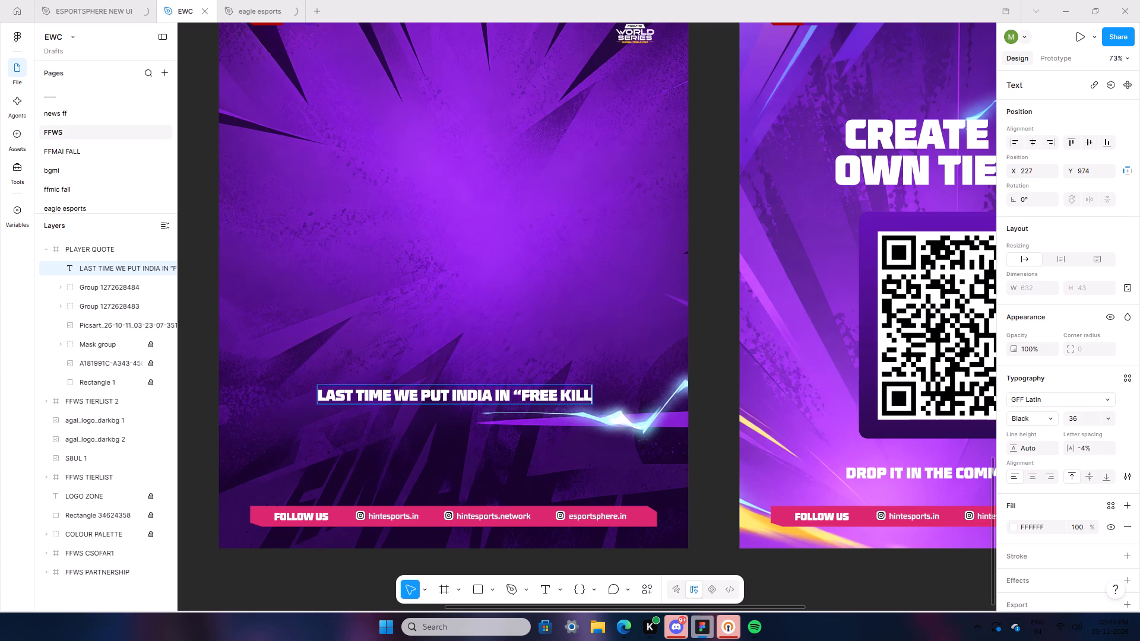
key("shift+quotedbl")
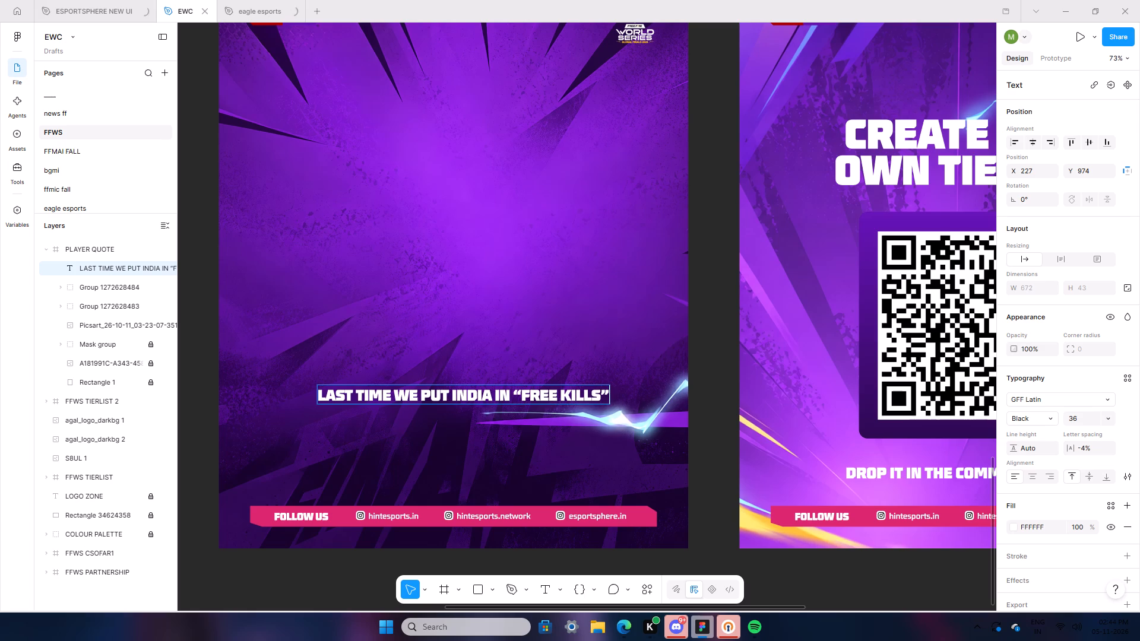
key("space")
type("THEY MADE A")
key("space")
type("LOT")
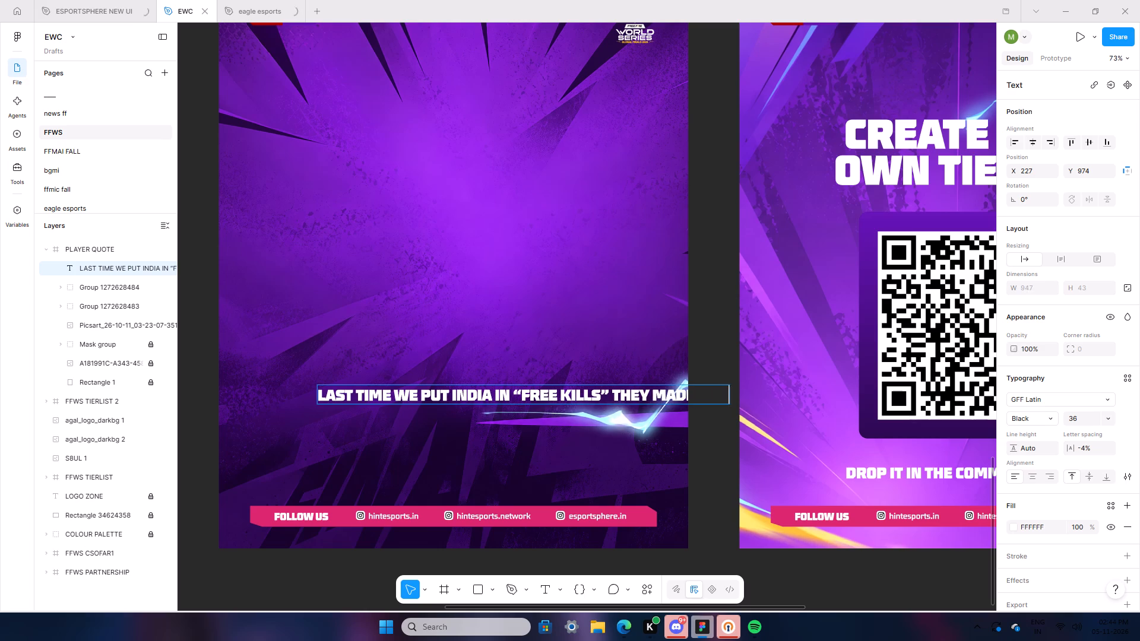
key("space")
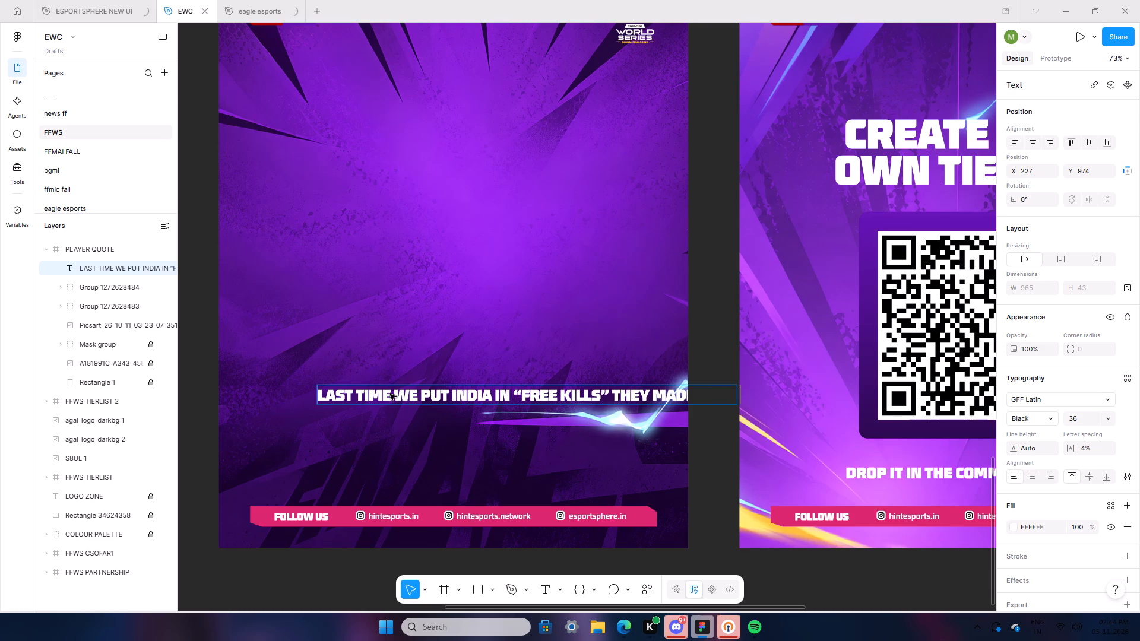
Narrow the quote's text box to a width of about 771 so the text wraps inside the frame.
left_click(712, 433)
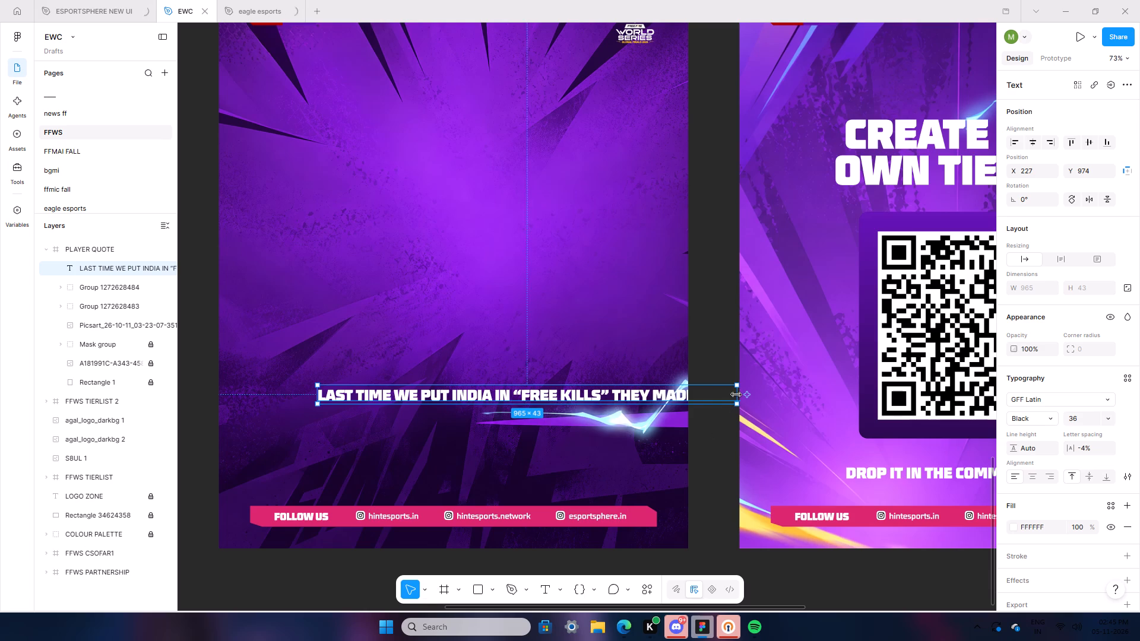
left_click_drag(736, 395, 653, 408)
Continue the quote after MADE A LOT with OF VIDEOS CURSING AT US.
double_click(408, 415)
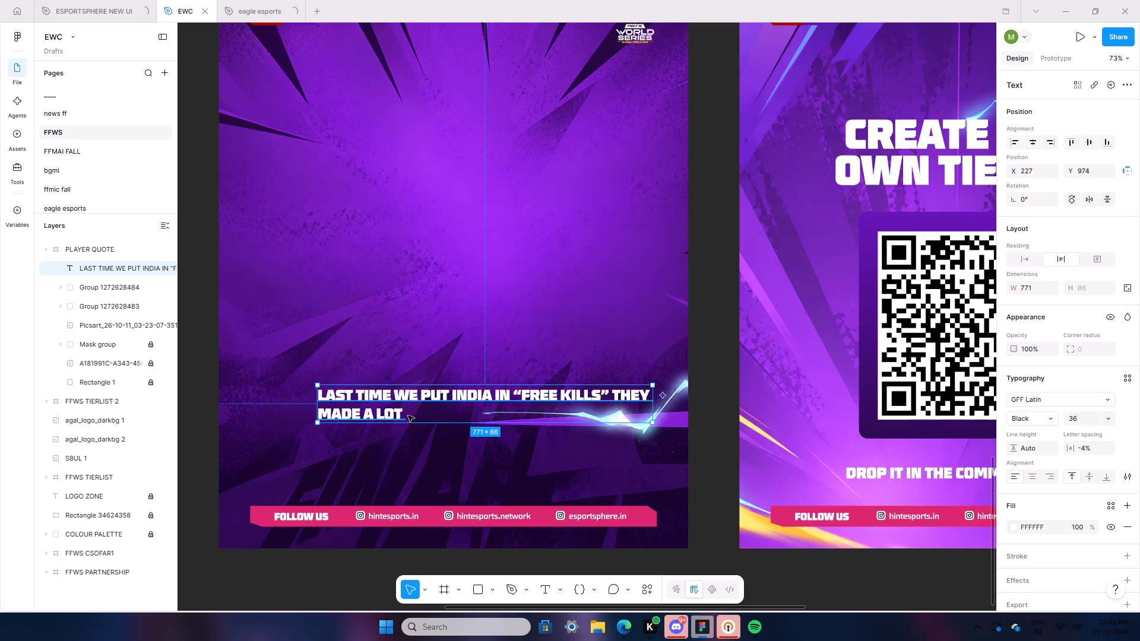
left_click(408, 415)
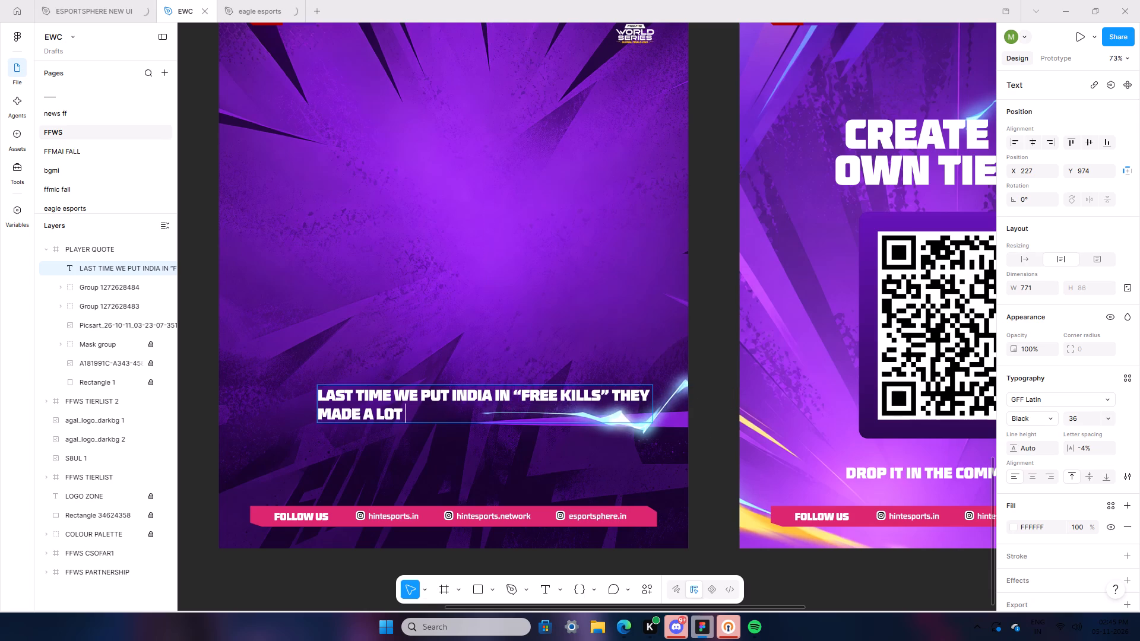
type("OF VIDEOS")
key("space")
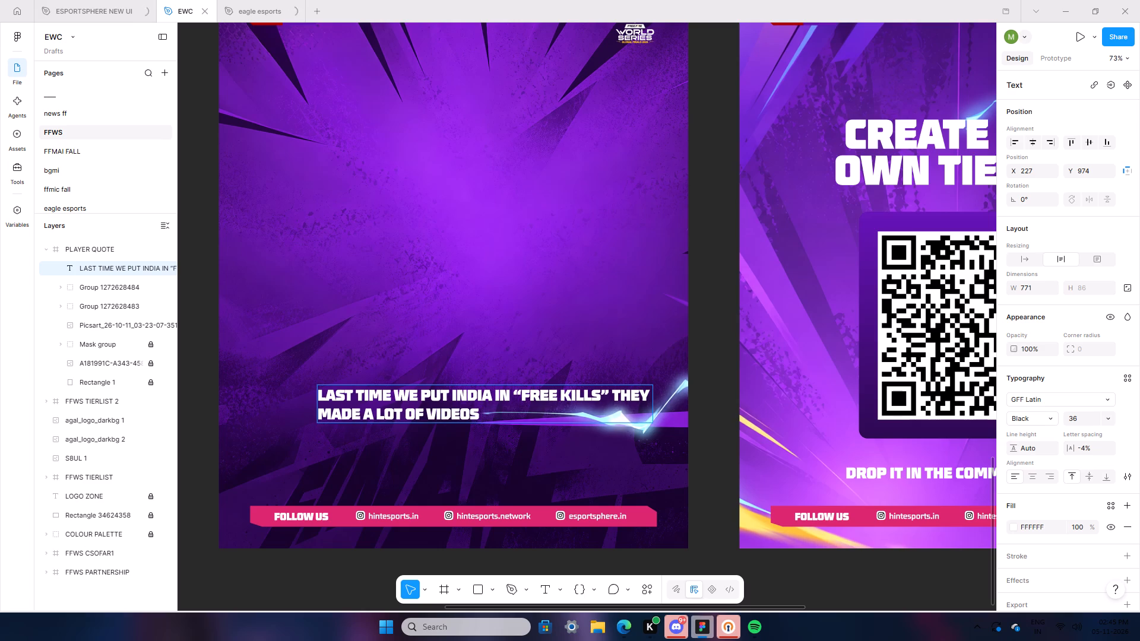
type("CURSING AS")
key("space")
key("equal")
key("BackSpace")
key("BackSpace")
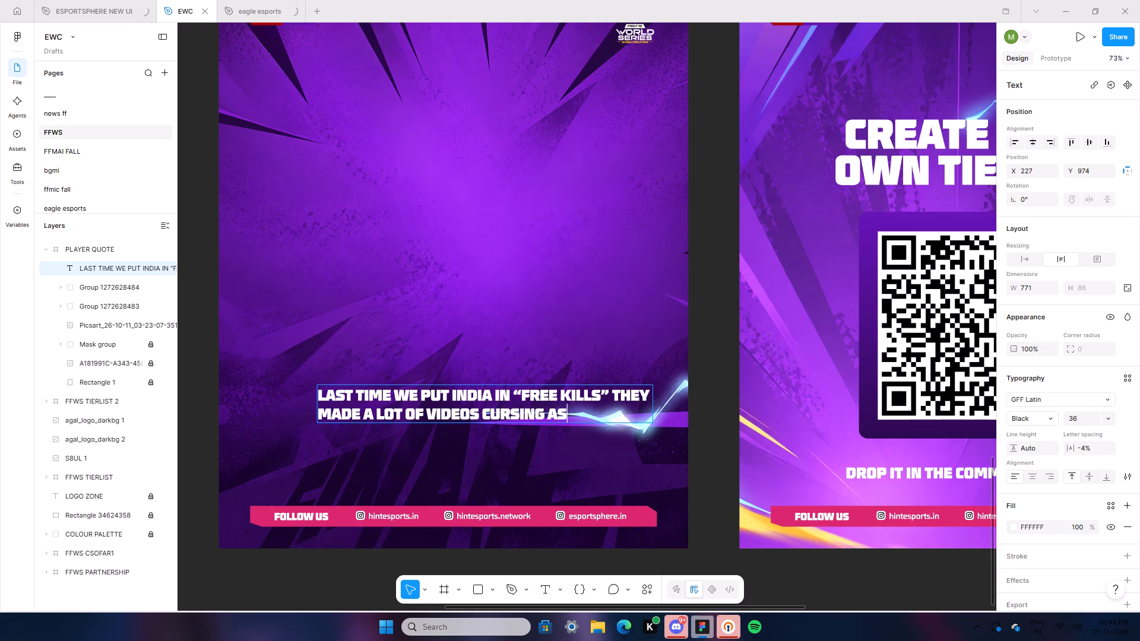
key("BackSpace")
type("T US")
Continue the quote with BUT IT WAS BECAUSE WE DIDN'T KNOW MUCH, including the apostrophe in DIDN'T.
key("space")
type("BUT IT WAS BECAUSE")
key("space")
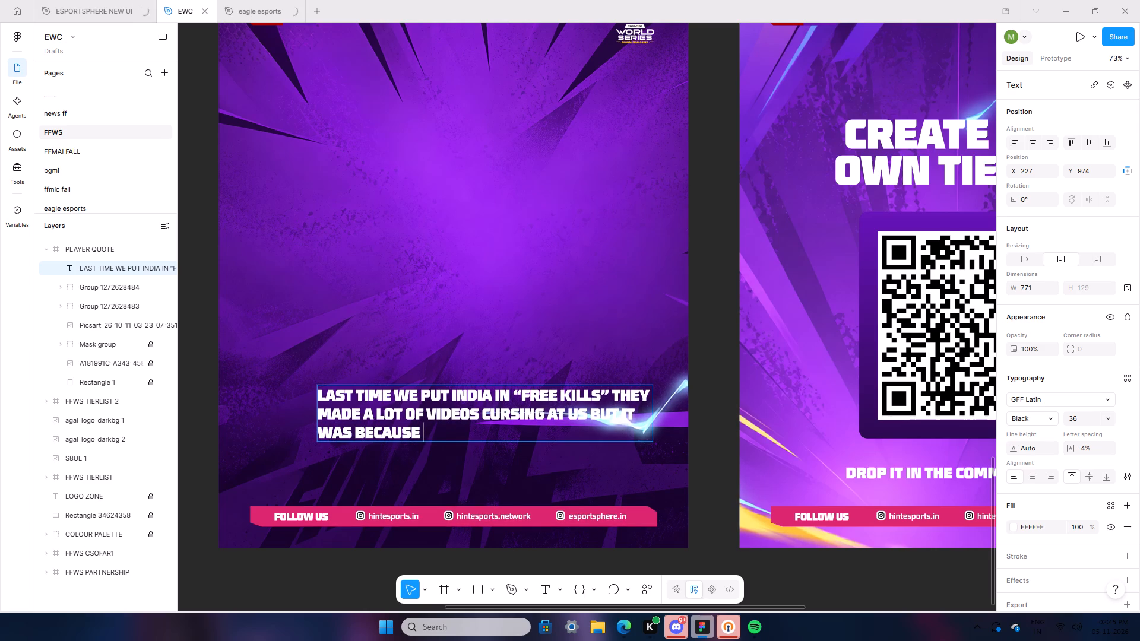
type("WE")
key("space")
type("DIN")
key("BackSpace")
type("DNT")
key("space")
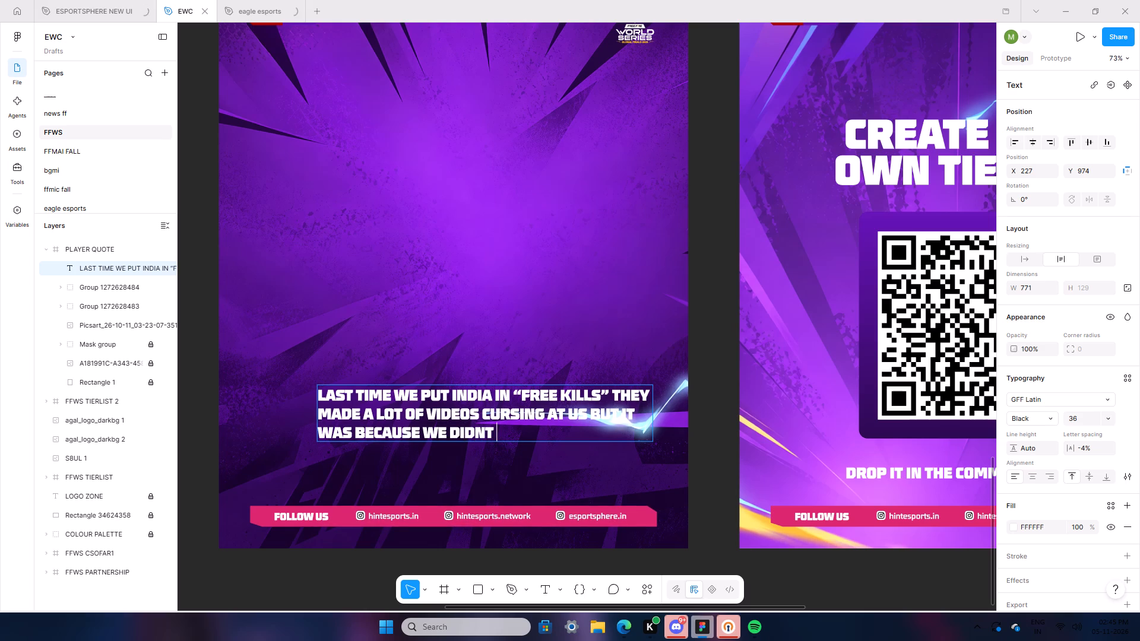
key("BackSpace")
key("BackSpace")
key("shift+quotedbl")
key("BackSpace")
type("'T KNOW MUCH")
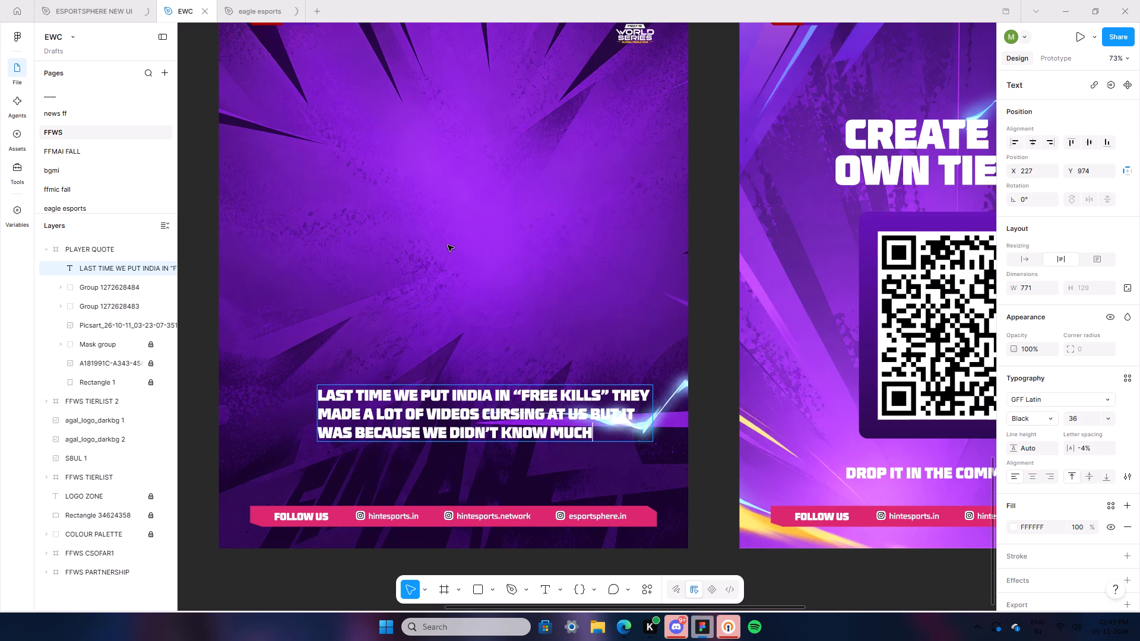
End the sentence with a period and finish the quote with THE REGION IS NEW , THEY ARE SURPRISING.
type(". THE REGION IS NEW")
key("space")
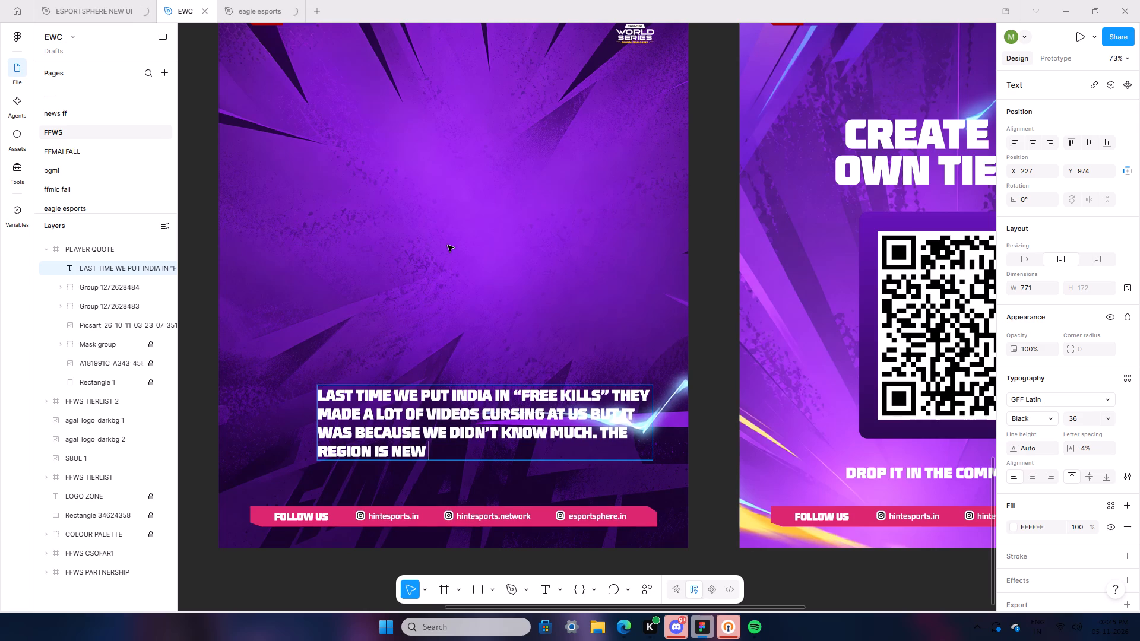
key("comma")
key("space")
type("THEY ARE")
key("space")
type("SURPRISING")
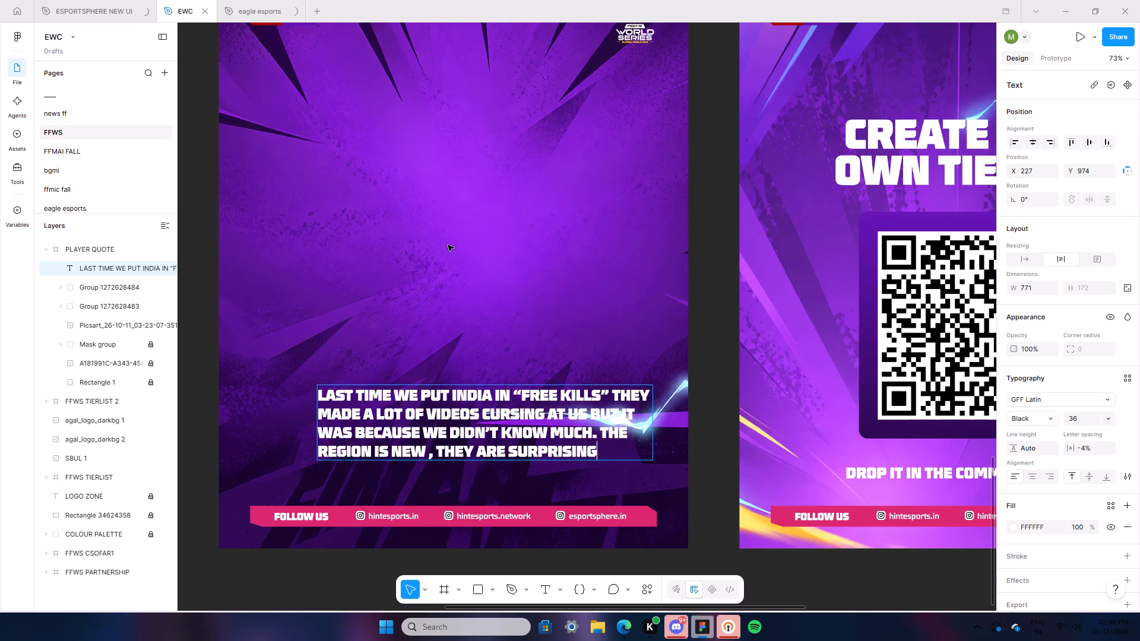
key("period")
left_click(714, 562)
Move the quote text to the upper part of the PLAYER QUOTE frame, below the logos, at about X 70, Y 350.
scroll(685, 519, "down", 4, "ctrl")
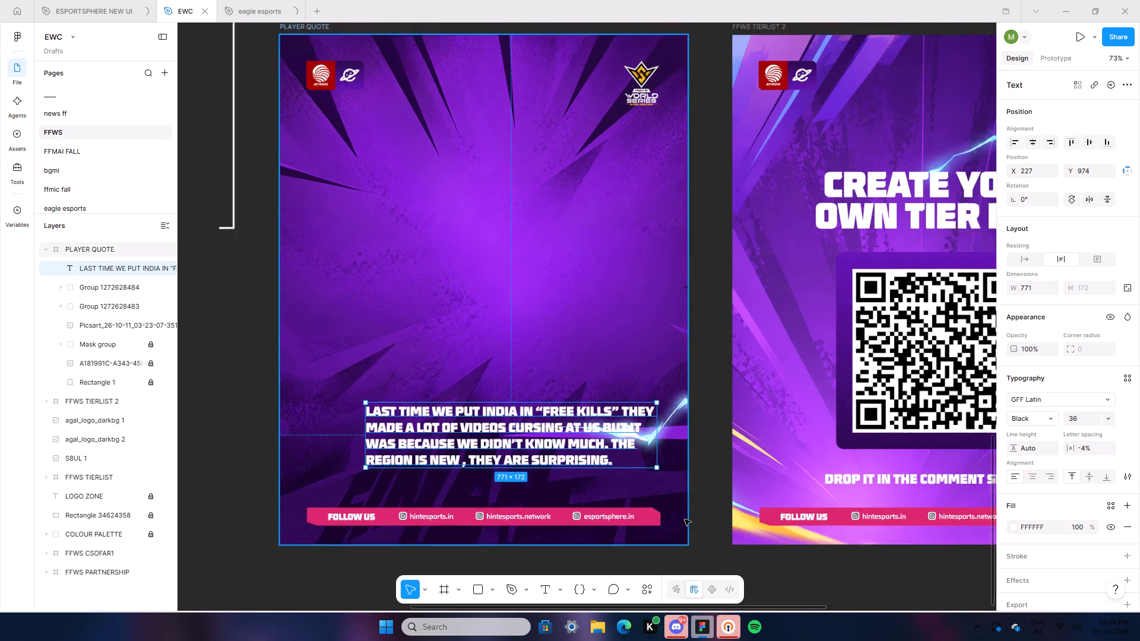
left_click_drag(642, 463, 604, 306)
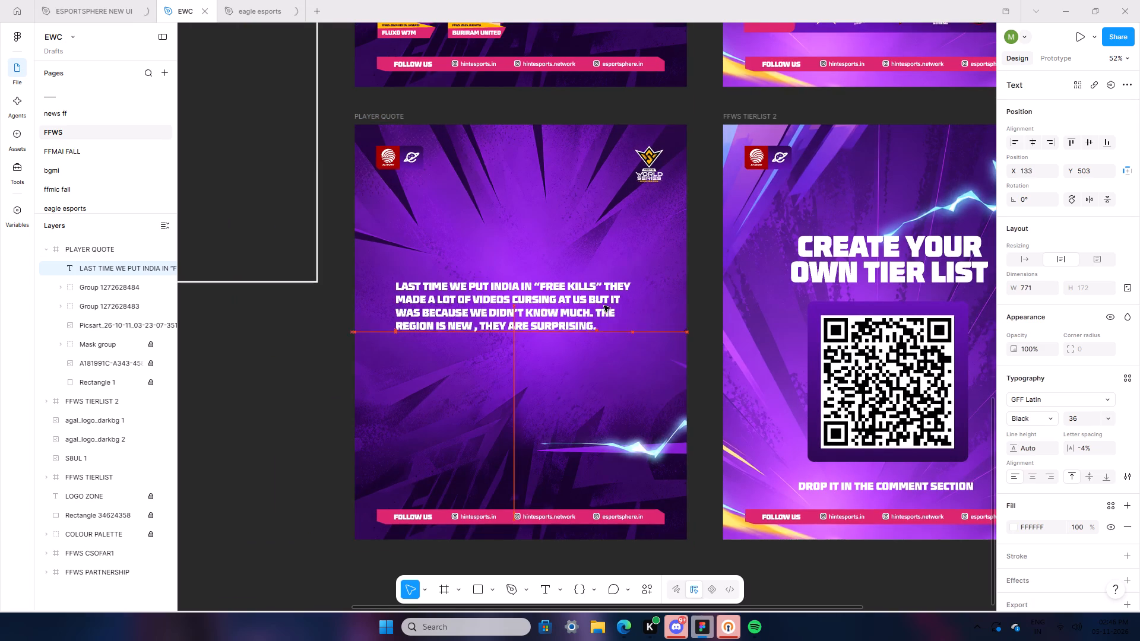
left_click_drag(604, 306, 595, 273)
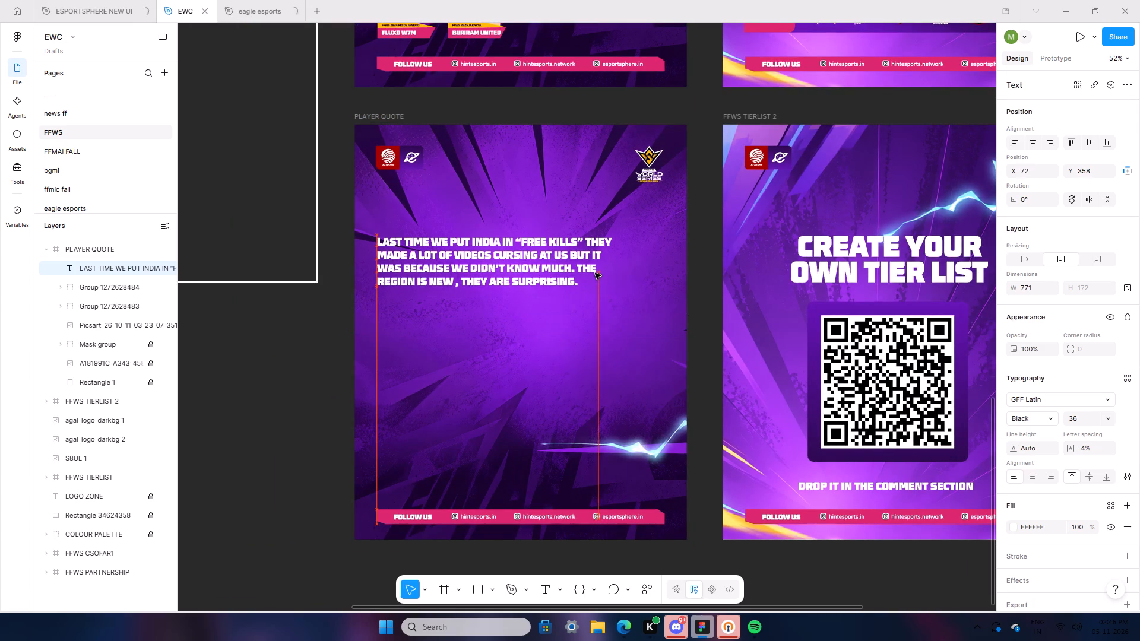
left_click_drag(595, 273, 594, 271)
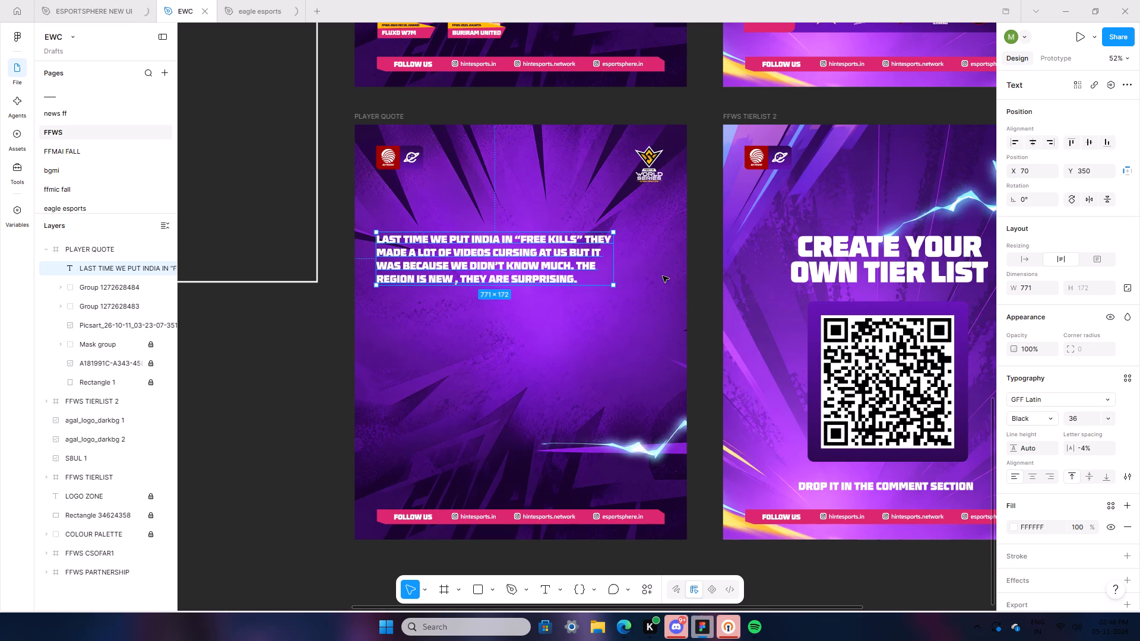
Narrow the quote text box in the PLAYER QUOTE frame to a width of about 648.
left_click(230, 395)
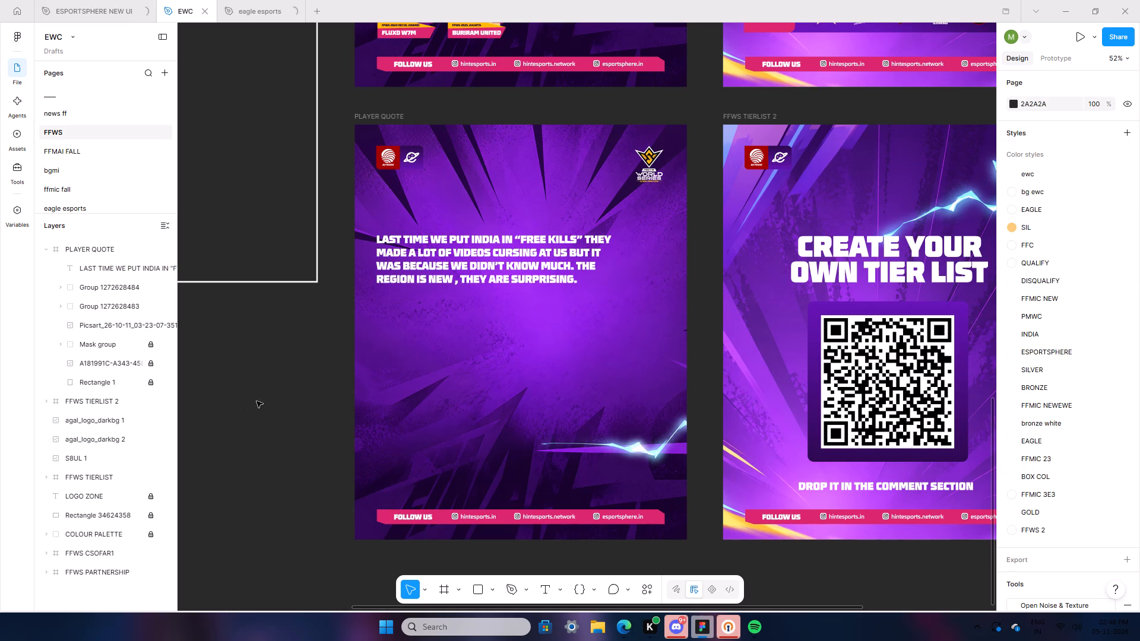
left_click(552, 266)
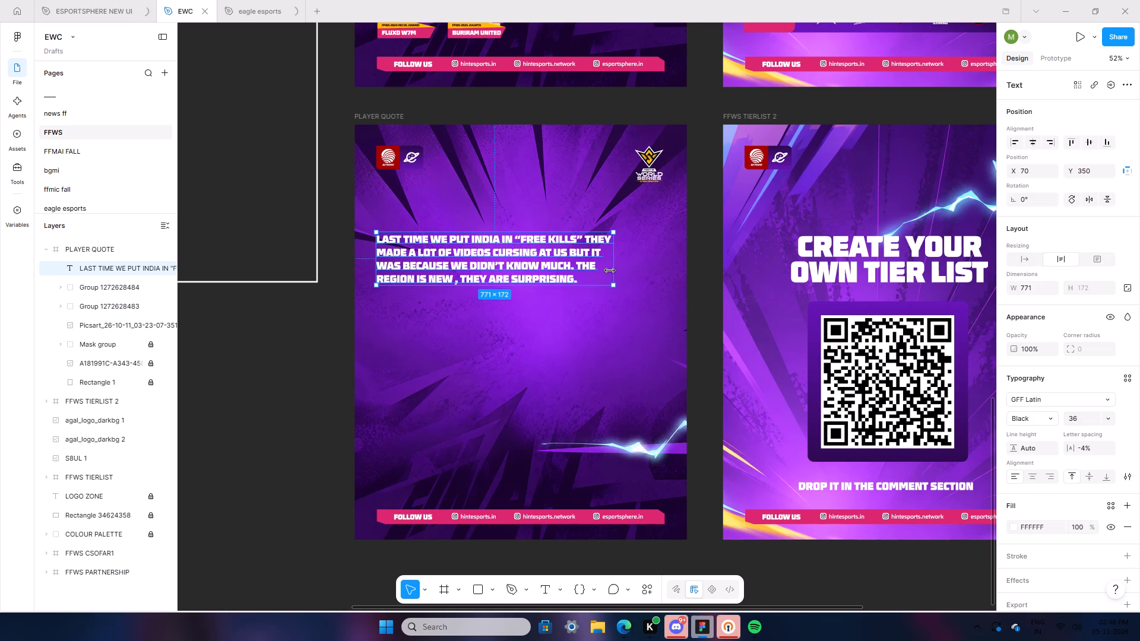
left_click_drag(615, 271, 574, 275)
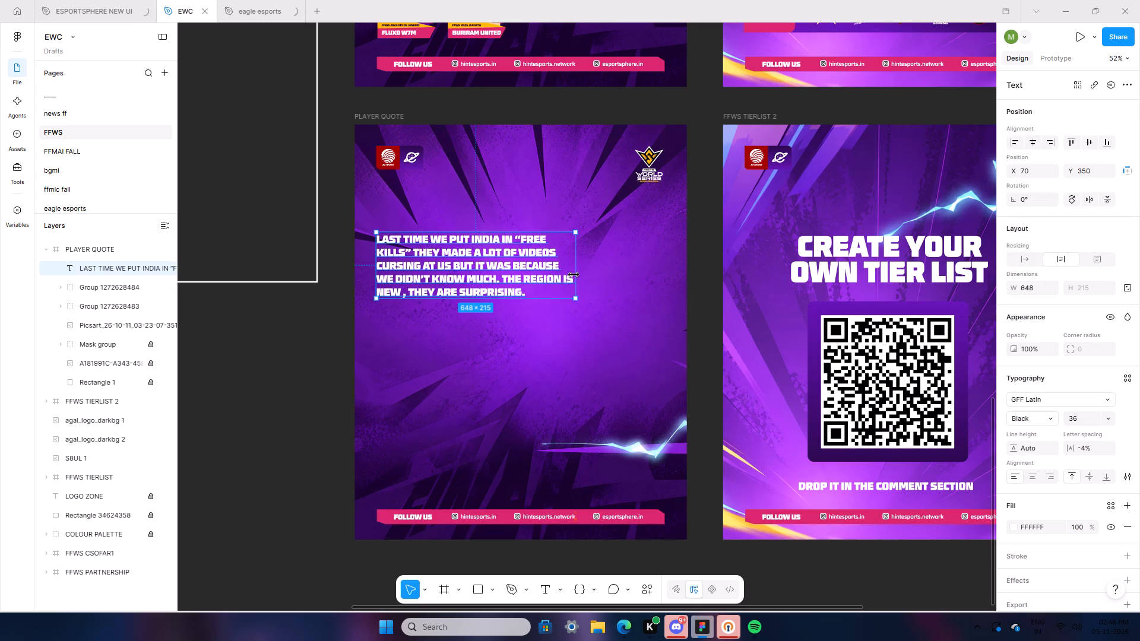
left_click_drag(574, 275, 591, 276)
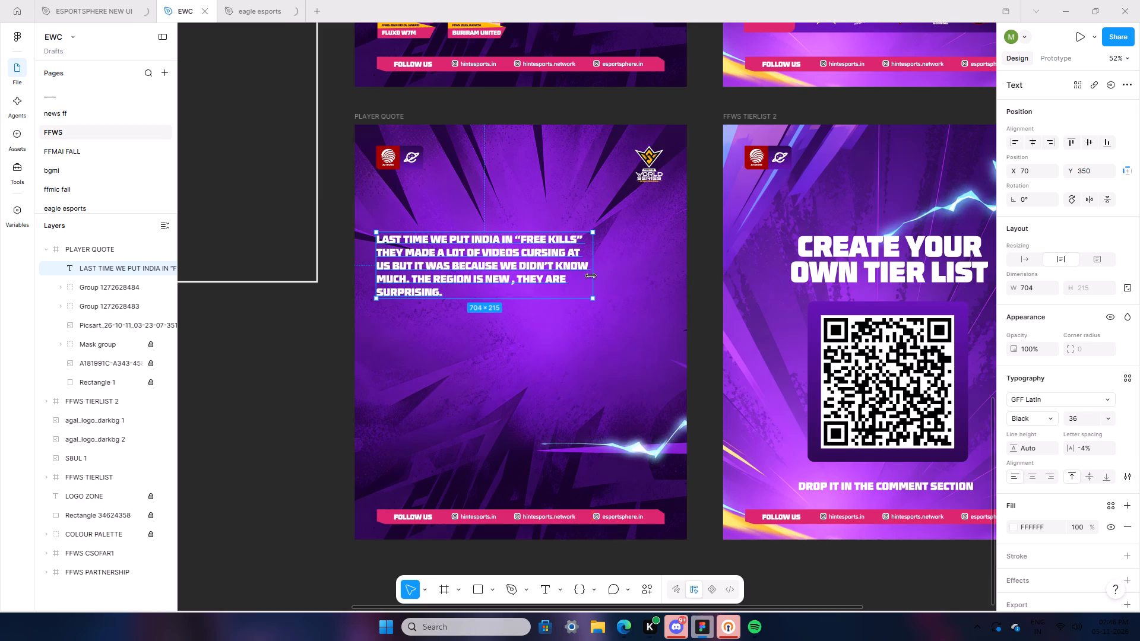
left_click_drag(591, 276, 576, 276)
double_click(703, 315)
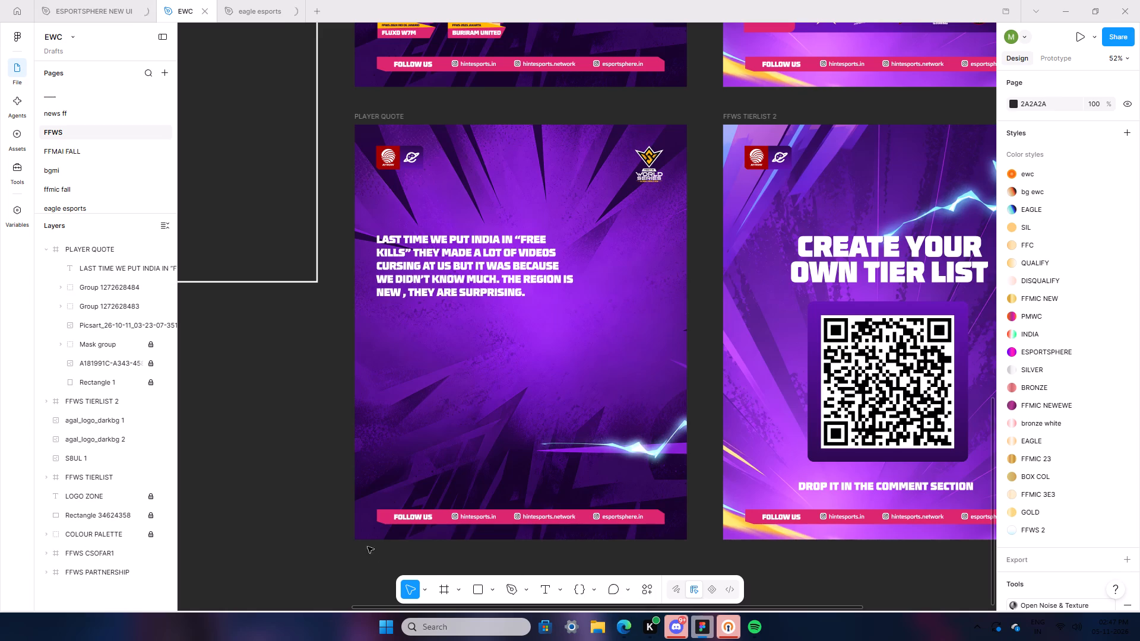
Copy the opening quotation mark before FREE KILLS and paste it as a separate text layer on the empty canvas beside the frame.
triple_click(514, 252)
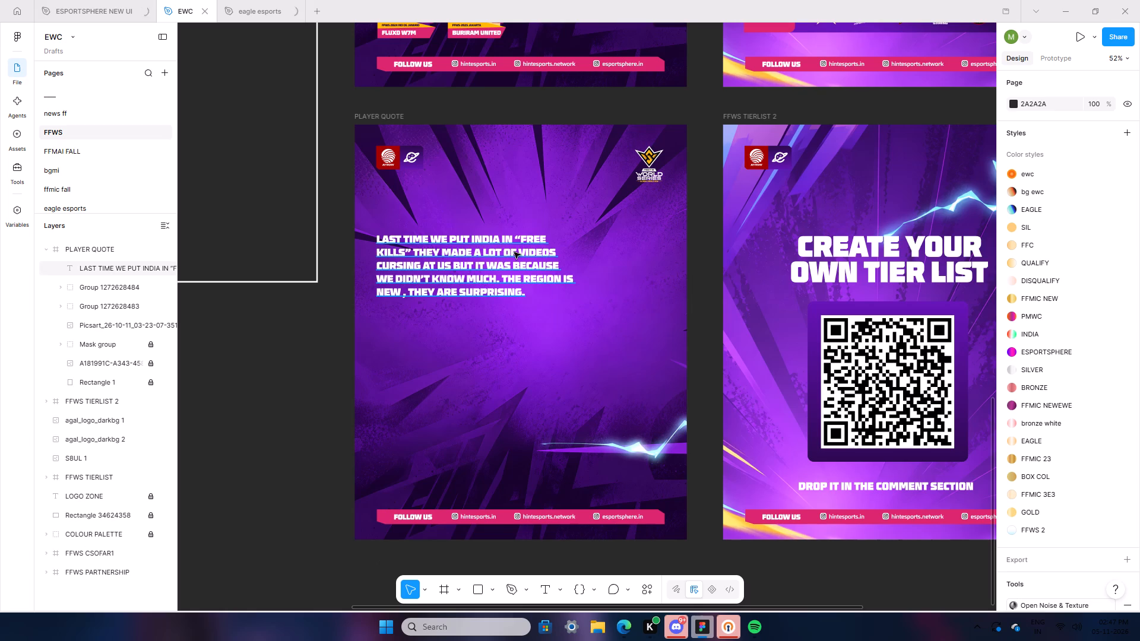
left_click(515, 240)
left_click(514, 239)
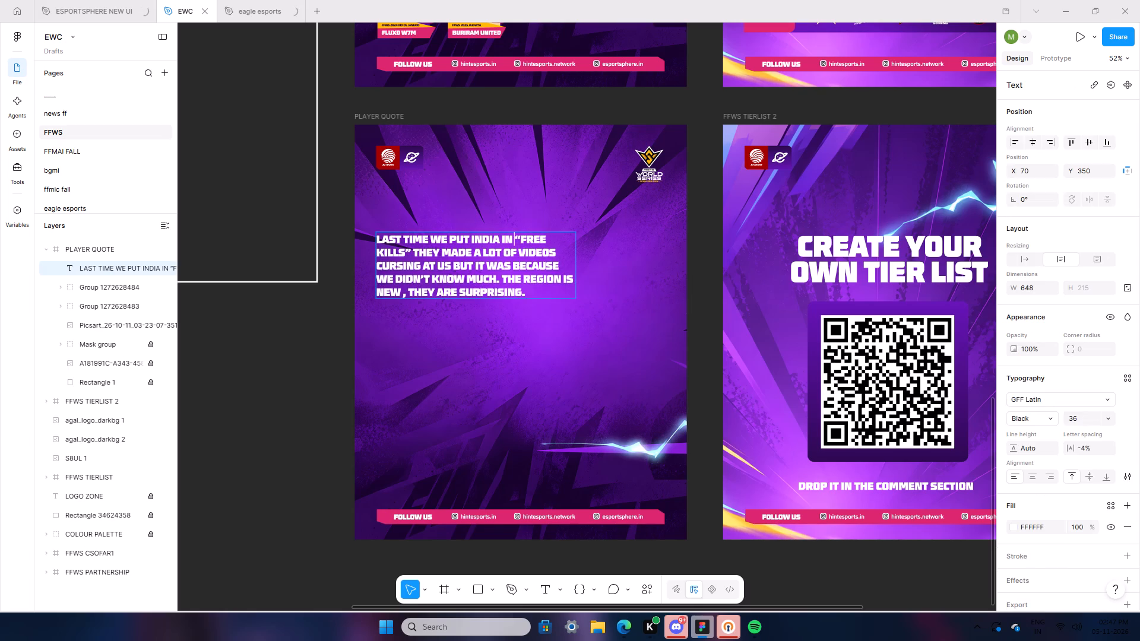
right_click(519, 242)
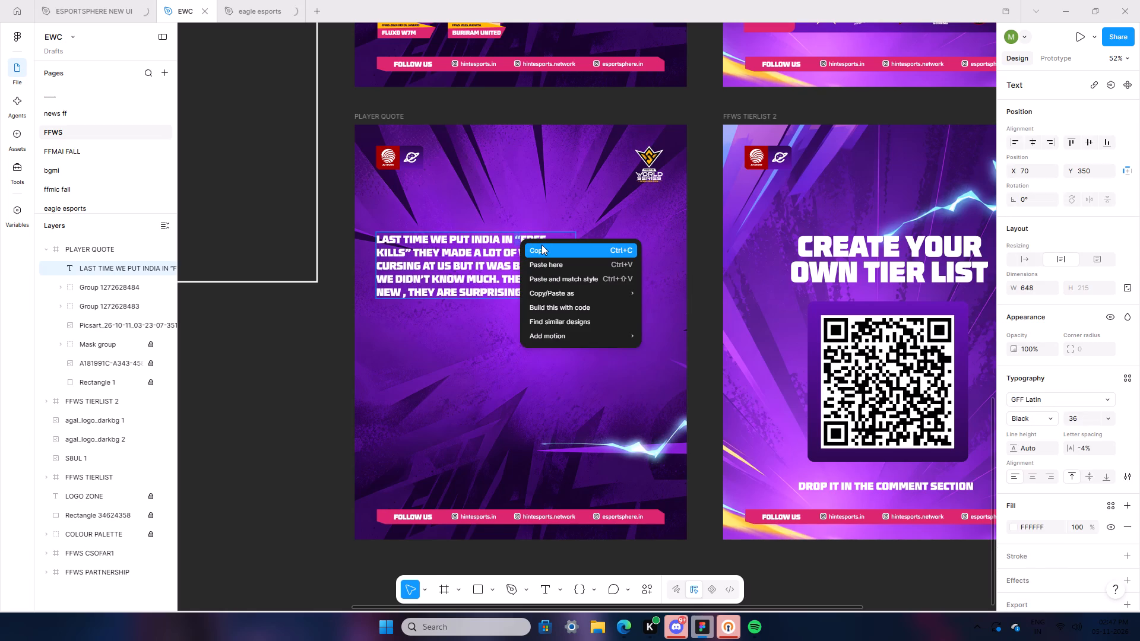
left_click(541, 245)
right_click(233, 424)
left_click(248, 434)
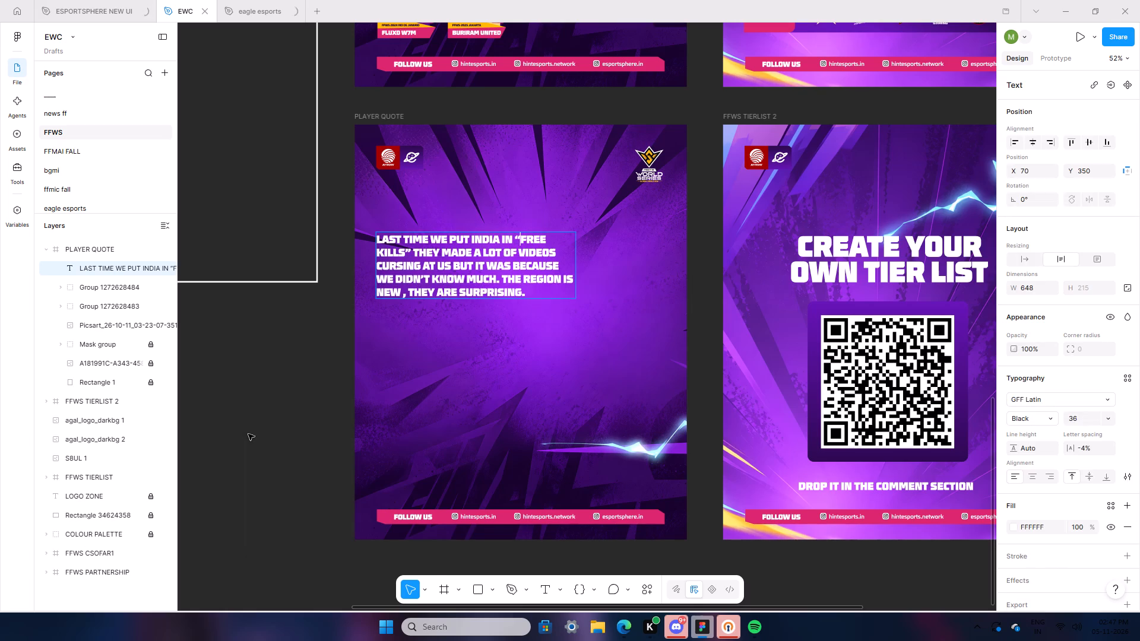
double_click(293, 356)
right_click(277, 373)
left_click(296, 382)
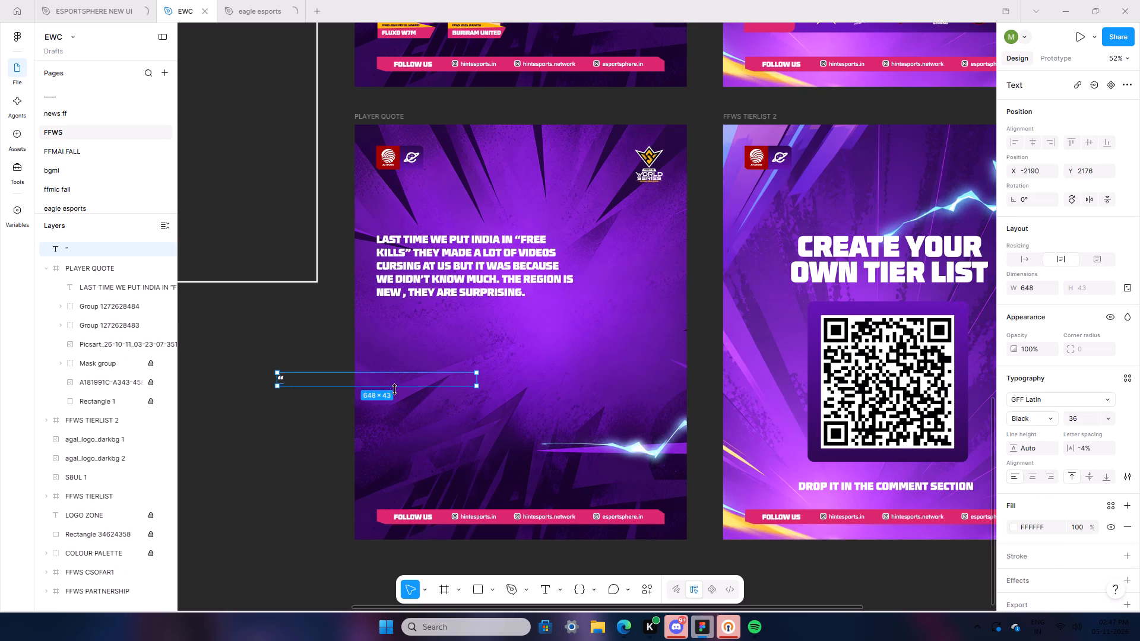
Set the pasted quotation mark's font size to 128 and place it above the start of the quote, at about X 34, Y 258.
left_click(1103, 419)
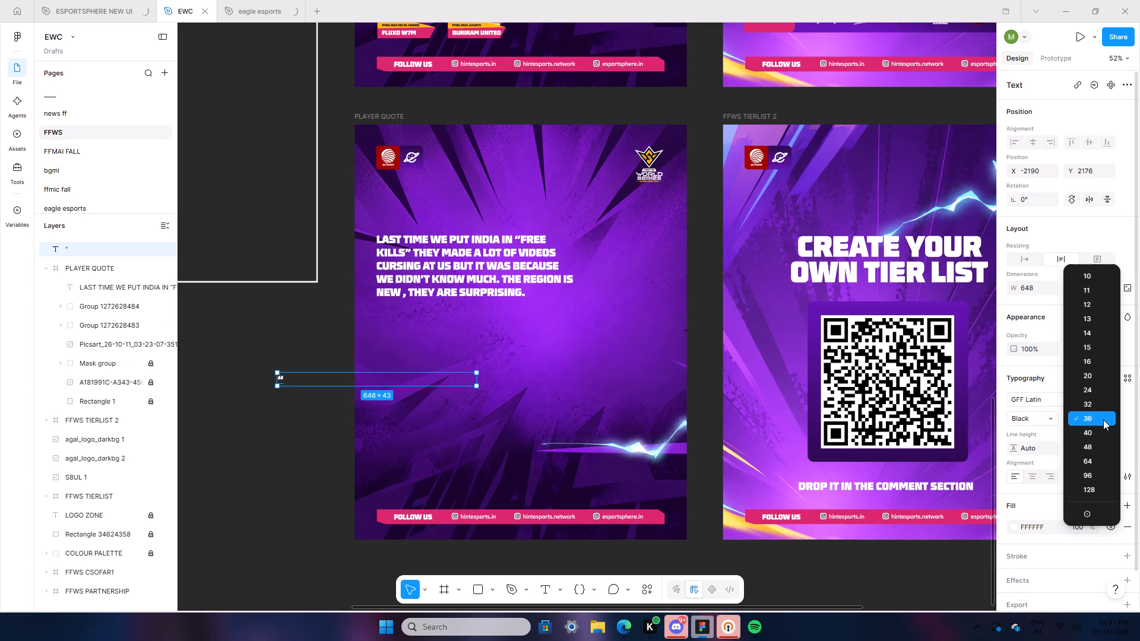
left_click(1099, 487)
left_click_drag(299, 405, 373, 256)
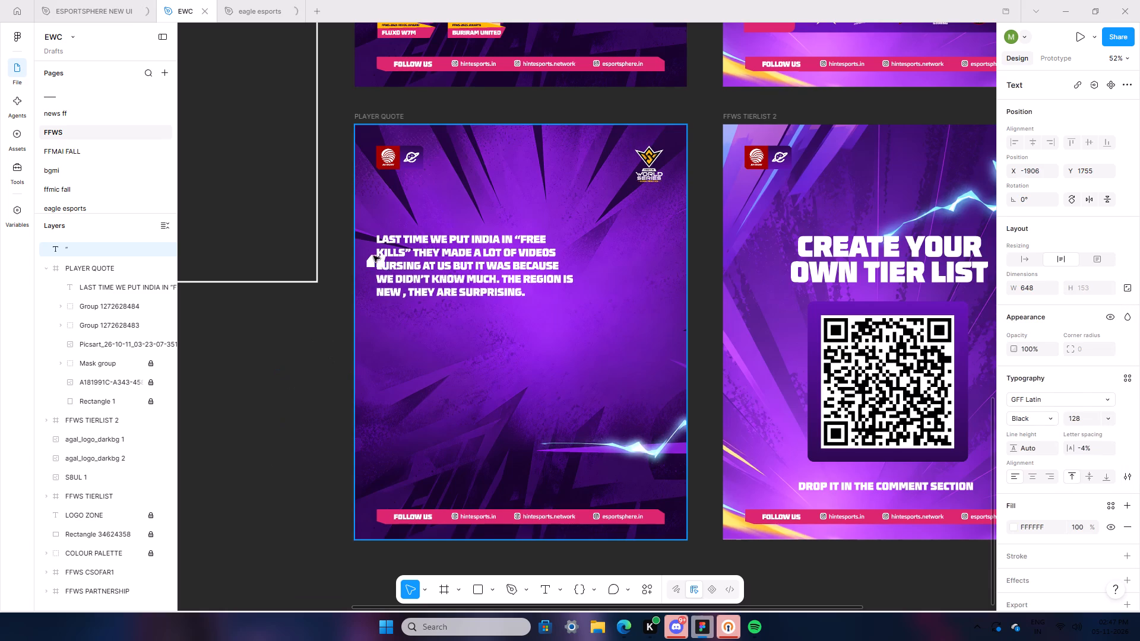
left_click_drag(373, 256, 387, 237)
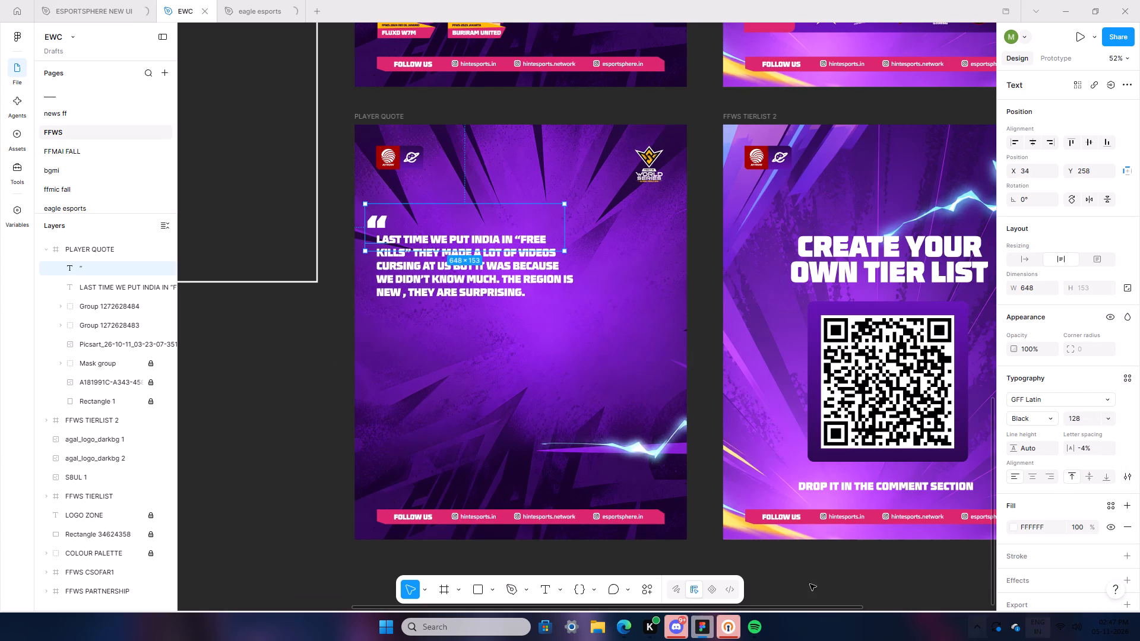
Duplicate the large quotation mark, flip the copy horizontally and vertically, and place it below the end of the quote.
right_click(503, 226)
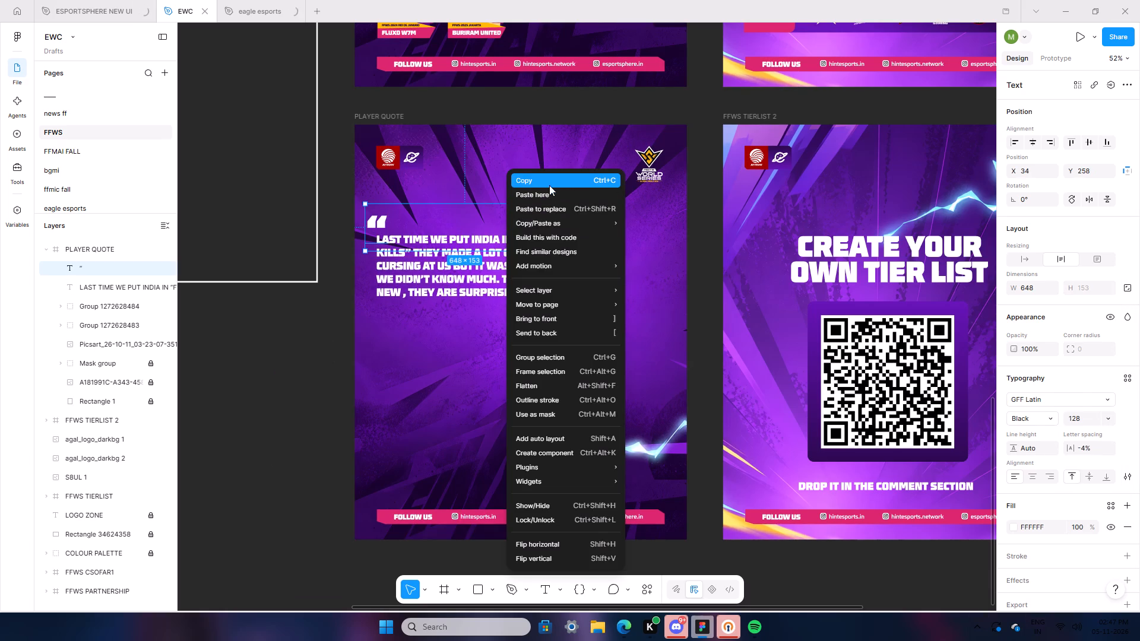
left_click(548, 184)
right_click(205, 351)
scroll(224, 358, "up", 1)
left_click(224, 358)
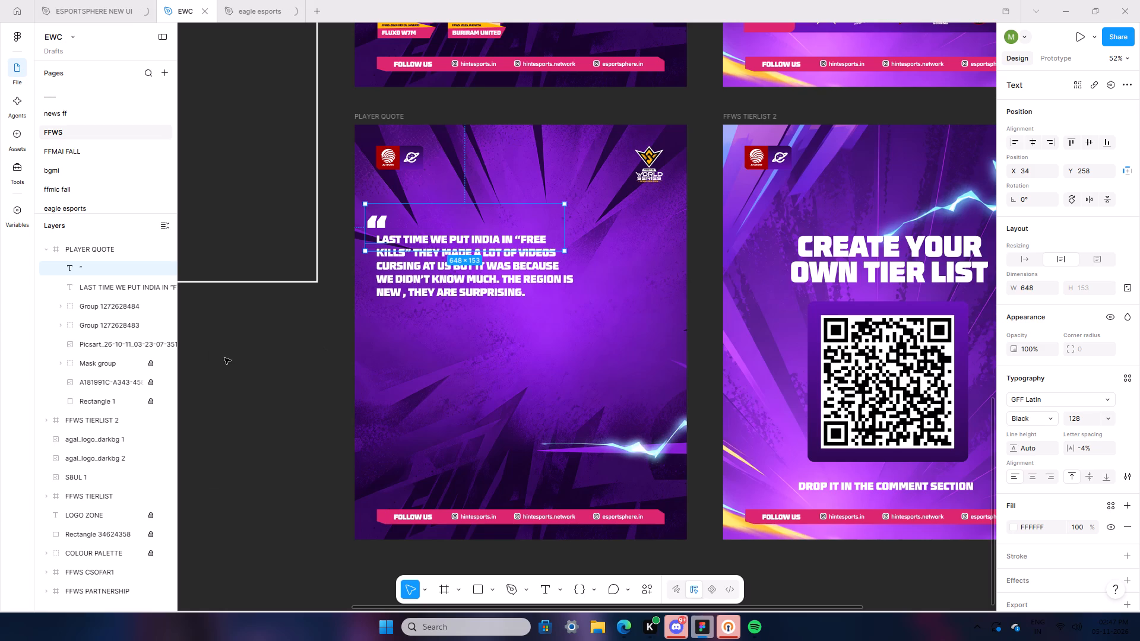
left_click(1096, 202)
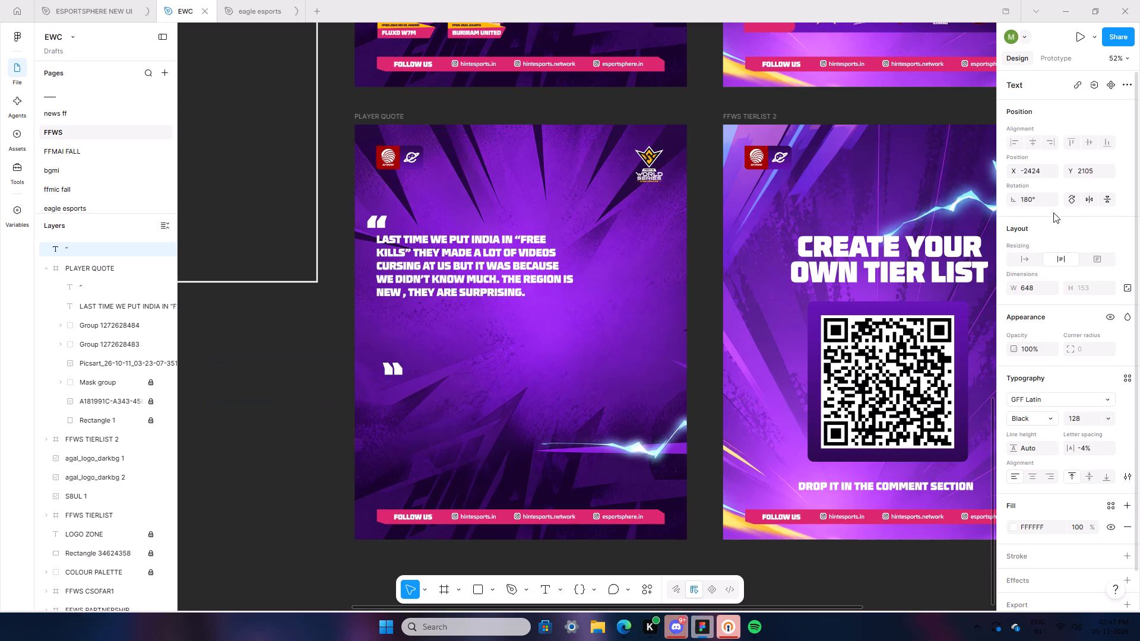
left_click(1107, 200)
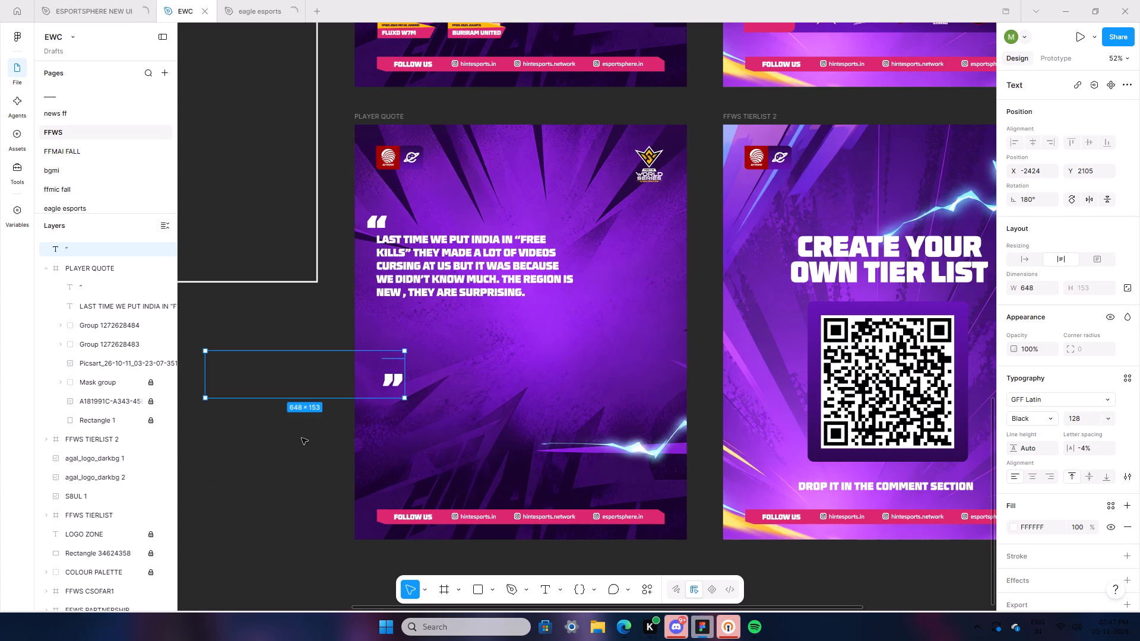
left_click_drag(359, 375, 506, 300)
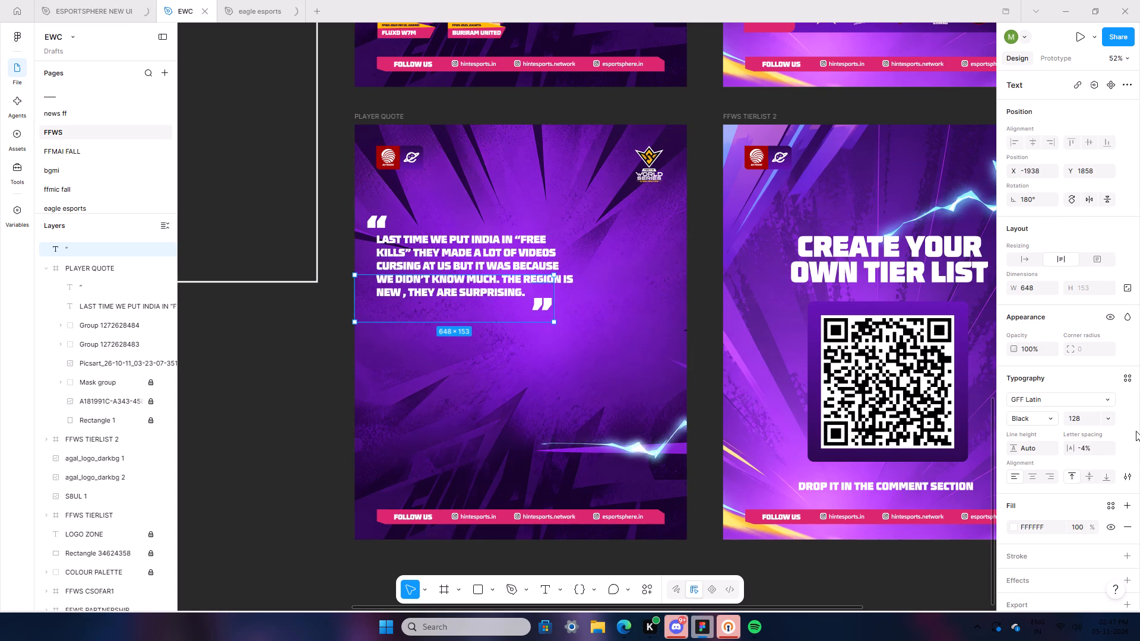
Fill the closing quotation mark with the yellow FFB805 sampled from the team label on the poster above.
left_click(1012, 529)
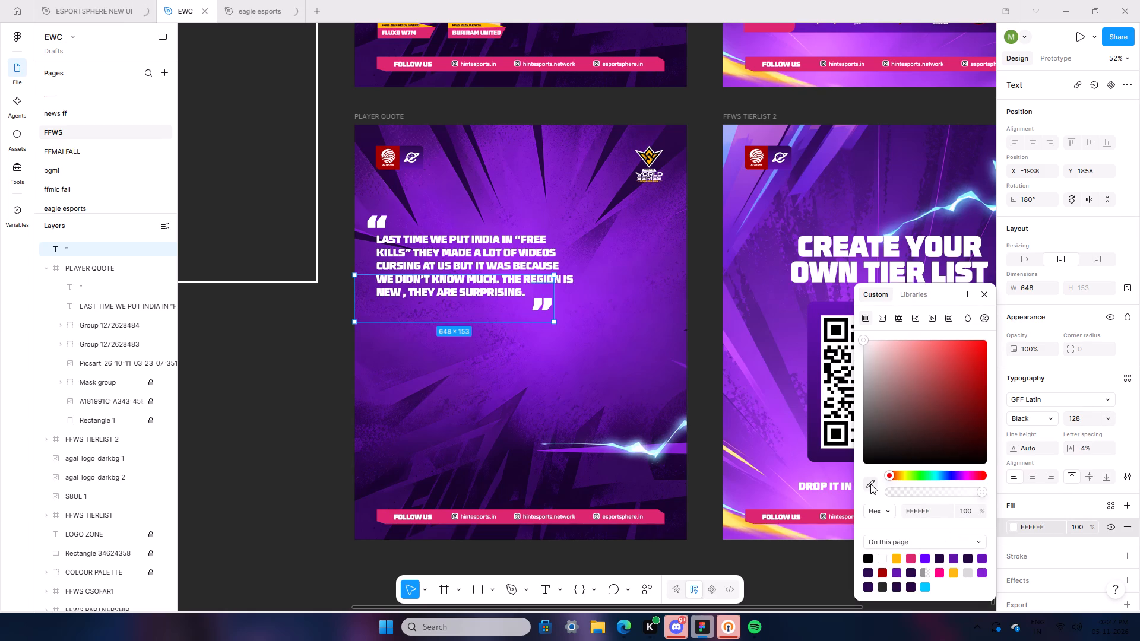
left_click(870, 484)
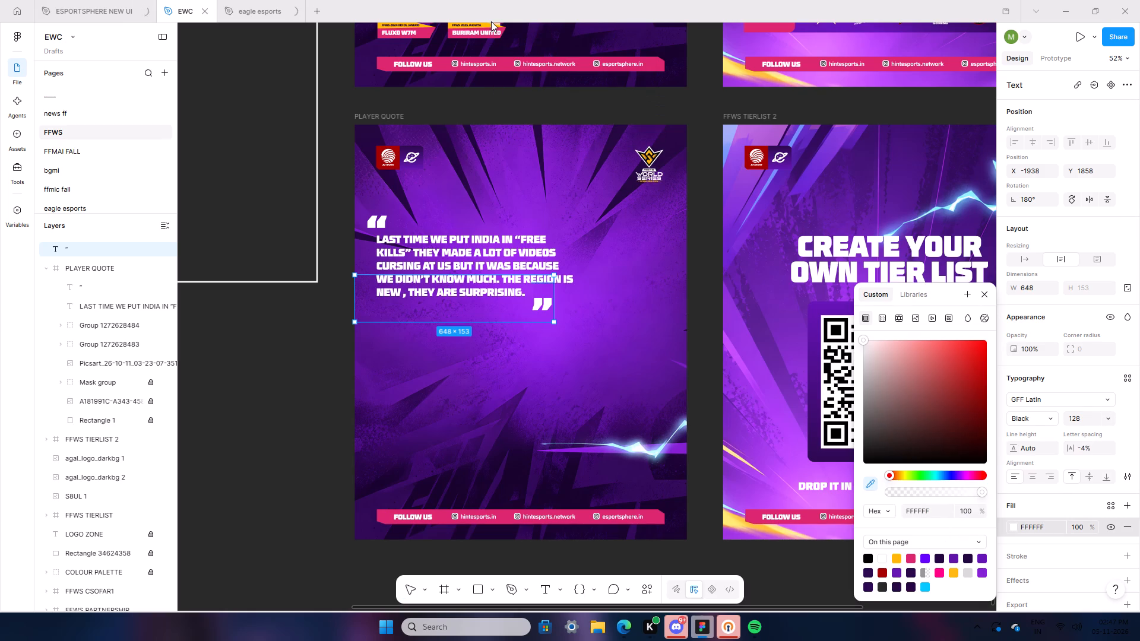
left_click(490, 25)
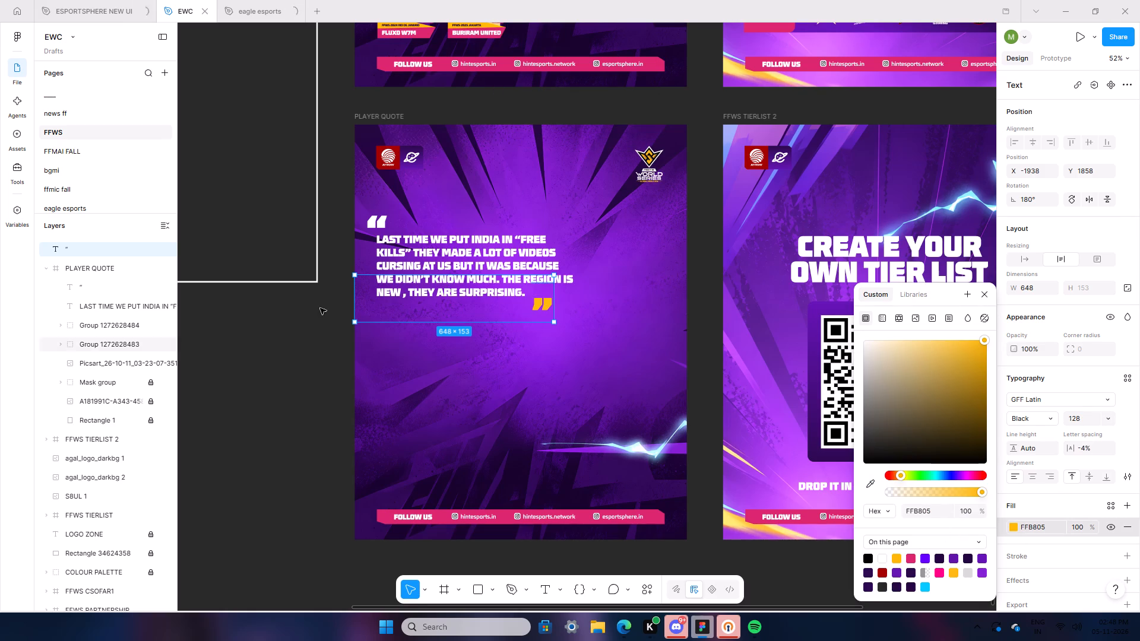
left_click(281, 360)
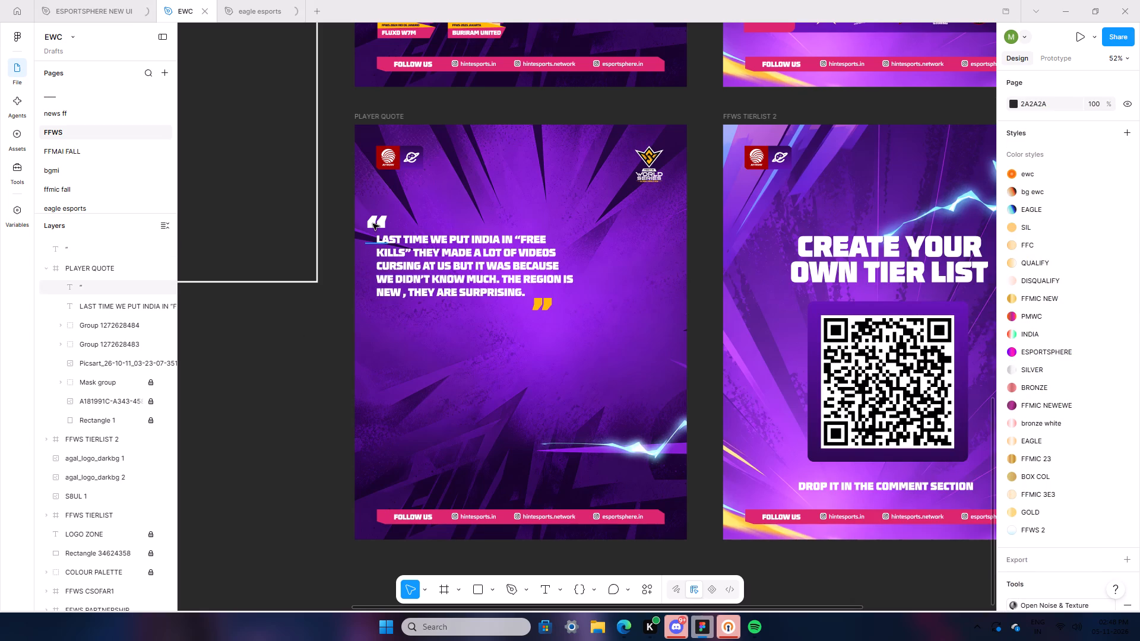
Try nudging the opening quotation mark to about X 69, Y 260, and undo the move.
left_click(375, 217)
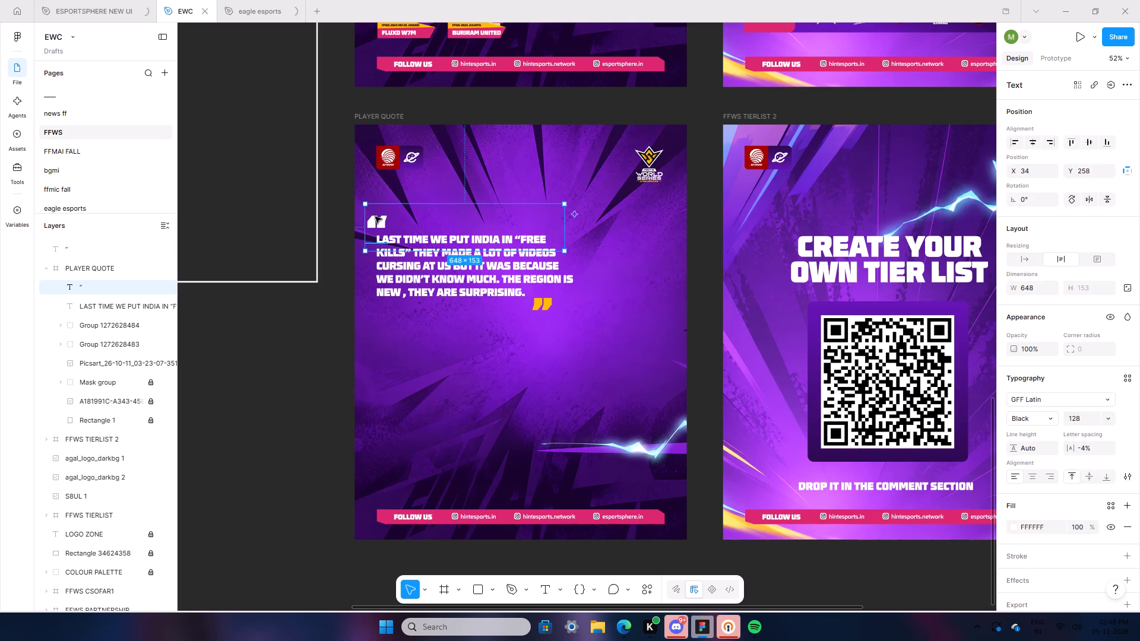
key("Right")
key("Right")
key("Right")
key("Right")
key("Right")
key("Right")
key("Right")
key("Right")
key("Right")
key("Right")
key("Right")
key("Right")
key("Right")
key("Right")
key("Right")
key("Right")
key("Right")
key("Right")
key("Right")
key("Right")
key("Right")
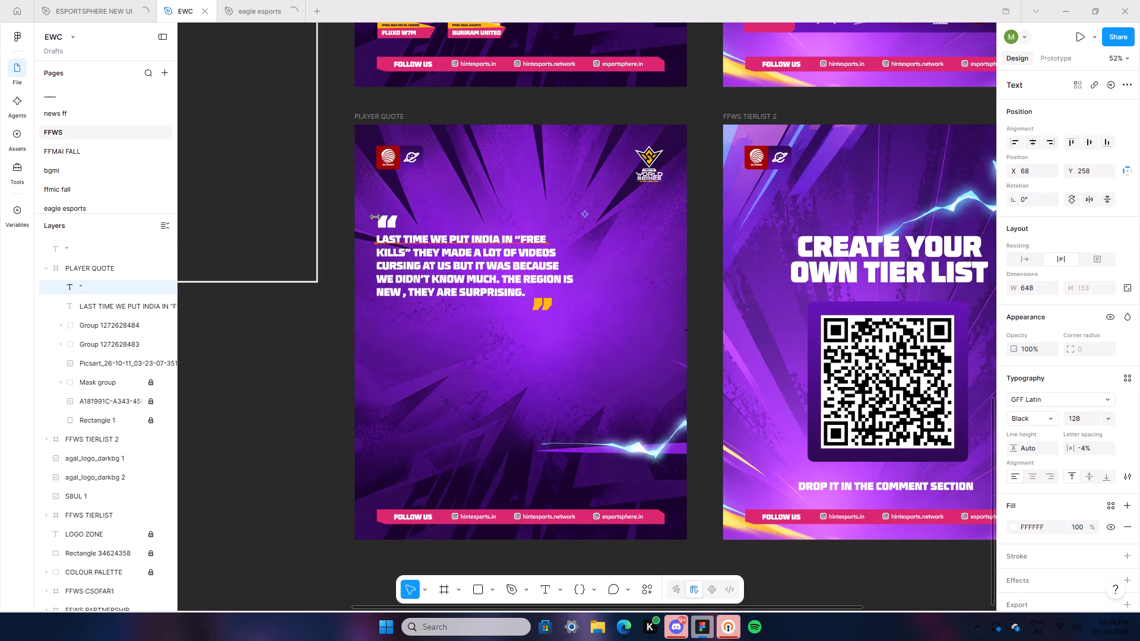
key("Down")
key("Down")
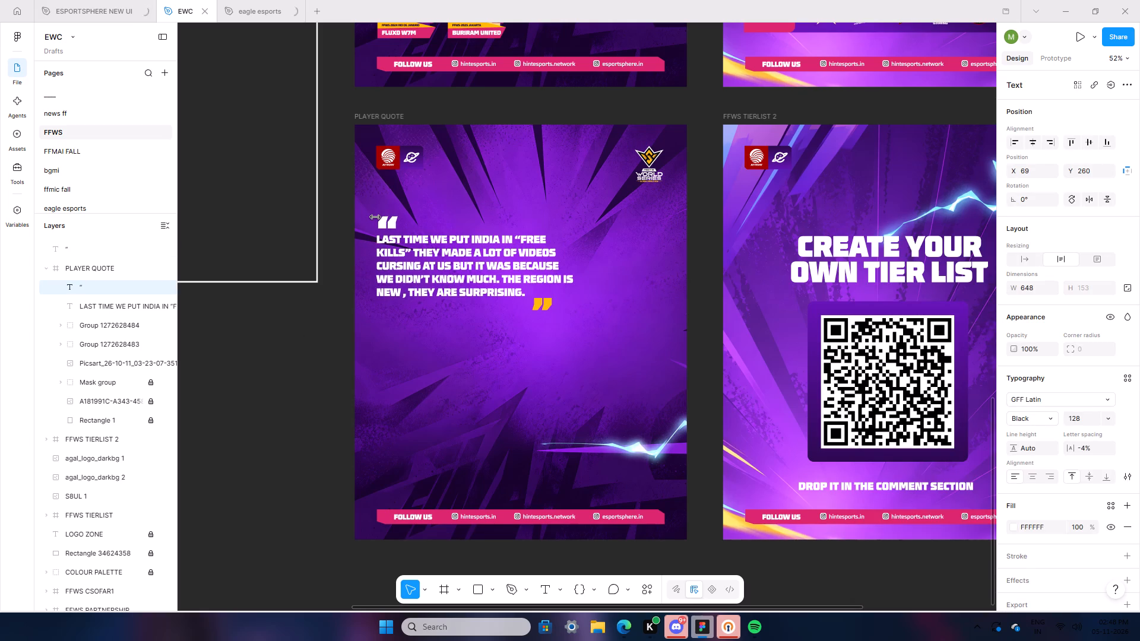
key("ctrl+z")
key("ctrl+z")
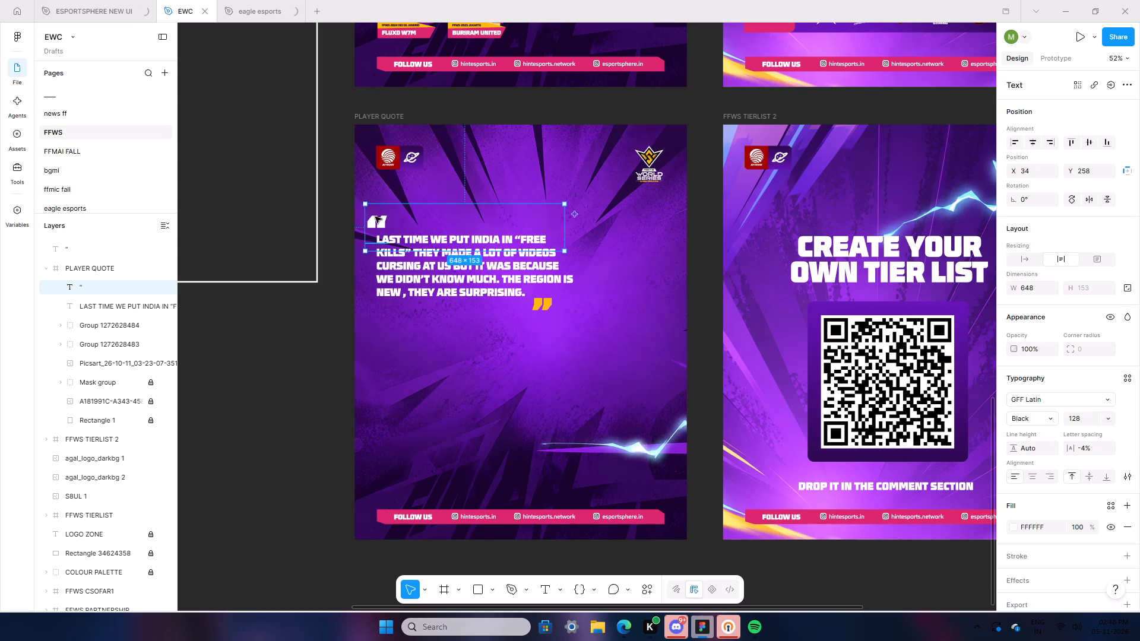
Nudge the opening quotation mark horizontally to X 63 so it lines up with the quote's left edge.
key("Right")
key("Right")
key("Right")
key("Right")
key("Right")
key("Right")
key("Right")
key("Right")
key("Right")
key("Right")
key("Right")
key("Right")
key("Right")
key("Right")
key("Right")
key("Right")
key("Right")
key("Right")
key("Right")
key("Right")
key("Right")
key("Right")
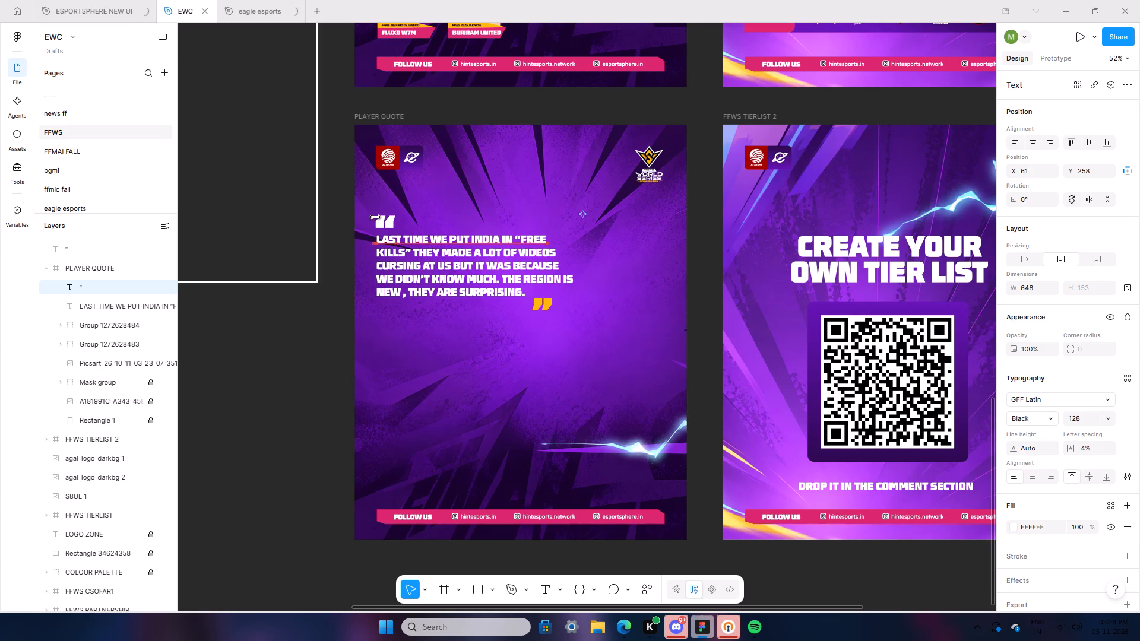
key("Right")
key("Right")
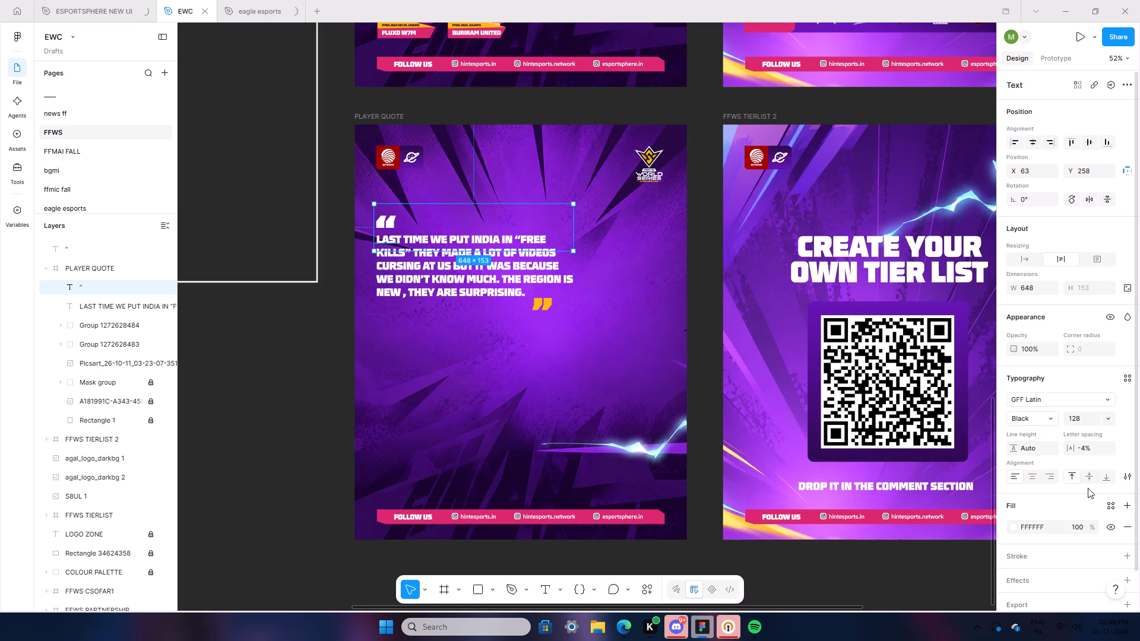
Fill the opening quotation mark with the pink DA266D sampled from the FOLLOW US bar.
left_click(1014, 530)
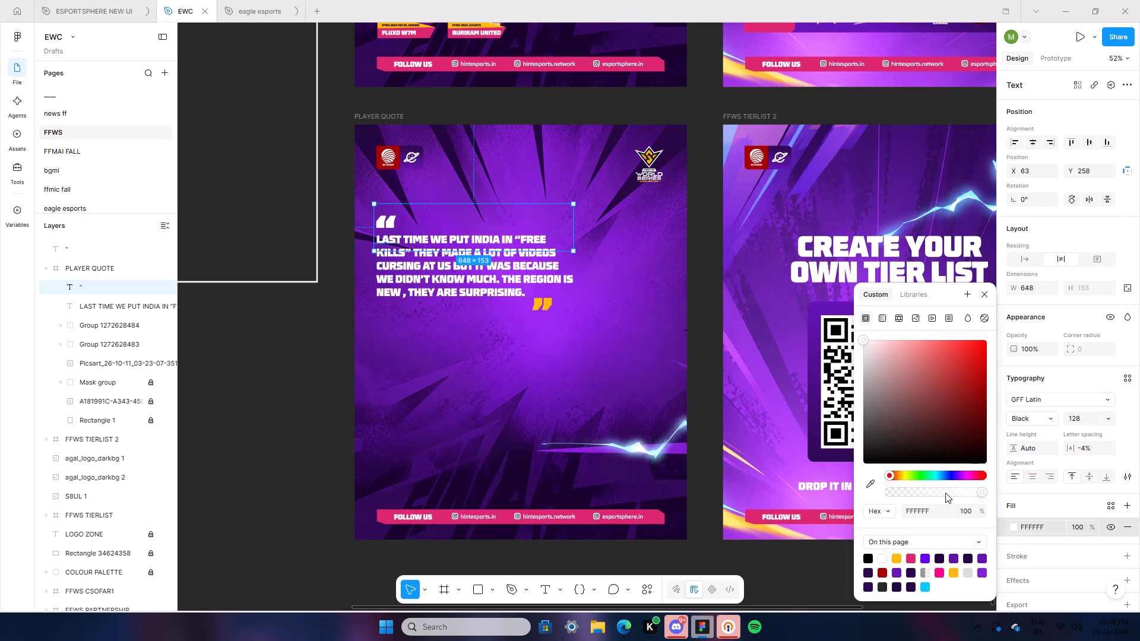
left_click(867, 486)
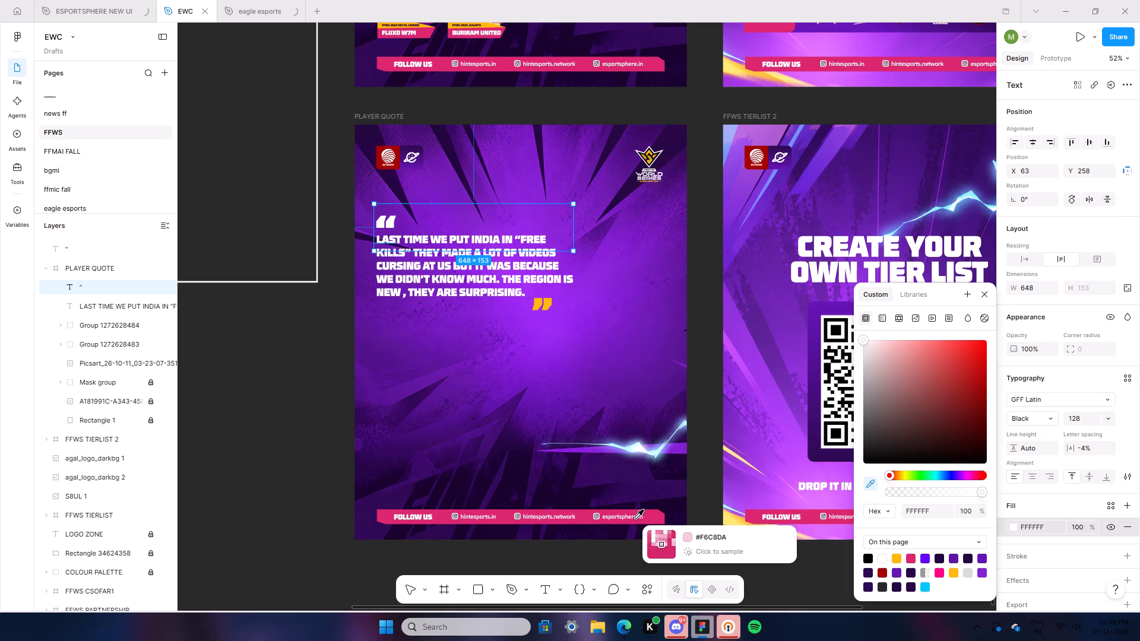
left_click(653, 515)
left_click(243, 433)
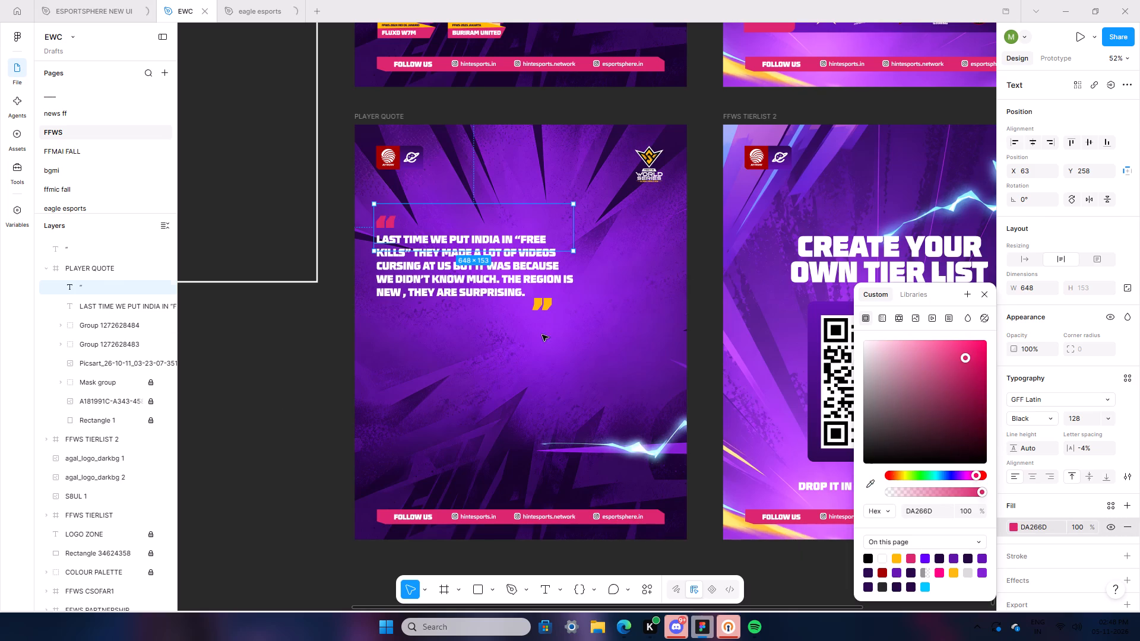
Nudge the closing quotation mark up to Y 1828 and slightly left, beside the quote's last line.
left_click(536, 310)
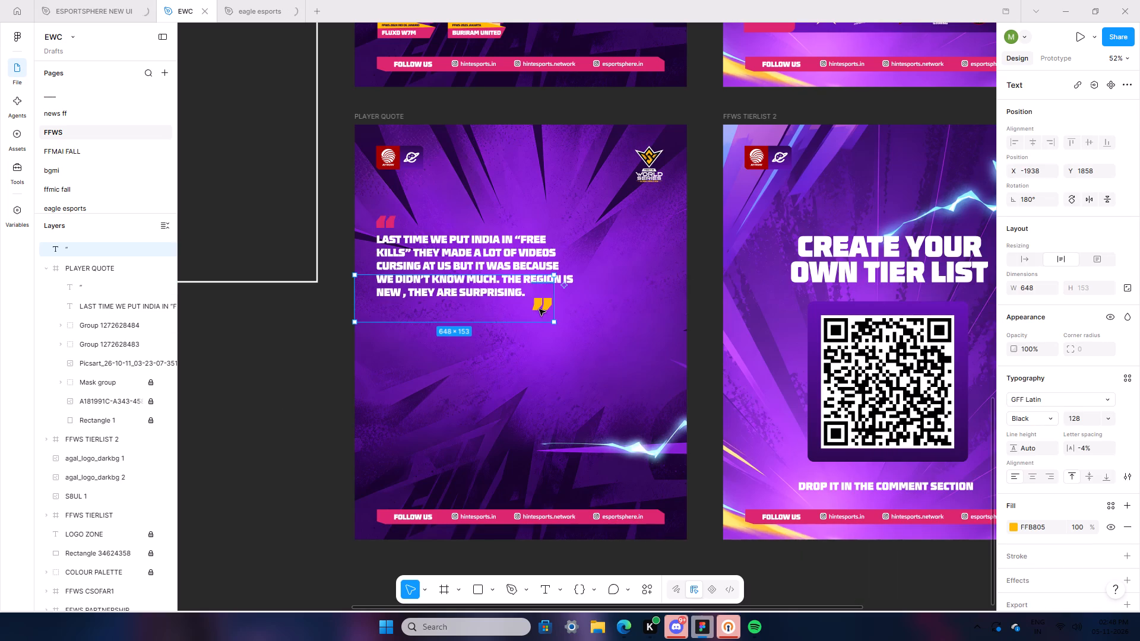
key("Up")
key("Up")
key("Up")
key("Up")
key("Up")
key("Up")
key("Up")
key("Up")
key("Up")
key("Up")
key("Up")
key("Up")
key("Up")
key("Up")
key("Up")
key("Up")
key("Up")
key("Up")
key("Up")
key("Up")
key("Up")
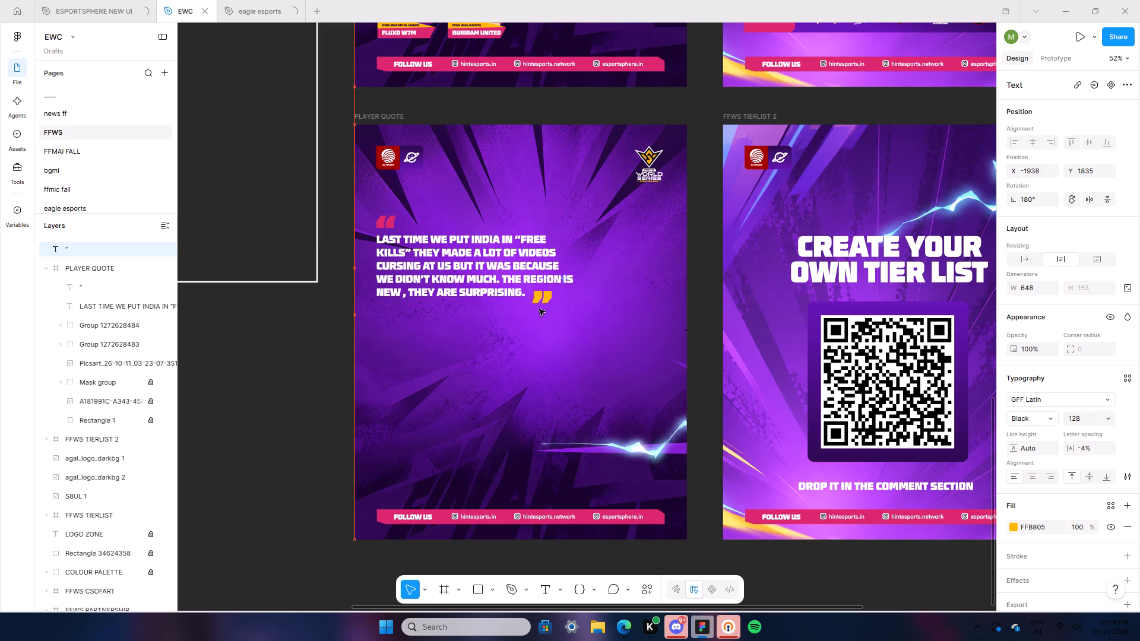
key("Up")
key("Up")
key("Up")
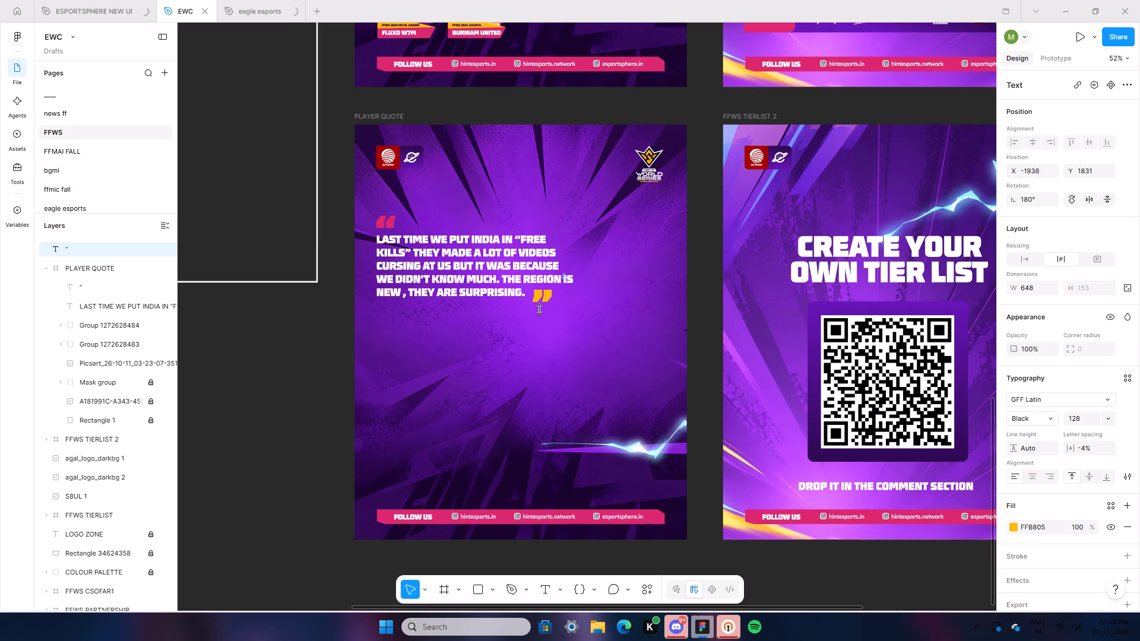
key("Left")
key("Left")
key("Left")
key("Left")
key("Up")
key("Up")
key("Up")
key("Left")
key("Left")
left_click(256, 434)
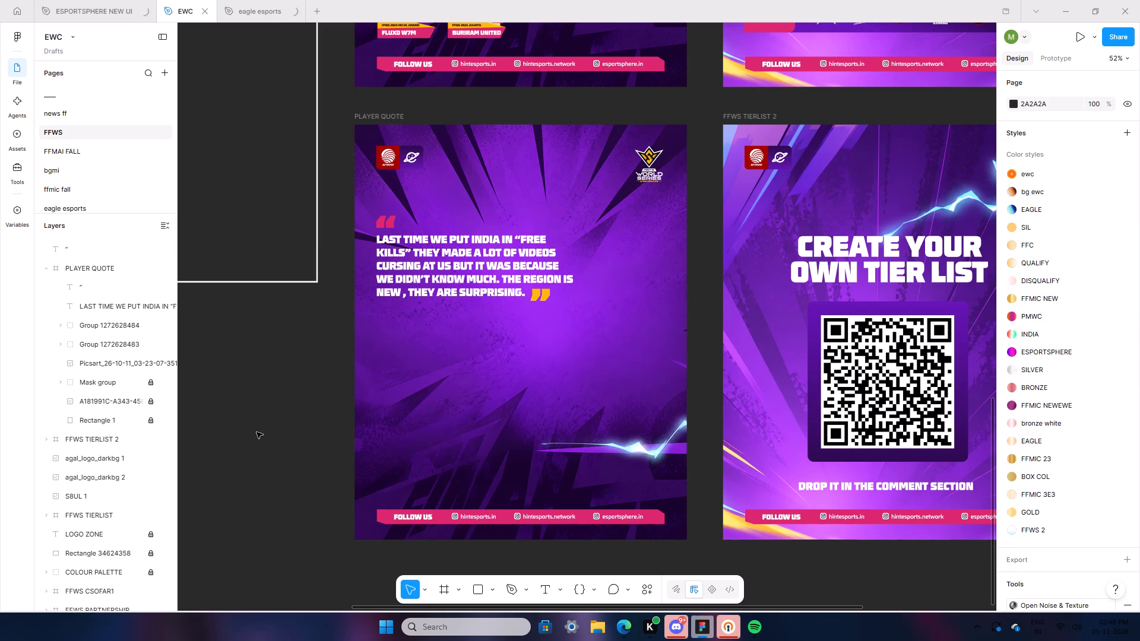
Add a text layer containing a tilde (~) on the canvas beside the PLAYER QUOTE frame and place the cursor after the tilde.
left_click(541, 587)
left_click(281, 506)
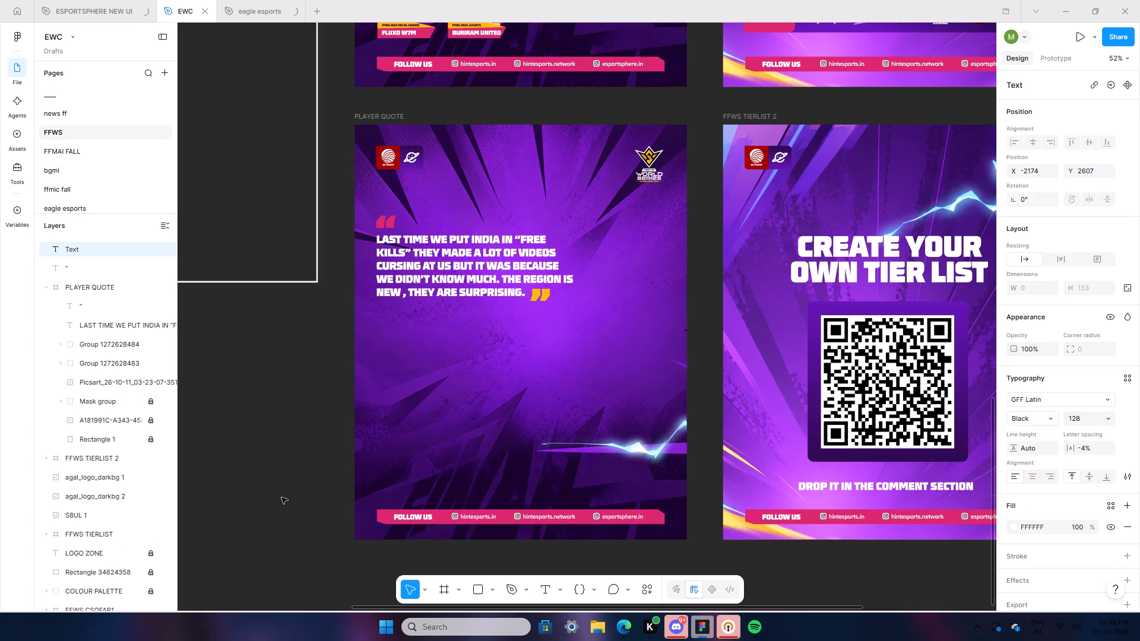
key("shift+asciitilde")
key("shift+Tab")
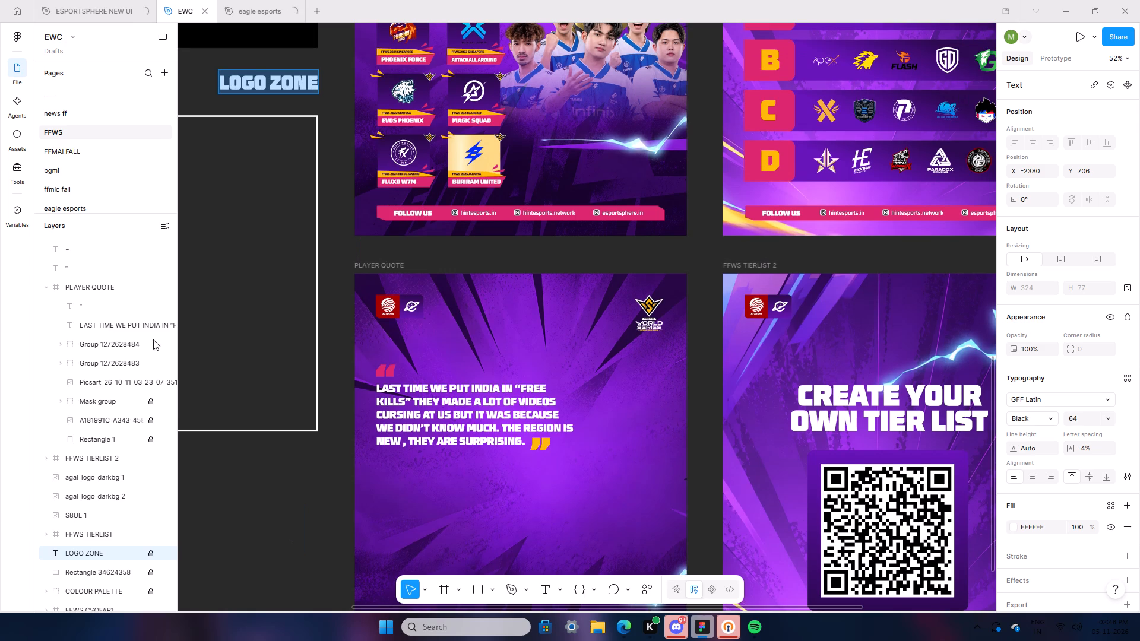
left_click(246, 445)
scroll(258, 490, "down", 8)
double_click(300, 513)
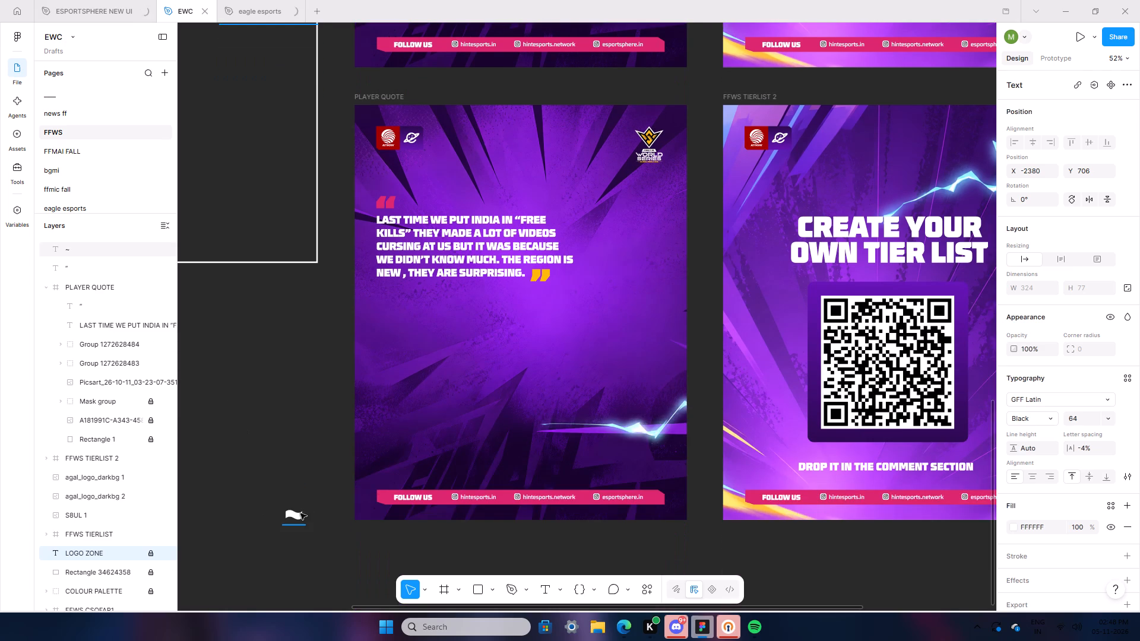
left_click(302, 517)
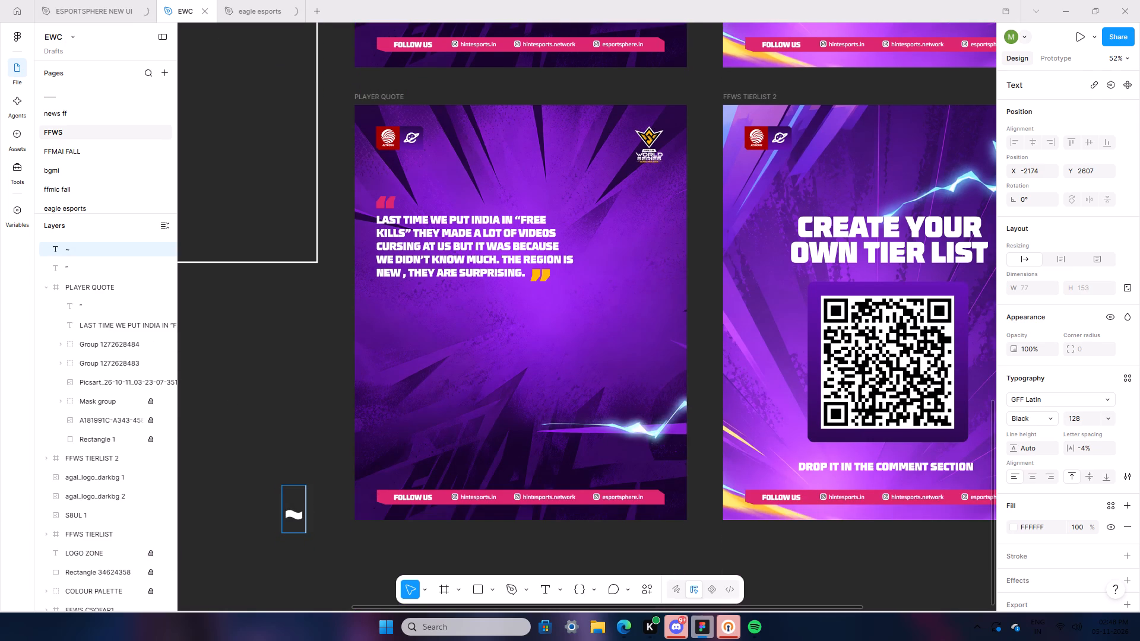
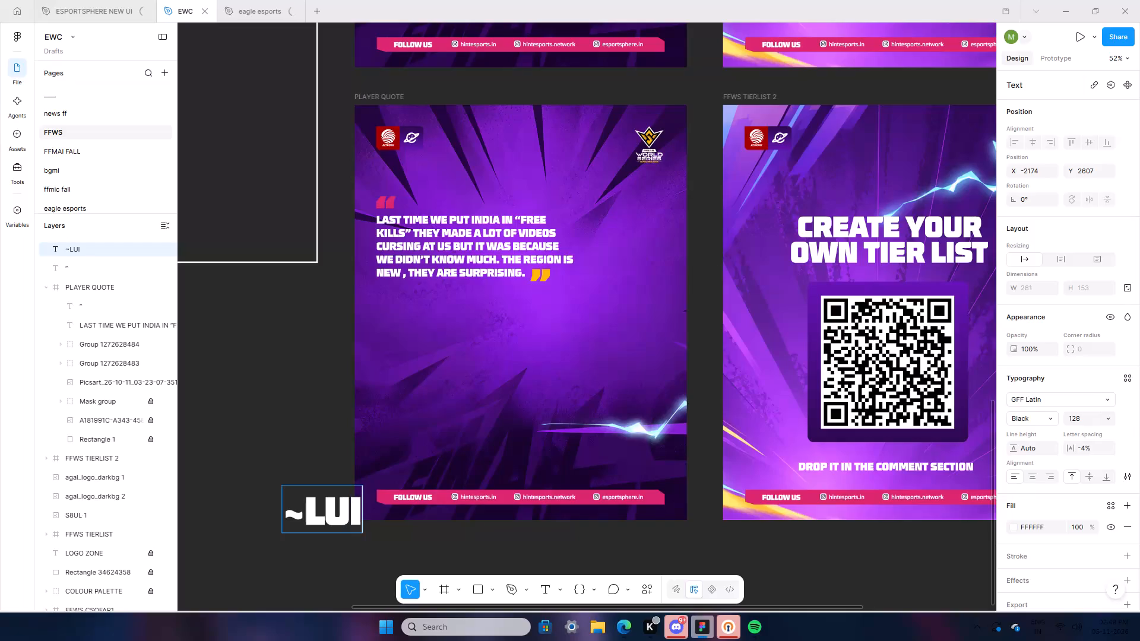
key("space")
key("shift+quotedbl")
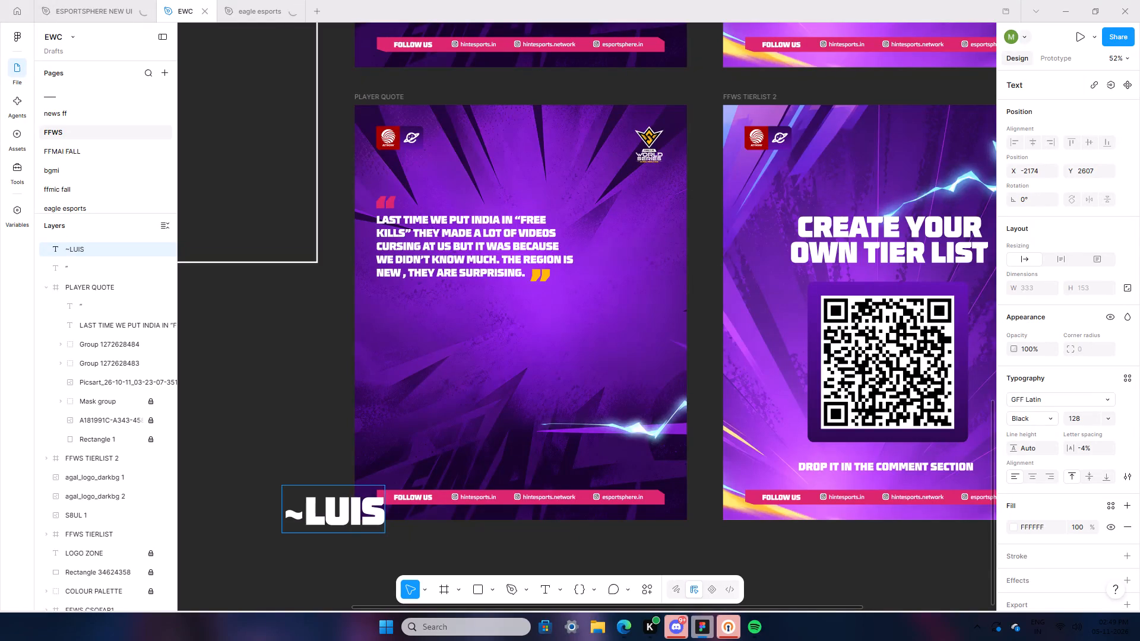
key("space")
key("BackSpace")
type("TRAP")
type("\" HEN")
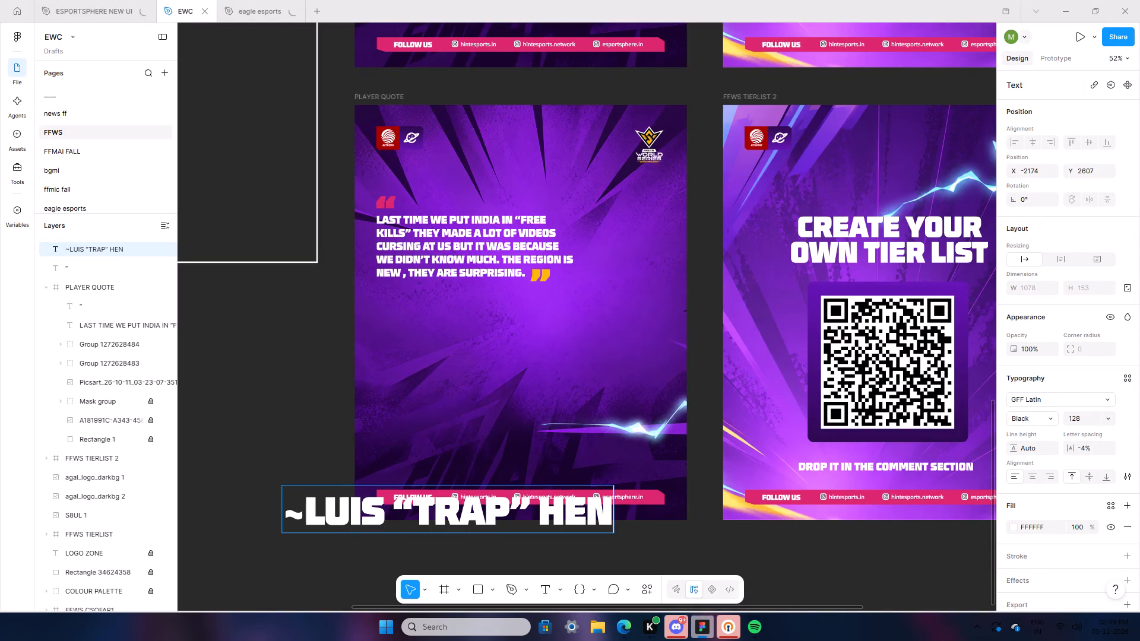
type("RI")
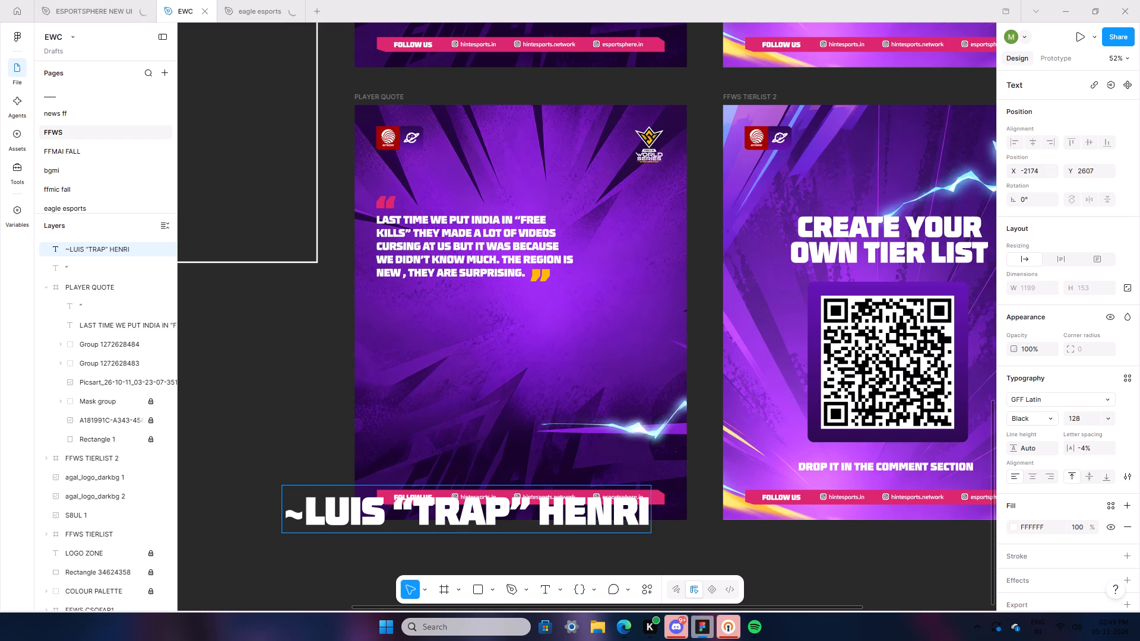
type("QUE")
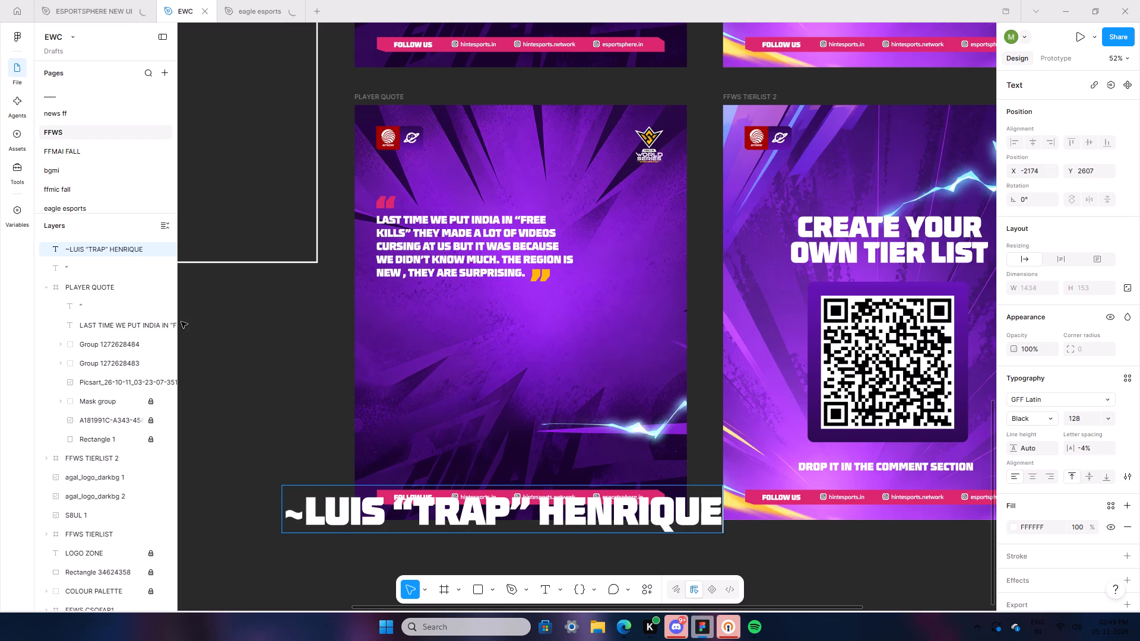
left_click(224, 391)
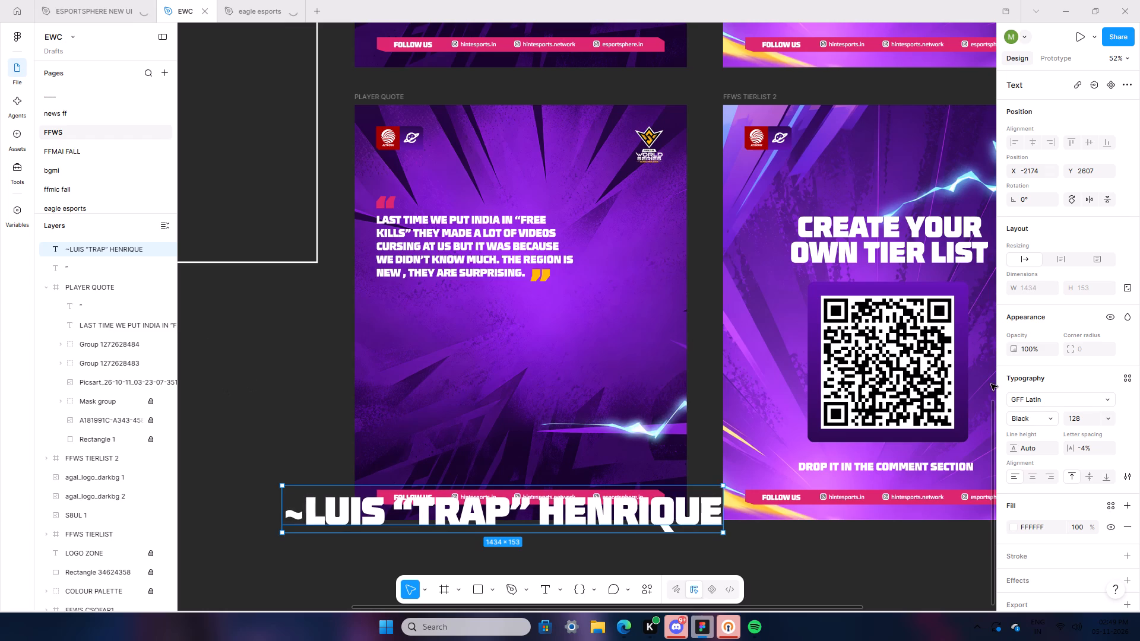
Set the attribution text to font size 20 and ExtraBold weight.
left_click(1050, 414)
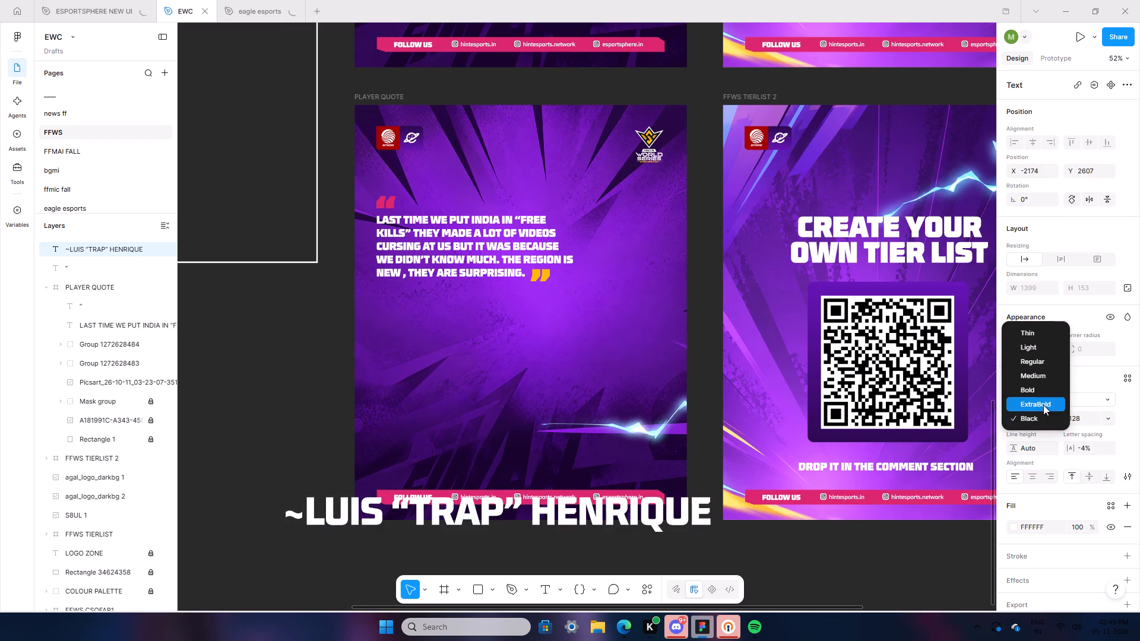
left_click(1040, 386)
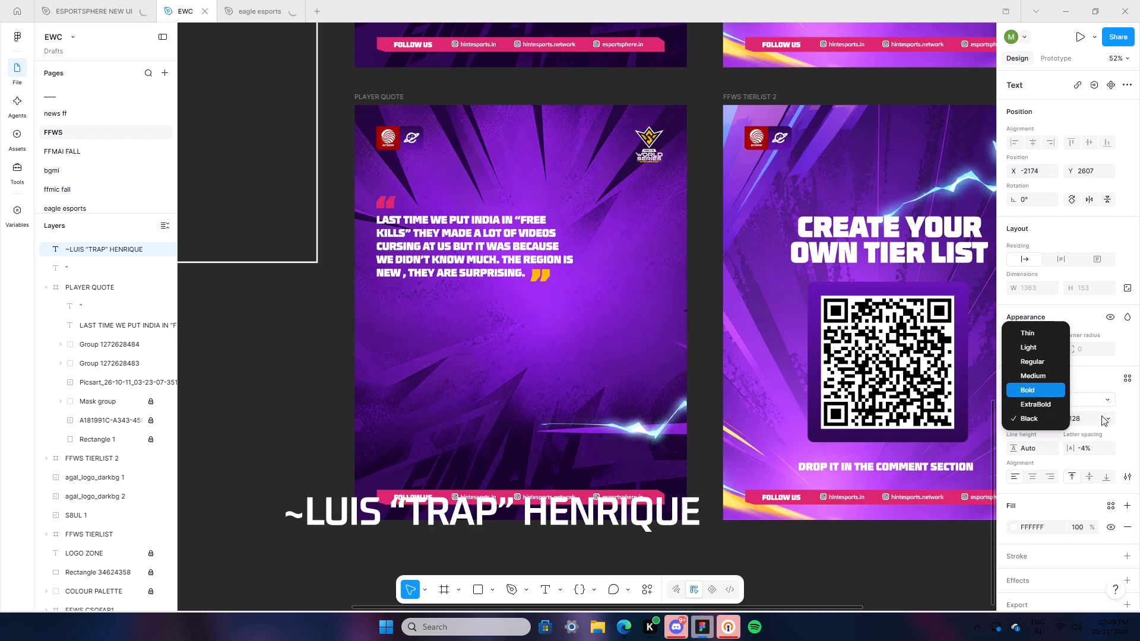
left_click(1110, 421)
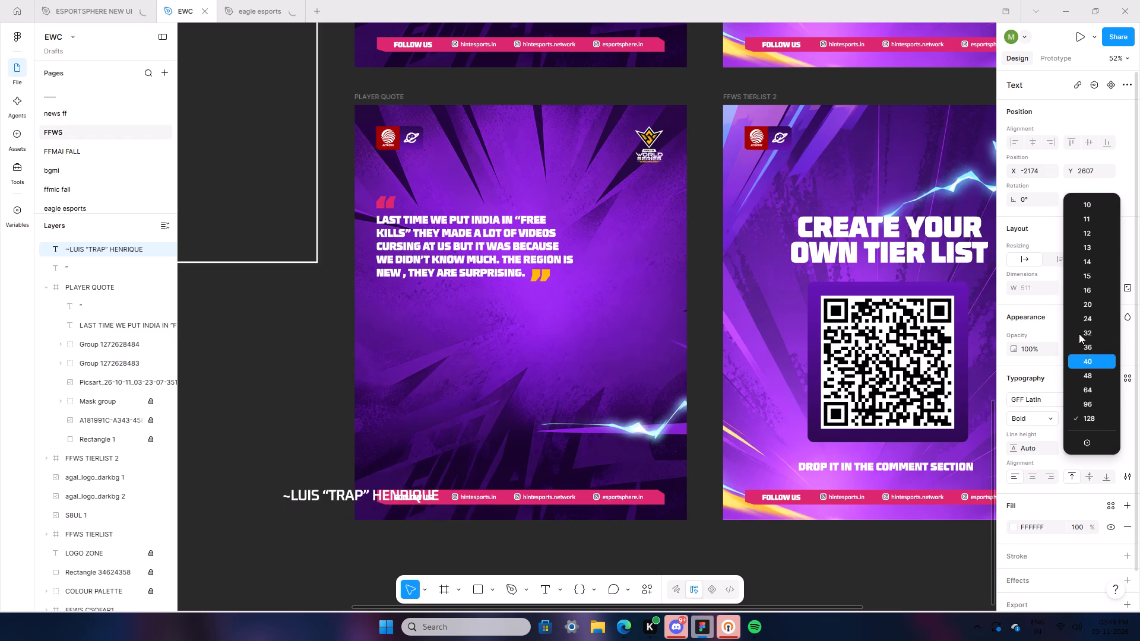
left_click(1070, 309)
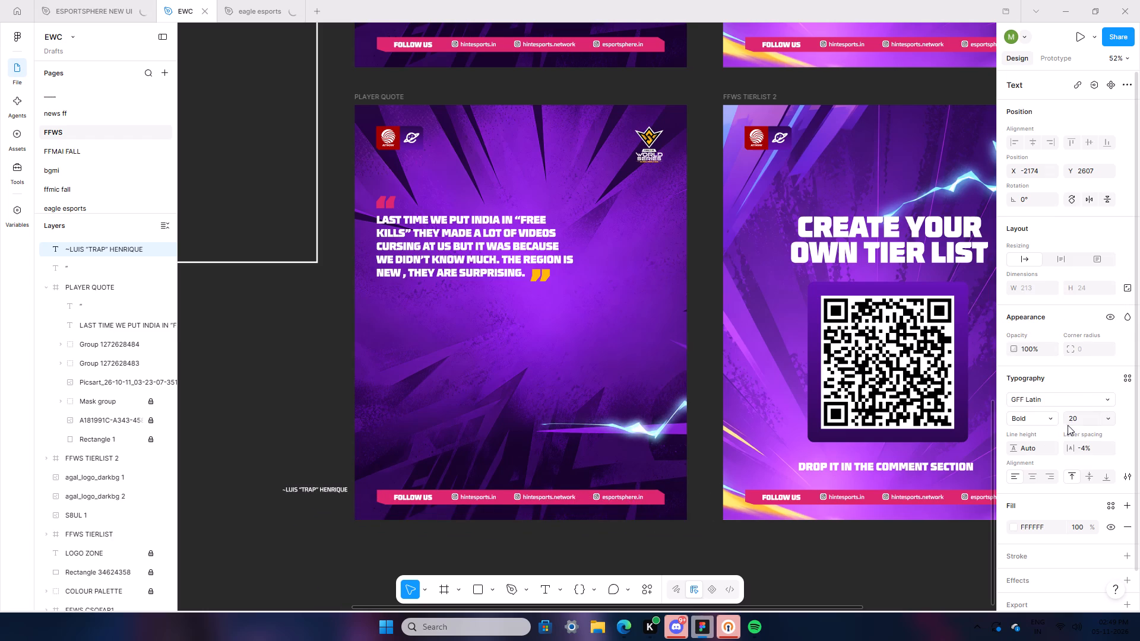
left_click(1048, 417)
left_click(1044, 433)
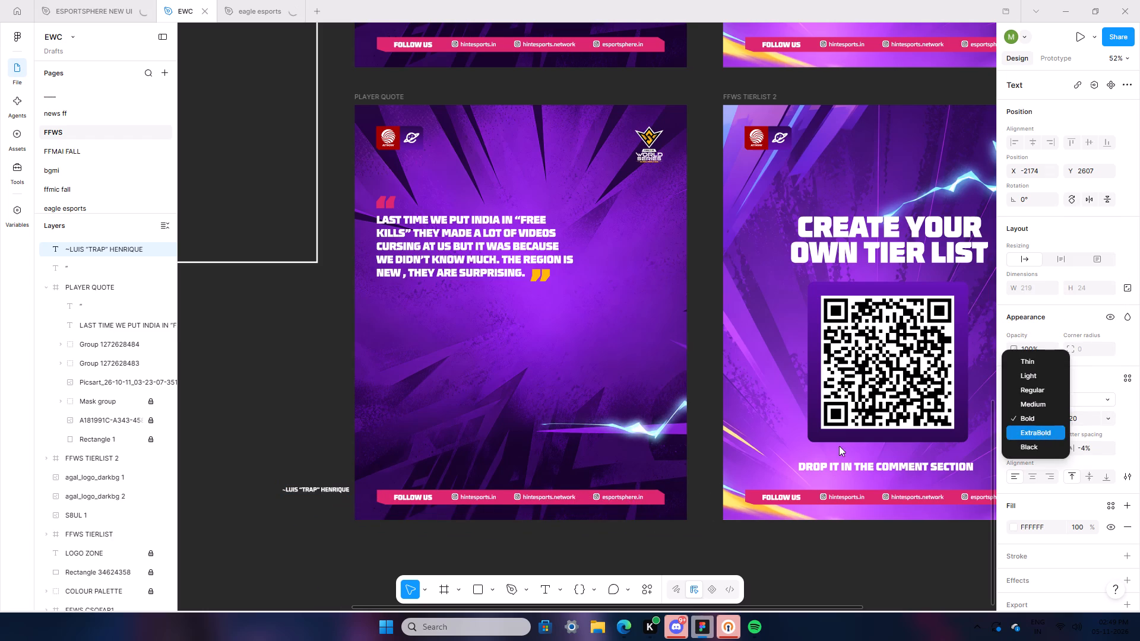
Move the attribution text into the PLAYER QUOTE frame, just below the quote's last line and aligned with its left edge.
left_click_drag(305, 487, 409, 309)
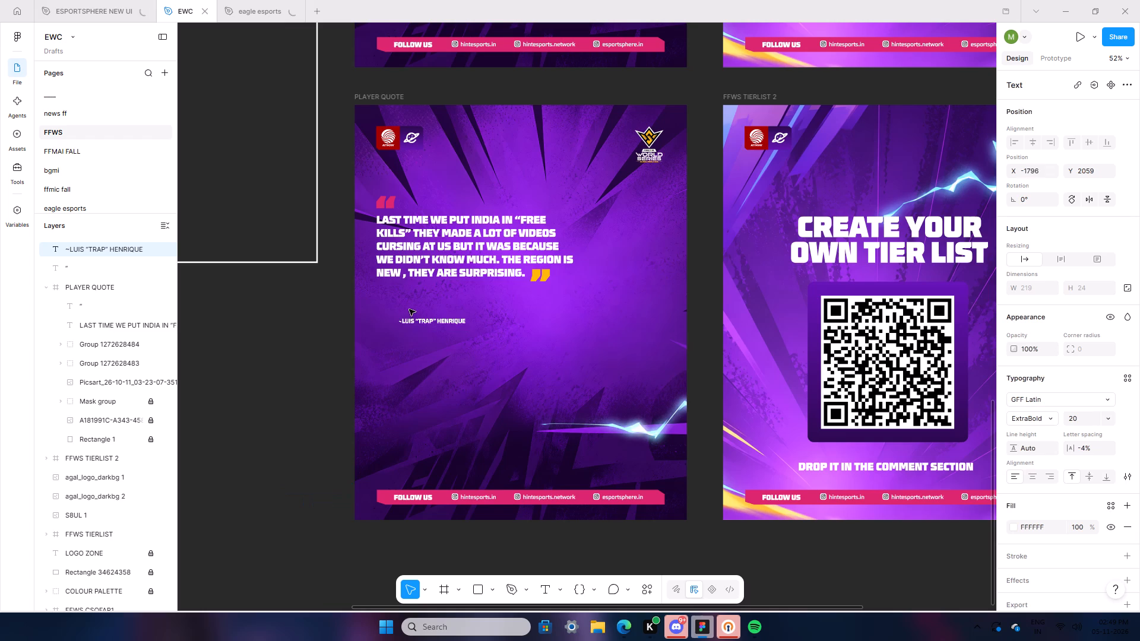
left_click_drag(409, 309, 399, 290)
left_click(290, 334)
Draw a near-horizontal line about 405 px long from just after the attribution name to the quote's right edge.
scroll(294, 455, "up", 1)
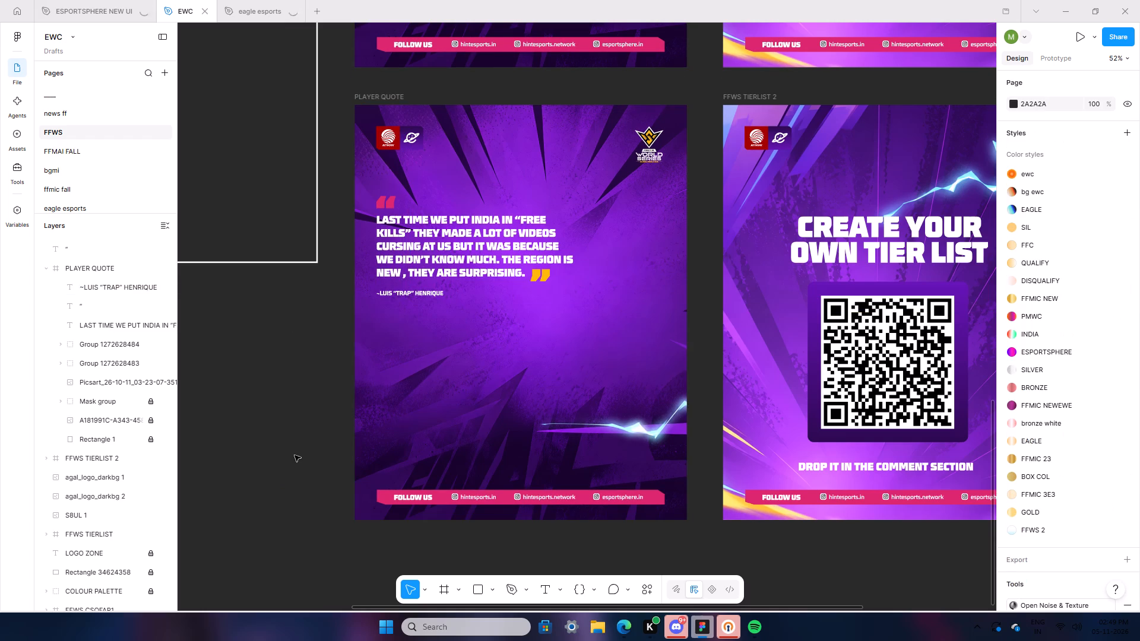
scroll(294, 455, "up", 1)
scroll(290, 512, "up", 7, "ctrl")
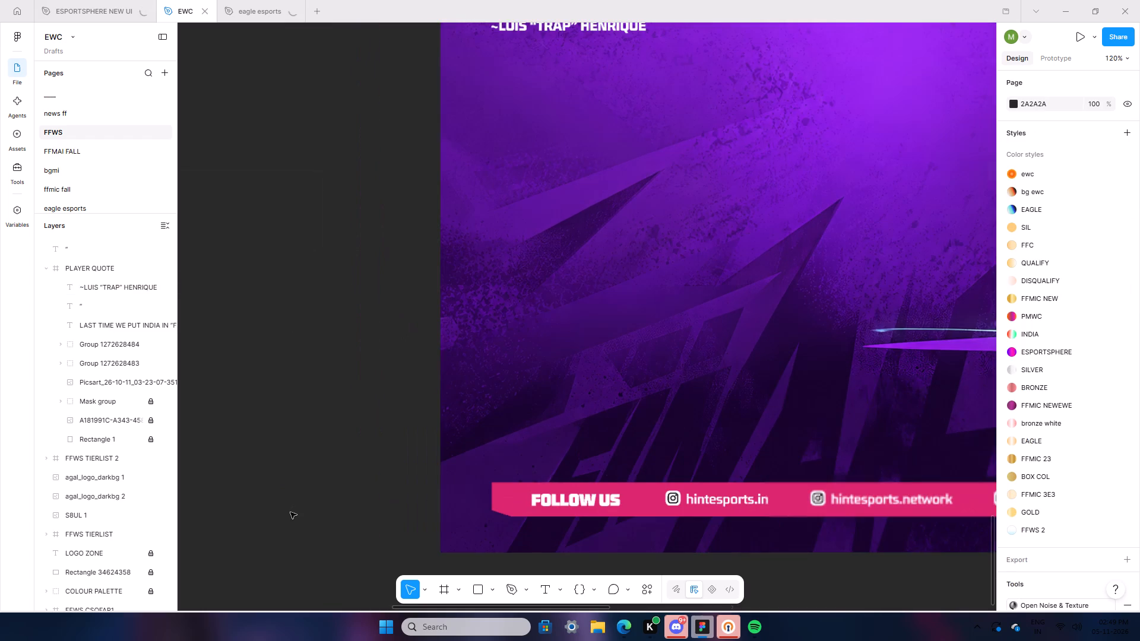
scroll(339, 475, "up", 6)
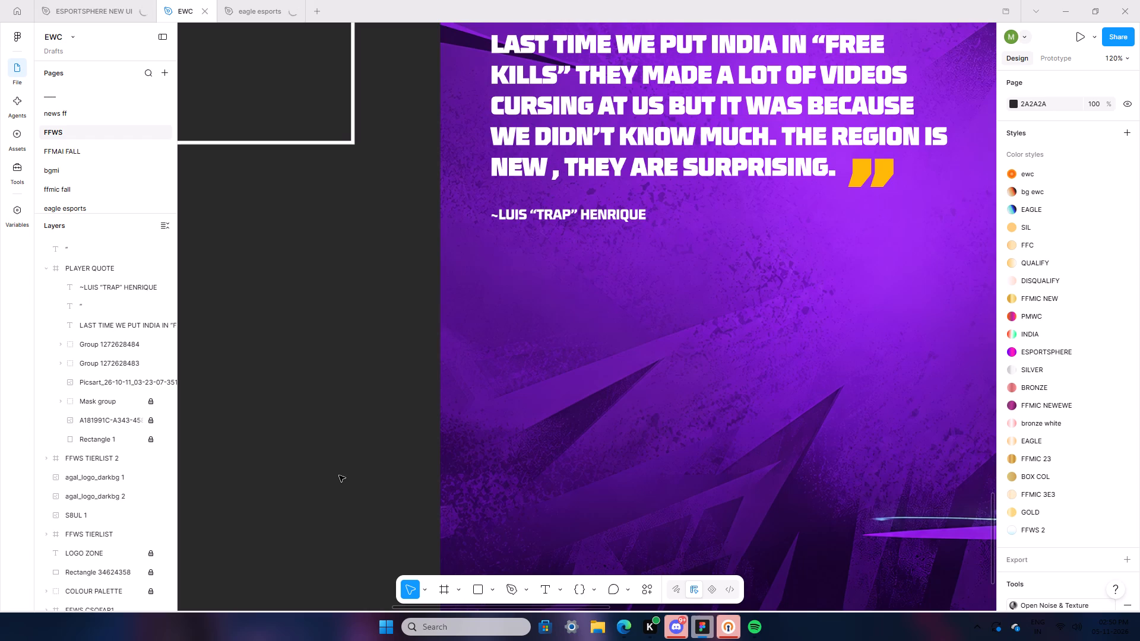
left_click(488, 594)
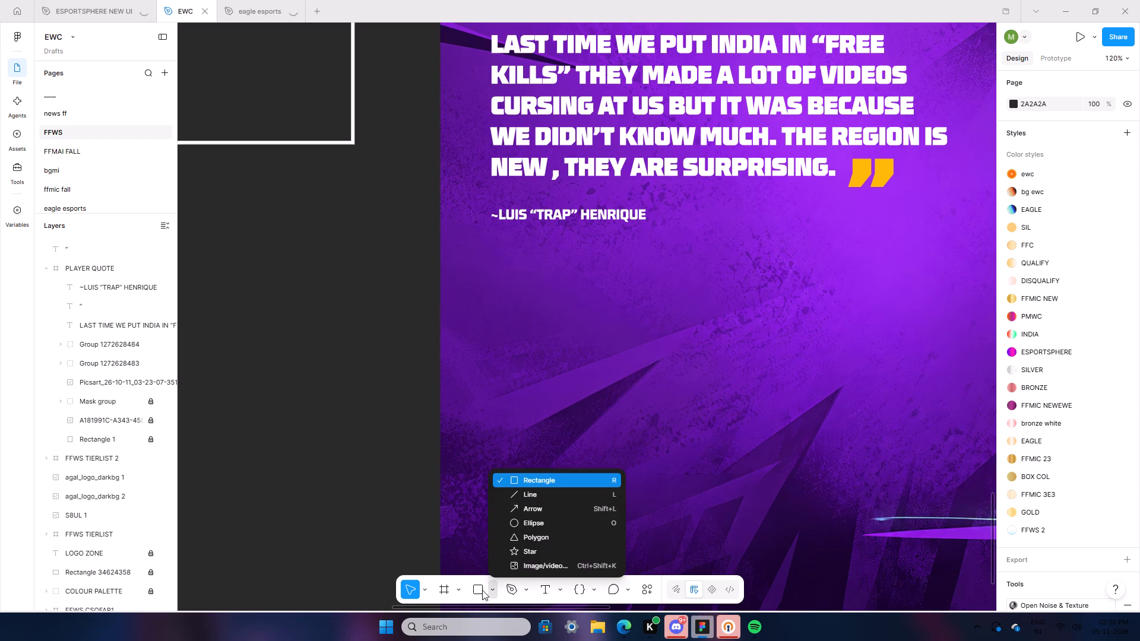
left_click(532, 497)
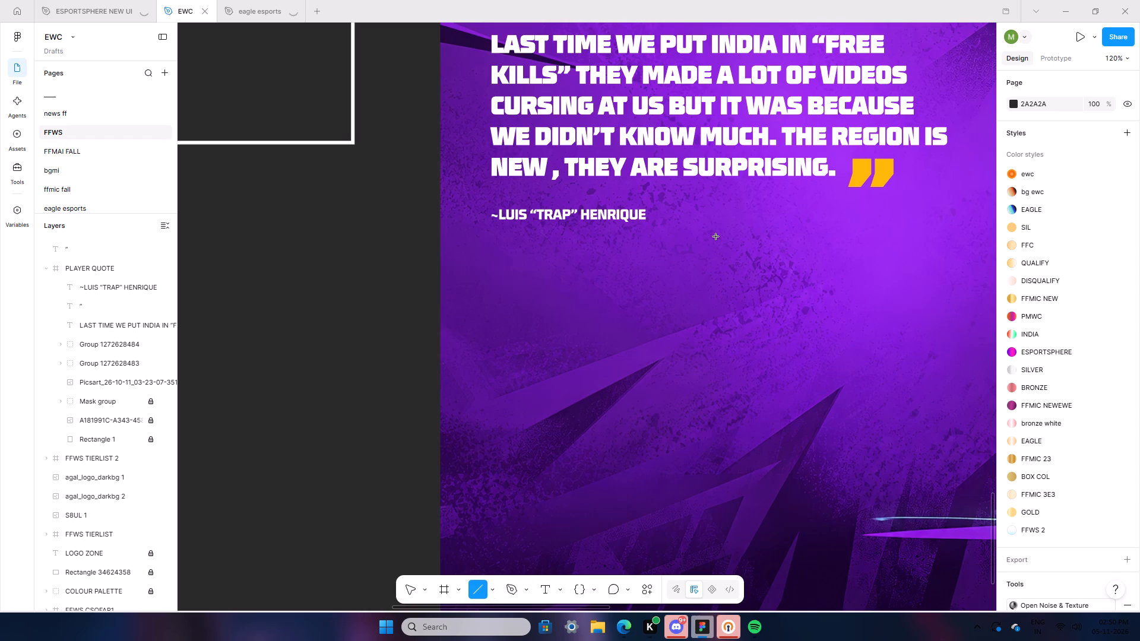
left_click_drag(659, 216, 921, 211)
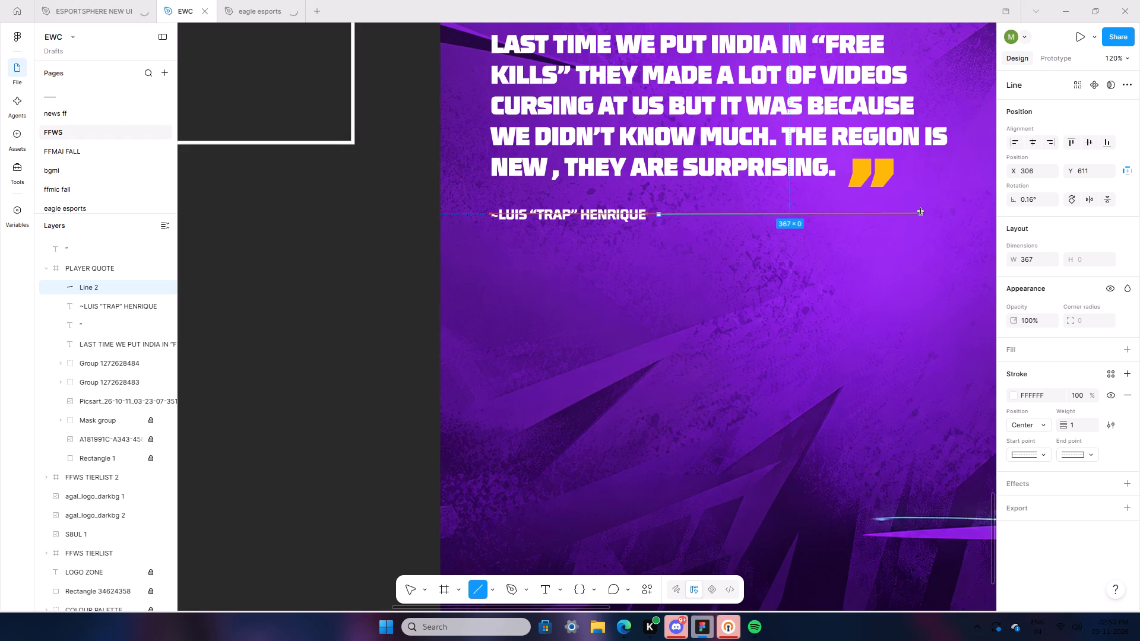
left_click_drag(921, 211, 949, 212)
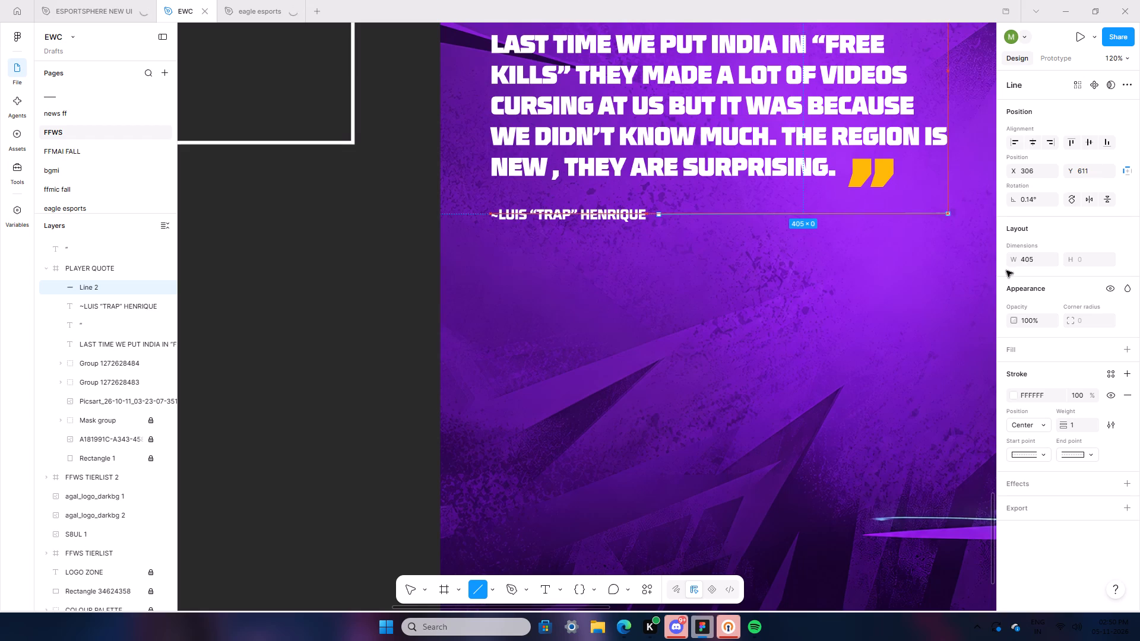
Set the new line's stroke weight to 2 and its stroke opacity to 50%.
left_click(1084, 429)
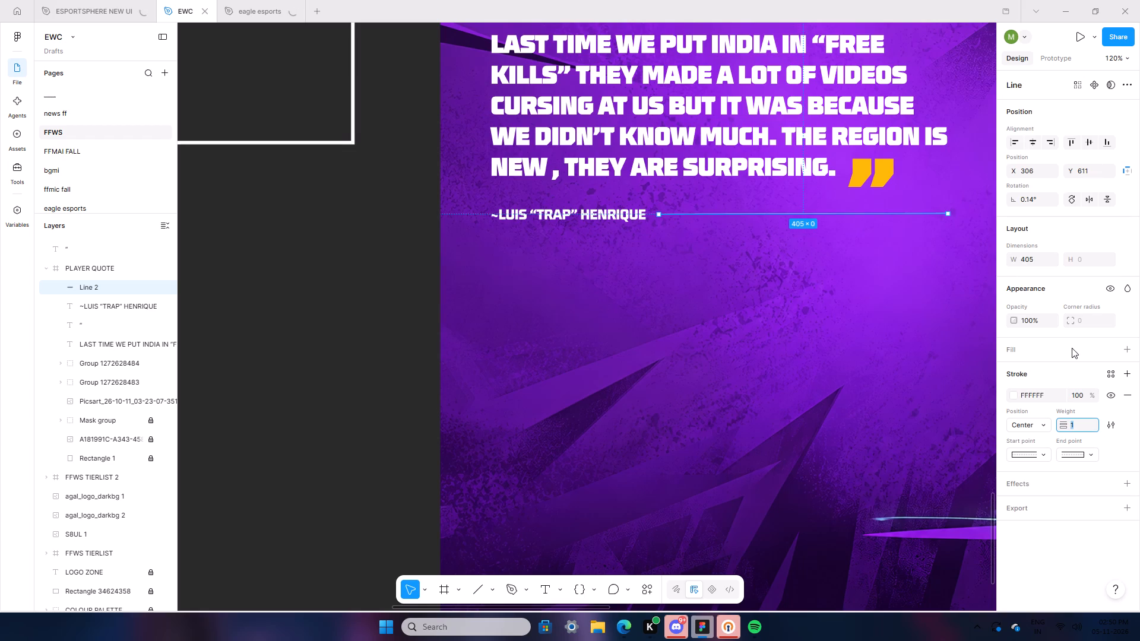
key("2")
left_click(1075, 344)
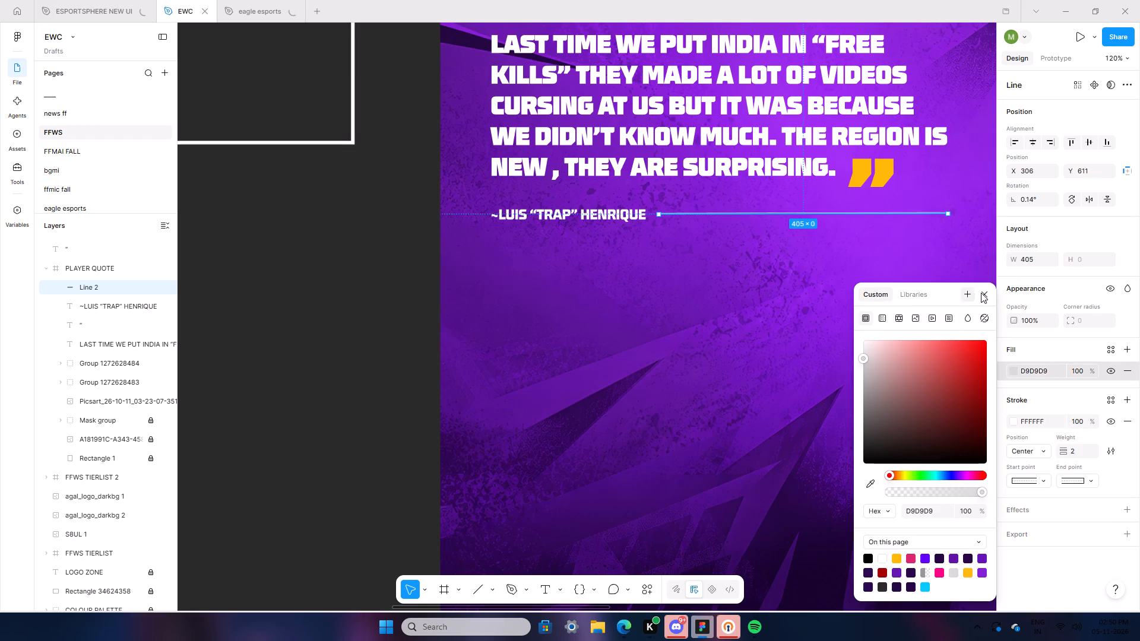
left_click(981, 293)
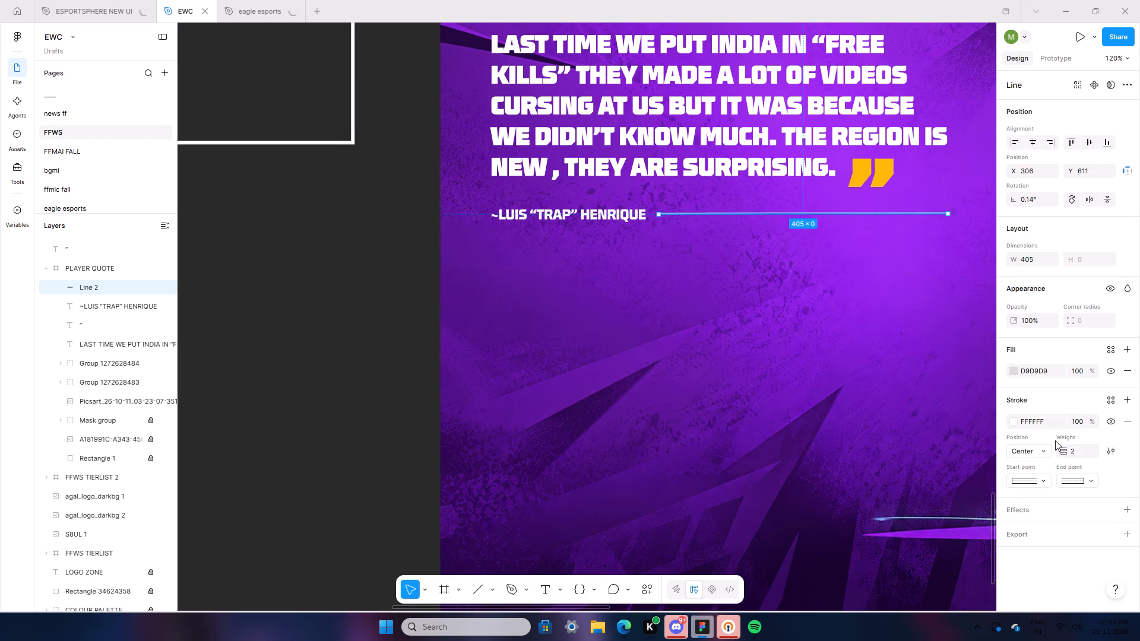
left_click(1083, 418)
key("5")
key("0")
left_click(1069, 398)
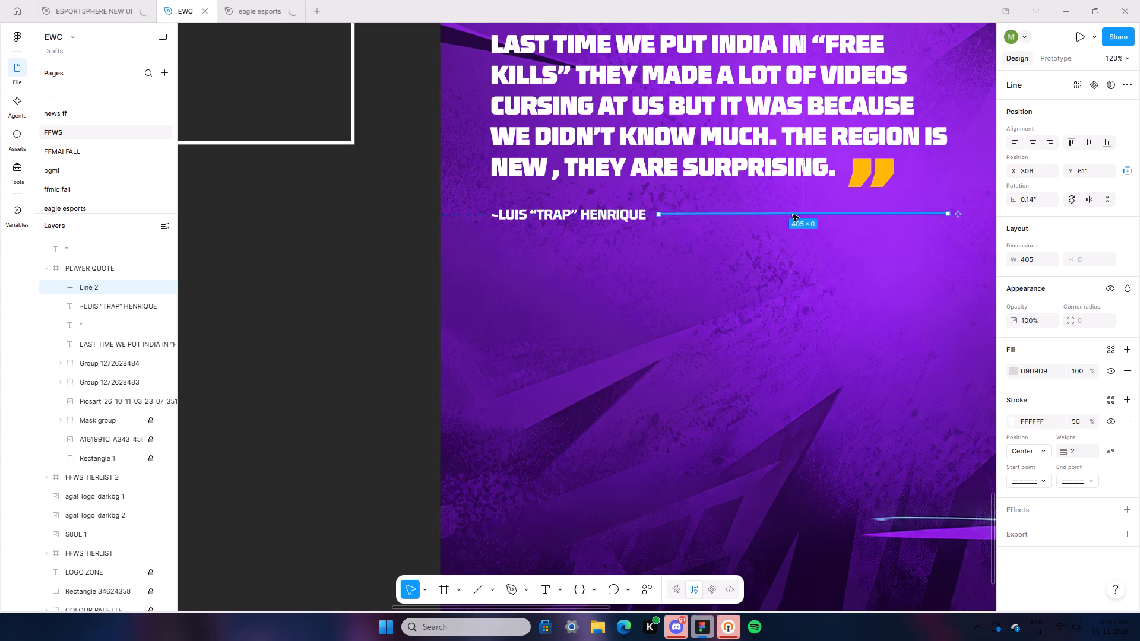
Nudge the line down to Y 612 so it sits level with the middle of the attribution name.
key("Down")
key("Down")
key("Down")
left_click(356, 260)
left_click(902, 210)
key("Down")
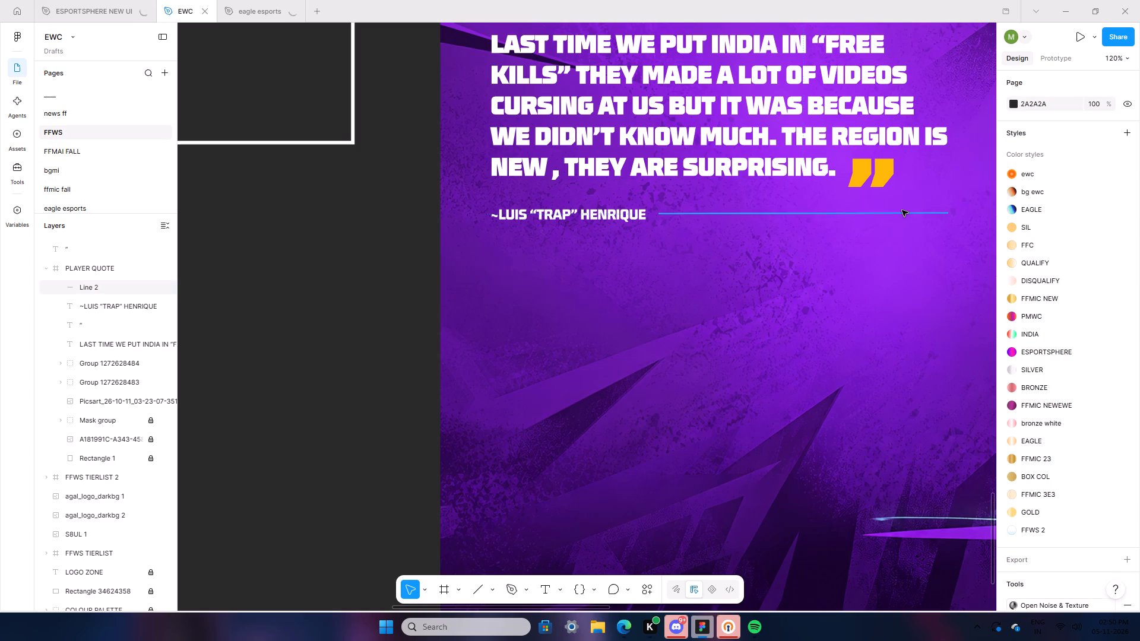
left_click(513, 215)
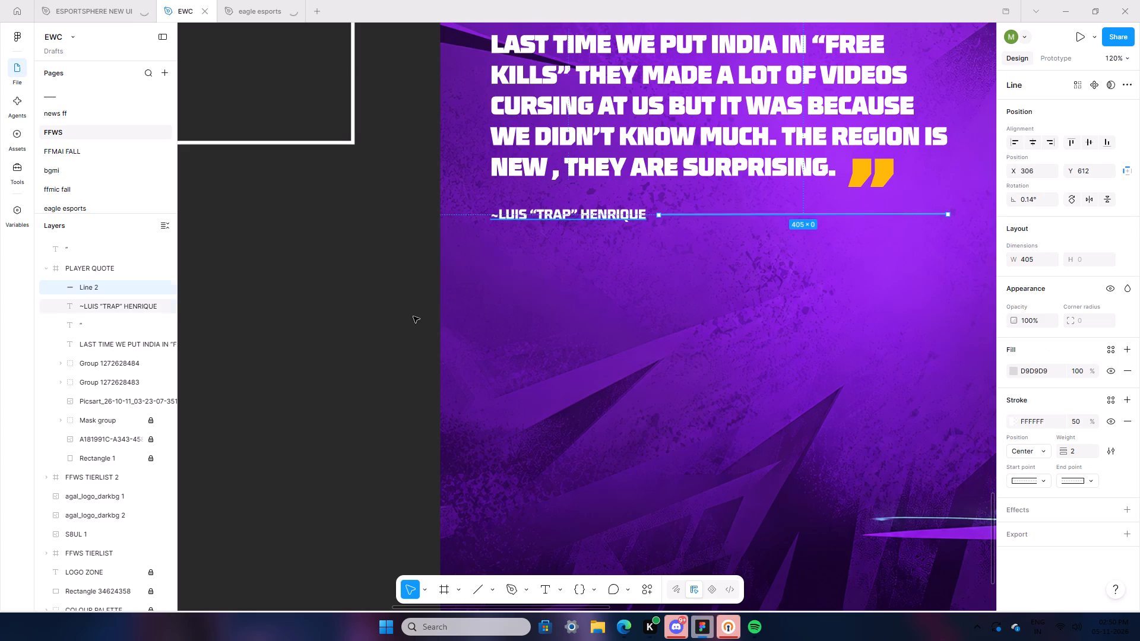
left_click(411, 317)
Add a text layer reading LOUD SNICKERS beside the PLAYER QUOTE frame and set its weight to Bold.
scroll(411, 317, "down", 5, "ctrl")
scroll(391, 398, "up", 2)
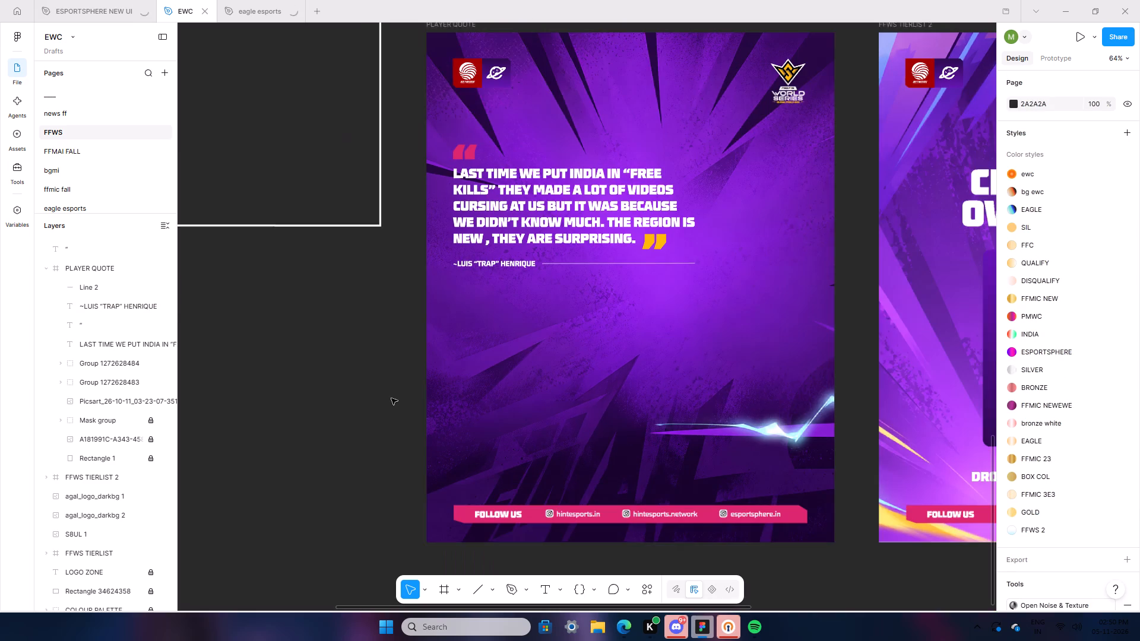
scroll(391, 398, "up", 2)
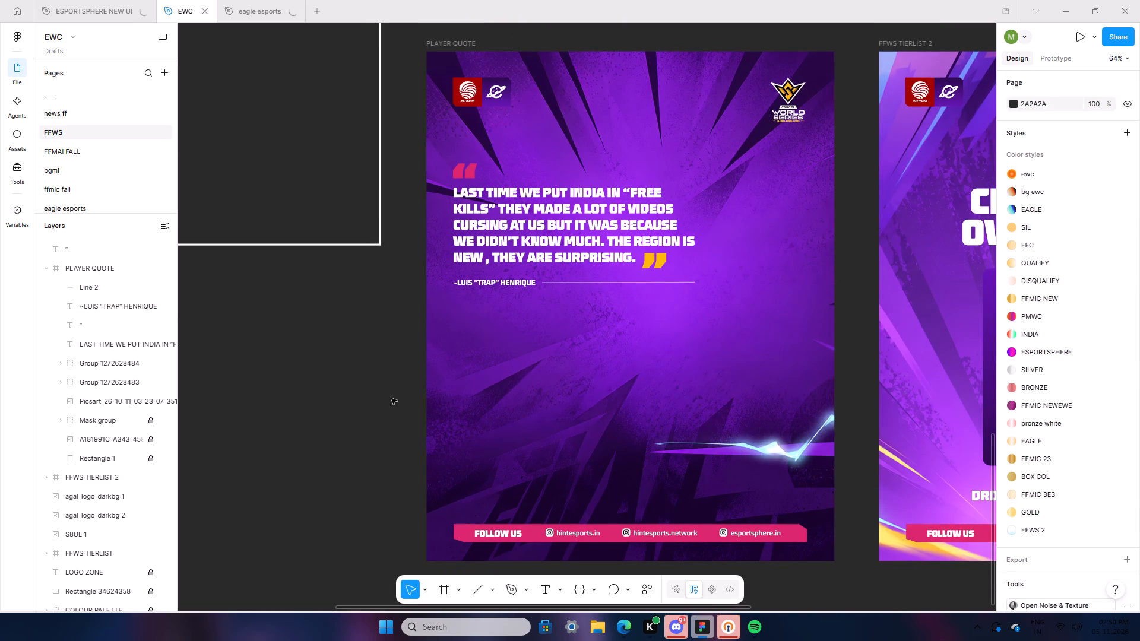
scroll(373, 434, "up", 7, "ctrl")
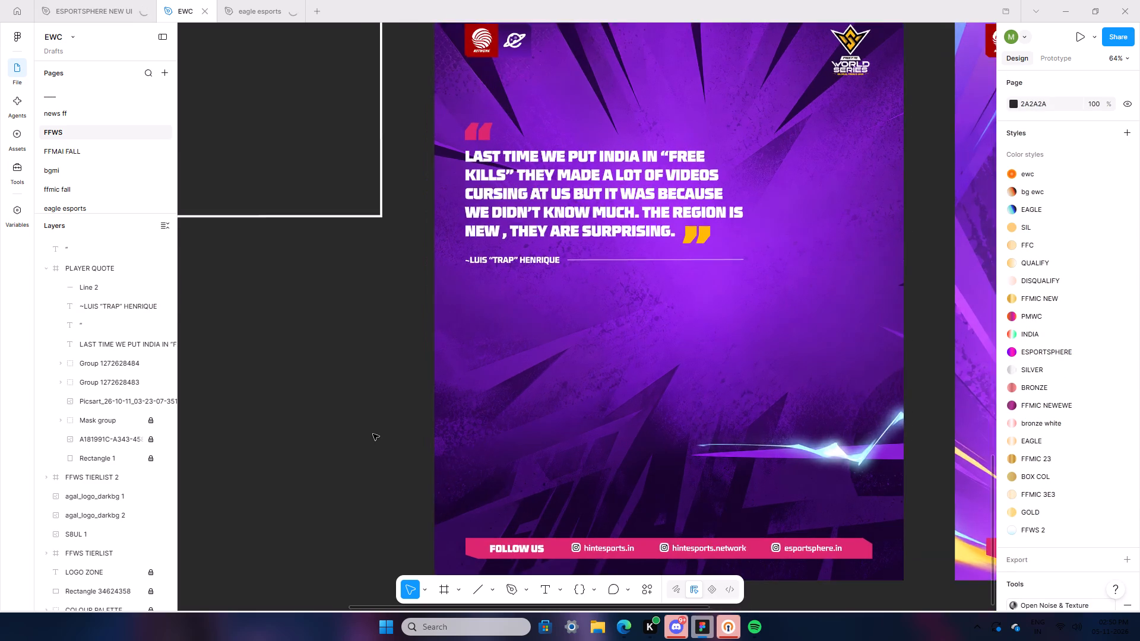
scroll(373, 434, "up", 10)
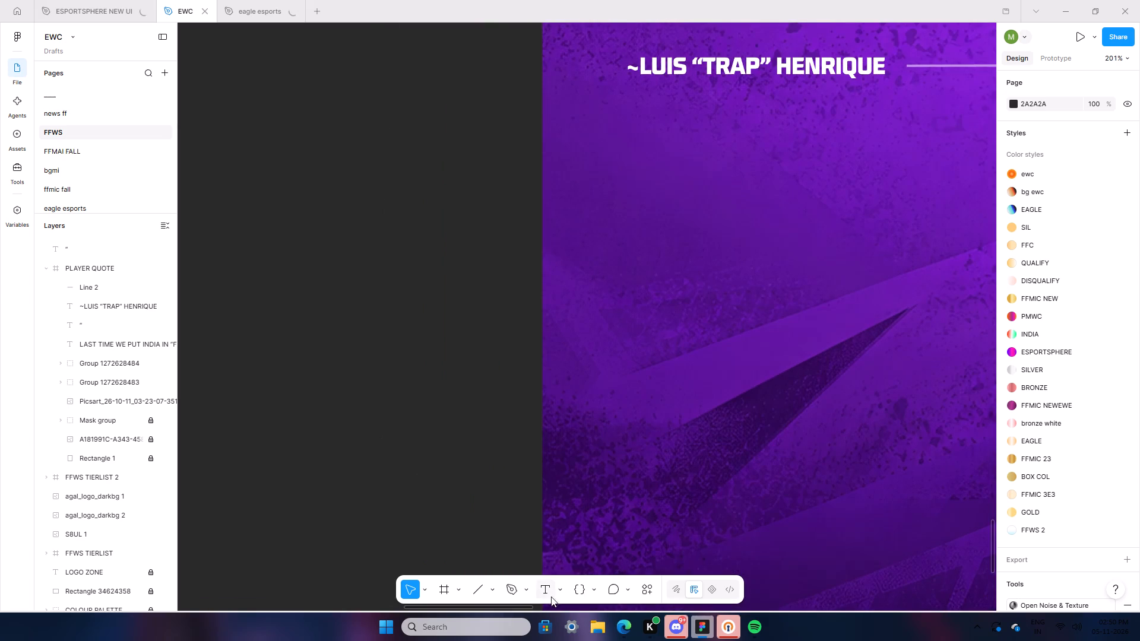
left_click(543, 588)
left_click(390, 390)
type("LOUD")
key("space")
type("SNICKERS")
left_click(435, 315)
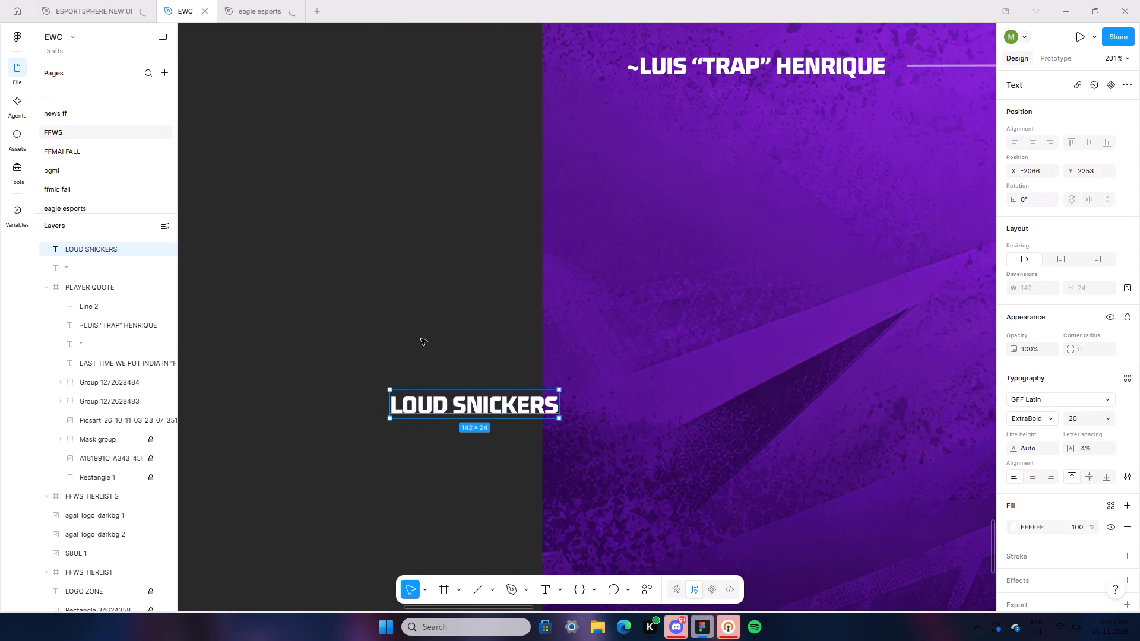
left_click(1046, 414)
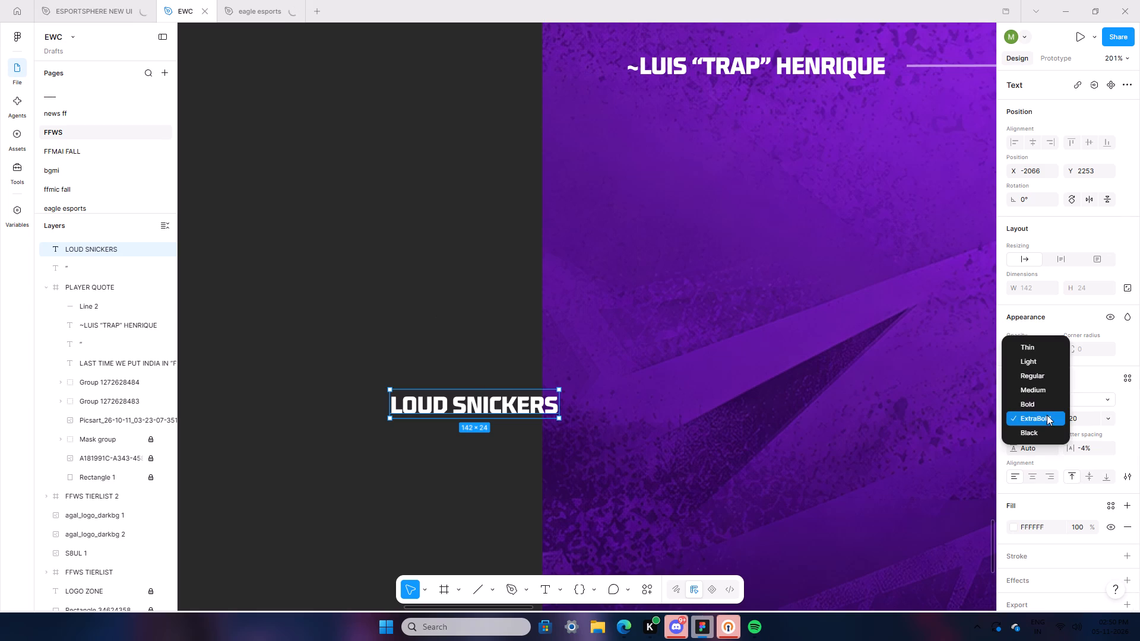
left_click(1043, 406)
Move the LOUD SNICKERS text into the frame directly below the attribution name, indented at X 96, Y 623.
left_click_drag(521, 404, 698, 285)
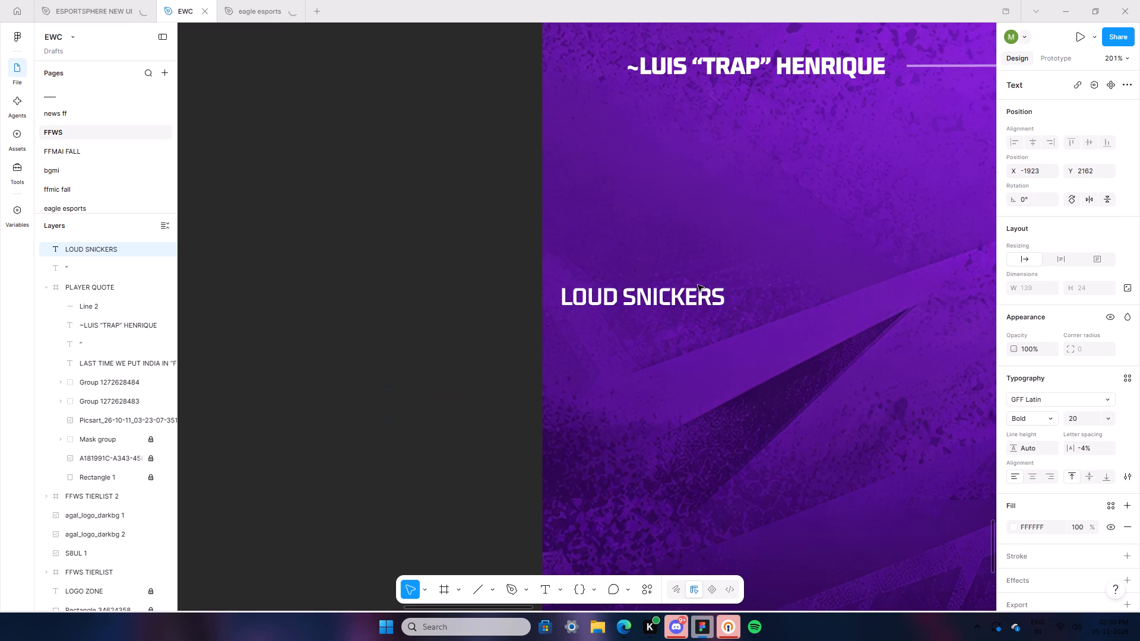
left_click_drag(698, 285, 761, 94)
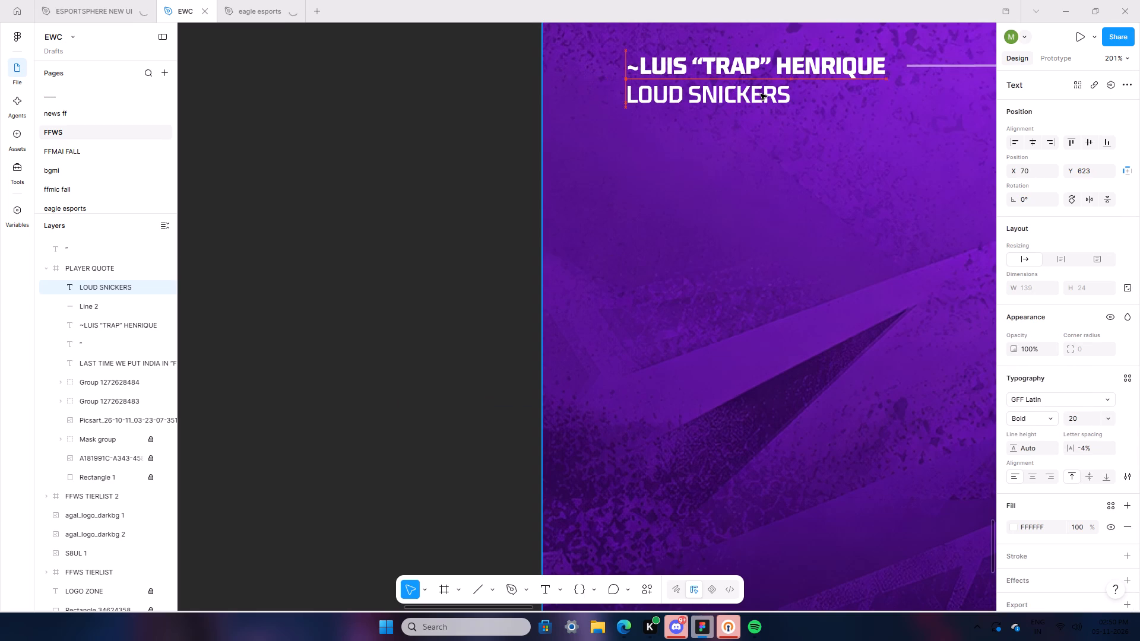
left_click_drag(761, 94, 788, 94)
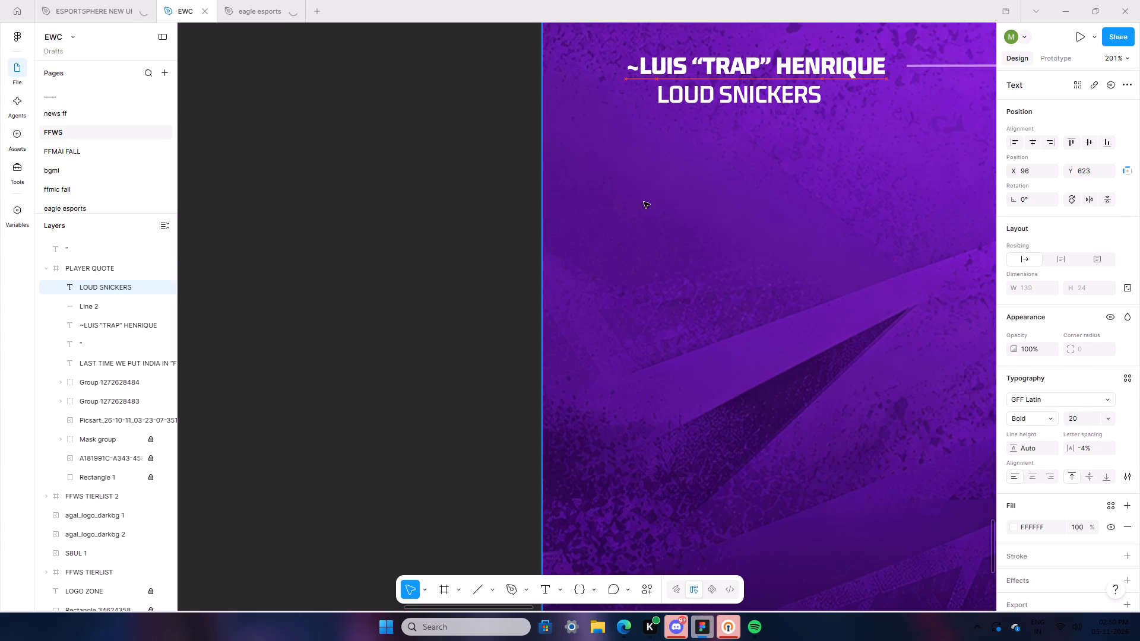
left_click(427, 306)
scroll(376, 480, "down", 18, "ctrl")
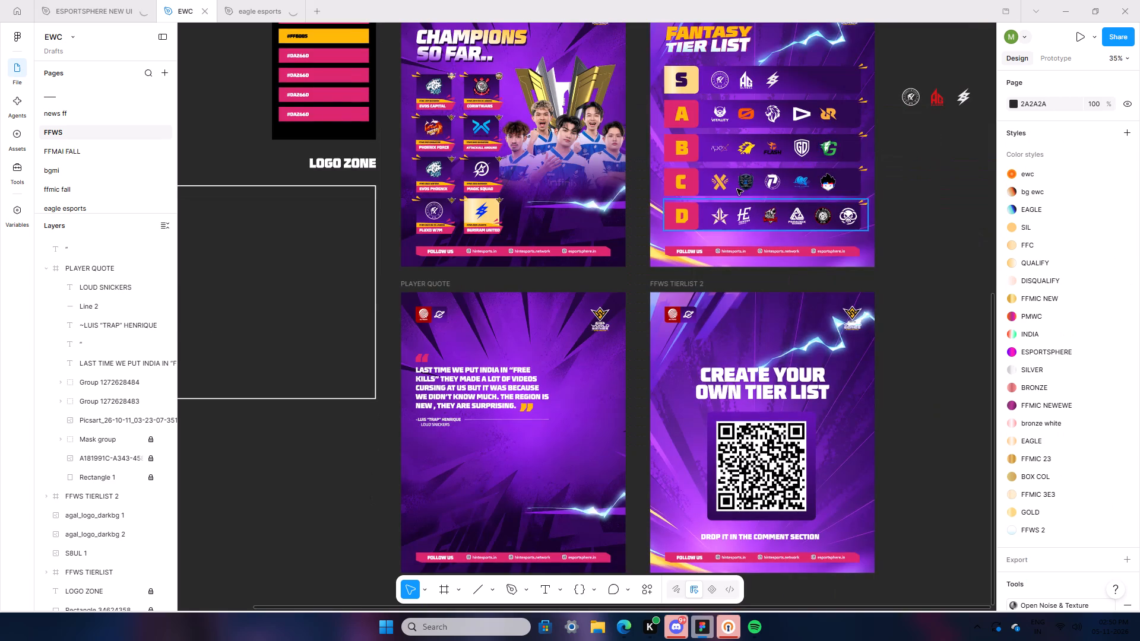
Copy the triangular team logo from row A of the FFWS TIERLIST and paste it beside the PLAYER QUOTE frame.
left_click(800, 115)
right_click(800, 115)
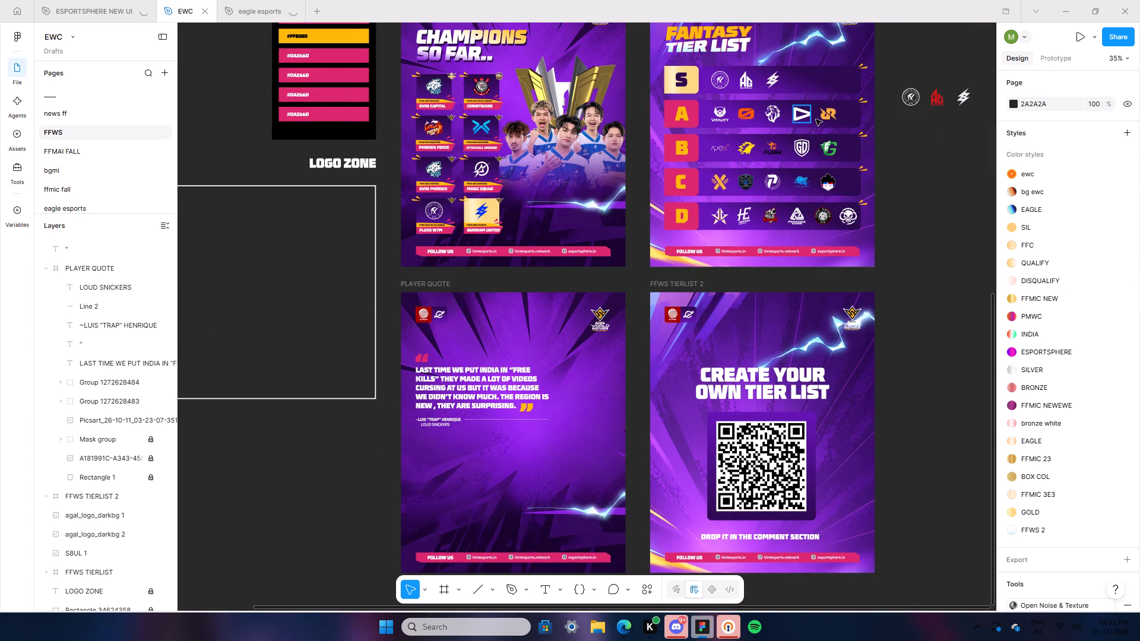
left_click(828, 123)
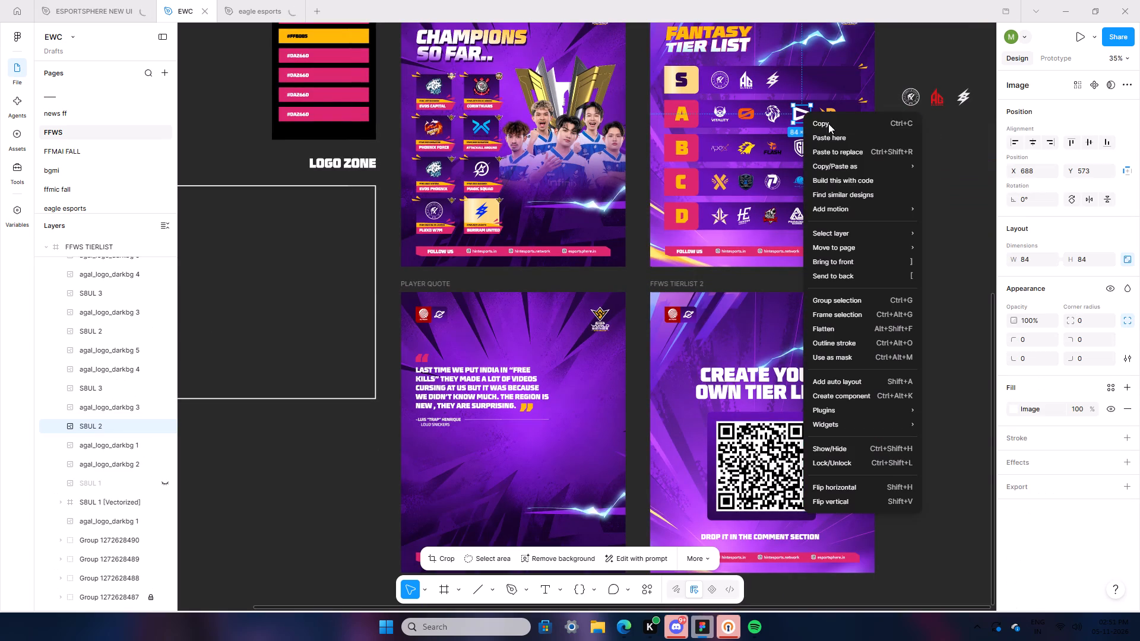
scroll(294, 458, "up", 13, "ctrl")
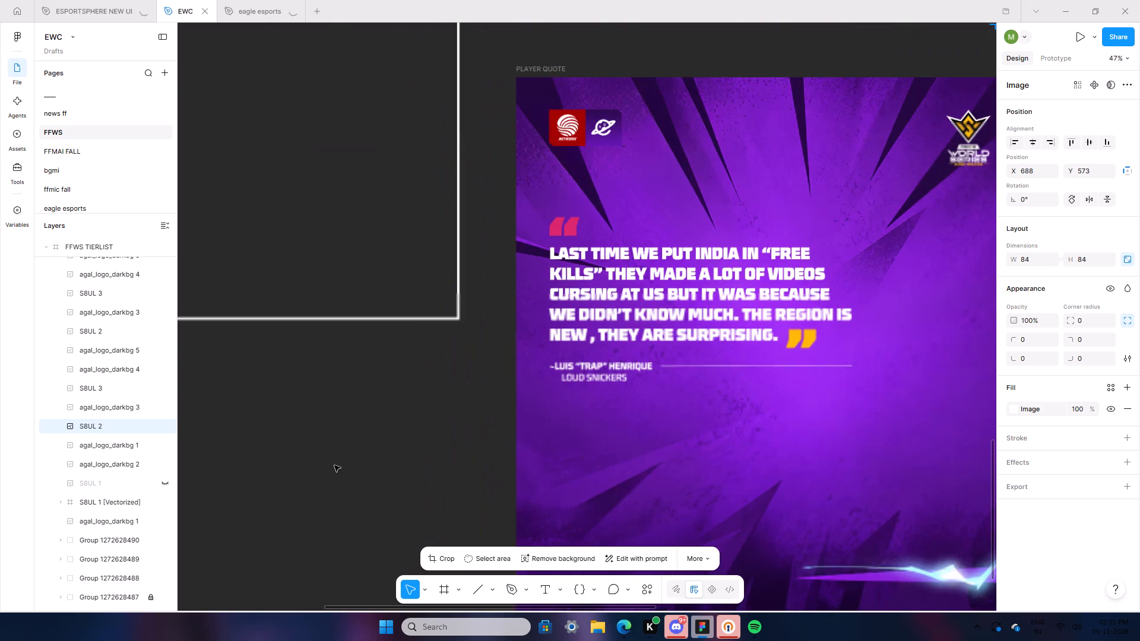
right_click(377, 411)
left_click(402, 422)
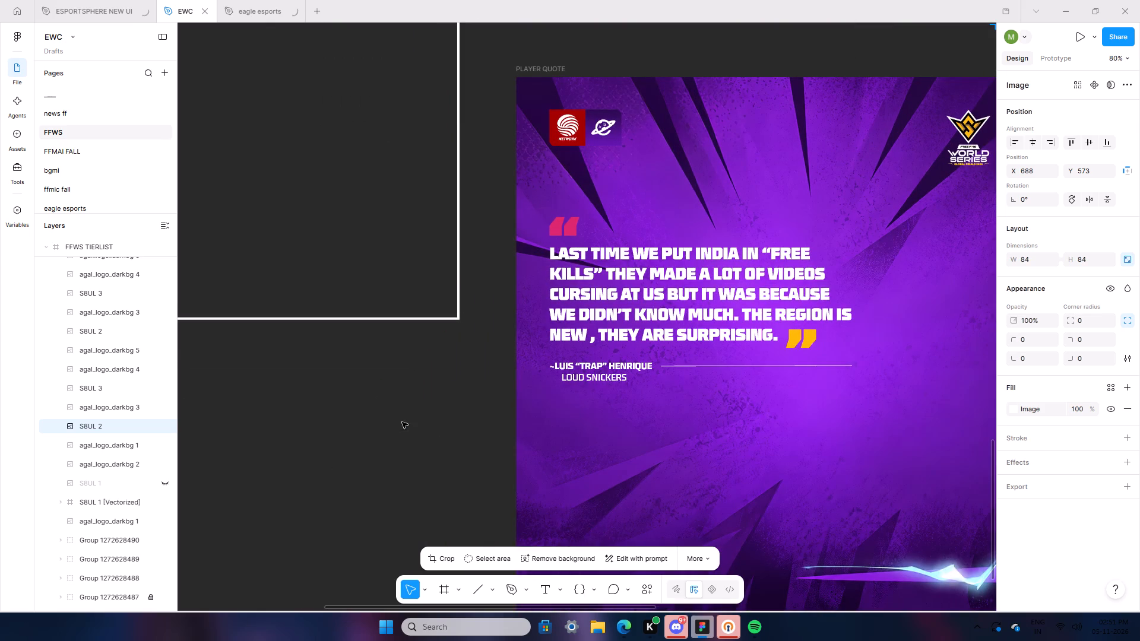
Scale the pasted team logo down to 18 × 18.
left_click_drag(402, 453, 400, 429)
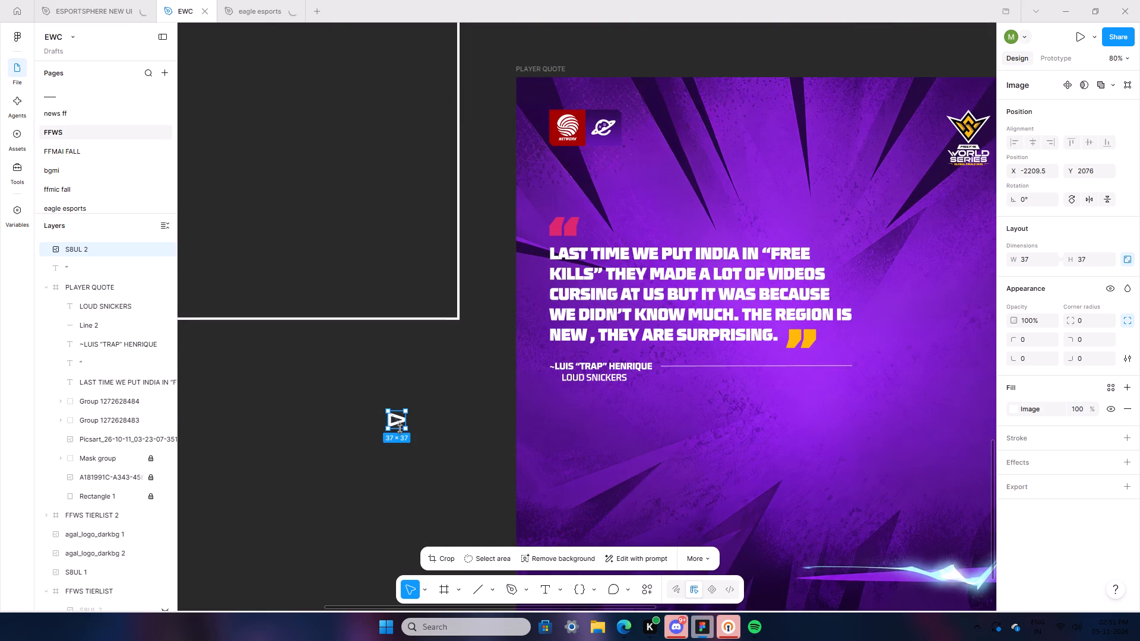
left_click_drag(400, 429, 400, 420)
scroll(417, 447, "up", 6)
scroll(447, 488, "down", 6)
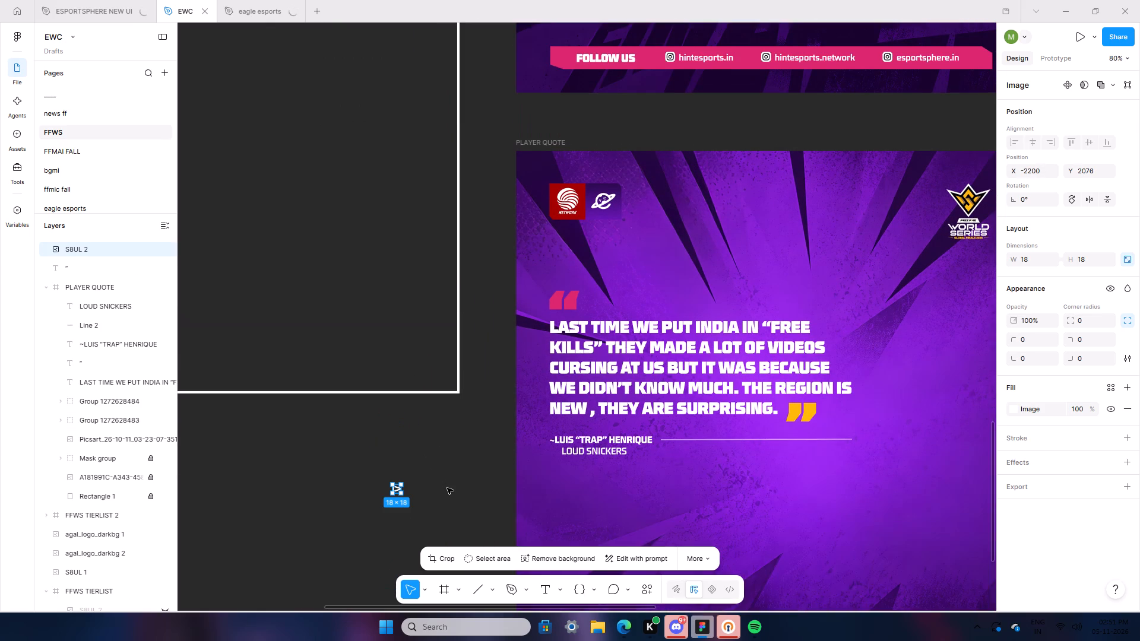
Move the team logo into the PLAYER QUOTE frame, in front of LOUD SNICKERS and aligned with the quote's left edge at X 70.
scroll(448, 488, "up", 7, "ctrl")
left_click_drag(346, 489, 622, 419)
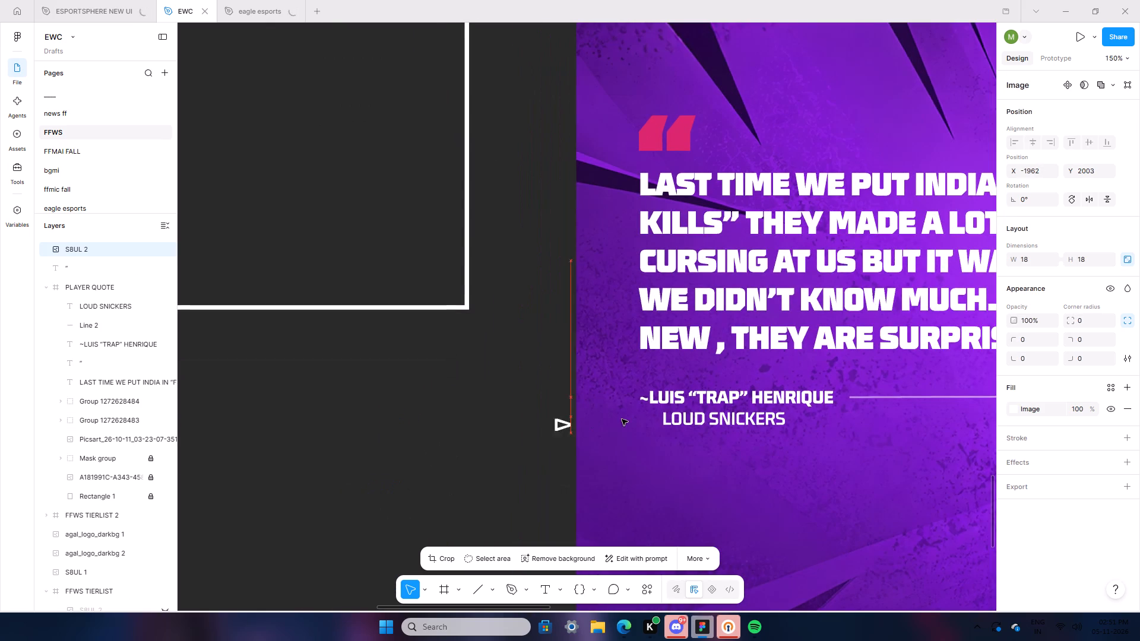
left_click_drag(622, 419, 644, 420)
Shift the LOUD SNICKERS text right to X 101 to make room for the team logo.
left_click(707, 422)
left_click(714, 418)
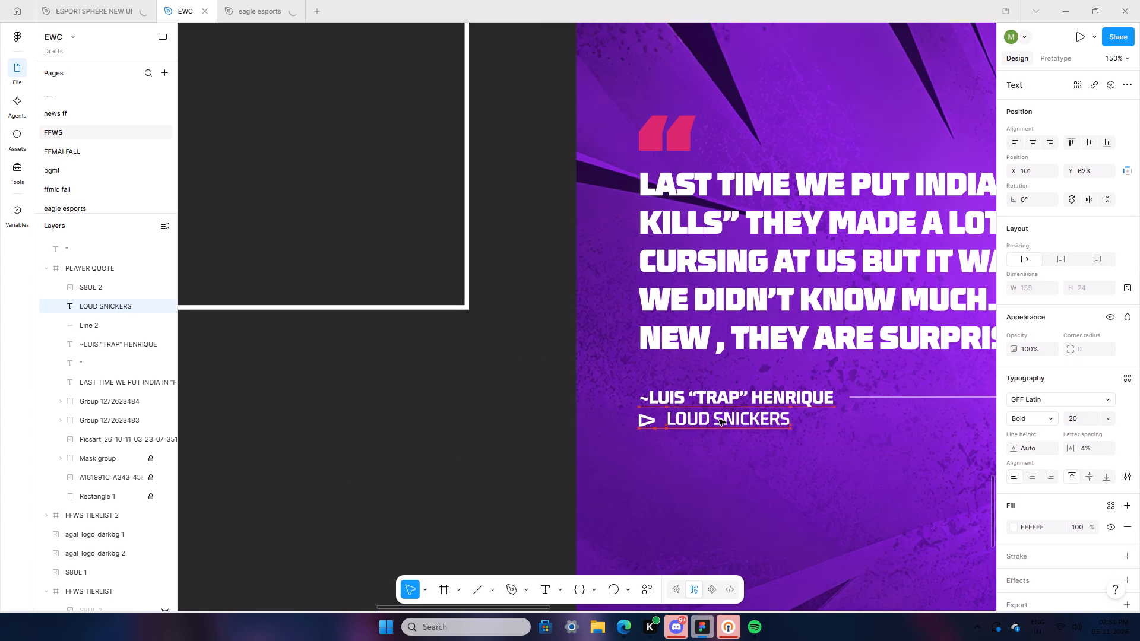
left_click(536, 434)
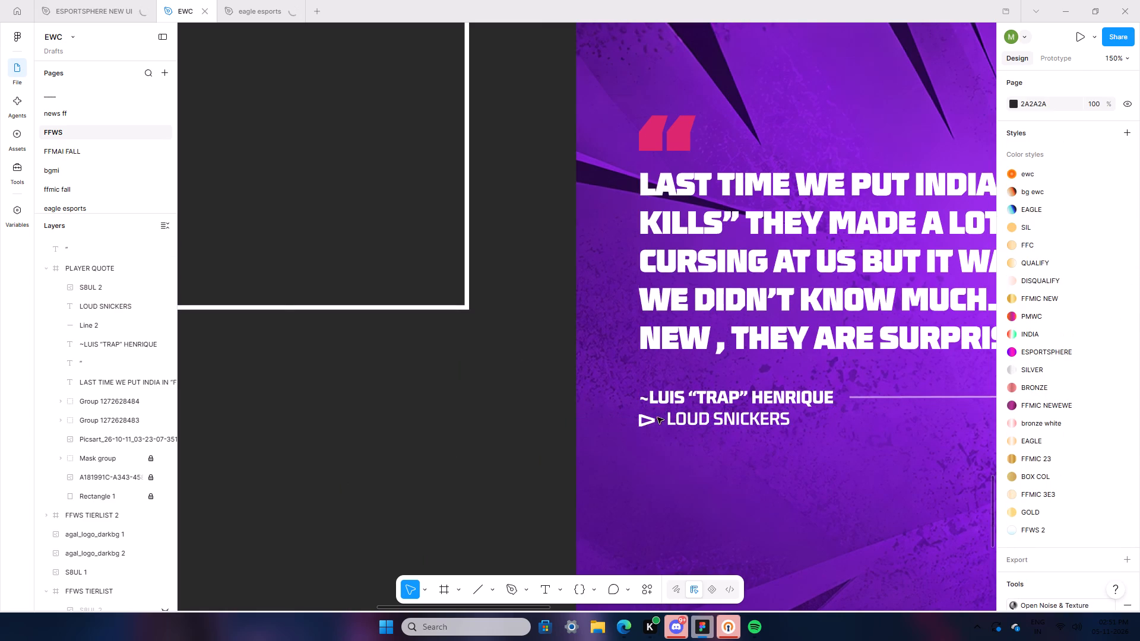
Nudge the team logo to X 72, Y 627 so it lines up with the LOUD SNICKERS text.
left_click(644, 424)
key("Up")
key("Up")
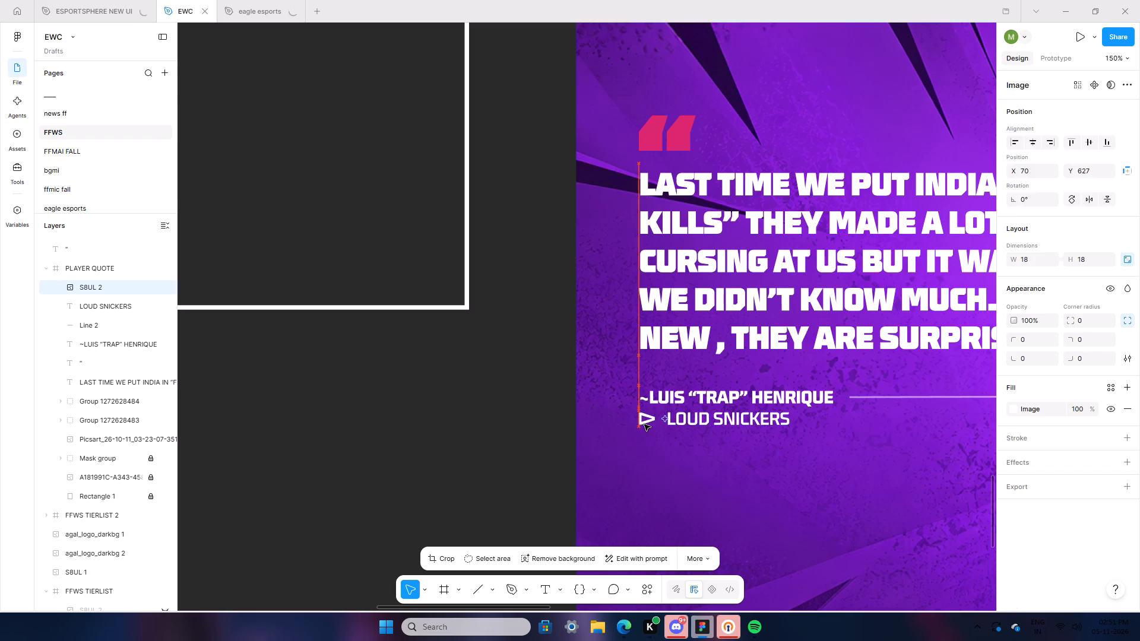
key("Right")
key("Right")
key("Right")
key("Right")
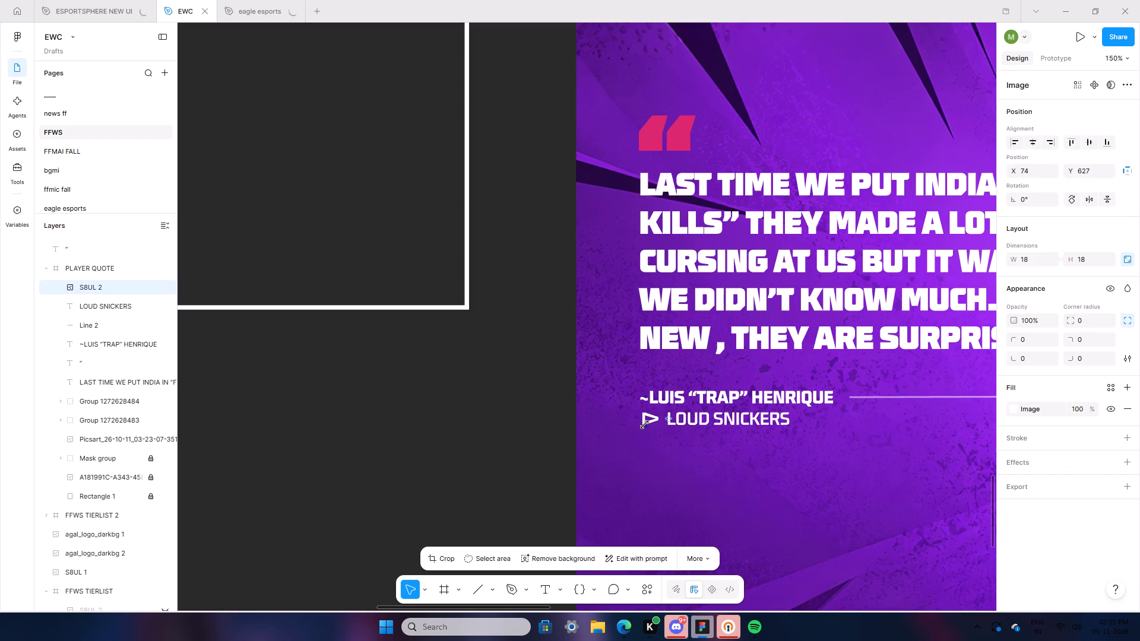
key("Left")
key("Left")
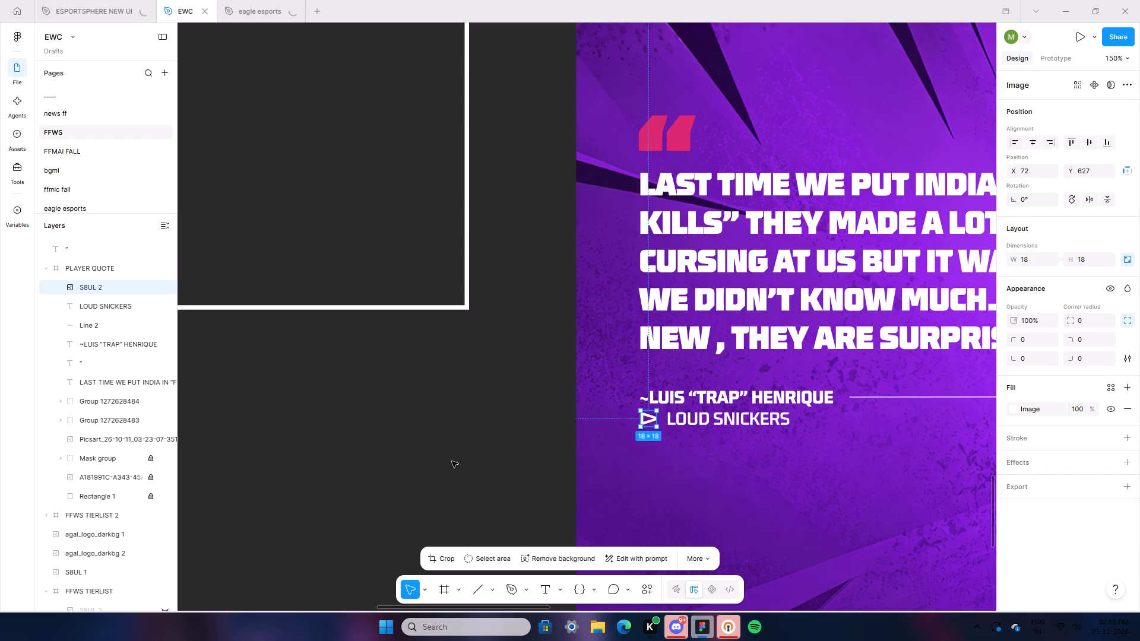
left_click(452, 461)
Change the font weight of the LOUD SNICKERS text to ExtraBold.
scroll(450, 462, "down", 13, "ctrl")
scroll(452, 461, "down", 4)
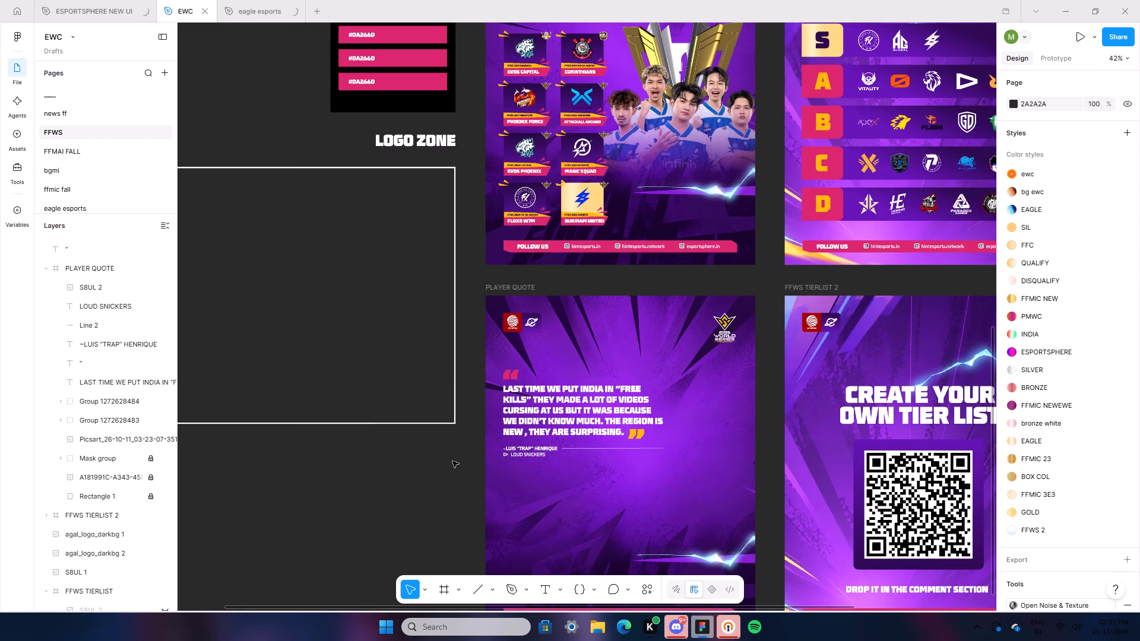
scroll(485, 461, "up", 5, "ctrl")
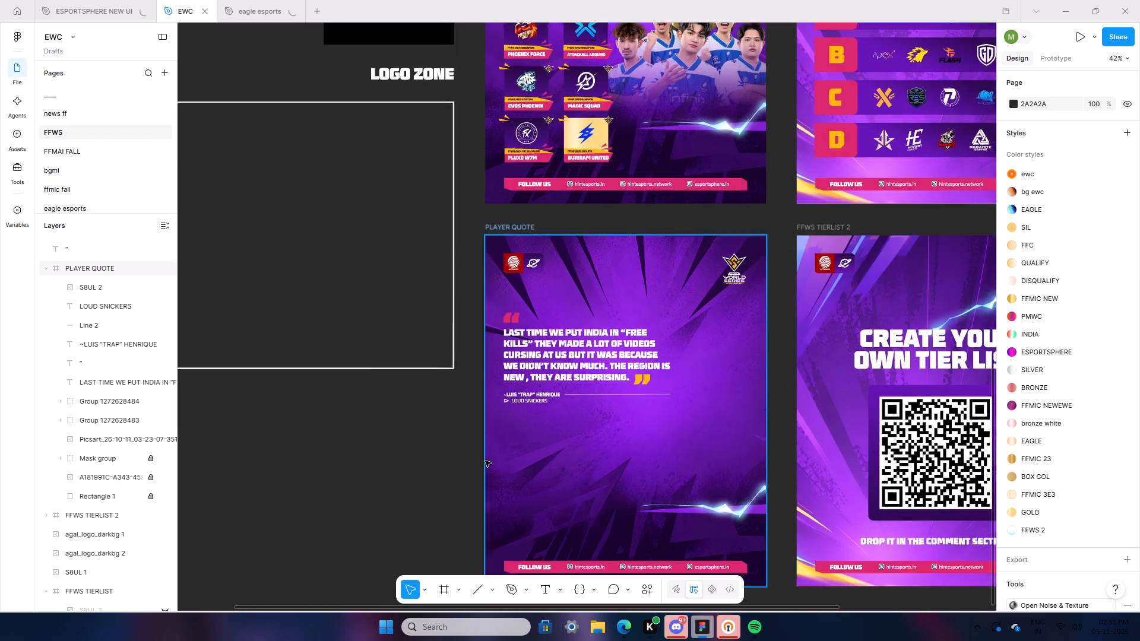
scroll(485, 461, "up", 3, "ctrl")
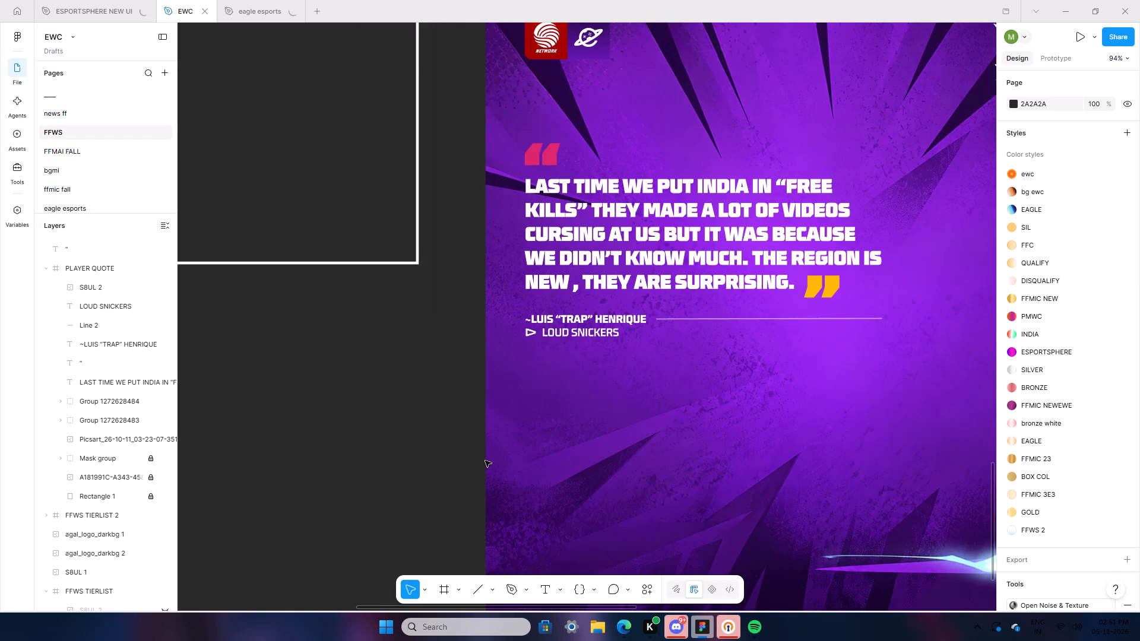
scroll(465, 430, "down", 7, "ctrl")
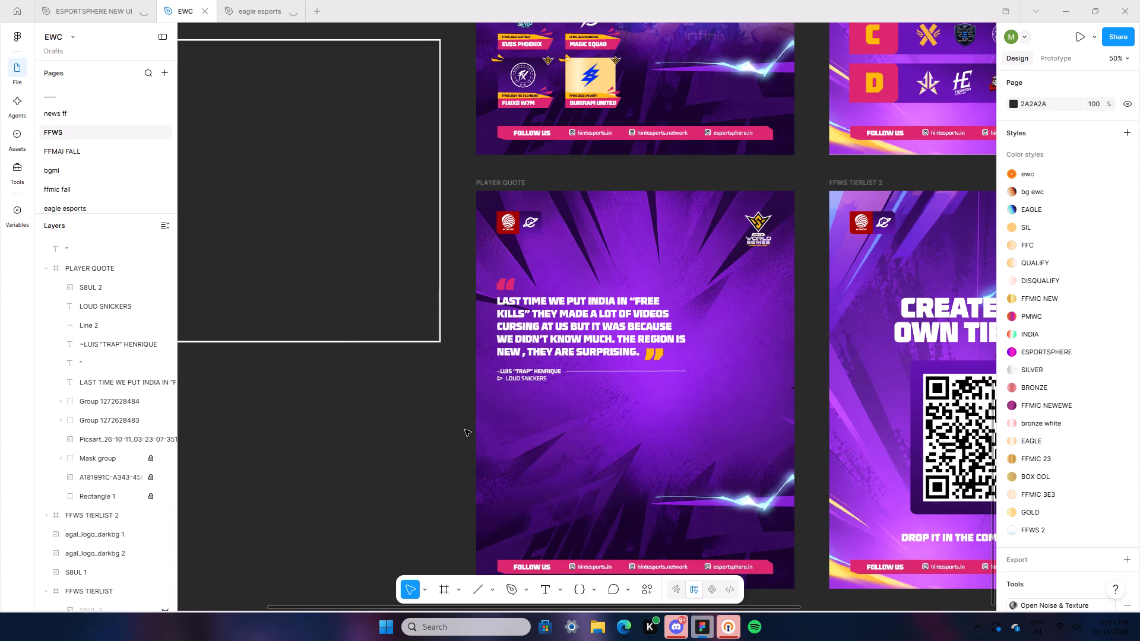
scroll(465, 430, "down", 3, "ctrl")
scroll(477, 393, "down", 1)
scroll(472, 414, "up", 18, "ctrl")
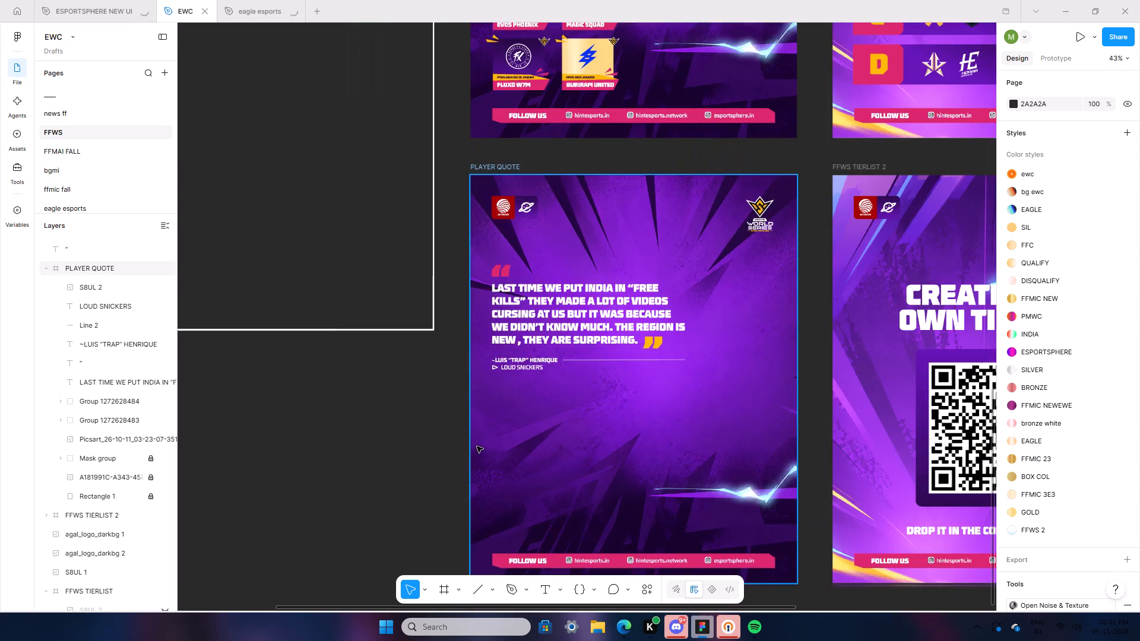
scroll(477, 446, "up", 6, "ctrl")
left_click(622, 249)
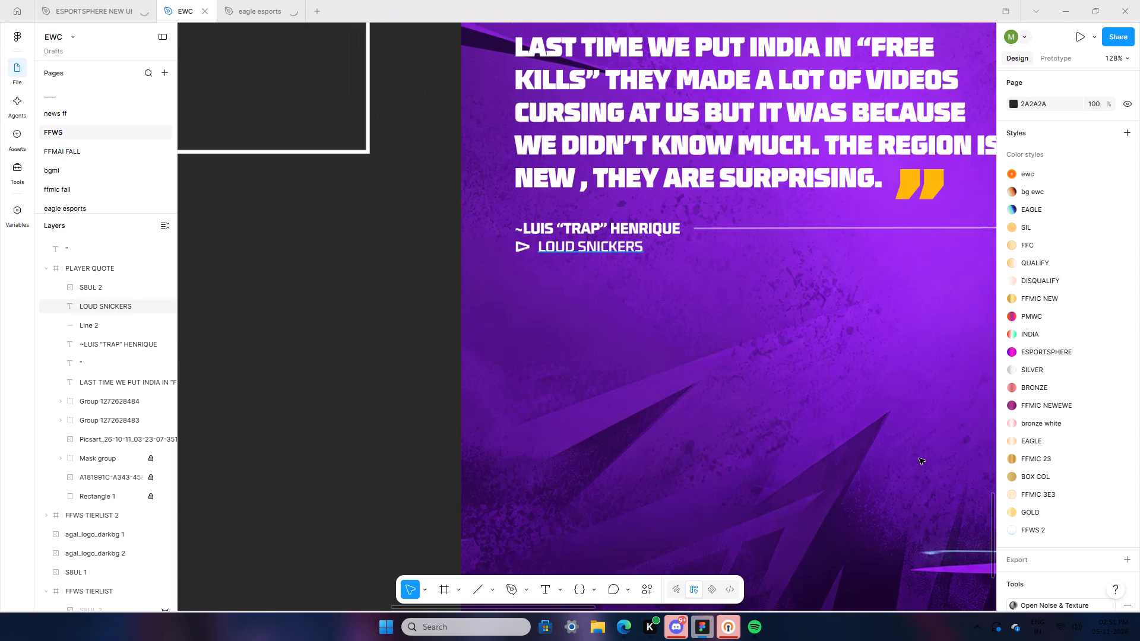
left_click(1054, 414)
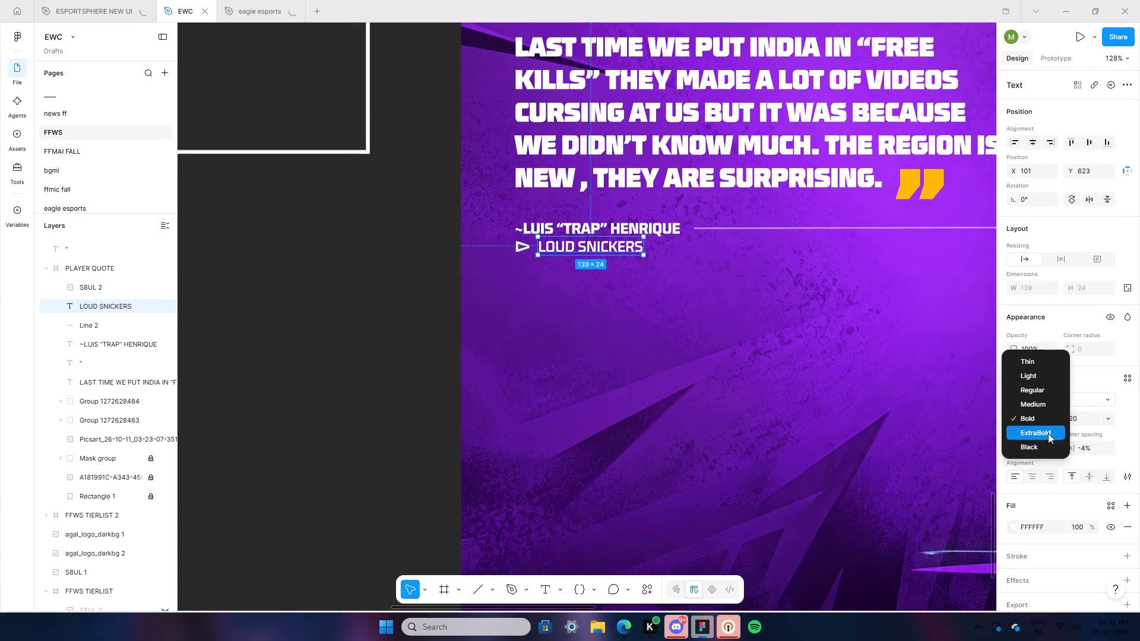
left_click(1048, 433)
left_click(391, 394)
Nudge the team logo 4 px right, closer to the LOUD SNICKERS text.
scroll(391, 393, "down", 3, "ctrl")
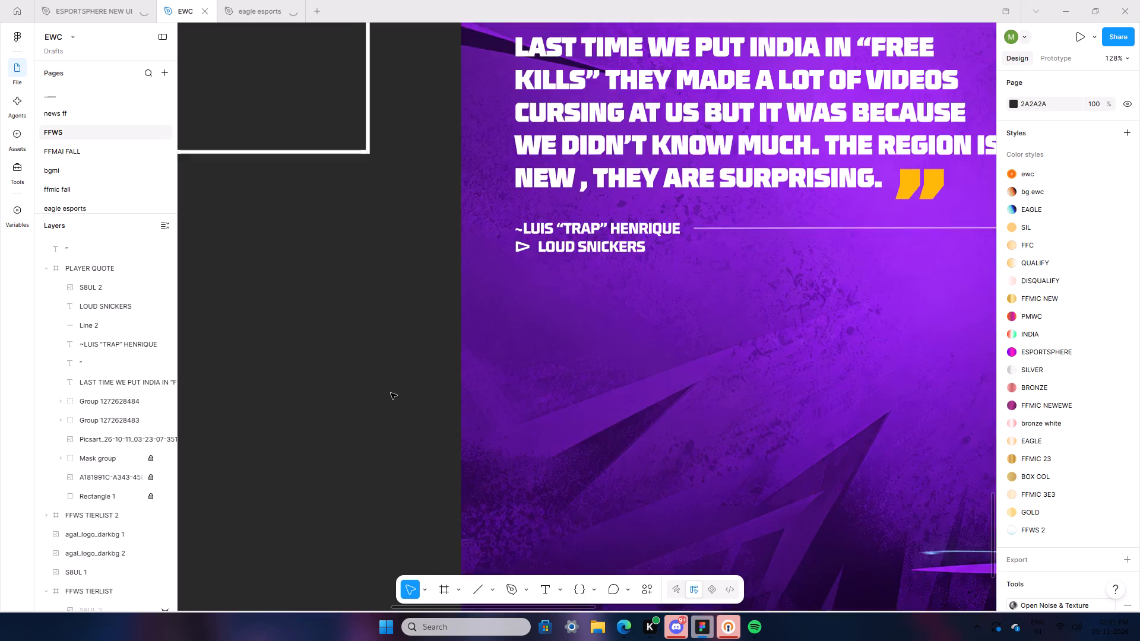
scroll(391, 393, "down", 6, "ctrl")
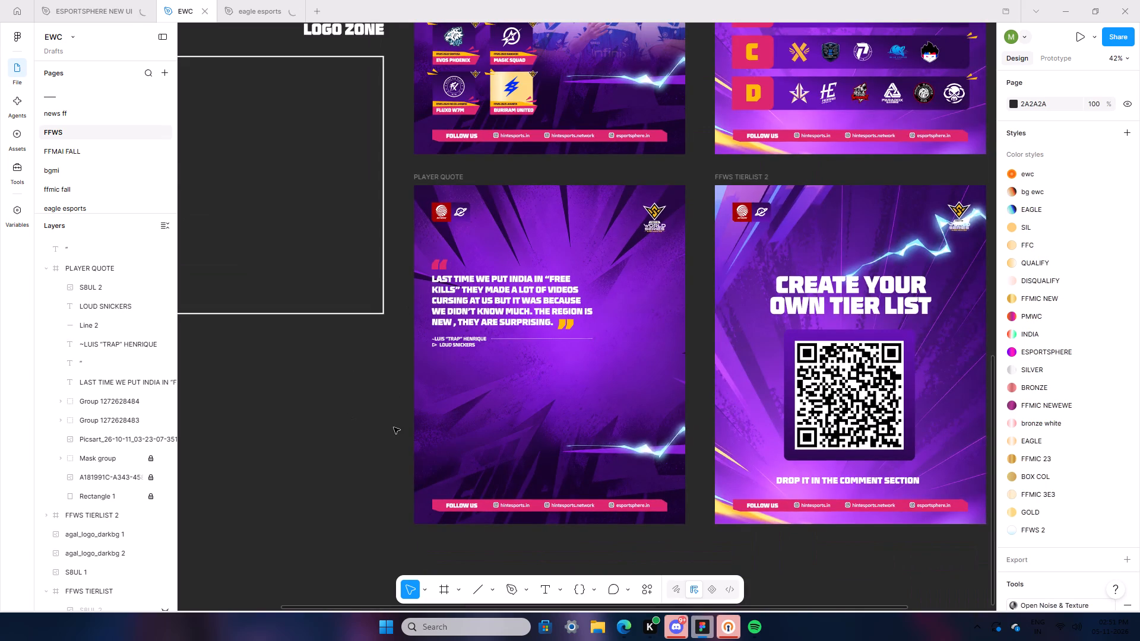
scroll(394, 427, "up", 11, "ctrl")
scroll(475, 339, "up", 5)
scroll(459, 354, "up", 6, "ctrl")
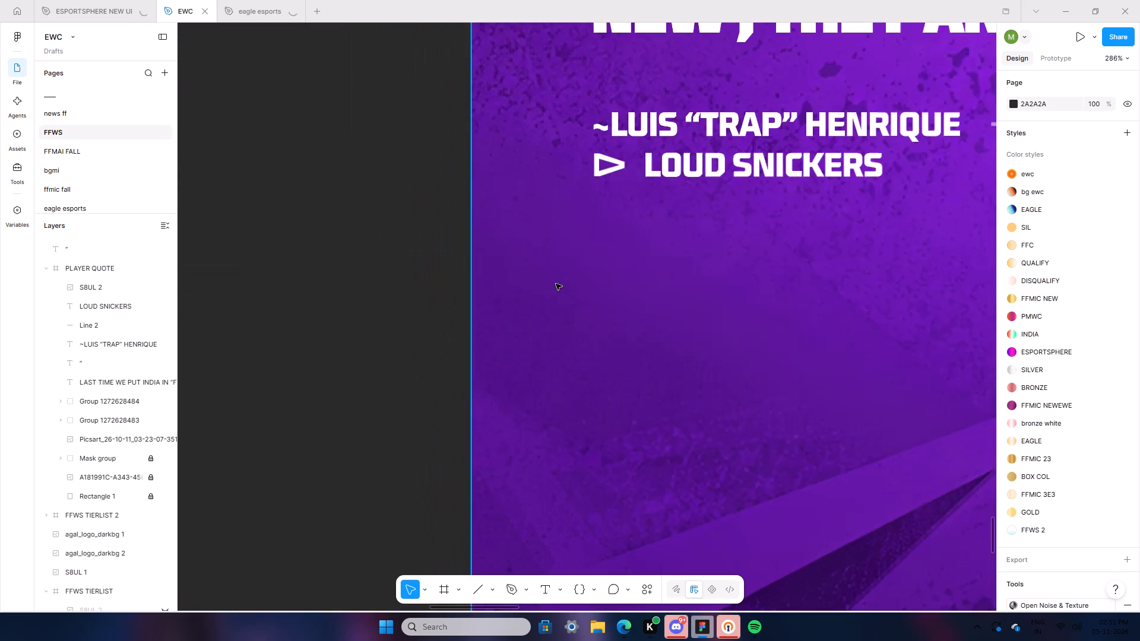
left_click(619, 164)
key("Right")
key("Right")
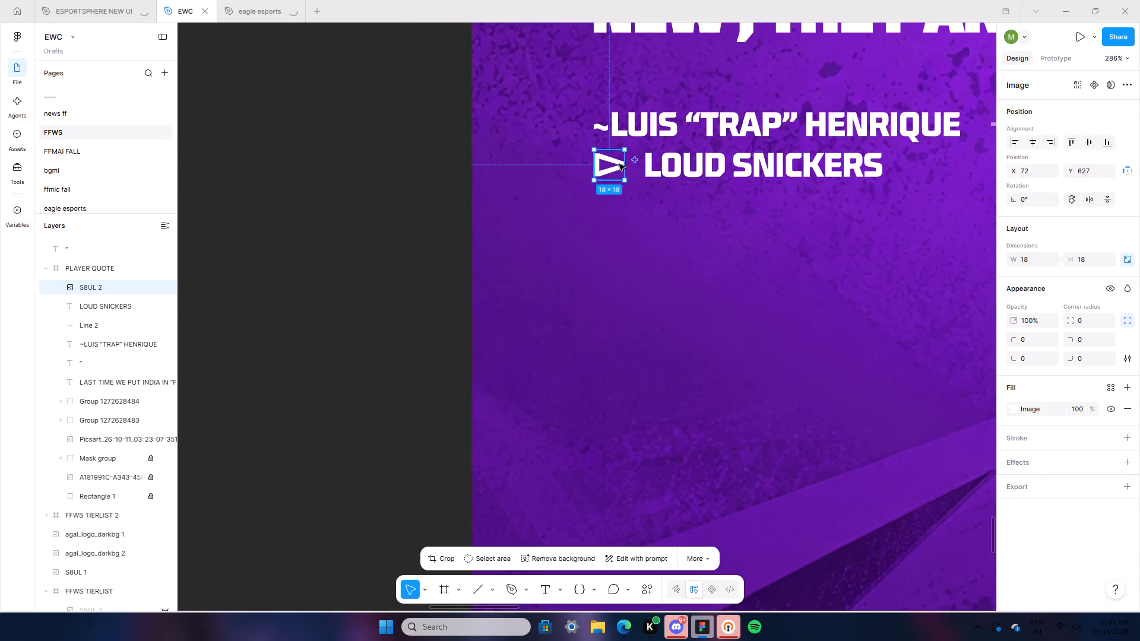
key("Right")
key("Right")
left_click(468, 225)
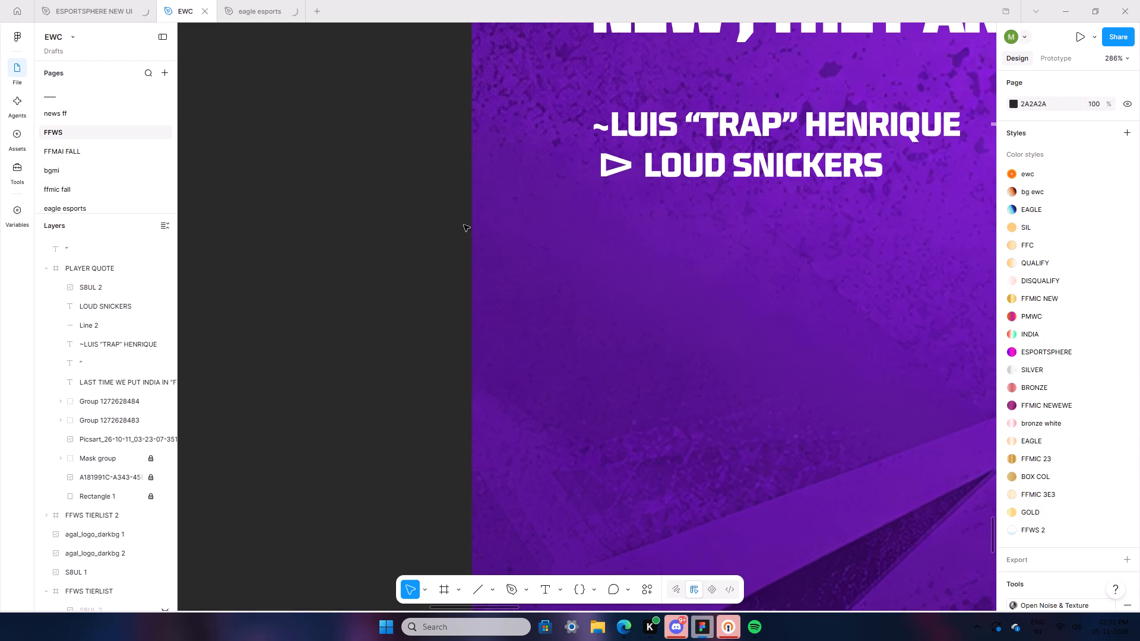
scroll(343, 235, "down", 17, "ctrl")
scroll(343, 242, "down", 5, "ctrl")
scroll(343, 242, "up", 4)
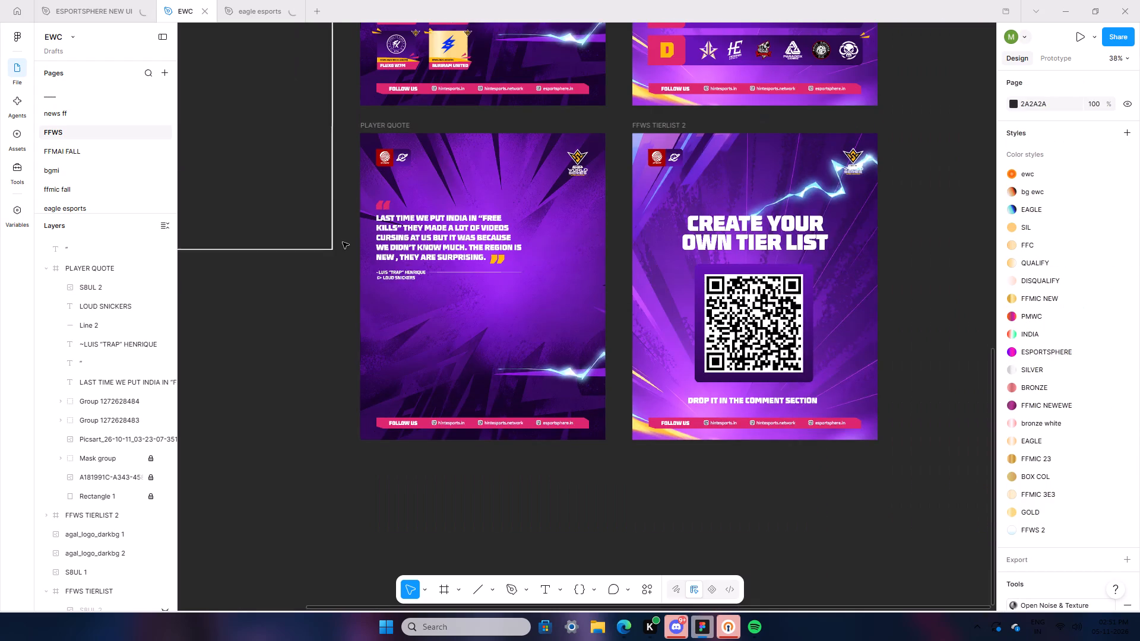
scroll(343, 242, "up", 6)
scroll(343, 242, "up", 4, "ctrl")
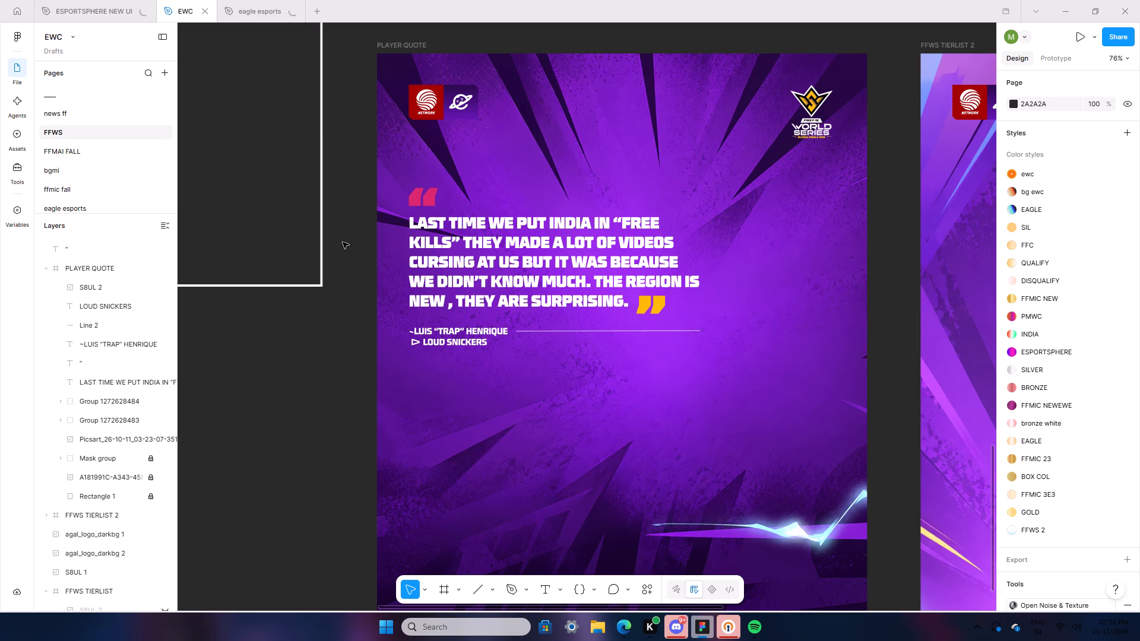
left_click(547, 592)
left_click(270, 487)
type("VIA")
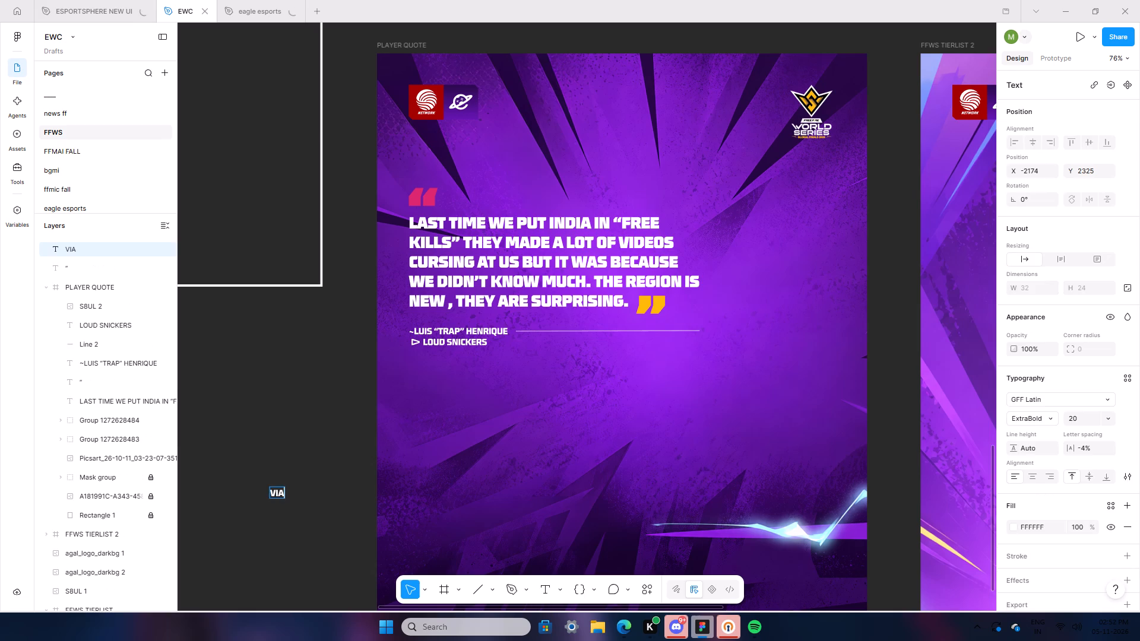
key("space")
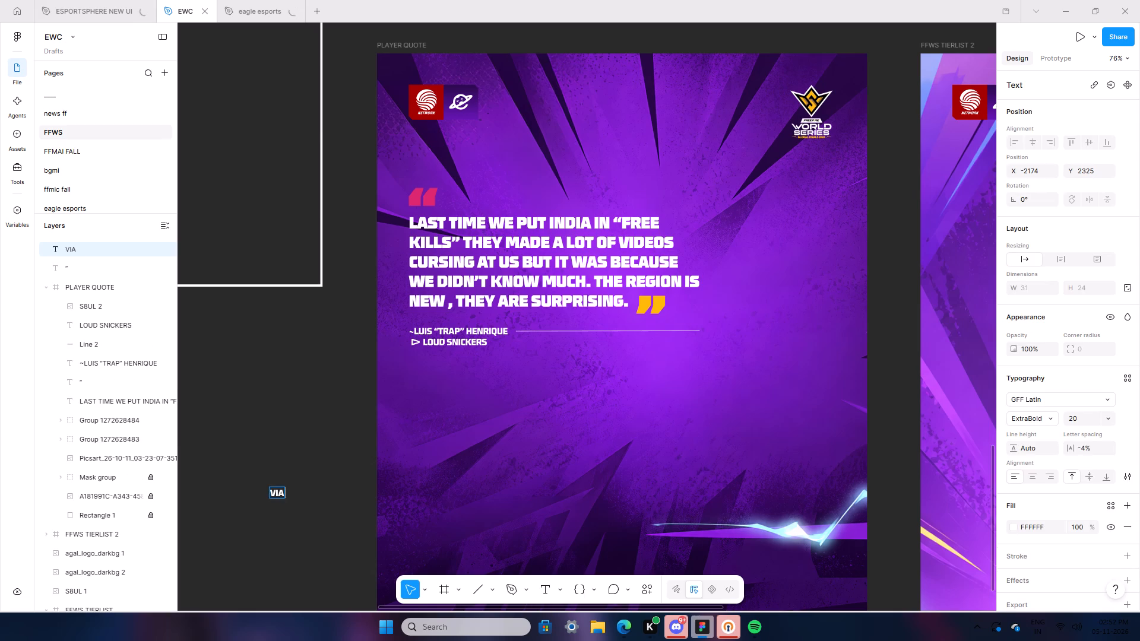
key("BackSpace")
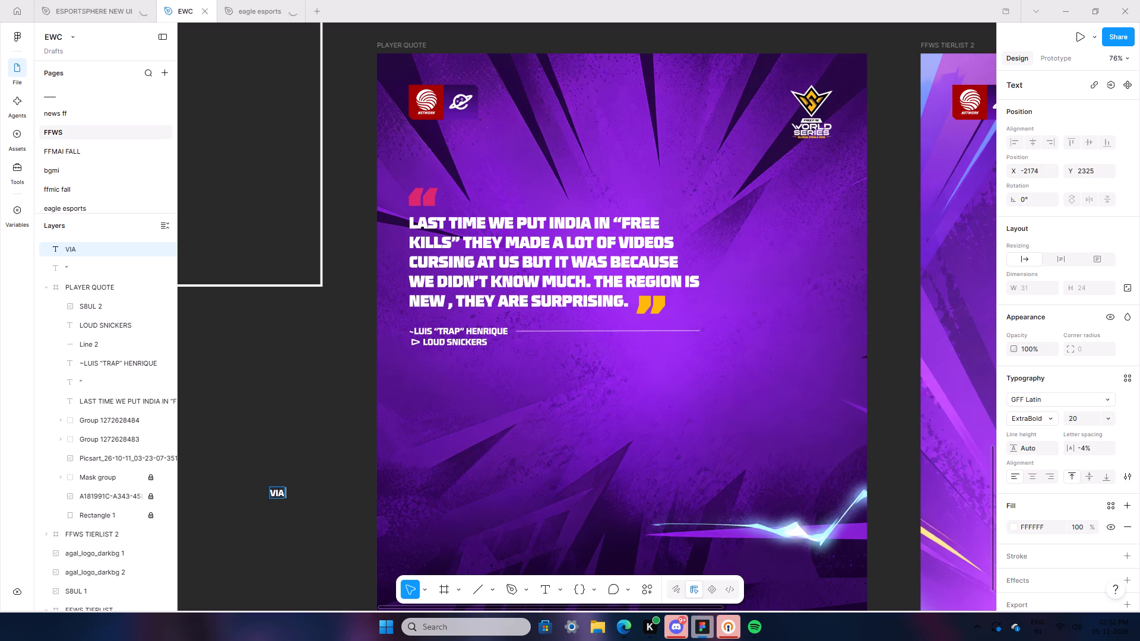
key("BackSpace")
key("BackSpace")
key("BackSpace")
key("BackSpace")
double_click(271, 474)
Start placing an image from file and search the Downloads folder for TRA.
scroll(271, 474, "down", 6, "ctrl")
scroll(230, 541, "up", 1, "ctrl")
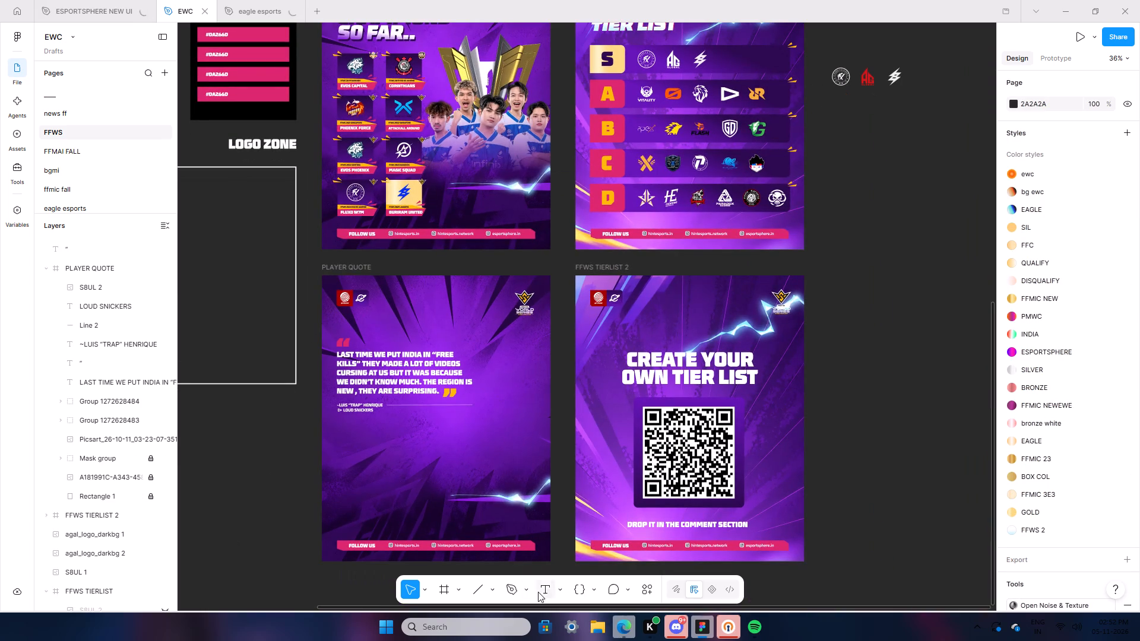
left_click(528, 587)
left_click(489, 583)
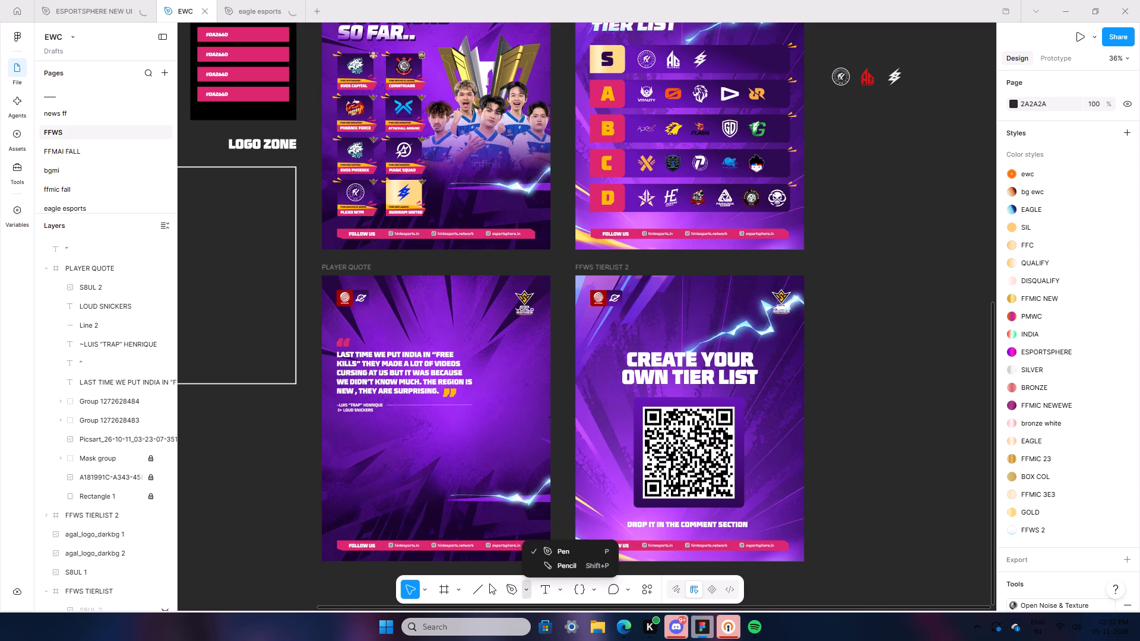
left_click(489, 583)
left_click(516, 569)
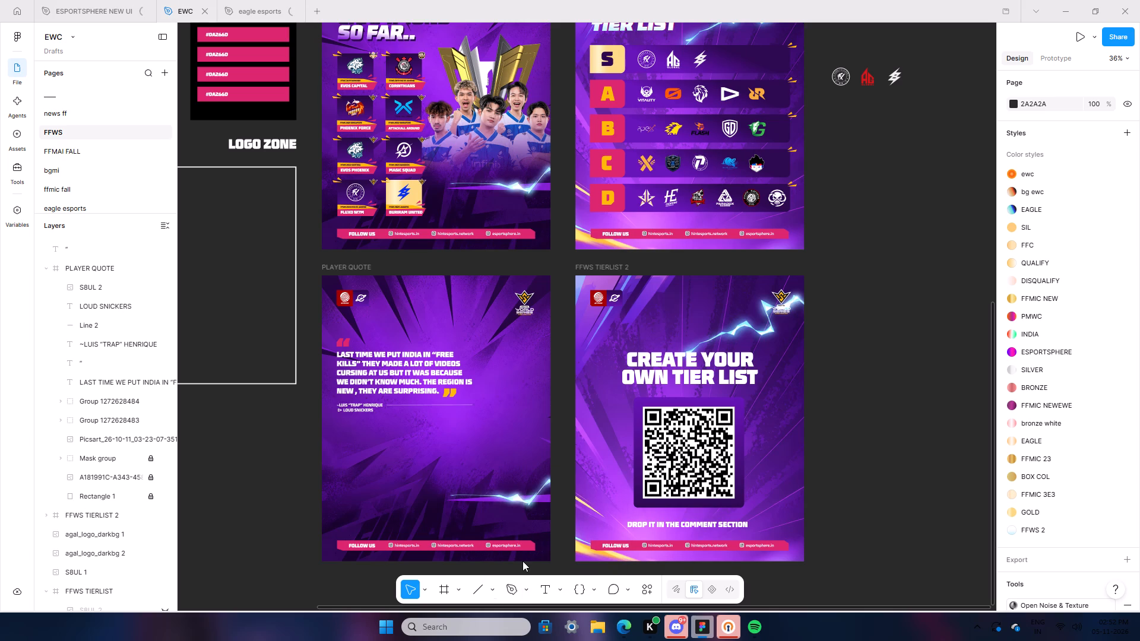
left_click(708, 73)
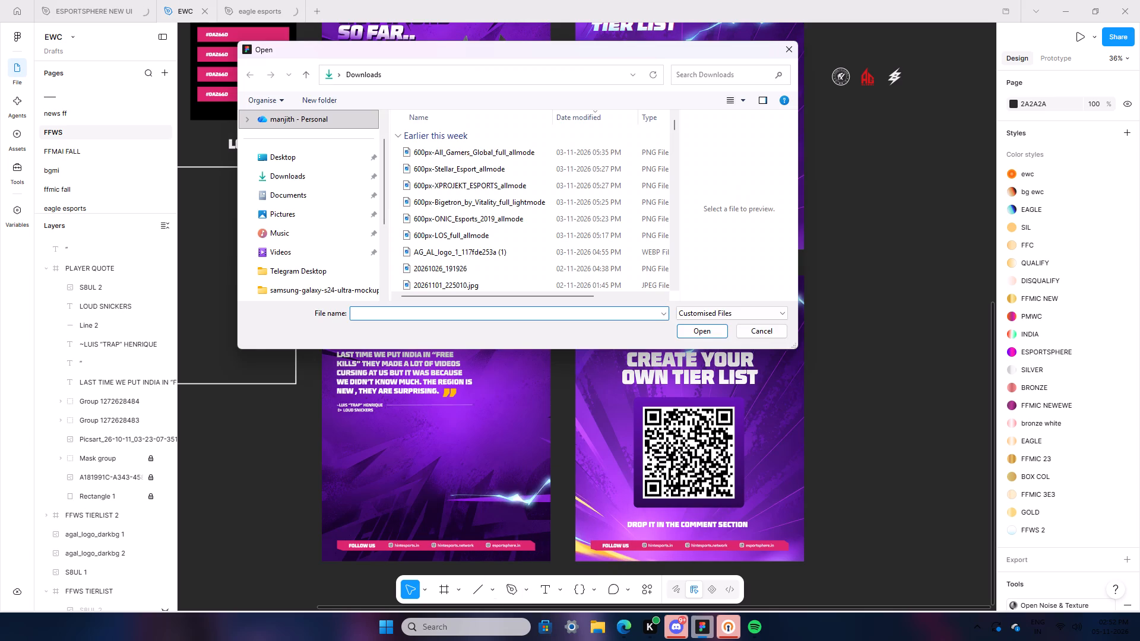
type("TRA")
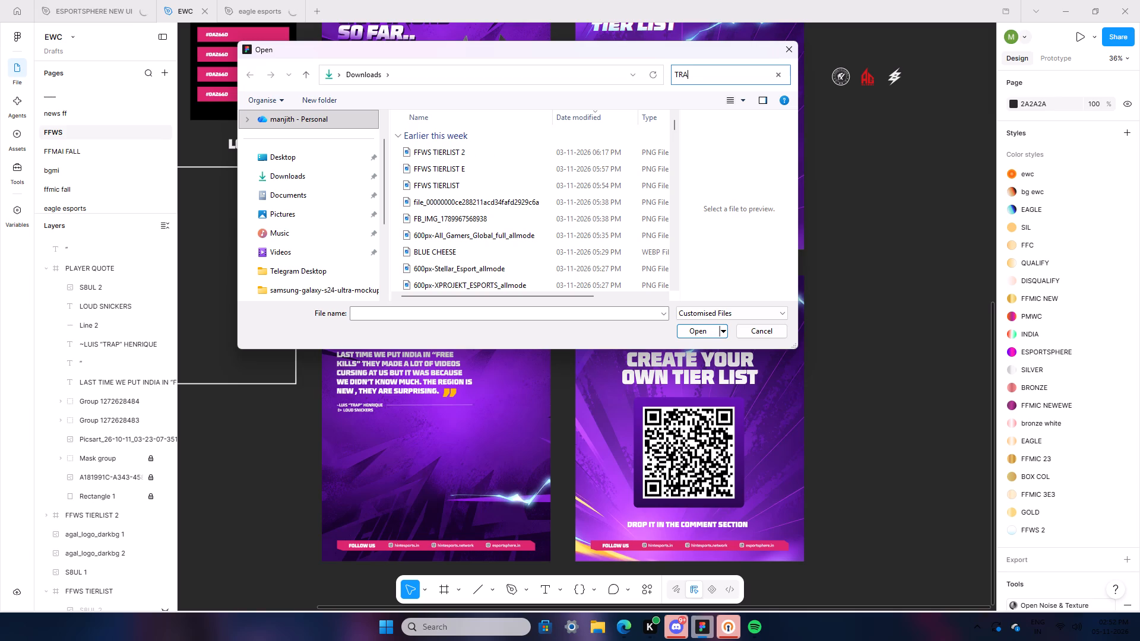
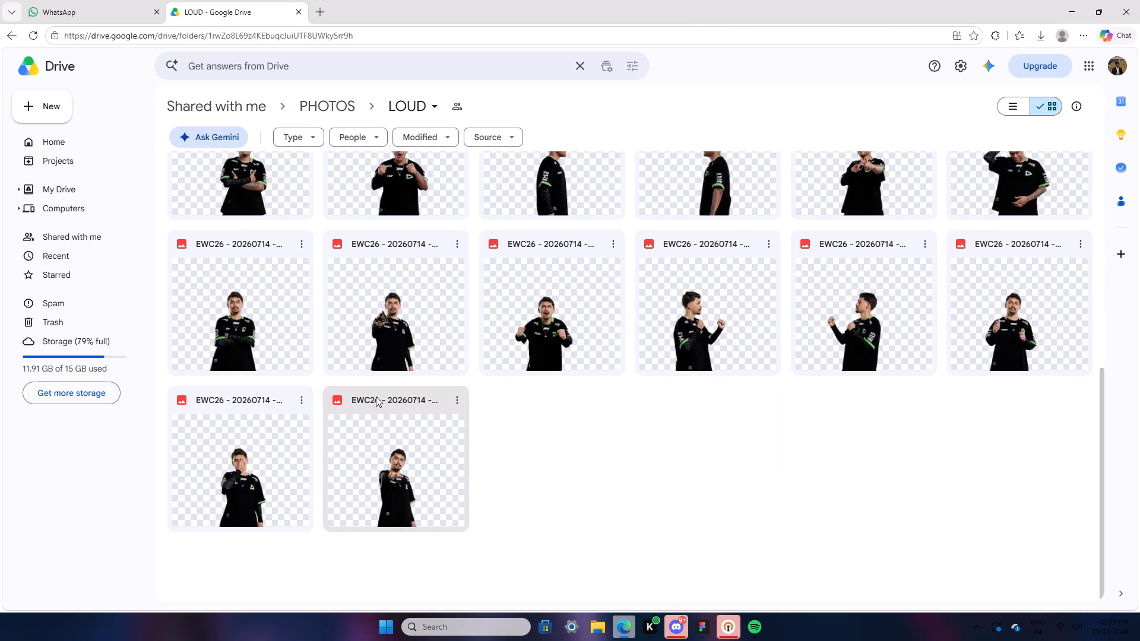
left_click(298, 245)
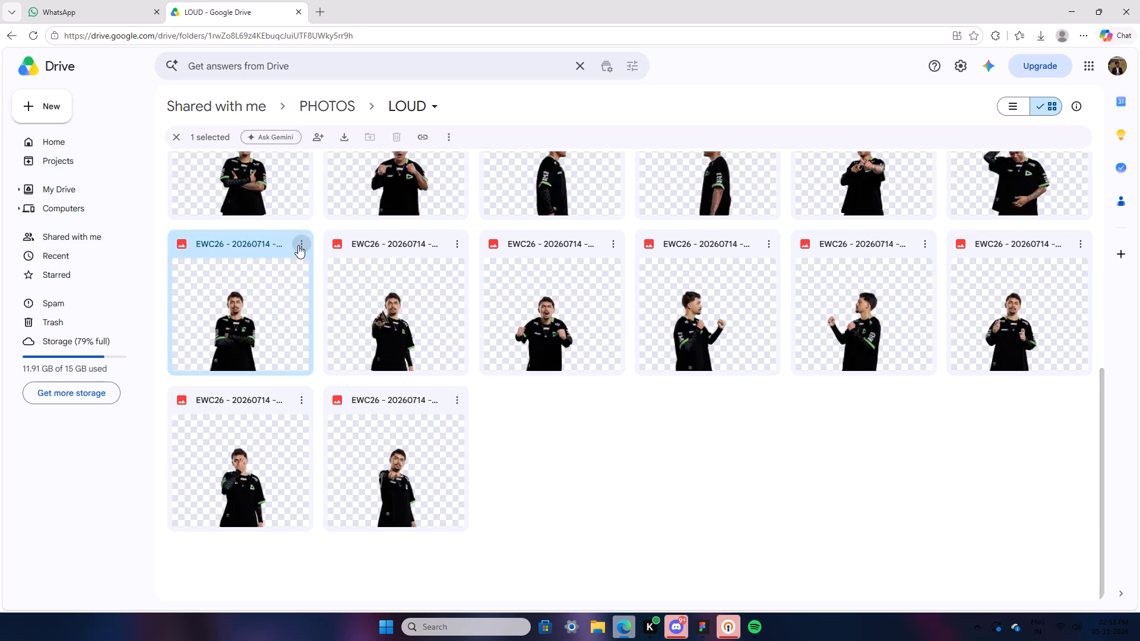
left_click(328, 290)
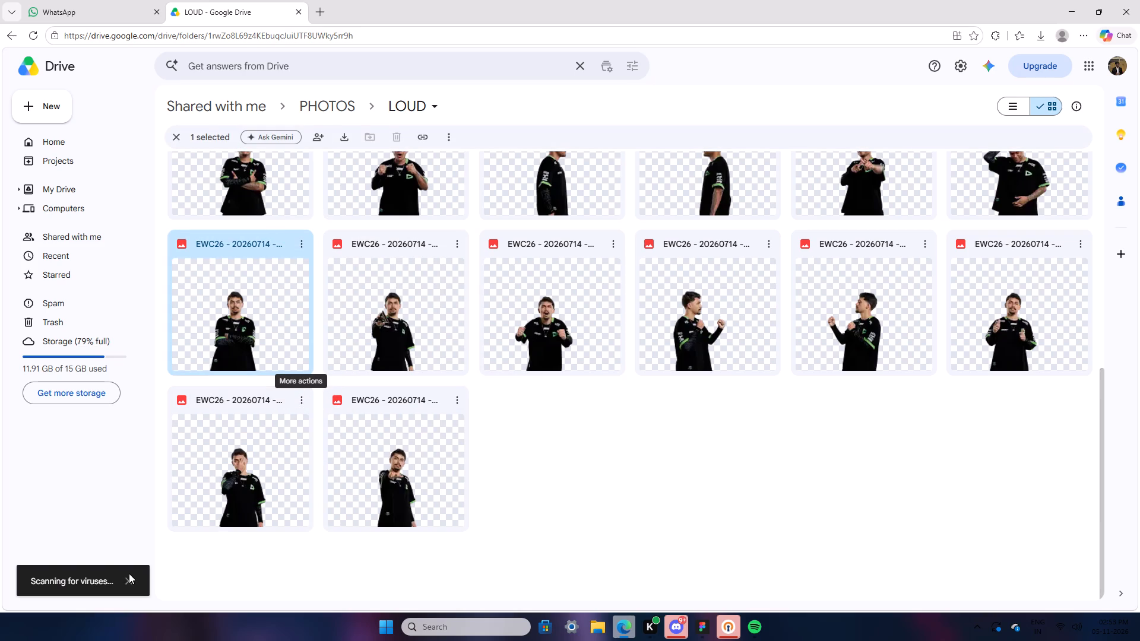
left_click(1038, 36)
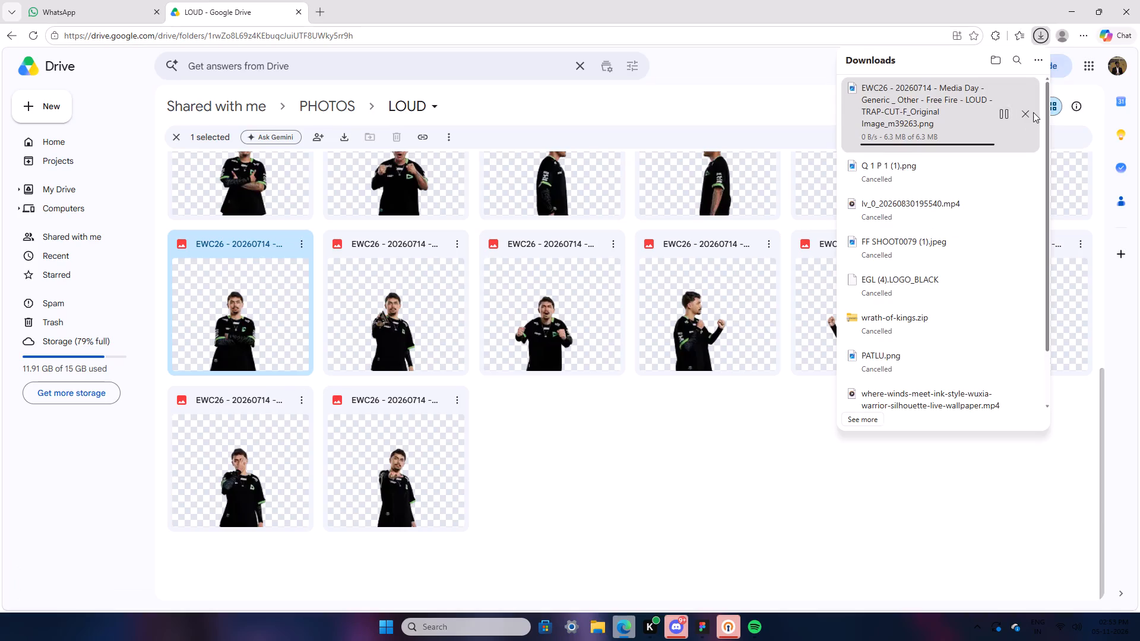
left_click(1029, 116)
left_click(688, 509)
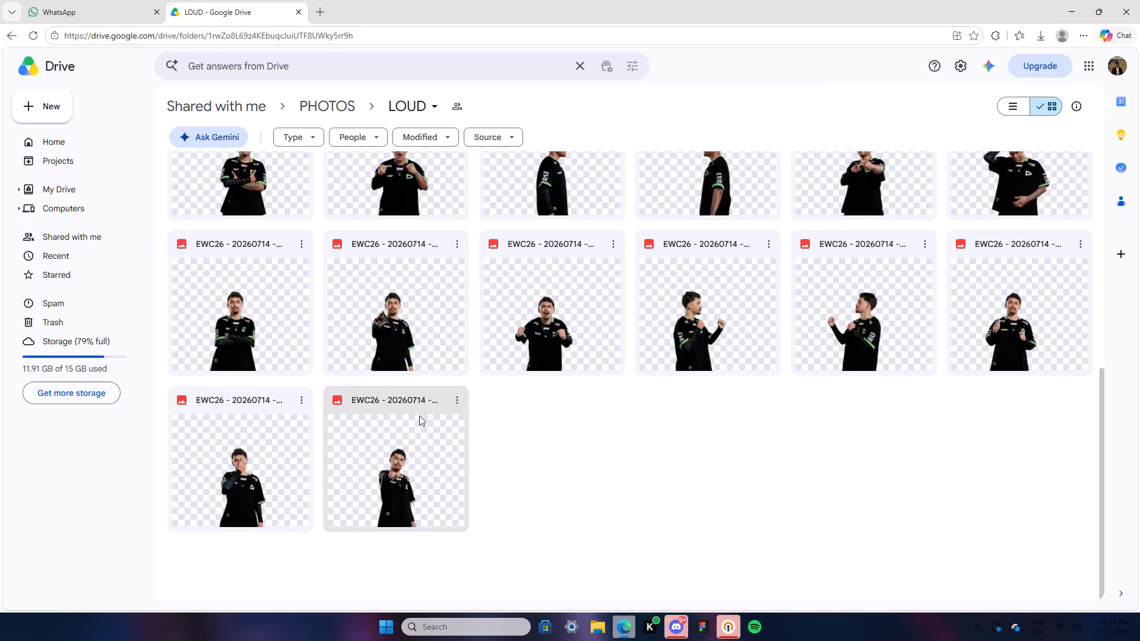
Download the last two LOUD player photos in the Drive folder, TRAP-CUT-POSE5 and TRAP-CUT-POSE6.
left_click(298, 401)
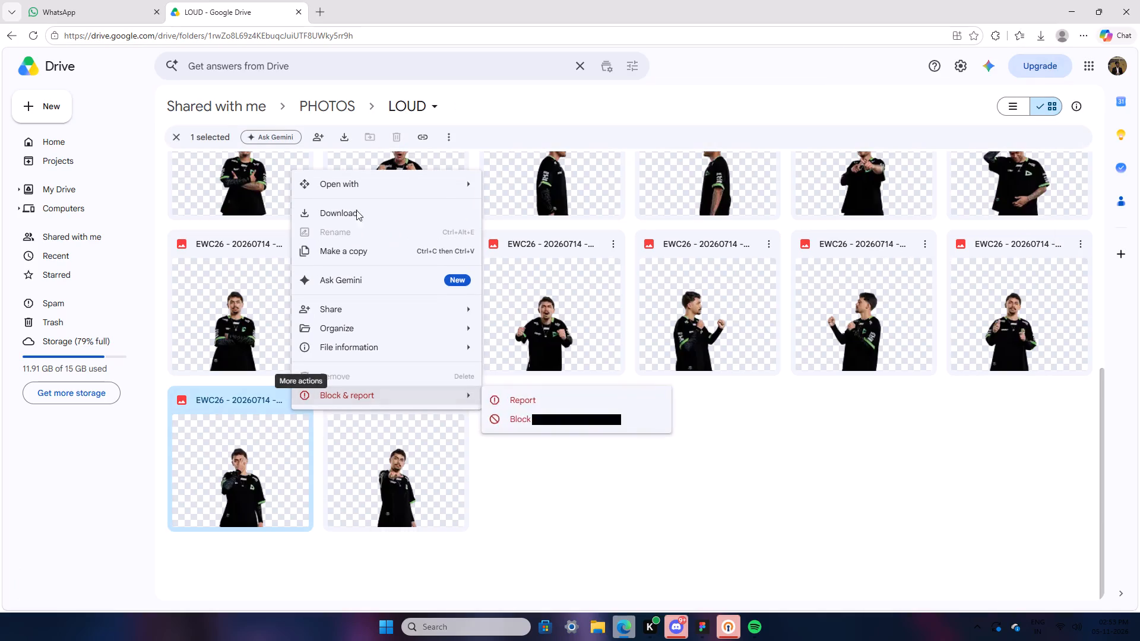
left_click(319, 215)
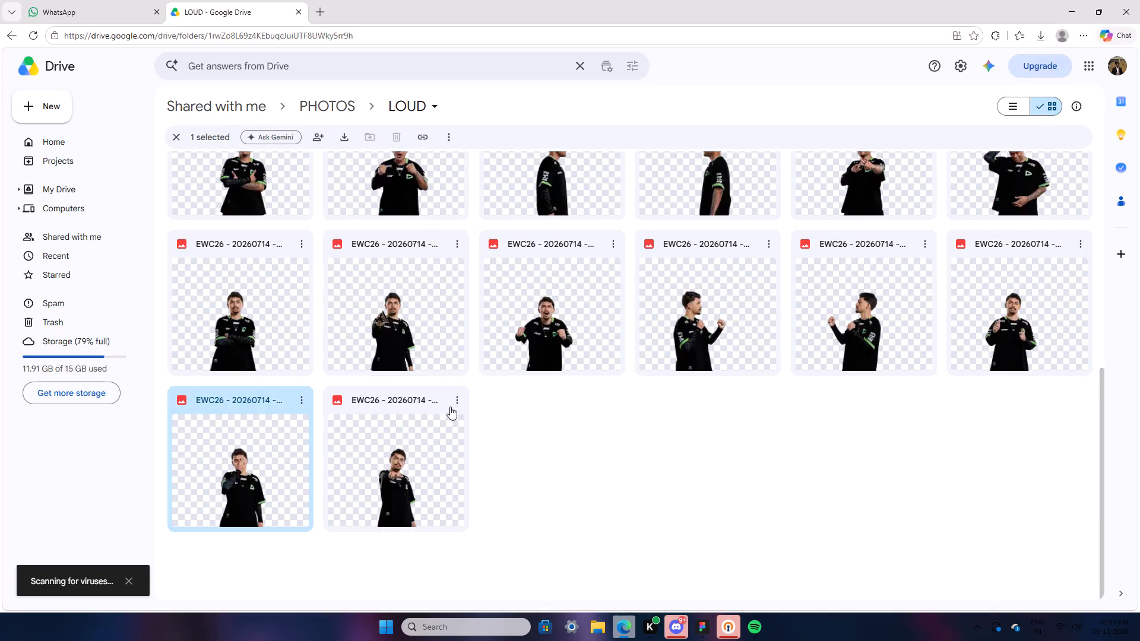
left_click(457, 404)
left_click(502, 215)
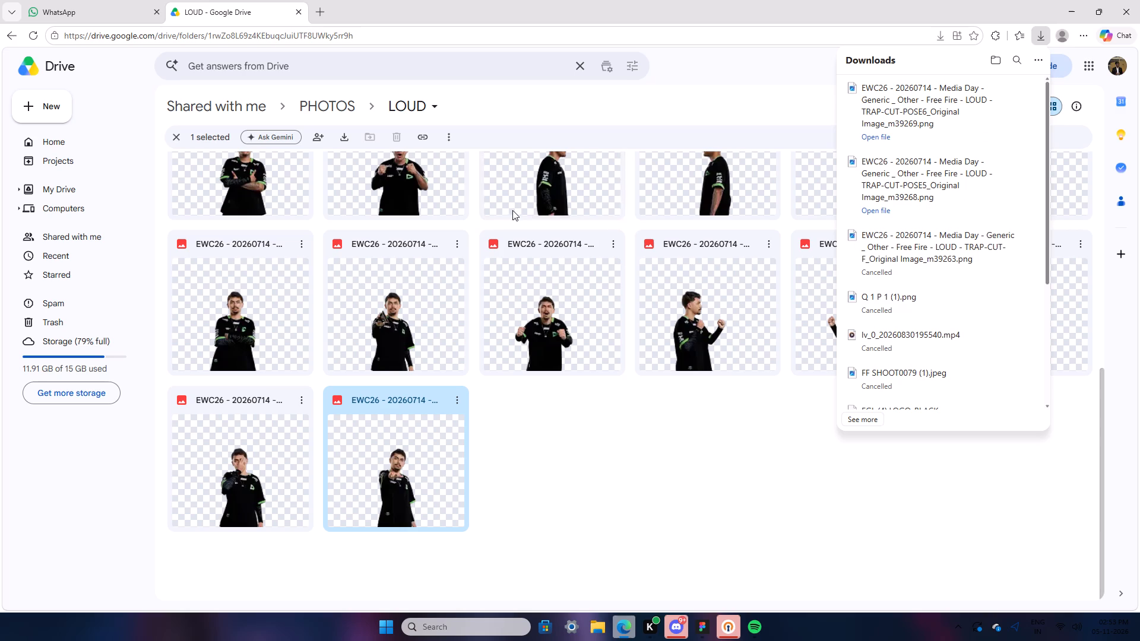
Switch to Figma and place both downloaded TRAP photos from Downloads on the empty canvas beside the posters.
left_click(708, 639)
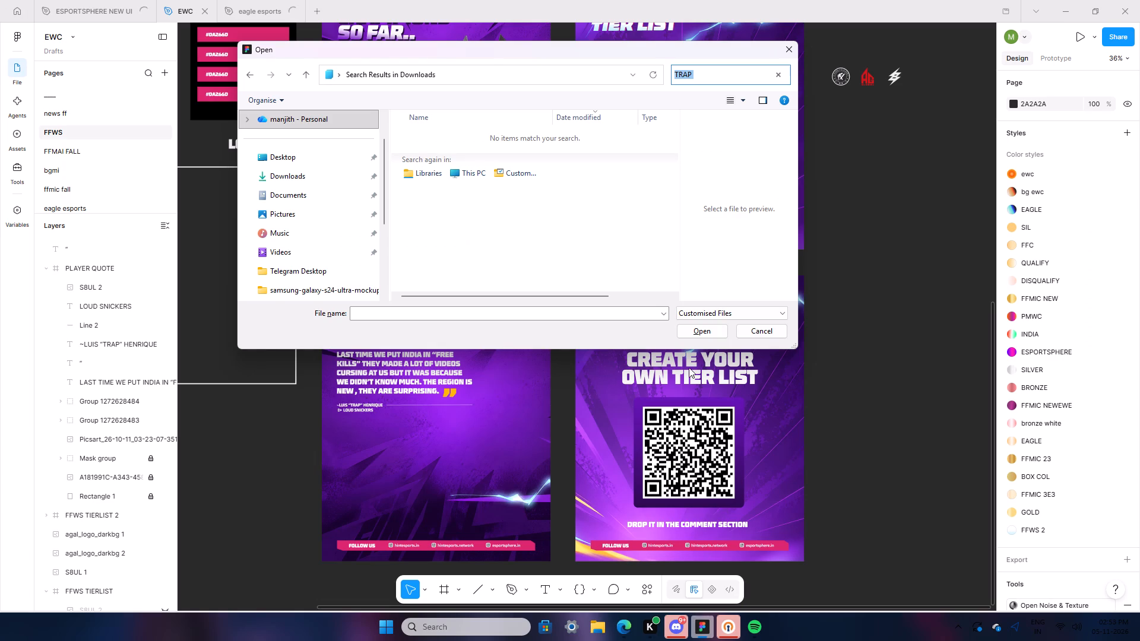
double_click(287, 177)
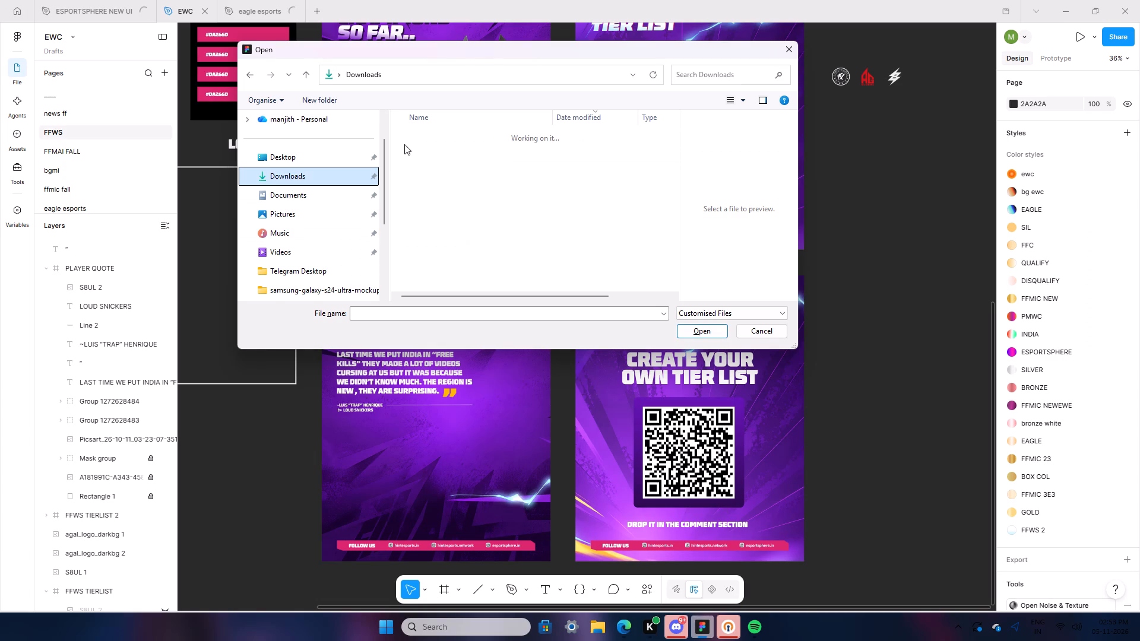
left_click_drag(395, 147, 460, 168)
left_click(698, 336)
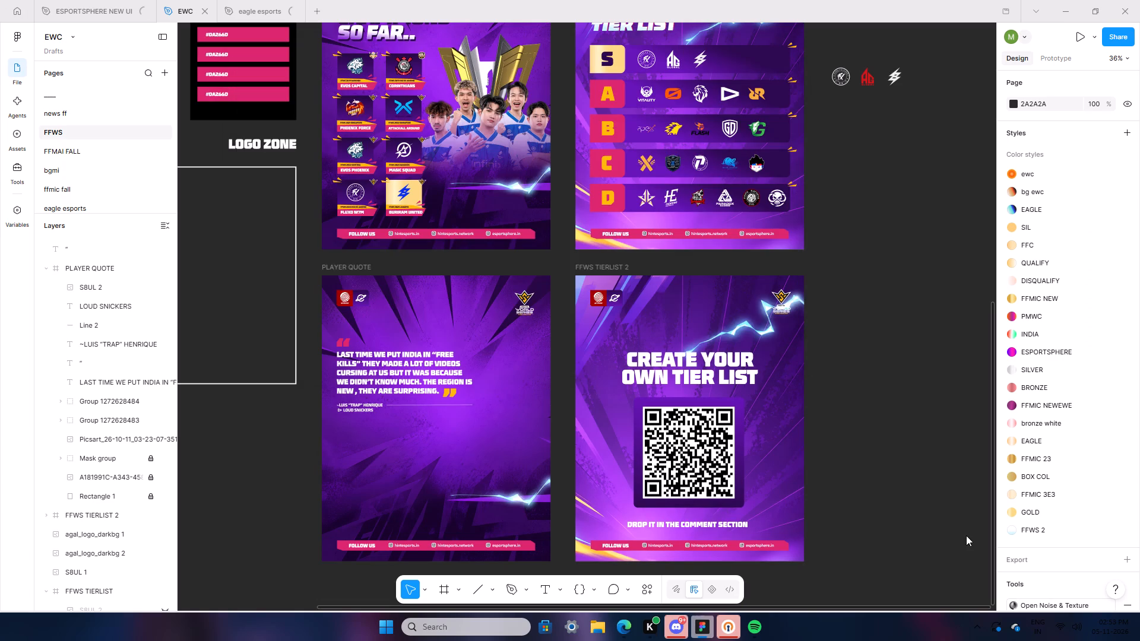
scroll(922, 511, "down", 11, "ctrl")
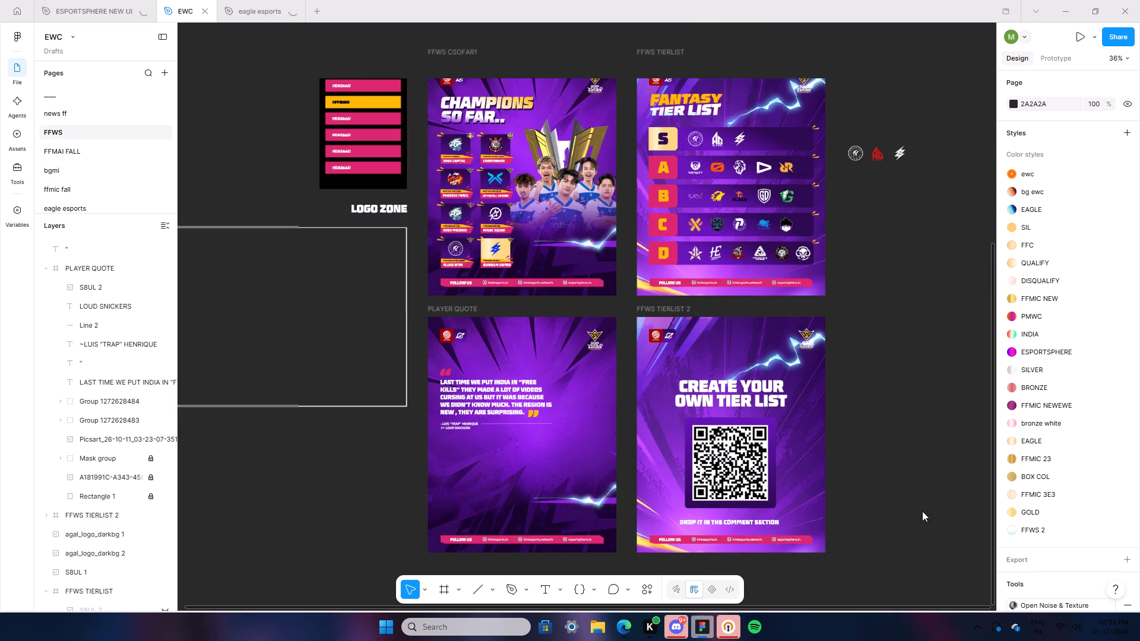
scroll(922, 511, "down", 4)
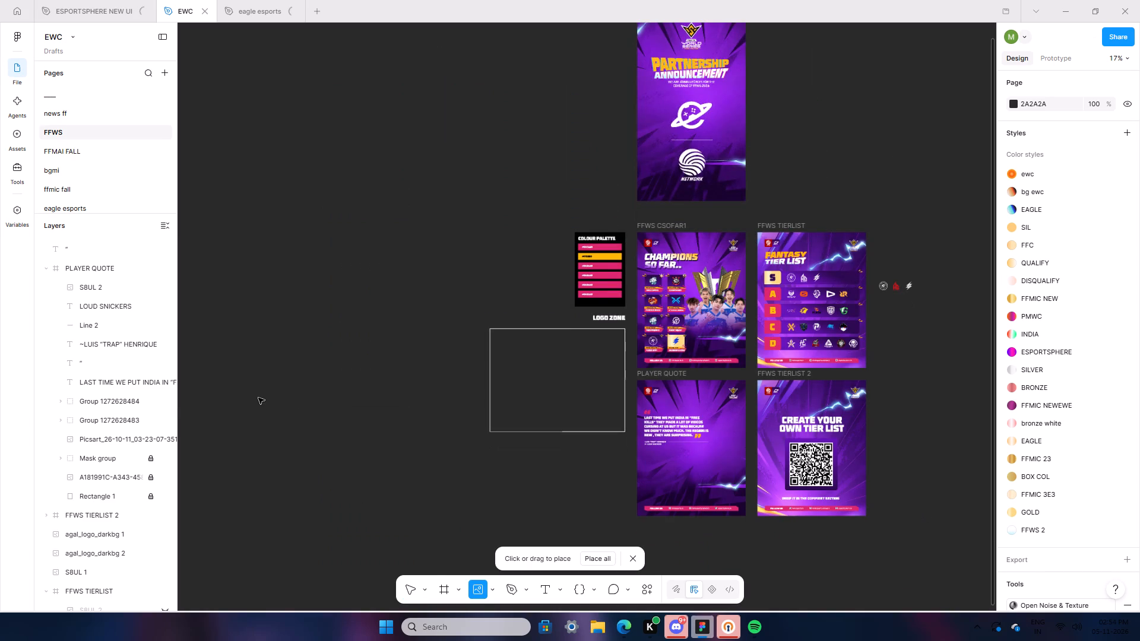
scroll(248, 520, "down", 2)
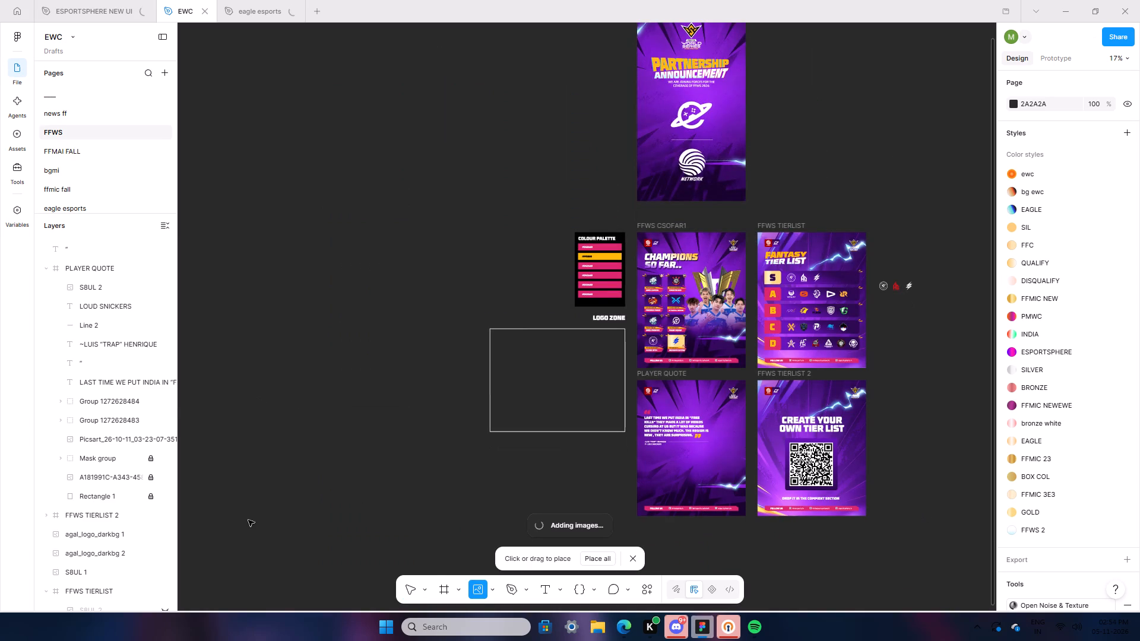
scroll(248, 524, "down", 4)
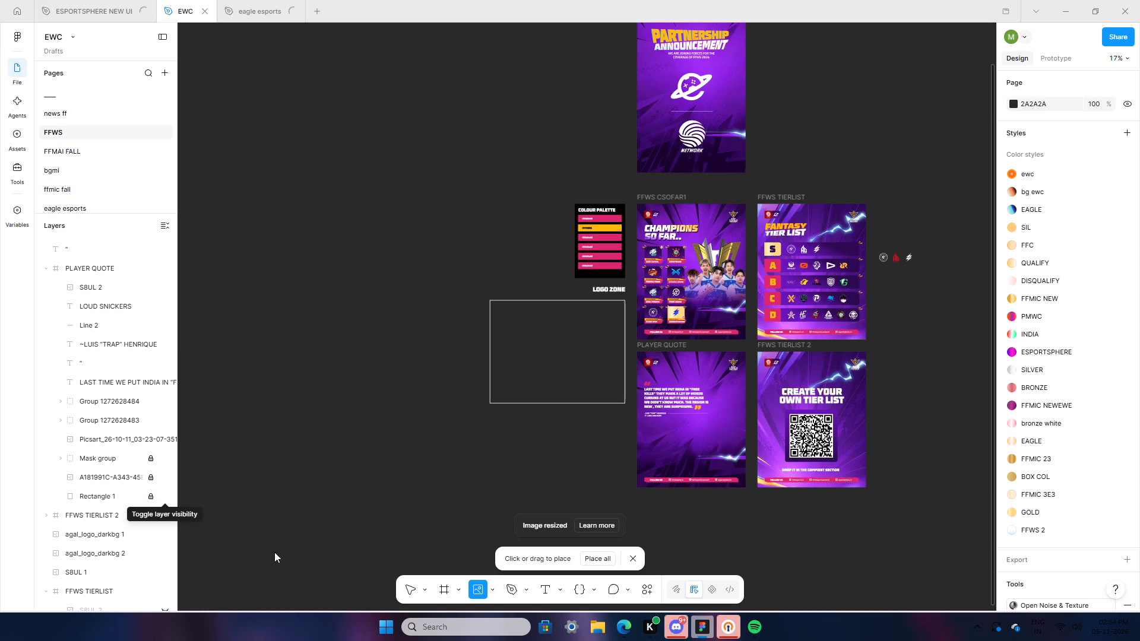
left_click(313, 535)
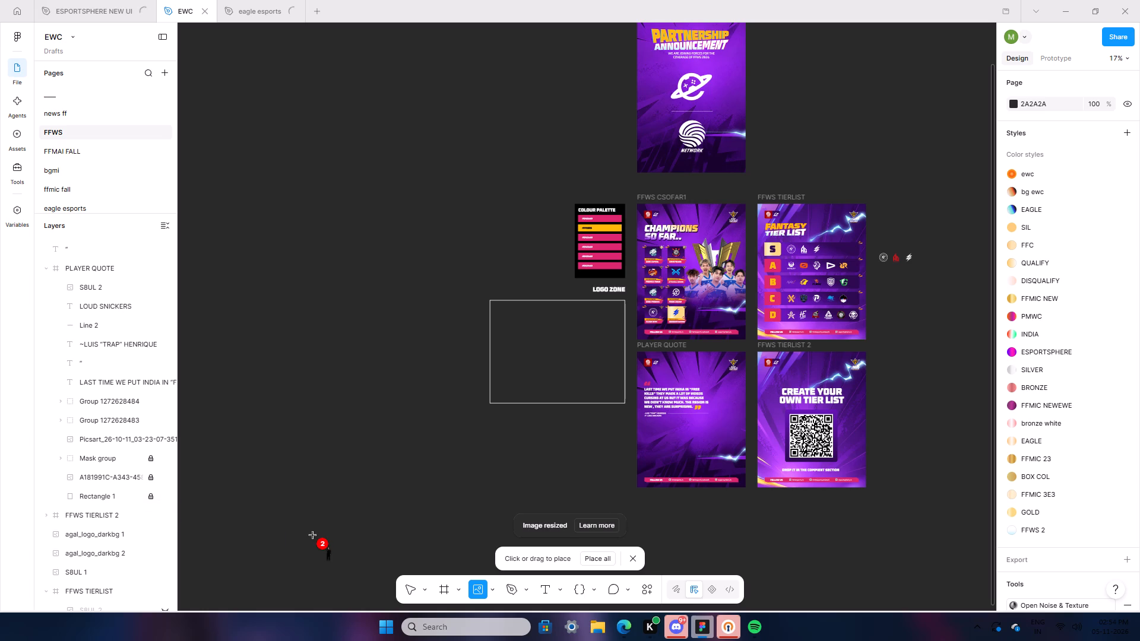
left_click(339, 218)
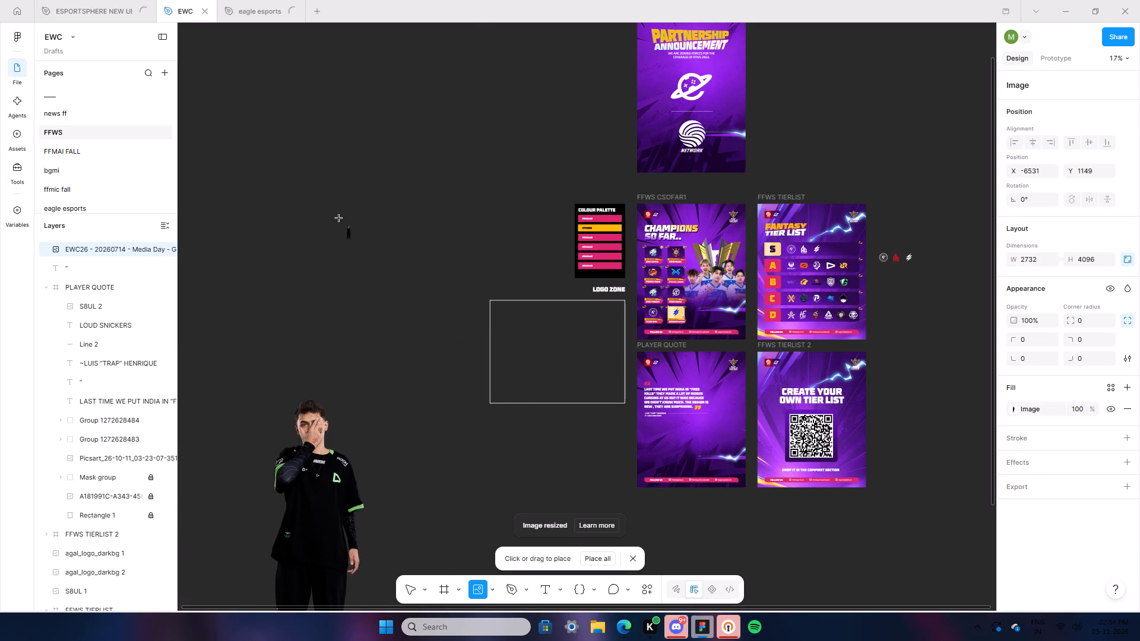
left_click(608, 488)
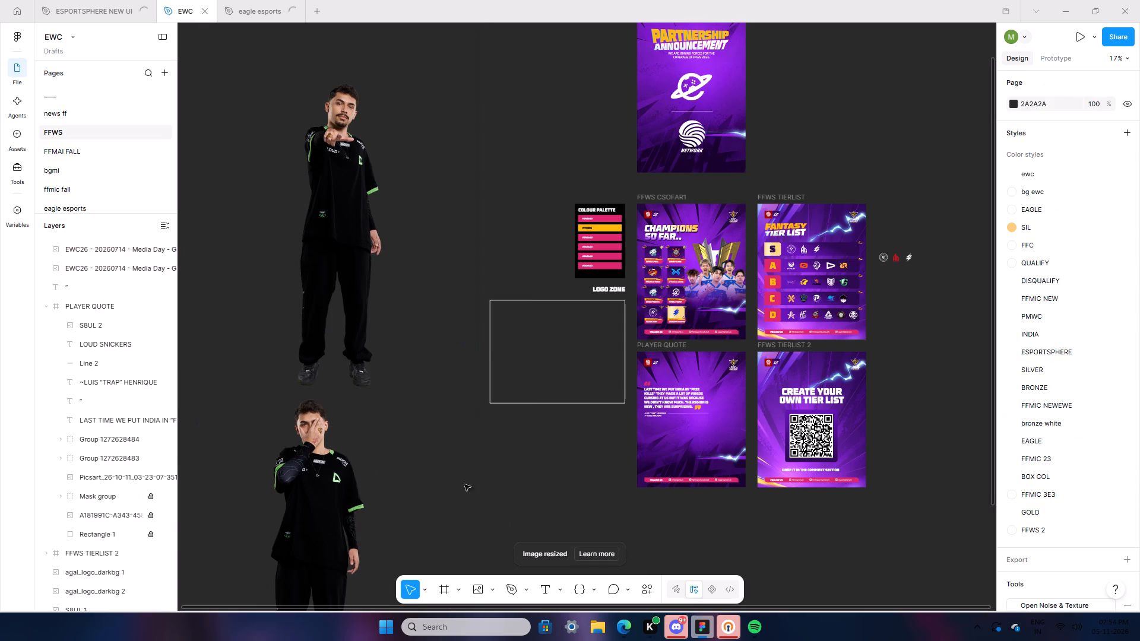
Scale the hand-over-face player photo to about 2724 × 4085 and position it over the lower part of the PLAYER QUOTE poster.
scroll(422, 469, "down", 8)
left_click(349, 452)
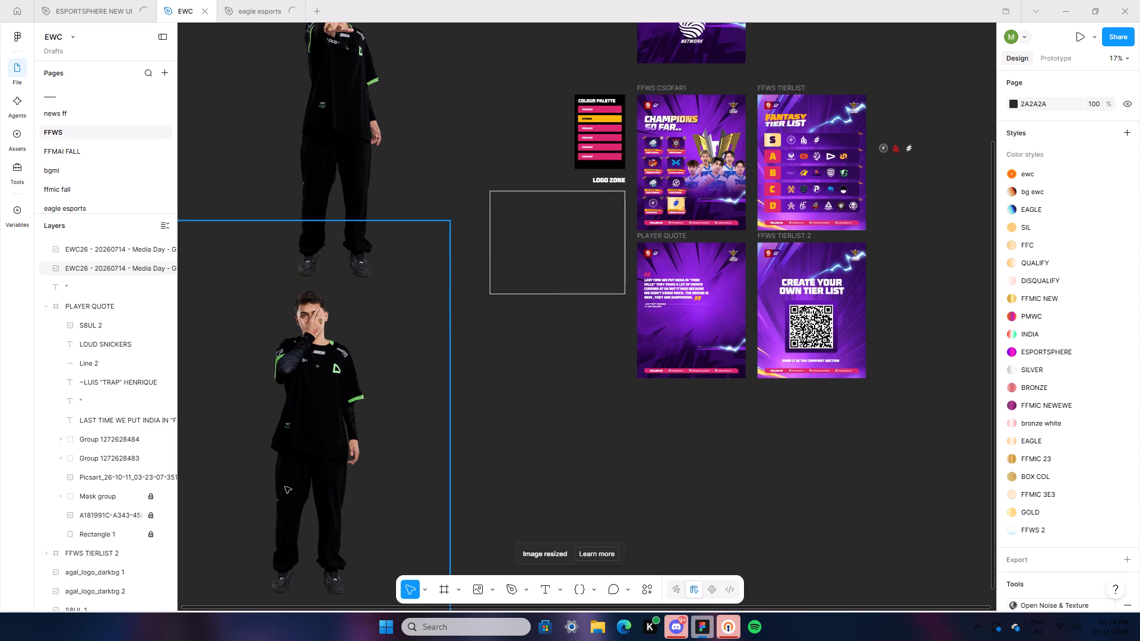
scroll(313, 538, "down", 6)
left_click_drag(313, 593, 331, 640)
left_click_drag(422, 329, 851, 296)
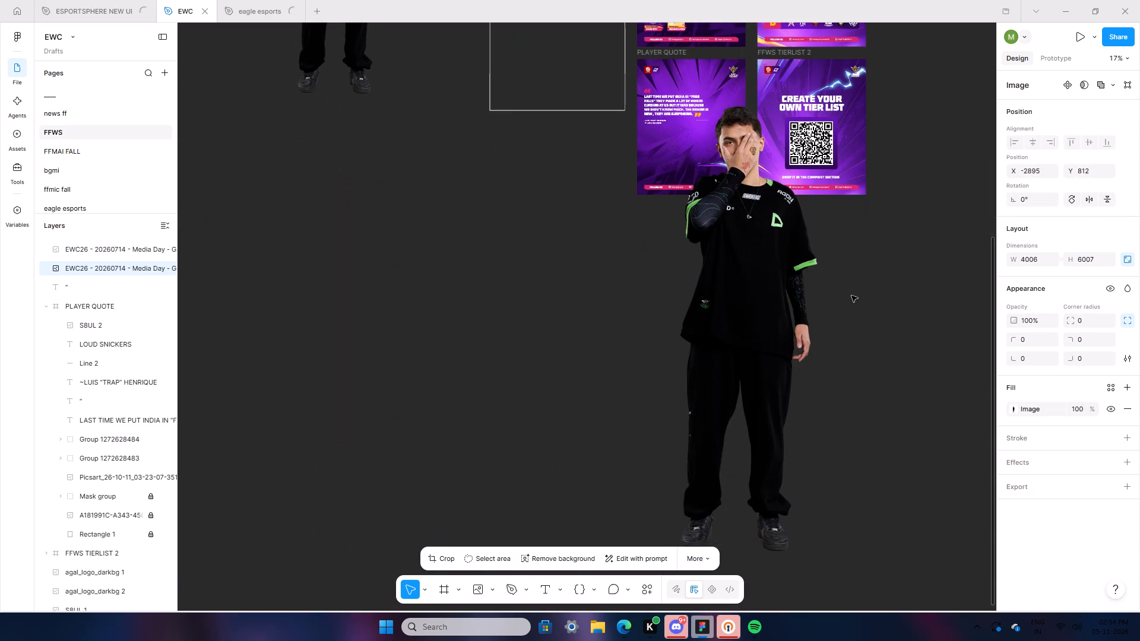
left_click_drag(851, 296, 830, 299)
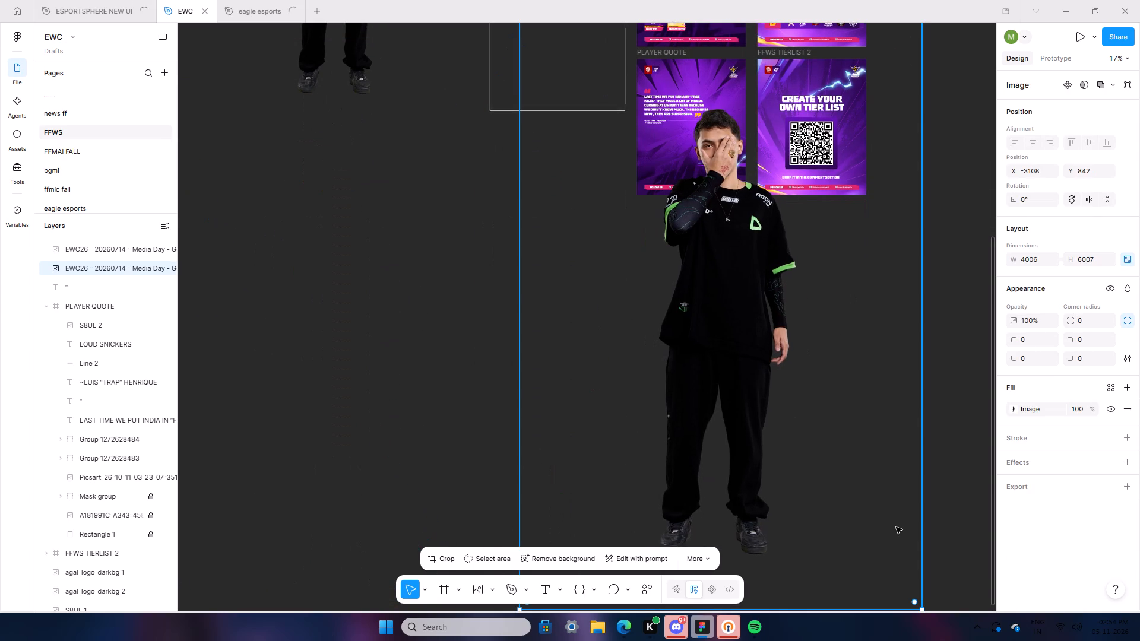
left_click_drag(921, 535, 791, 496)
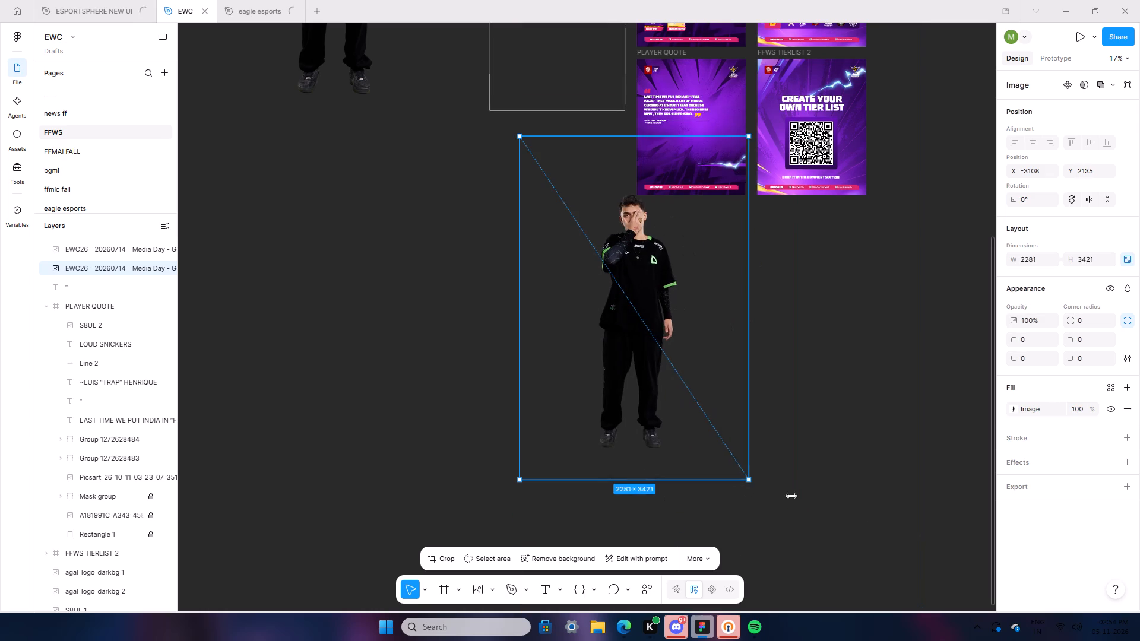
left_click_drag(791, 496, 793, 497)
left_click_drag(687, 418, 758, 358)
Move the hand-over-face photo layer into the PLAYER QUOTE frame, directly below the Mask group.
left_click_drag(80, 268, 107, 493)
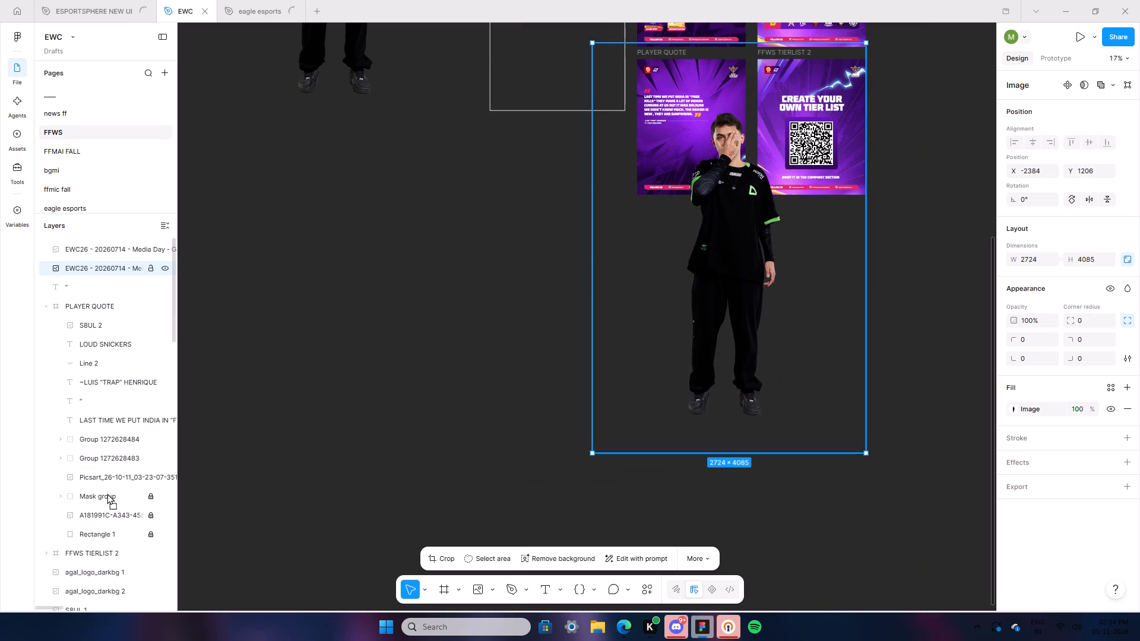
left_click_drag(107, 493, 107, 501)
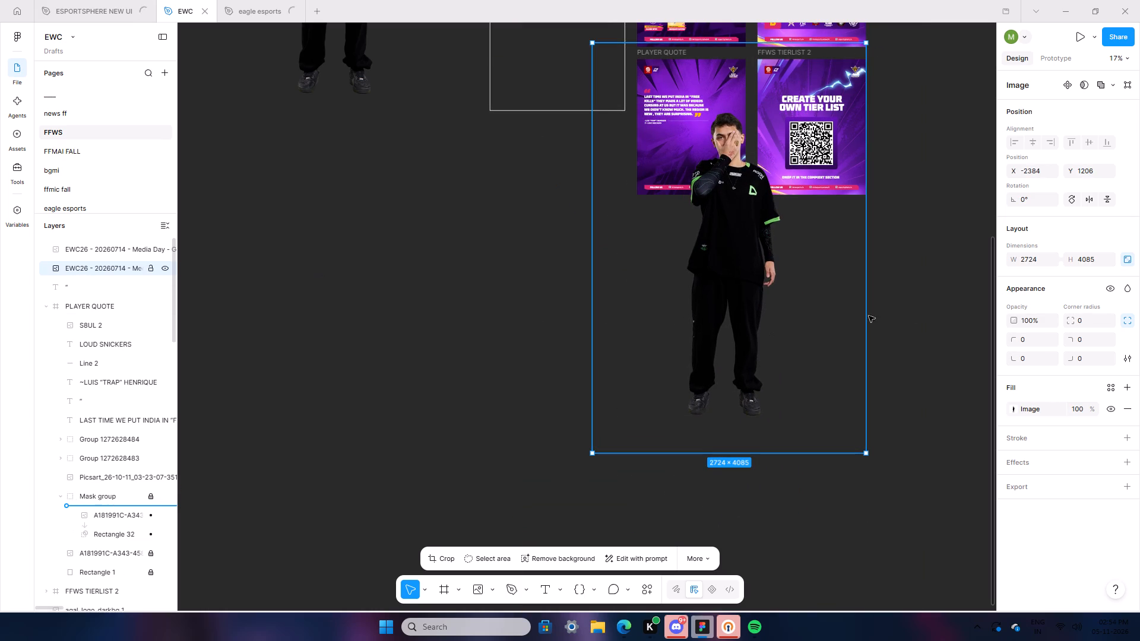
scroll(882, 389, "up", 5, "ctrl")
scroll(620, 484, "up", 7)
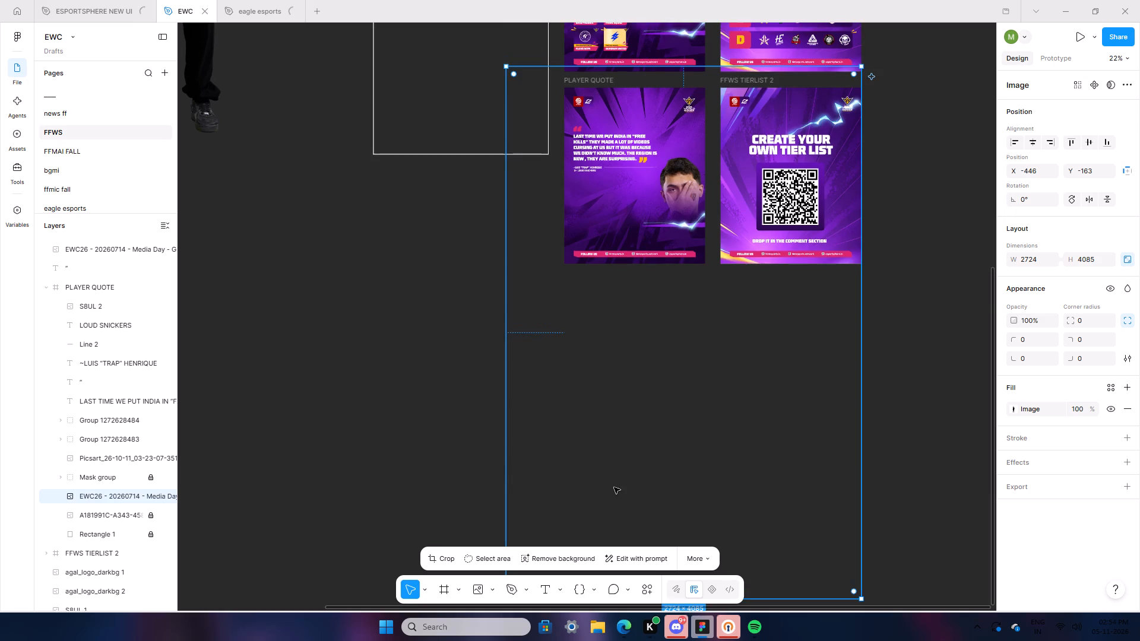
scroll(929, 448, "up", 5, "ctrl")
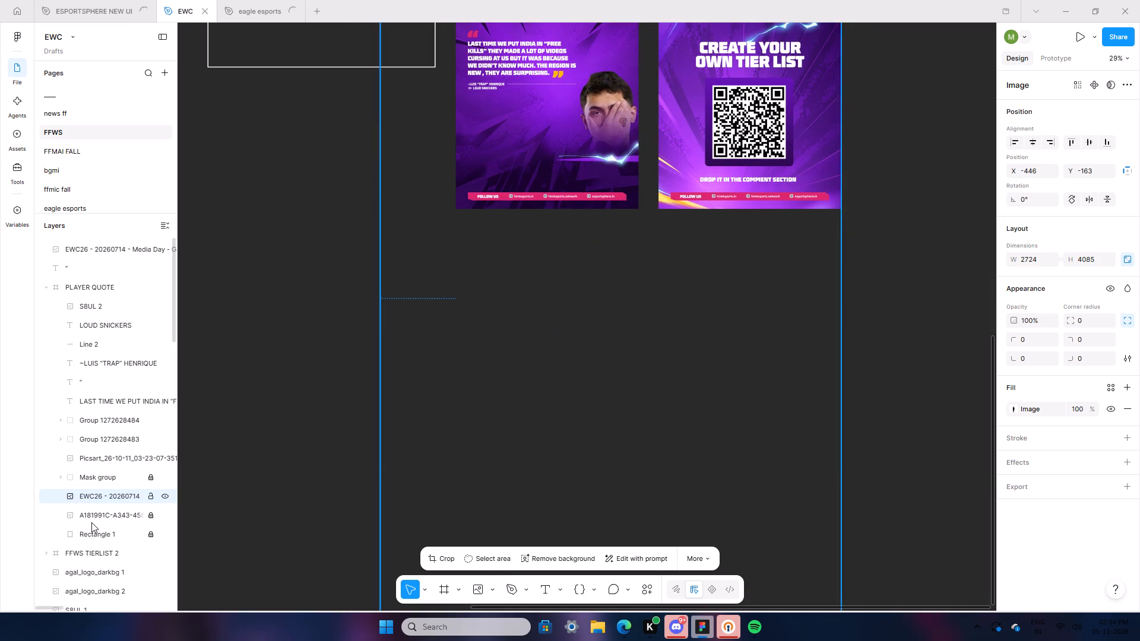
Shift the linear gradient of the Mask group's Rectangle 32 downward so the fade starts below the player's face.
left_click(61, 476)
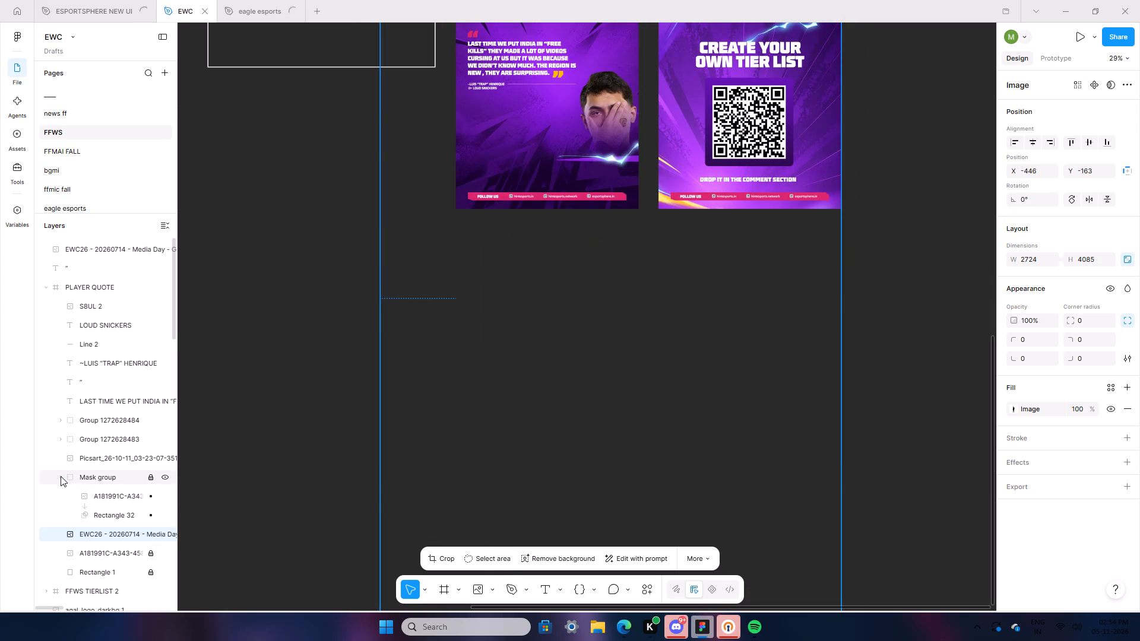
left_click(125, 514)
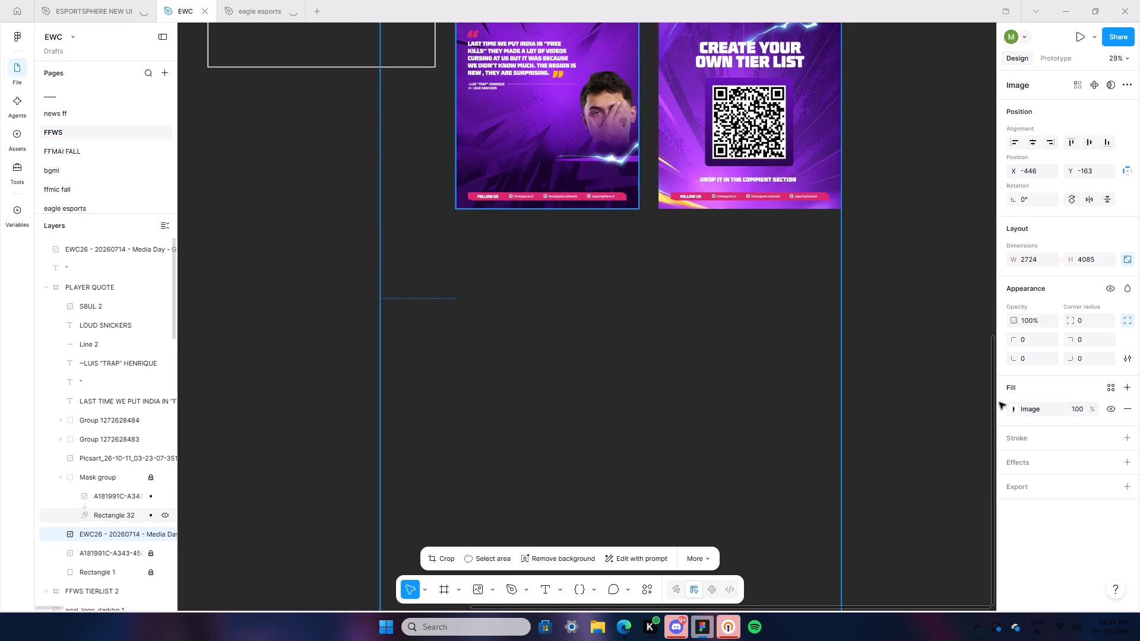
left_click(1019, 451)
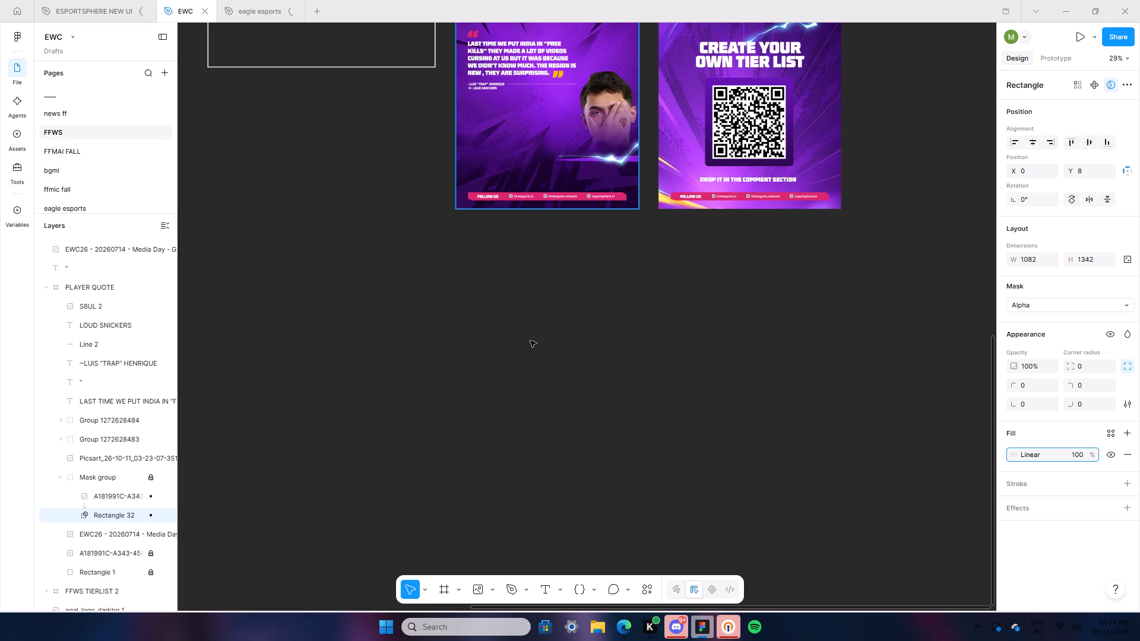
scroll(530, 341, "up", 6)
scroll(587, 320, "up", 4)
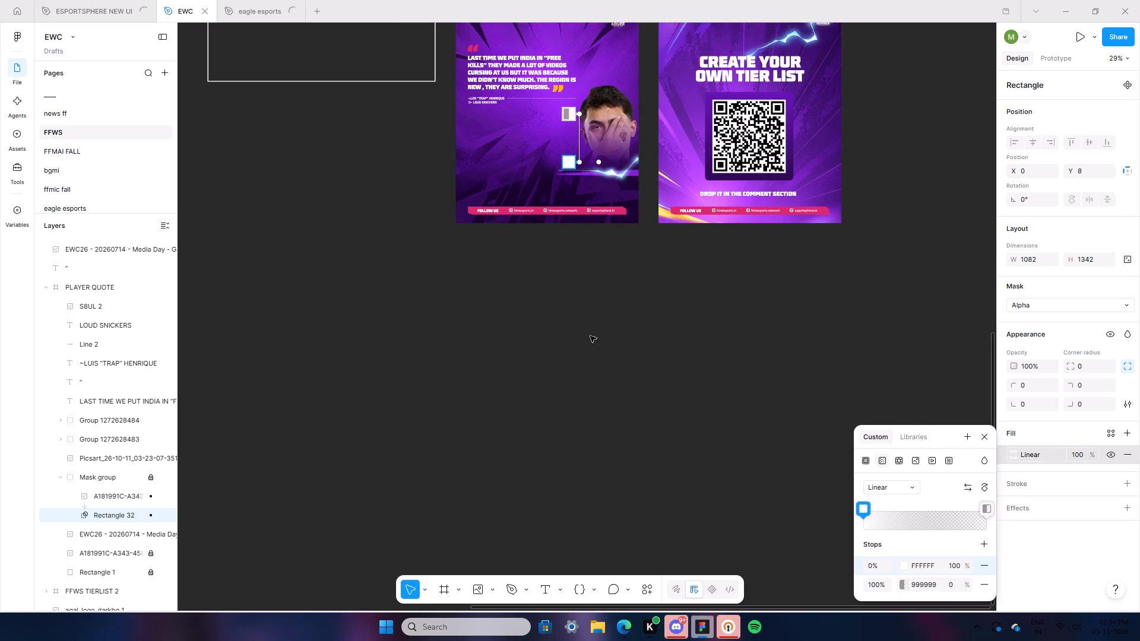
left_click_drag(584, 296, 585, 319)
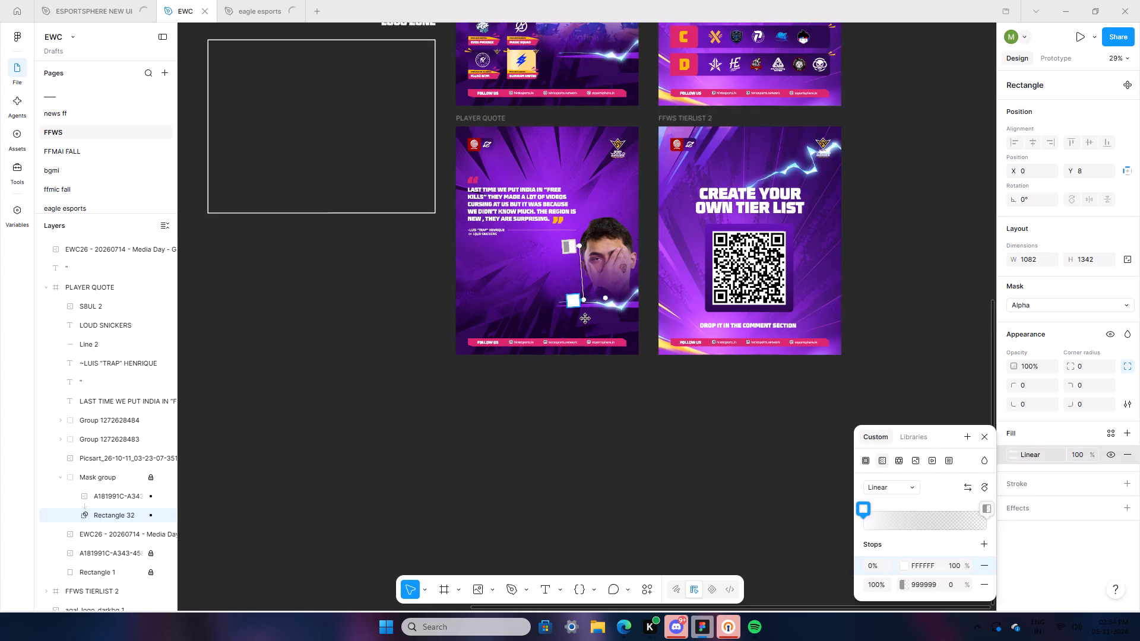
left_click_drag(585, 319, 580, 335)
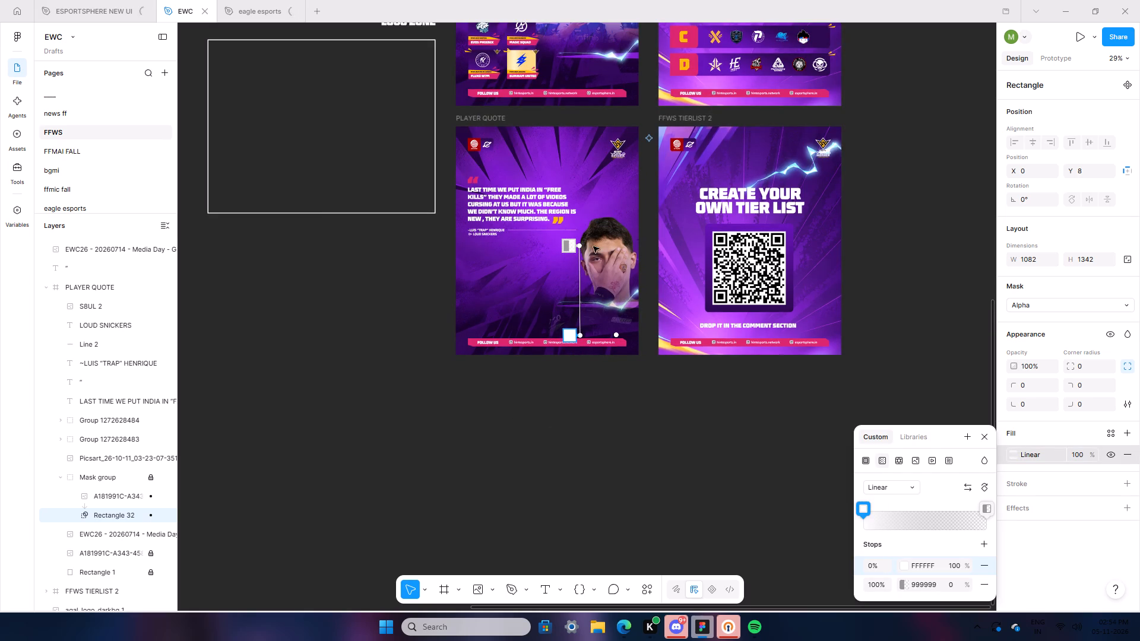
left_click_drag(579, 244, 590, 303)
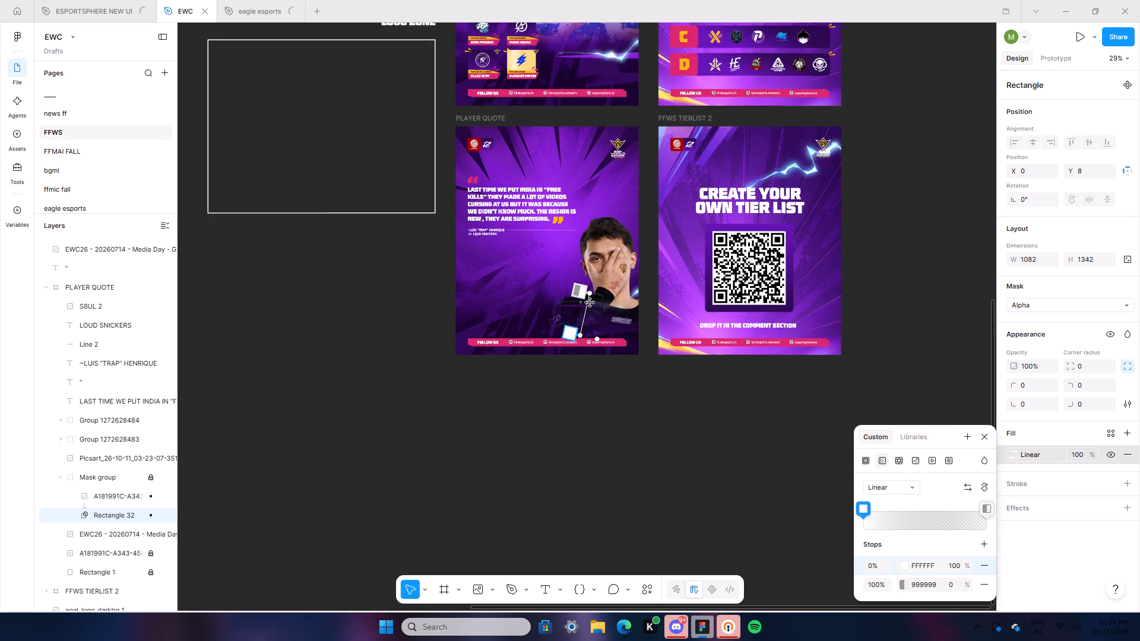
left_click_drag(590, 303, 594, 291)
scroll(584, 297, "up", 1)
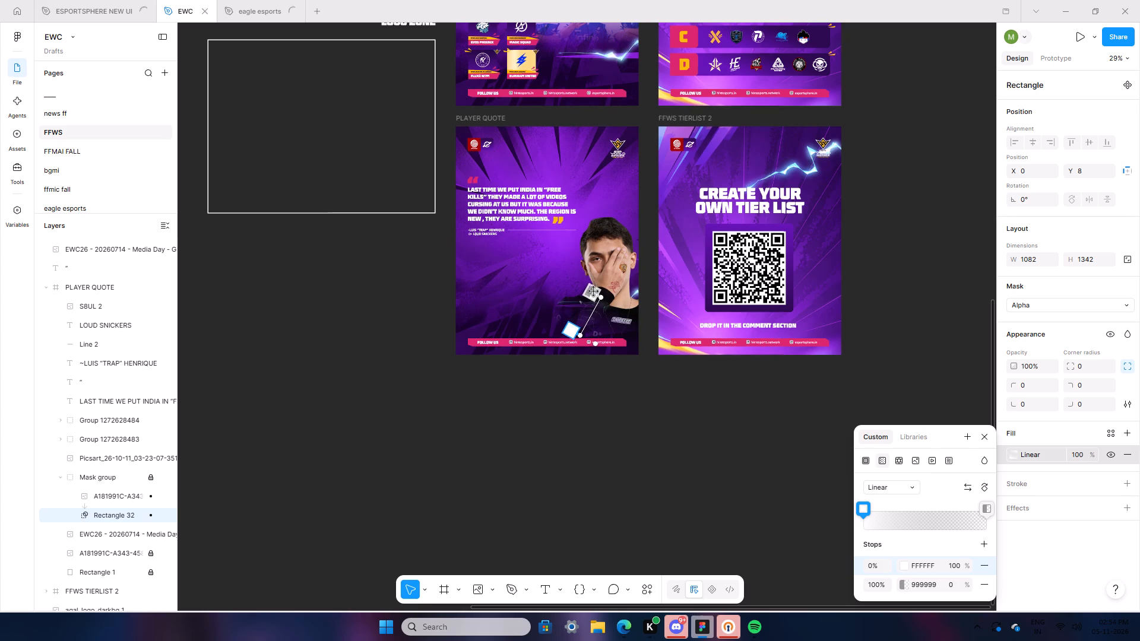
left_click_drag(594, 291, 586, 302)
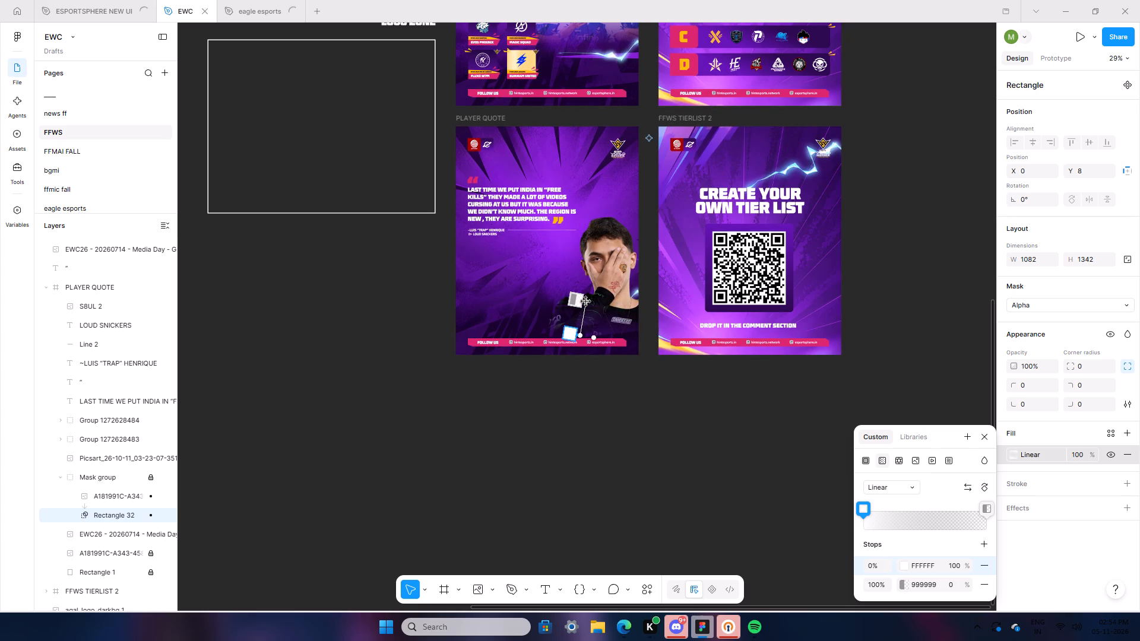
left_click(591, 449)
scroll(581, 456, "up", 7, "ctrl")
left_click(495, 442)
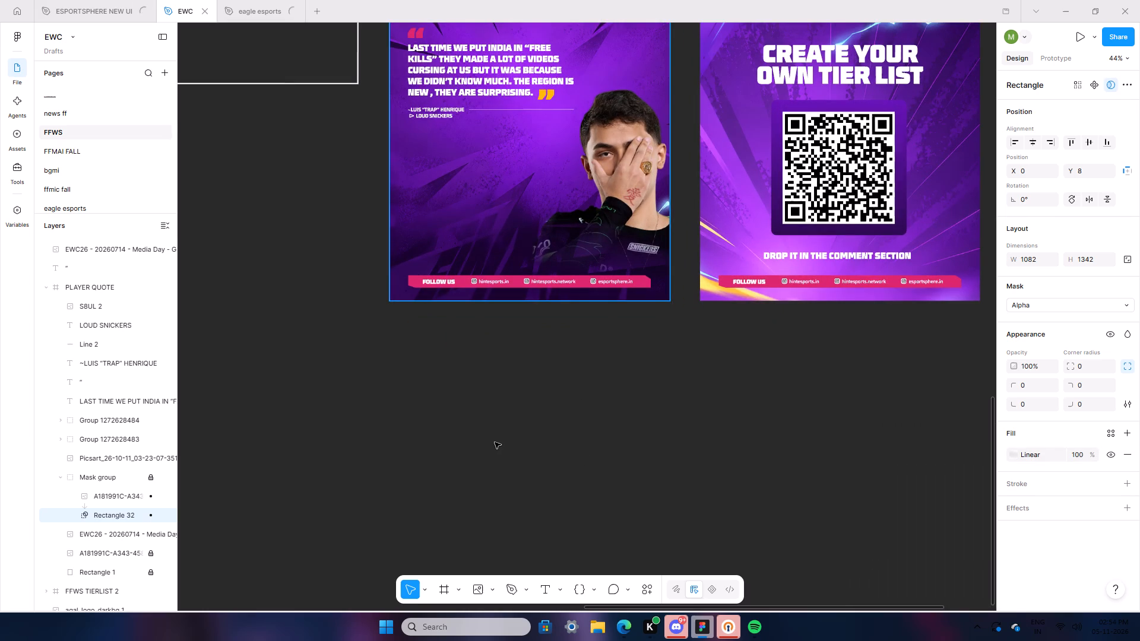
Scale the hand-over-face player photo down to about 2105 × 3155 and position the player at the poster's lower right.
scroll(495, 442, "down", 4, "ctrl")
left_click(573, 290)
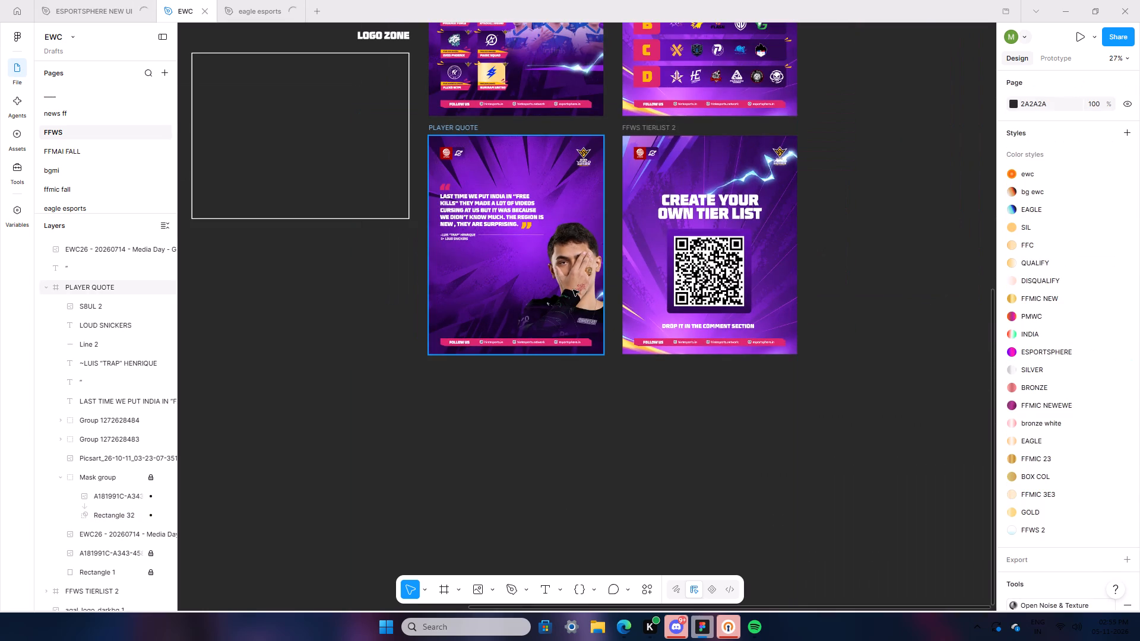
scroll(539, 405, "down", 4, "ctrl")
left_click(587, 299)
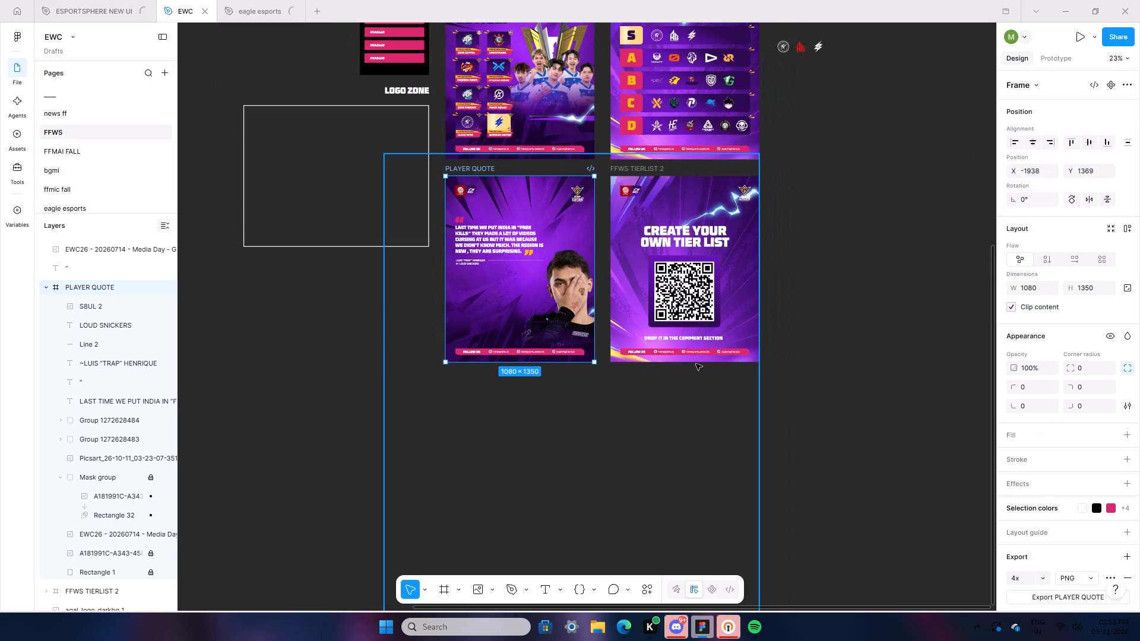
left_click_drag(759, 461, 681, 455)
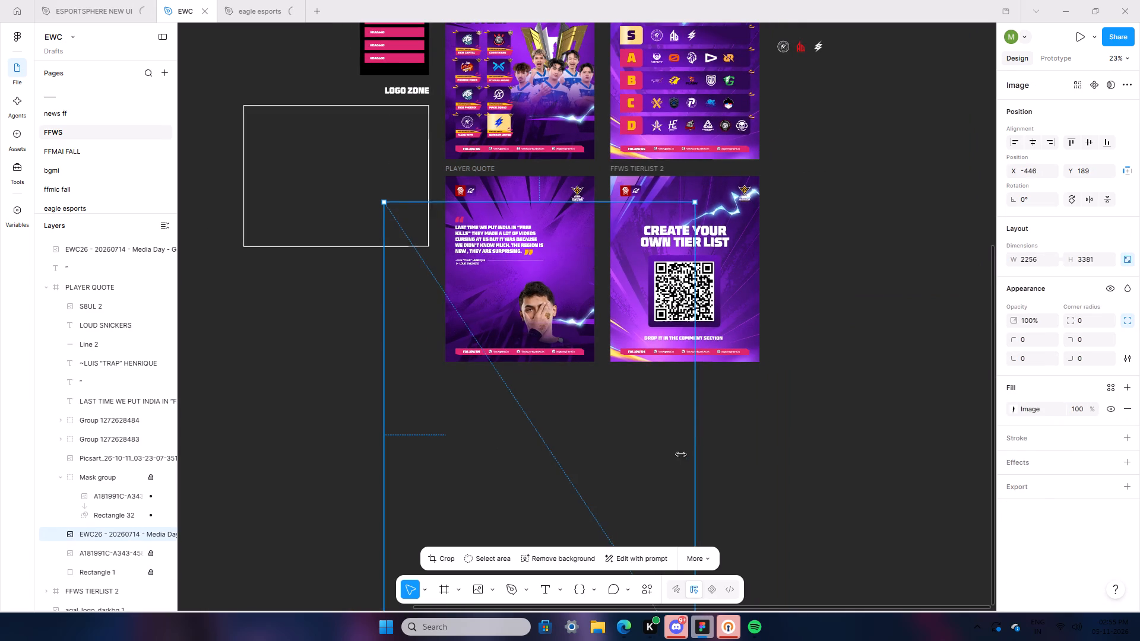
left_click_drag(681, 455, 674, 455)
left_click_drag(566, 461, 598, 427)
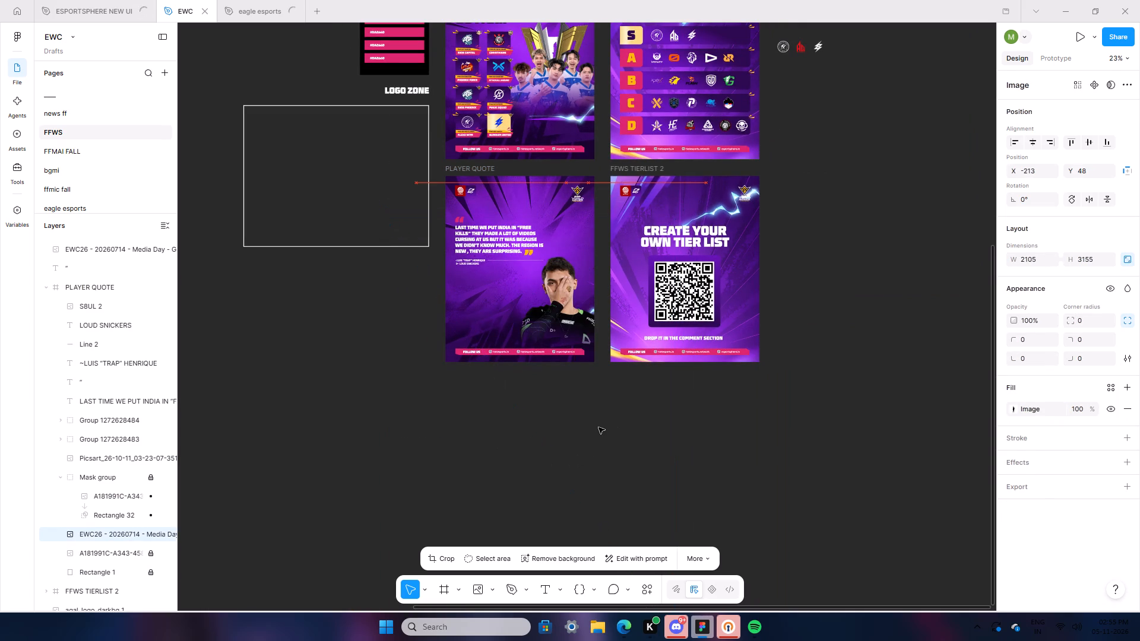
left_click_drag(598, 427, 600, 434)
left_click(809, 490)
Move the full-body photo of the pointing player over the lower part of the PLAYER QUOTE poster.
scroll(401, 471, "down", 4, "ctrl")
left_click_drag(498, 605, 282, 609)
left_click(388, 234)
left_click_drag(394, 224, 695, 536)
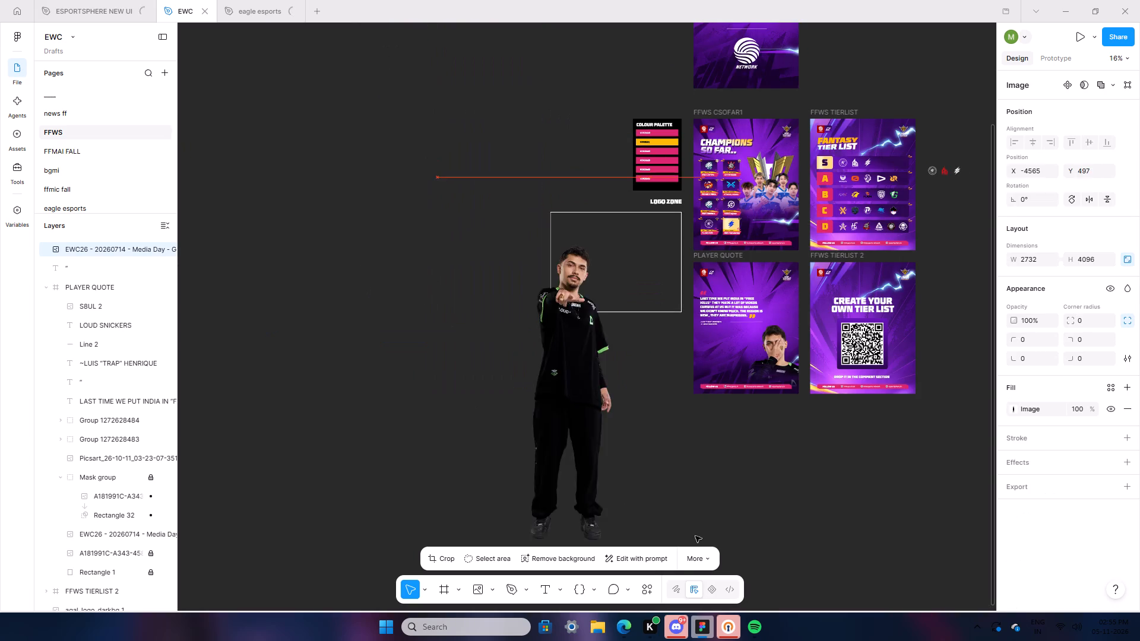
left_click_drag(695, 536, 731, 545)
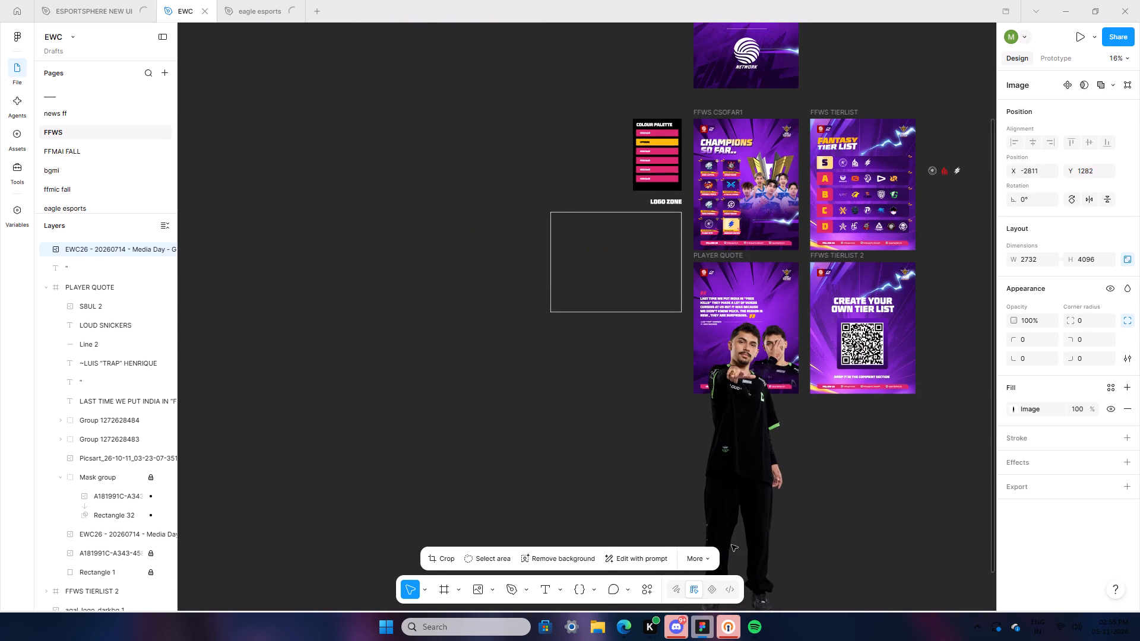
left_click_drag(731, 545, 731, 545)
Move the pointing-player photo layer into the PLAYER QUOTE frame, directly below the Mask group and above the hand-over-face photo.
left_click_drag(97, 250, 139, 538)
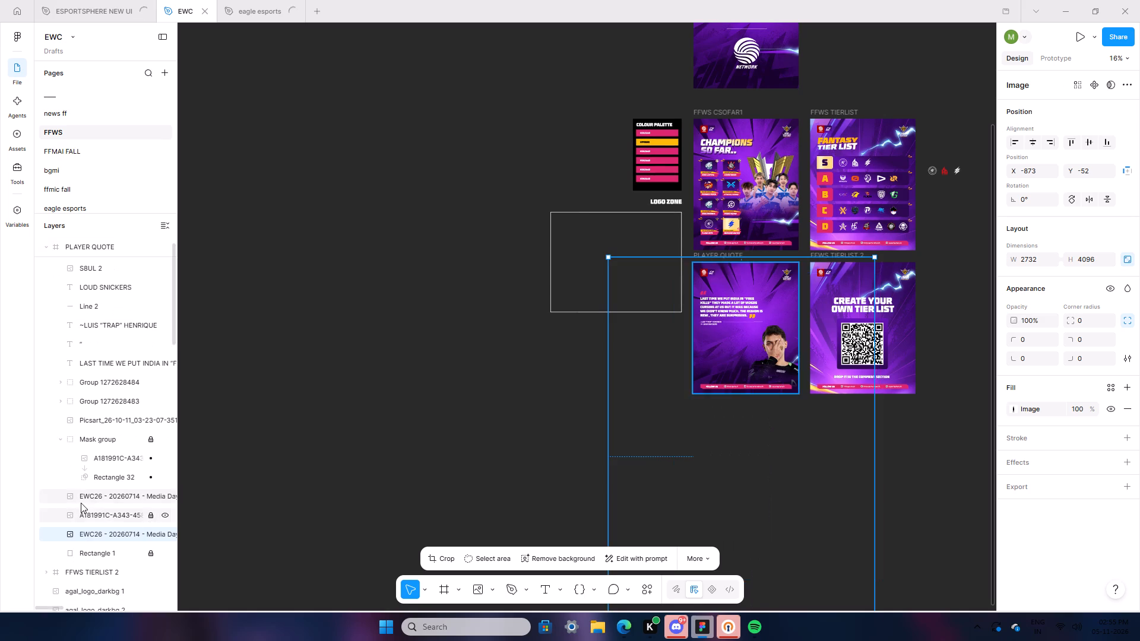
left_click_drag(111, 534, 118, 494)
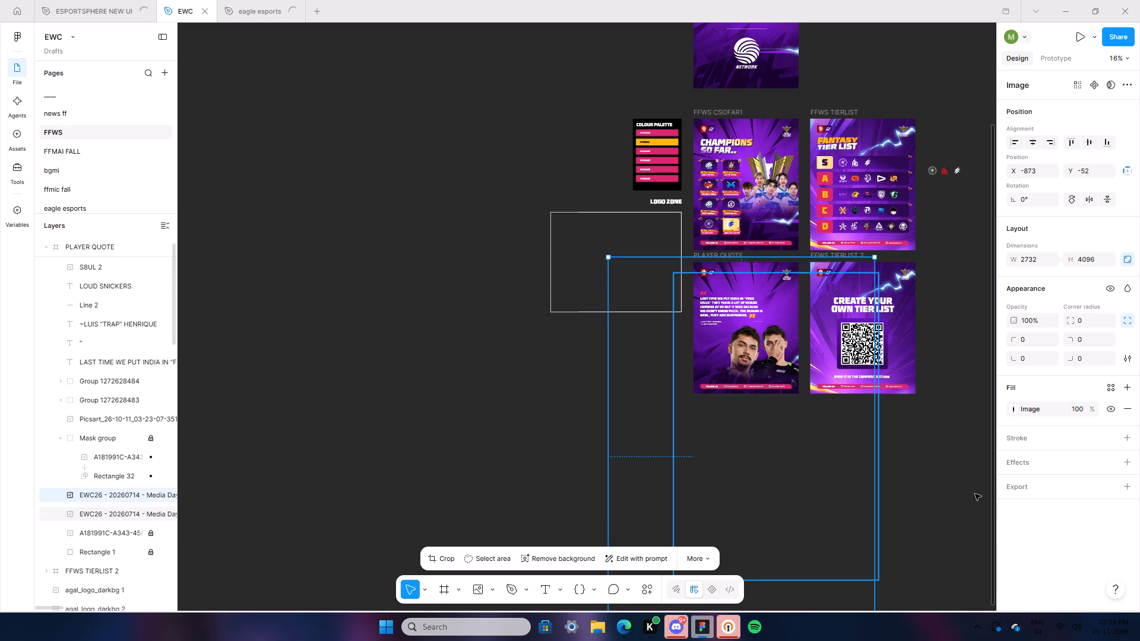
Scale the pointing-player photo to about 1811 × 2716 and position the player beside the hand-over-face player, at about X -376.
left_click_drag(878, 478, 784, 491)
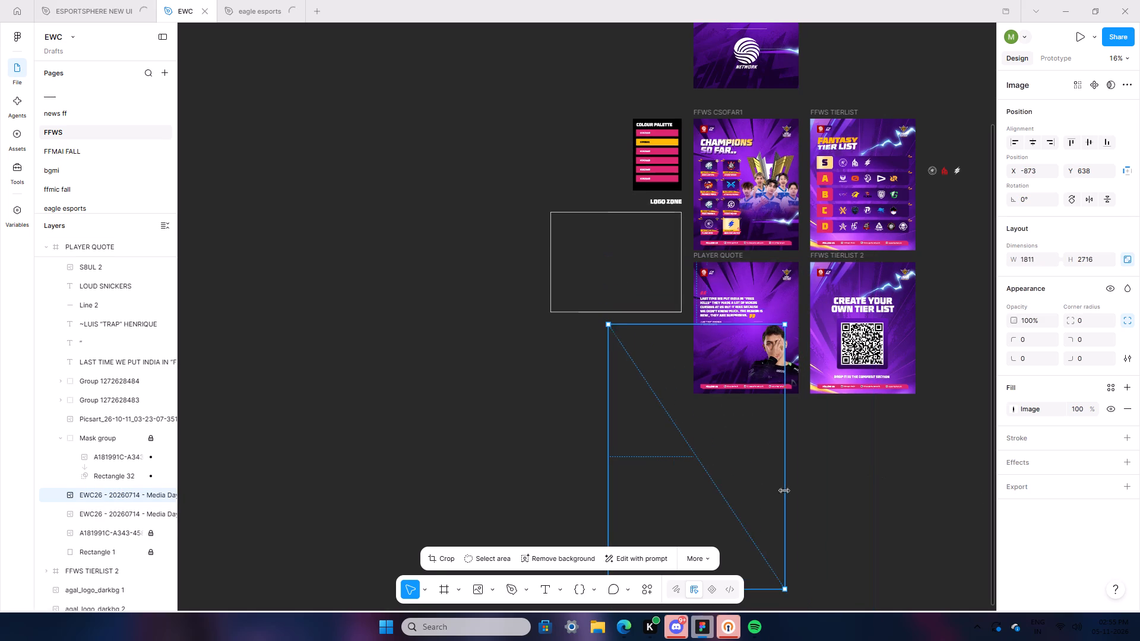
left_click_drag(728, 511, 777, 469)
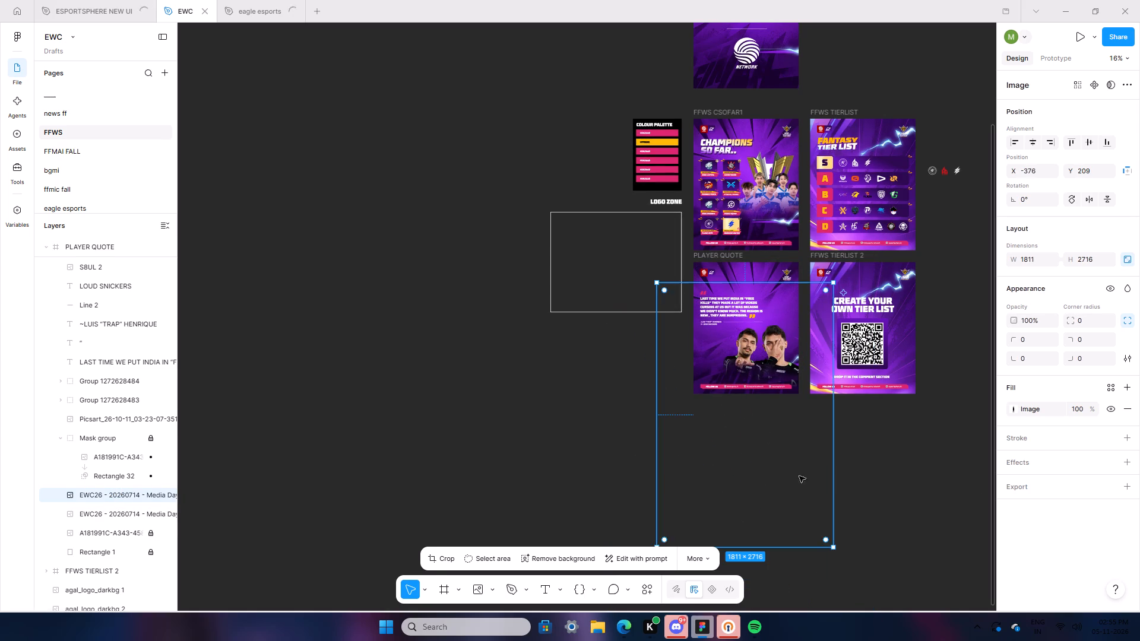
left_click(903, 509)
Nudge the pointing-player photo straight up to Y 180 on the PLAYER QUOTE poster.
scroll(876, 524, "up", 13, "ctrl")
scroll(872, 526, "up", 5)
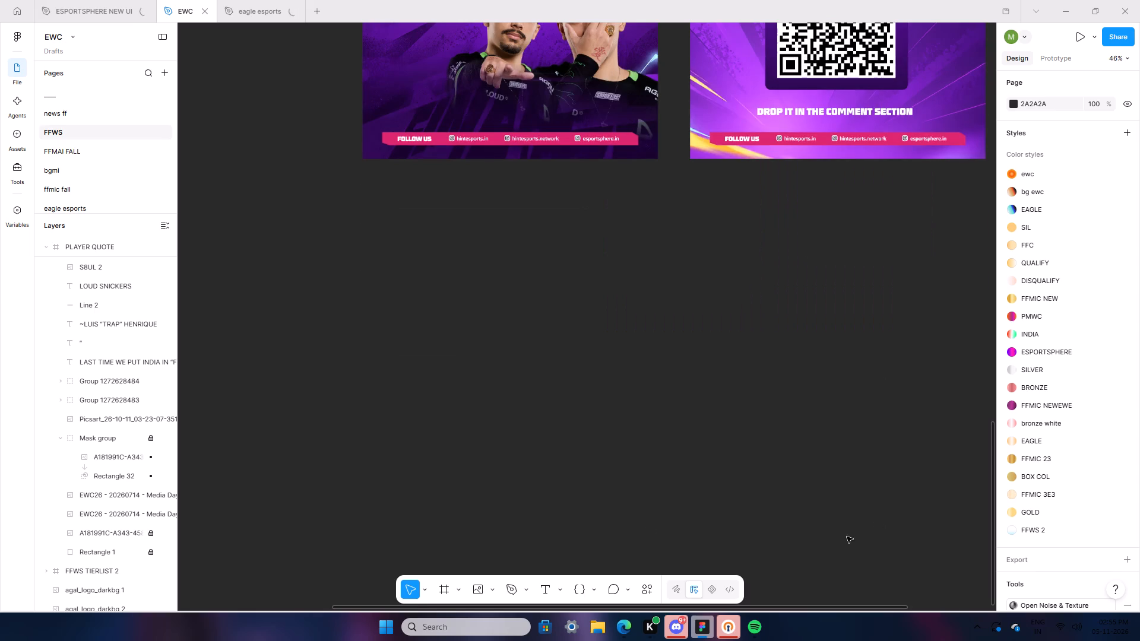
scroll(634, 524, "up", 5)
scroll(527, 500, "up", 6)
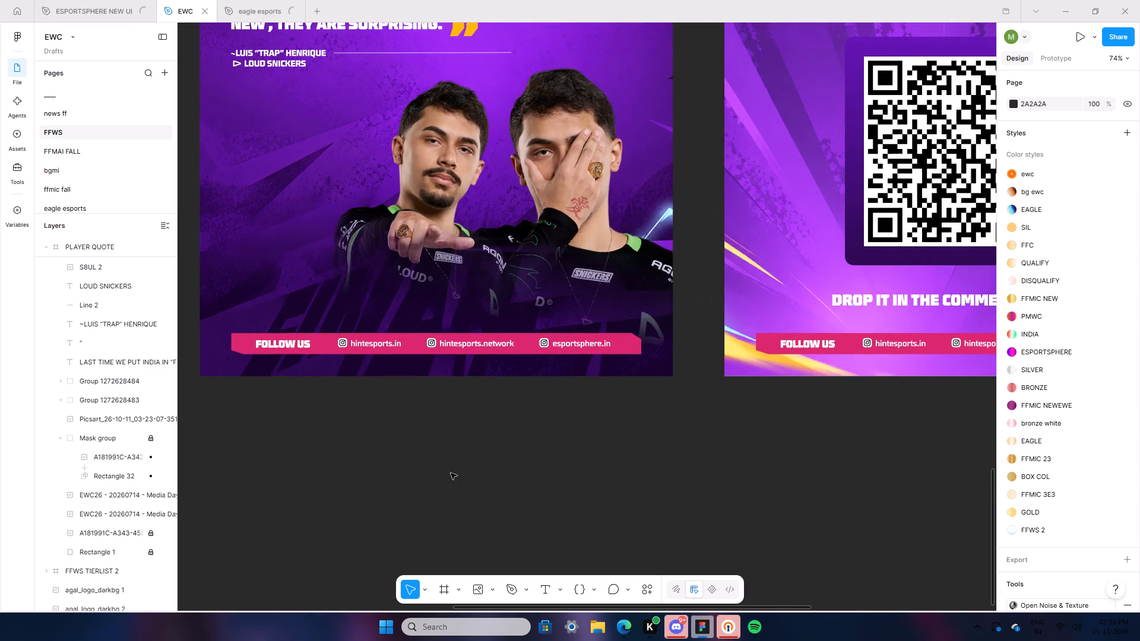
scroll(451, 473, "up", 5)
left_click(397, 332)
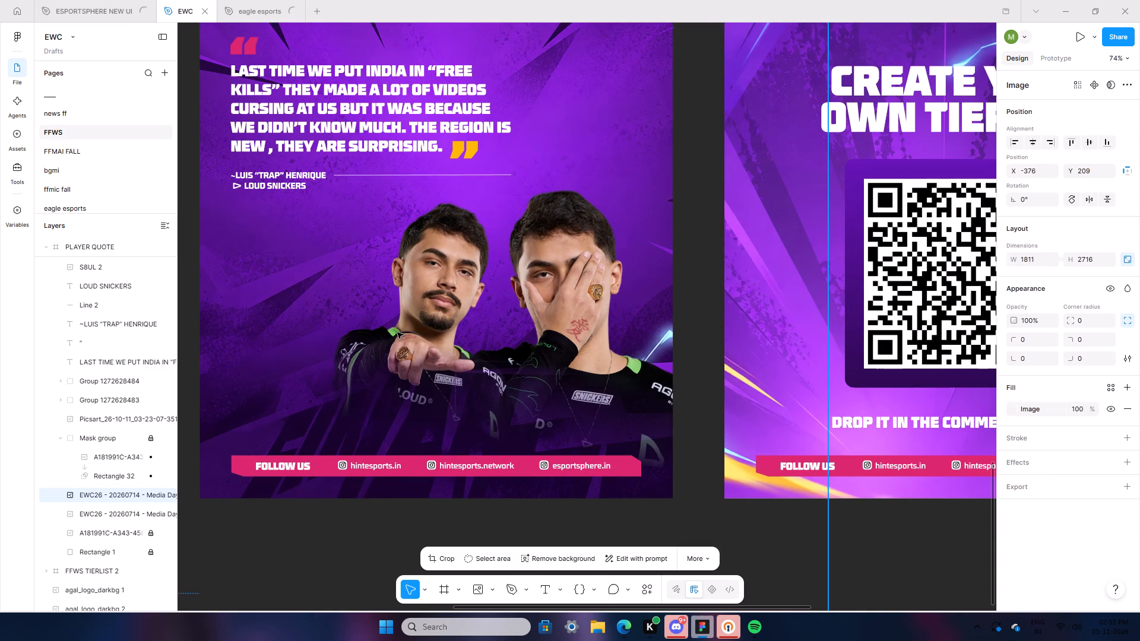
key("Up")
key("Up")
key("Up")
key("Up")
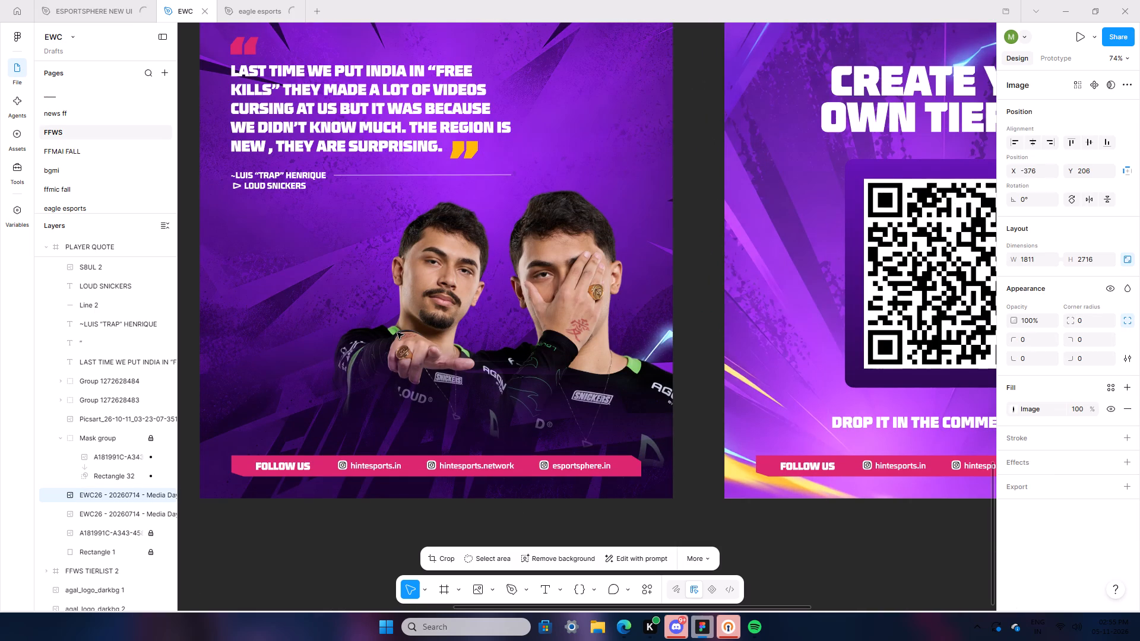
key("Up")
key("Up")
key("Up")
key("Up")
key("Up")
key("Up")
key("Up")
key("Up")
key("Up")
key("Up")
key("Up")
key("Up")
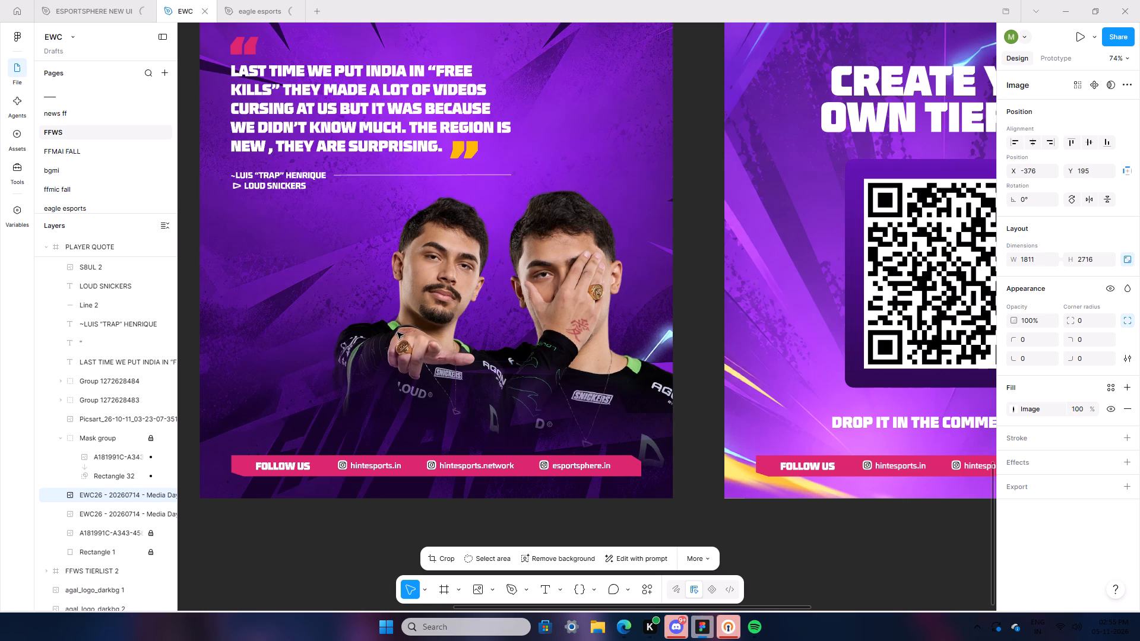
key("Up")
key("Up")
key("Up")
key("Up")
key("Up")
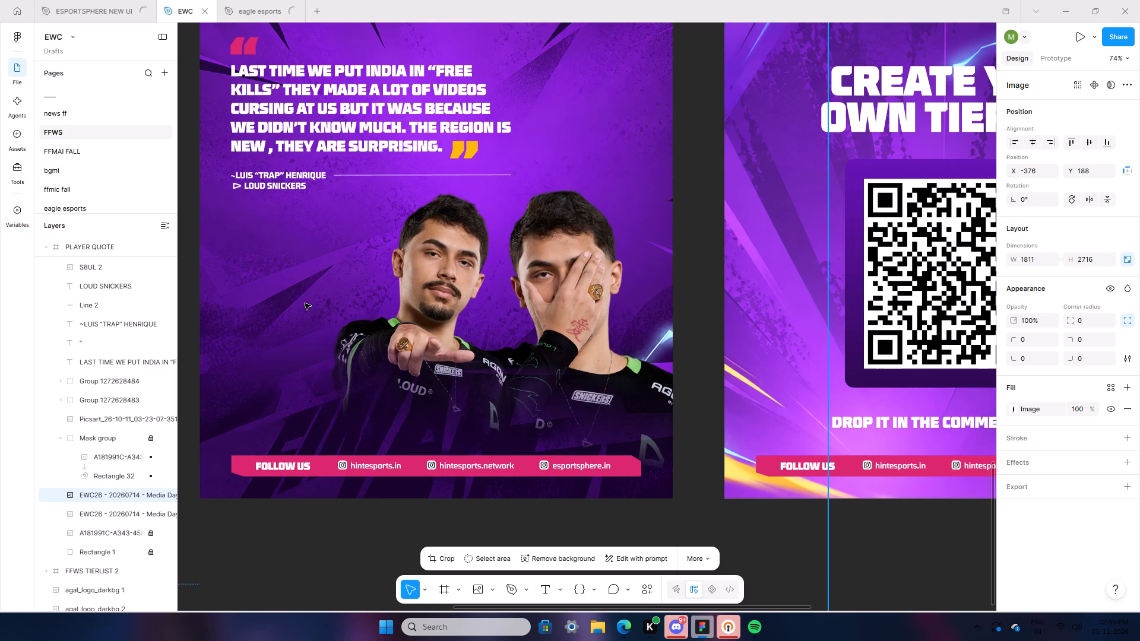
key("Up")
key("Up")
key("Up")
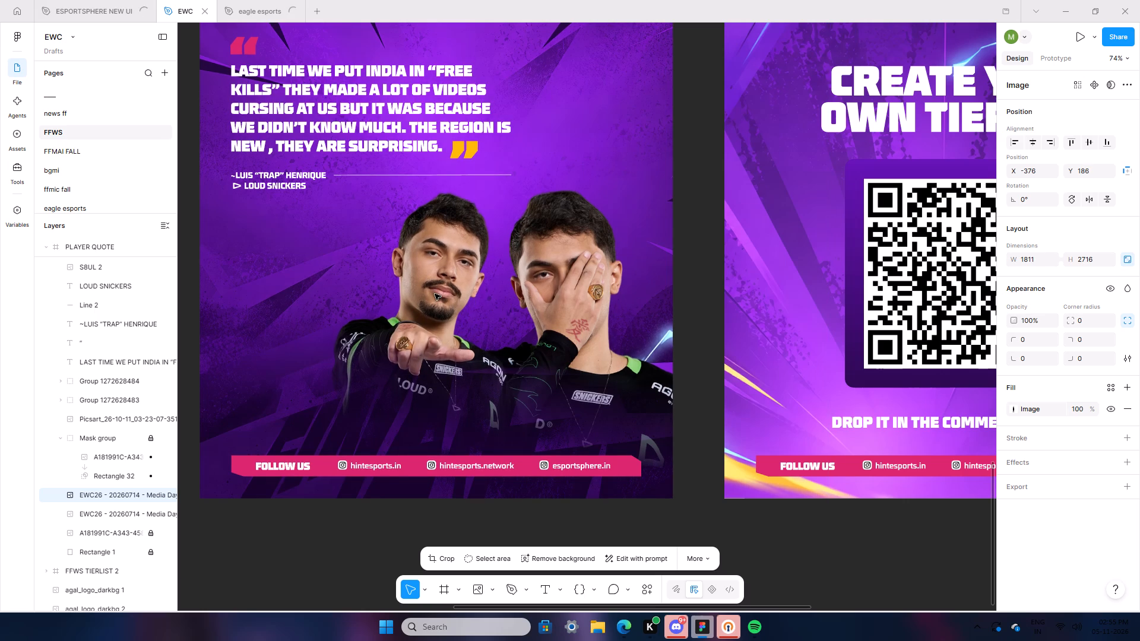
key("Up")
key("Up")
key("Up")
key("Up")
key("Up")
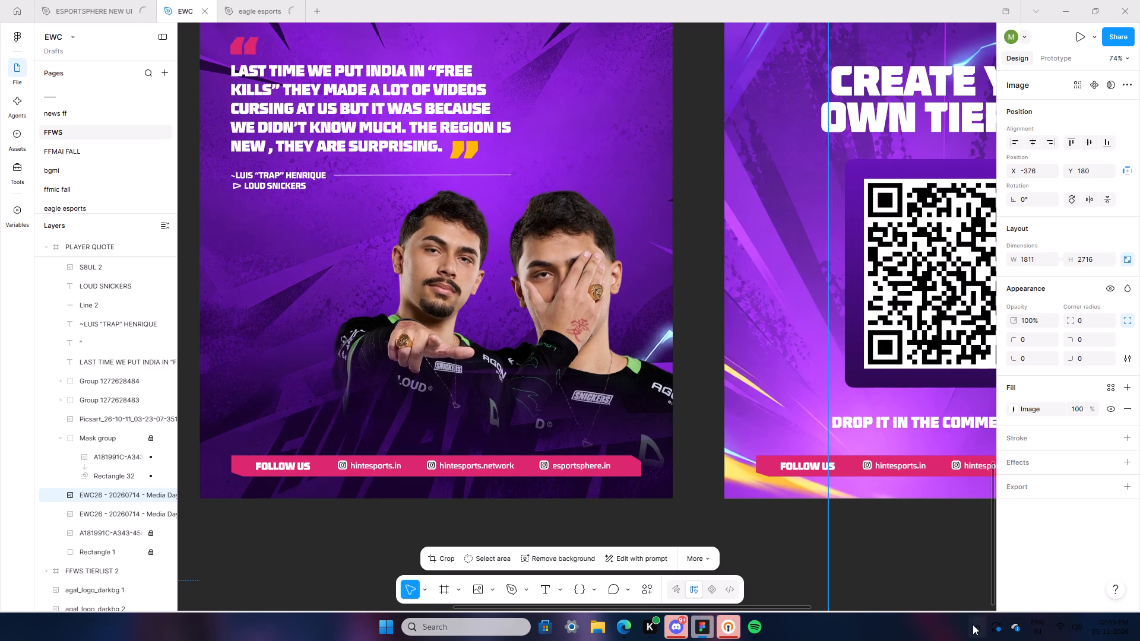
left_click(885, 561)
Scale the hand-over-face photo to about 1754 × 2631 and place it behind the pointing player, at about X -26, Y 214.
scroll(885, 561, "down", 4, "ctrl")
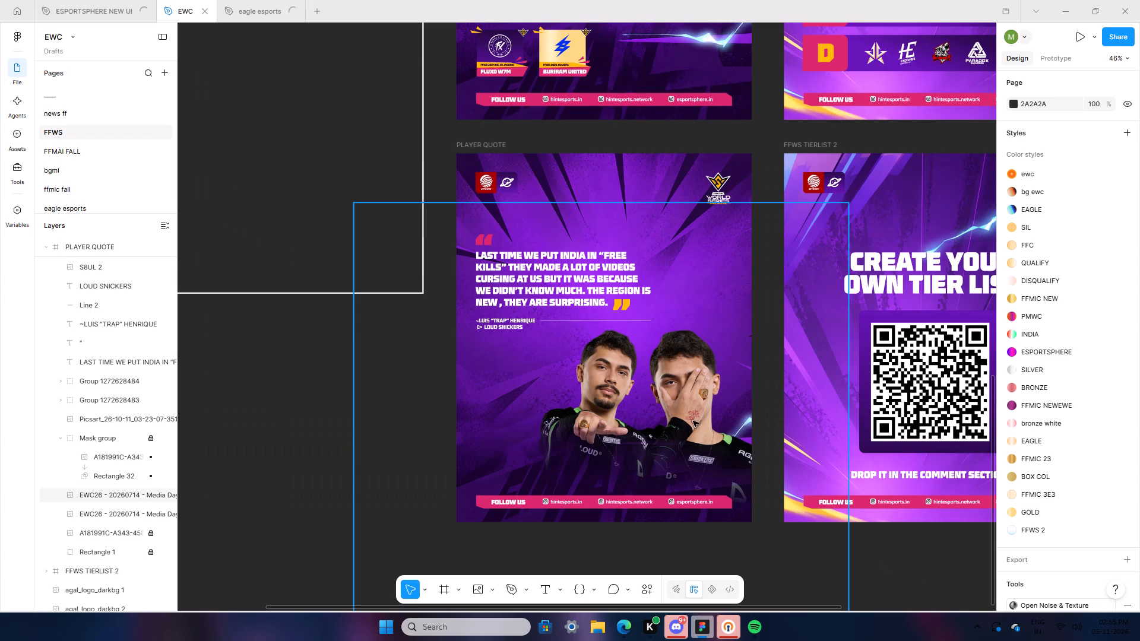
left_click(120, 517)
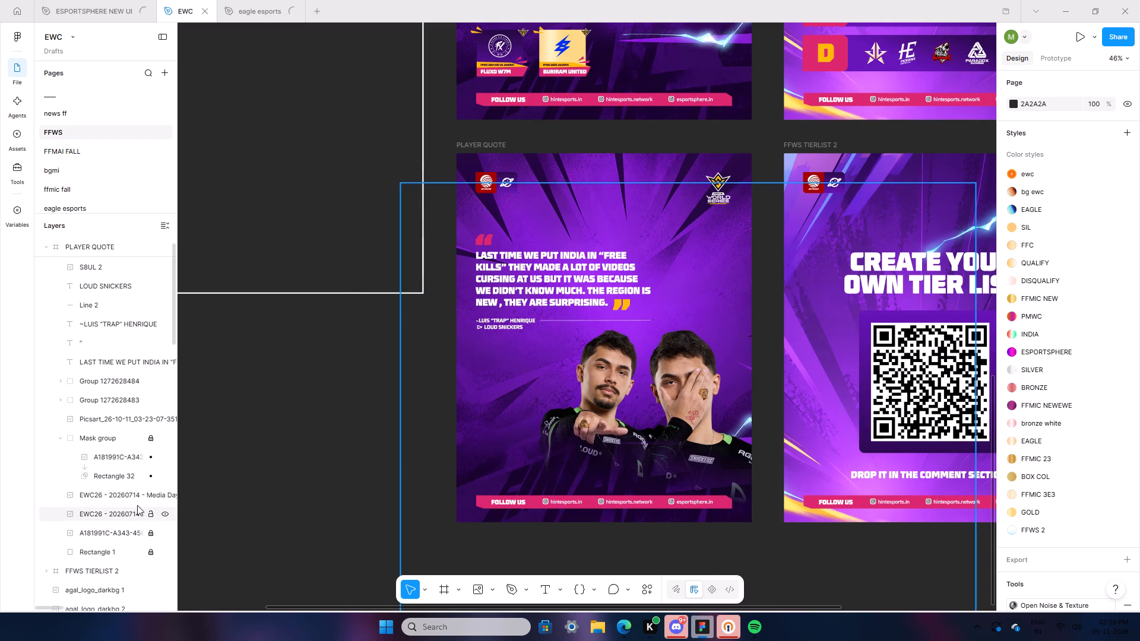
left_click_drag(975, 579, 831, 567)
left_click_drag(787, 569, 870, 490)
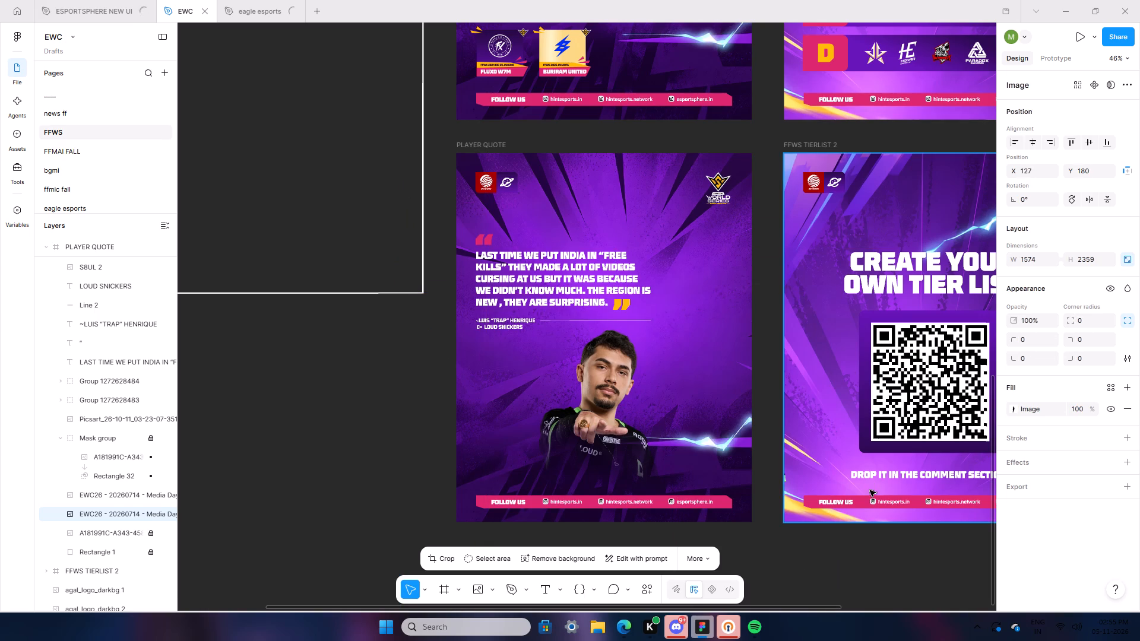
left_click_drag(870, 490, 816, 531)
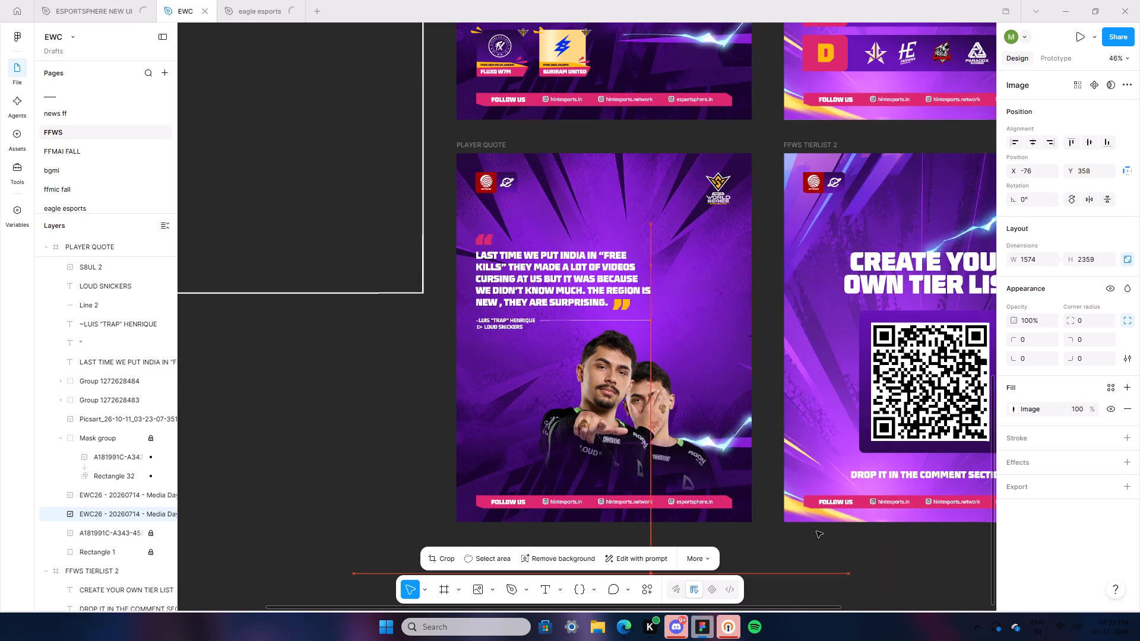
left_click_drag(816, 531, 835, 526)
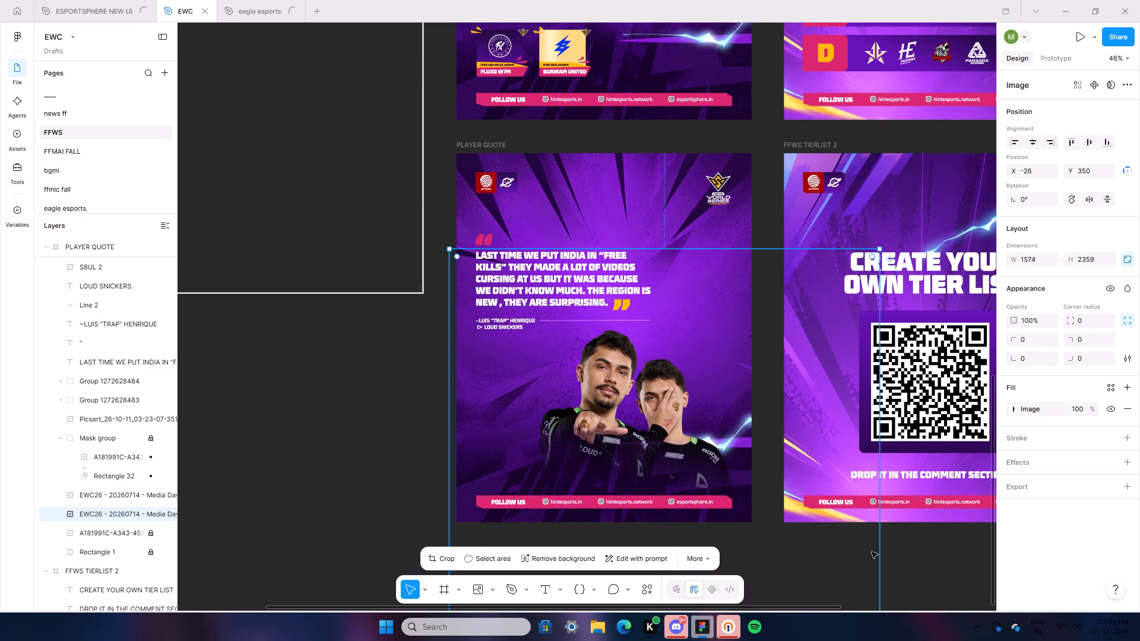
left_click_drag(878, 560, 929, 580)
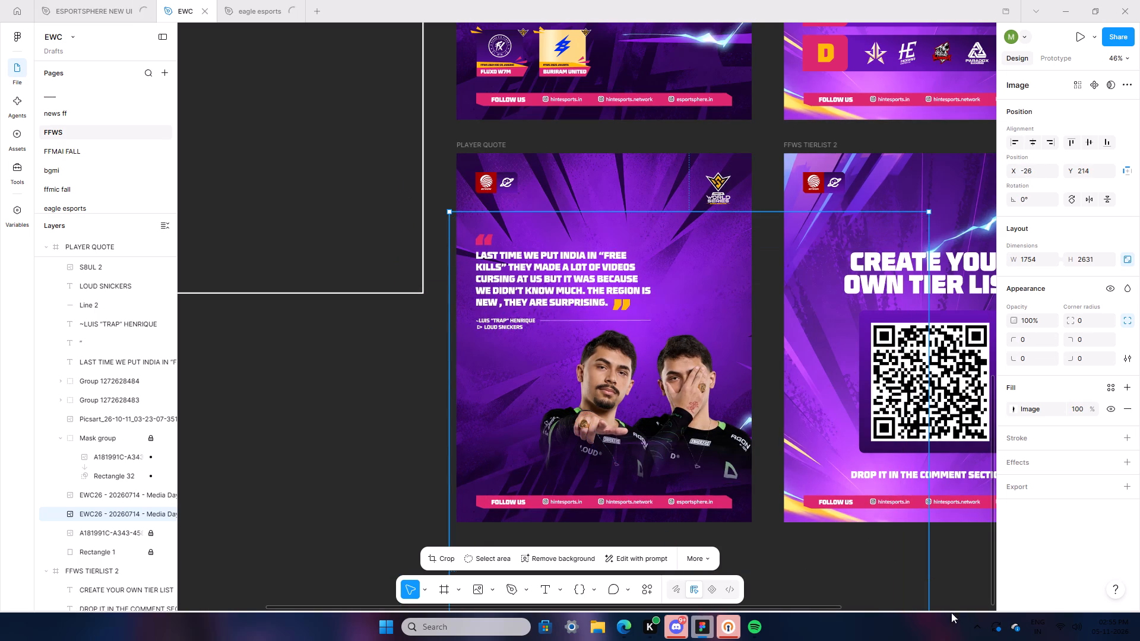
left_click(946, 602)
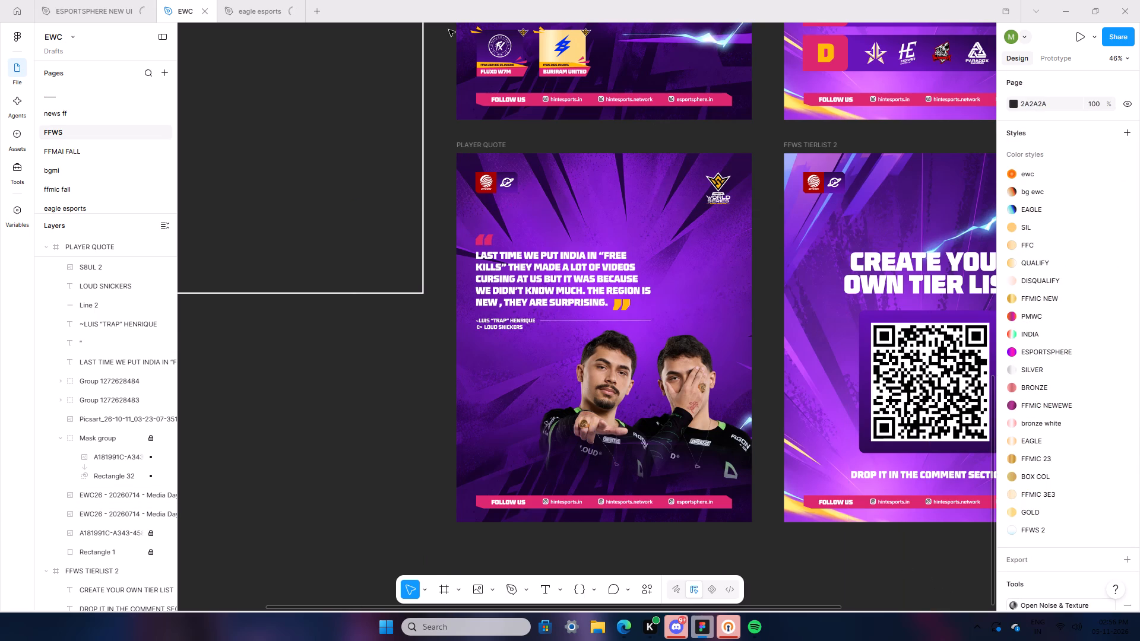
Preview alternative font weights on the player attribution line, keeping ExtraBold.
left_click(128, 331)
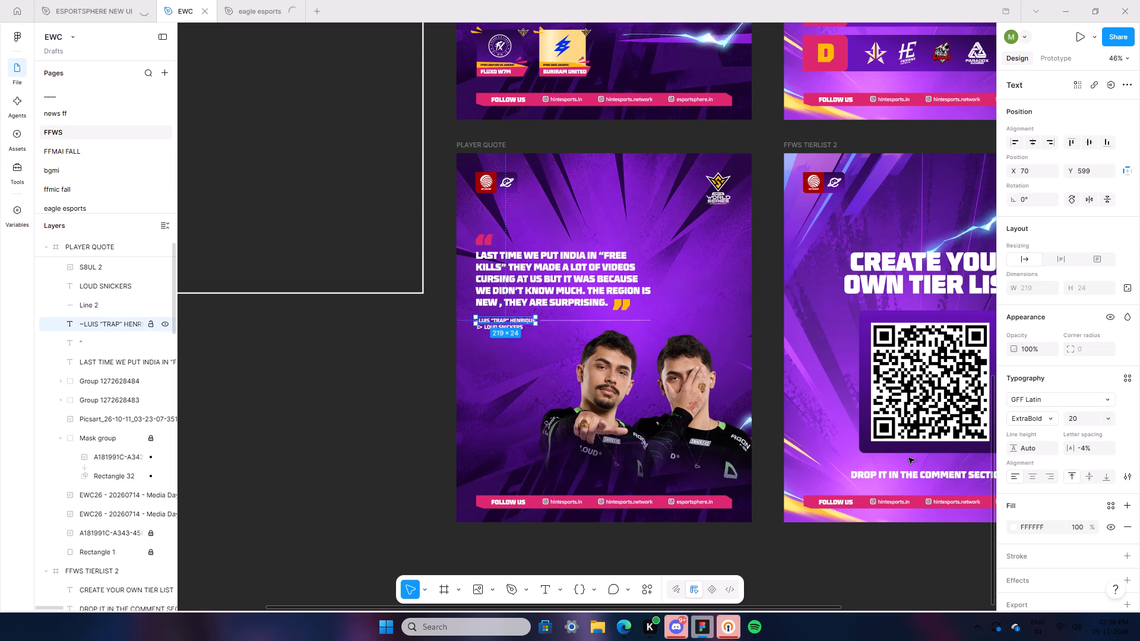
left_click(1044, 416)
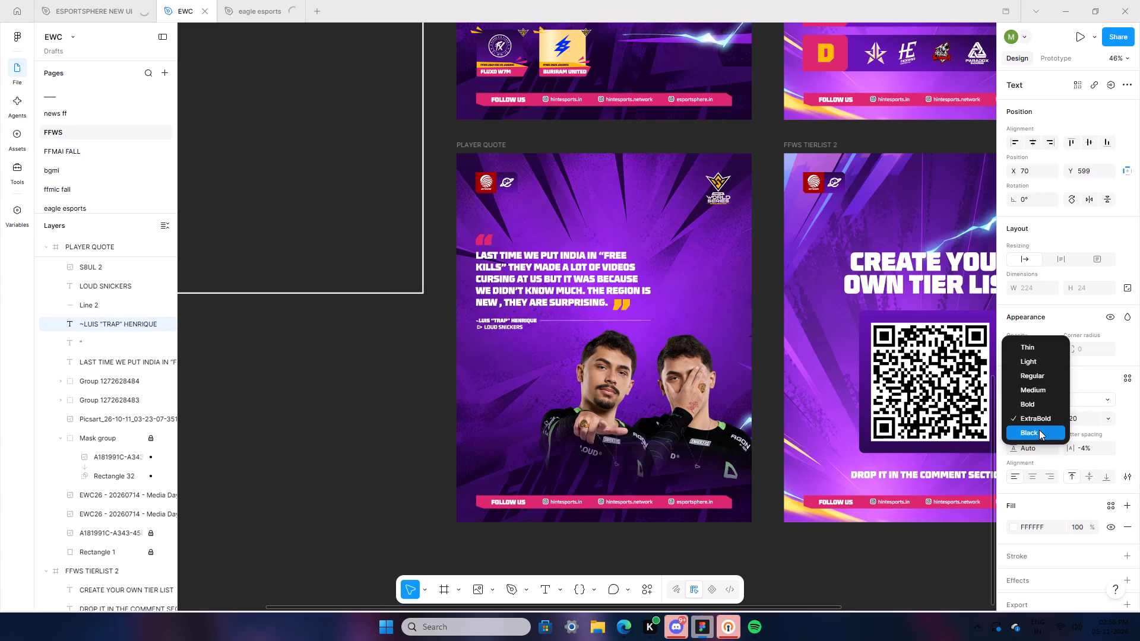
left_click(1039, 415)
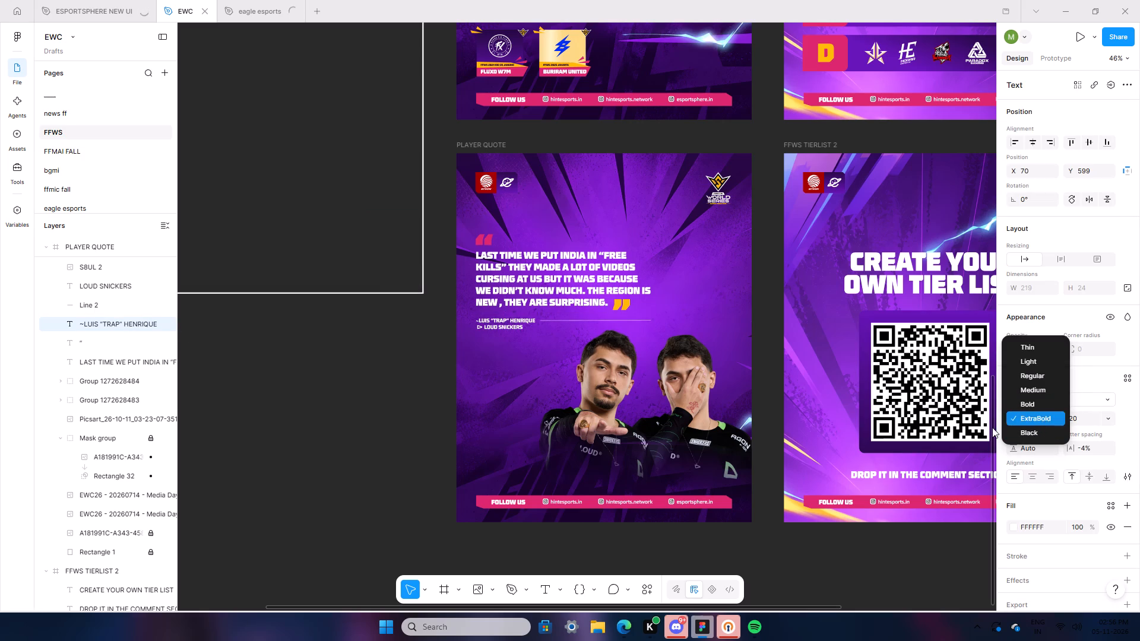
left_click(1046, 414)
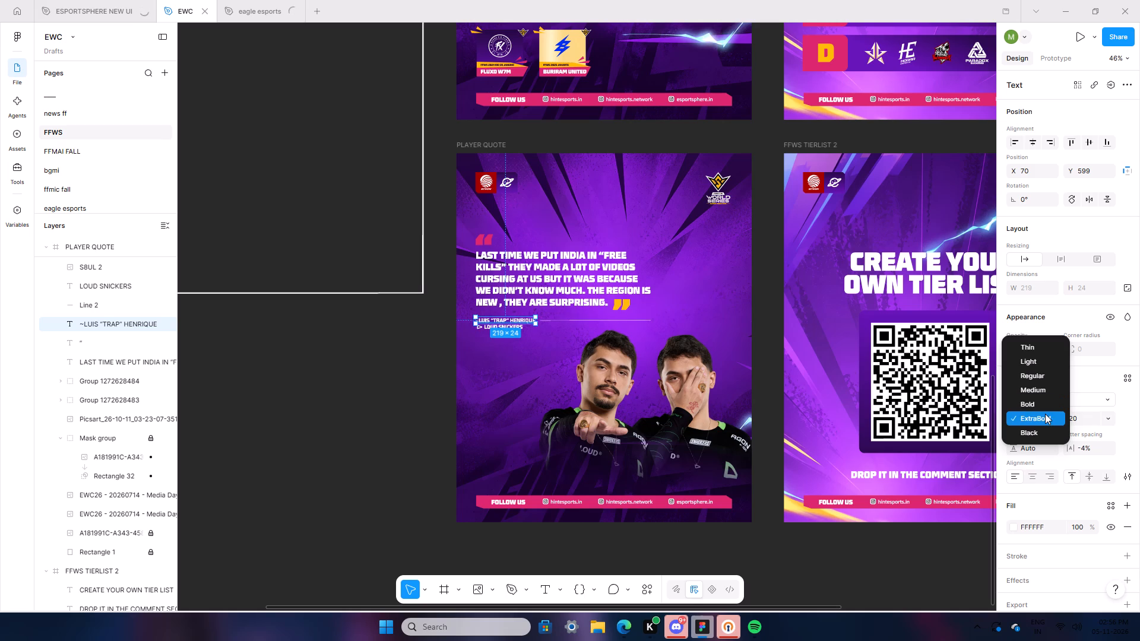
left_click(1045, 414)
left_click(341, 445)
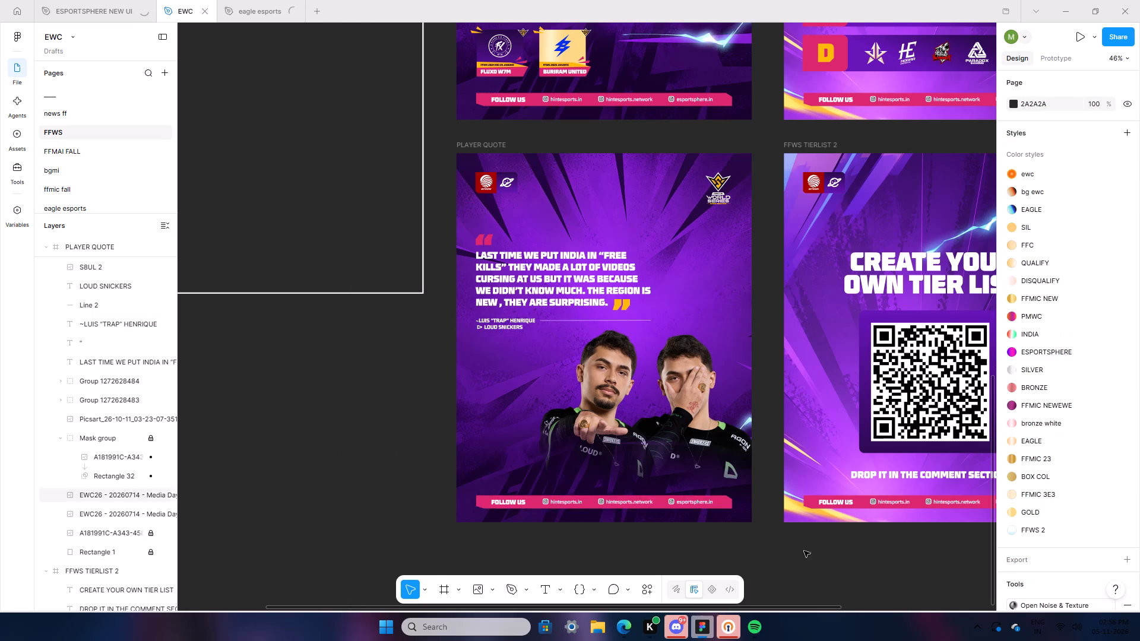
Lock both player photo layers in the PLAYER QUOTE frame.
scroll(804, 551, "up", 4, "ctrl")
scroll(486, 493, "up", 5)
scroll(487, 495, "down", 4)
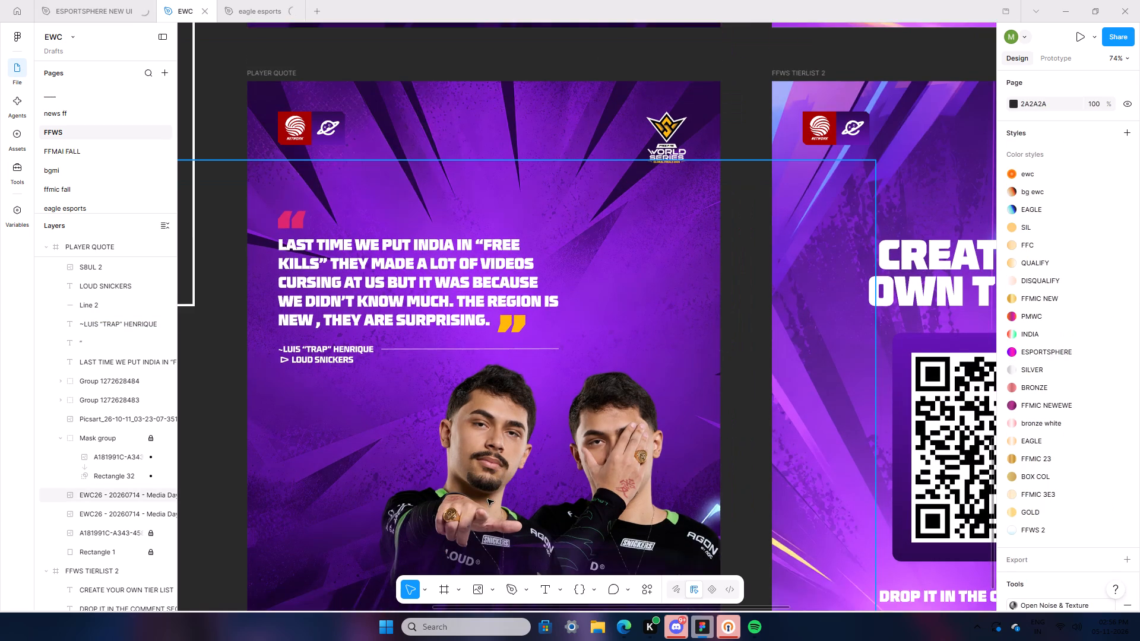
scroll(487, 499, "down", 5)
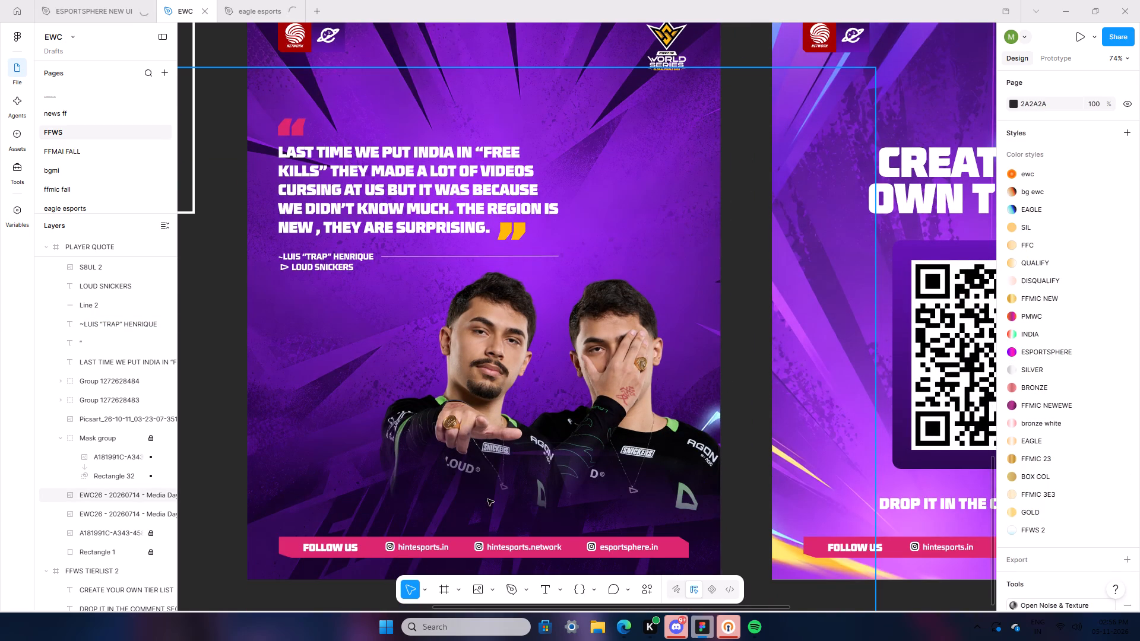
scroll(488, 499, "down", 6, "ctrl")
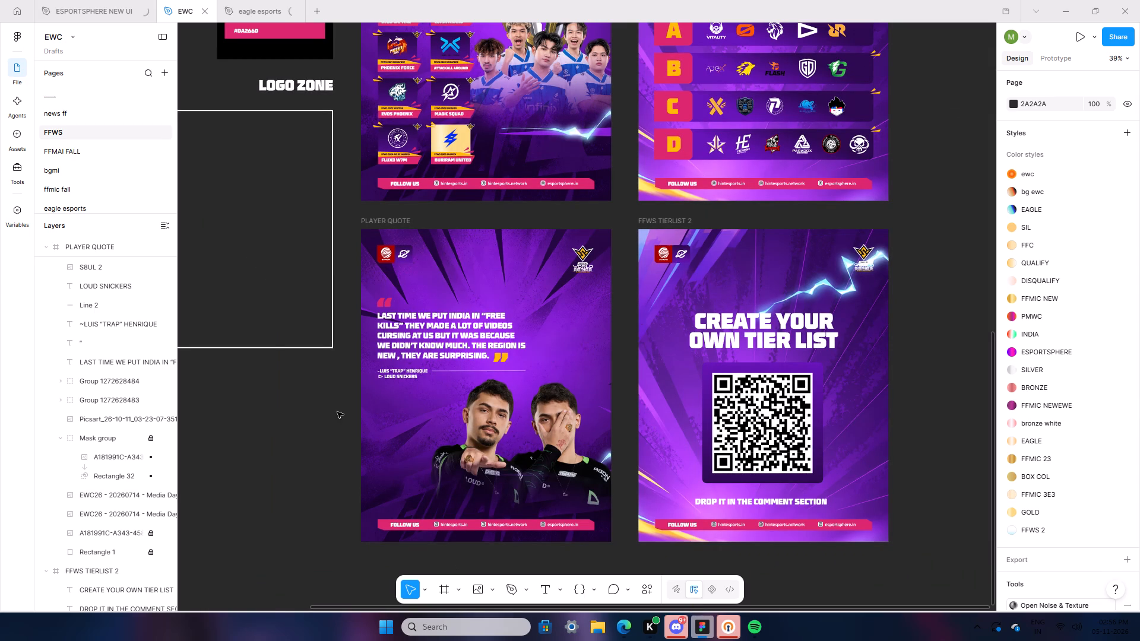
left_click(146, 500)
left_click(151, 513)
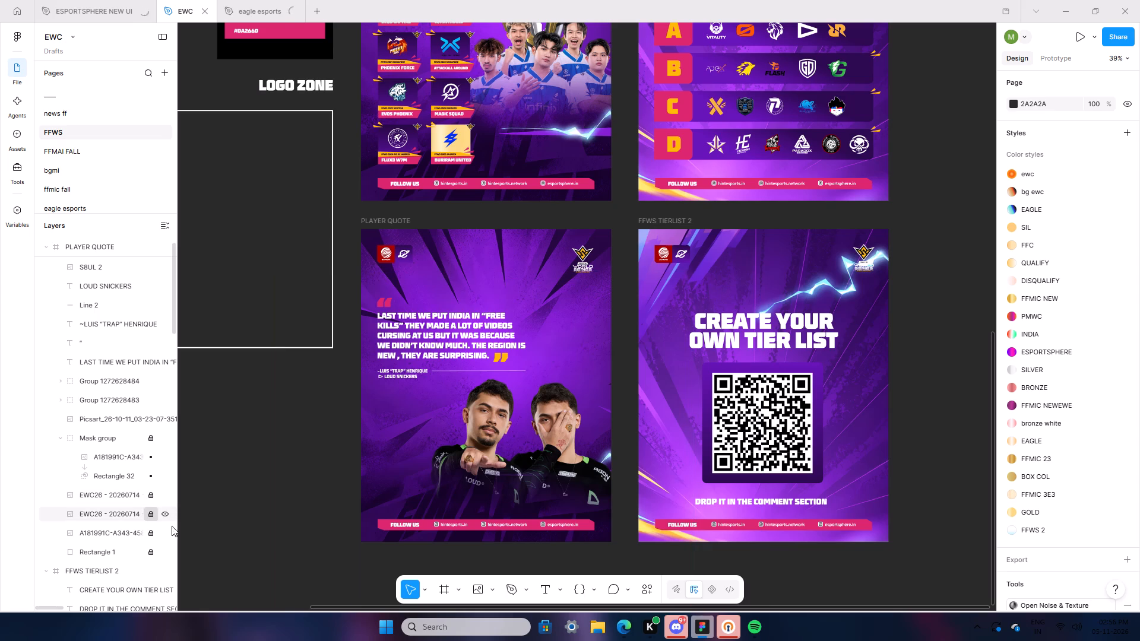
left_click(195, 523)
Nudge the quote, its quotation marks, the attribution, divider line, team logo and team name slightly upward together, away from the player photos.
left_click_drag(366, 287, 511, 383)
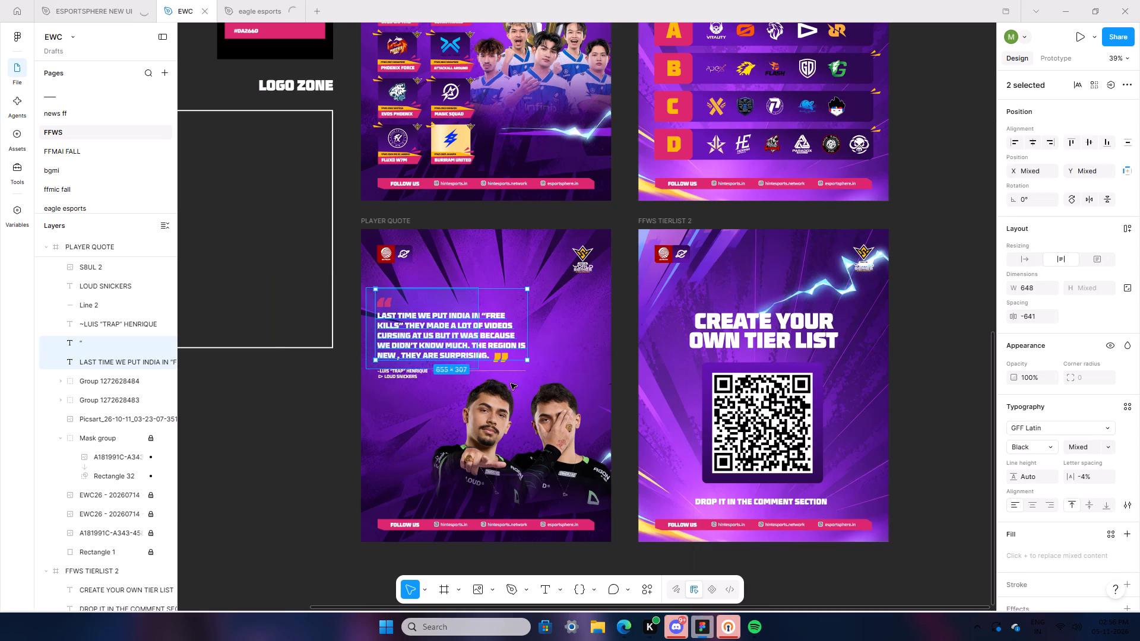
left_click_drag(511, 383, 530, 382)
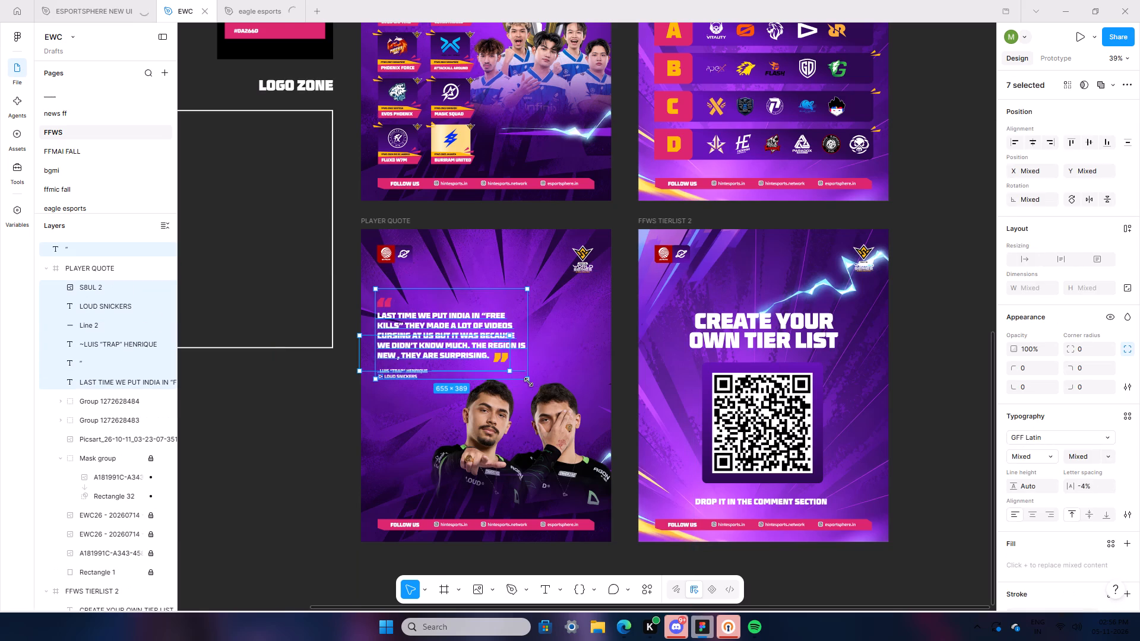
key("Up")
key("Up")
key("Up")
key("Up")
key("Up")
key("Up")
key("Up")
key("Up")
key("Up")
key("Up")
key("Up")
key("Up")
key("Up")
key("Up")
key("Up")
key("Up")
key("Up")
key("Up")
key("Up")
key("Up")
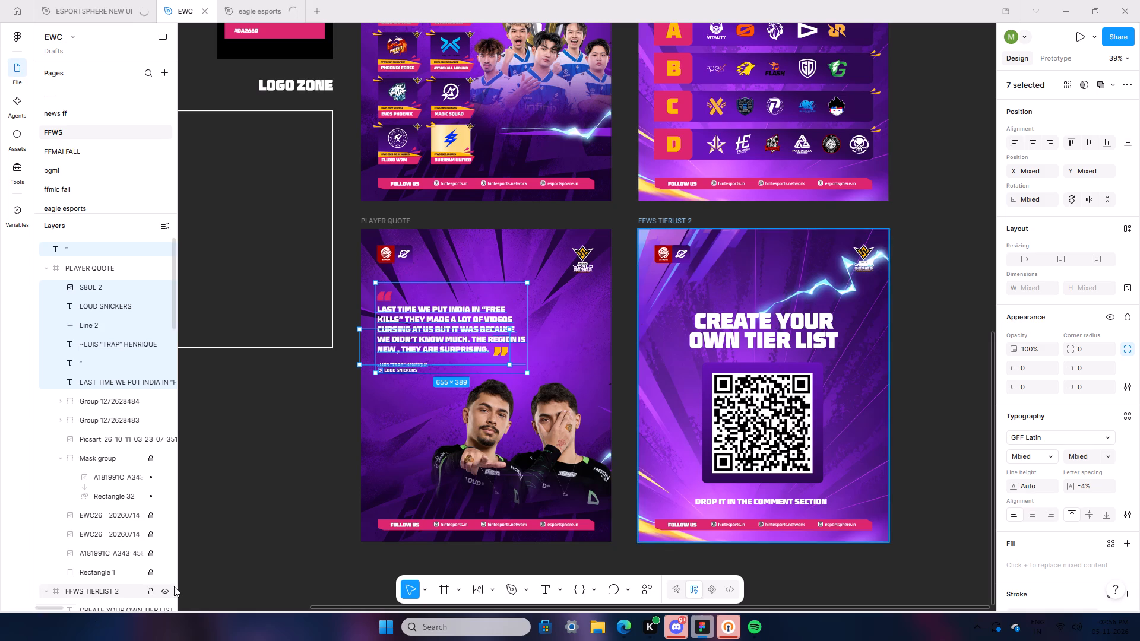
left_click(275, 522)
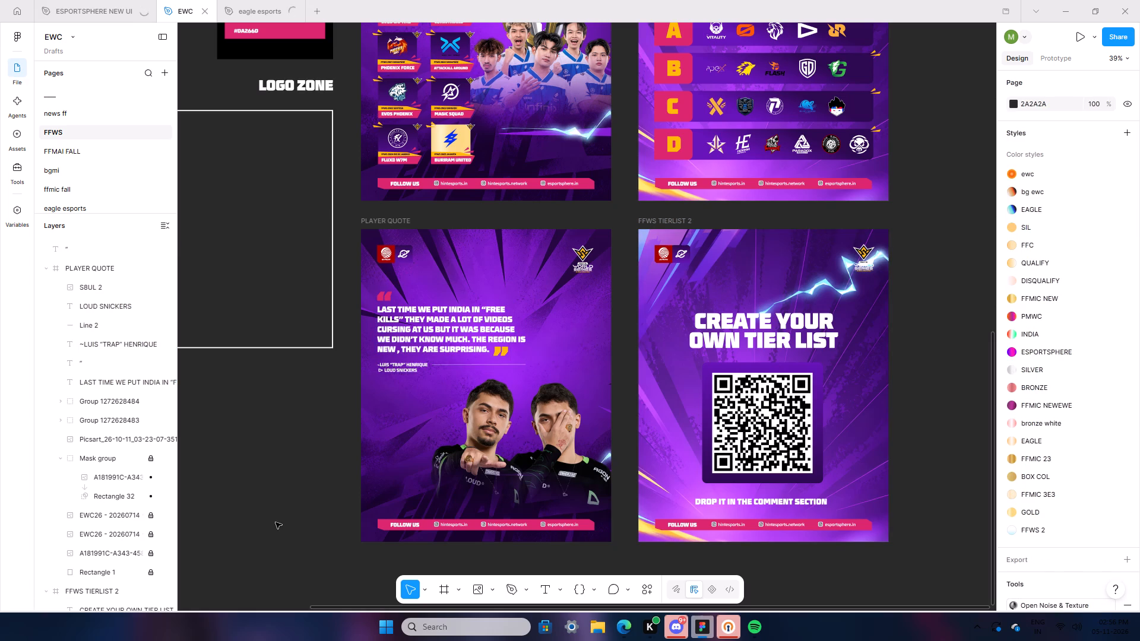
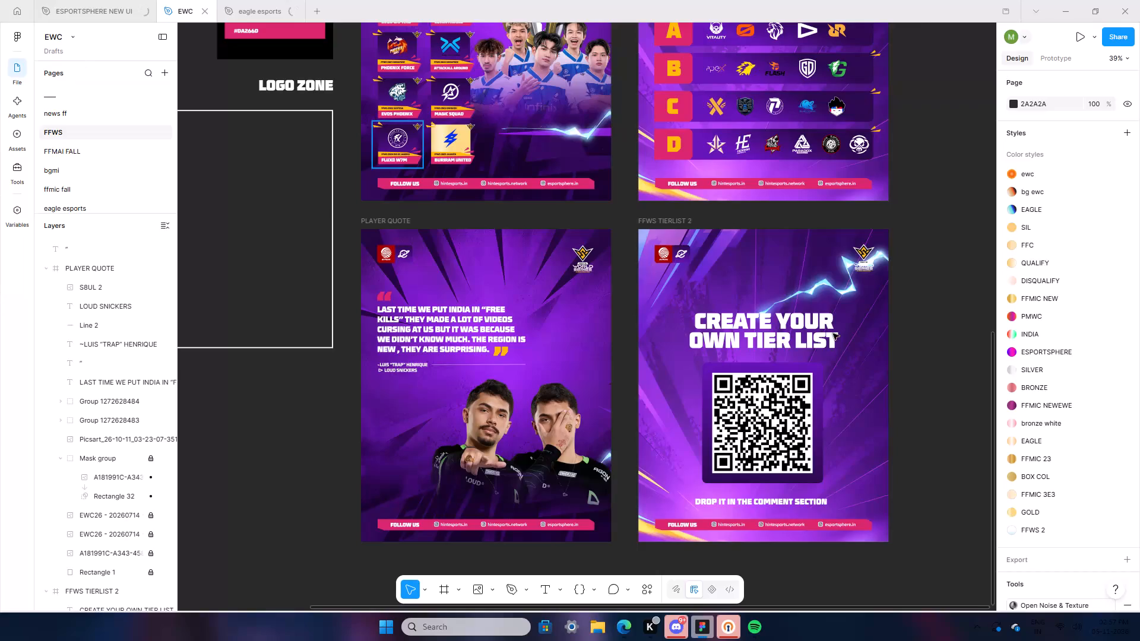
Review the PLAYER QUOTE poster's overall layout alongside the neighbouring FFWS posters.
scroll(833, 334, "up", 3)
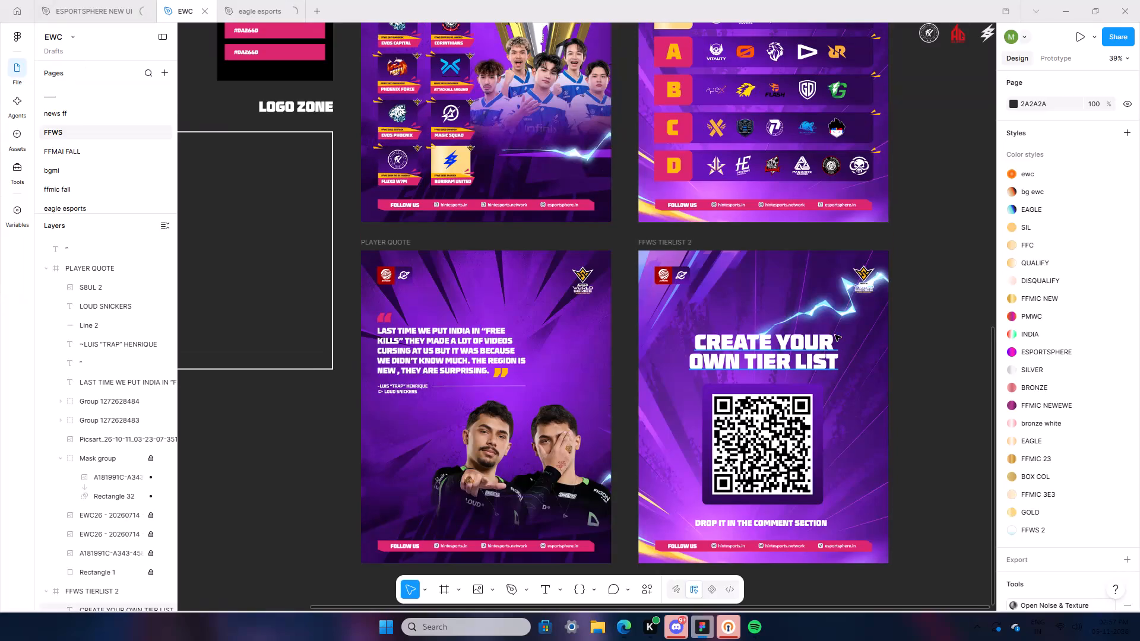
scroll(835, 335, "up", 3)
scroll(812, 291, "up", 1)
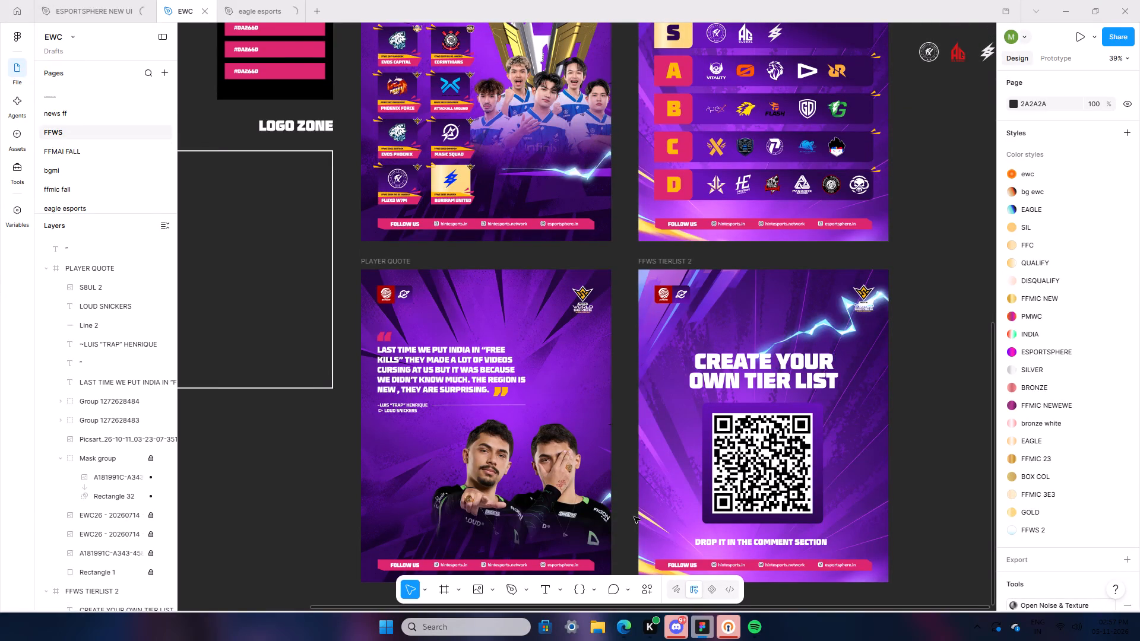
scroll(600, 486, "down", 8, "ctrl")
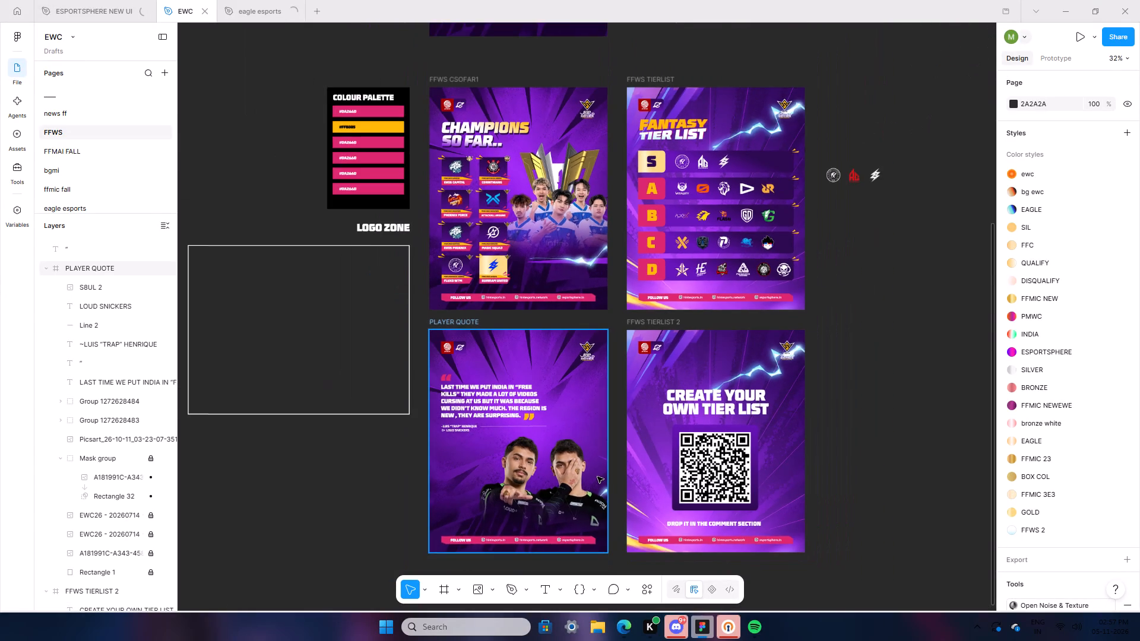
scroll(594, 456, "down", 5)
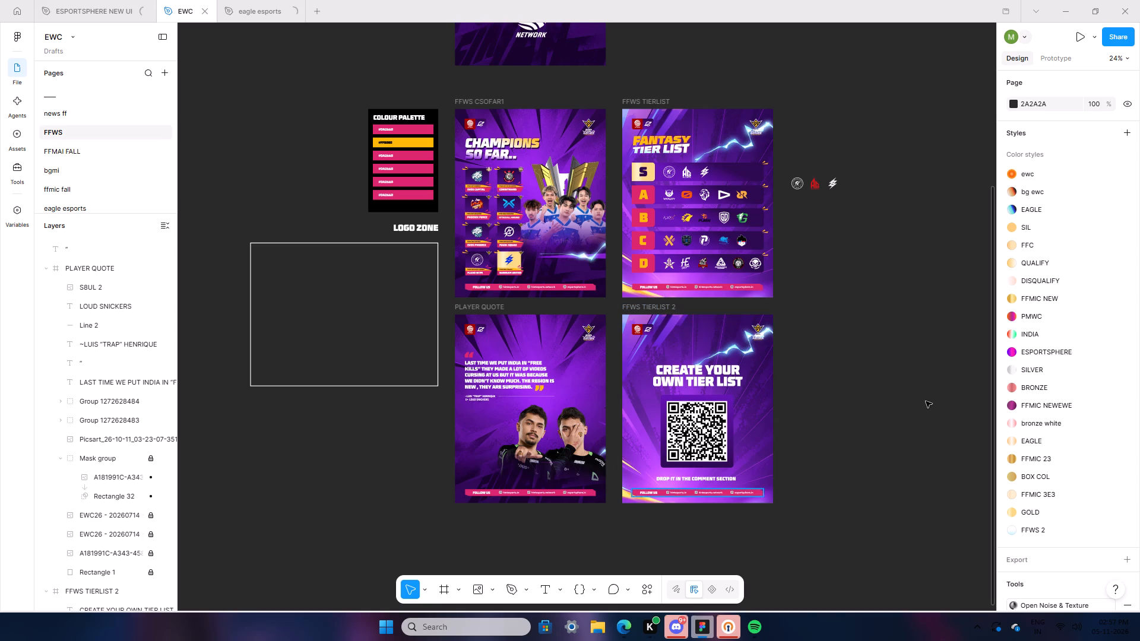
scroll(543, 449, "up", 7, "ctrl")
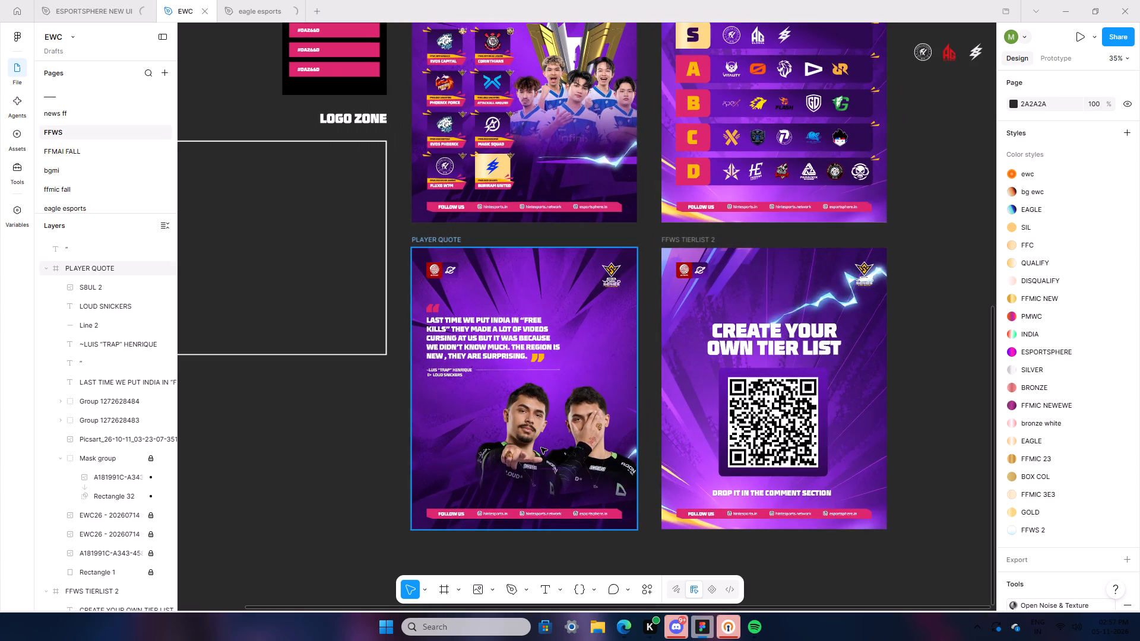
scroll(540, 446, "down", 12)
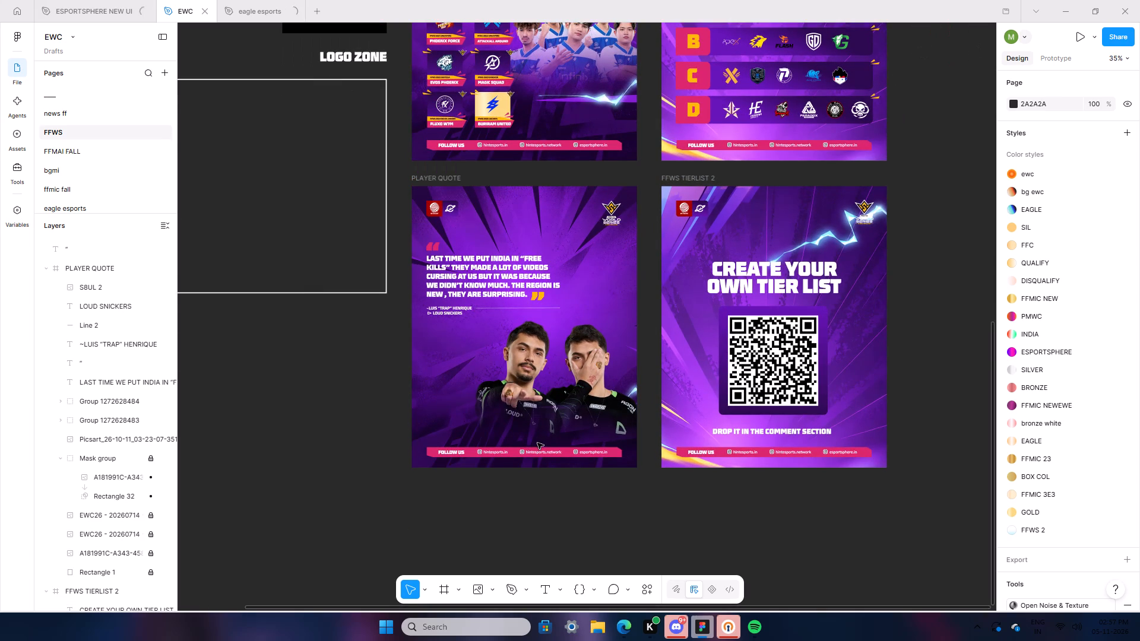
scroll(537, 443, "down", 5)
scroll(473, 495, "up", 2)
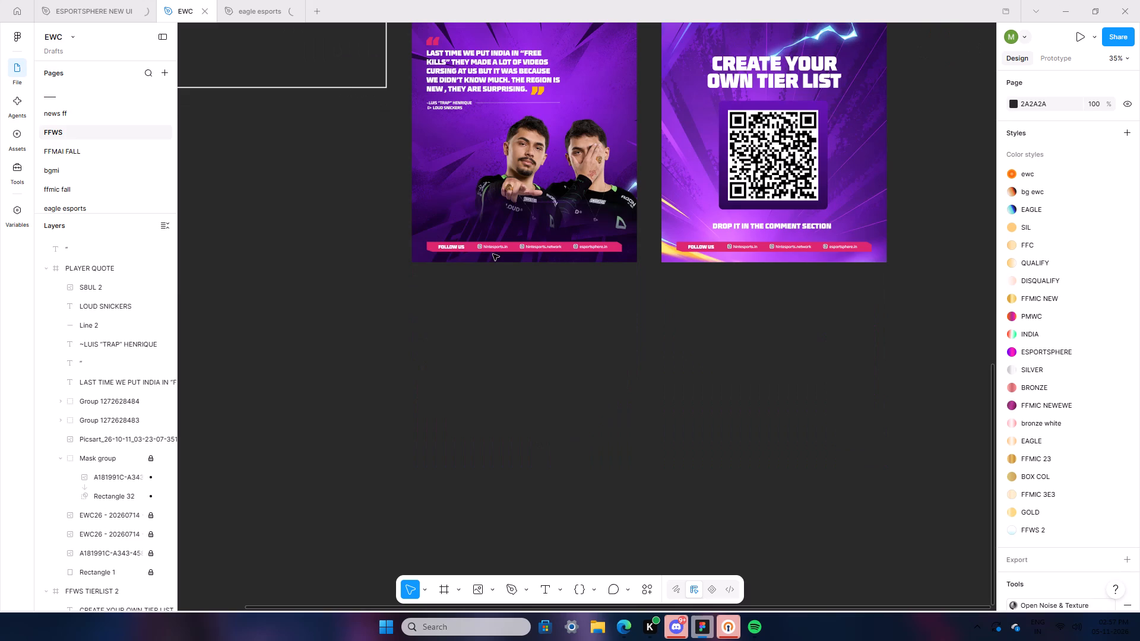
Examine the champion cards on the FFWS CSOFAR1 poster, including their tournament badges, team logos and name banners.
scroll(493, 254, "up", 6)
scroll(467, 460, "up", 4)
scroll(457, 289, "up", 6, "ctrl")
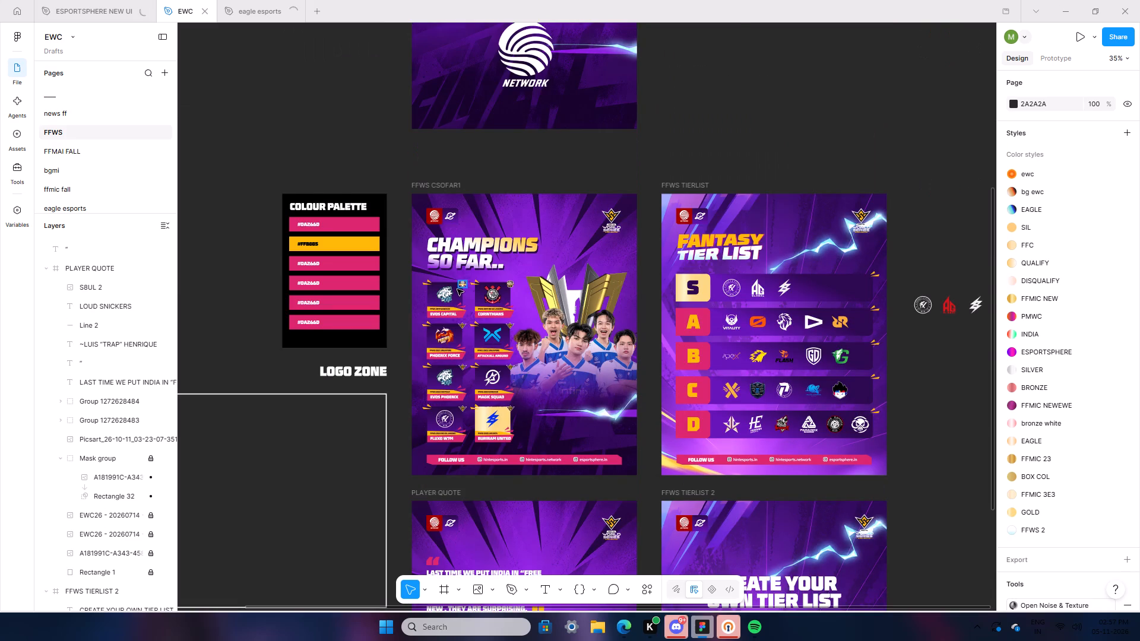
scroll(457, 289, "up", 19, "ctrl")
scroll(457, 289, "up", 7, "ctrl")
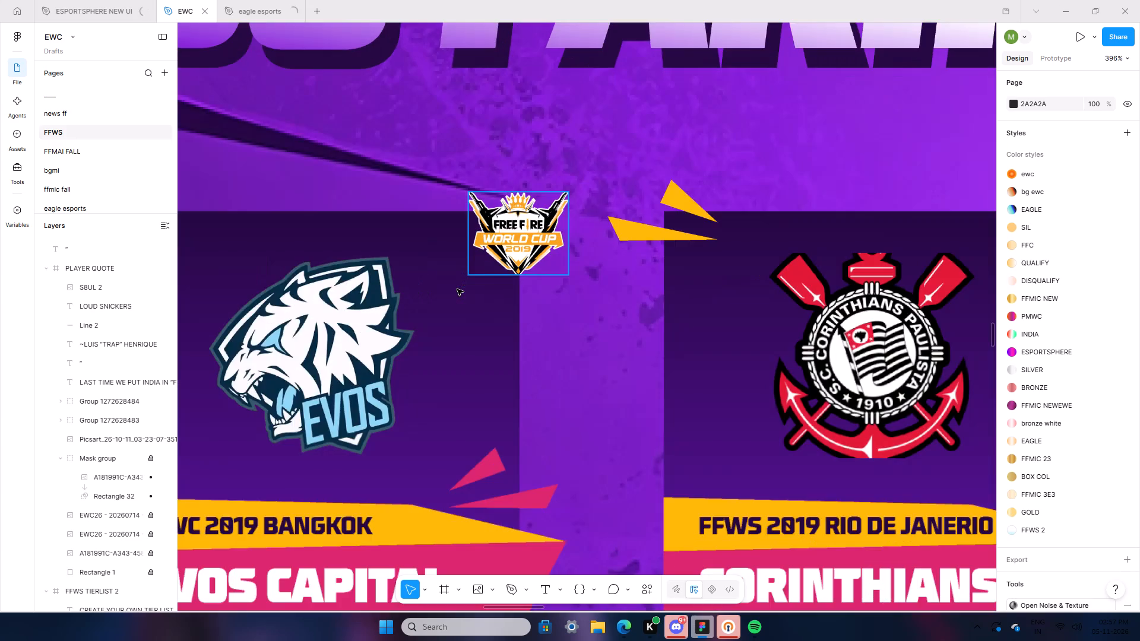
scroll(457, 289, "up", 8, "ctrl")
scroll(775, 256, "down", 3)
scroll(773, 276, "up", 11)
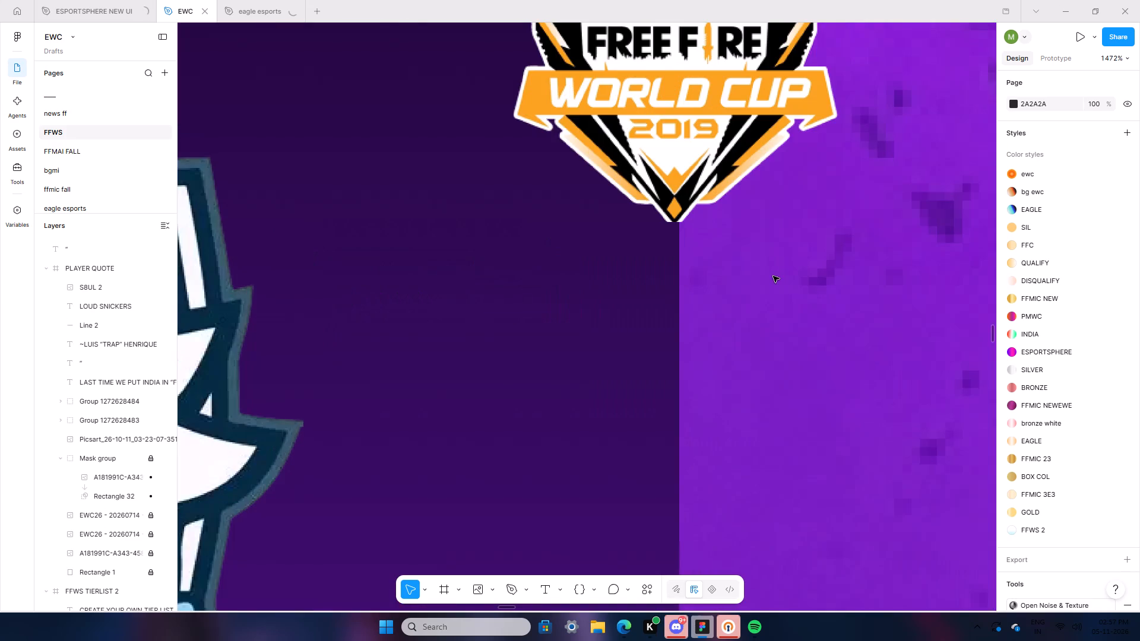
scroll(773, 276, "up", 1)
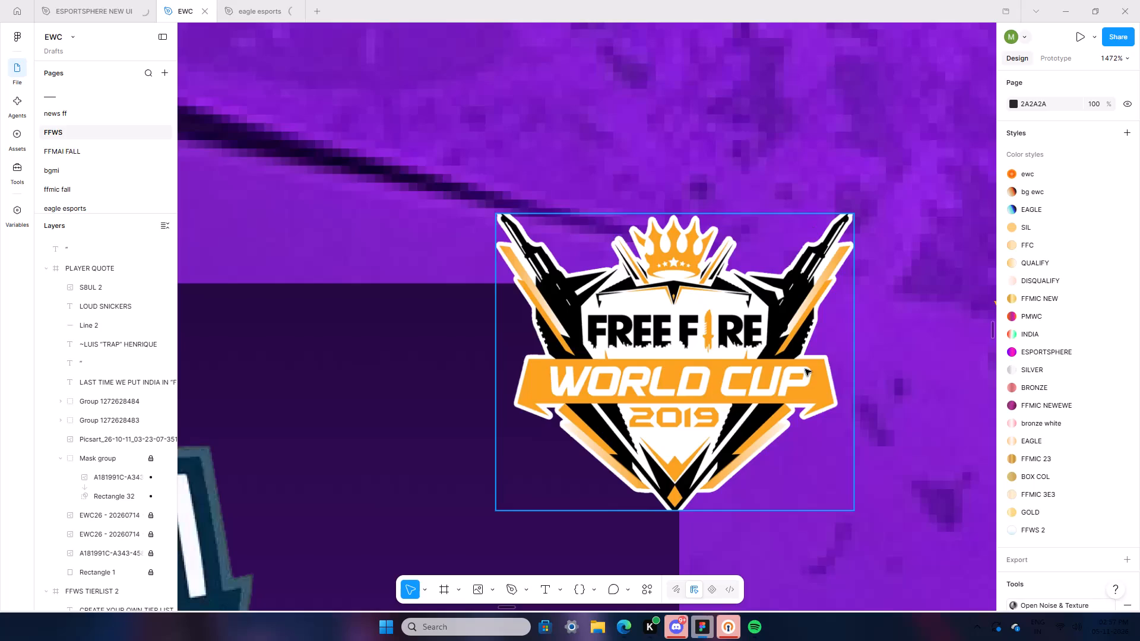
scroll(805, 369, "down", 17, "ctrl")
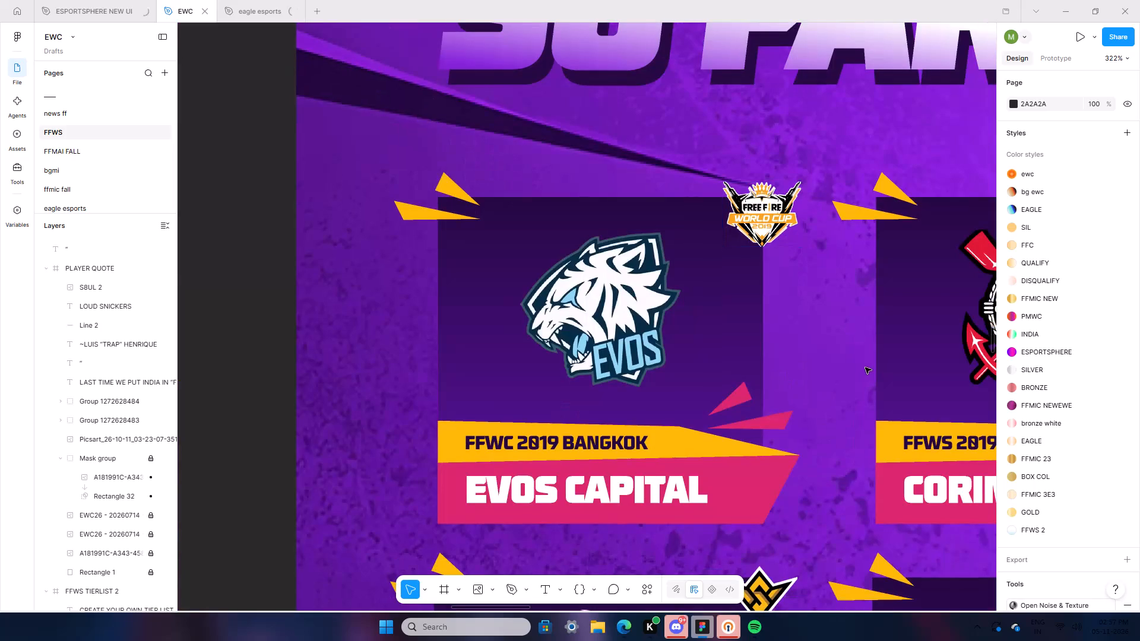
left_click_drag(465, 610, 553, 627)
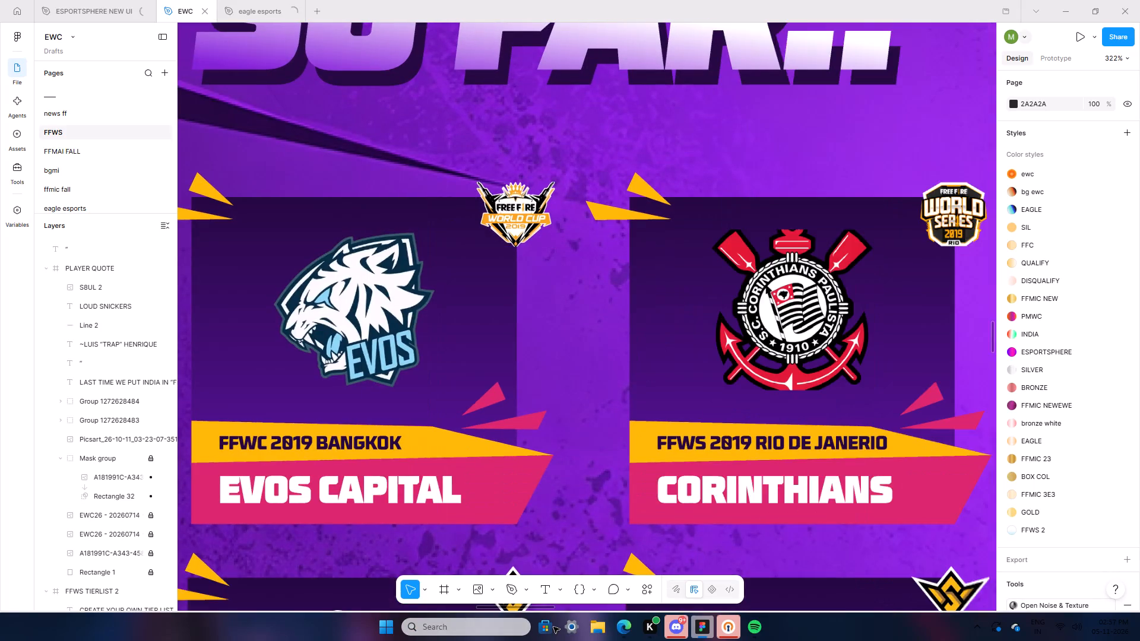
left_click_drag(553, 627, 521, 626)
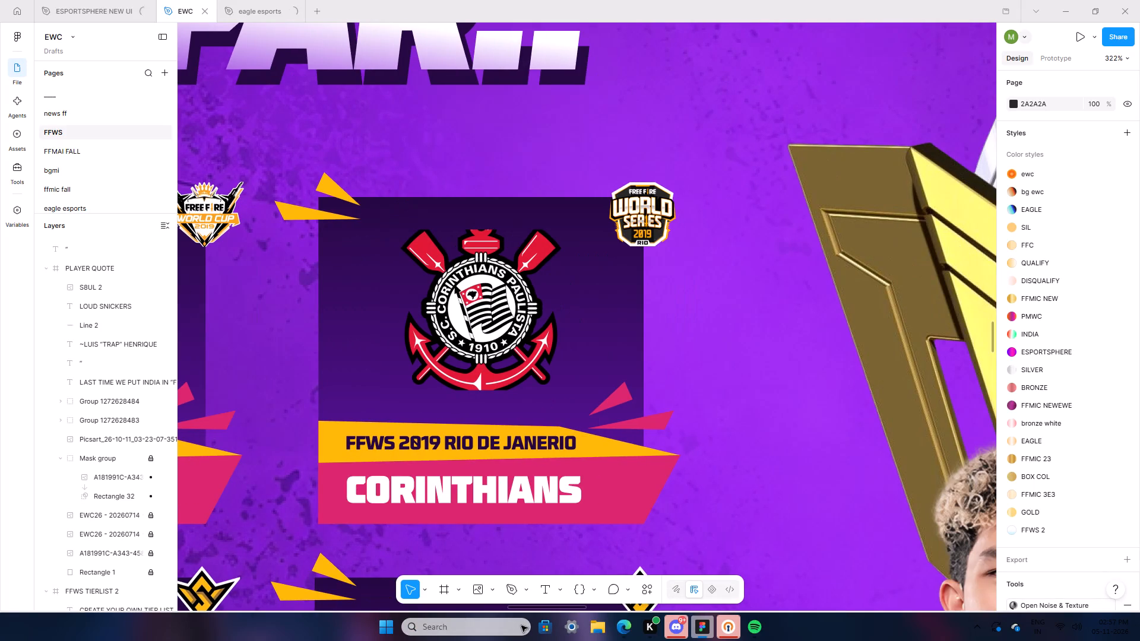
left_click_drag(521, 626, 469, 599)
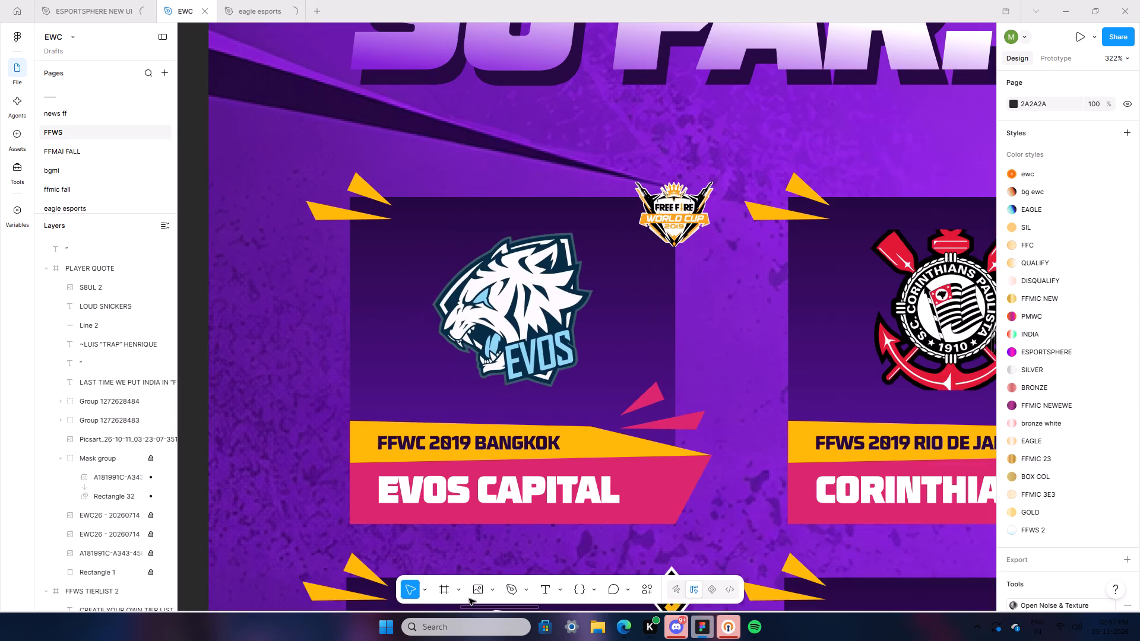
left_click_drag(469, 599, 476, 608)
scroll(567, 423, "down", 5)
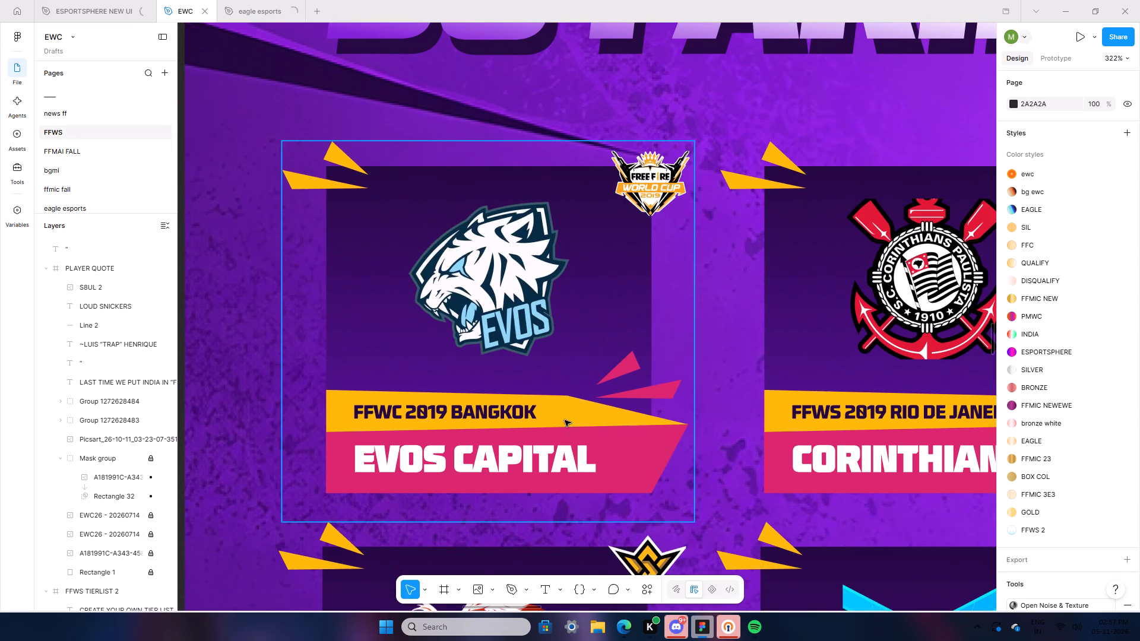
scroll(560, 416, "down", 12)
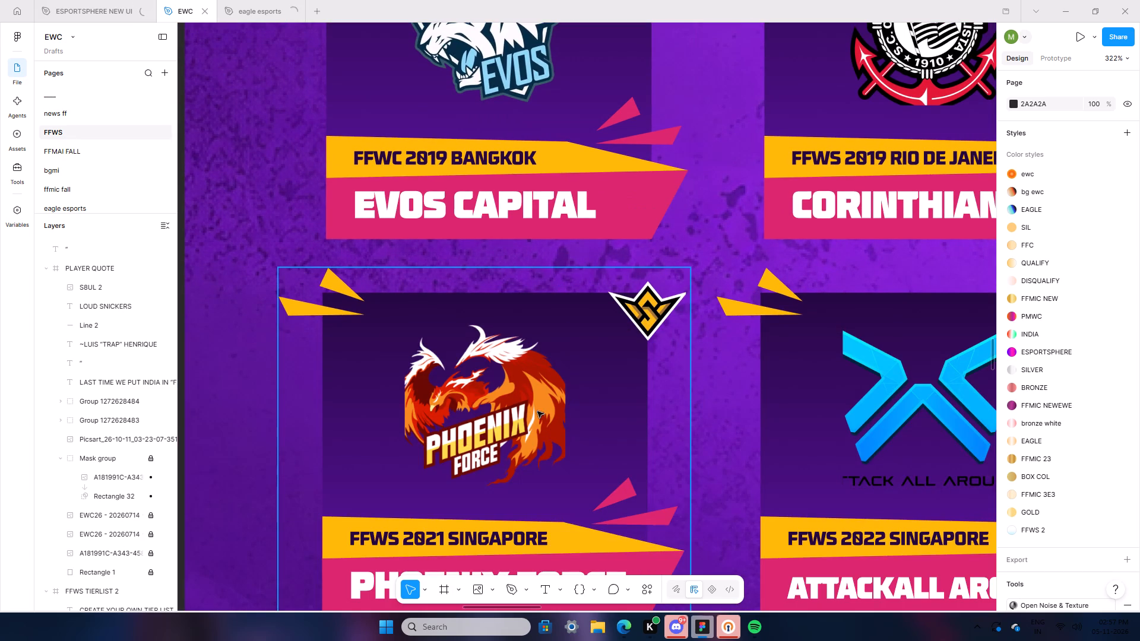
scroll(499, 494, "down", 4, "ctrl")
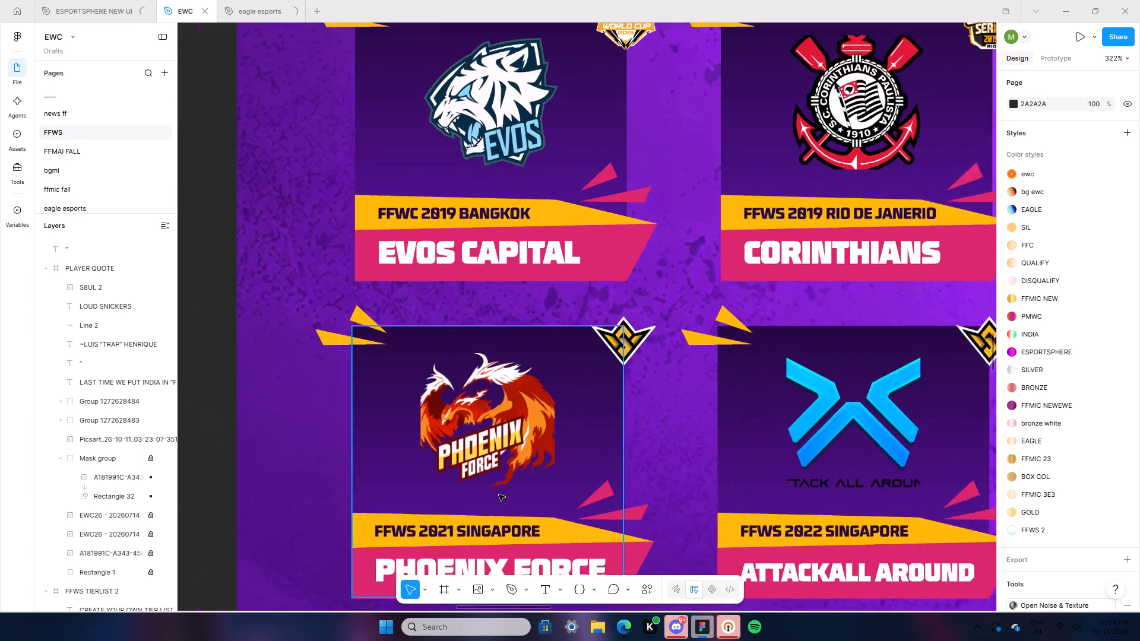
scroll(499, 494, "down", 15, "ctrl")
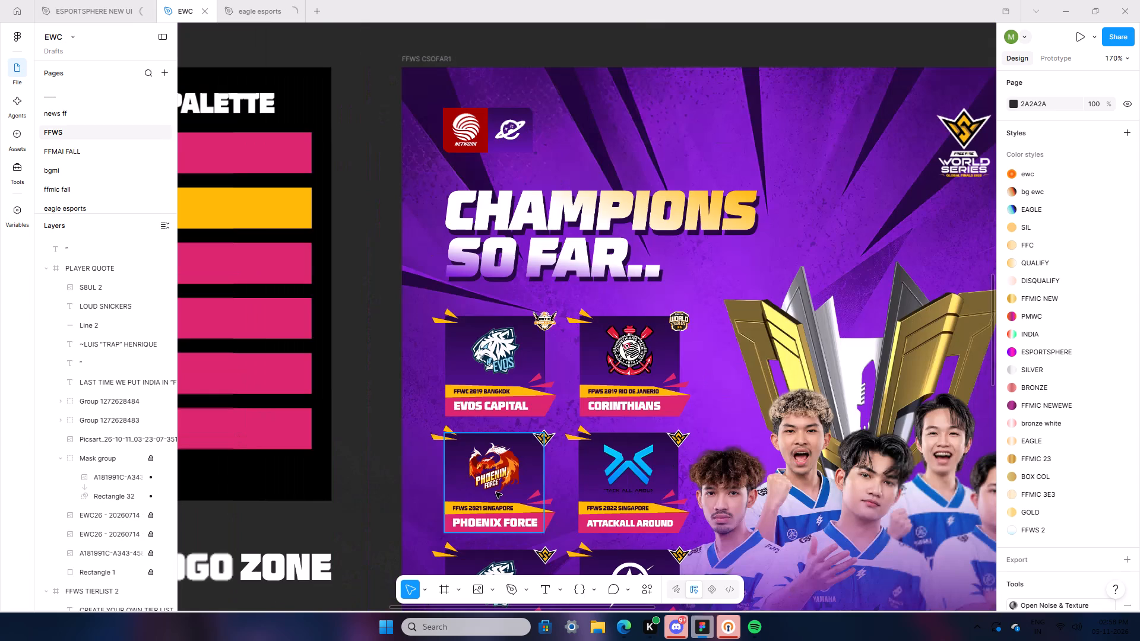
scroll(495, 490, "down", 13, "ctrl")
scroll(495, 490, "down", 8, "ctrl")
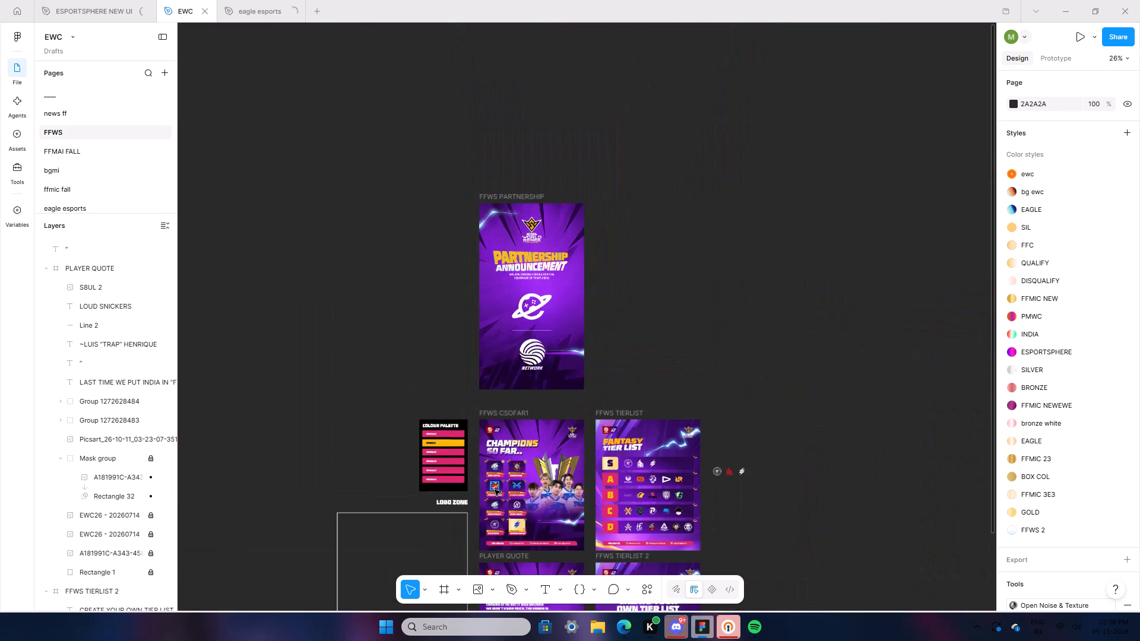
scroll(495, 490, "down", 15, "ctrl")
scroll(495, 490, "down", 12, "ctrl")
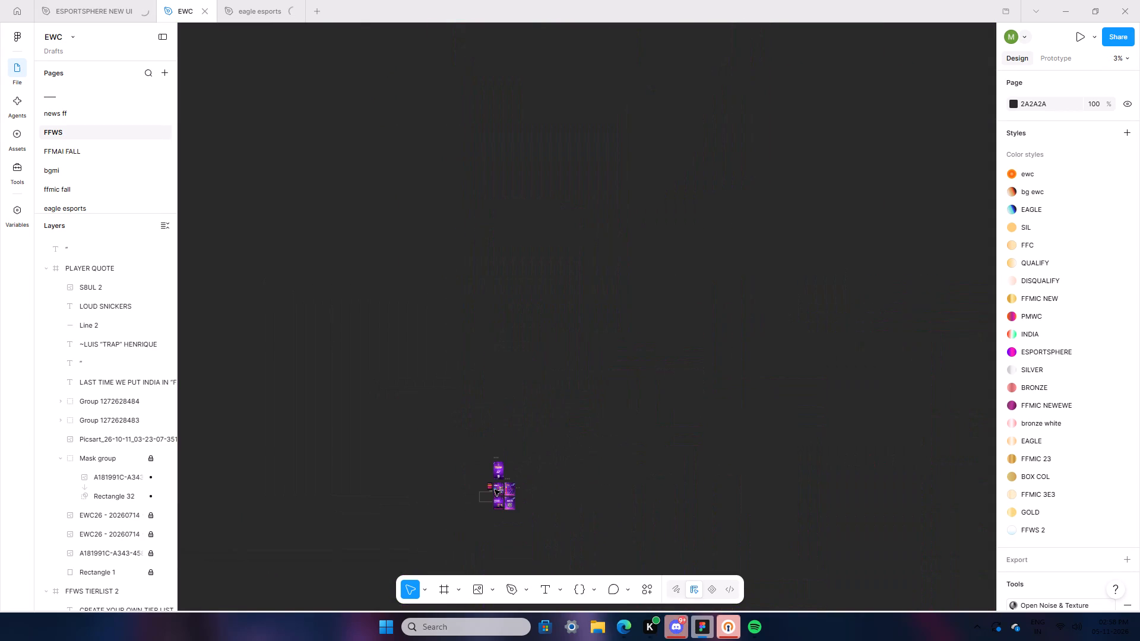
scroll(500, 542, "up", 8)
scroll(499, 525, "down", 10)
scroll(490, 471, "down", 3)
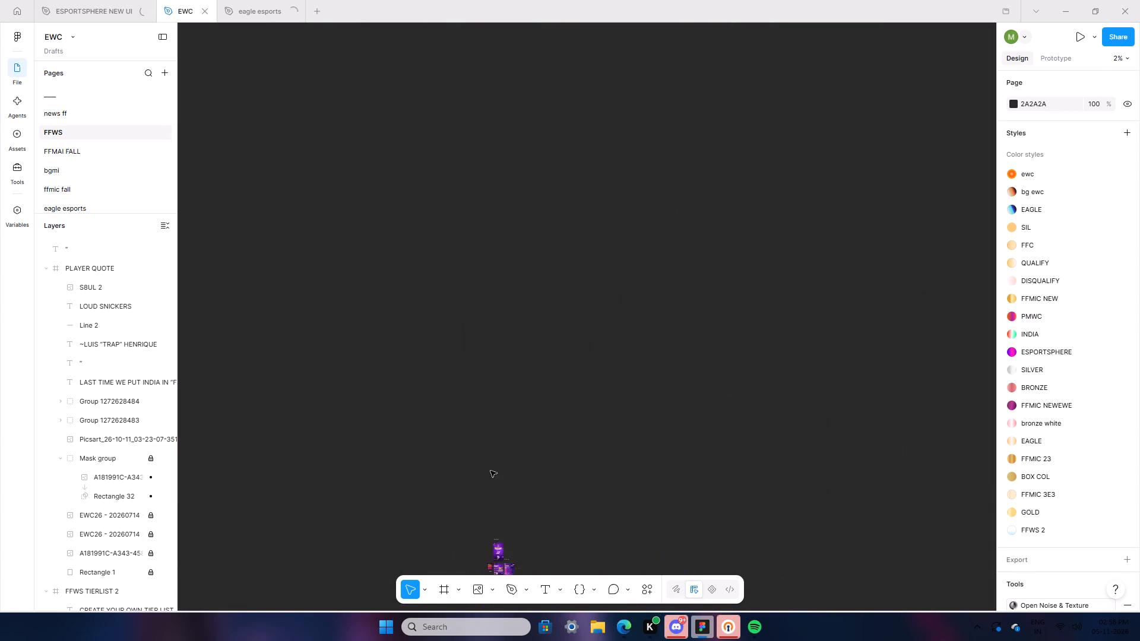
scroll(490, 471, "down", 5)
Inspect the PLAYER QUOTE poster up close, checking the quote, attribution and blended player photos.
scroll(489, 468, "up", 10, "ctrl")
scroll(489, 468, "up", 16, "ctrl")
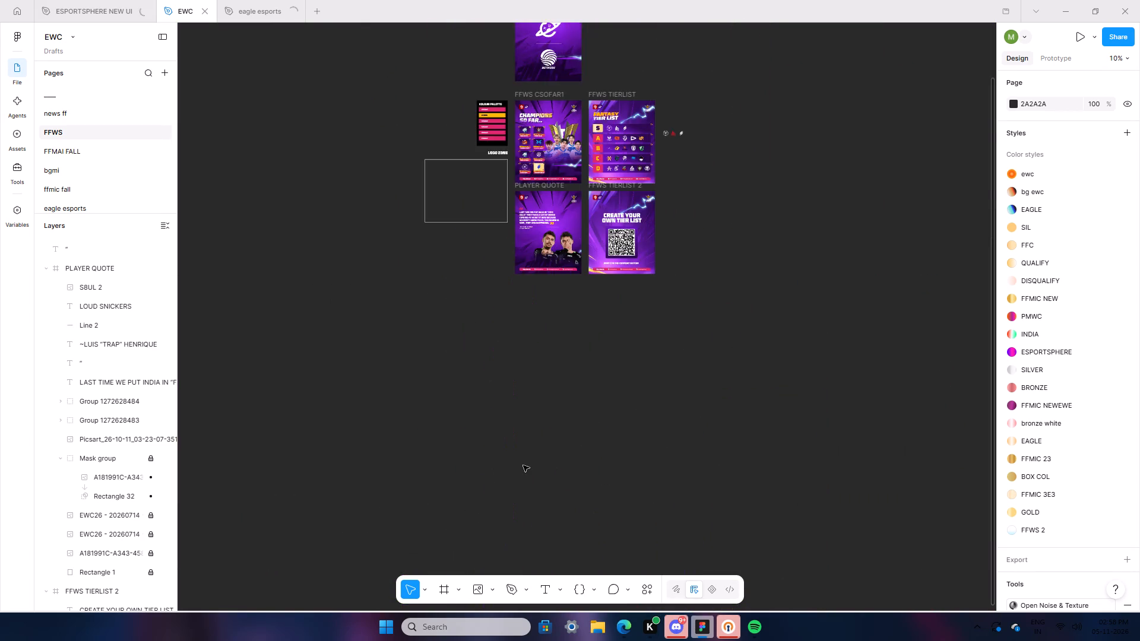
scroll(523, 465, "up", 8, "ctrl")
scroll(523, 467, "up", 14)
scroll(523, 469, "up", 2, "ctrl")
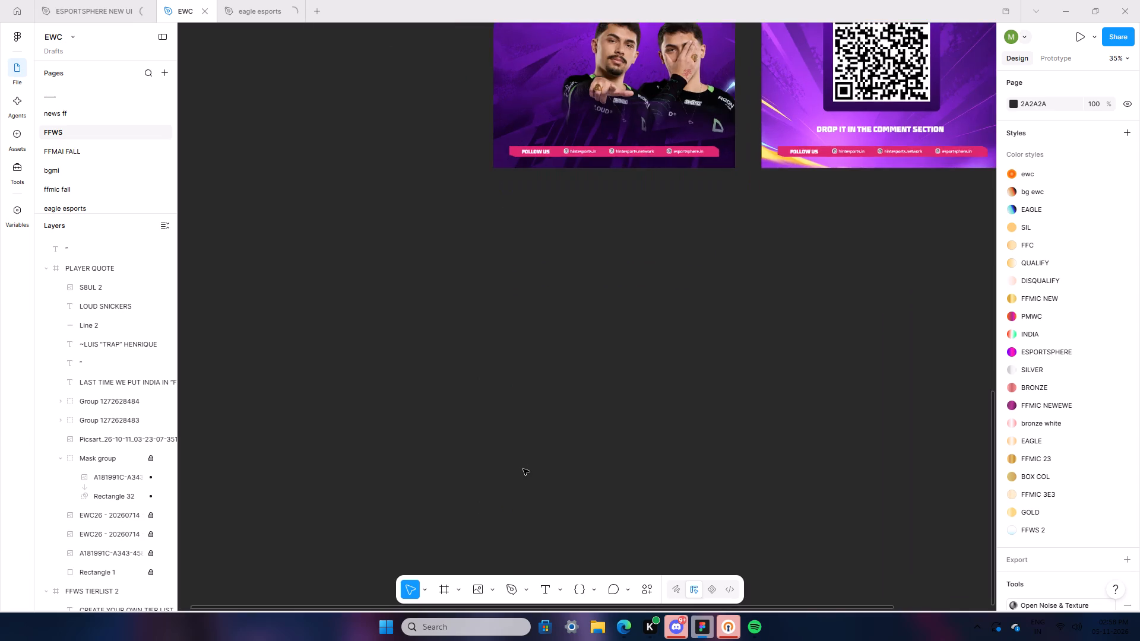
scroll(523, 469, "up", 6, "ctrl")
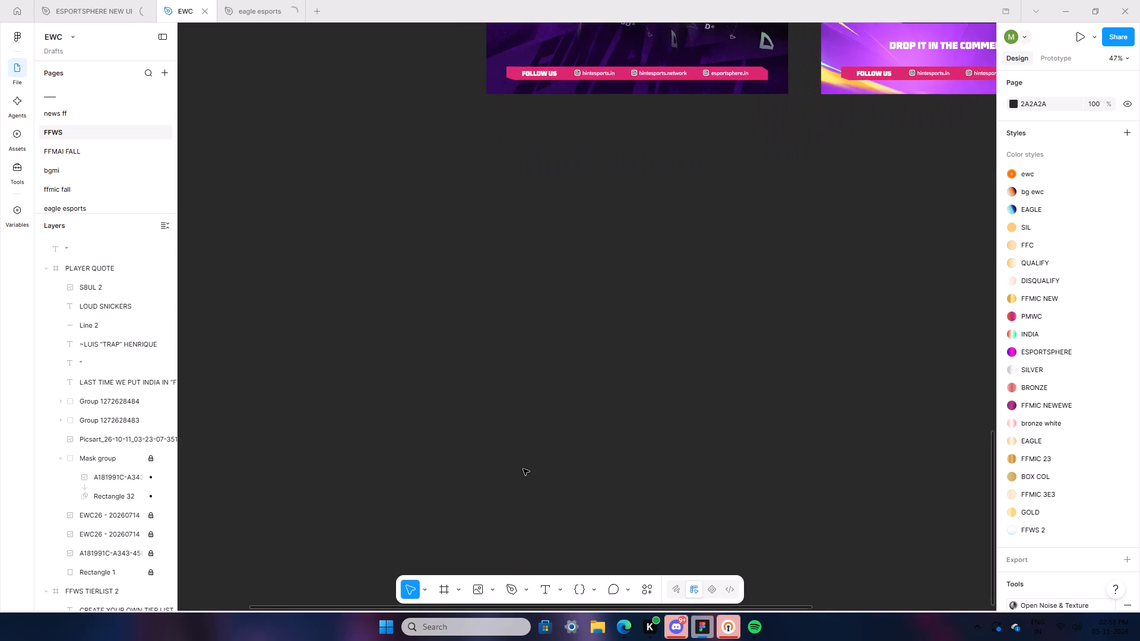
scroll(523, 469, "up", 4, "ctrl")
scroll(523, 469, "up", 15)
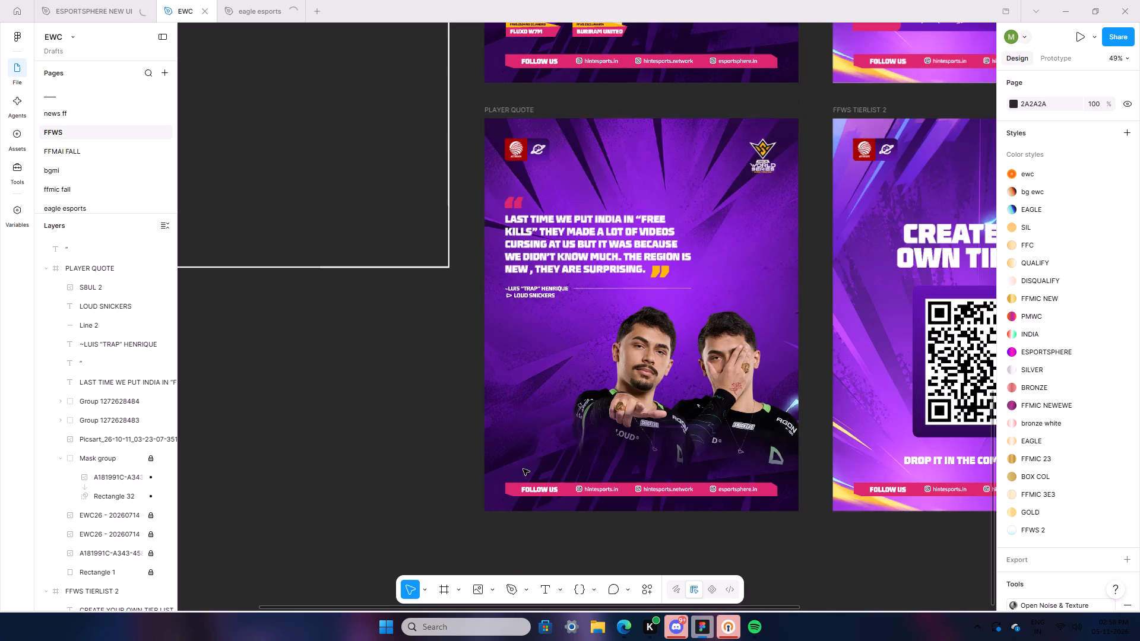
scroll(523, 469, "up", 4, "ctrl")
scroll(523, 469, "up", 1)
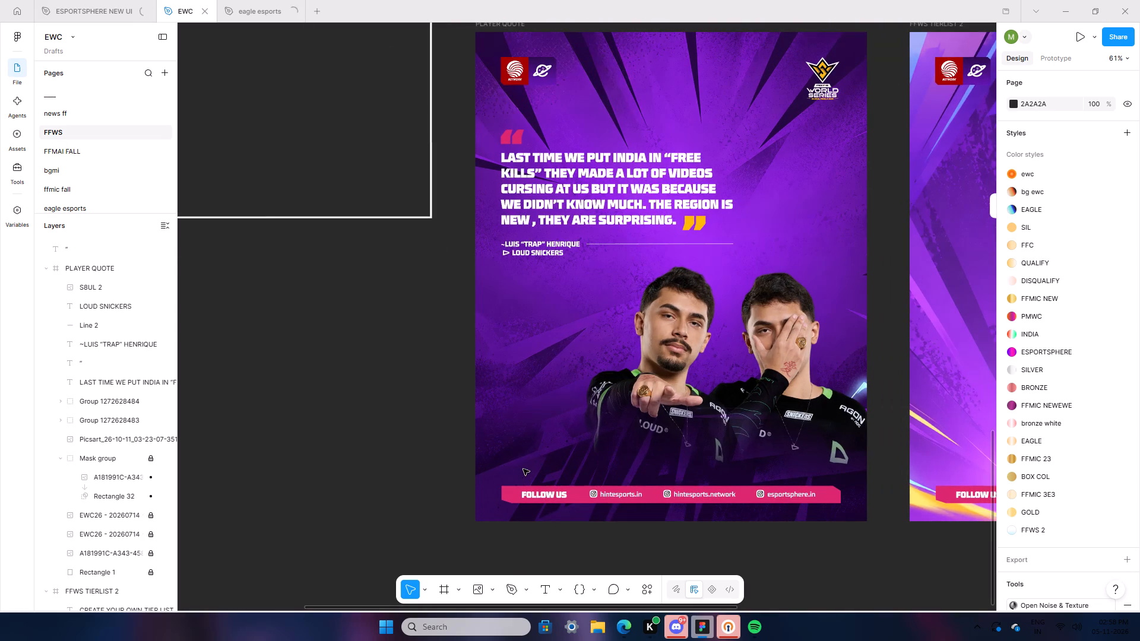
scroll(523, 469, "up", 1)
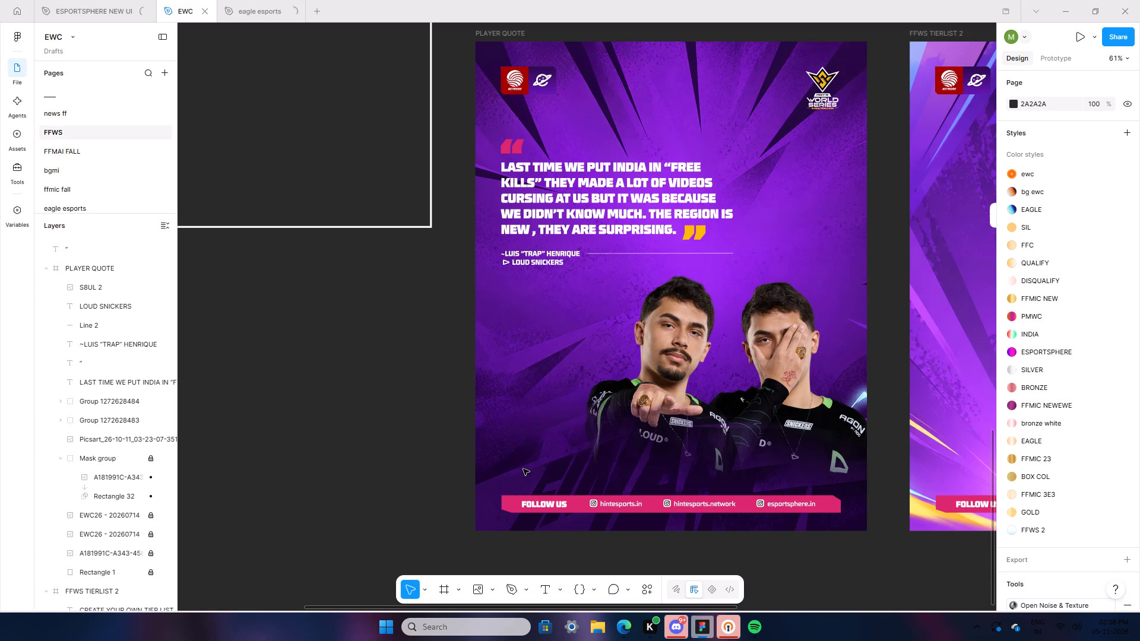
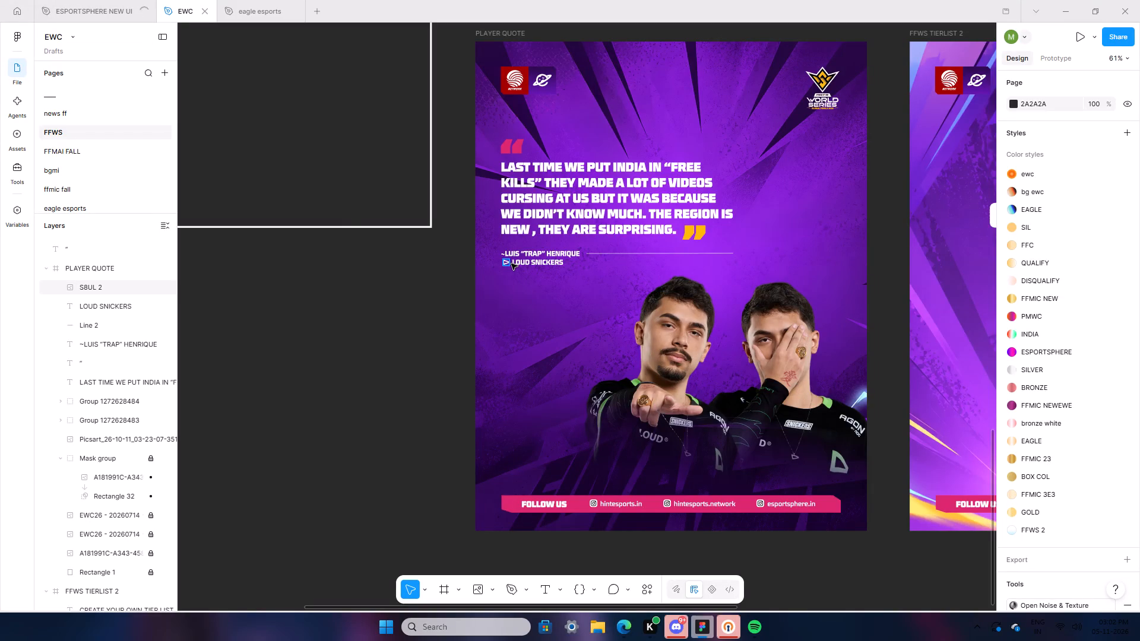
Copy the small team logo beside LOUD SNICKERS and paste the copy on the empty canvas beside the PLAYER QUOTE poster.
left_click(511, 264)
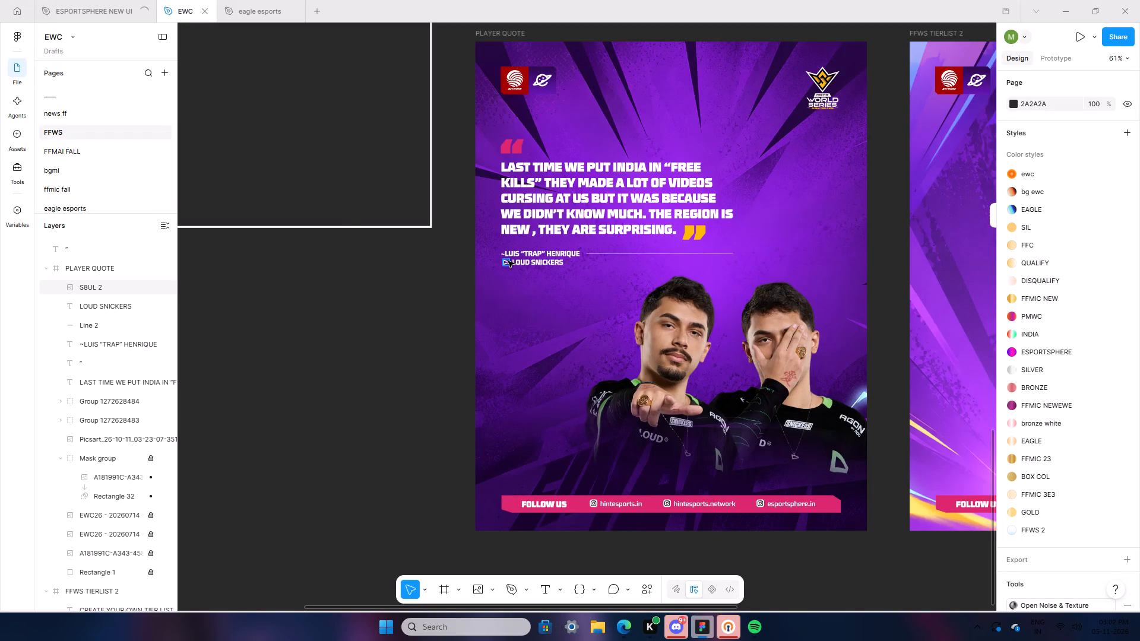
right_click(508, 261)
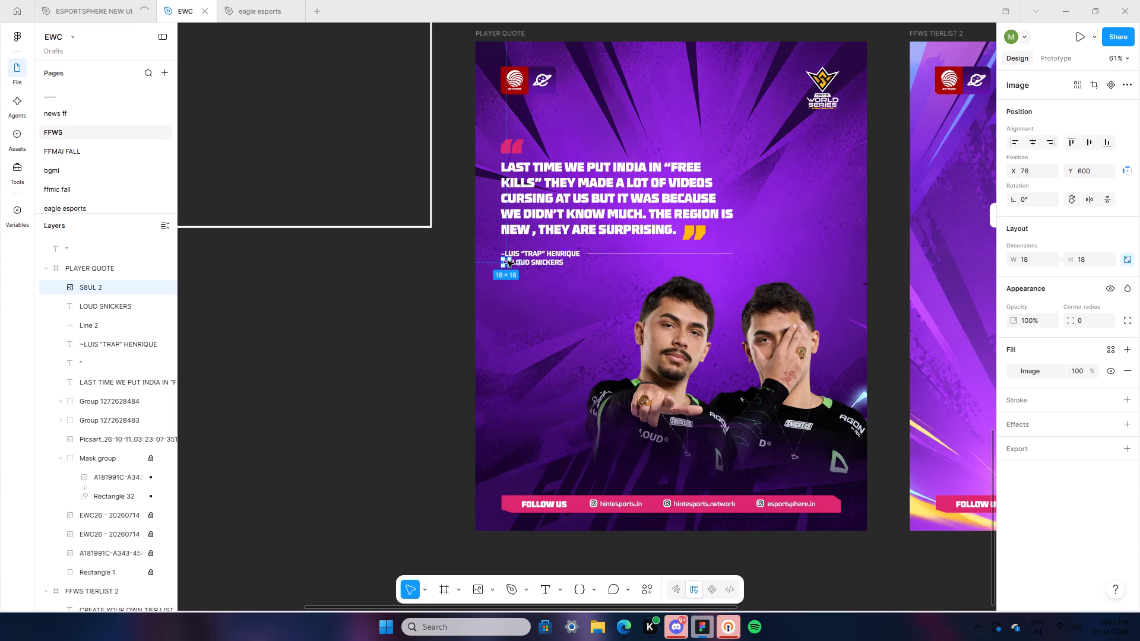
left_click(538, 176)
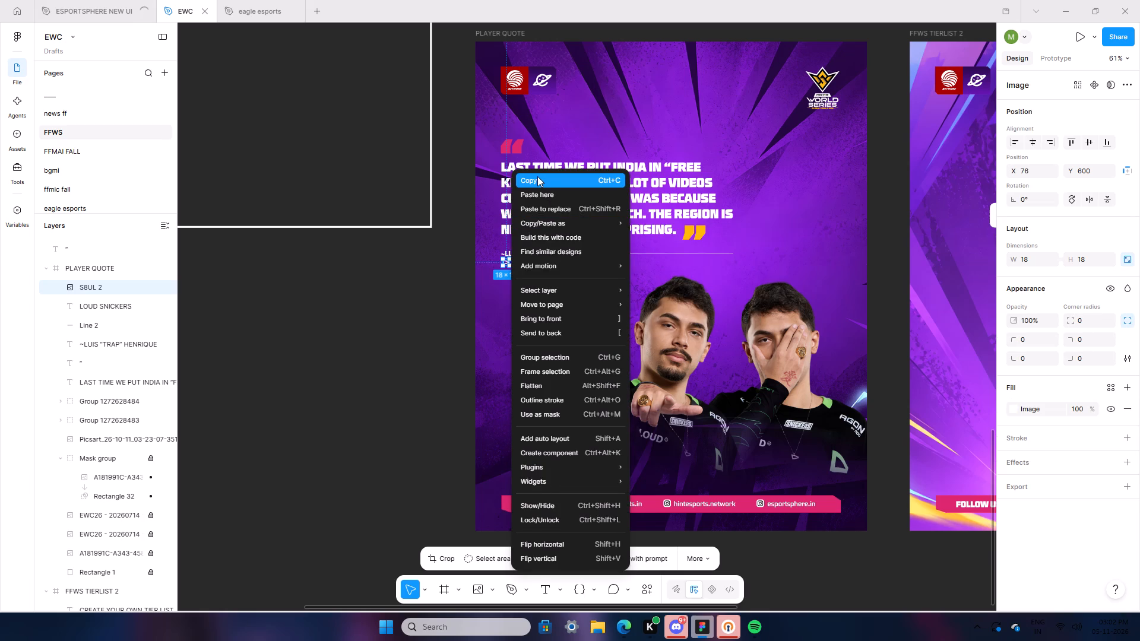
right_click(314, 422)
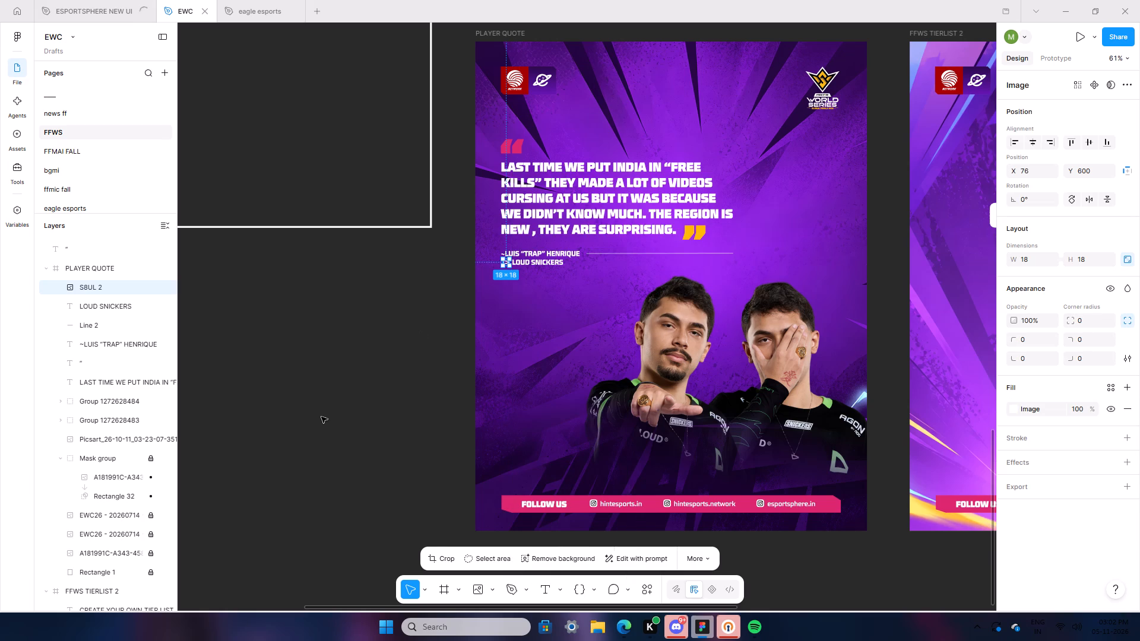
left_click(372, 430)
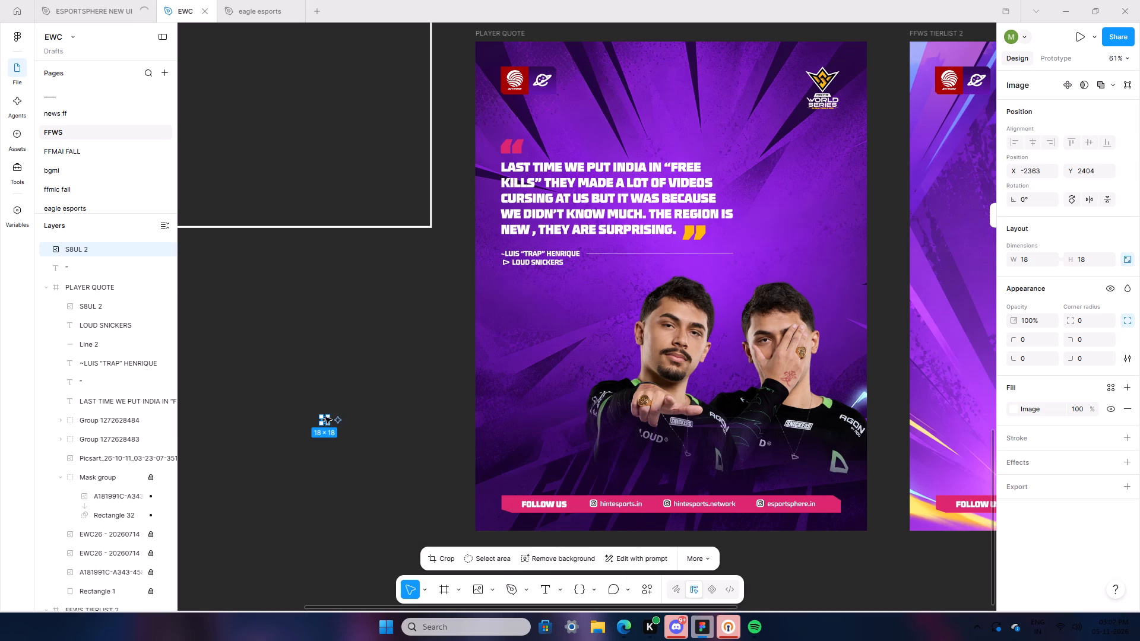
Enlarge the copied logo to about 542 × 542 and place it on the poster's lower part at about X 77, Y 689.
left_click_drag(330, 419, 436, 465)
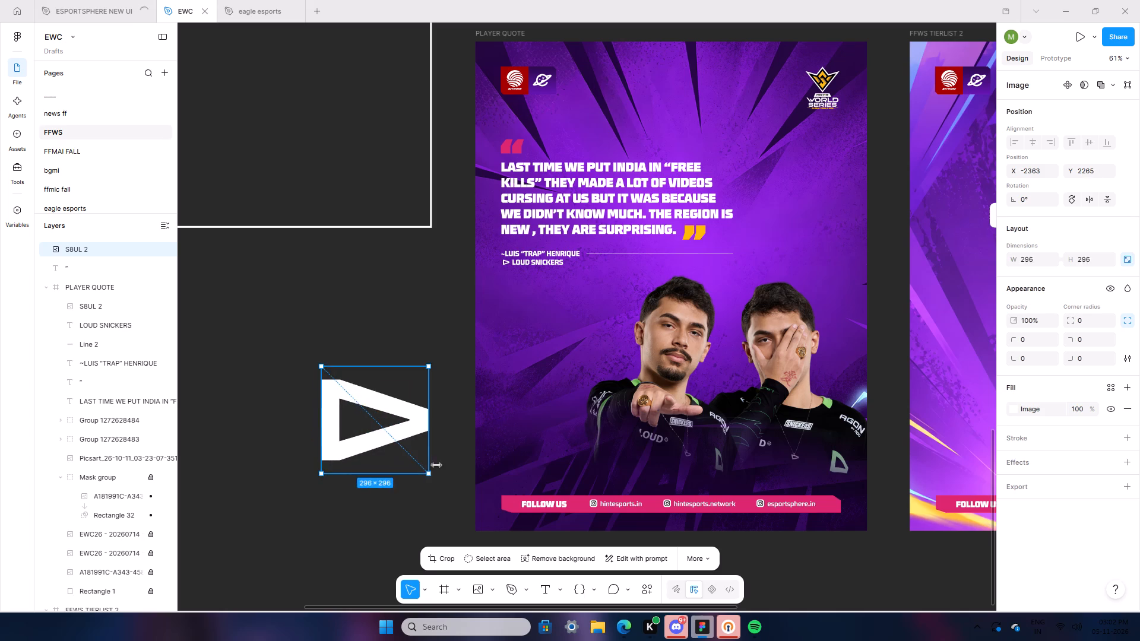
left_click_drag(436, 465, 495, 484)
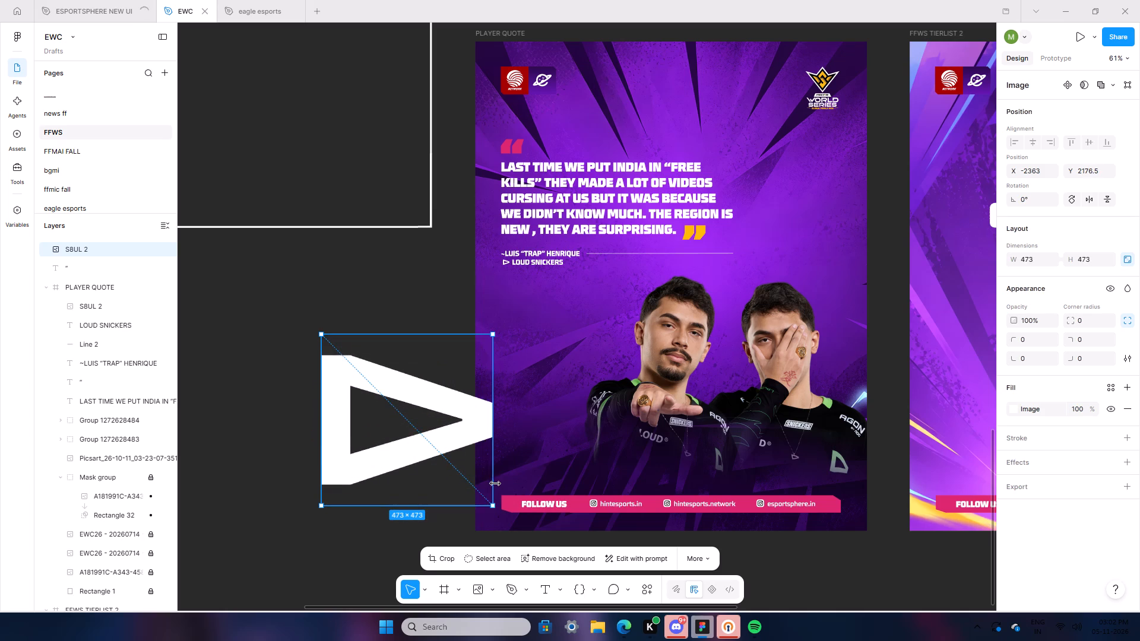
left_click_drag(495, 484, 518, 499)
left_click_drag(441, 421, 620, 408)
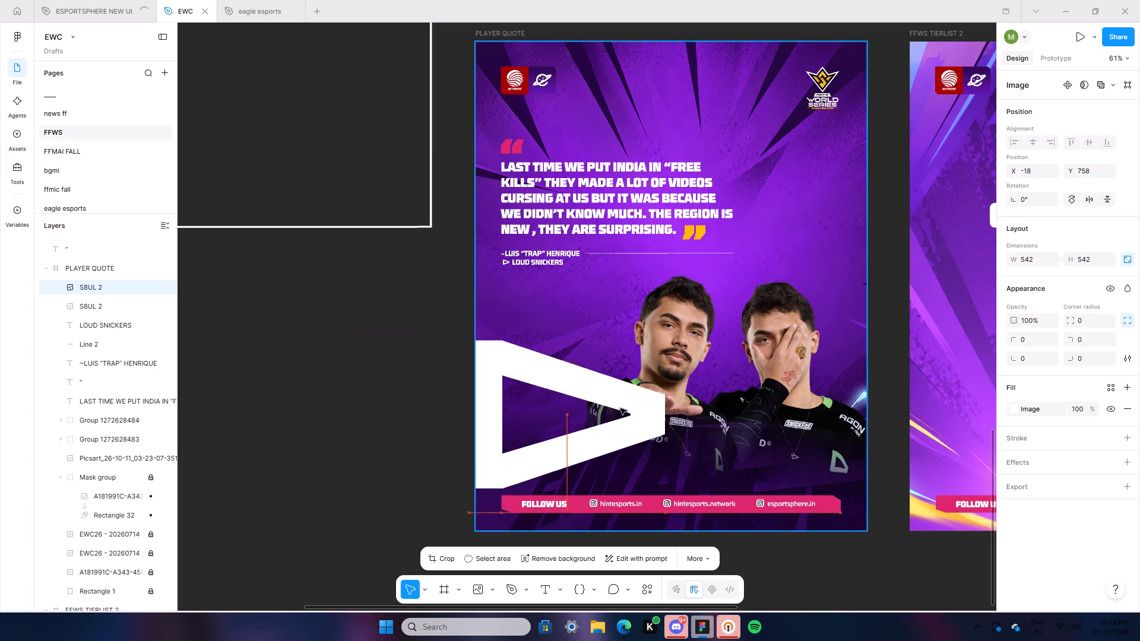
left_click_drag(620, 408, 623, 391)
Move the large logo layer behind the player photos, between the lower EWC26 layer and the A181991C background image.
left_click_drag(113, 282, 113, 288)
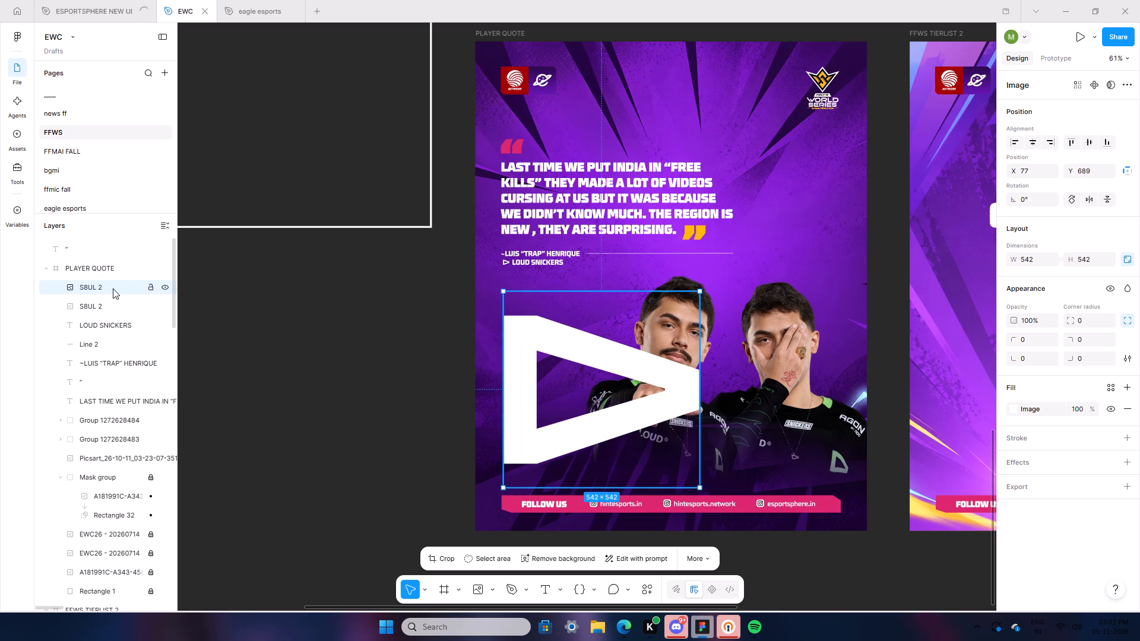
left_click_drag(113, 288, 112, 530)
left_click_drag(112, 530, 110, 556)
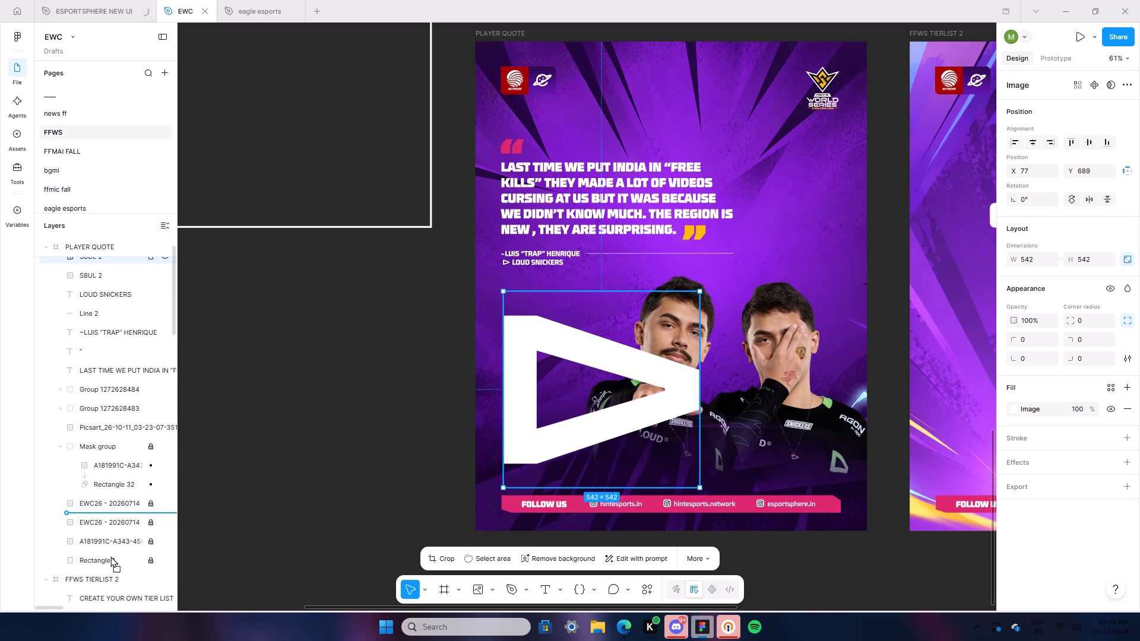
left_click_drag(110, 556, 97, 493)
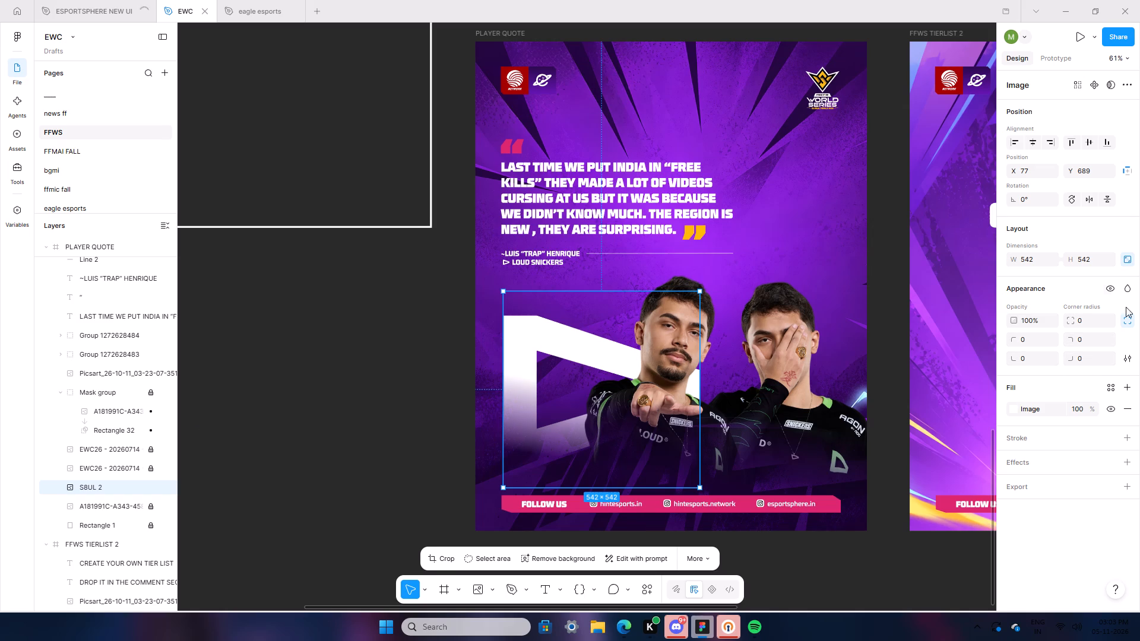
Set the large logo's blend mode to Overlay so it blends into the purple background.
left_click(1125, 291)
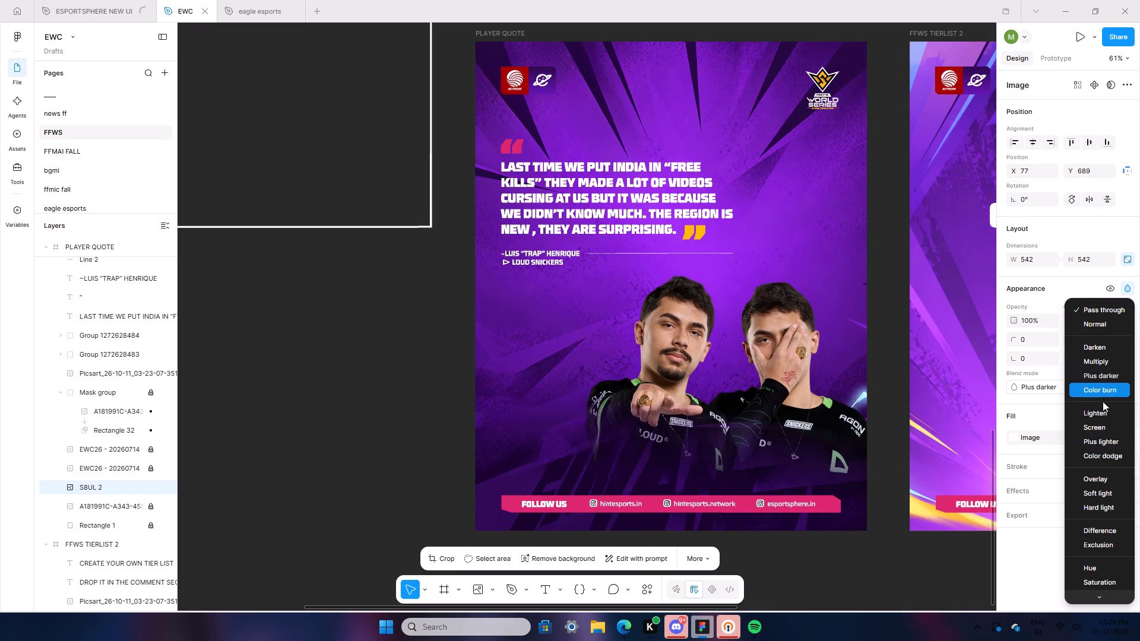
left_click(1095, 485)
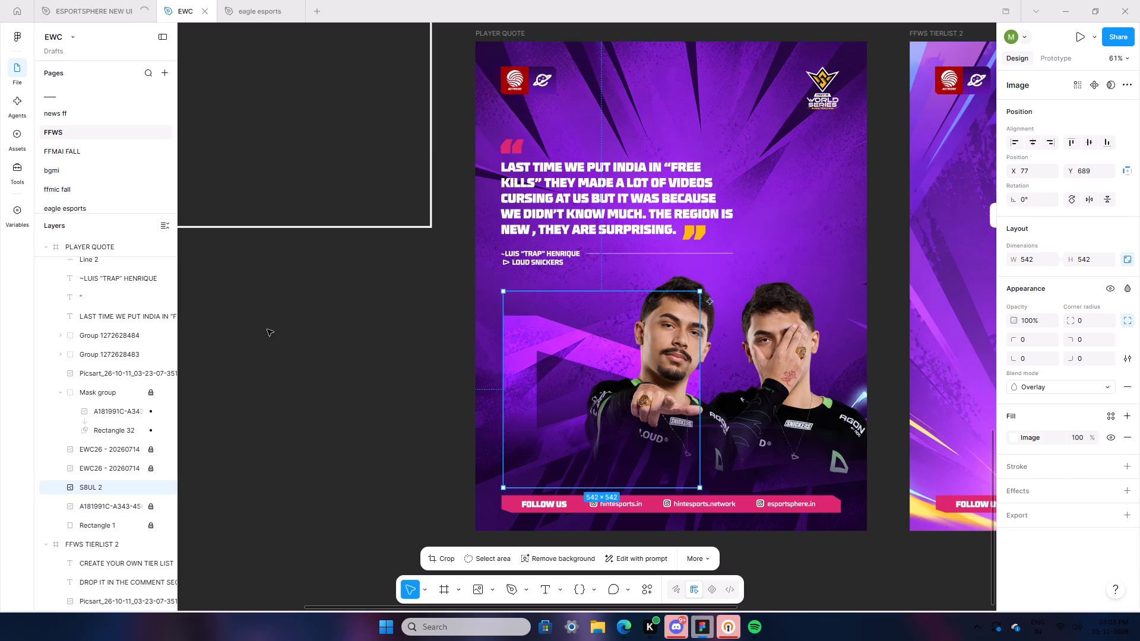
left_click(267, 329)
scroll(274, 365, "up", 6)
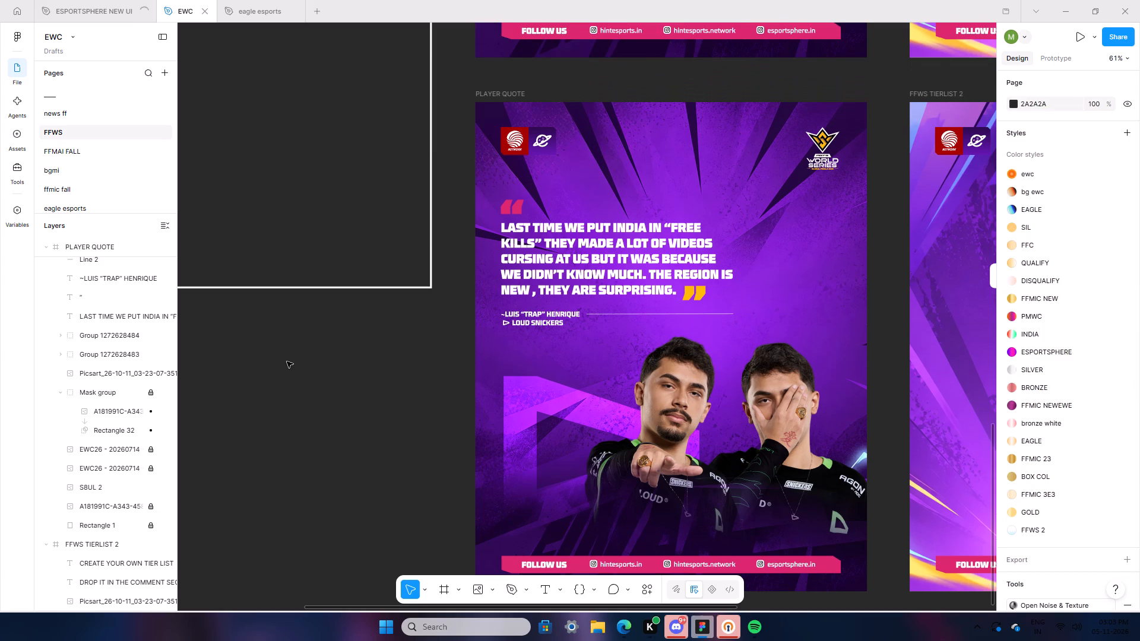
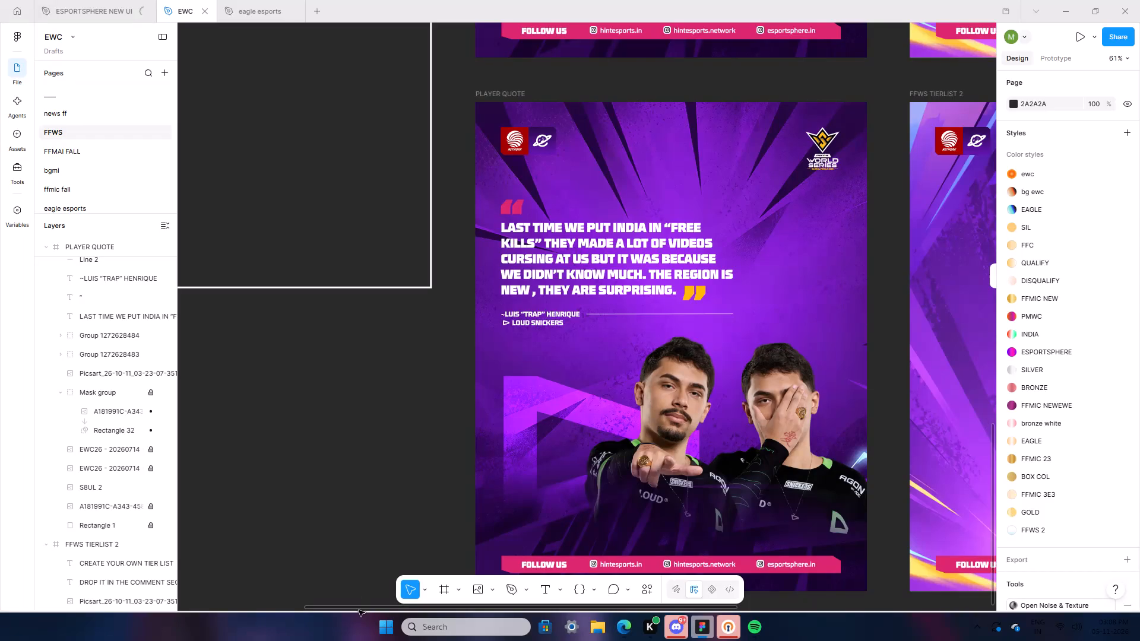
Copy the pink banner shape behind FLUXO W7M in the FFWS CSOFAR1 poster and paste it on the empty canvas beside the PLAYER QUOTE poster.
left_click_drag(354, 608, 691, 639)
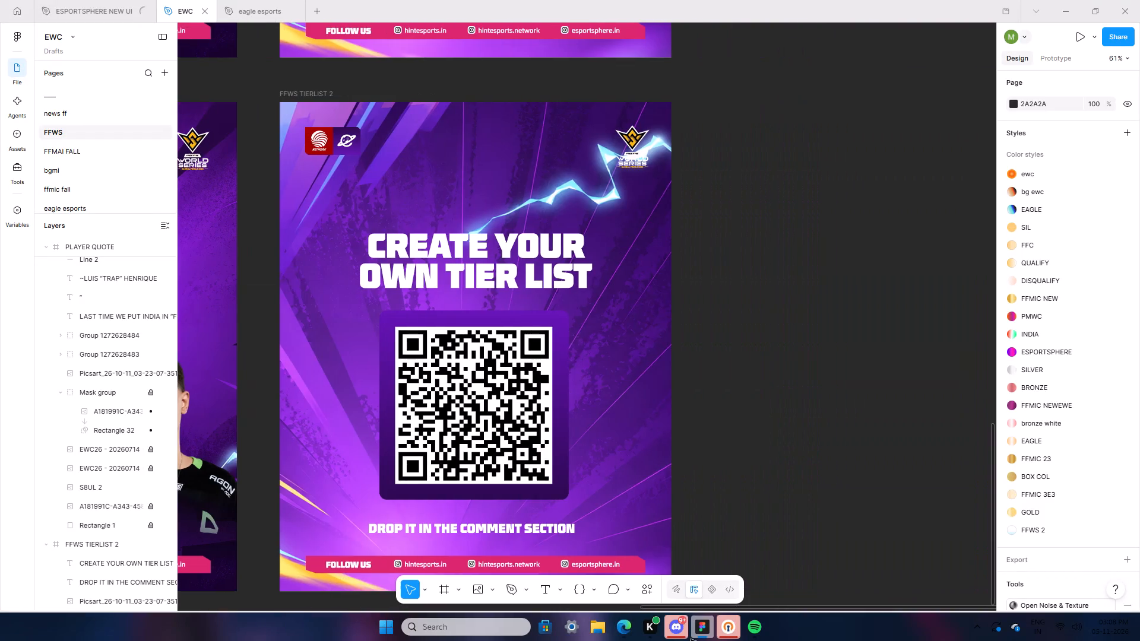
left_click_drag(691, 639, 685, 637)
scroll(686, 482, "up", 15)
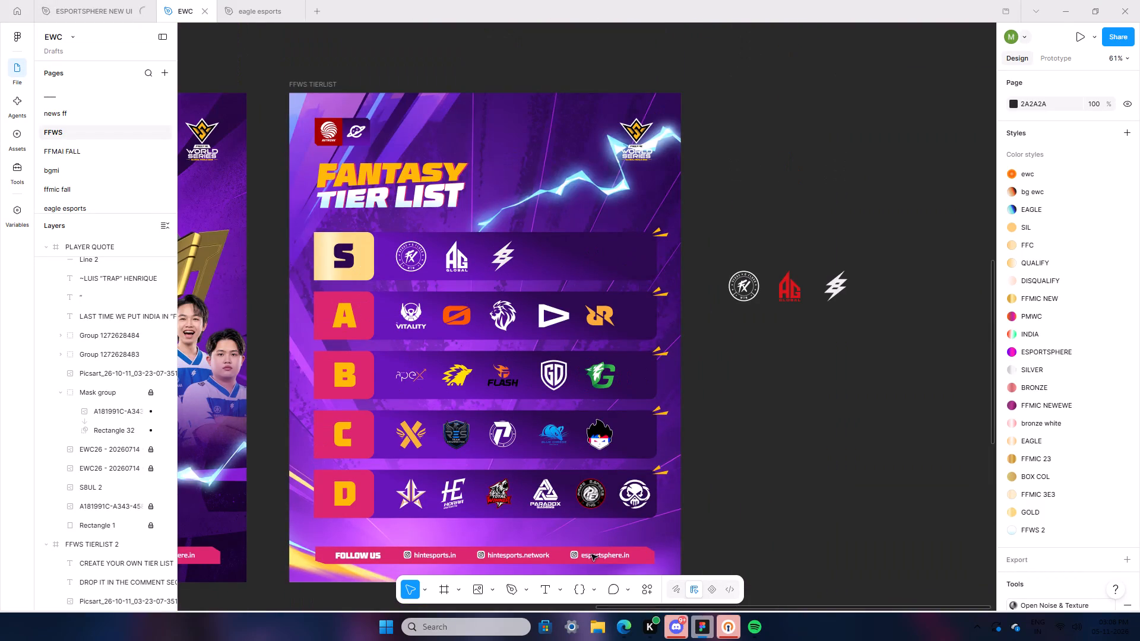
left_click_drag(605, 607, 365, 630)
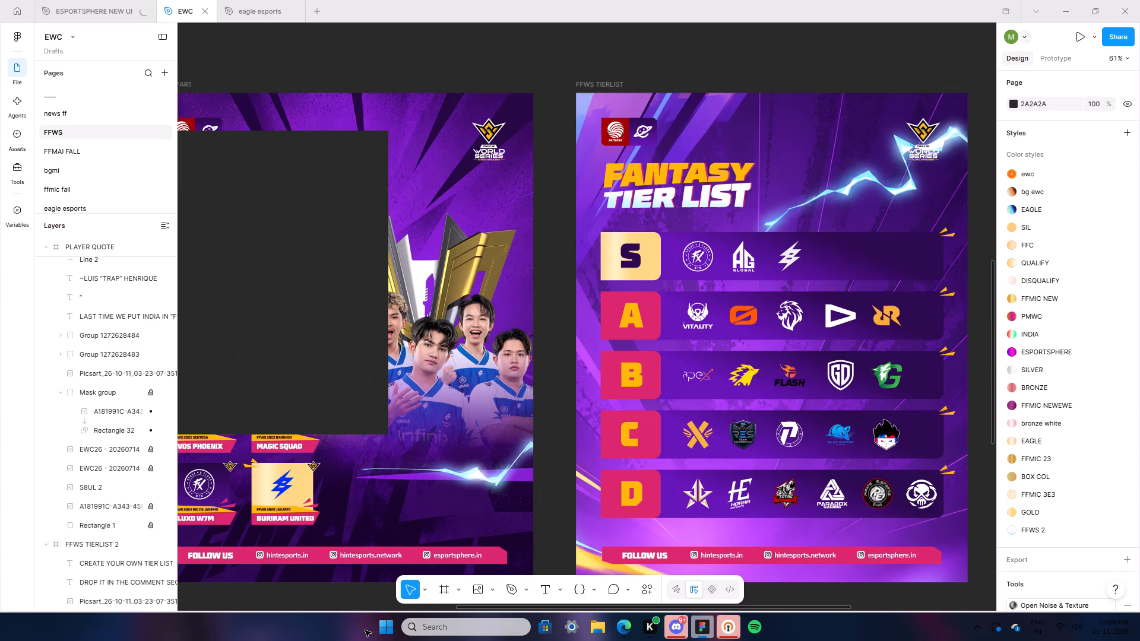
left_click_drag(365, 630, 352, 630)
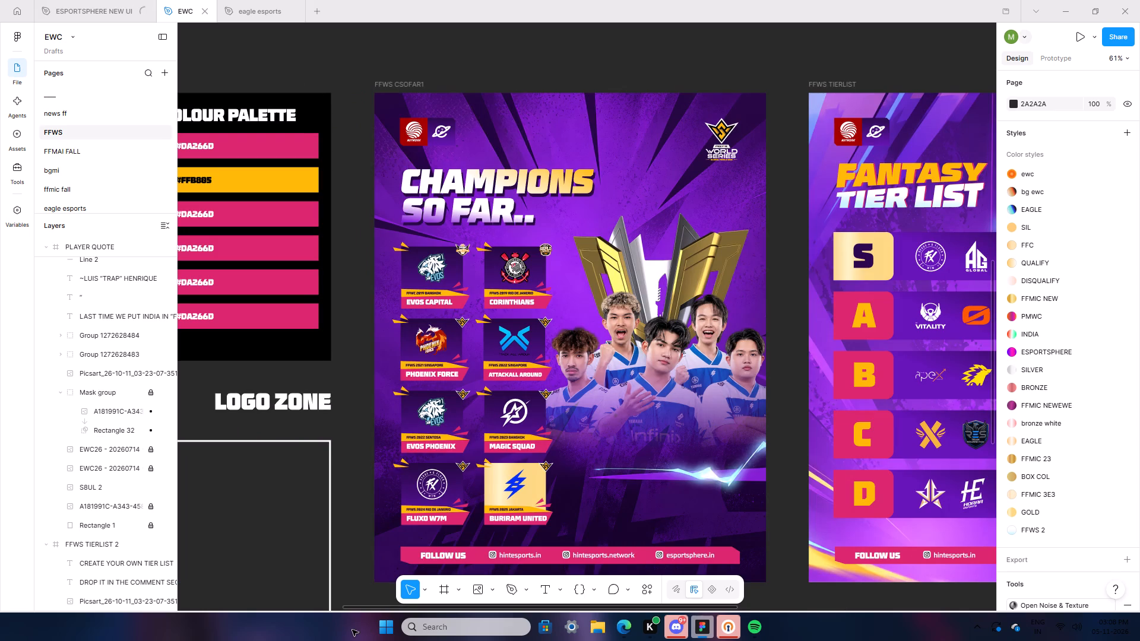
left_click_drag(352, 630, 307, 608)
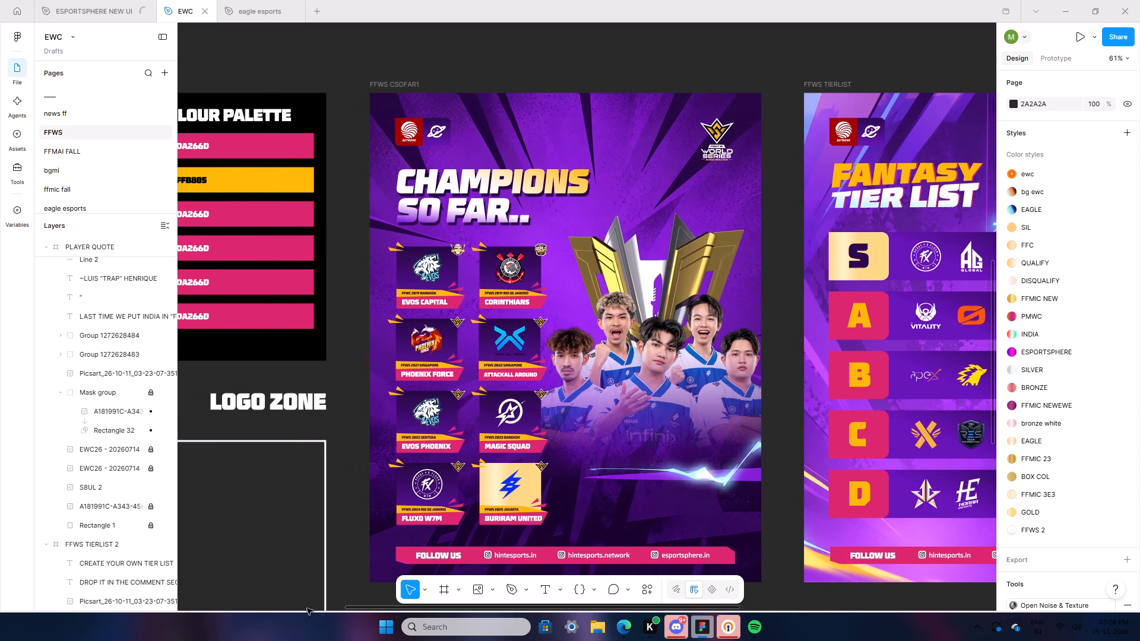
left_click_drag(307, 608, 325, 607)
scroll(336, 582, "down", 9)
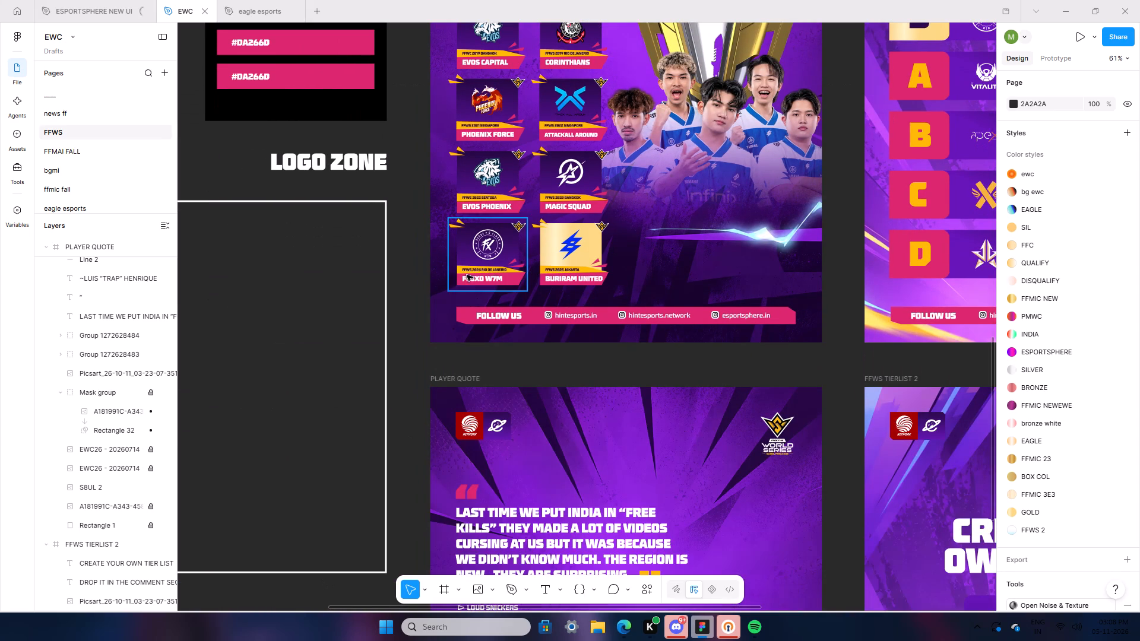
triple_click(505, 275)
left_click(505, 275)
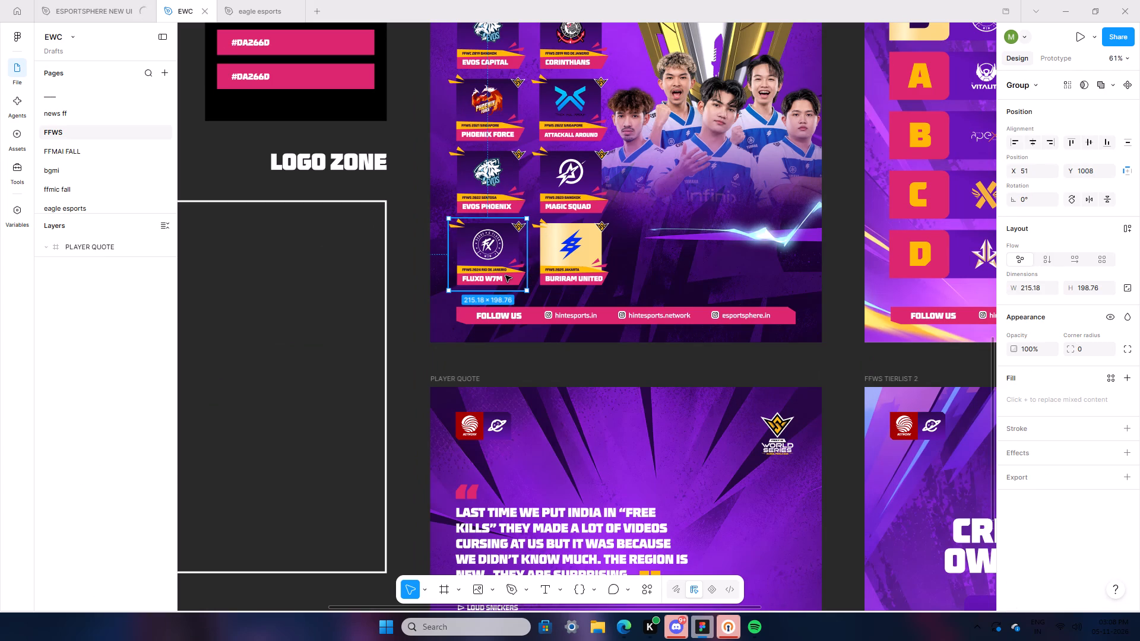
right_click(512, 275)
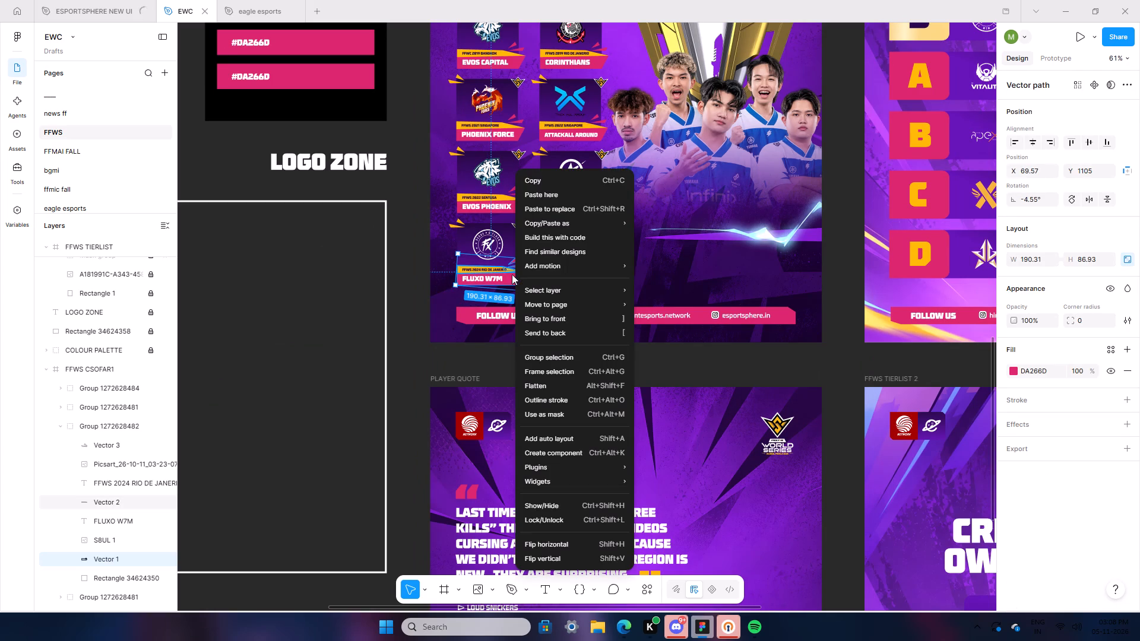
left_click(558, 179)
scroll(287, 540, "down", 8)
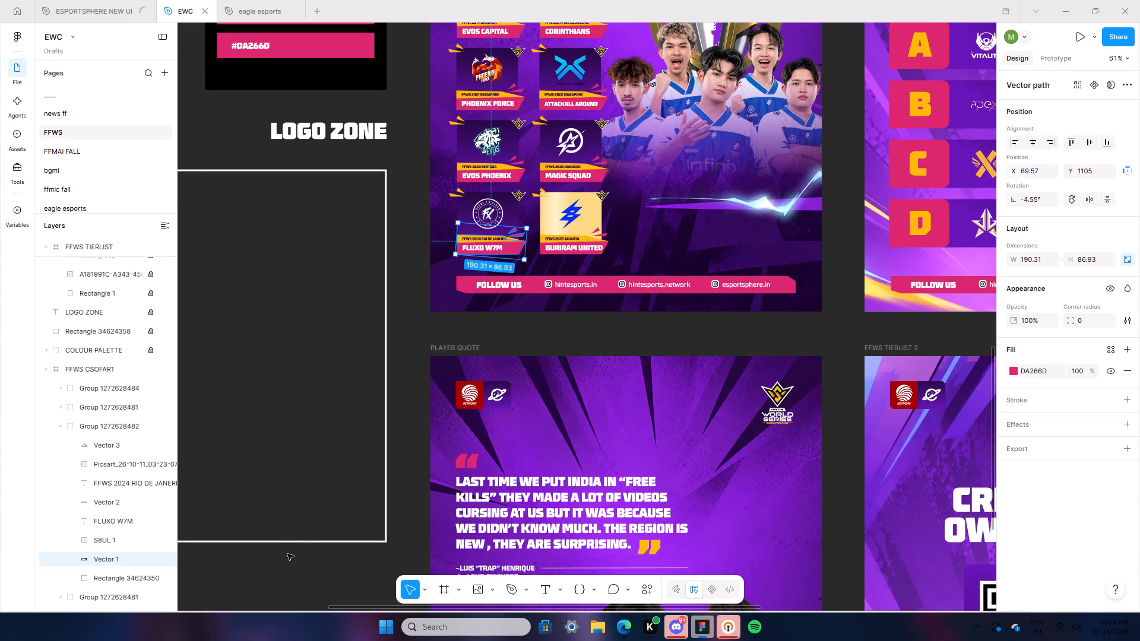
scroll(287, 554, "down", 12)
right_click(223, 502)
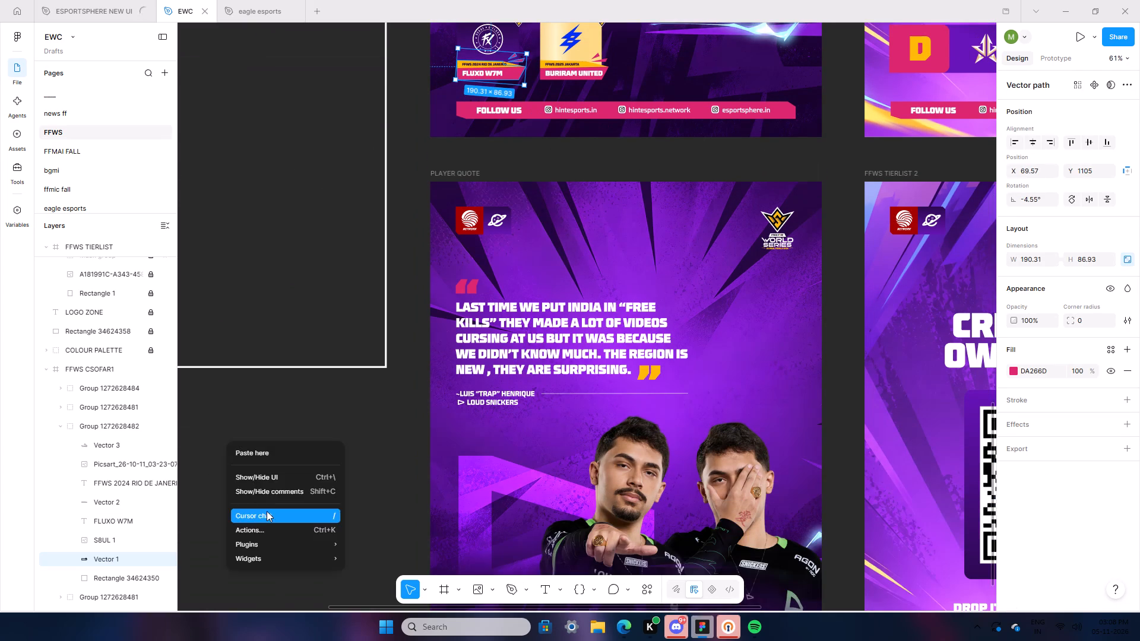
left_click(263, 455)
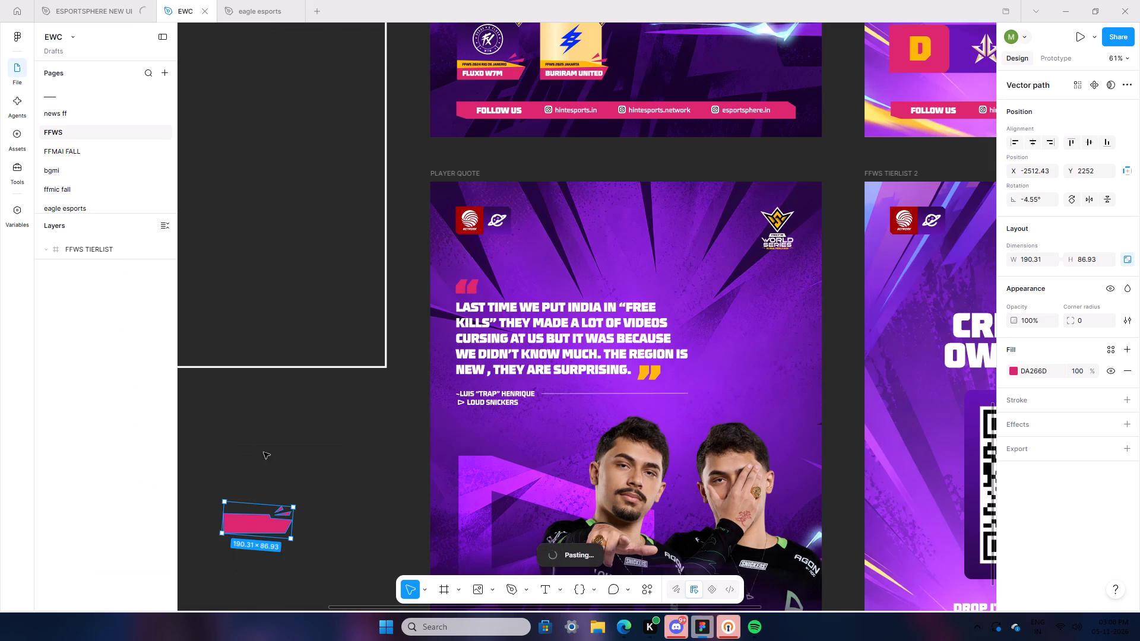
left_click(341, 522)
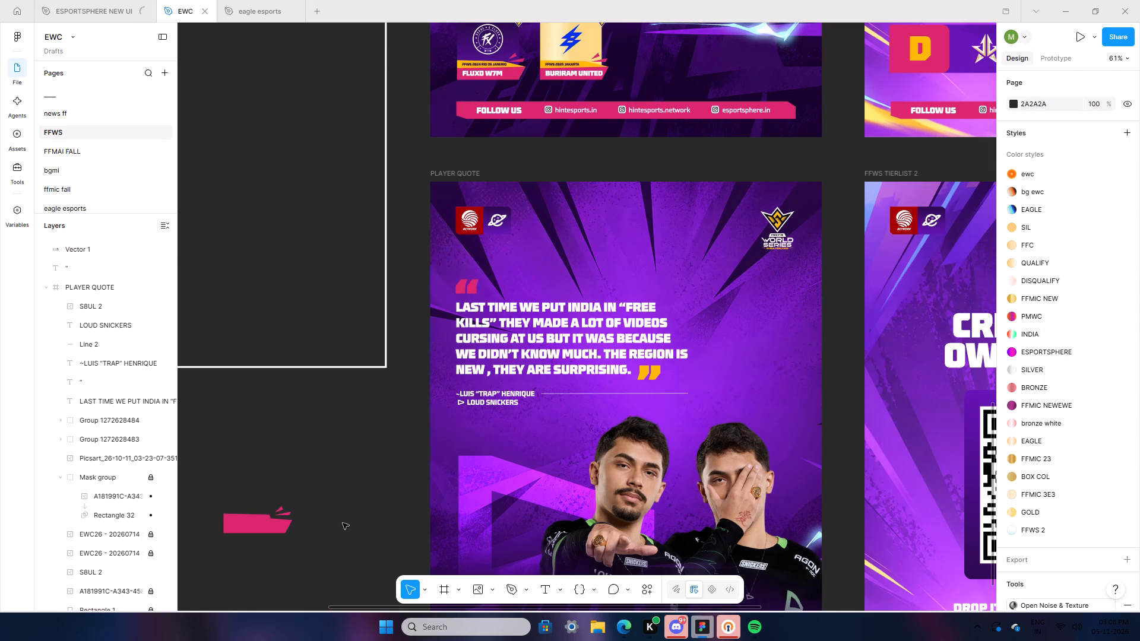
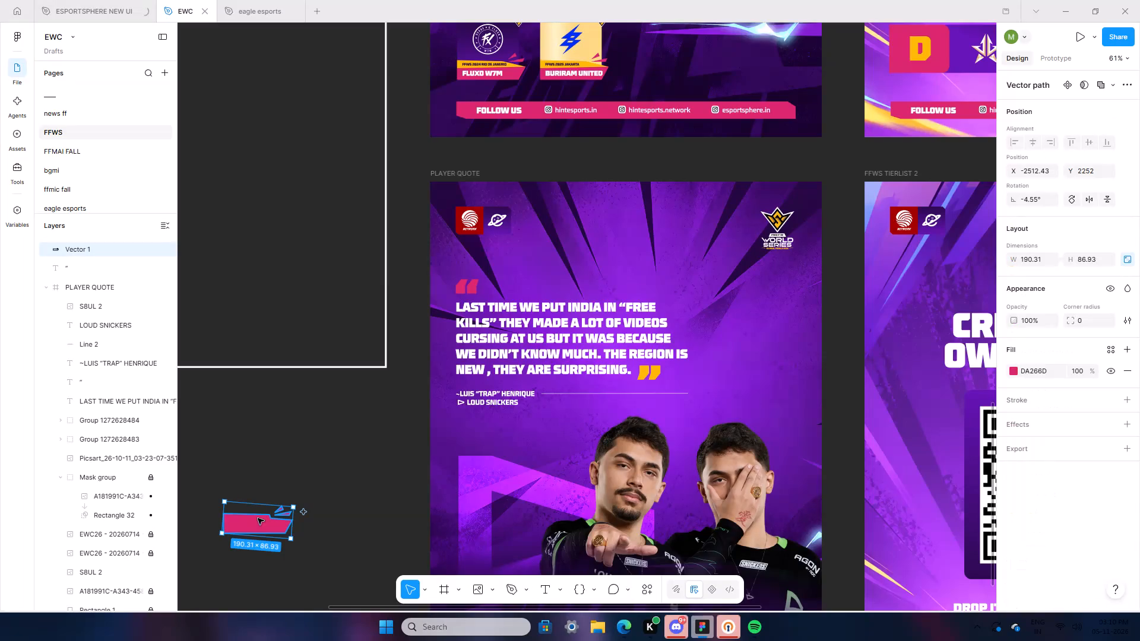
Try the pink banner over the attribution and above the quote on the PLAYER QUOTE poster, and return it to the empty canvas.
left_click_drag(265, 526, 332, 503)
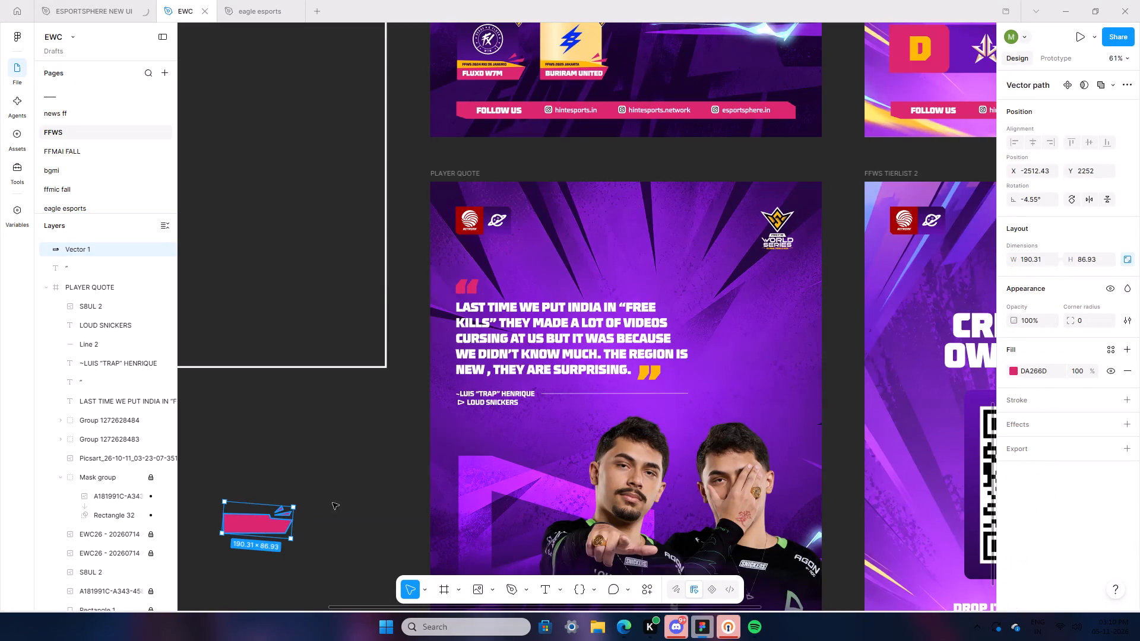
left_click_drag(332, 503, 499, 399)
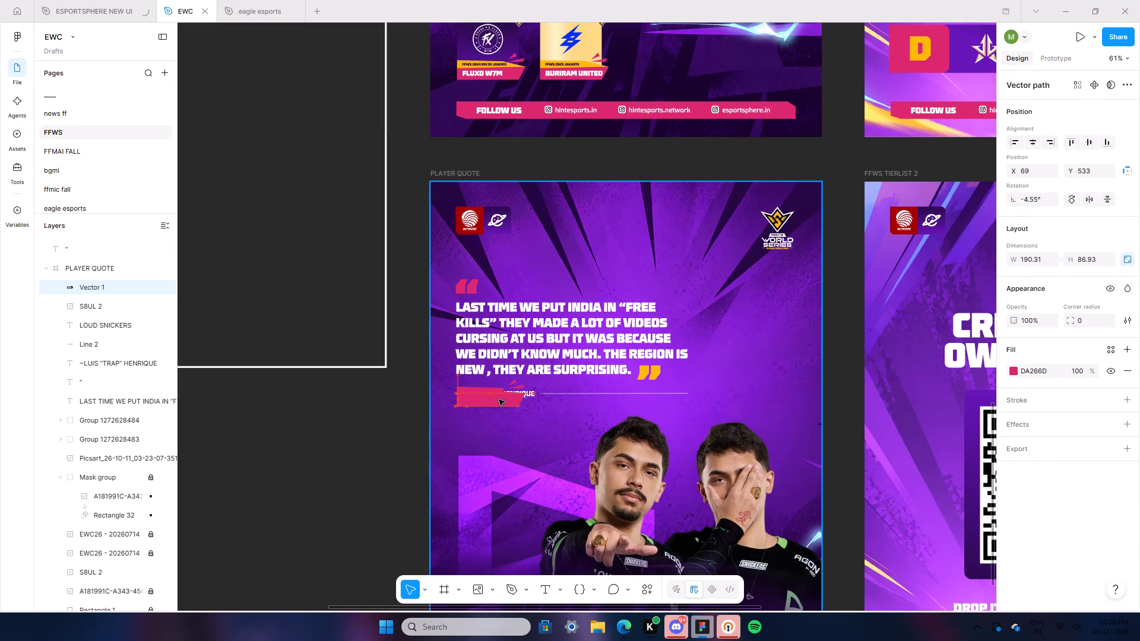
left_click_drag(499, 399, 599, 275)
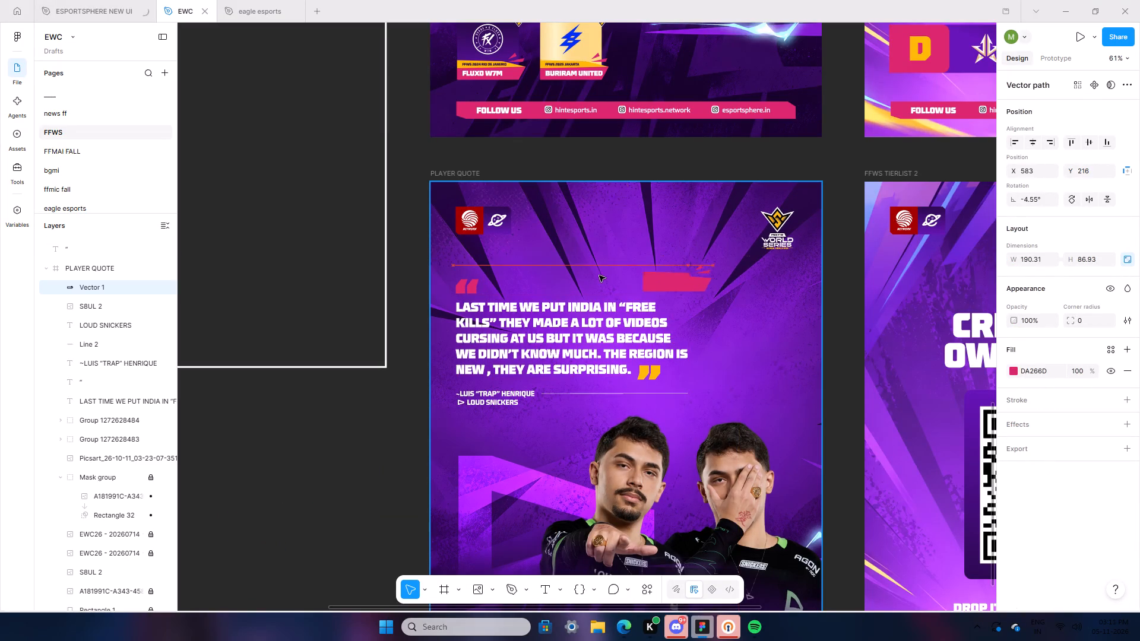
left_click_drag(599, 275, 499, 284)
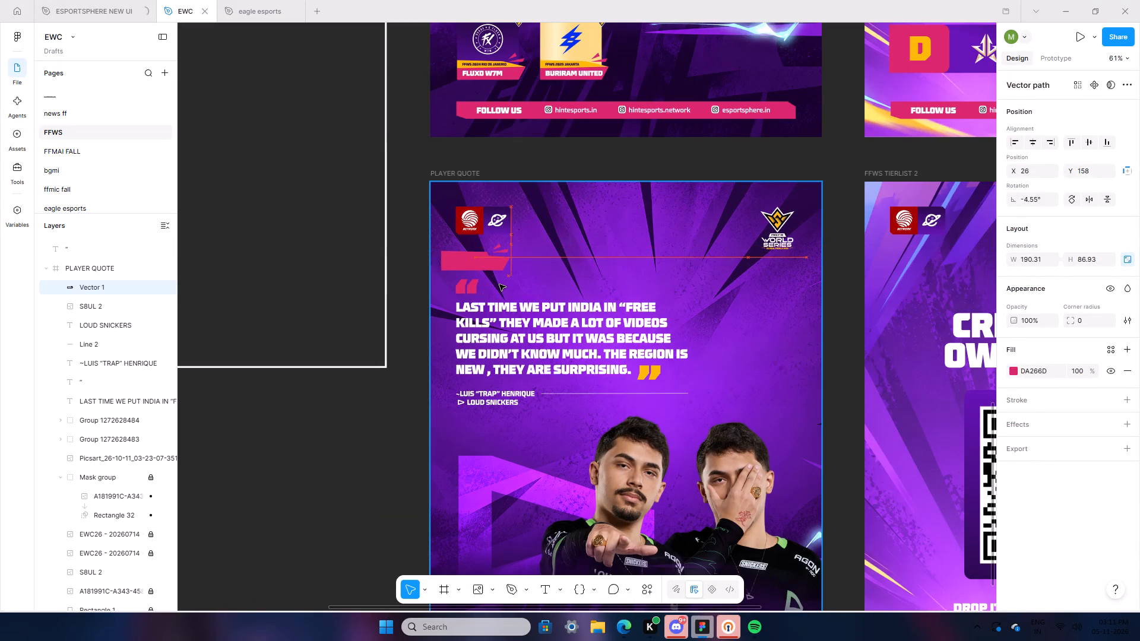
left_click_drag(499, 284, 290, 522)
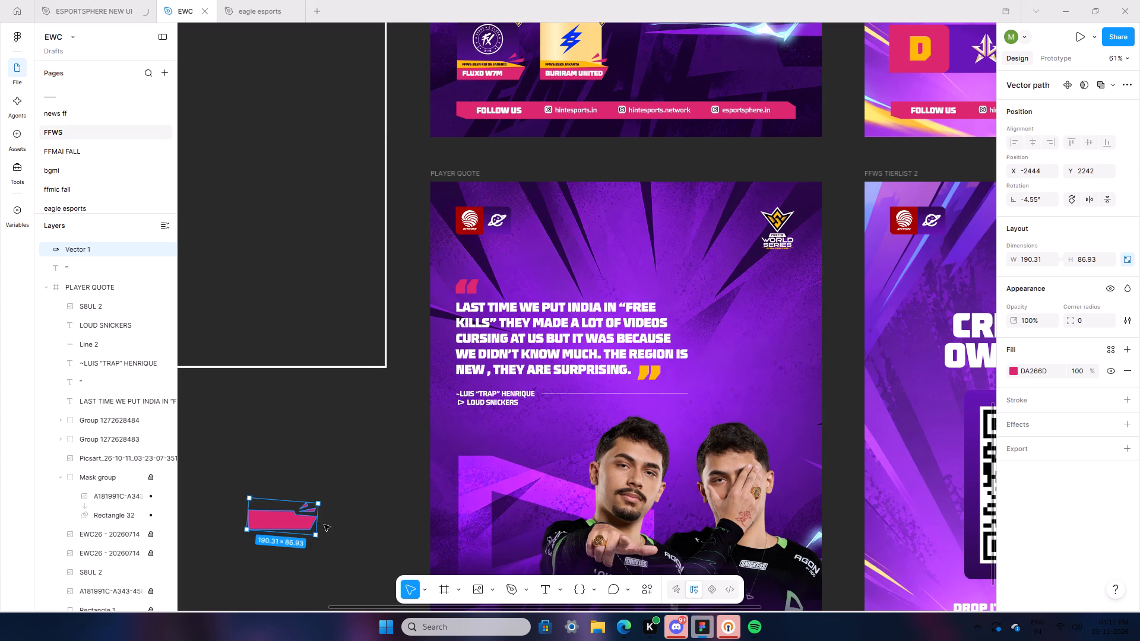
Unlock the pink banner's aspect ratio and reshape it into a long thin strip about 338 wide and 55 high.
left_click_drag(318, 520, 283, 519)
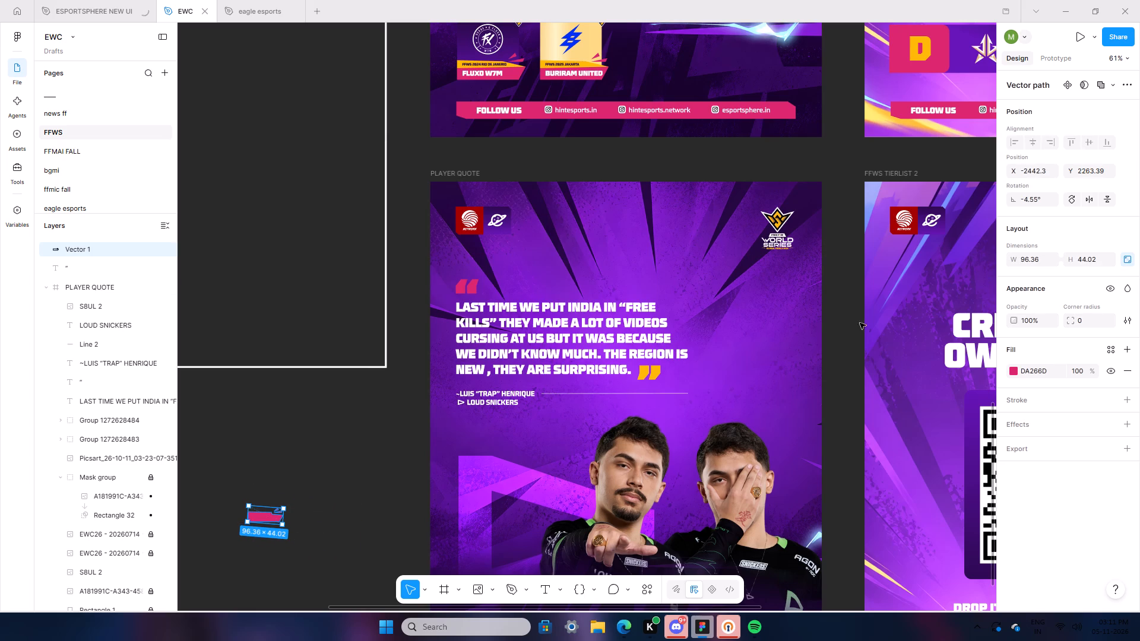
left_click(1129, 262)
left_click(279, 517)
left_click_drag(283, 517, 369, 526)
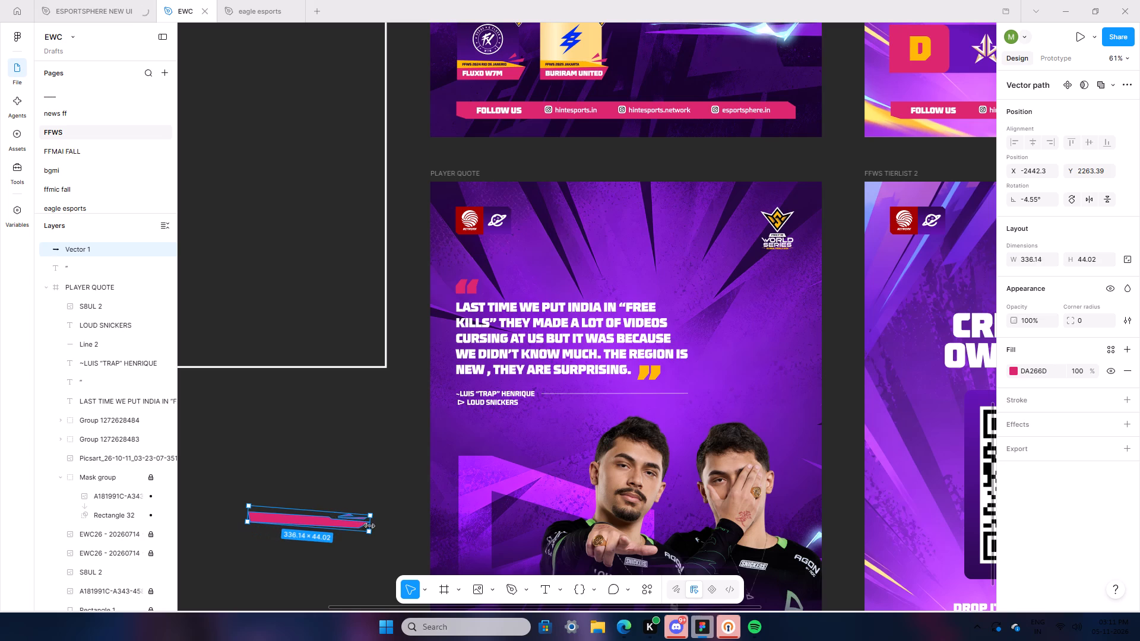
left_click_drag(369, 526, 370, 526)
left_click_drag(344, 529, 346, 533)
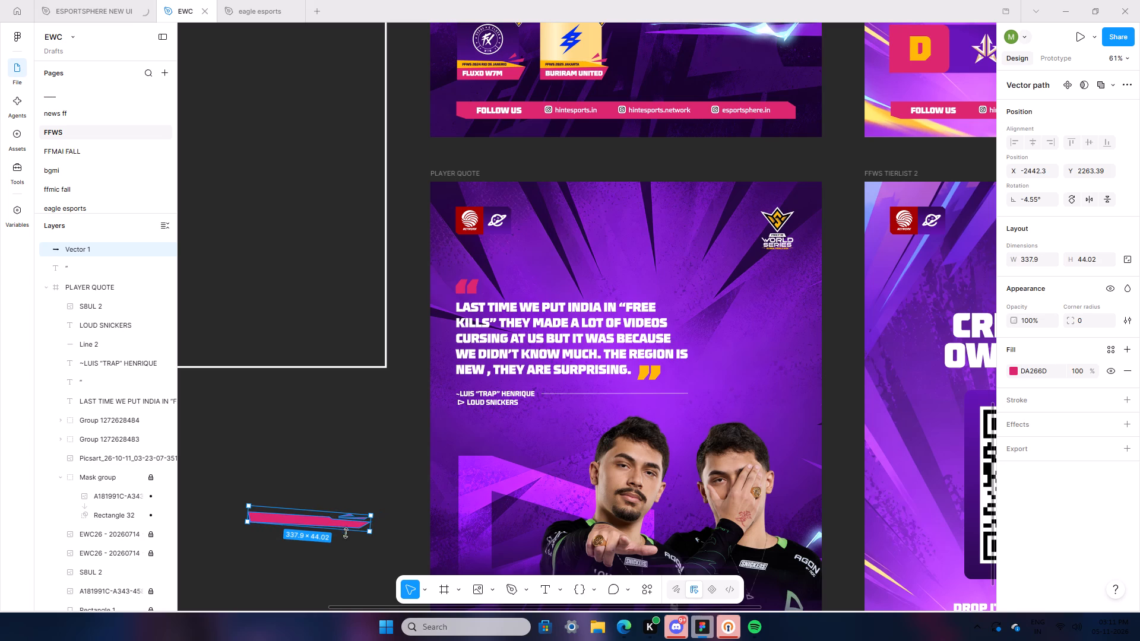
left_click_drag(346, 533, 335, 567)
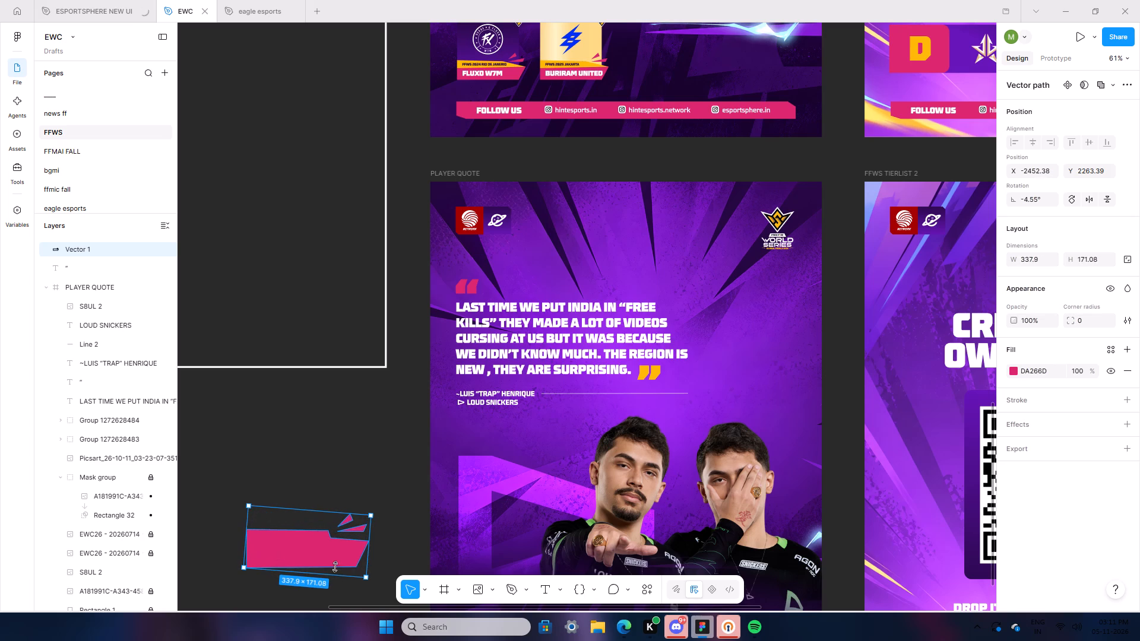
left_click_drag(335, 567, 349, 534)
left_click(338, 541)
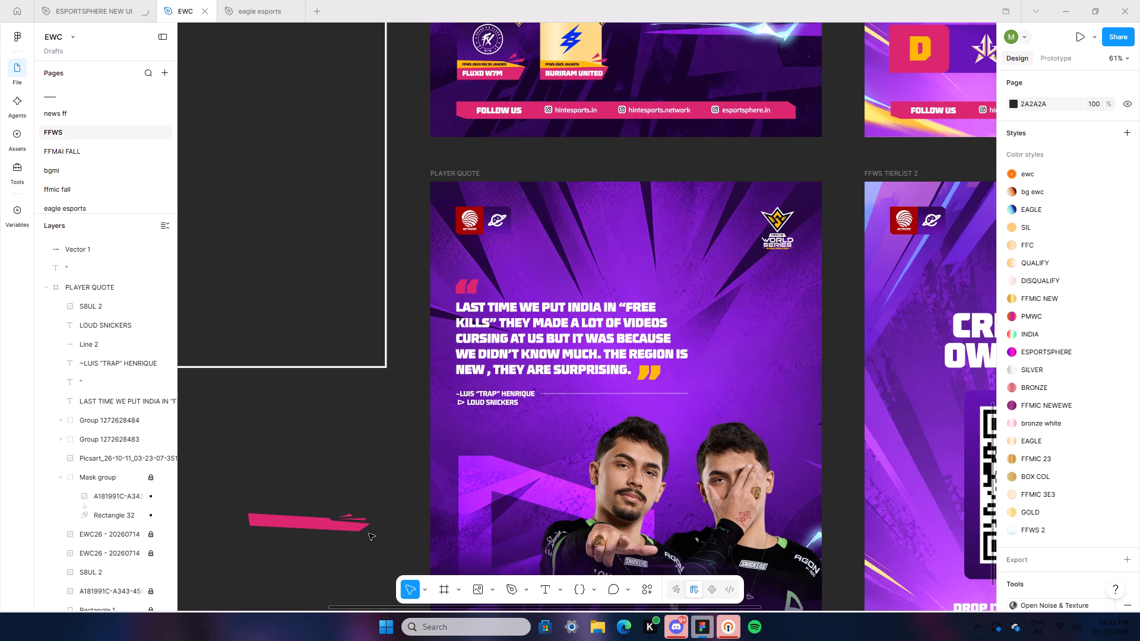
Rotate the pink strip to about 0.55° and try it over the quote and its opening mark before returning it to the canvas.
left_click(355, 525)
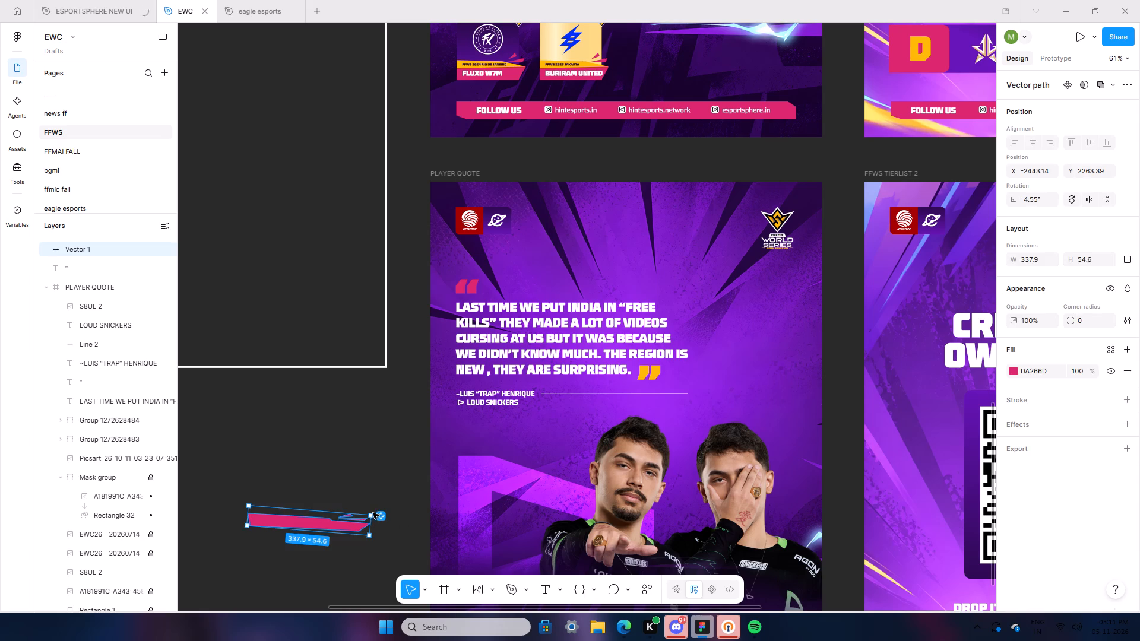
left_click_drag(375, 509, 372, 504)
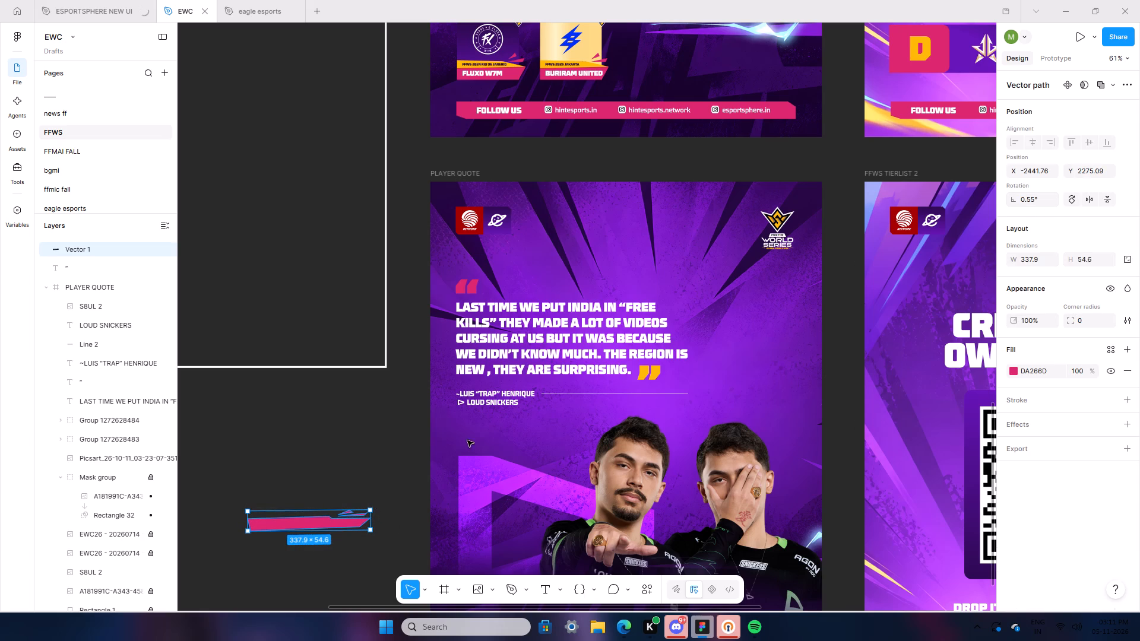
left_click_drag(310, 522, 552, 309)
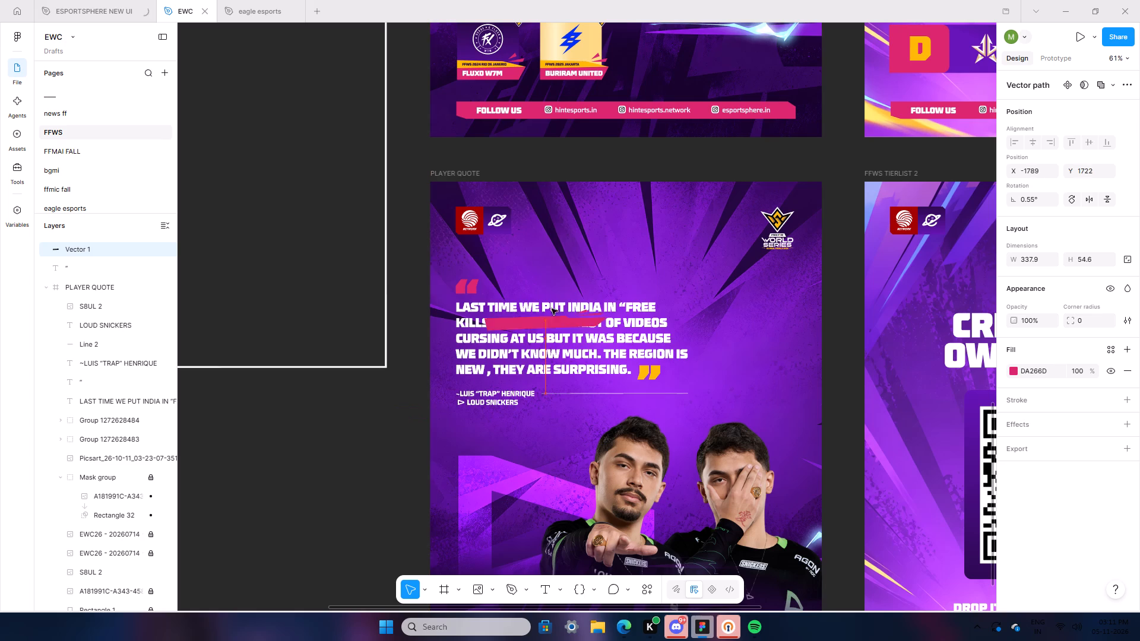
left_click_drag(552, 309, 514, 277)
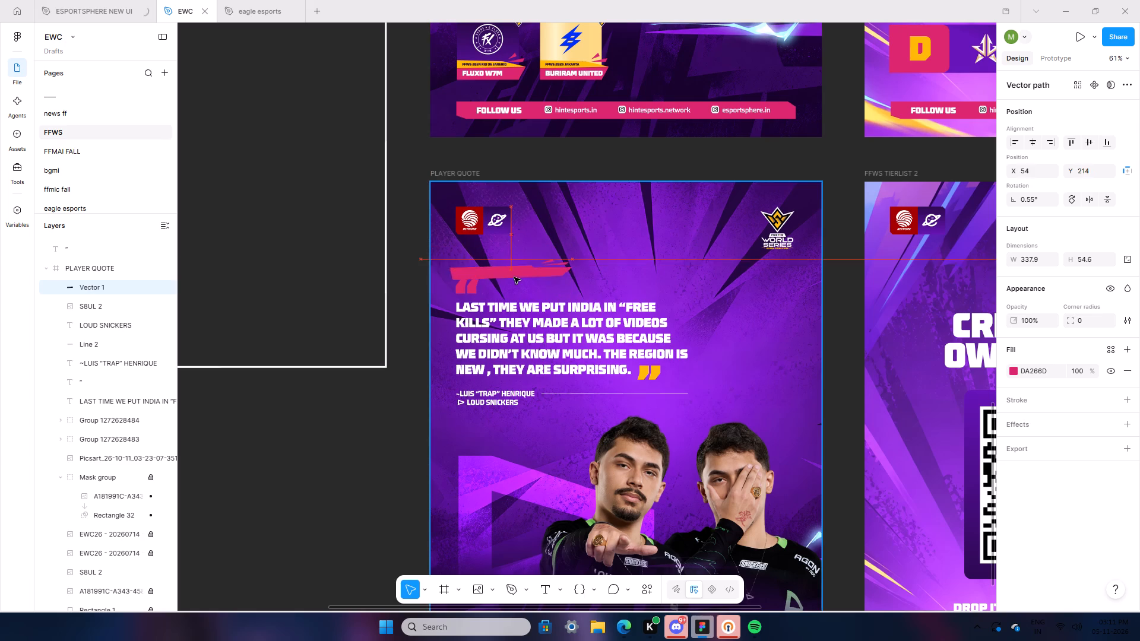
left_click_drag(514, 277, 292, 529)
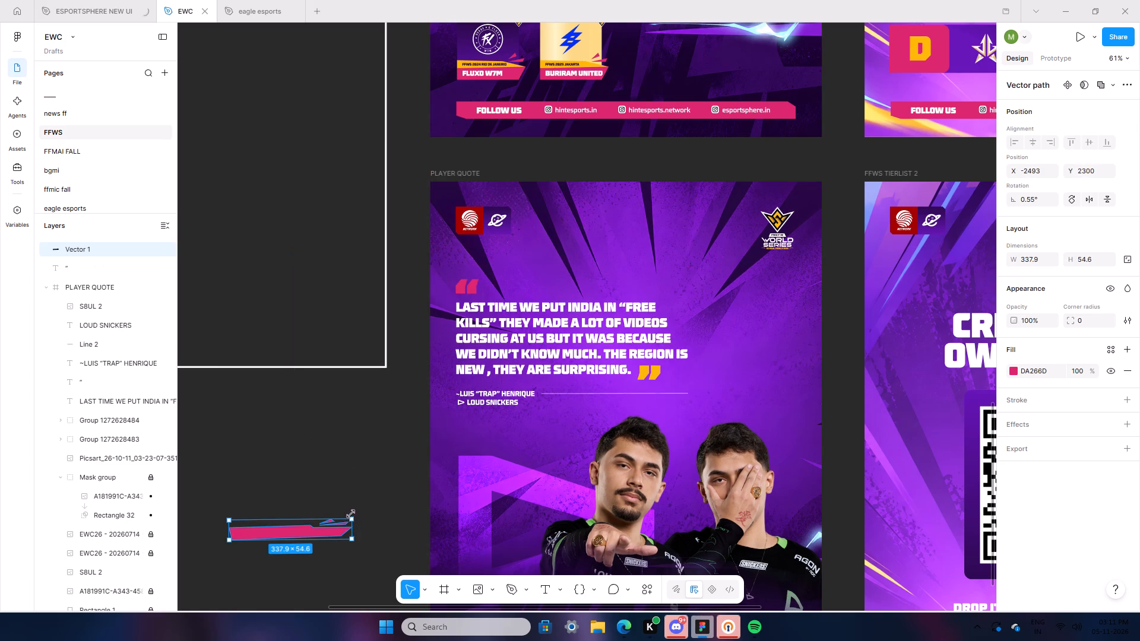
Rotate the pink strip on the empty canvas to about -1.98° and deselect it.
left_click(356, 511)
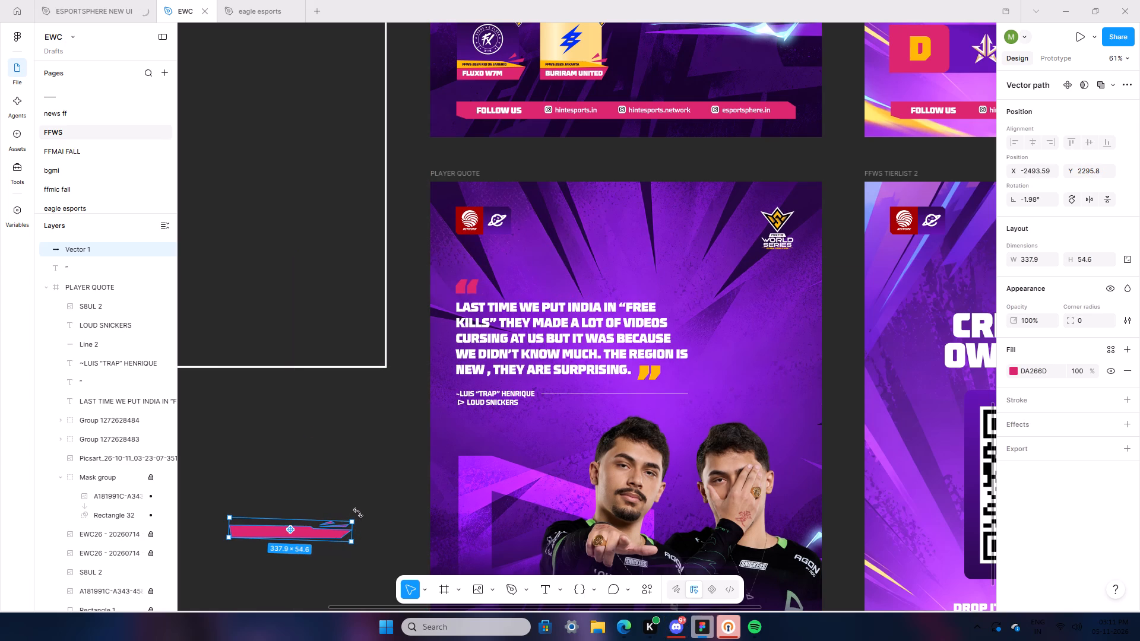
left_click(254, 592)
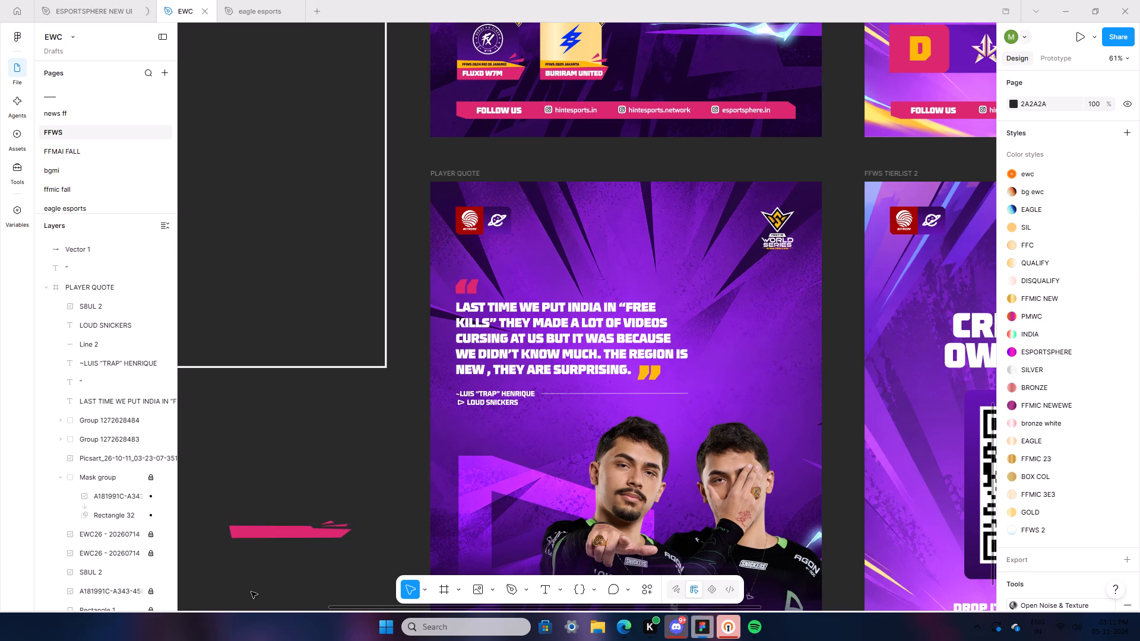
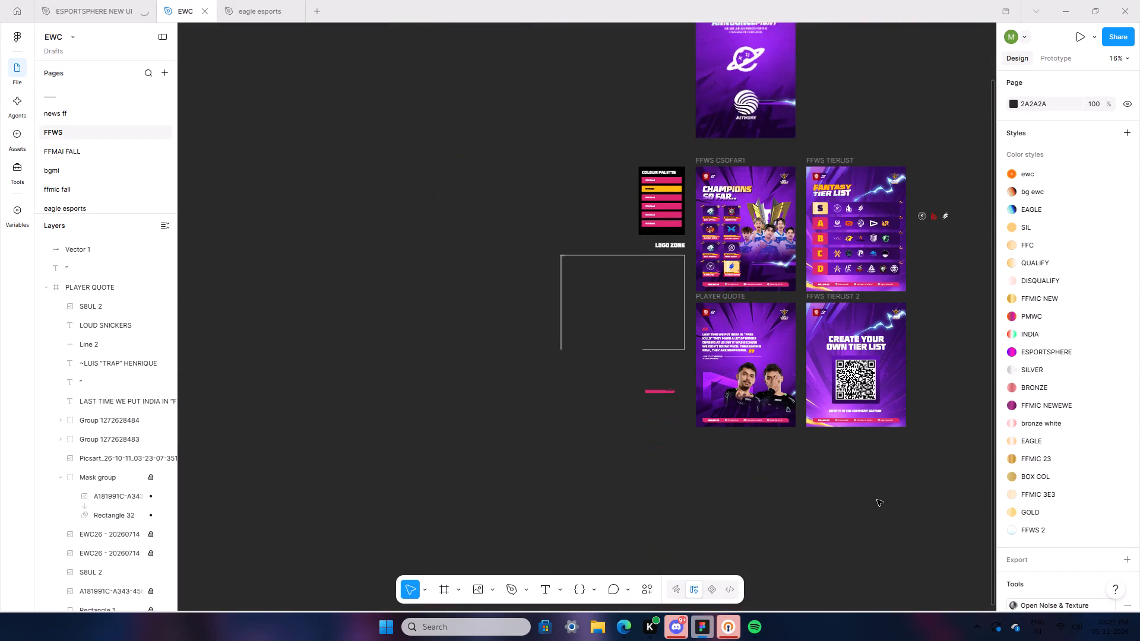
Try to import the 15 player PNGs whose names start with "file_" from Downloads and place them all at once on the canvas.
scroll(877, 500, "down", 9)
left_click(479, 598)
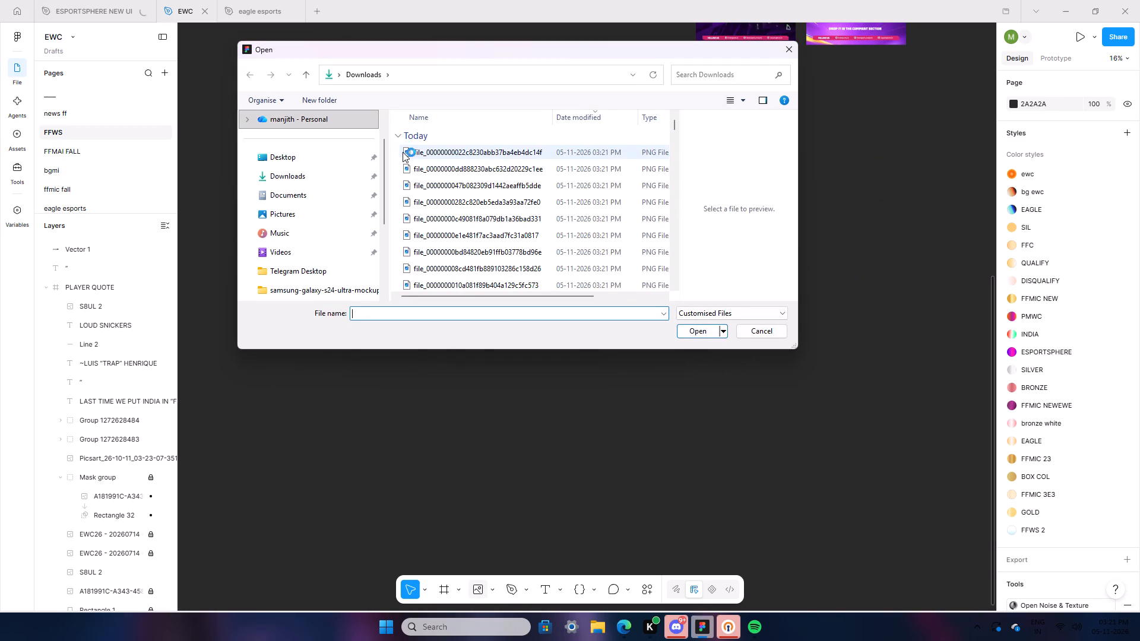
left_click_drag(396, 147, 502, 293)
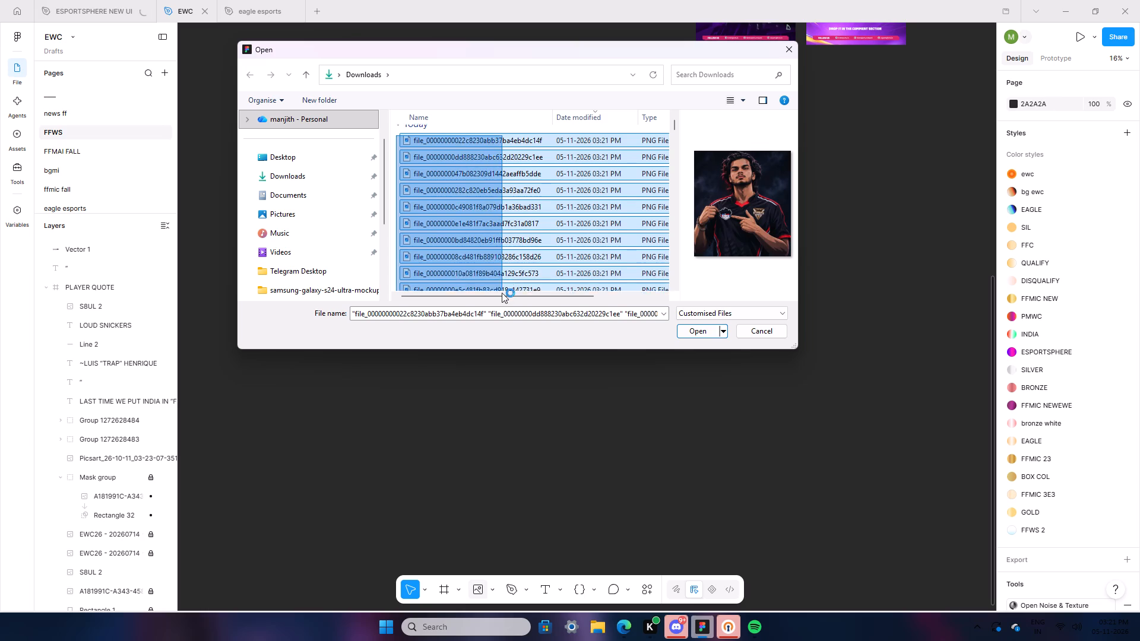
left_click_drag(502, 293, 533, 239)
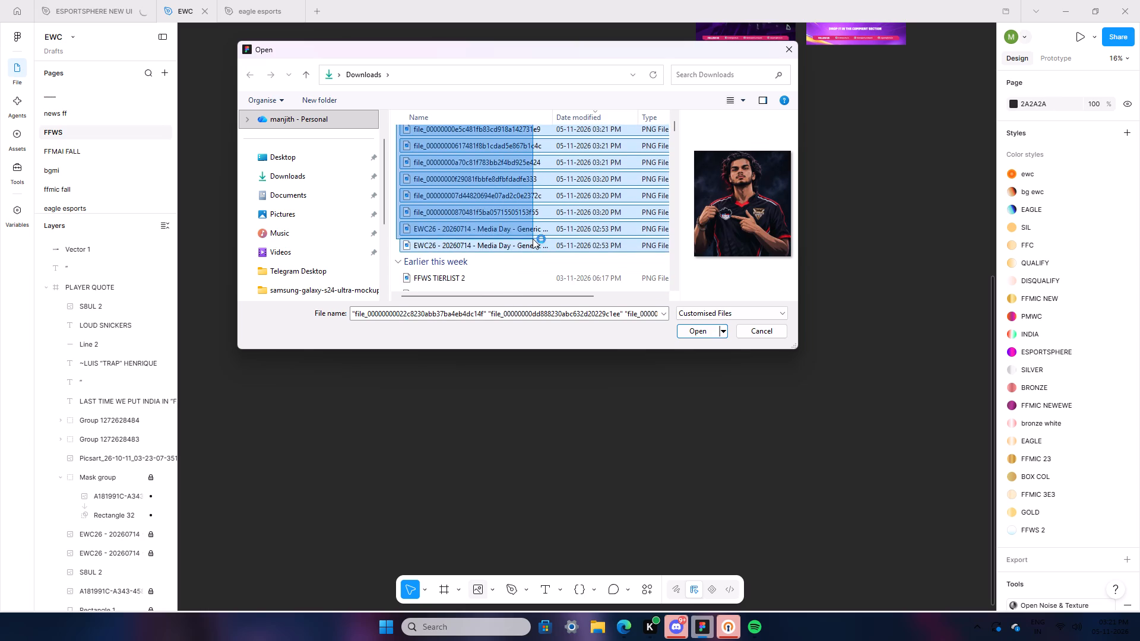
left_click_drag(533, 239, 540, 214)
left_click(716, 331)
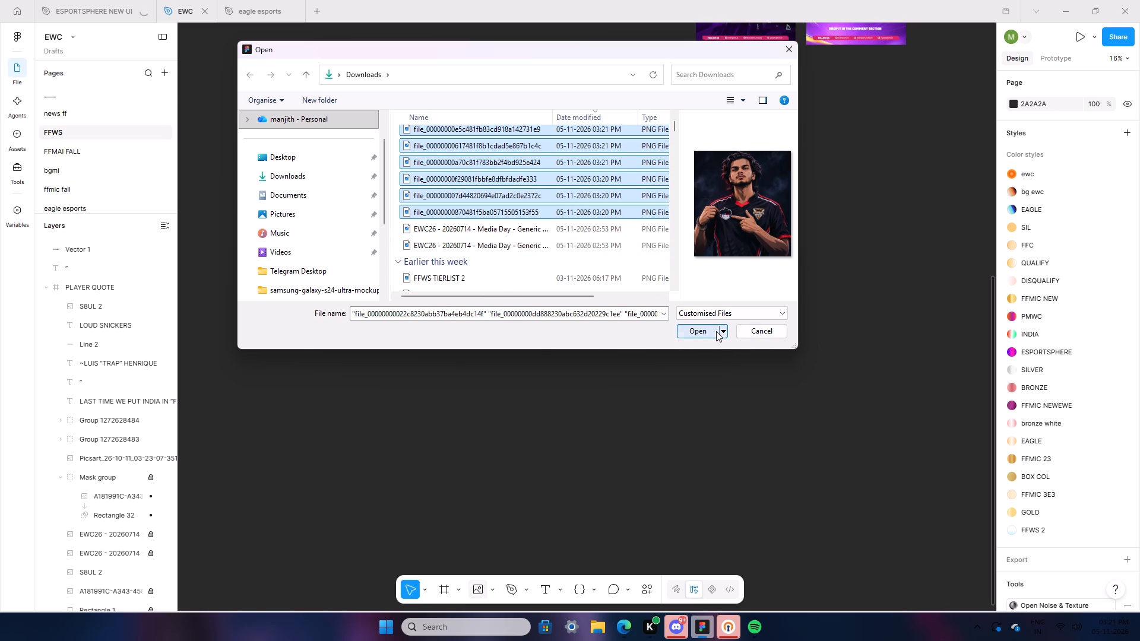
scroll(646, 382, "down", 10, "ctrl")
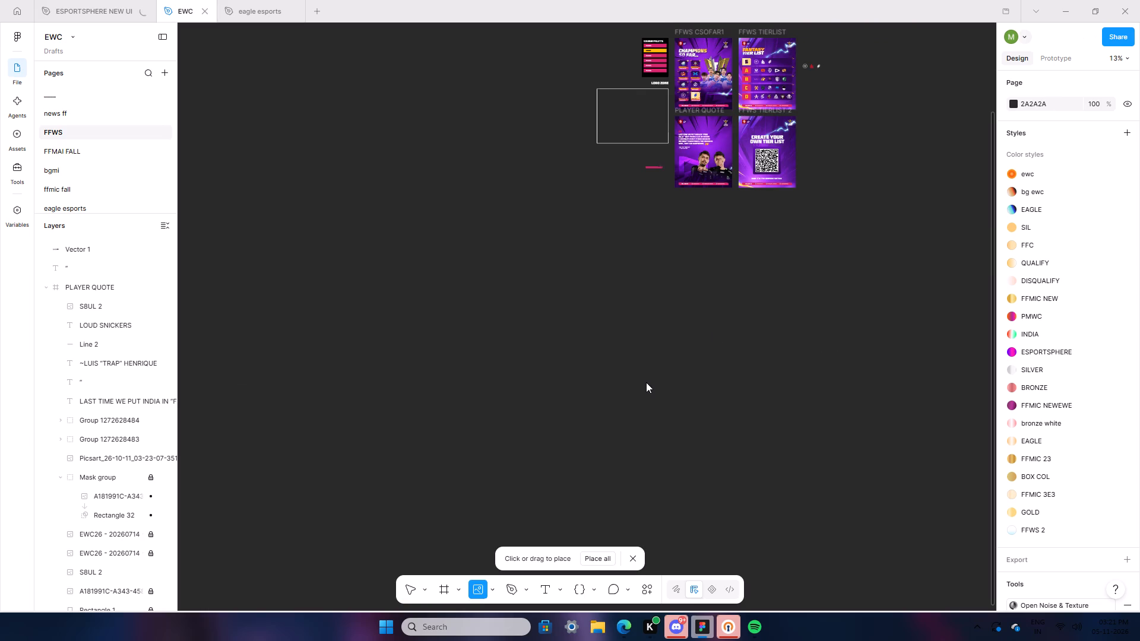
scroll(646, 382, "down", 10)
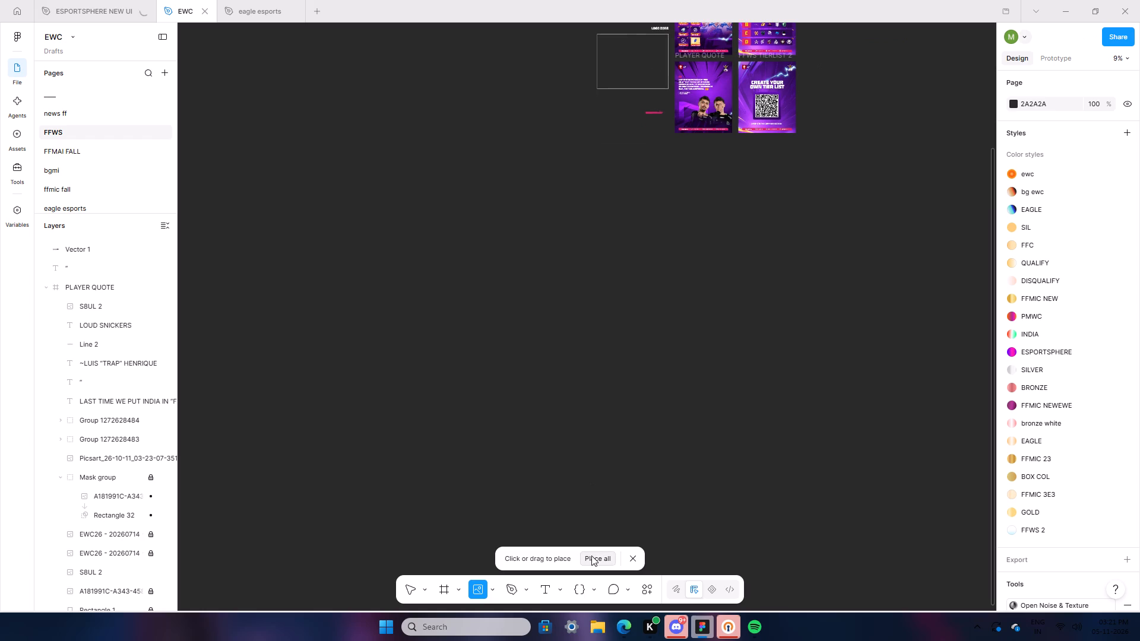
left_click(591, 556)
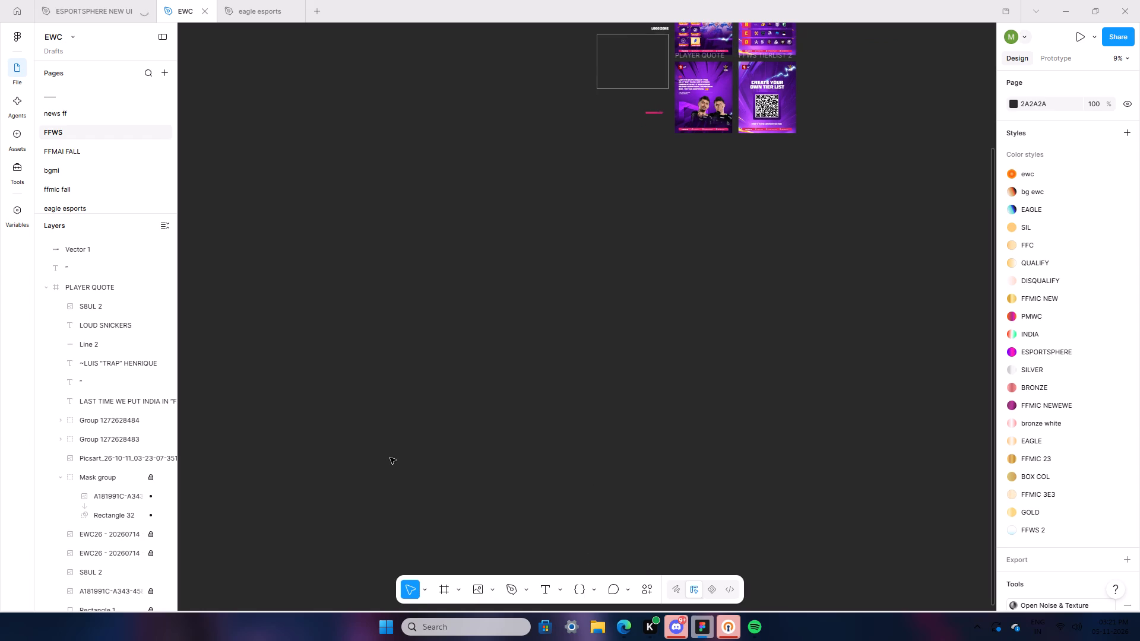
Check the canvas around and below the FFWS posters for the imported player images.
scroll(583, 331, "up", 4)
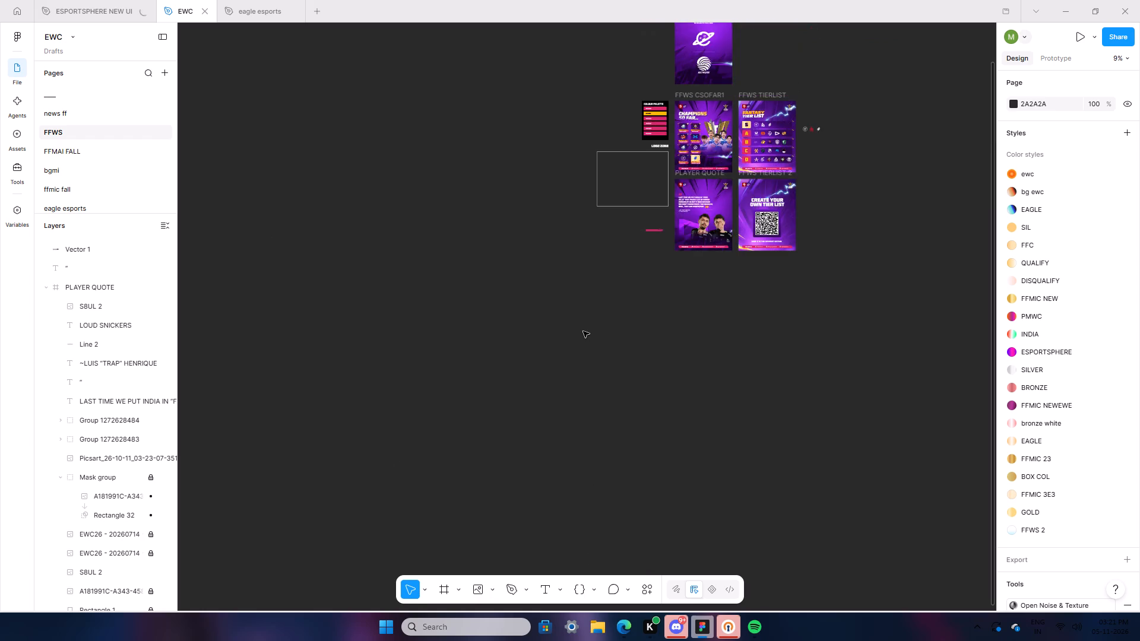
scroll(584, 338, "up", 6)
scroll(584, 338, "down", 12)
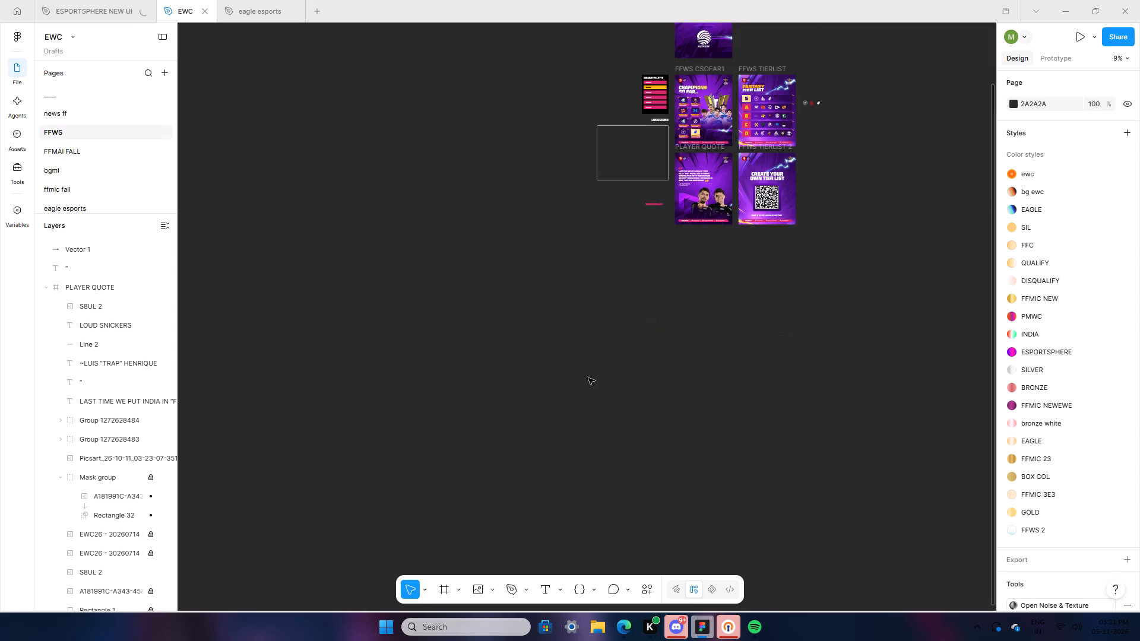
scroll(588, 378, "down", 5)
scroll(588, 378, "down", 9, "ctrl")
scroll(588, 378, "down", 4)
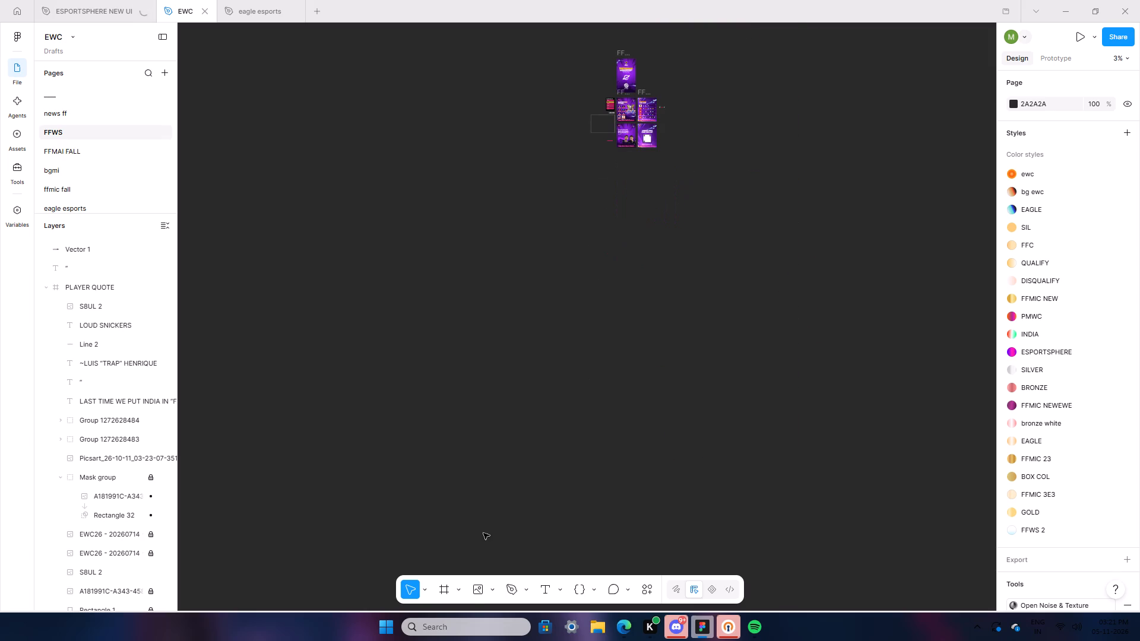
Import the 15 "file_" player PNGs from Downloads and place the first seven in a row on the empty canvas below the posters.
left_click(476, 589)
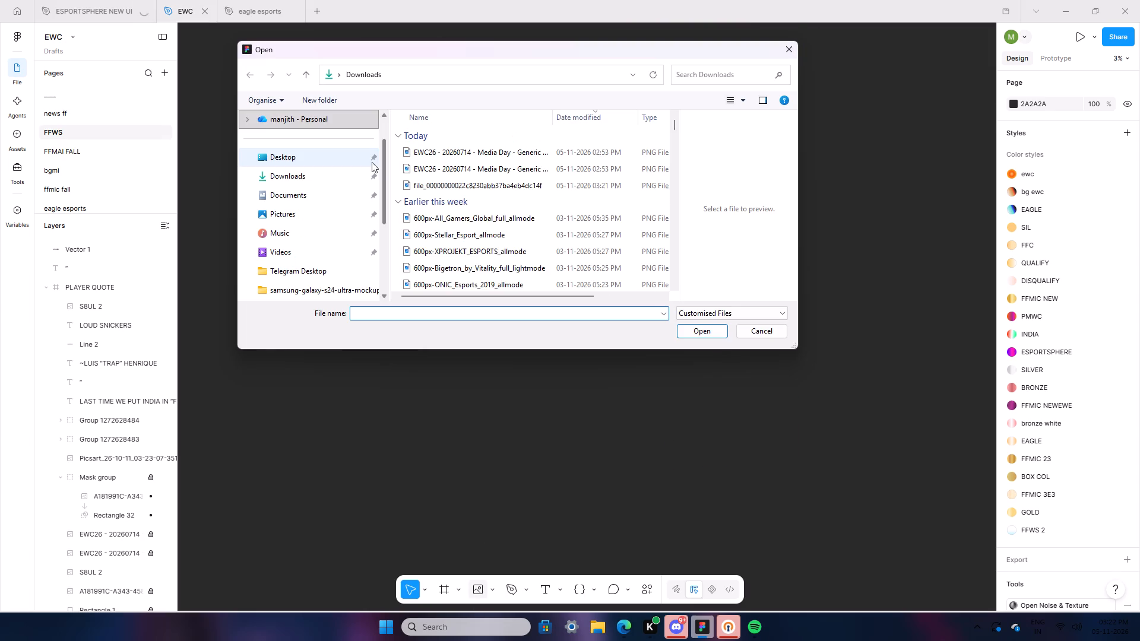
scroll(92, 319, "up", 5)
left_click_drag(398, 146, 439, 195)
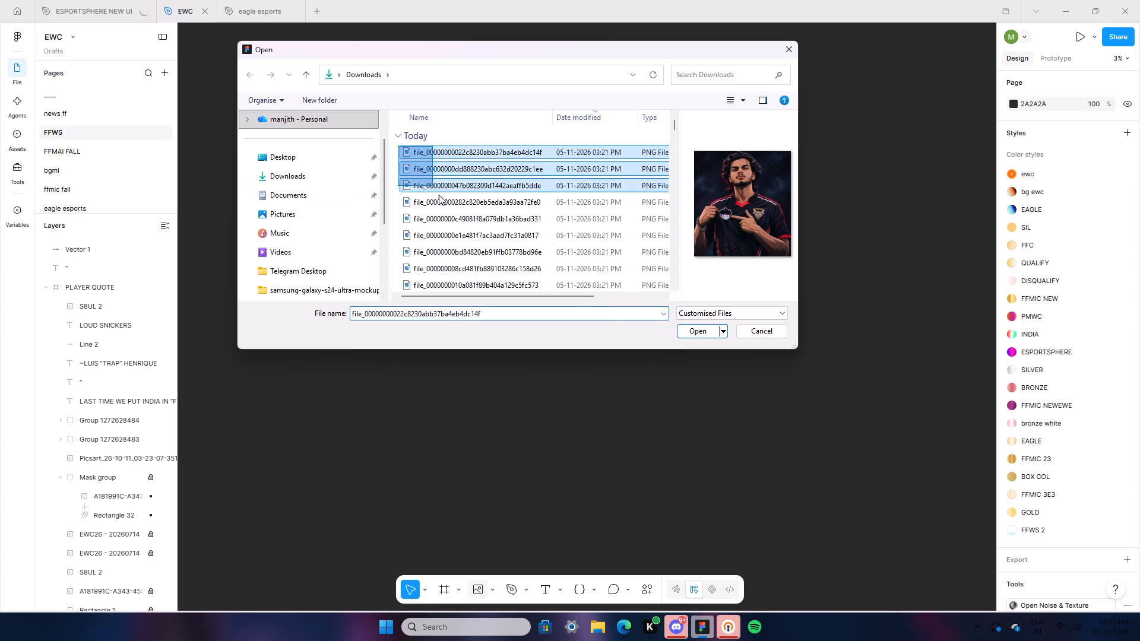
left_click_drag(439, 195, 544, 240)
left_click(691, 334)
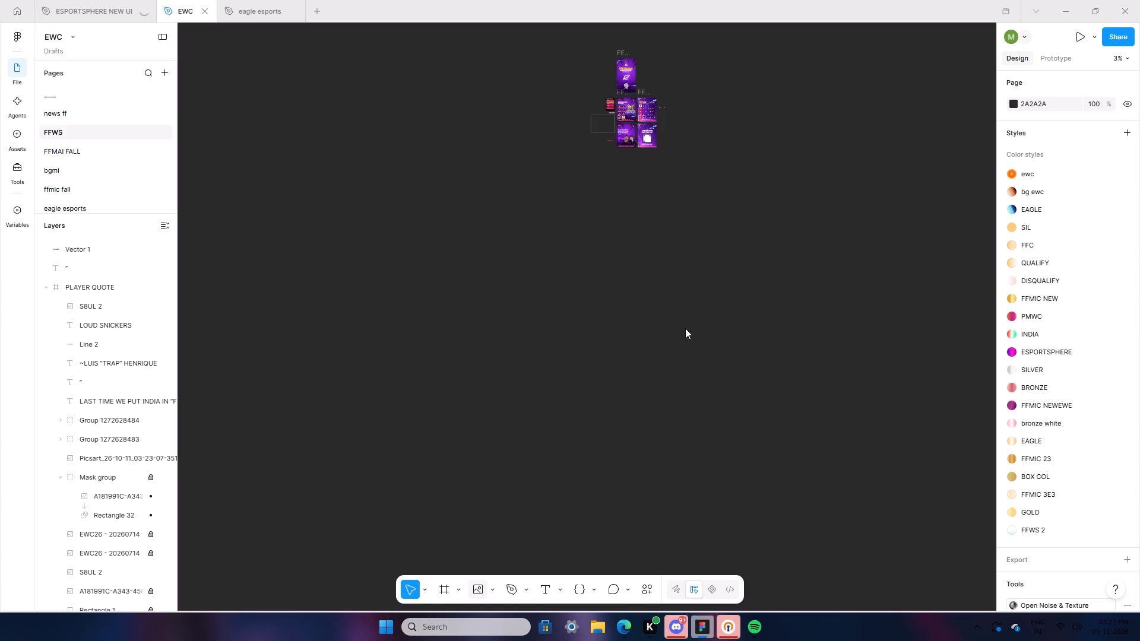
scroll(630, 302, "up", 1)
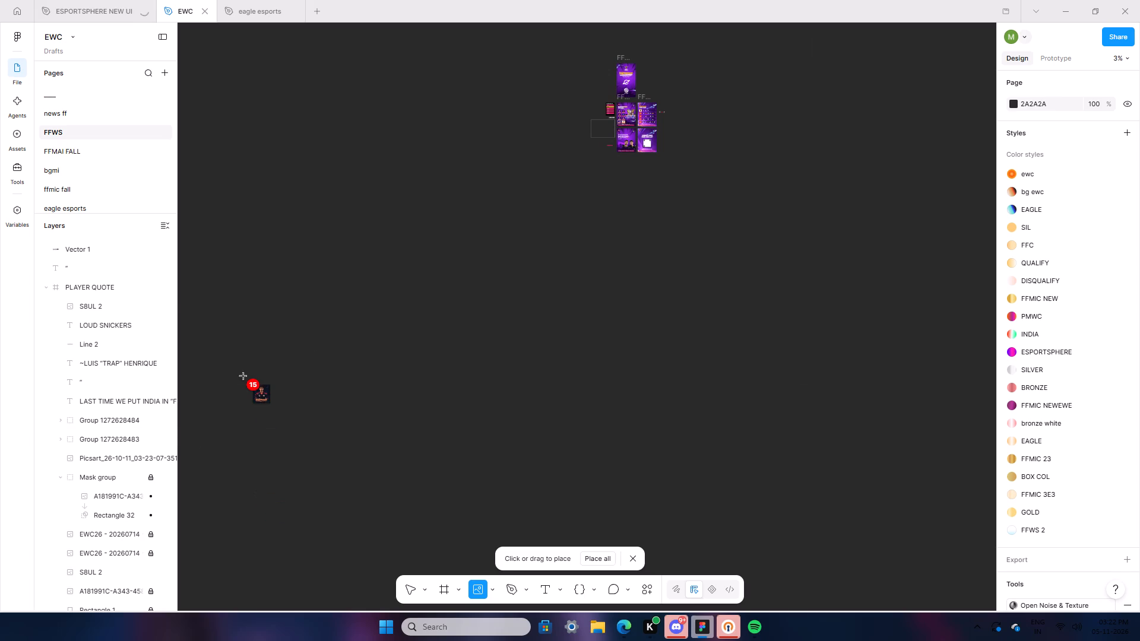
left_click(231, 344)
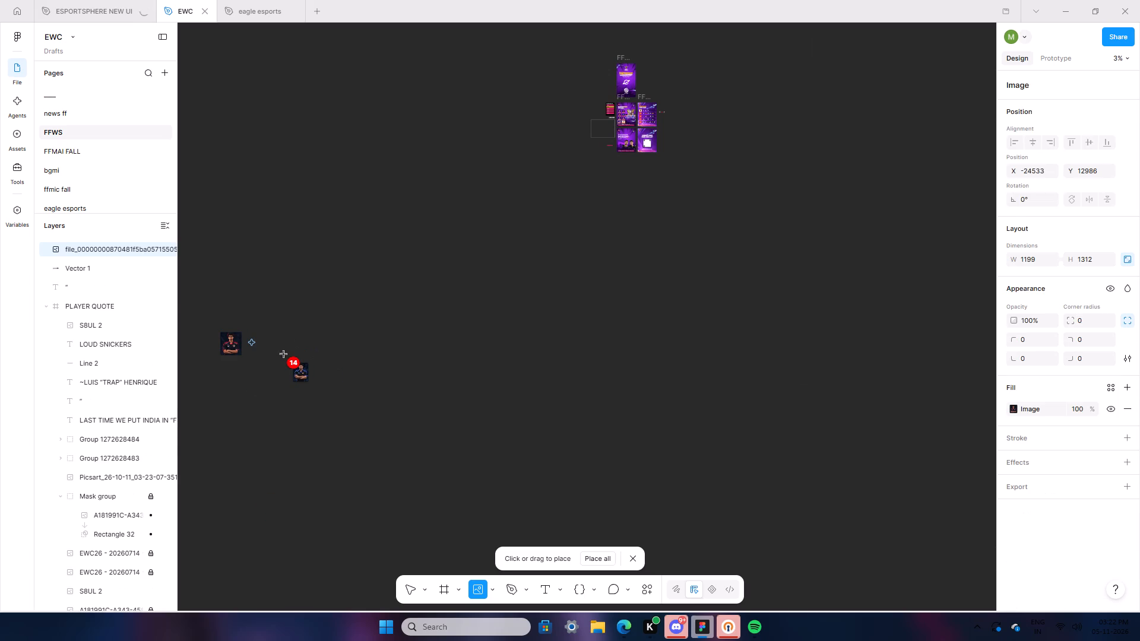
left_click(275, 348)
left_click(311, 348)
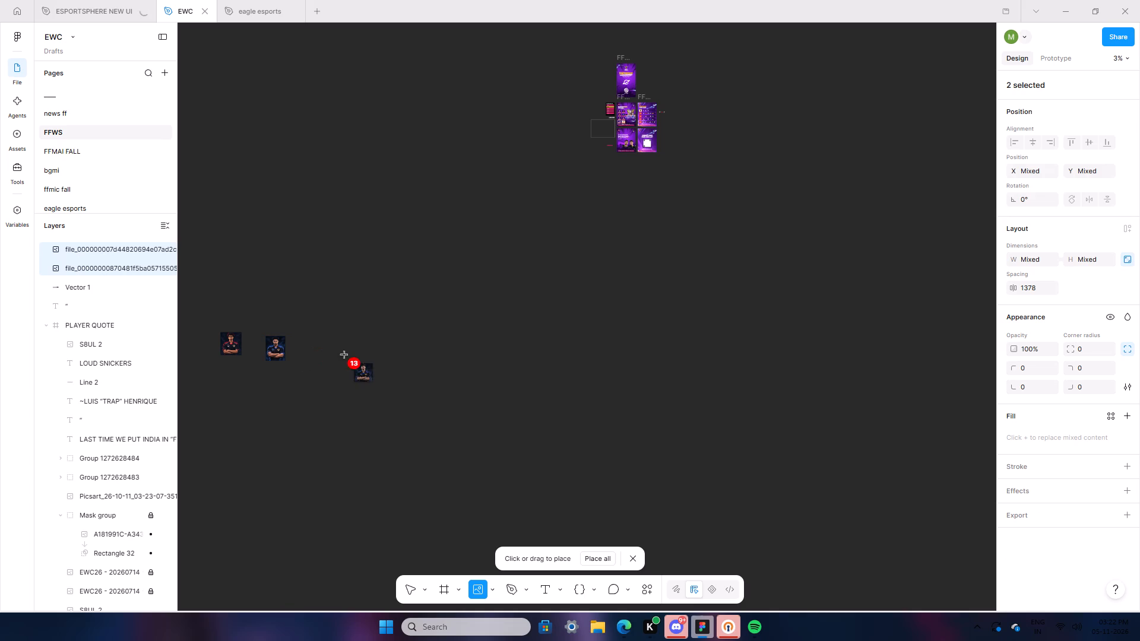
left_click(349, 355)
left_click(379, 356)
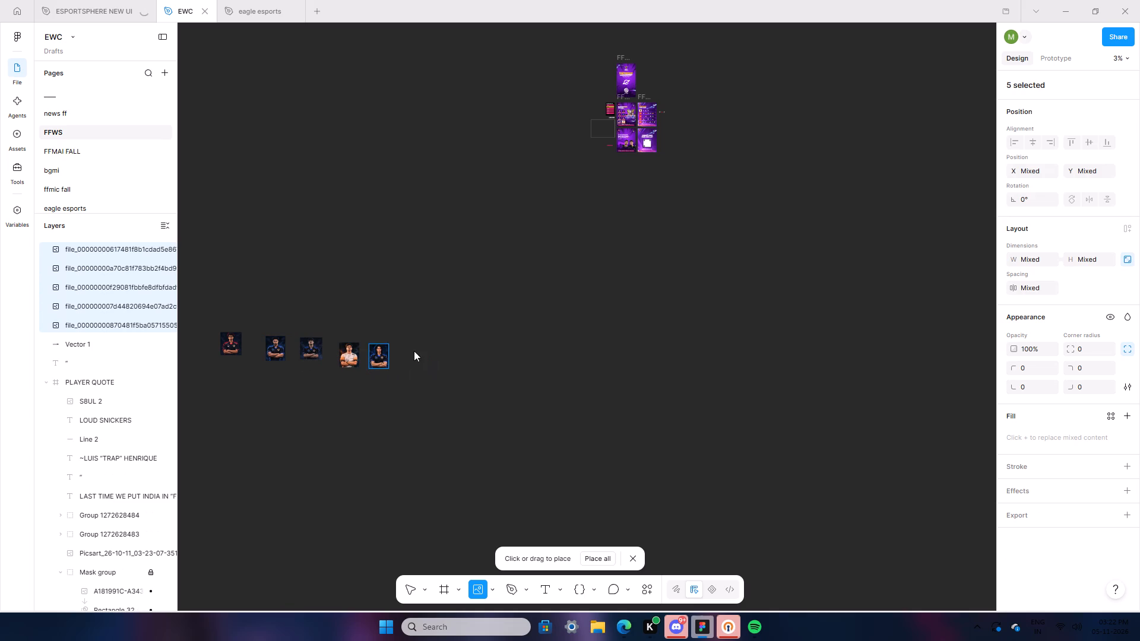
left_click(419, 353)
left_click(461, 363)
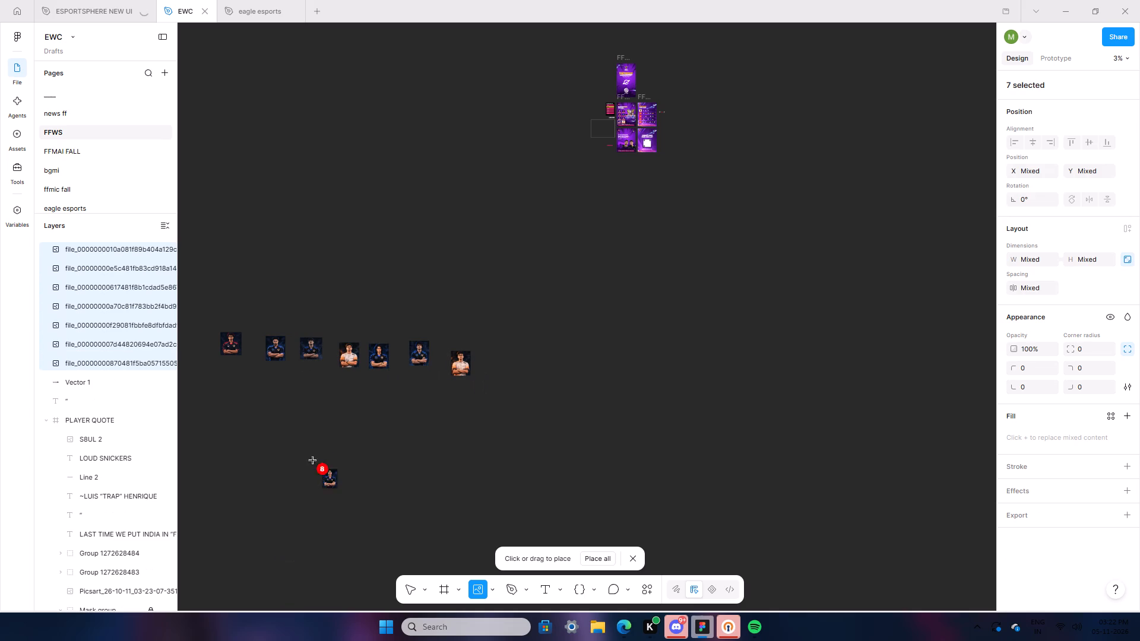
Place the remaining eight player images in loose rows beneath the first seven.
left_click(309, 446)
left_click(384, 444)
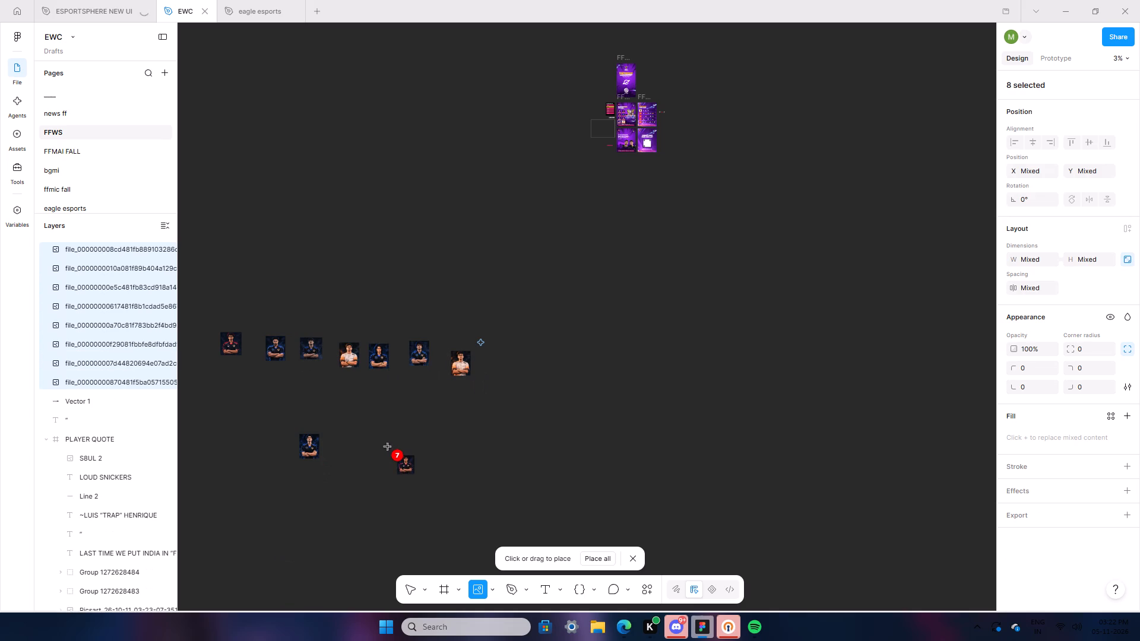
left_click(420, 450)
left_click(344, 415)
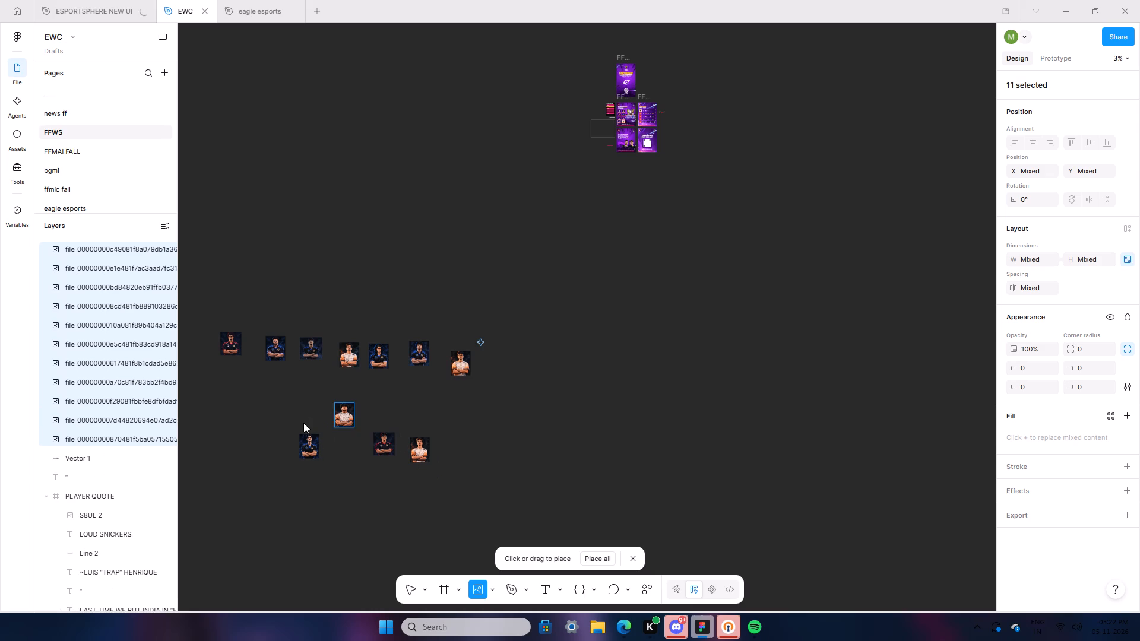
left_click(284, 411)
left_click(378, 399)
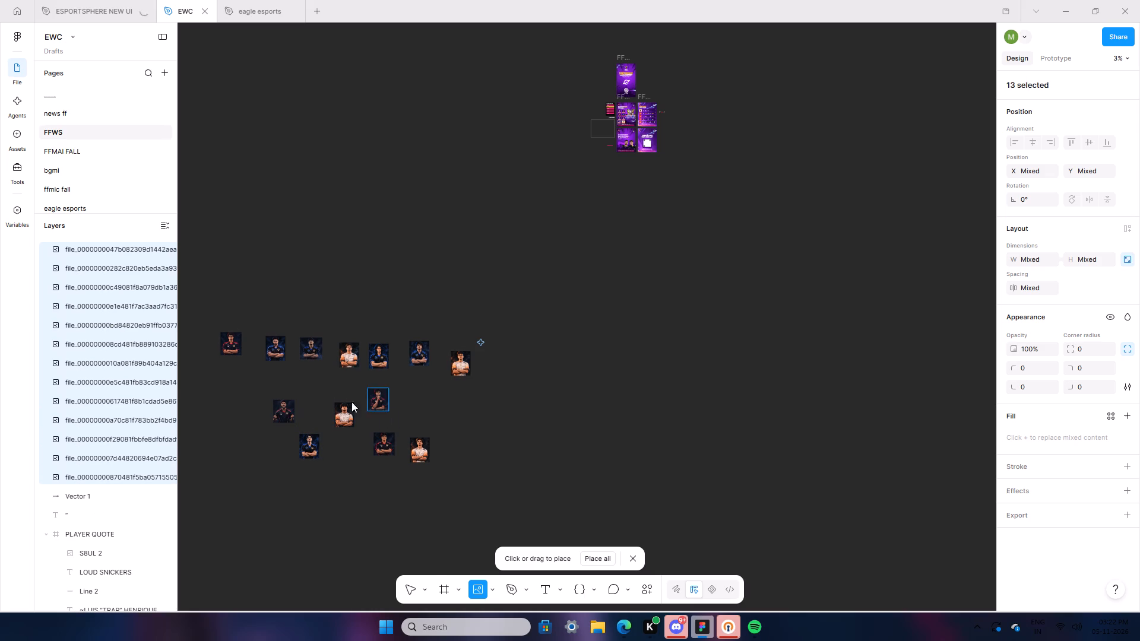
left_click(300, 379)
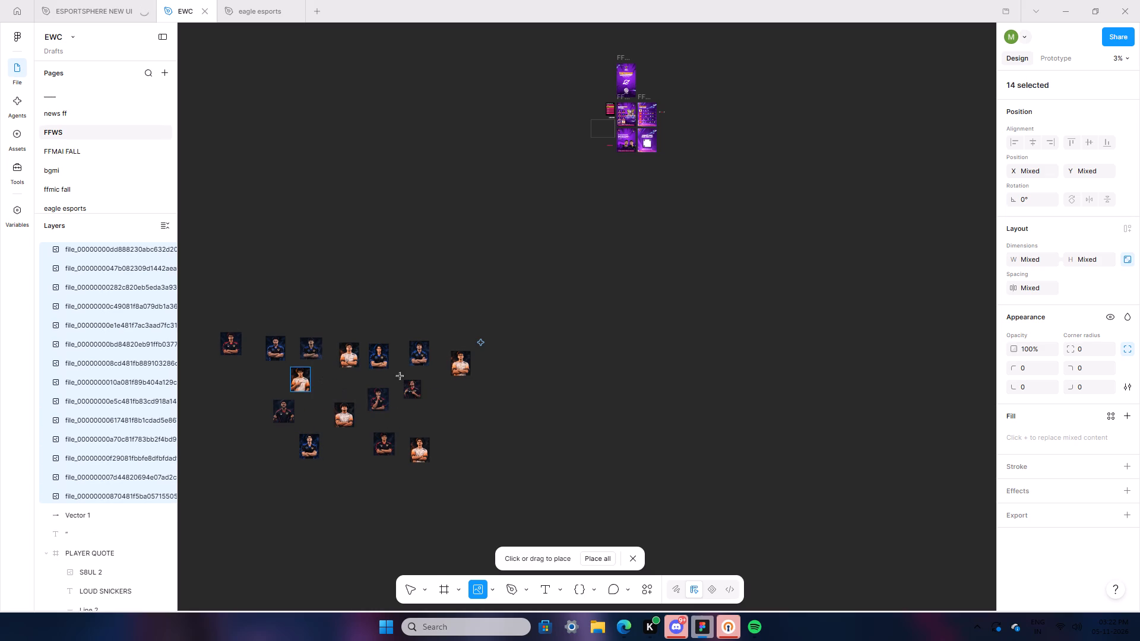
left_click(426, 405)
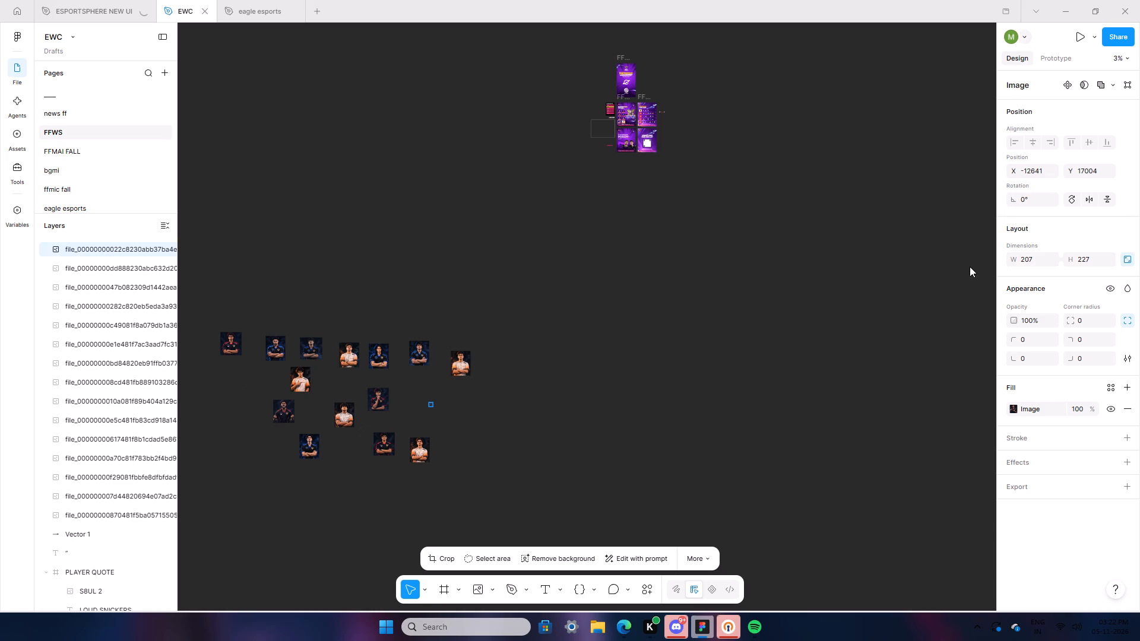
Enlarge the tiny last-placed player image proportionally to about 1436 × 1571 and deselect it.
left_click(464, 433)
left_click(431, 407)
scroll(385, 496, "up", 20, "ctrl")
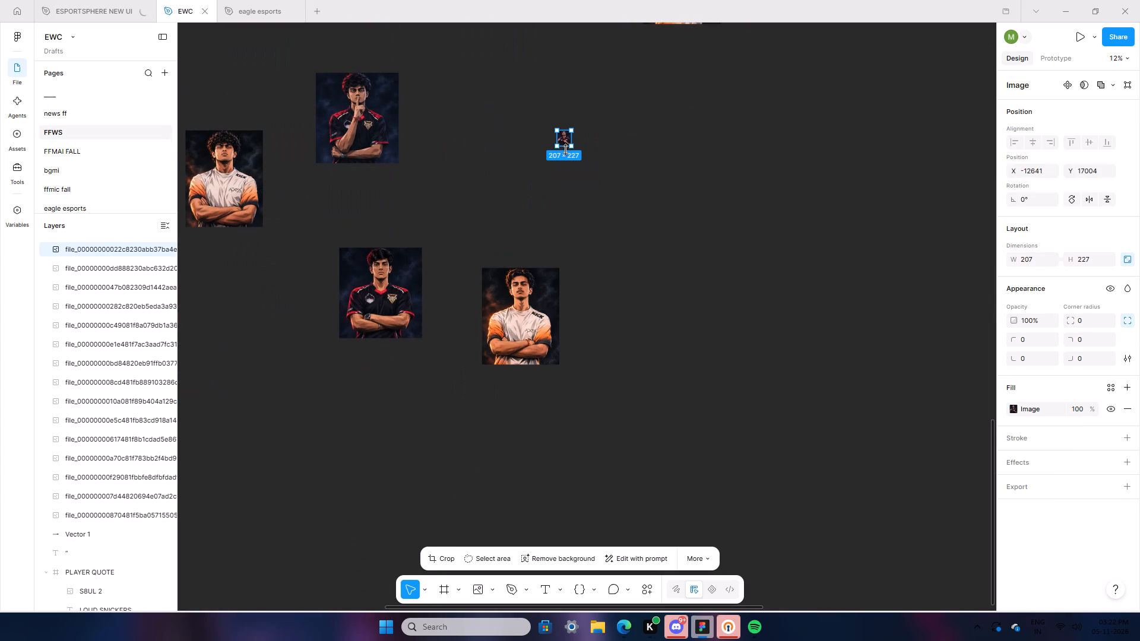
left_click_drag(566, 148, 563, 201)
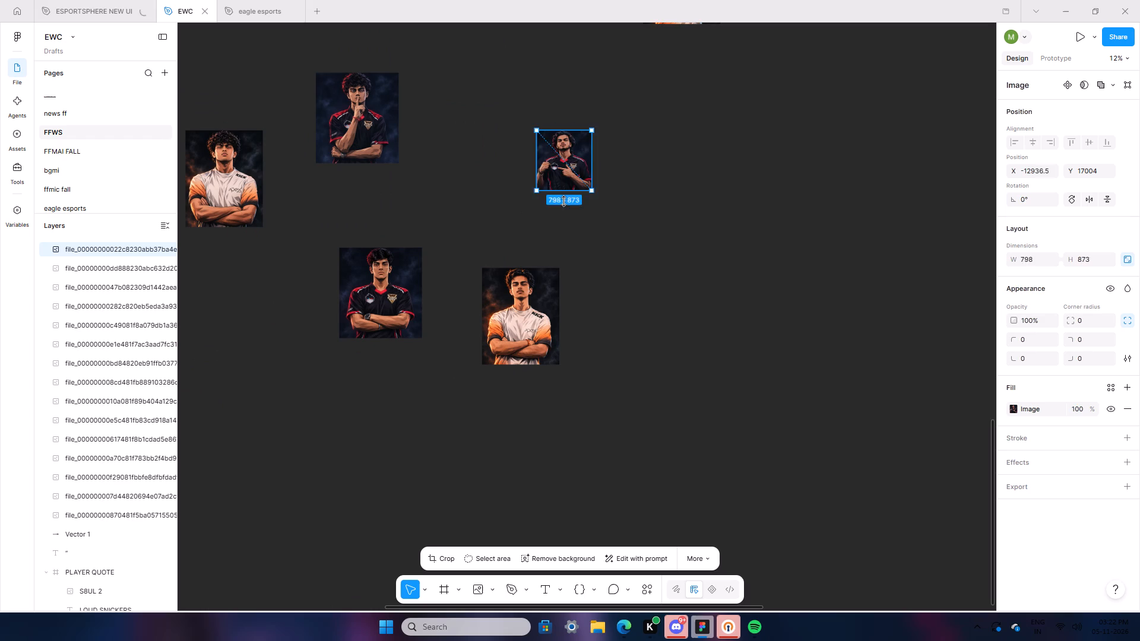
left_click_drag(563, 201, 562, 239)
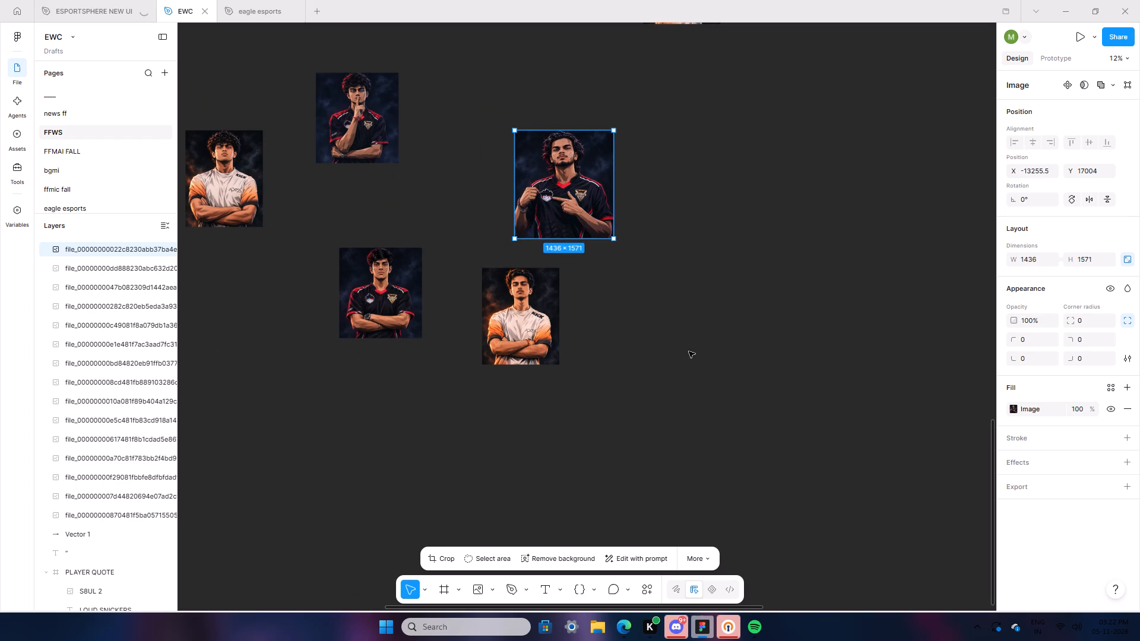
left_click(689, 351)
Remove the backgrounds from all 15 placed player images together and deselect them.
scroll(609, 418, "down", 11, "ctrl")
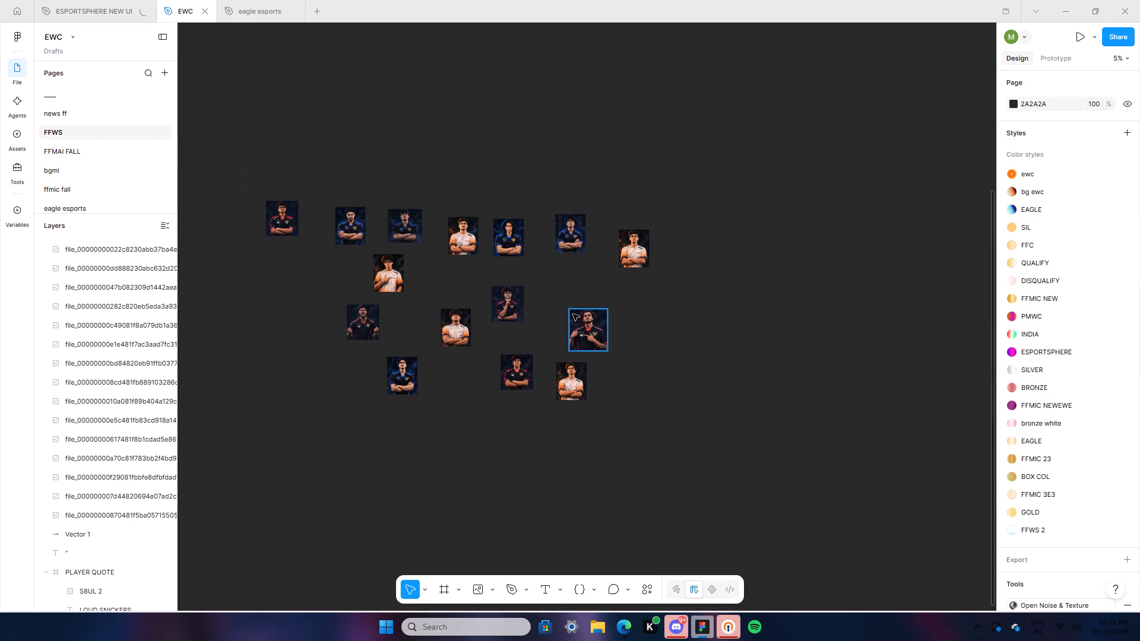
left_click_drag(218, 153, 626, 469)
left_click(533, 561)
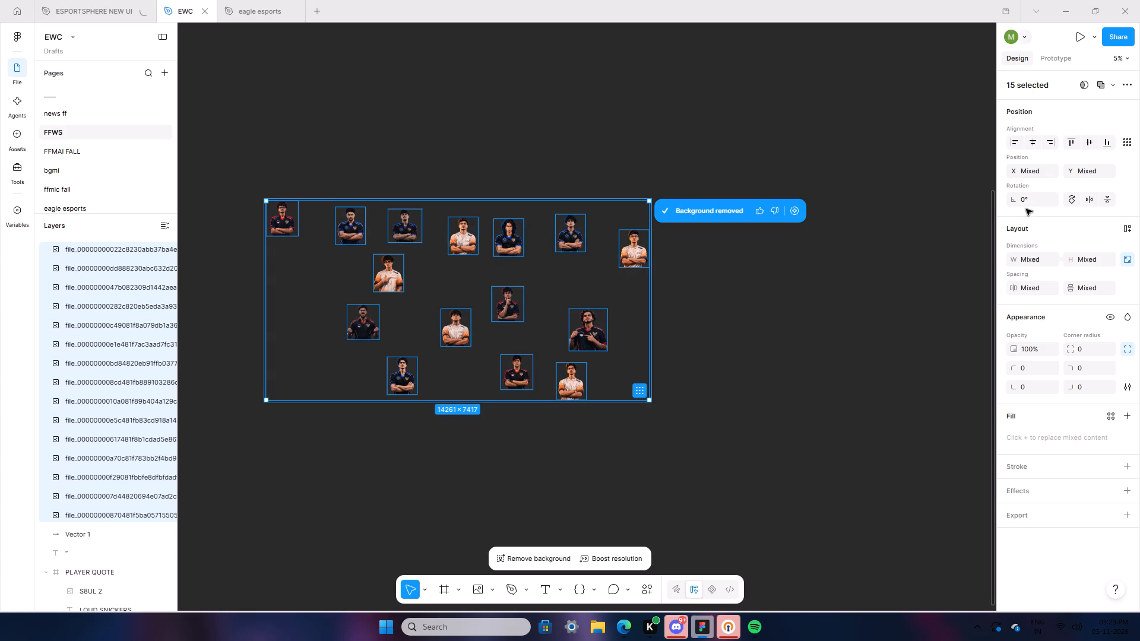
triple_click(685, 302)
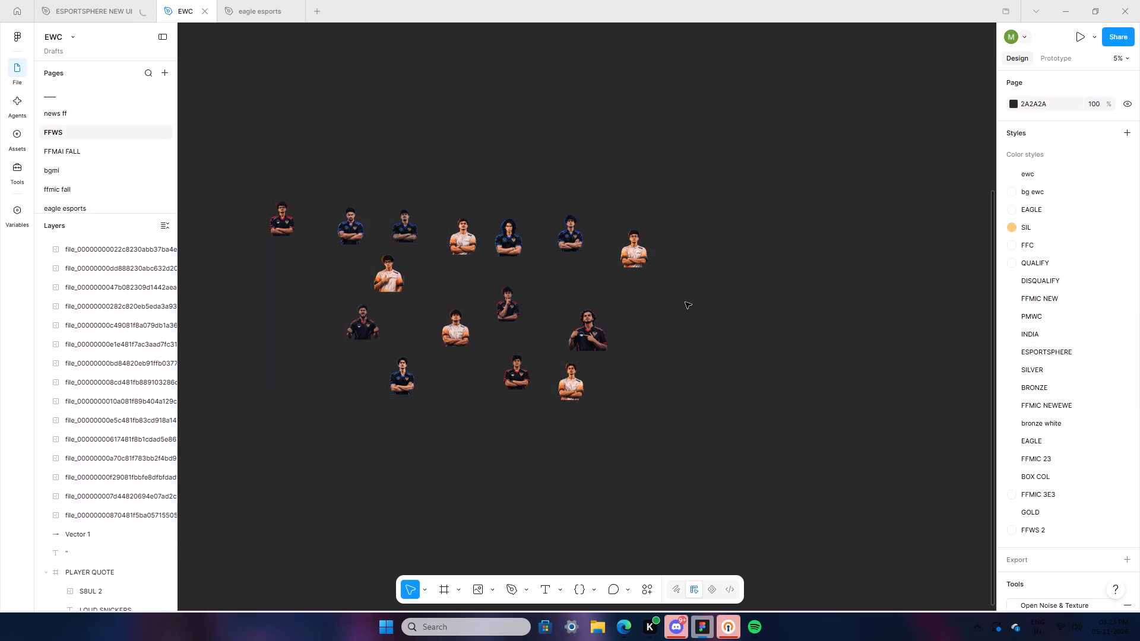
Line up four of the dark-red-jersey player cutouts in an aligned row with 511 gaps, below the scattered images.
left_click(289, 221)
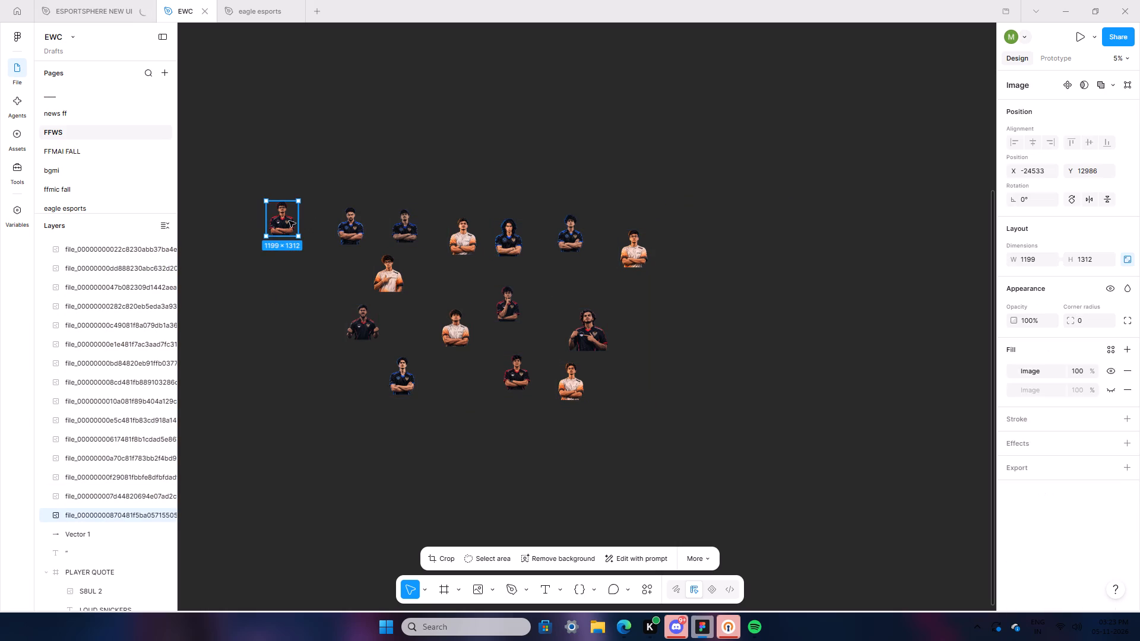
left_click_drag(289, 221, 280, 424)
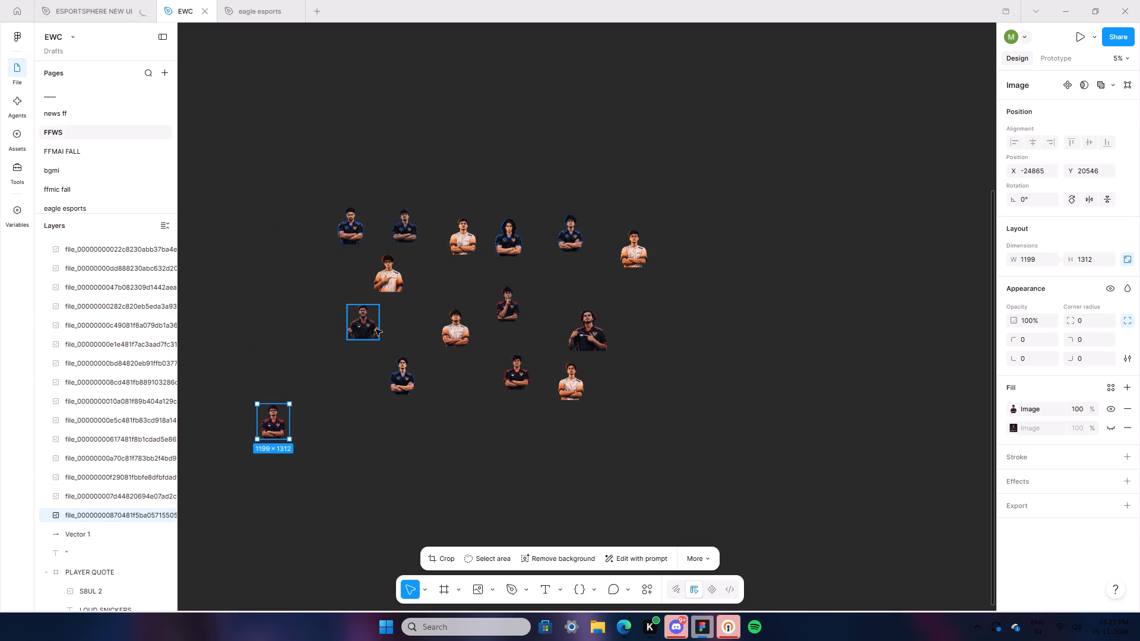
left_click(376, 329)
left_click_drag(365, 329, 321, 431)
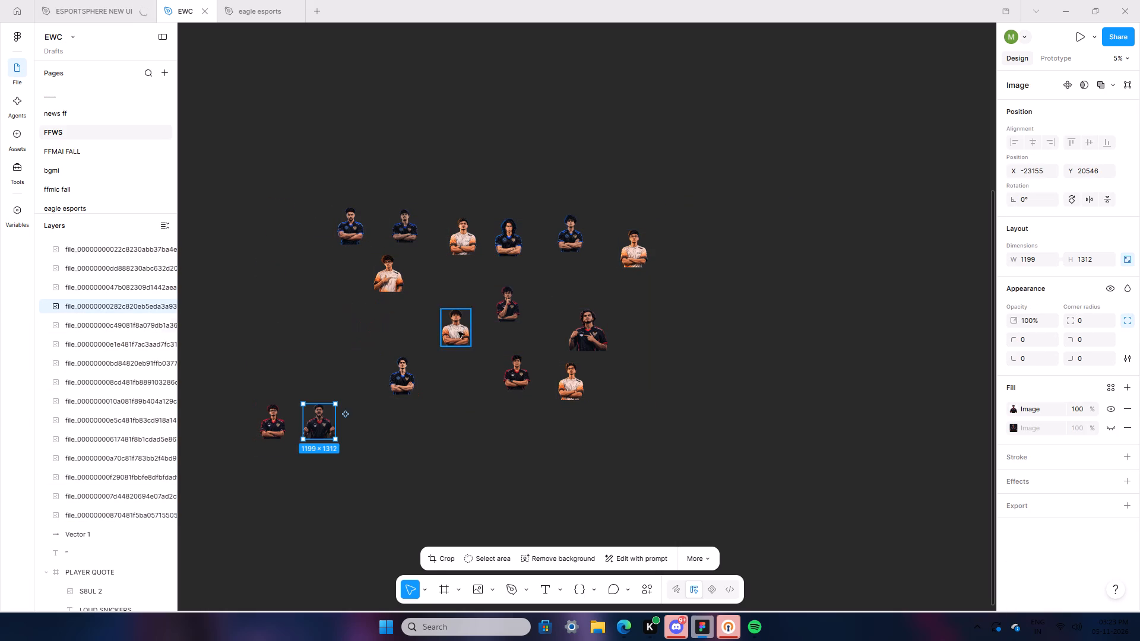
left_click(506, 302)
left_click_drag(506, 306, 364, 431)
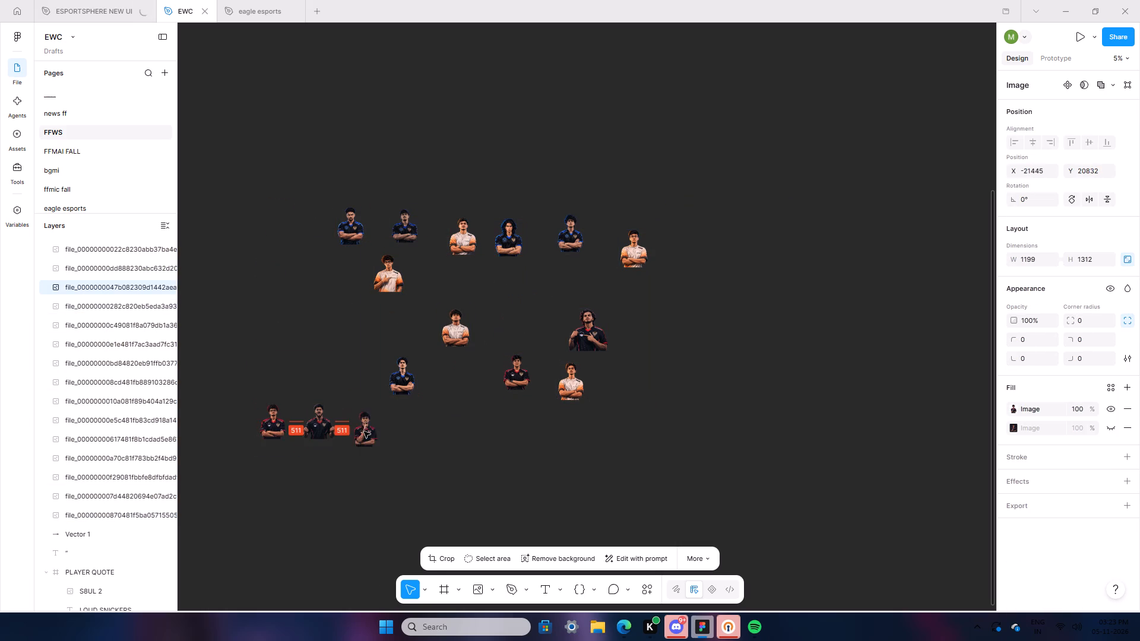
left_click_drag(364, 431, 364, 422)
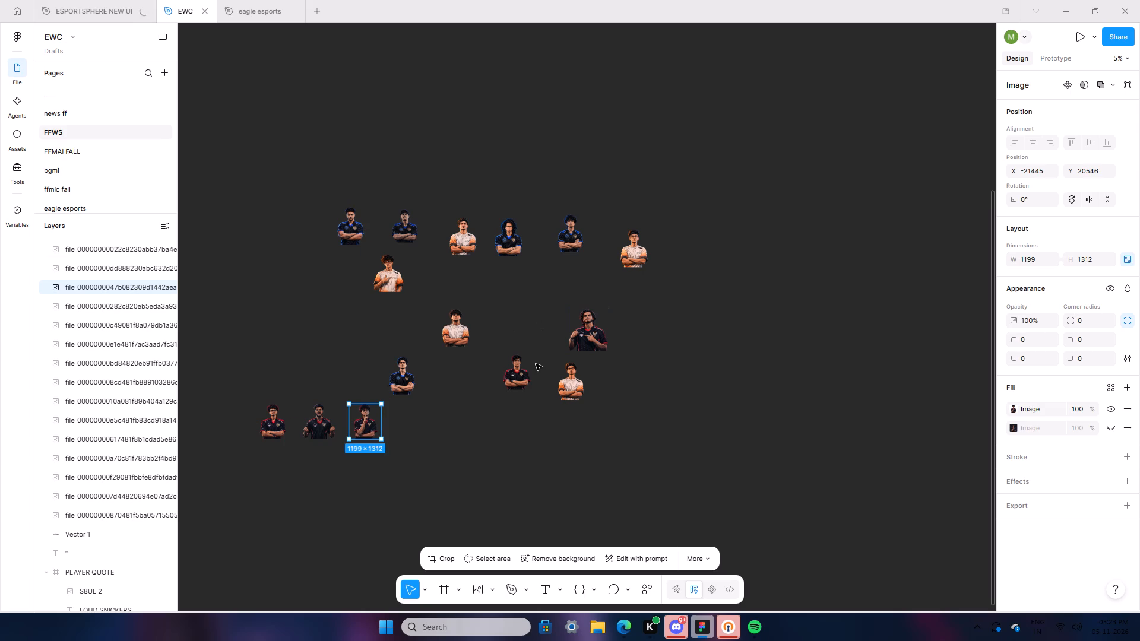
left_click(525, 369)
left_click_drag(518, 373, 409, 427)
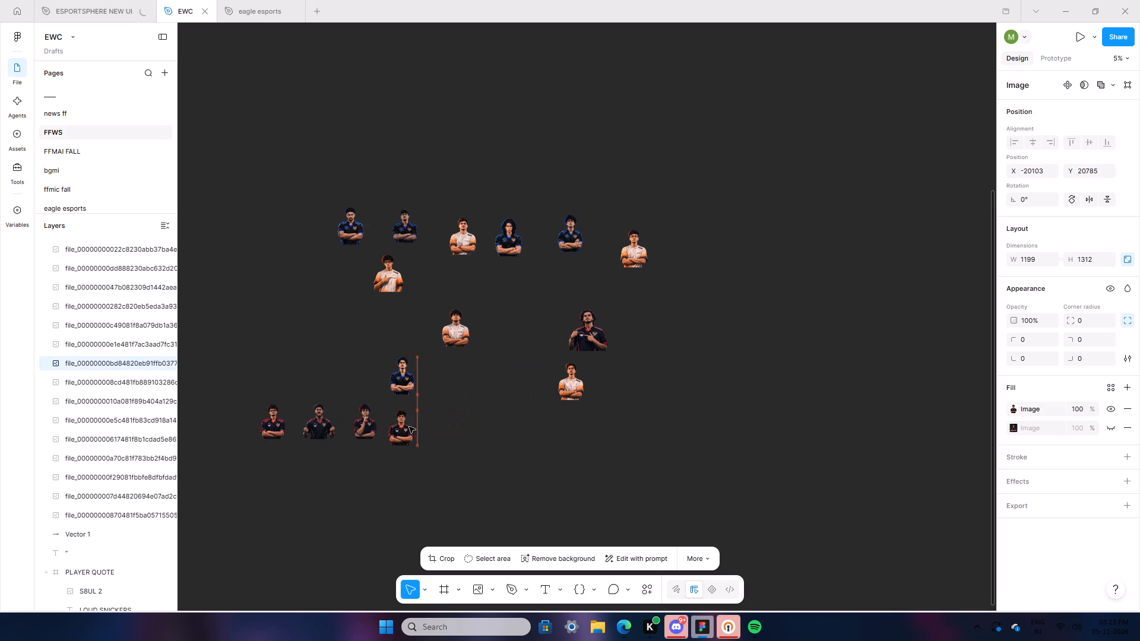
left_click_drag(409, 427, 411, 423)
Scale the oversized fifth dark-red-jersey player to 1199 × 1312 and align it at the end of that row with a 511 gap.
left_click(586, 351)
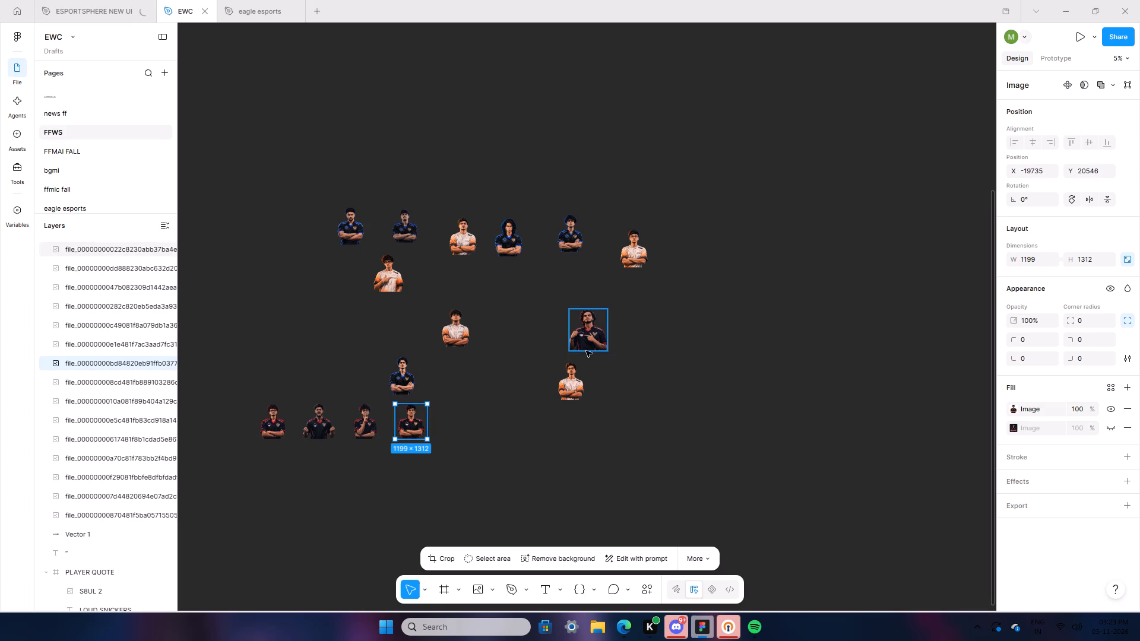
left_click_drag(590, 352, 589, 338)
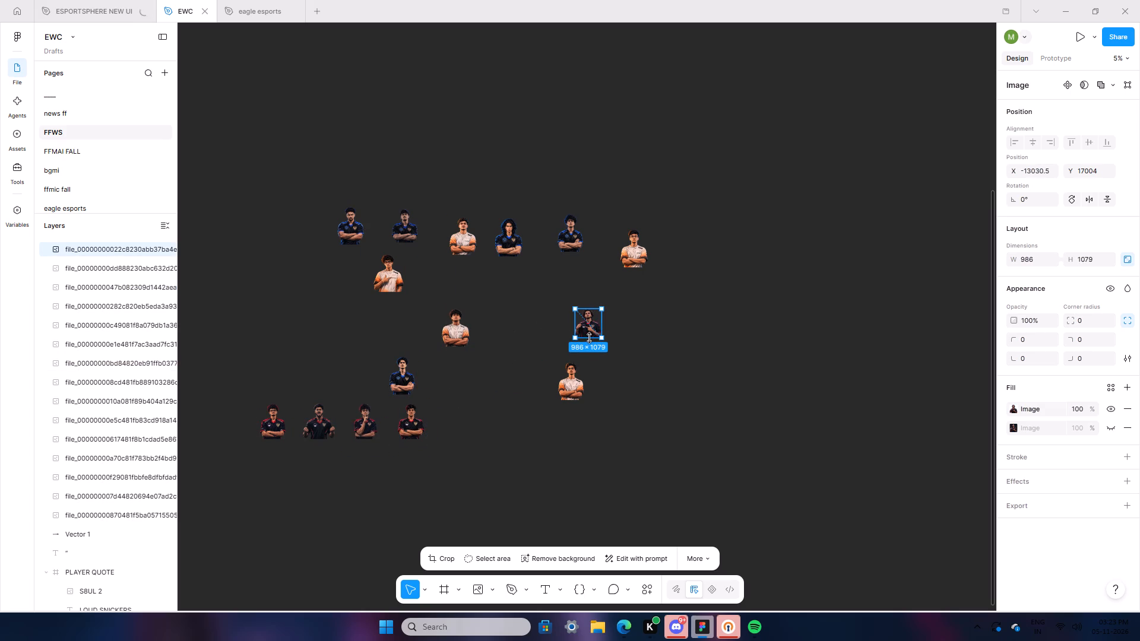
left_click_drag(589, 338, 587, 334)
left_click_drag(585, 313, 443, 411)
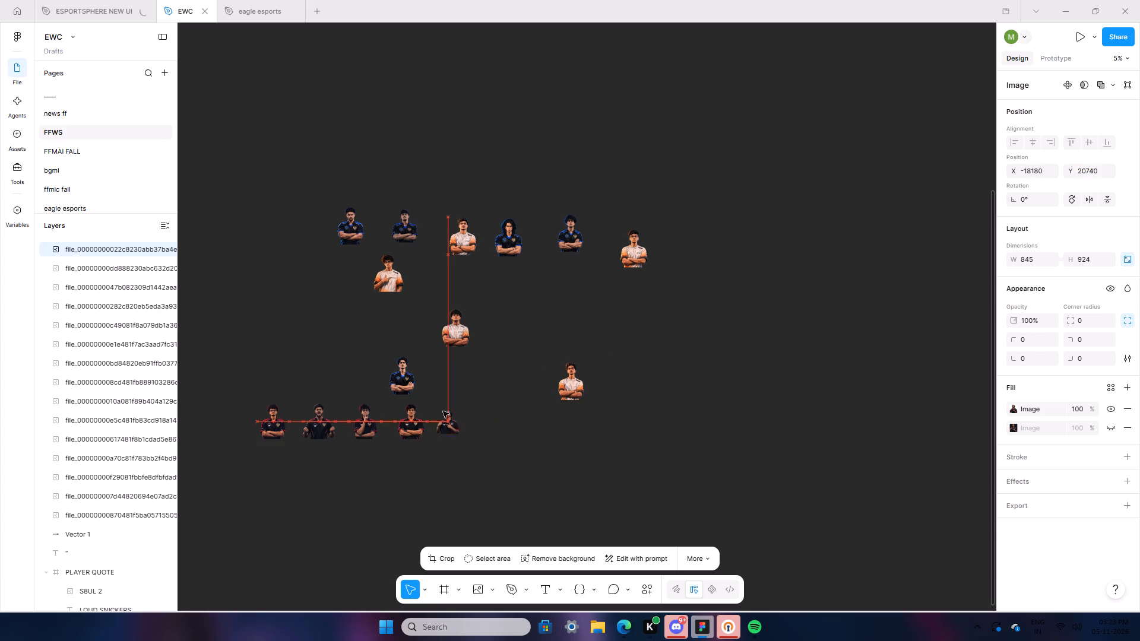
left_click_drag(443, 411, 445, 409)
left_click_drag(451, 429, 452, 440)
left_click_drag(446, 432, 457, 433)
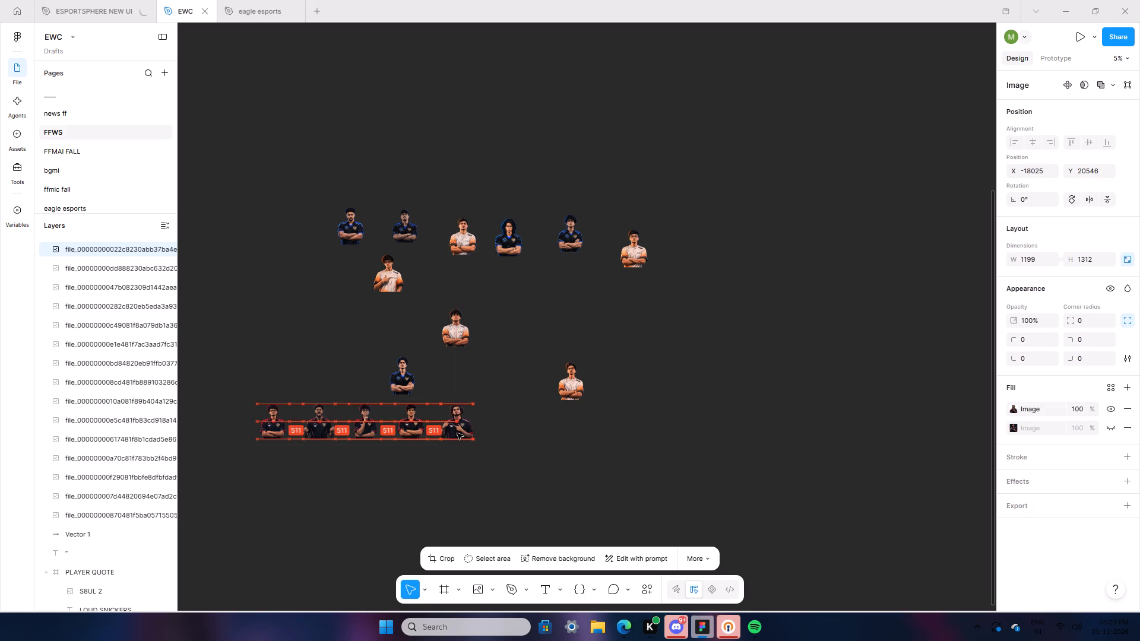
left_click_drag(457, 433, 458, 434)
left_click(495, 478)
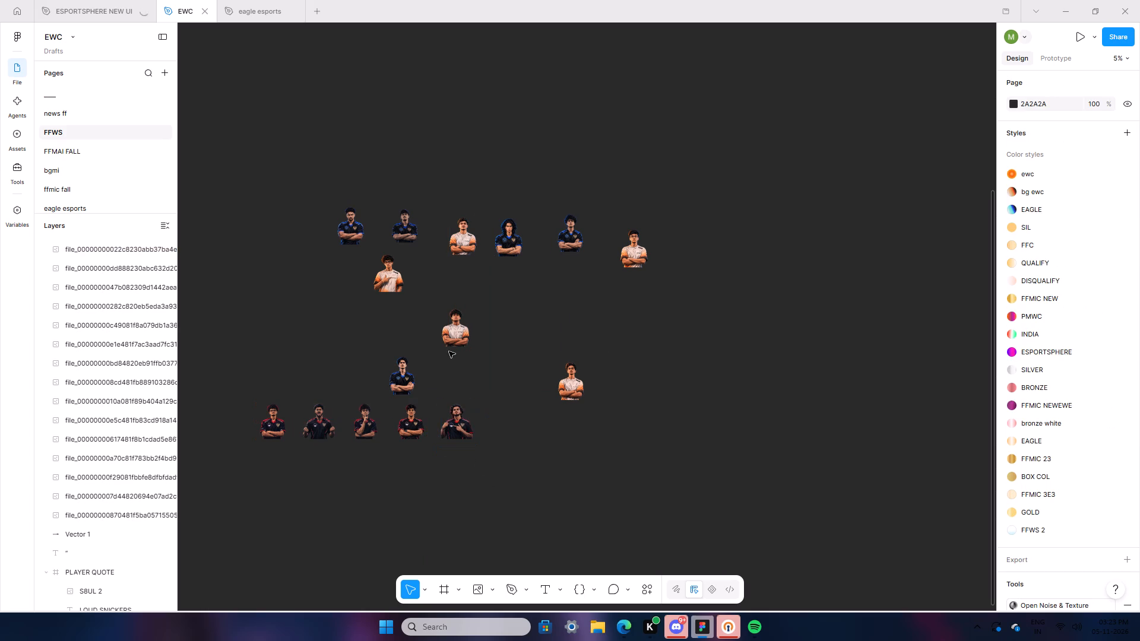
Start a second row beneath the dark-red one with three white-jersey players, matching its columns.
left_click(449, 350)
left_click(451, 338)
left_click_drag(454, 332, 278, 478)
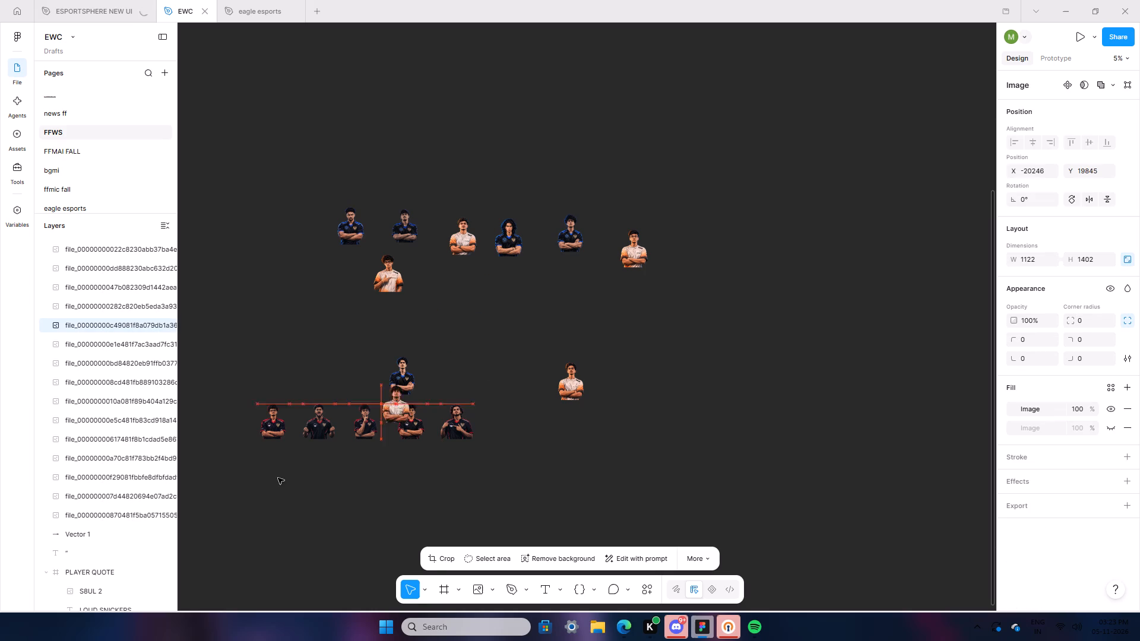
left_click_drag(278, 478, 268, 479)
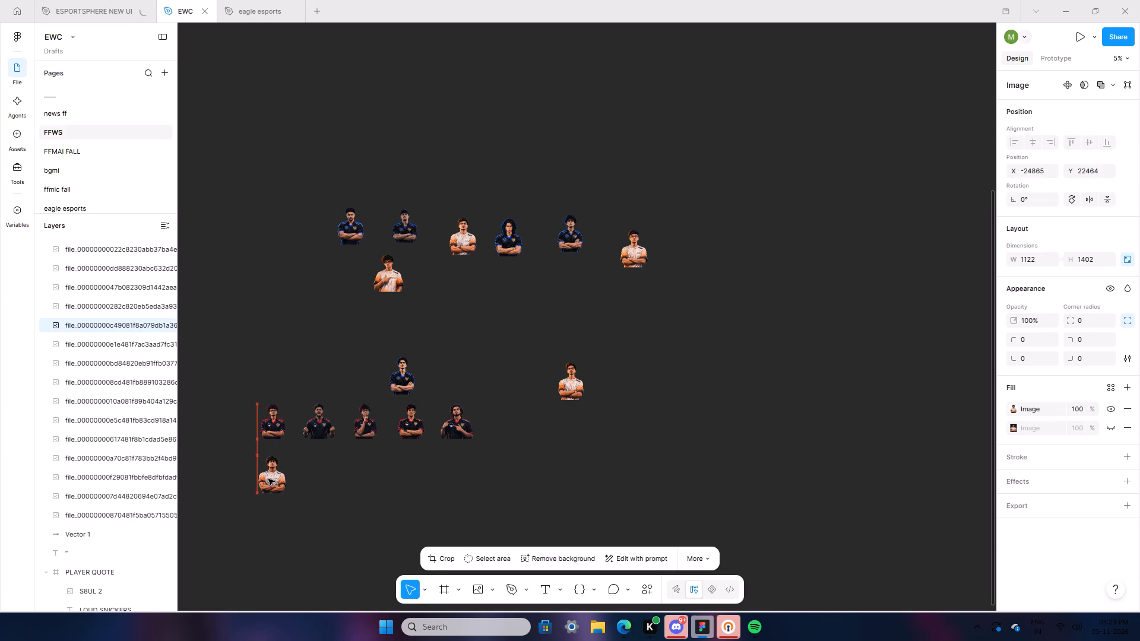
left_click_drag(268, 479, 270, 479)
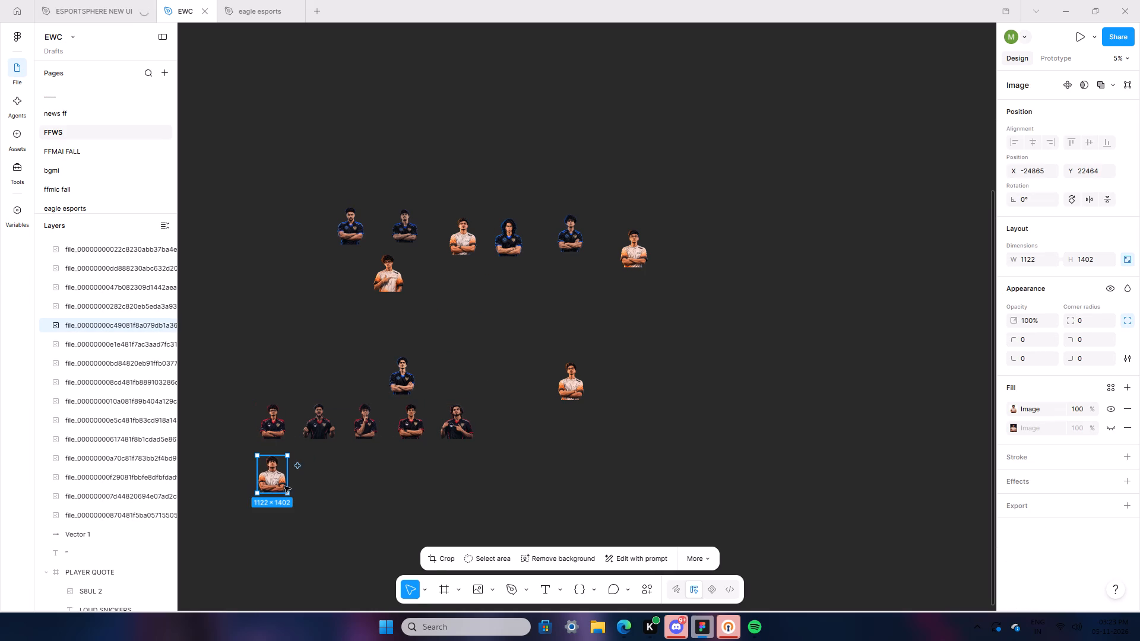
scroll(312, 487, "down", 4)
left_click(397, 222)
left_click_drag(395, 221, 326, 423)
left_click(572, 331)
left_click_drag(572, 331, 365, 425)
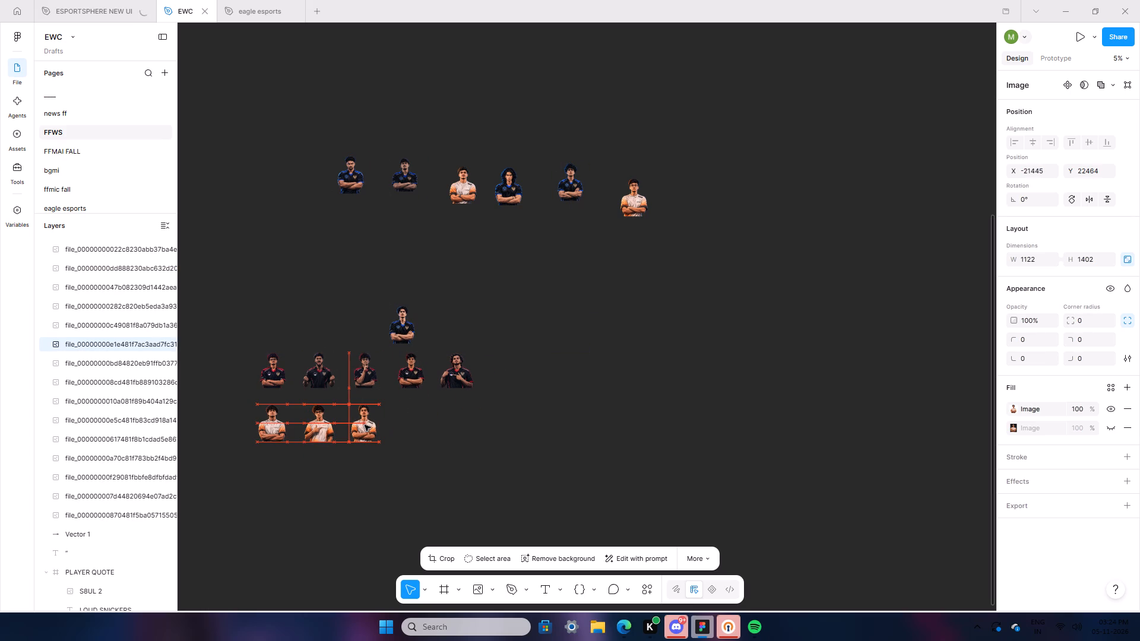
left_click_drag(365, 425, 365, 425)
left_click(577, 288)
Add the remaining two white-jersey players to the end of the second row, aligned with 588 gaps.
left_click(471, 186)
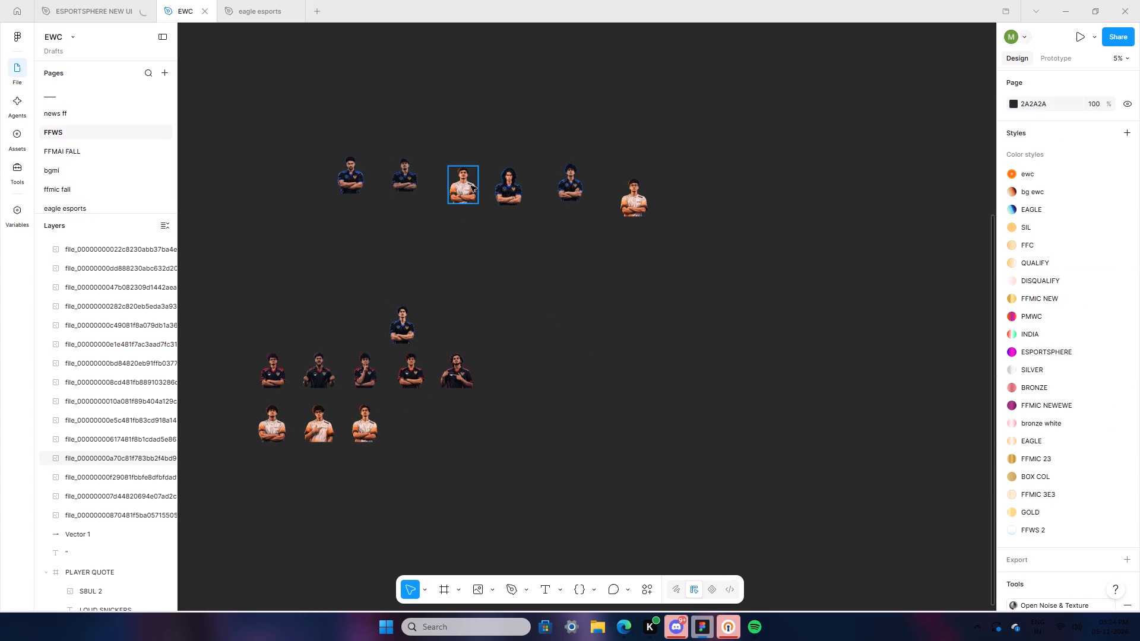
left_click_drag(464, 181, 412, 417)
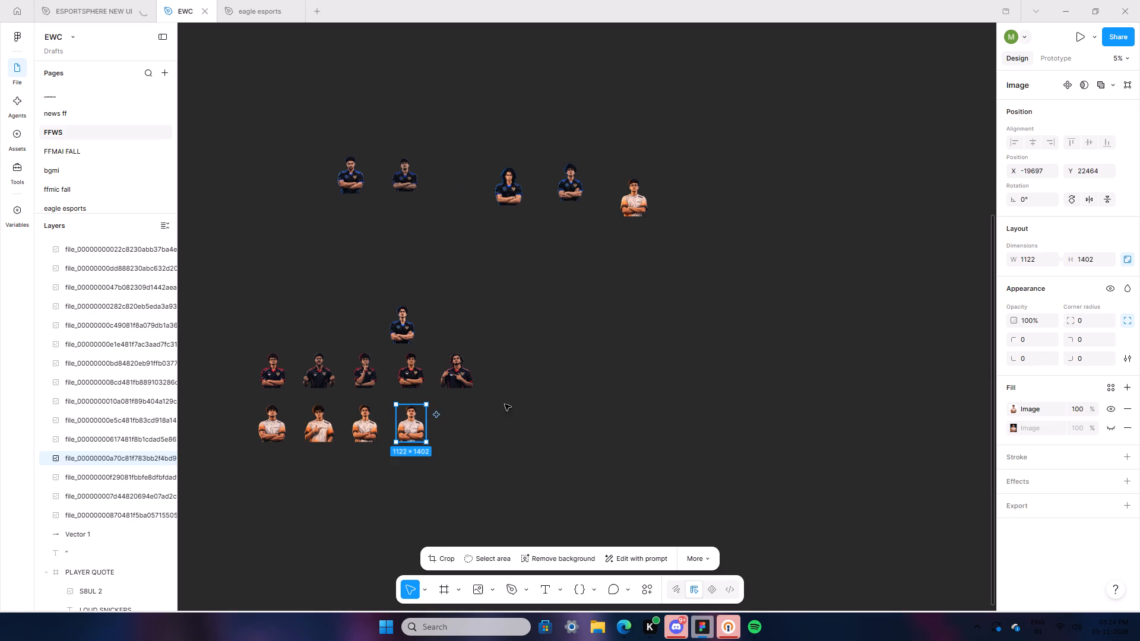
left_click(536, 404)
left_click(634, 204)
left_click_drag(634, 204, 528, 348)
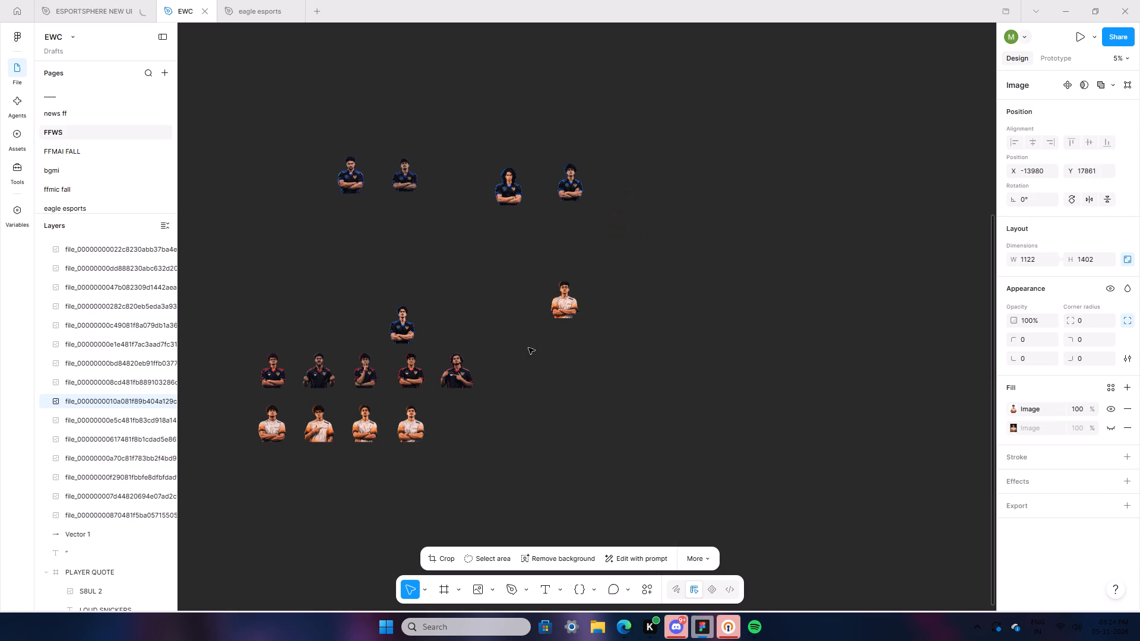
left_click_drag(528, 348, 457, 433)
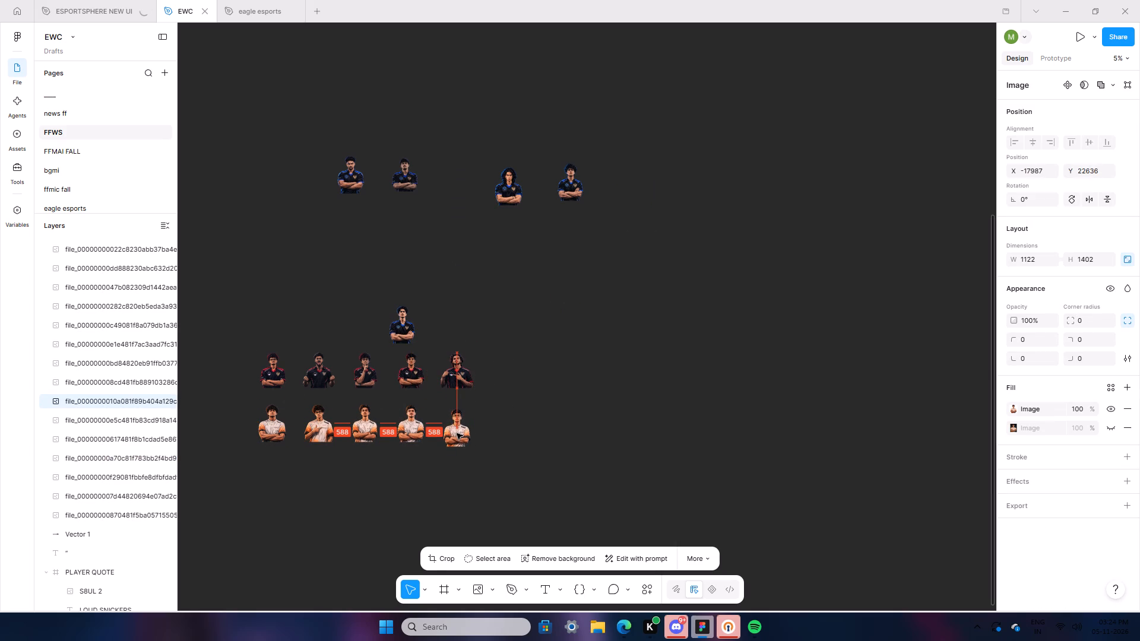
left_click_drag(457, 433, 457, 429)
left_click(503, 442)
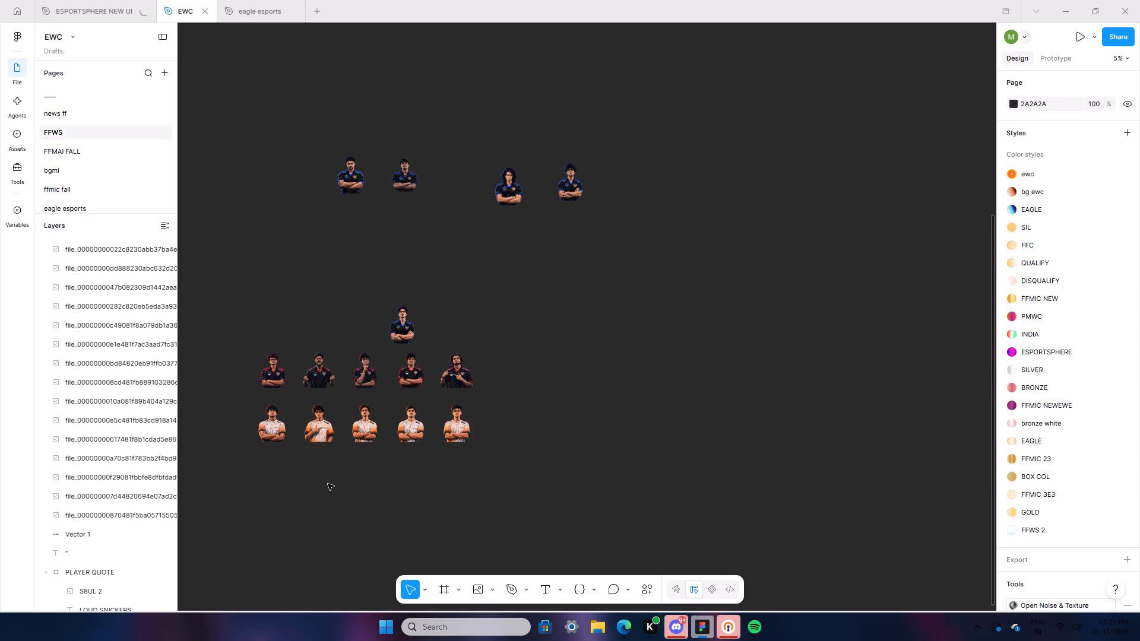
Start a third row with two blue-jersey players, 606 below the white-jersey row and aligned to its first two columns.
scroll(327, 484, "down", 1)
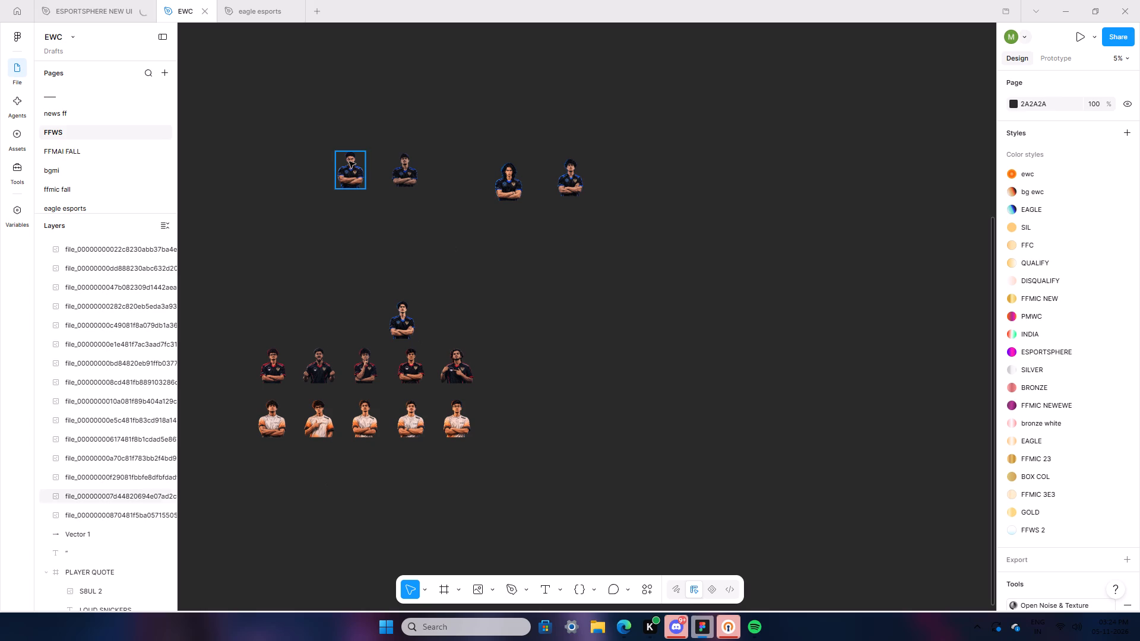
left_click(349, 162)
left_click_drag(349, 174, 271, 478)
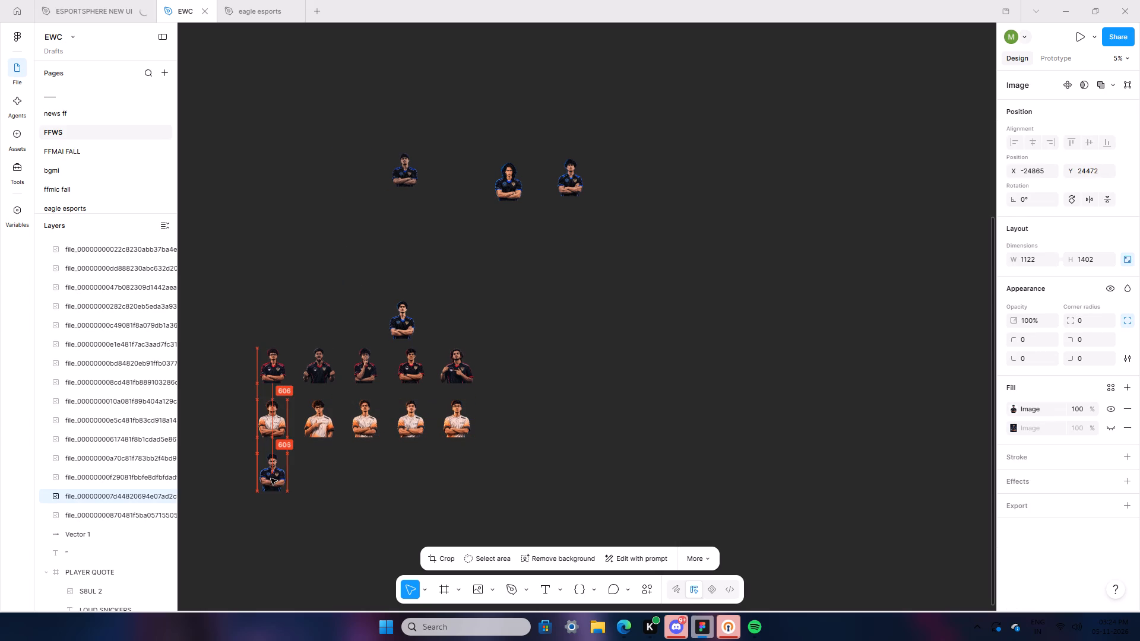
left_click_drag(271, 478, 268, 484)
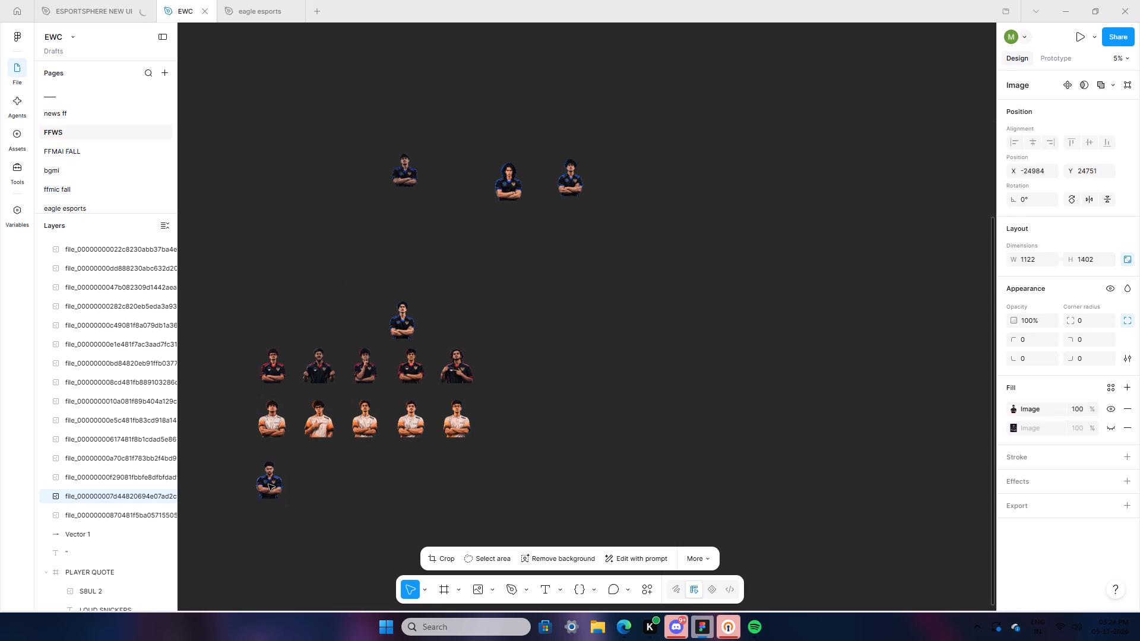
left_click_drag(268, 484, 268, 477)
left_click(328, 468)
scroll(329, 468, "down", 2)
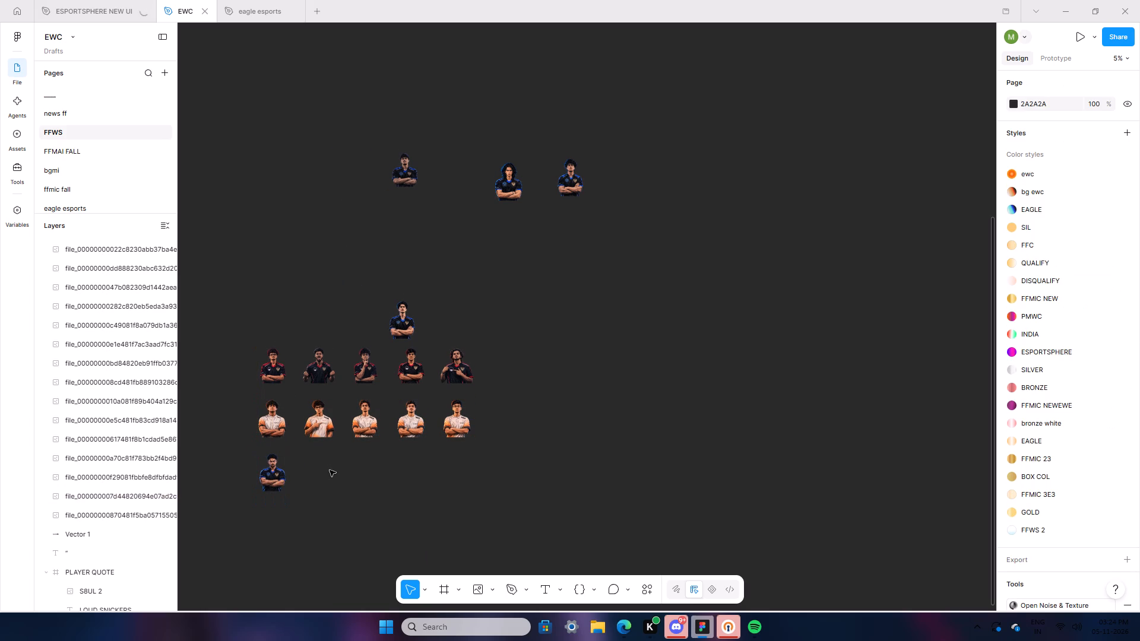
left_click(408, 311)
left_click_drag(403, 314, 325, 440)
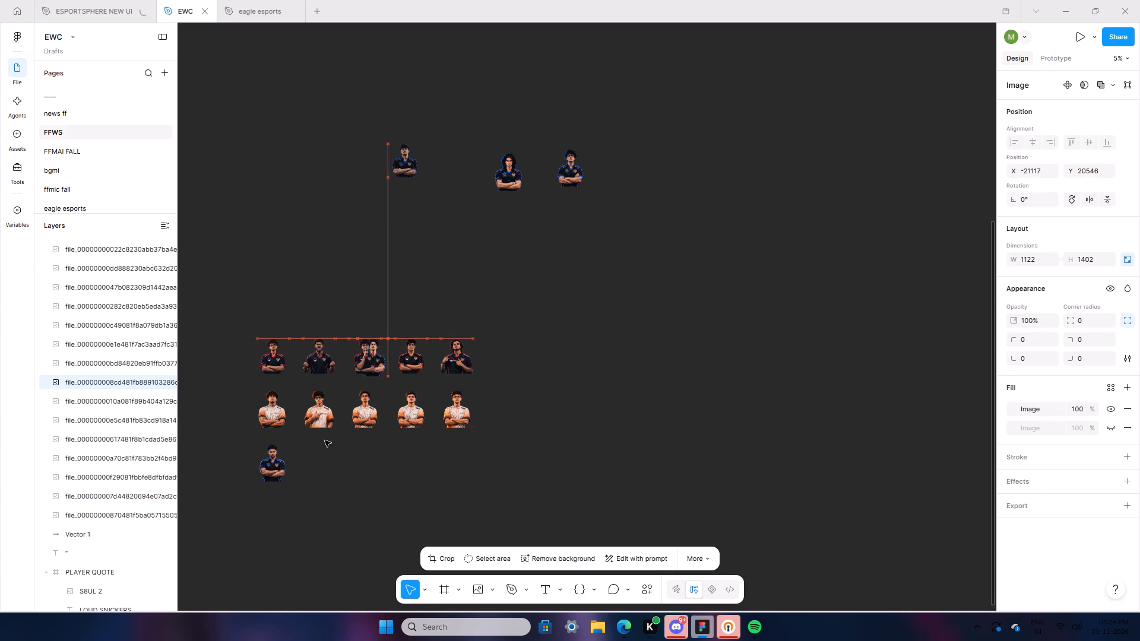
left_click_drag(325, 440, 317, 468)
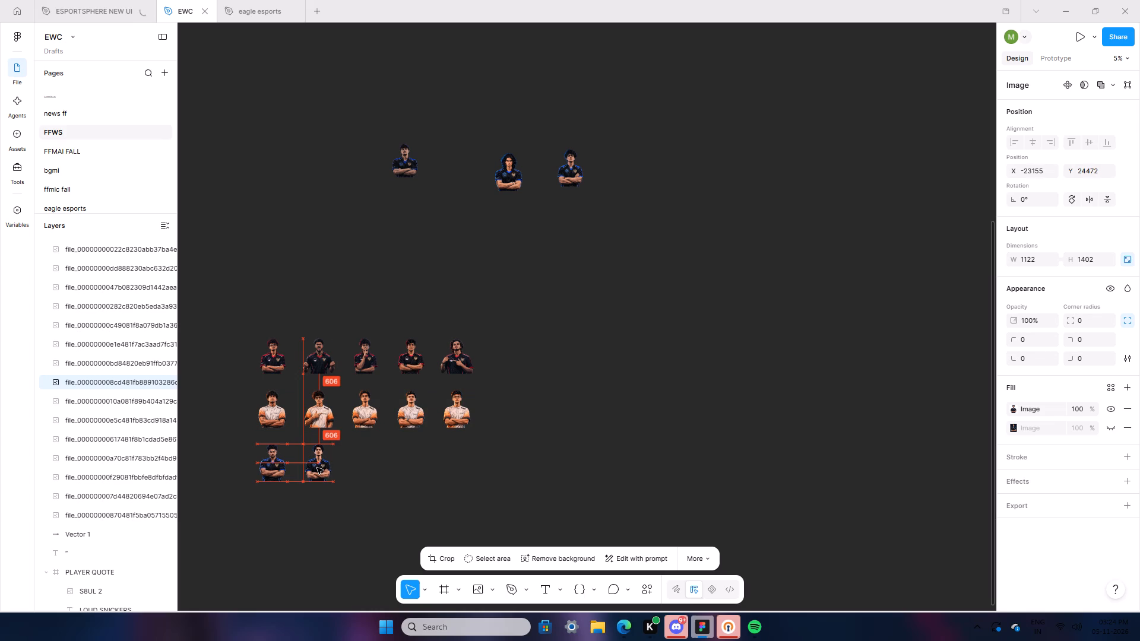
left_click(391, 461)
Place a third blue-jersey player in the third row and enlarge it proportionally to about 1567 × 1546.
left_click(406, 171)
left_click_drag(406, 163, 382, 469)
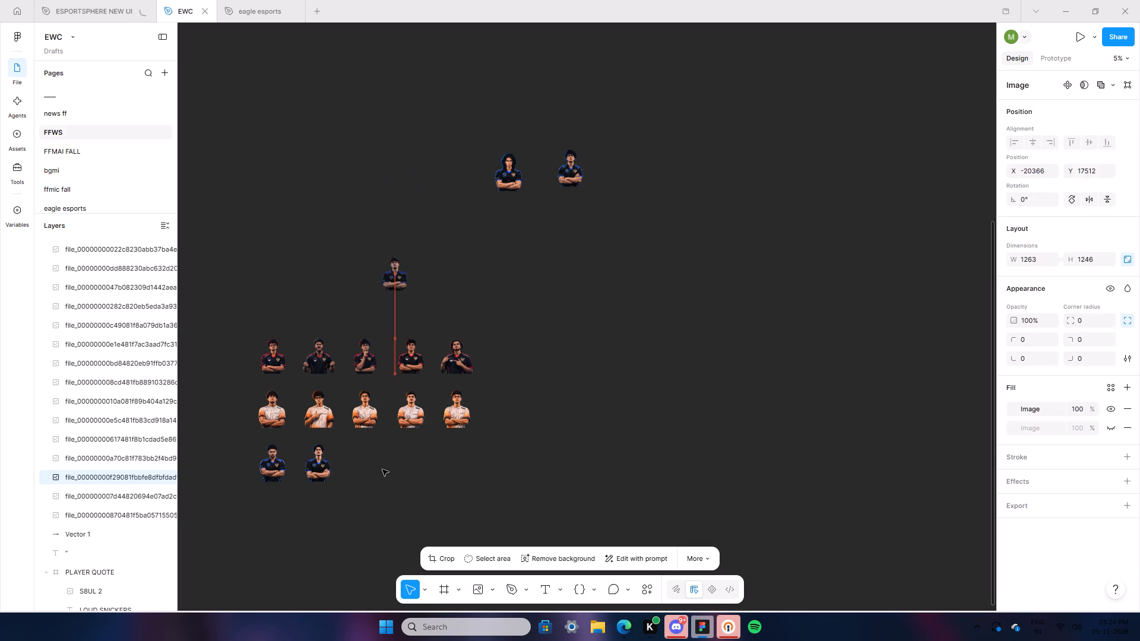
left_click_drag(382, 469, 360, 462)
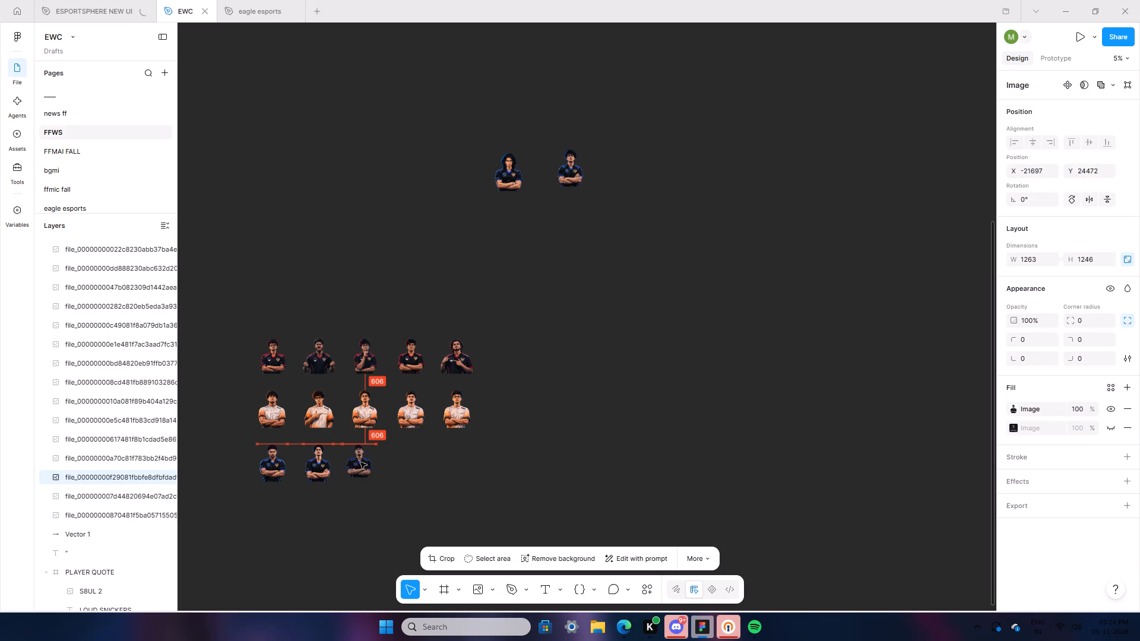
left_click_drag(360, 462, 362, 463)
left_click(361, 477)
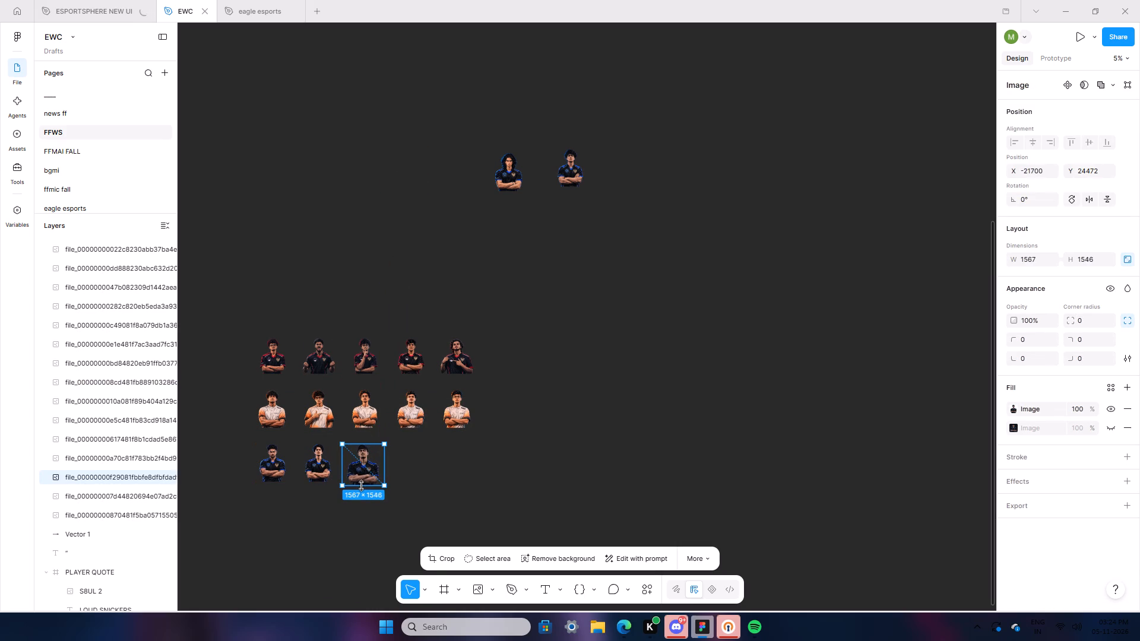
left_click(436, 481)
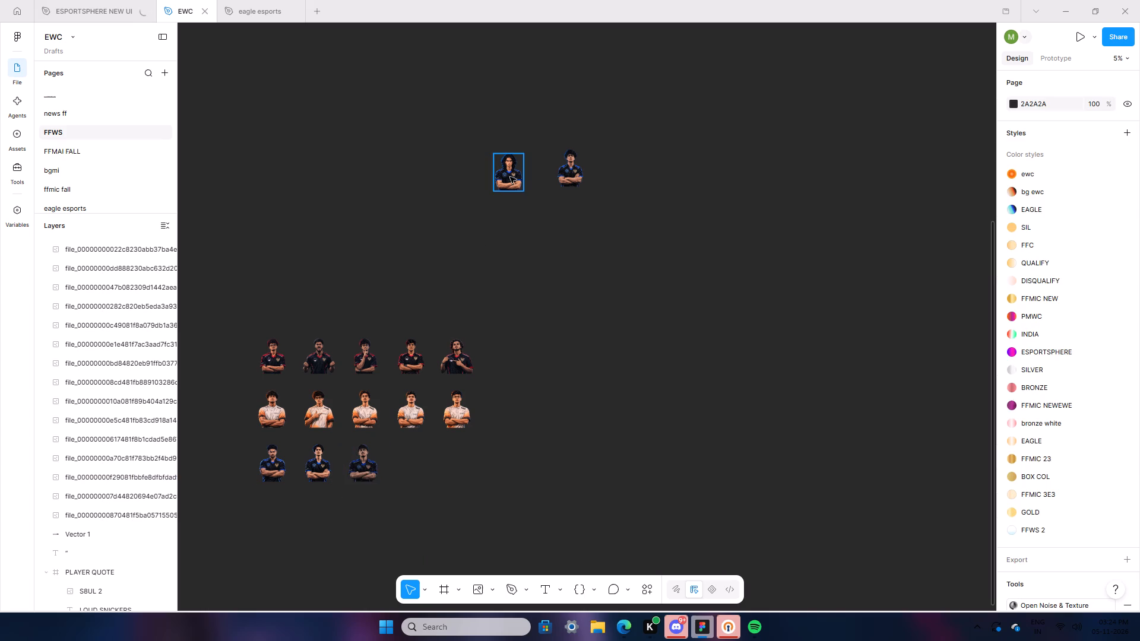
Complete the third row with the two remaining blue-jersey players, 606 below the white-jersey row and aligned to its fourth and fifth columns.
left_click(519, 170)
left_click_drag(511, 177, 408, 459)
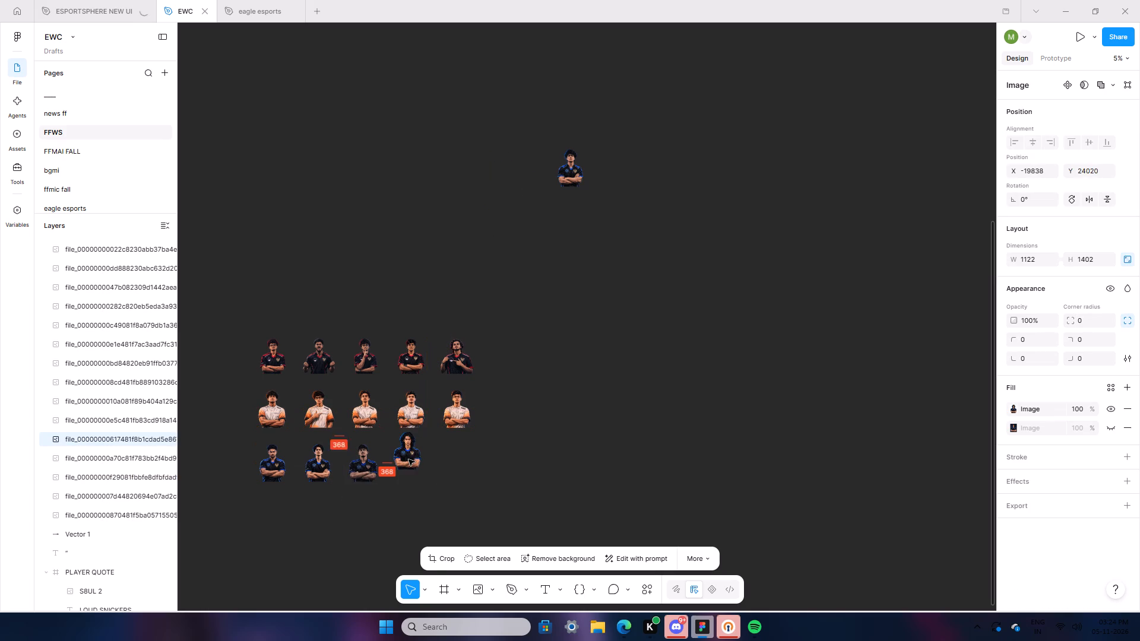
left_click_drag(408, 459, 414, 468)
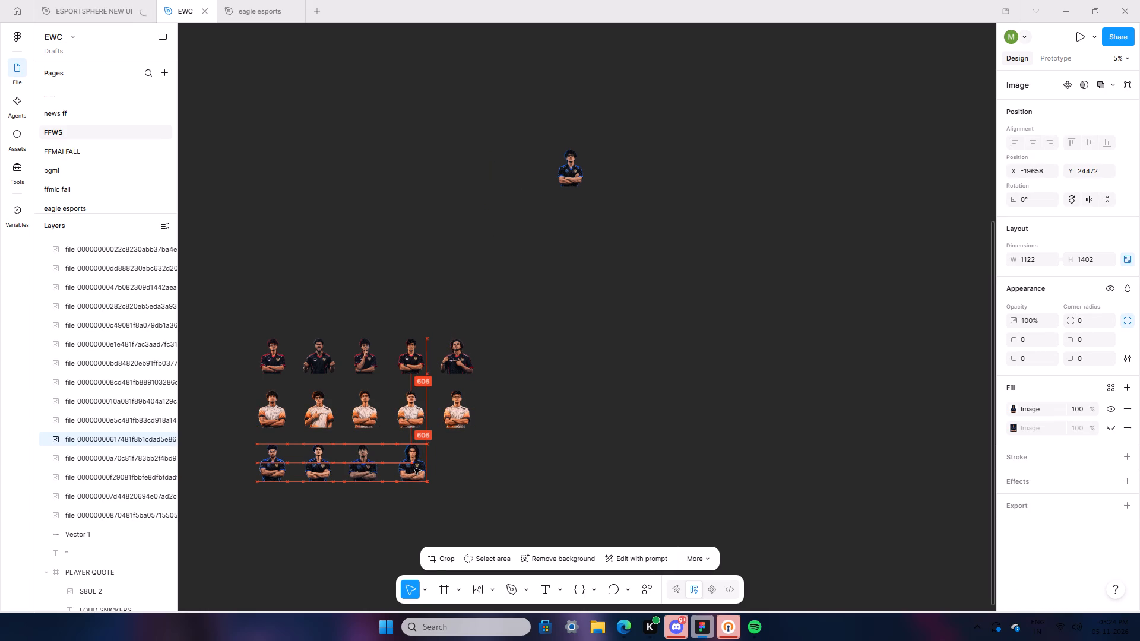
left_click_drag(414, 468, 413, 468)
left_click(495, 474)
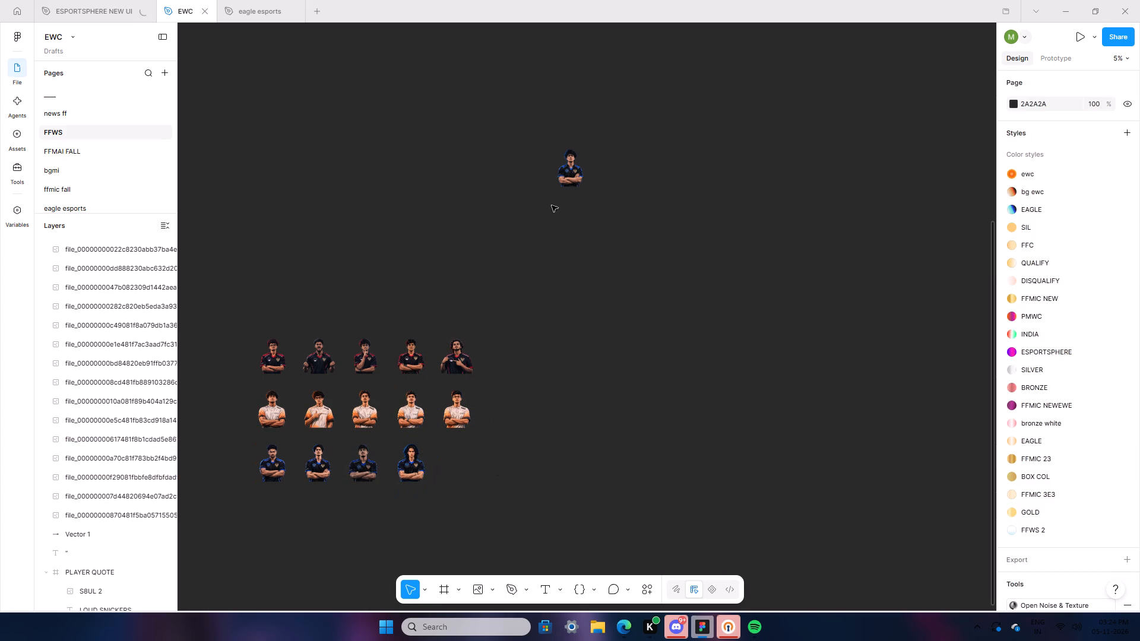
left_click(568, 171)
left_click_drag(571, 167, 461, 455)
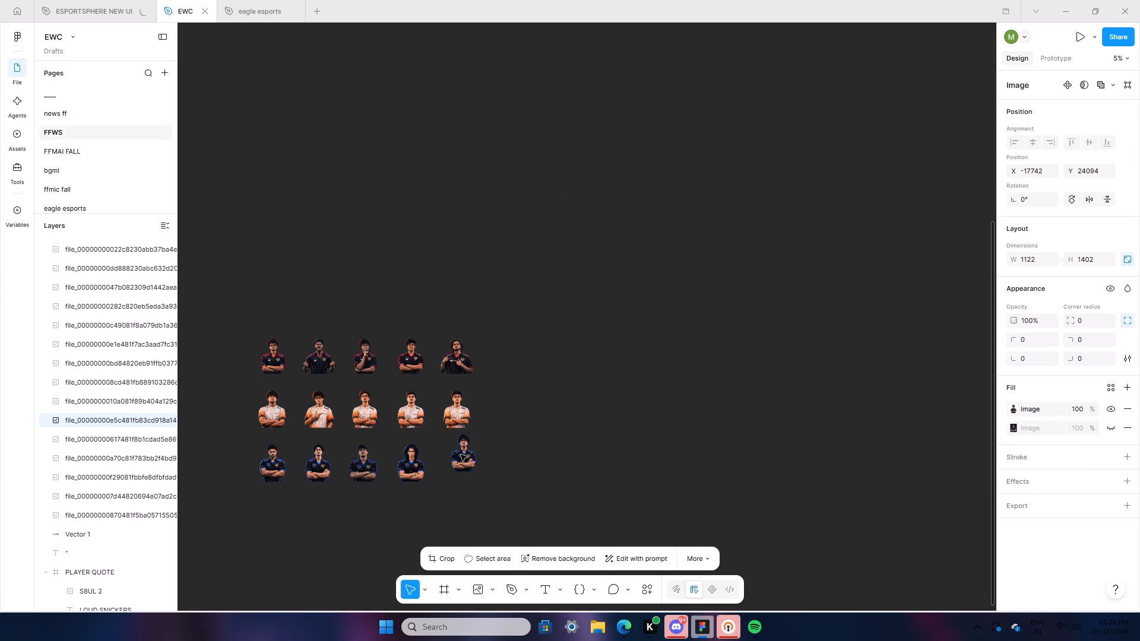
left_click_drag(461, 455, 456, 459)
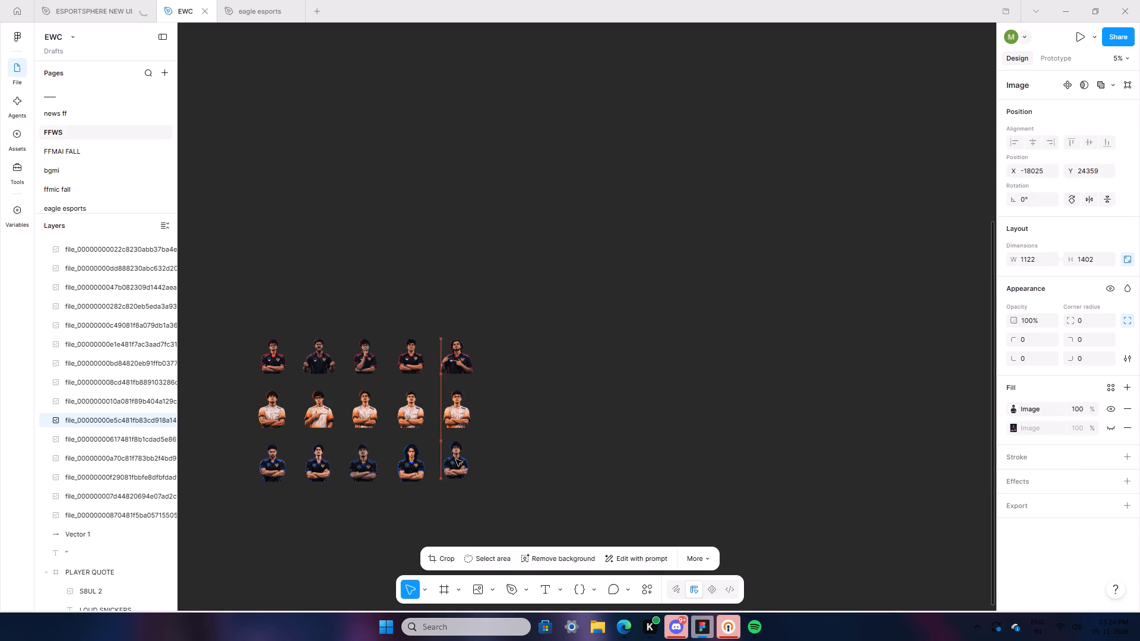
left_click_drag(456, 459, 457, 458)
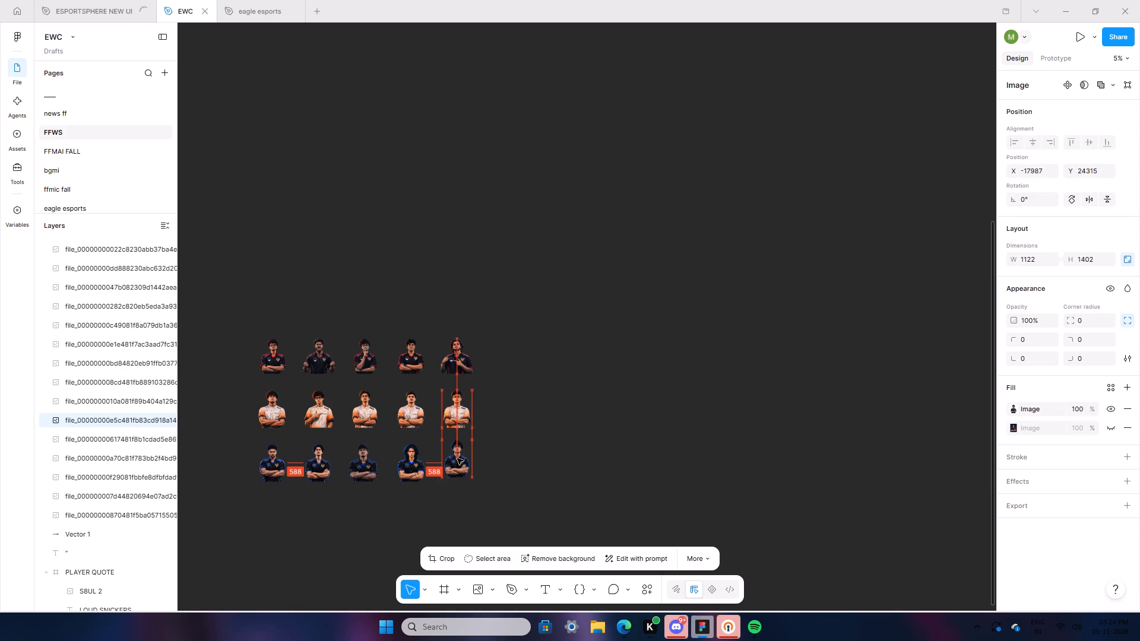
left_click_drag(457, 458, 460, 464)
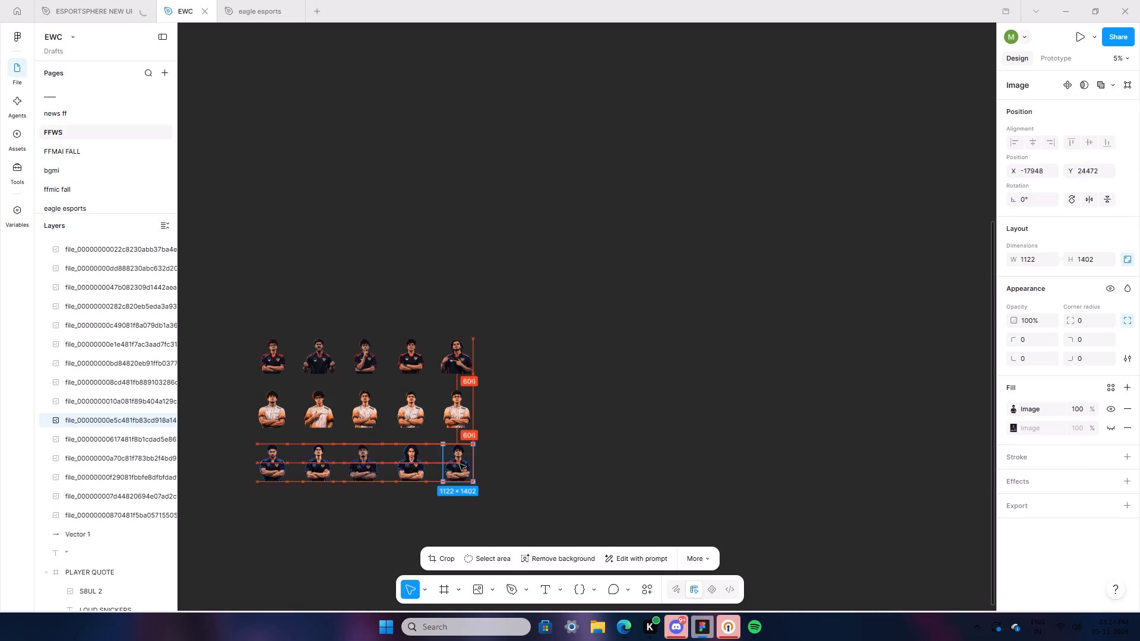
left_click_drag(460, 464, 457, 465)
left_click(558, 457)
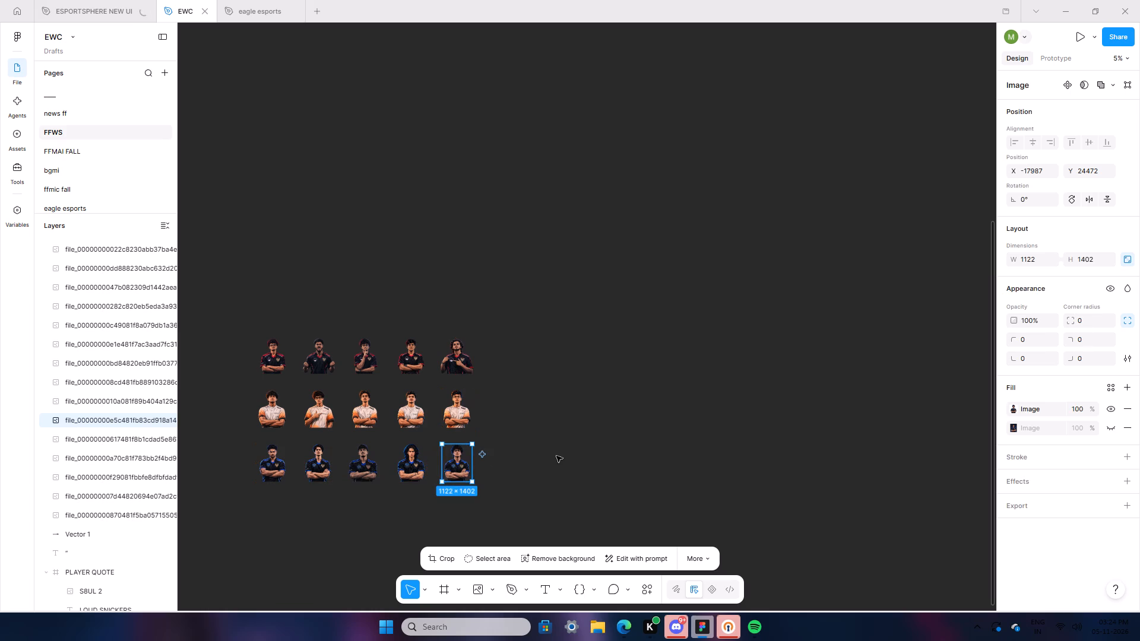
Move all fifteen player images together, keeping their rows, up to the open canvas area left of the poster frames.
scroll(554, 456, "down", 11, "ctrl")
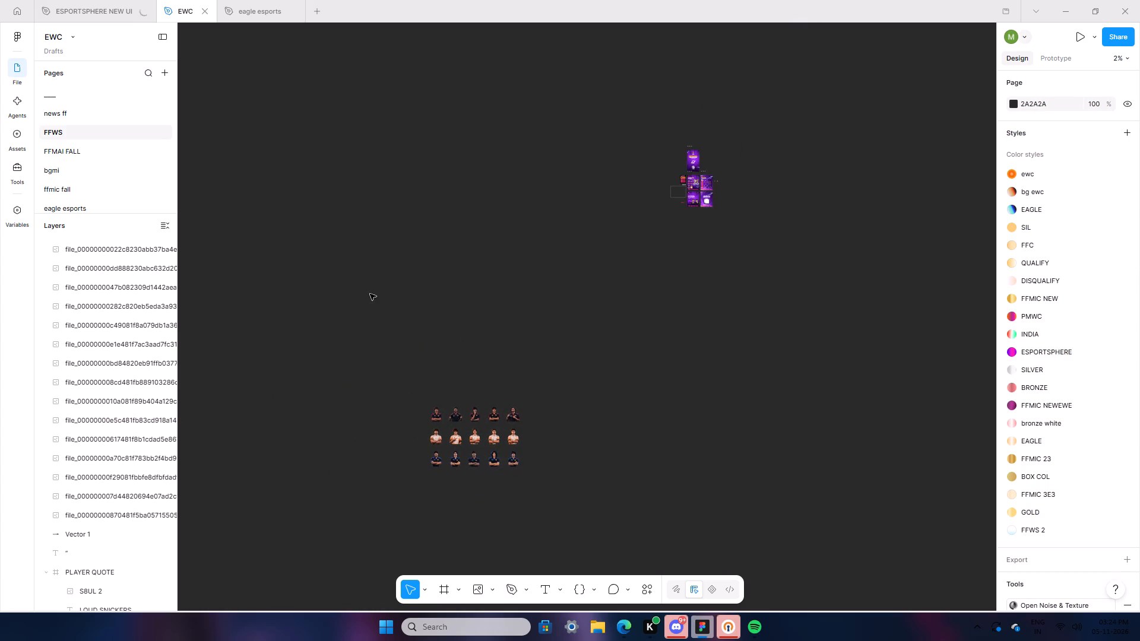
left_click_drag(370, 294, 596, 526)
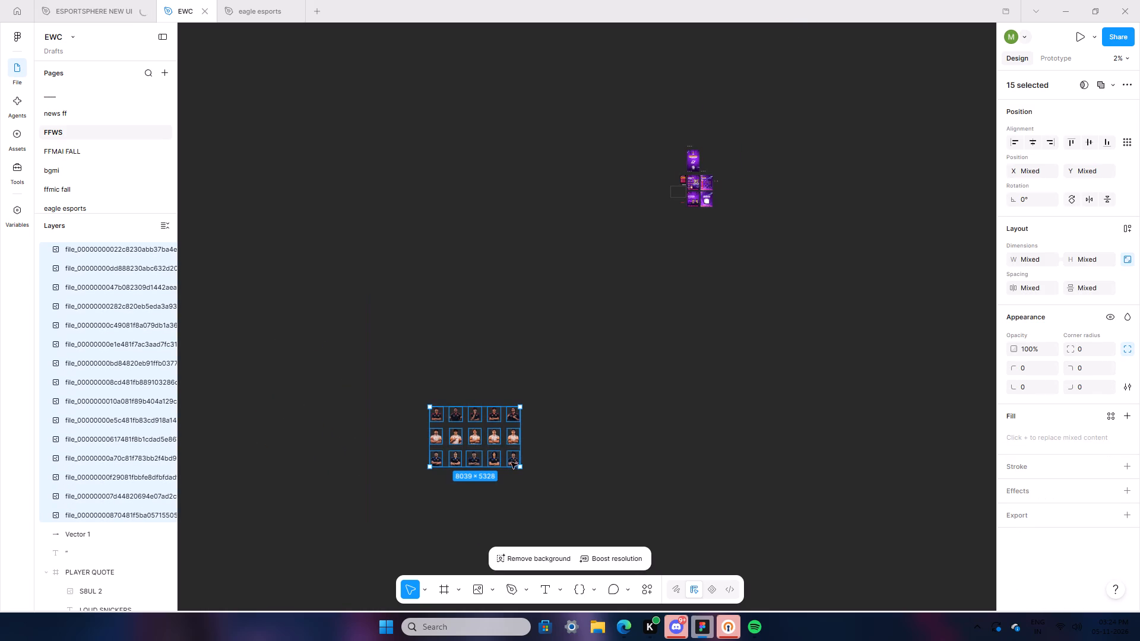
left_click_drag(478, 439, 852, 207)
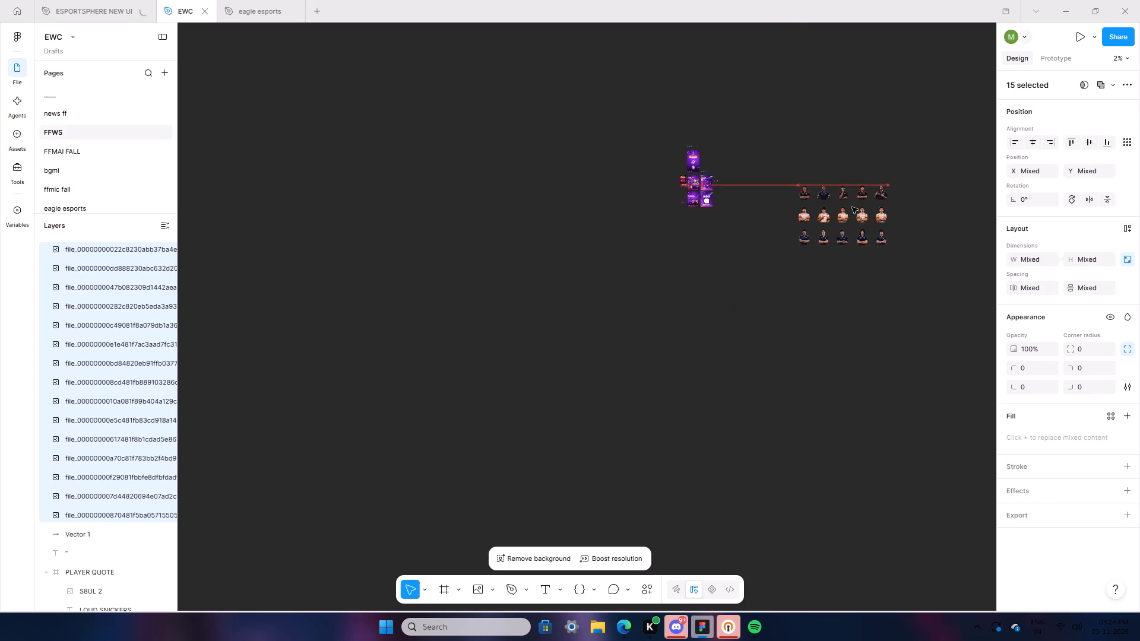
left_click_drag(852, 207, 553, 188)
left_click(537, 338)
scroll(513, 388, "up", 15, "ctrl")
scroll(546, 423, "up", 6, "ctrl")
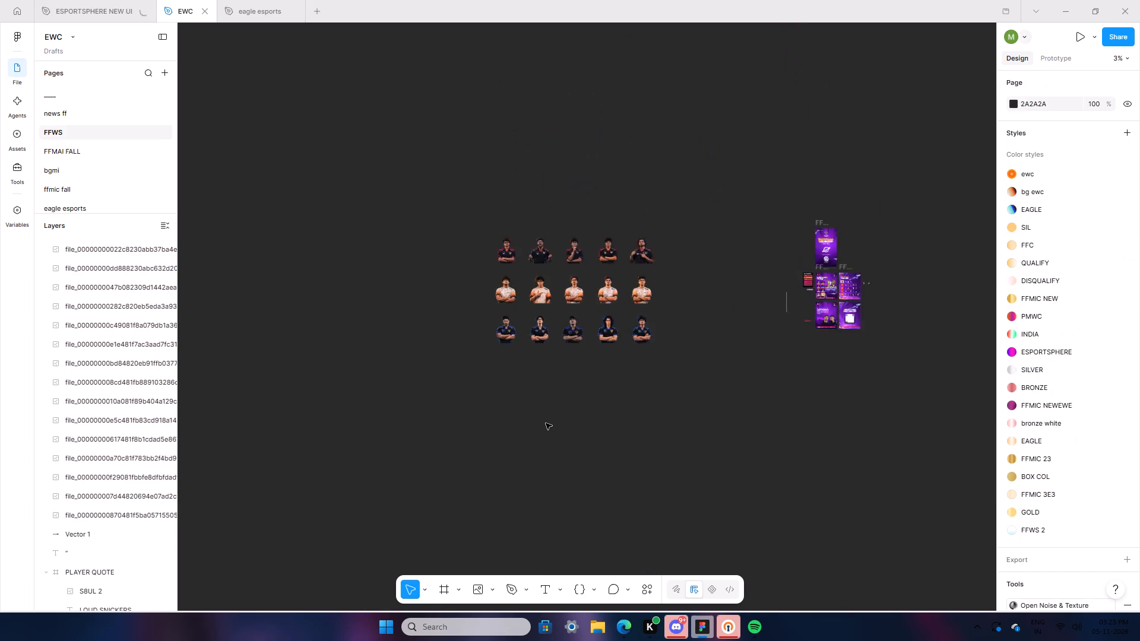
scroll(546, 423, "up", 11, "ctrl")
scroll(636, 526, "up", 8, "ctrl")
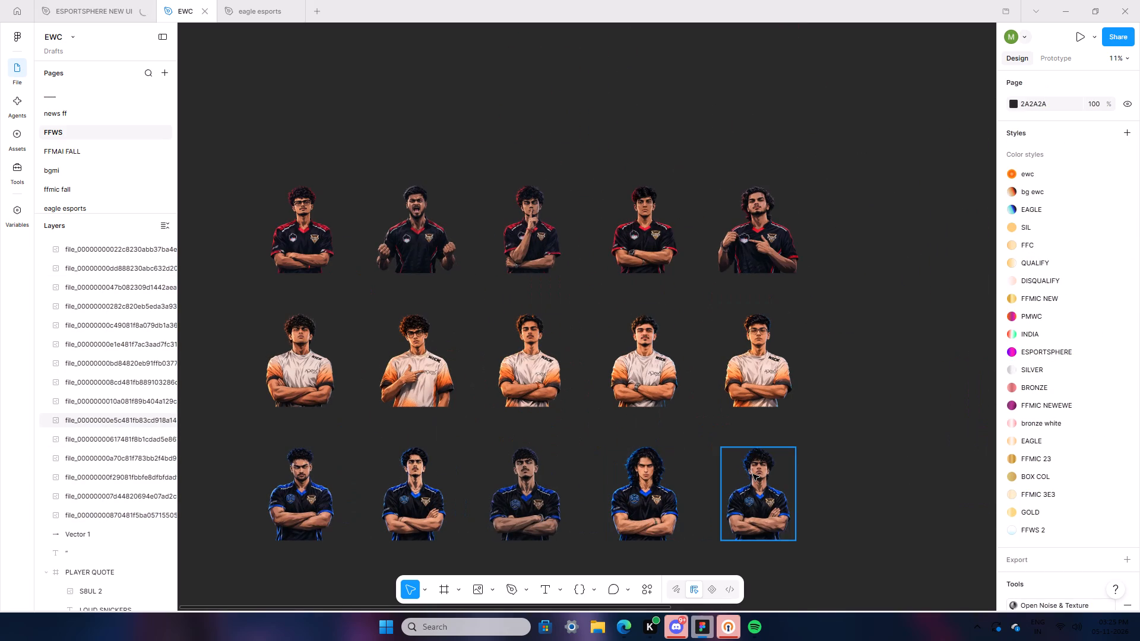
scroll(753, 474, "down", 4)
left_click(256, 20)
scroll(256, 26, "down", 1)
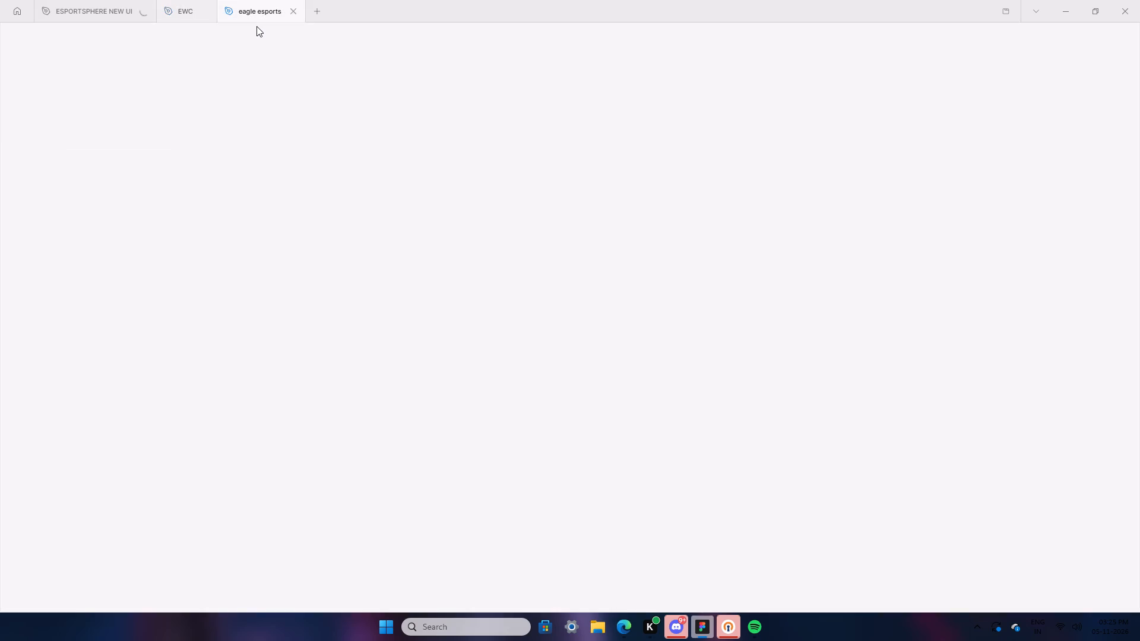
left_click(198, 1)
Export all fifteen player images as PNG files at 4x scale.
left_click_drag(240, 53, 419, 396)
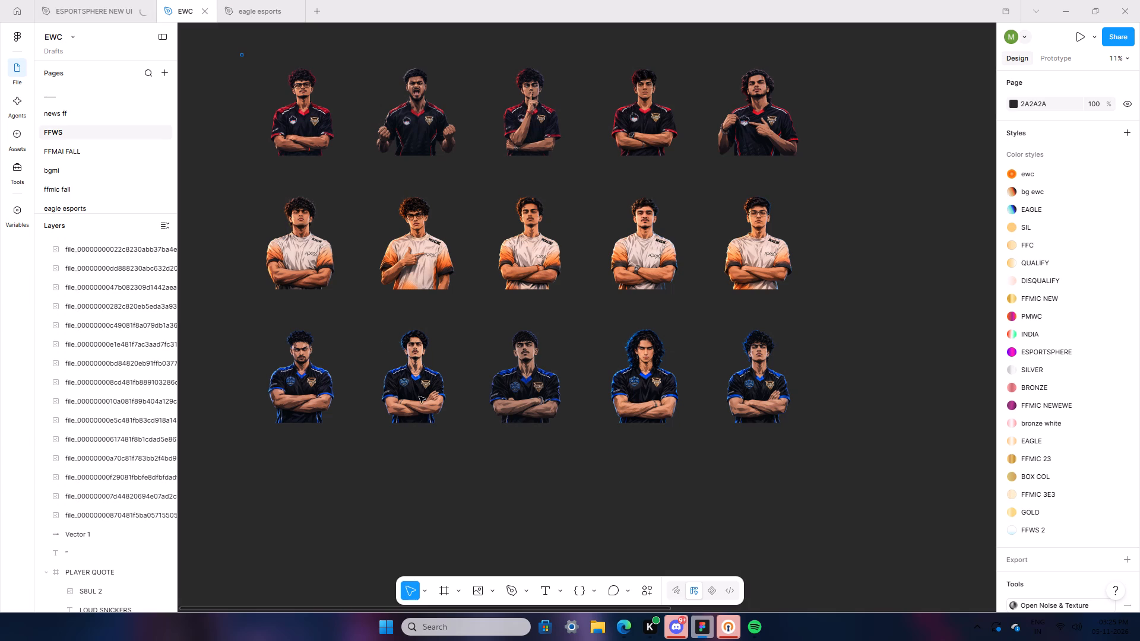
left_click_drag(419, 396, 806, 496)
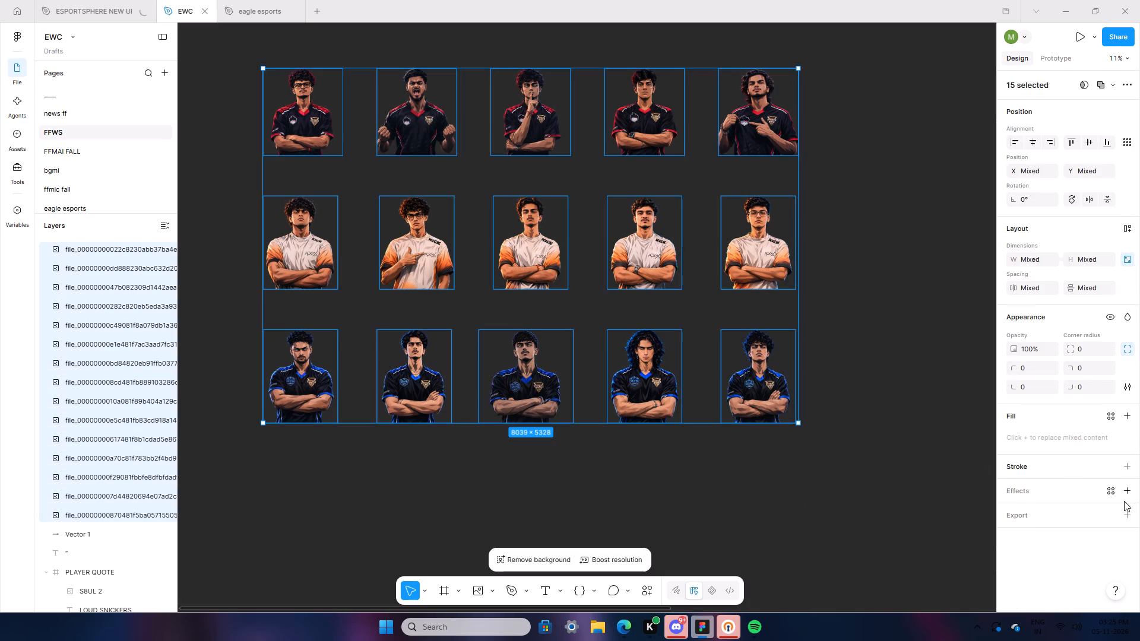
left_click(1127, 518)
left_click(1038, 534)
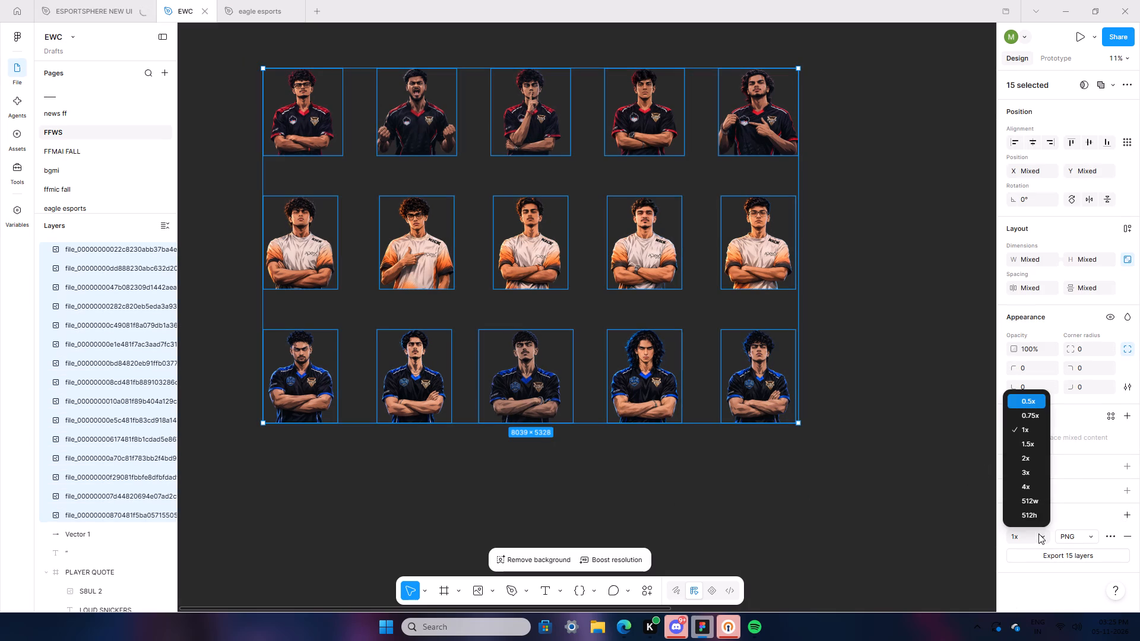
left_click(1035, 491)
left_click(1050, 559)
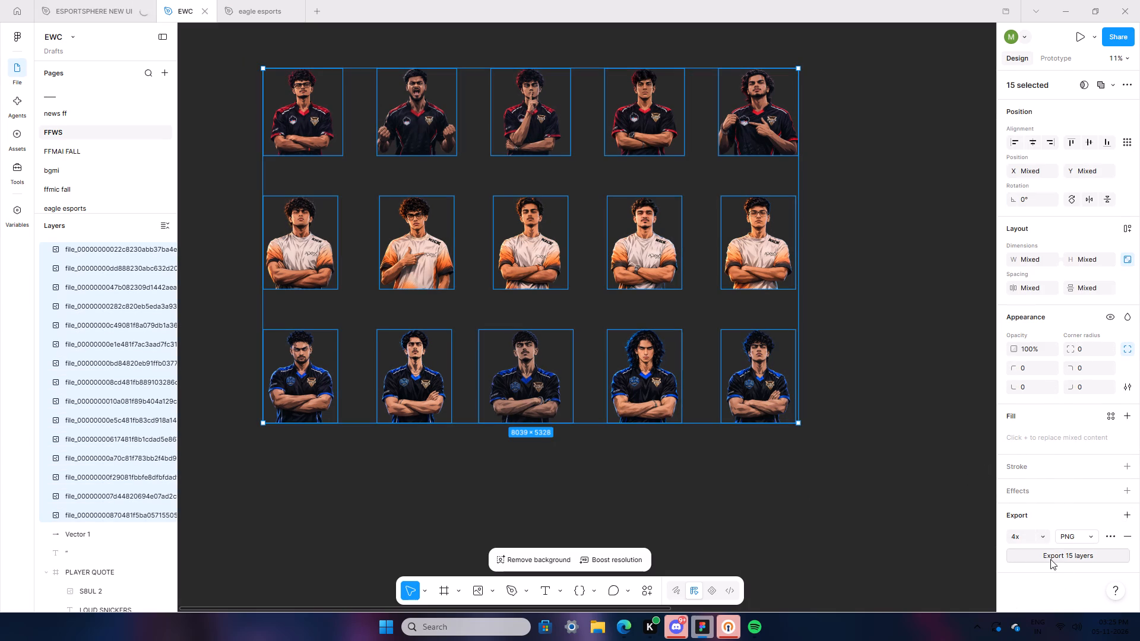
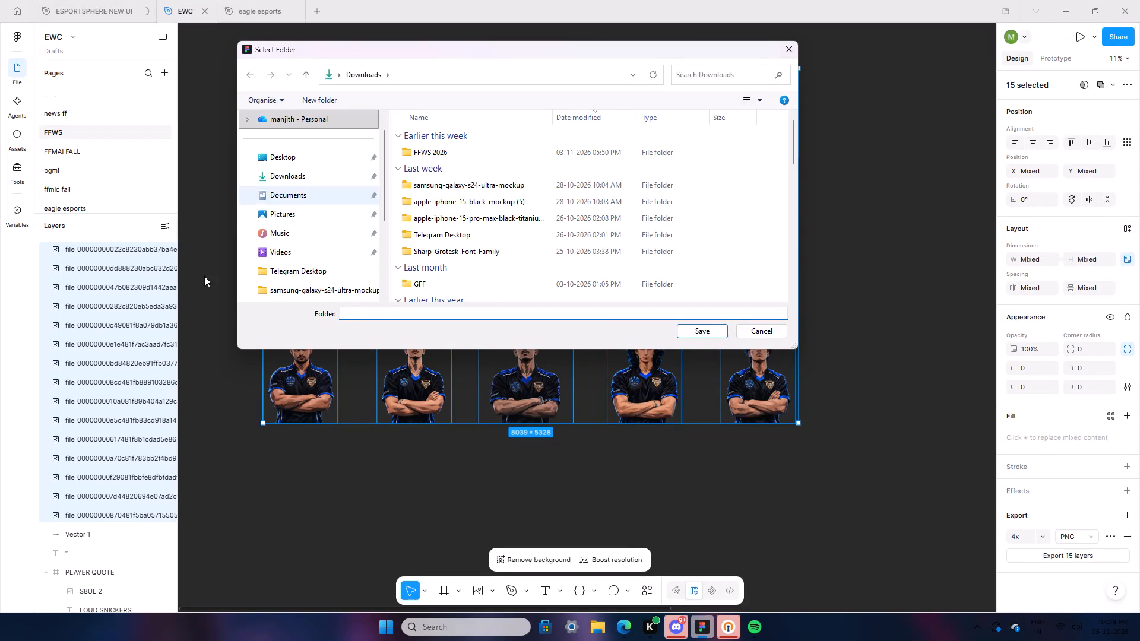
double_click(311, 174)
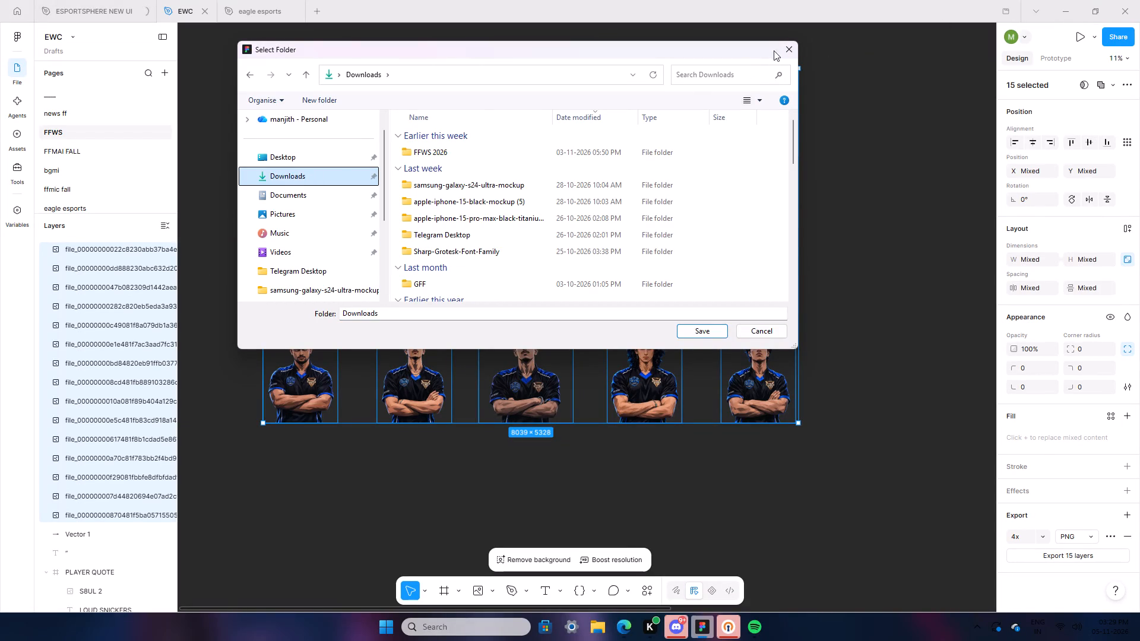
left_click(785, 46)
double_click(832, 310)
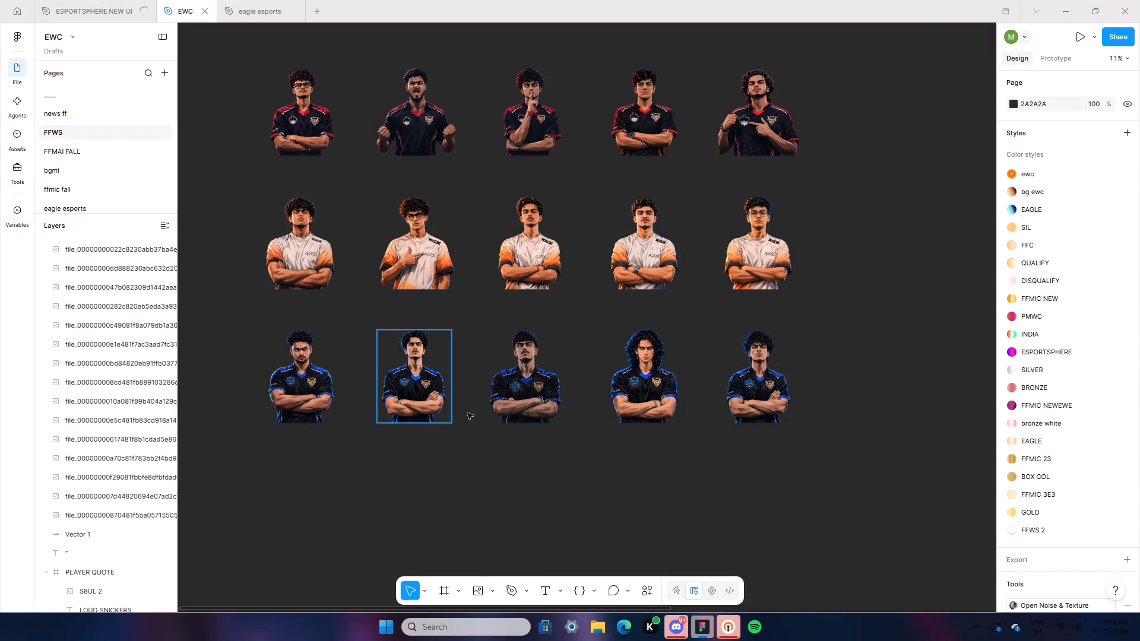
Enlarge the long-haired blue-jersey player proportionally to about 1860 × 2325 and place it in the open space below the third row.
left_click(662, 389)
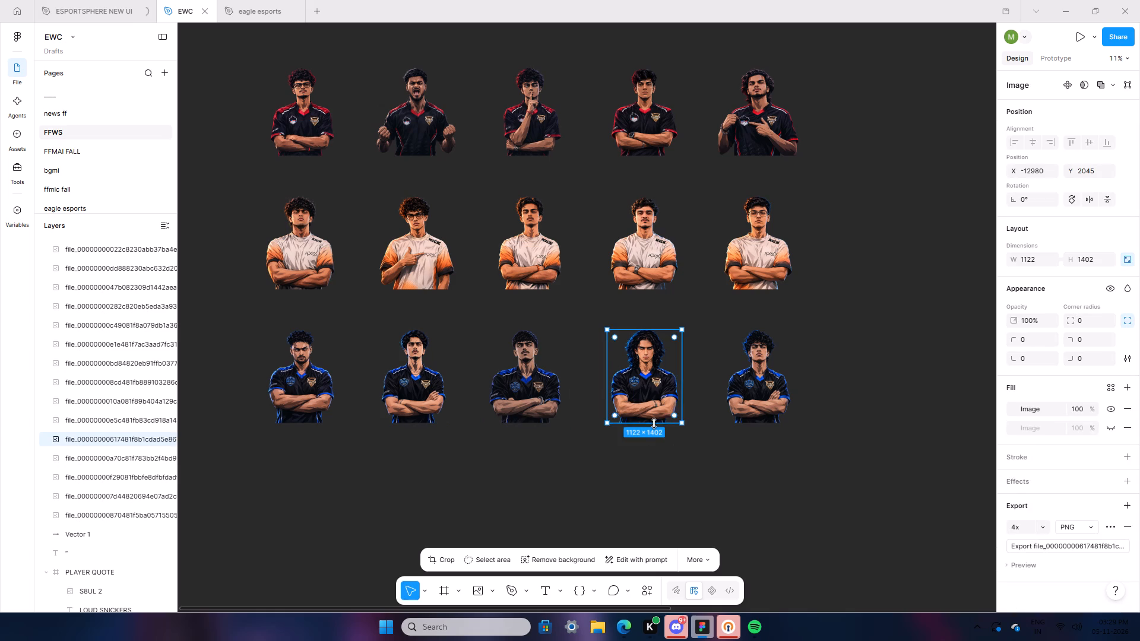
left_click_drag(654, 423, 665, 484)
left_click_drag(637, 438, 530, 560)
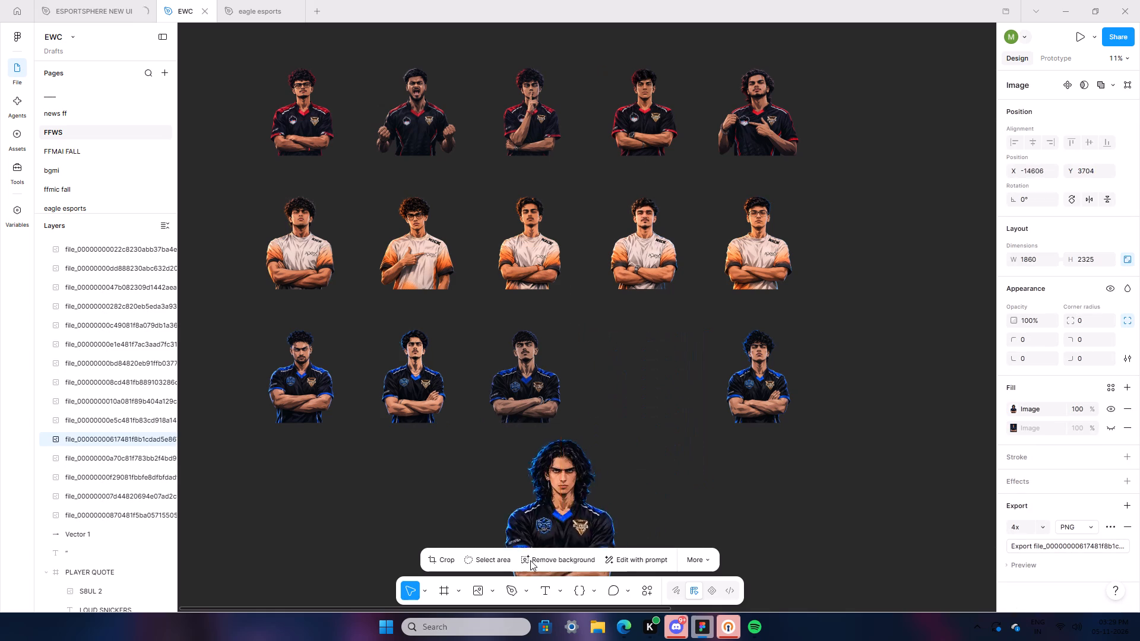
left_click_drag(530, 560, 520, 574)
left_click(520, 574)
left_click(622, 477)
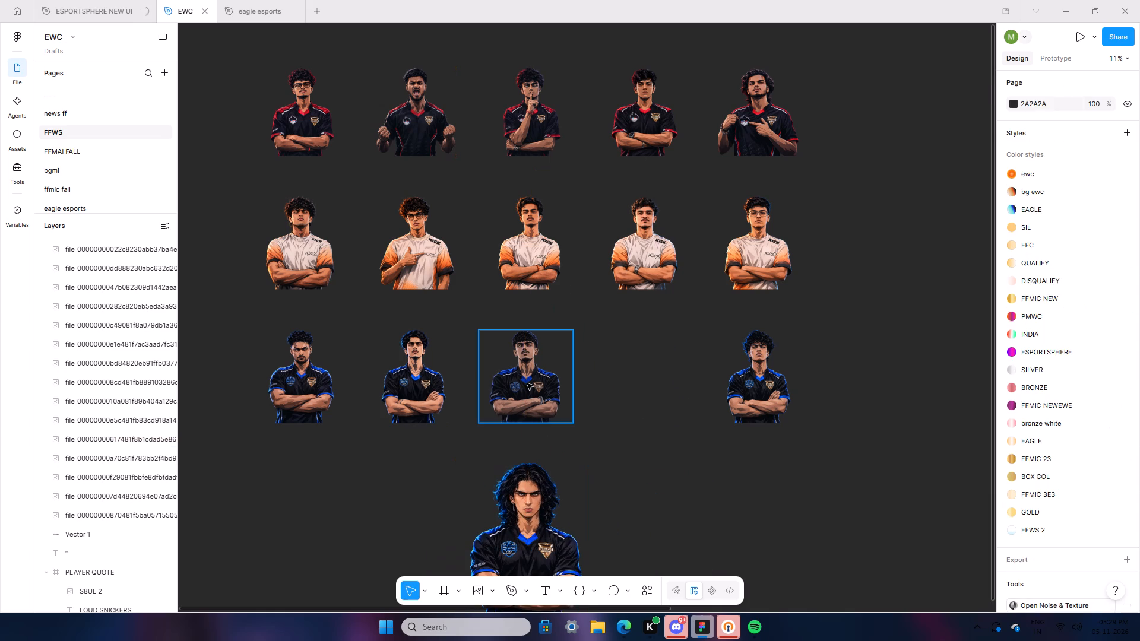
left_click(527, 383)
scroll(592, 478, "down", 5)
left_click_drag(544, 417, 596, 407)
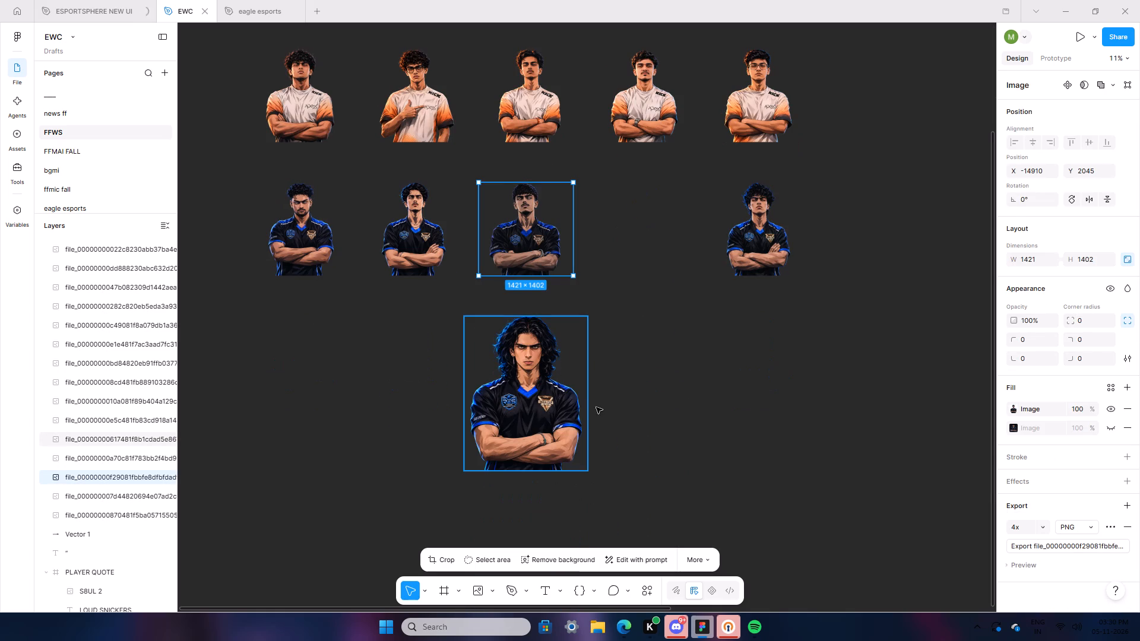
left_click_drag(596, 407, 726, 402)
Enlarge the third-column blue-jersey player proportionally to about 2719 × 2682 and place it below its row, bottom-aligned with the long-haired player.
left_click(511, 249)
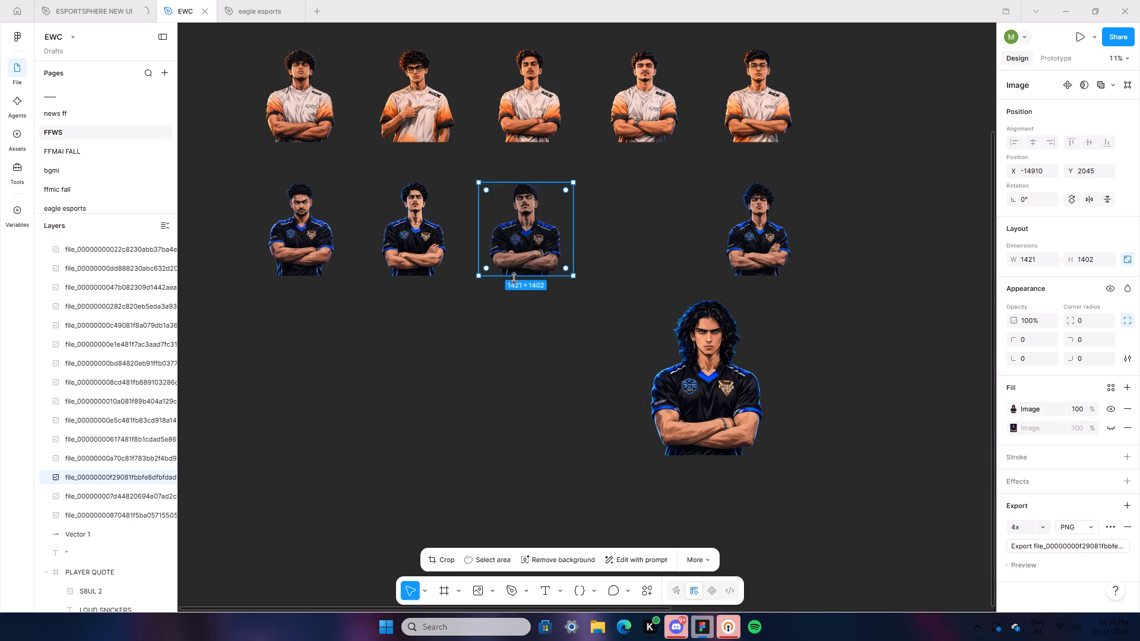
left_click_drag(514, 278, 515, 361)
left_click_drag(513, 316, 512, 412)
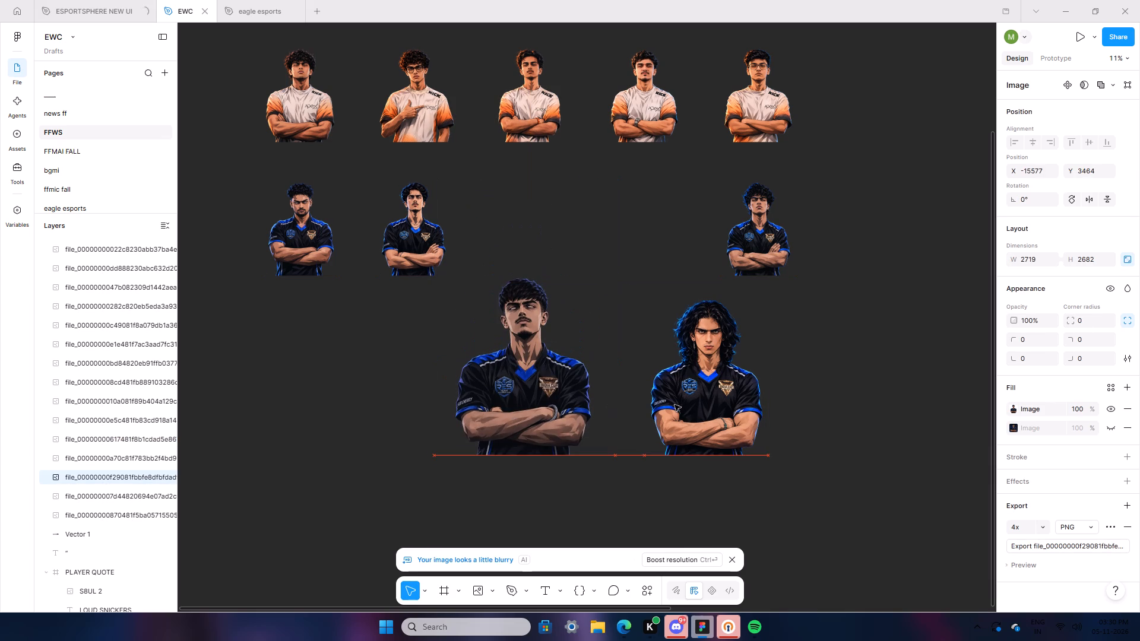
Overlap the long-haired player with the large centre player's shoulder, enlarge it to about 2004 × 2504, and place its layer behind the centre player.
left_click(682, 395)
left_click_drag(720, 401, 611, 388)
left_click_drag(622, 442, 623, 459)
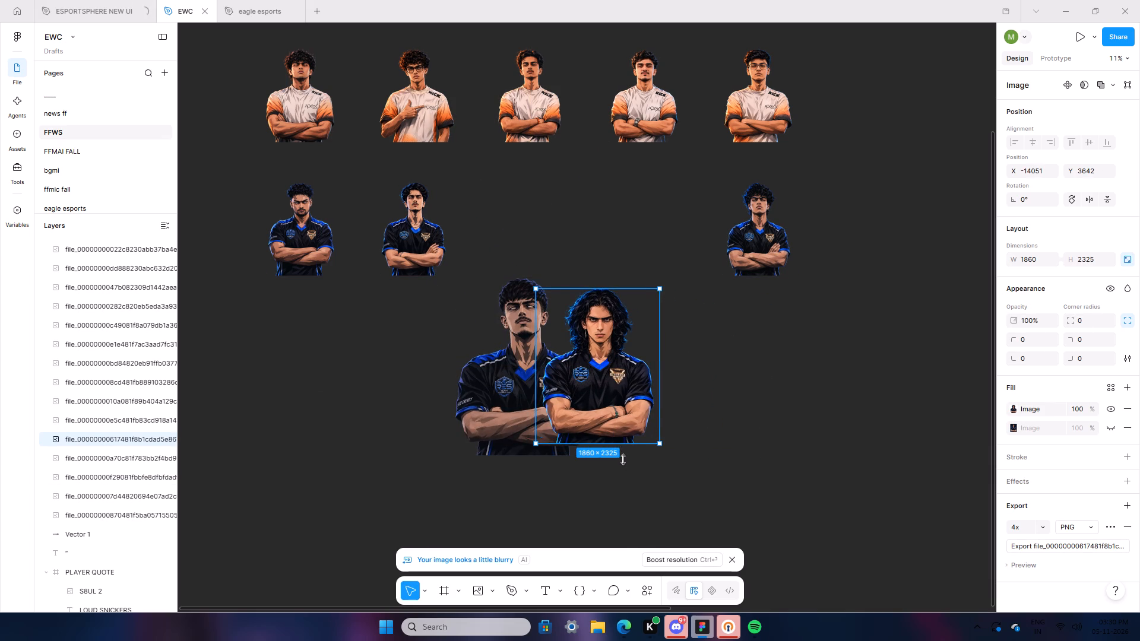
left_click_drag(623, 459, 622, 457)
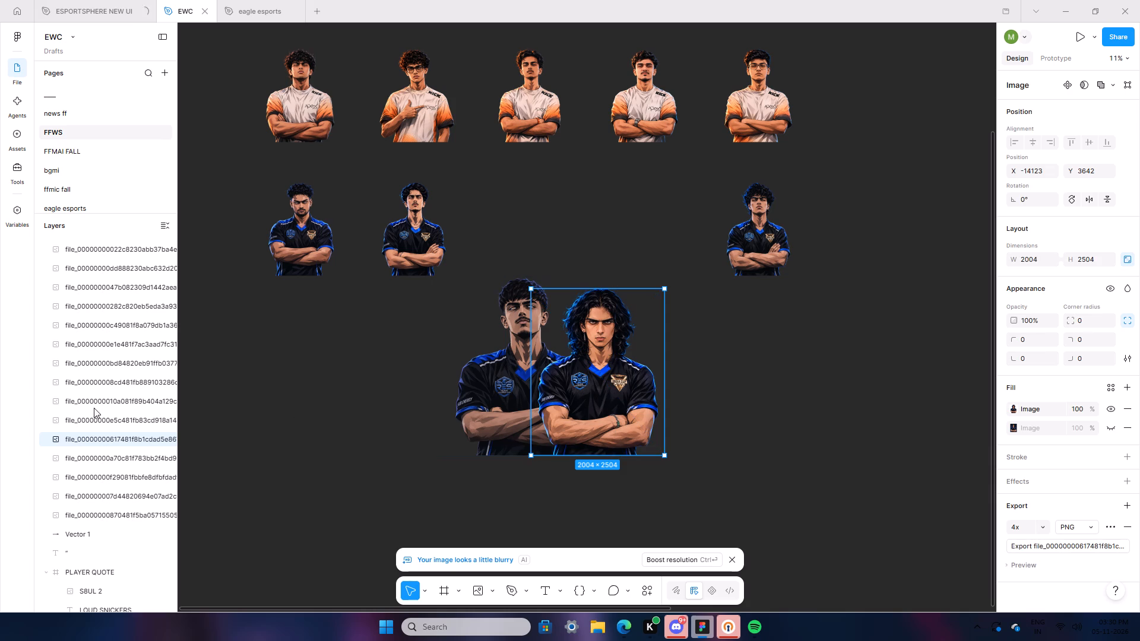
left_click_drag(99, 439, 109, 514)
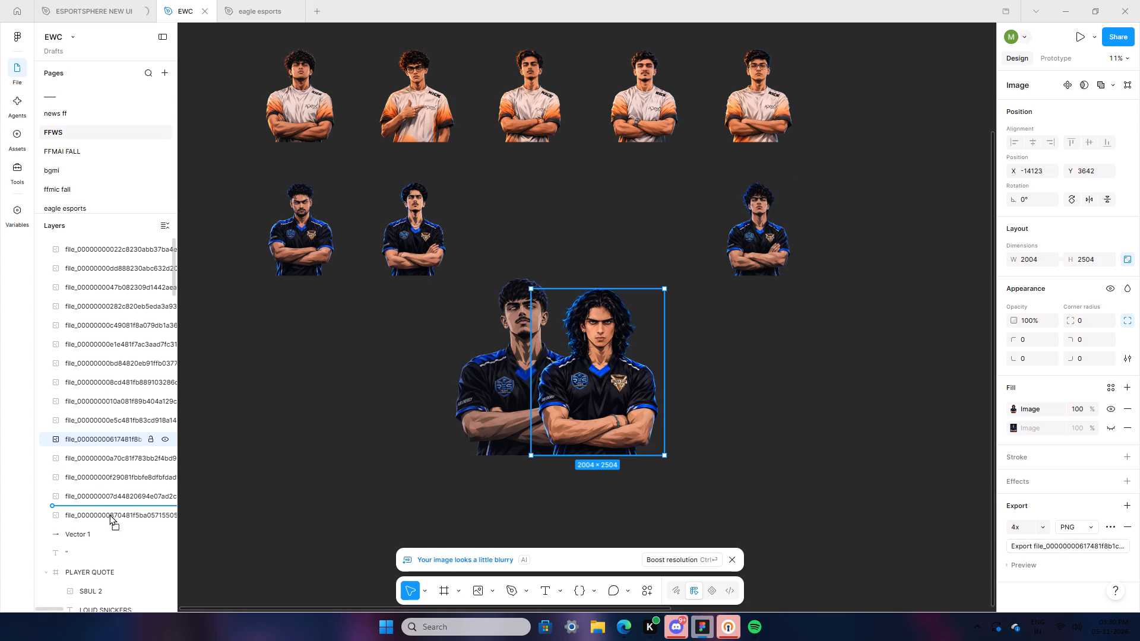
left_click_drag(109, 514, 112, 522)
left_click(798, 395)
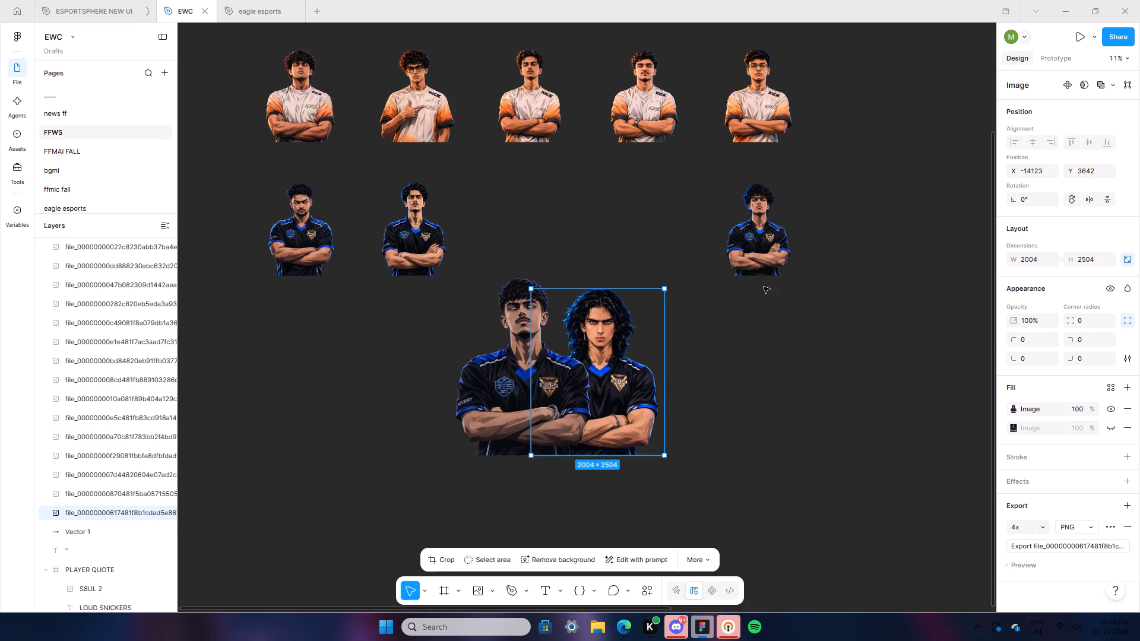
Scale the curly-haired fifth-column blue-jersey player to about 1877 × 2346 and place it overlapping the long-haired player's outer shoulder, with bottoms aligned.
left_click(767, 253)
left_click_drag(766, 274, 756, 370)
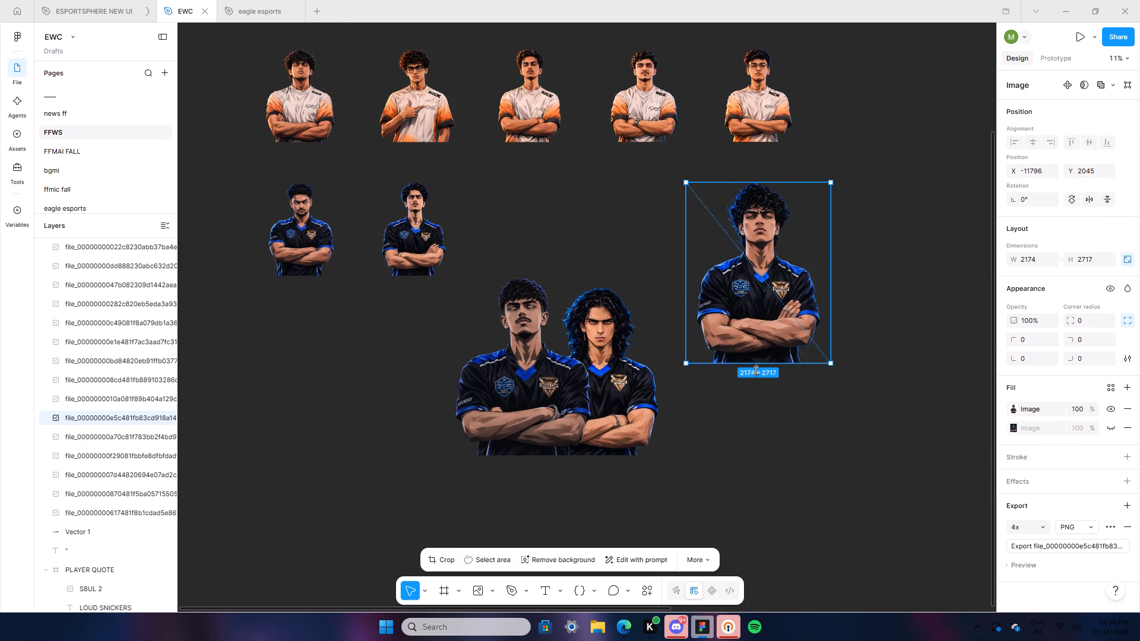
left_click_drag(756, 370, 756, 393)
left_click_drag(755, 348, 593, 395)
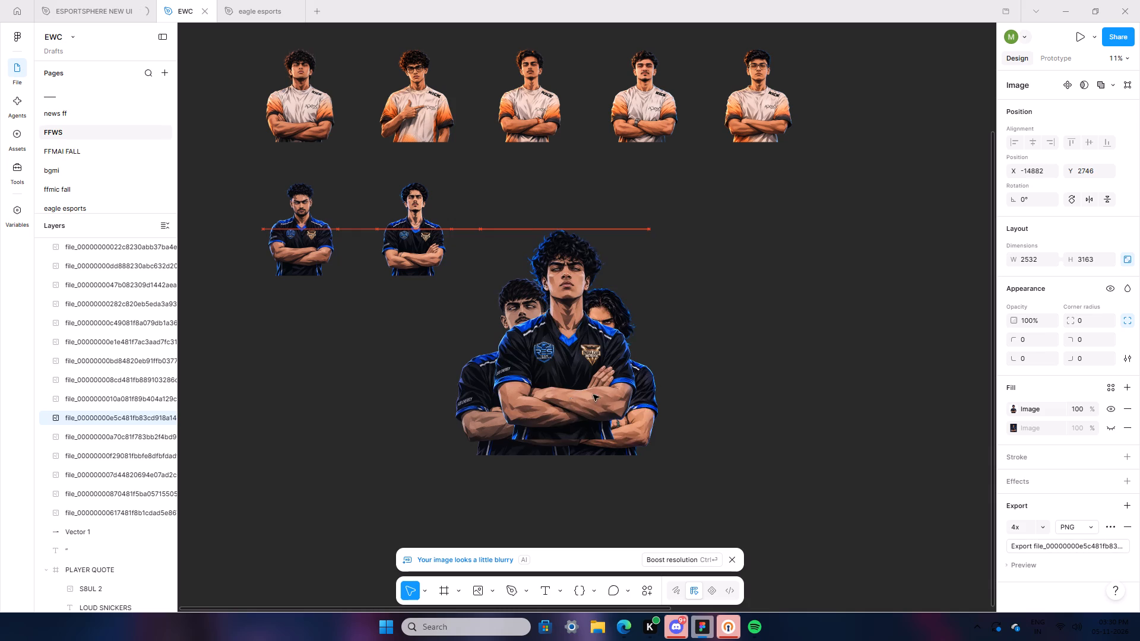
left_click_drag(593, 395, 672, 427)
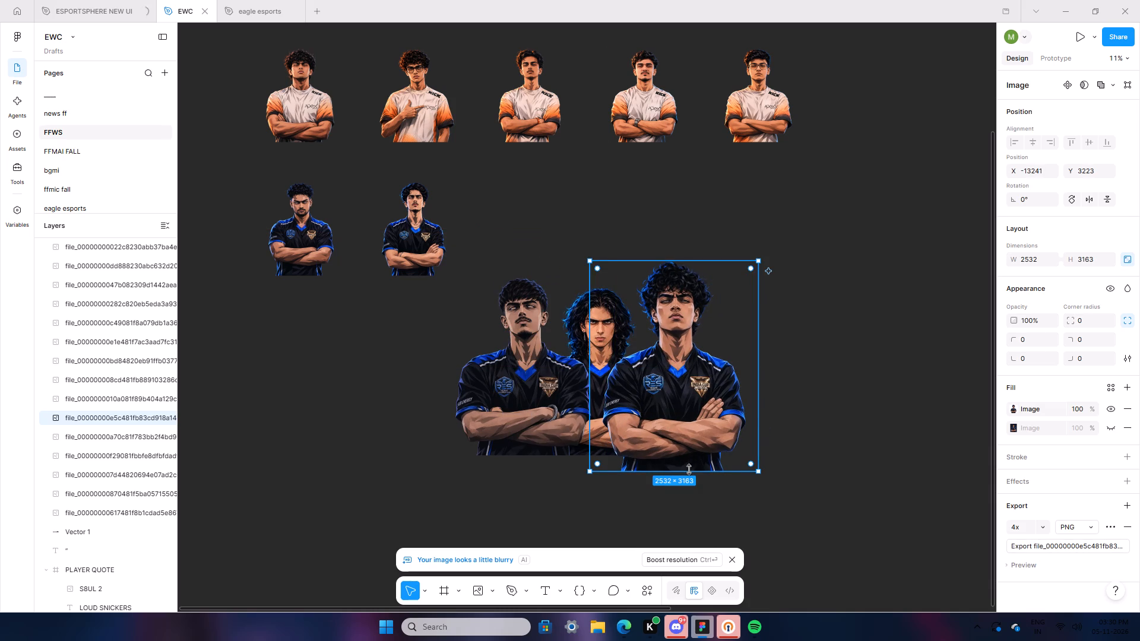
left_click_drag(689, 469, 689, 426)
left_click_drag(682, 386, 684, 414)
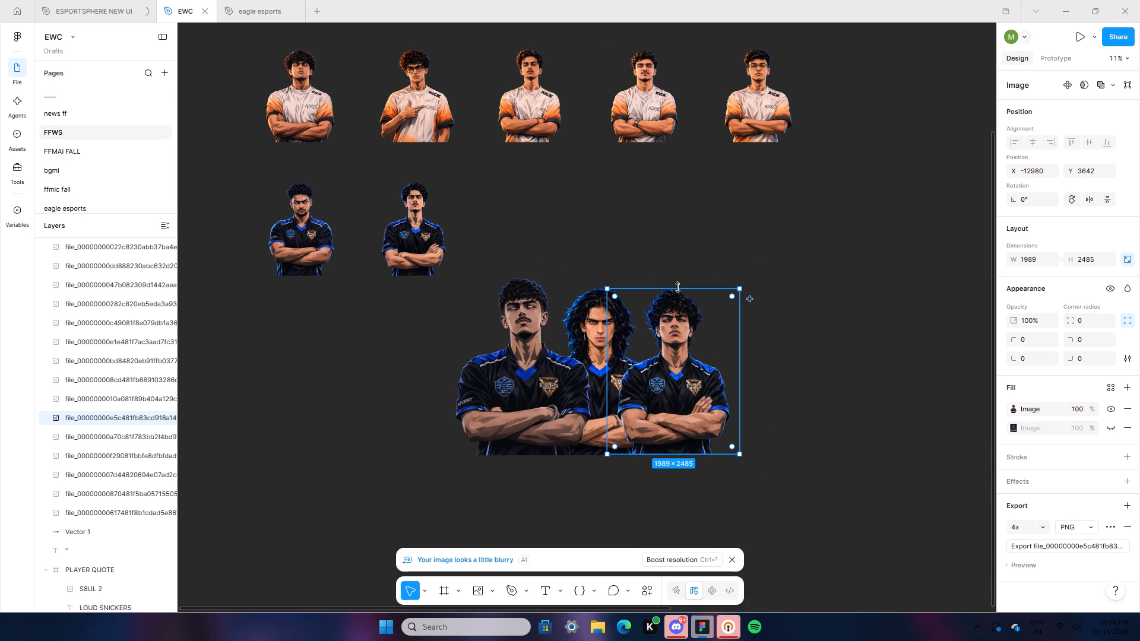
left_click_drag(678, 287, 680, 298)
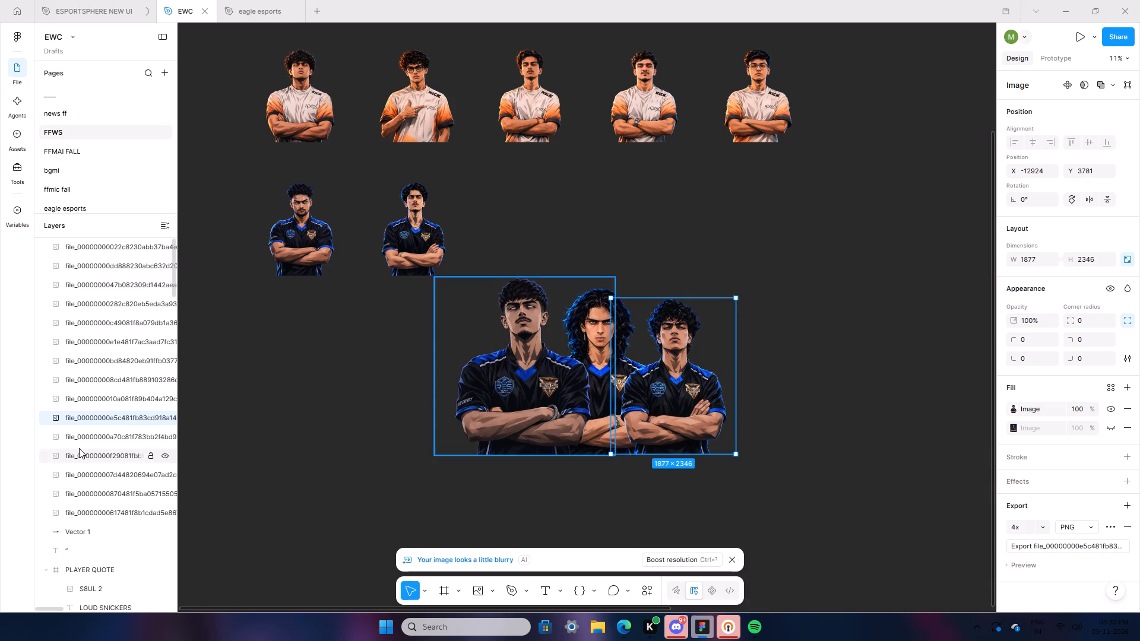
Reorder the curly-haired player's layer beneath all other player images, behind the long-haired player.
left_click_drag(107, 417, 118, 509)
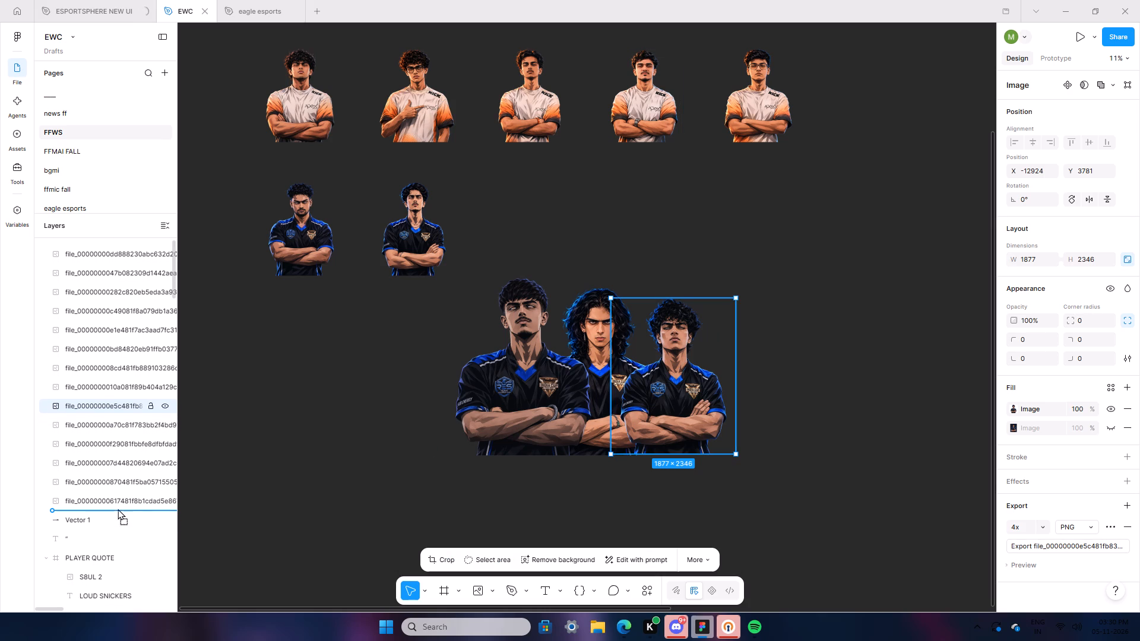
left_click_drag(118, 509, 116, 507)
left_click(722, 488)
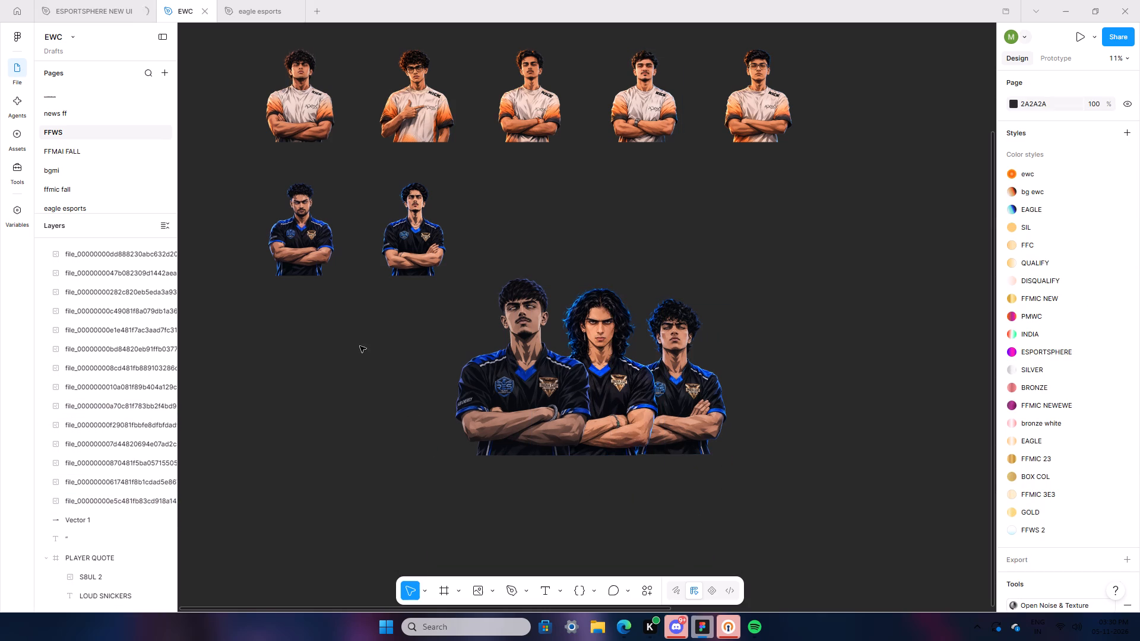
Enlarge the second-column blue-jersey player to about 1989 × 2485 and place it at the centre player's free shoulder, top-aligned with the long-haired player.
left_click(419, 214)
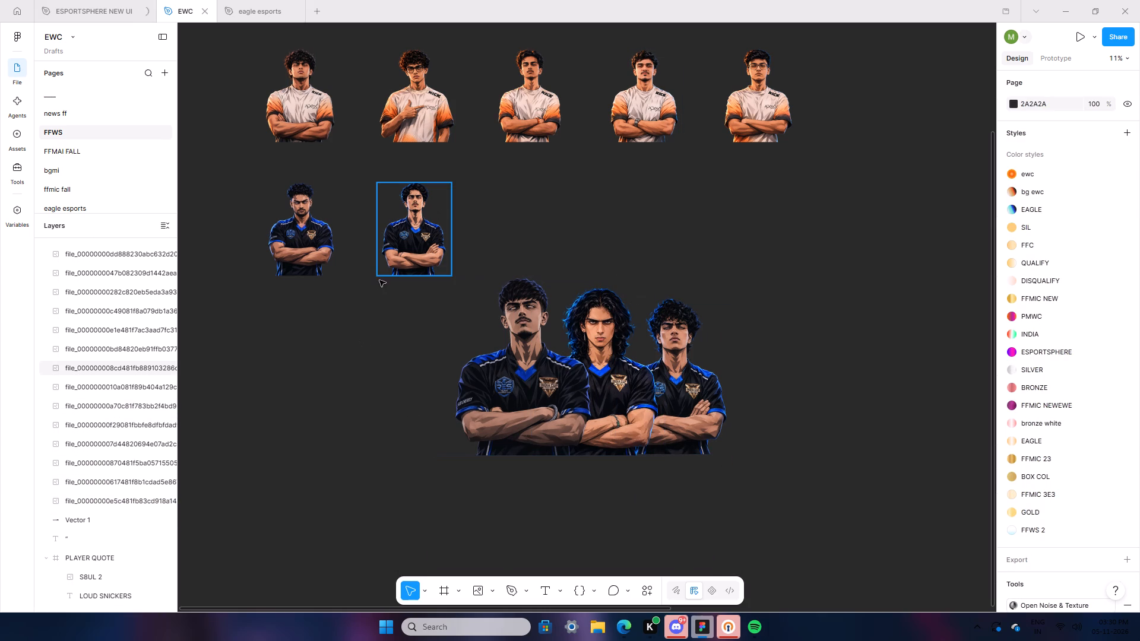
left_click_drag(407, 277, 412, 298)
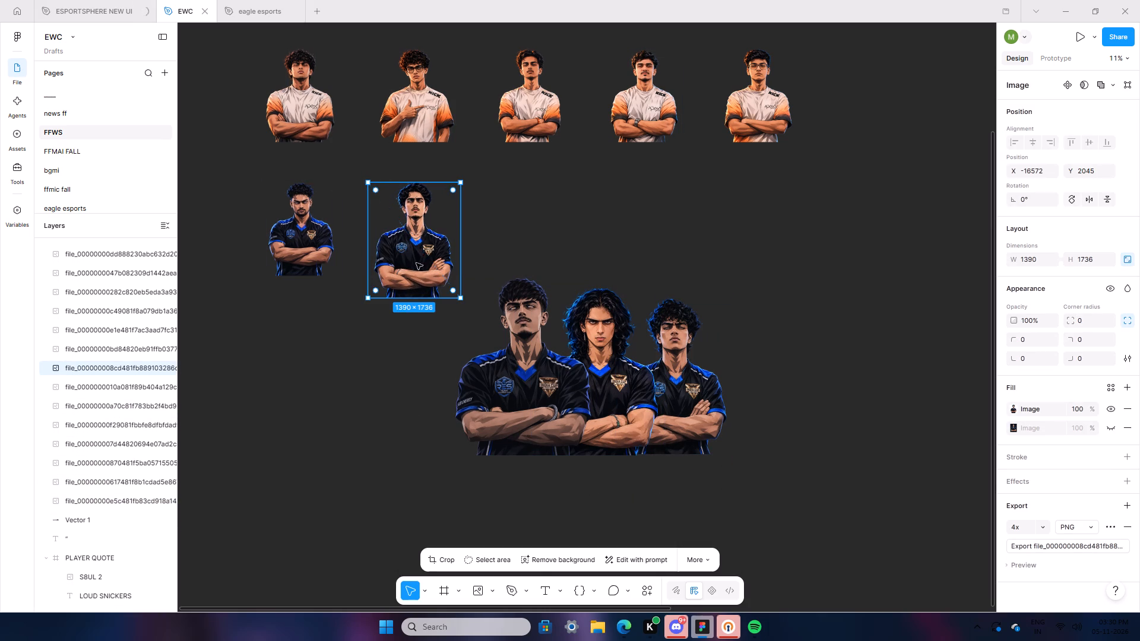
left_click_drag(419, 255, 416, 360)
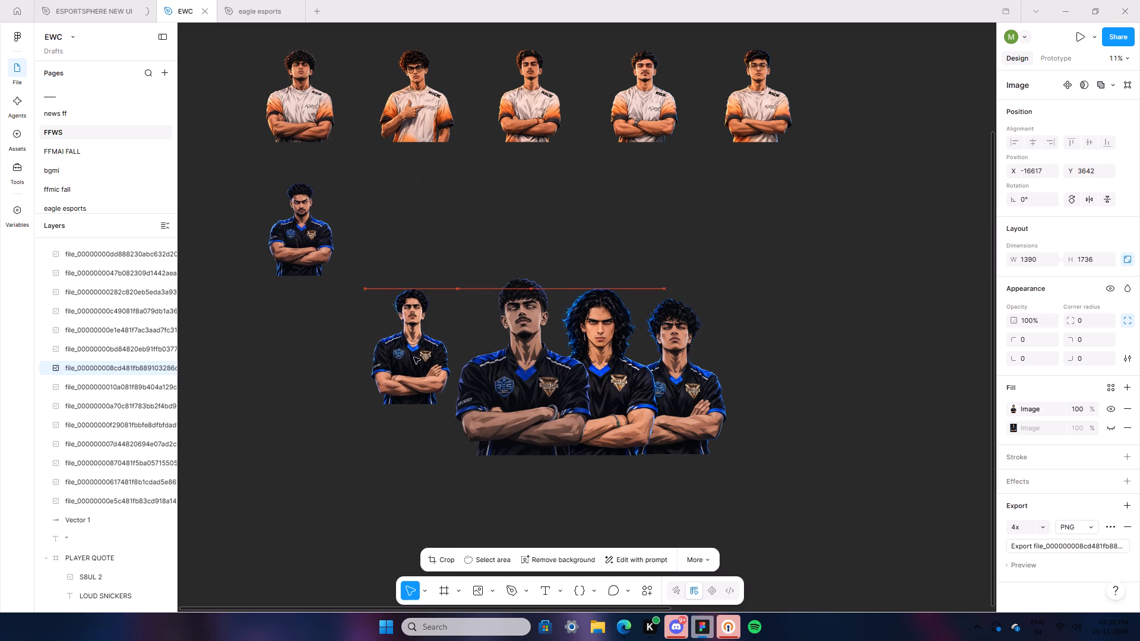
left_click_drag(422, 409, 432, 453)
left_click_drag(430, 421, 452, 422)
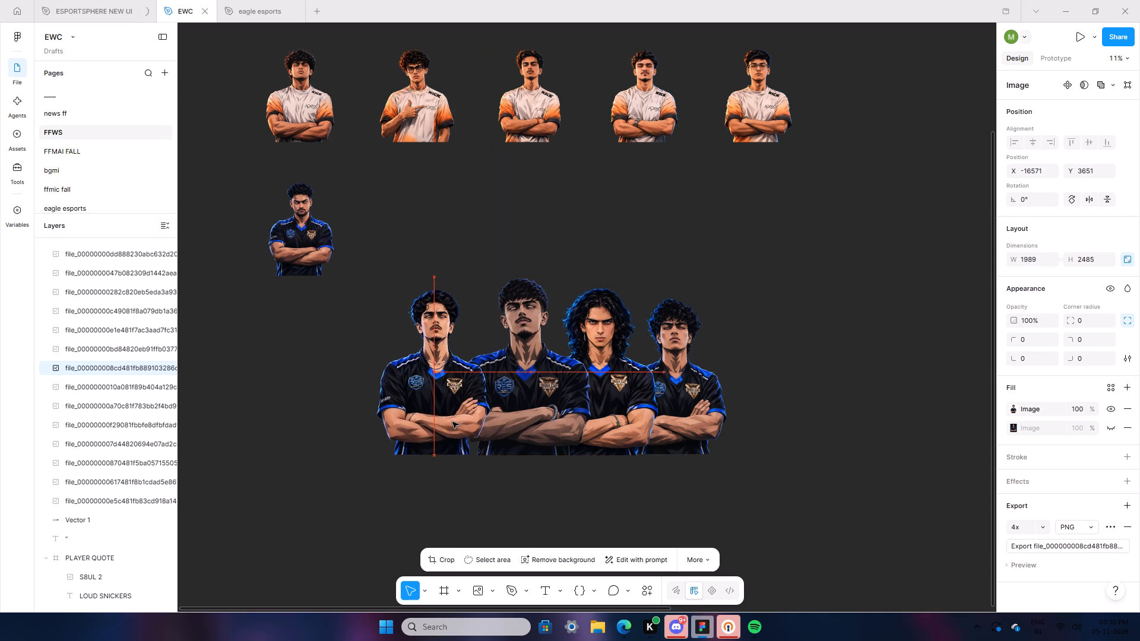
left_click_drag(452, 422, 460, 424)
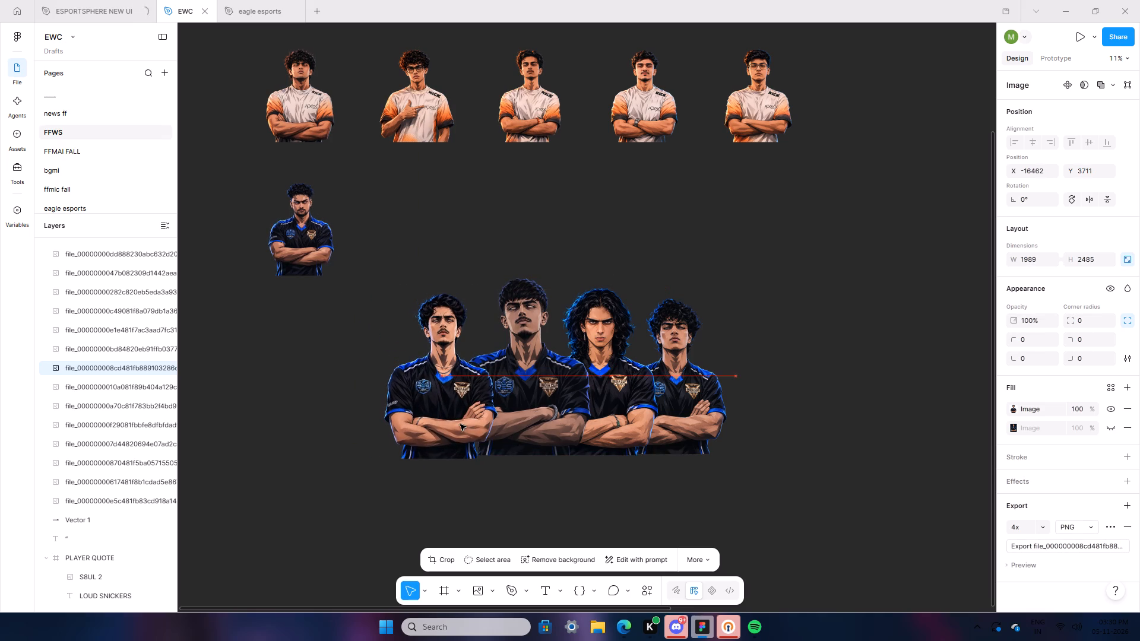
left_click_drag(460, 424, 460, 419)
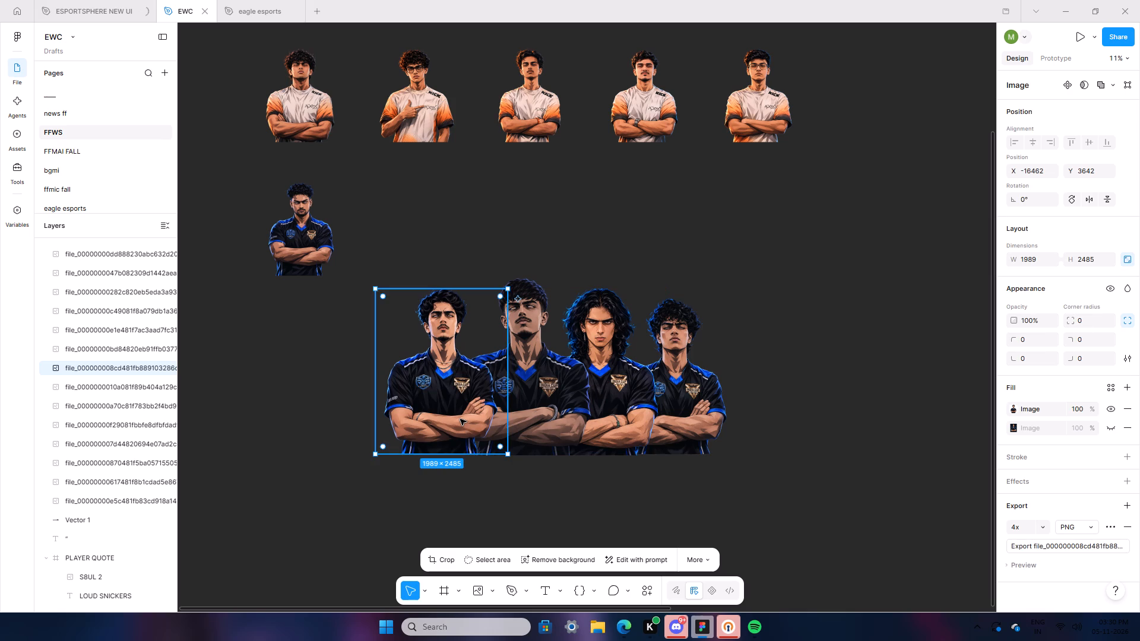
Reorder the second-column player's layer beneath all other player images, so it sits behind the centre player.
left_click_drag(85, 363, 113, 499)
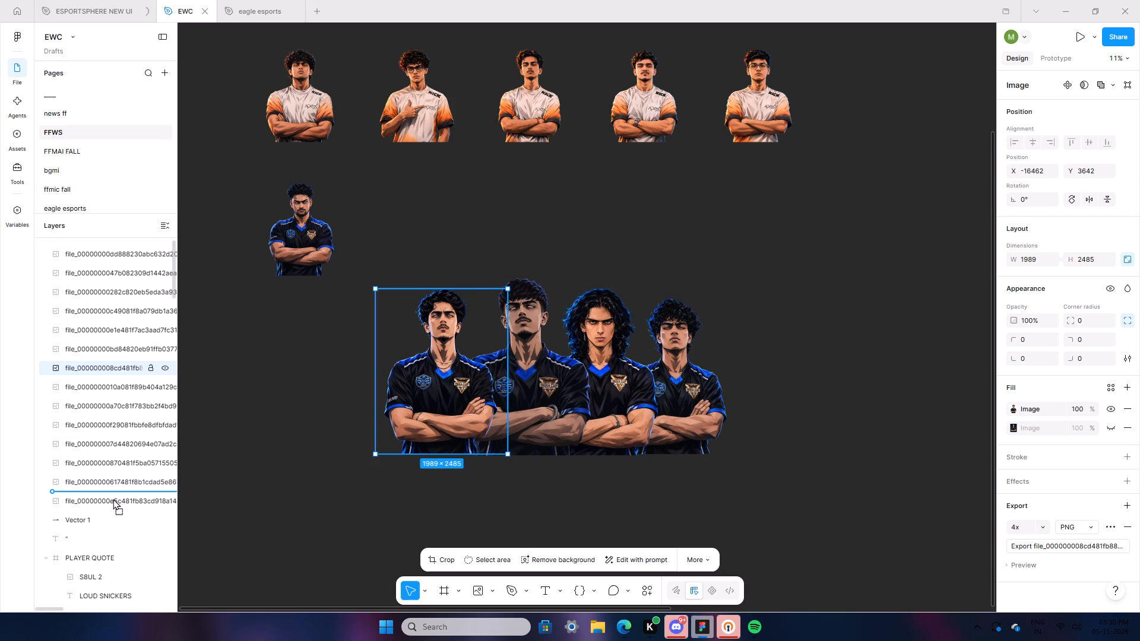
left_click_drag(113, 499, 115, 504)
left_click(300, 487)
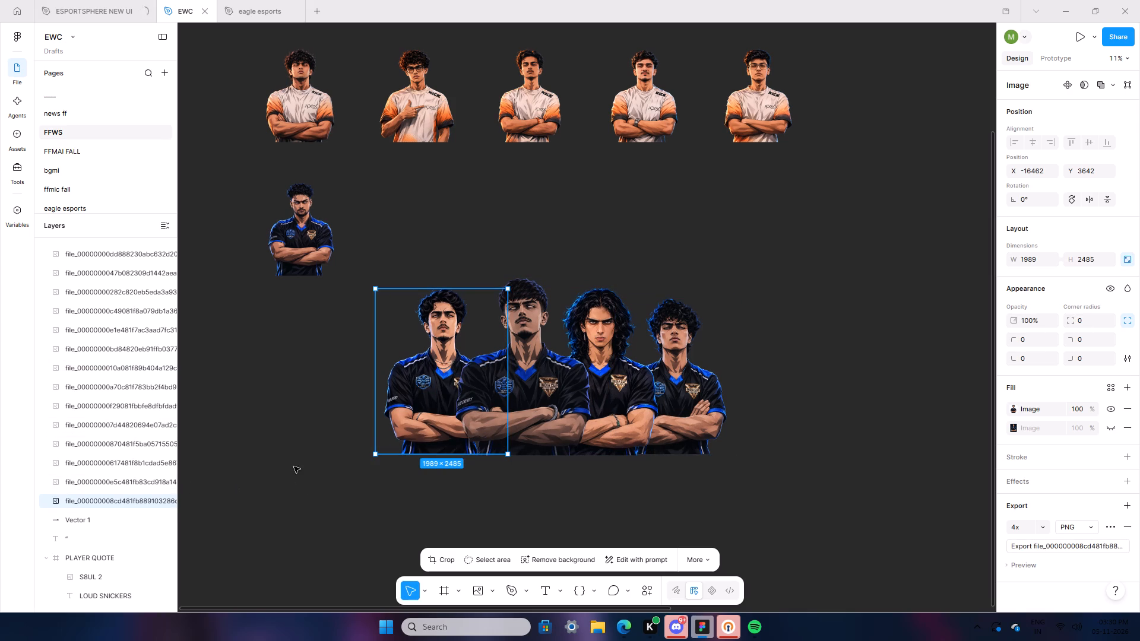
Move the first-column bearded blue-jersey player beside the group's open end, top-aligned with the curly-haired player at the opposite end.
left_click(277, 231)
left_click_drag(286, 243, 291, 347)
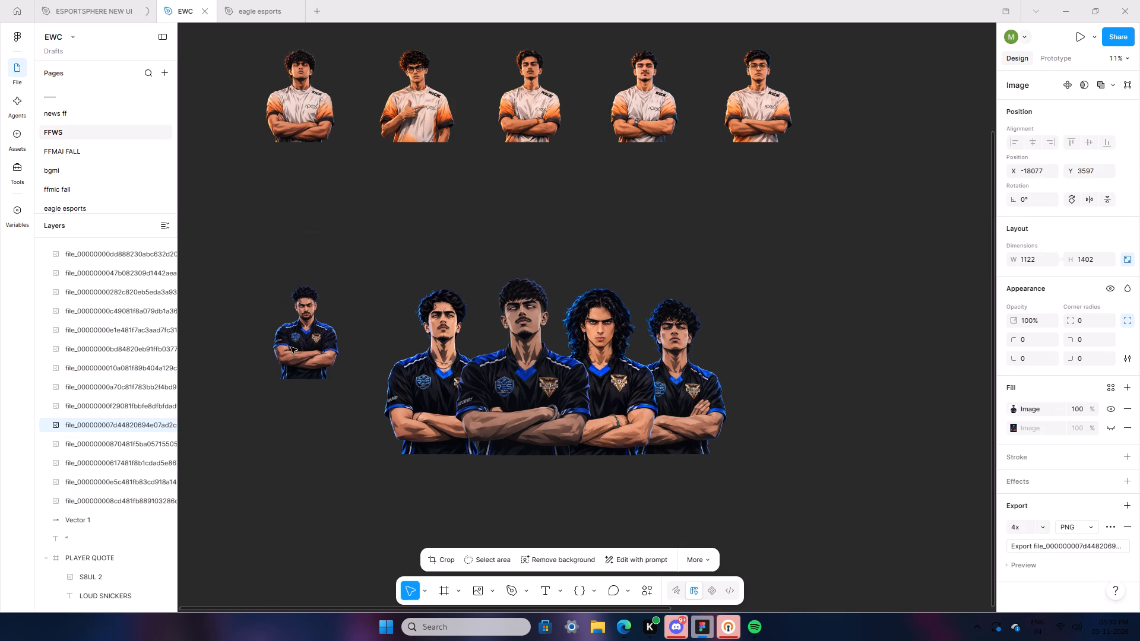
left_click_drag(291, 347, 325, 351)
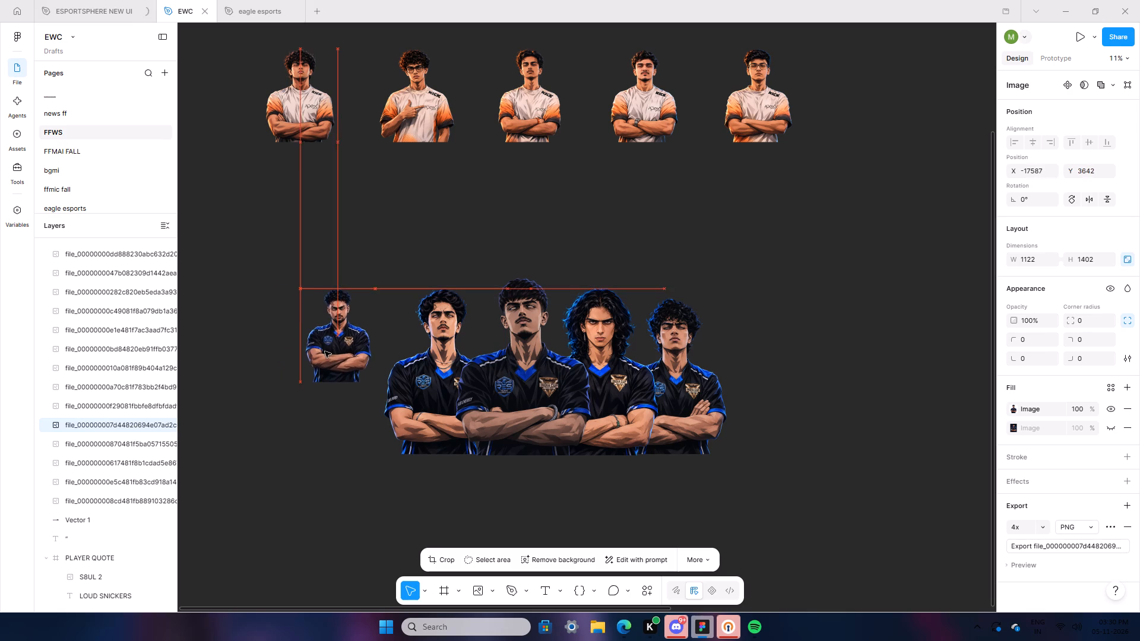
left_click_drag(325, 351, 343, 359)
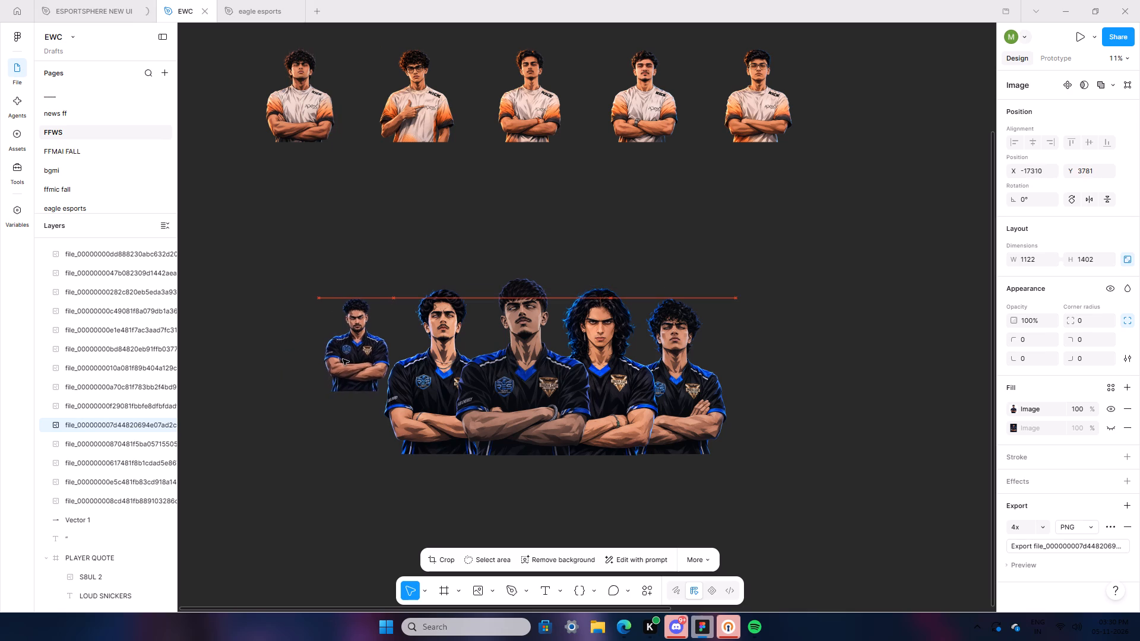
Enlarge the bearded blue-jersey player to about 1892 × 2365, keeping its top edge in place and matching the group's bottom edge.
left_click_drag(343, 359, 345, 358)
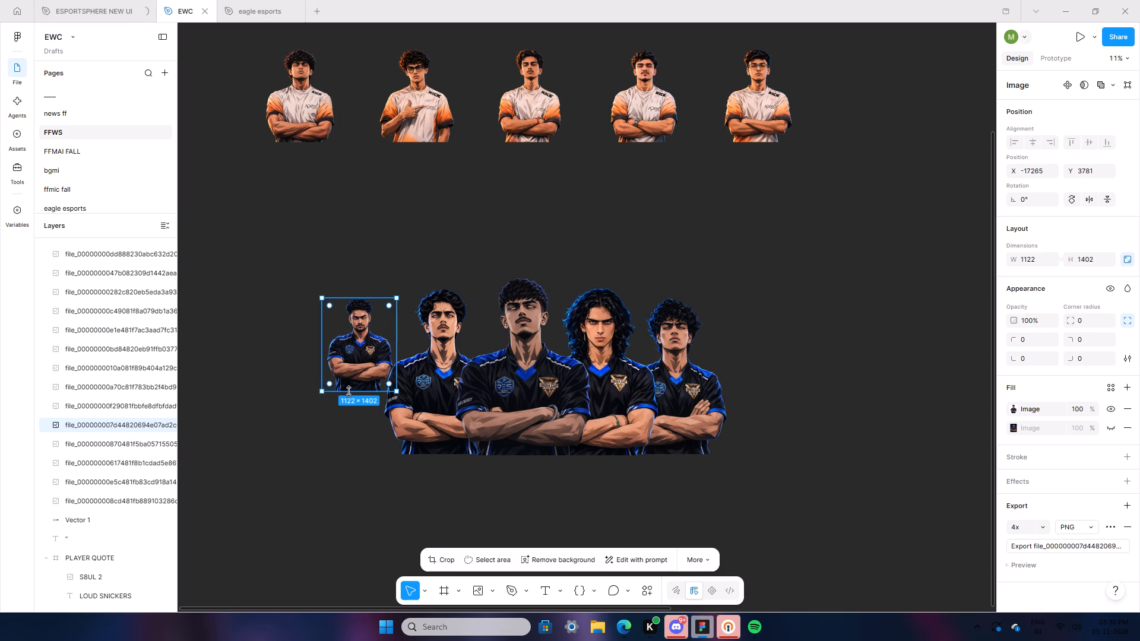
left_click_drag(349, 391, 347, 454)
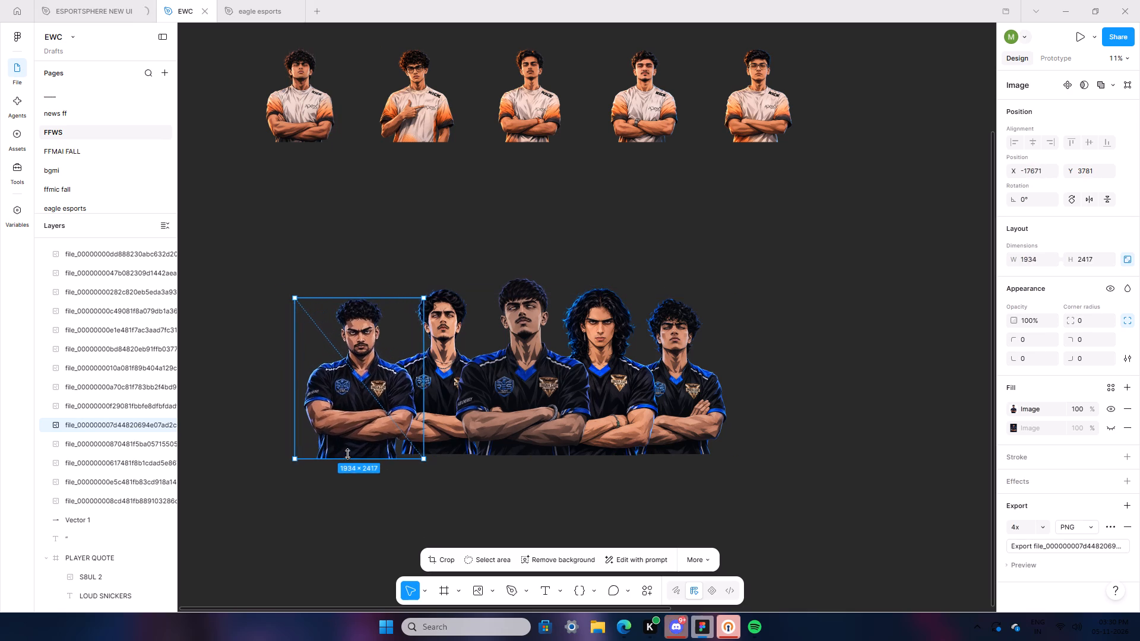
left_click_drag(347, 454, 349, 457)
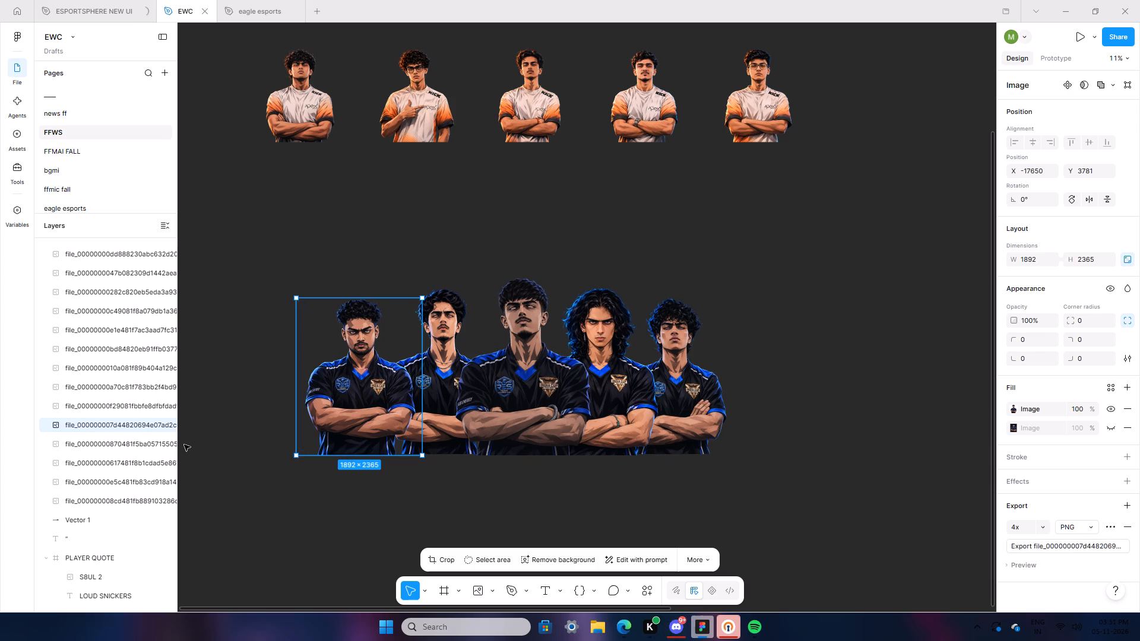
Reorder the bearded player's layer beneath all other player images, so it sits behind the neighbouring player.
left_click_drag(134, 425, 142, 515)
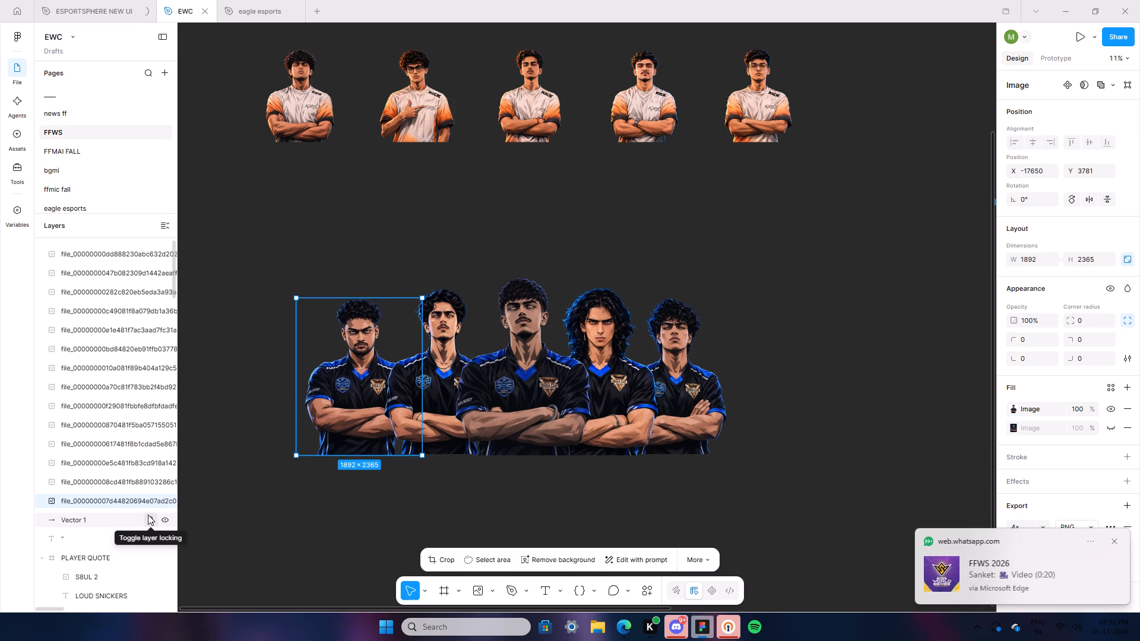
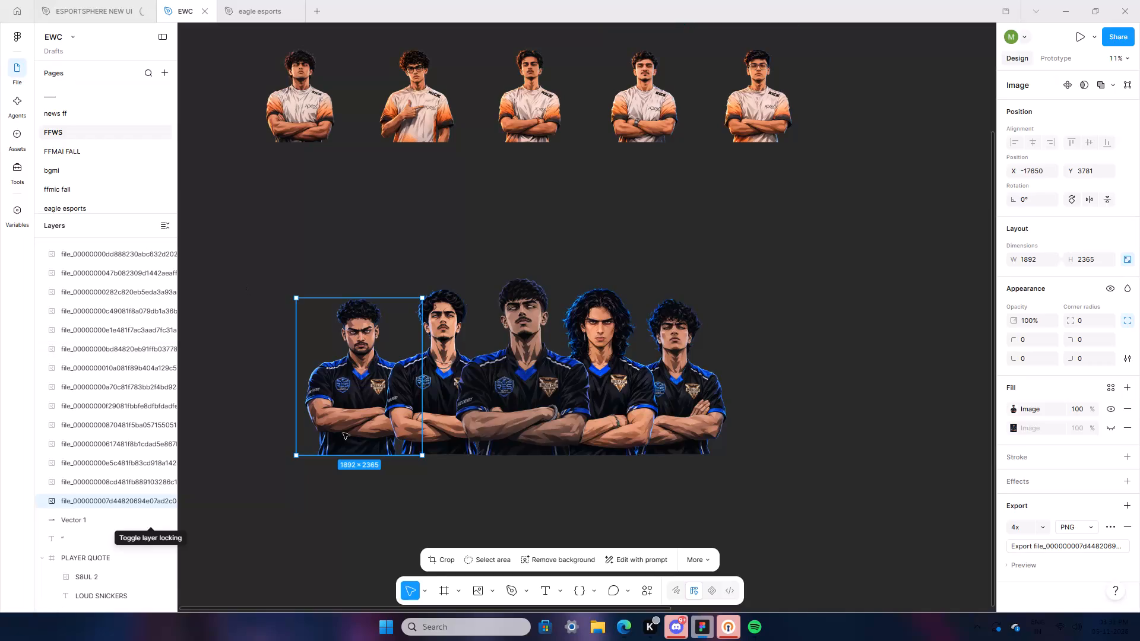
Shift the bearded blue-jersey player inward so he overlaps the neighbouring player's shoulder, with his bottom edge level with the group.
left_click_drag(334, 430, 351, 432)
left_click(350, 432)
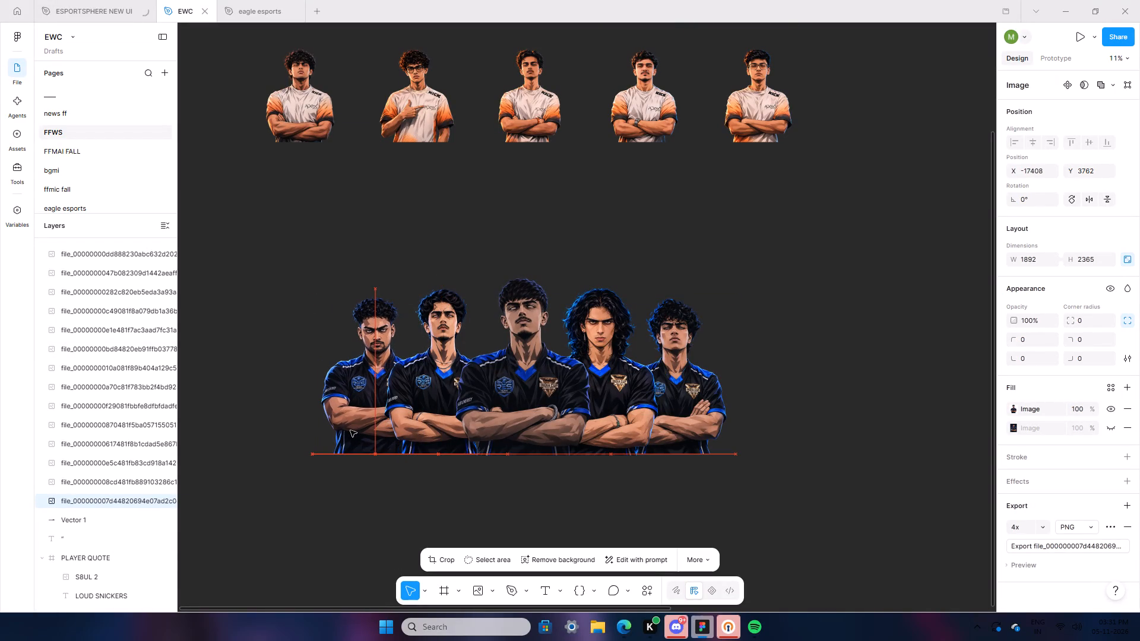
left_click(350, 430)
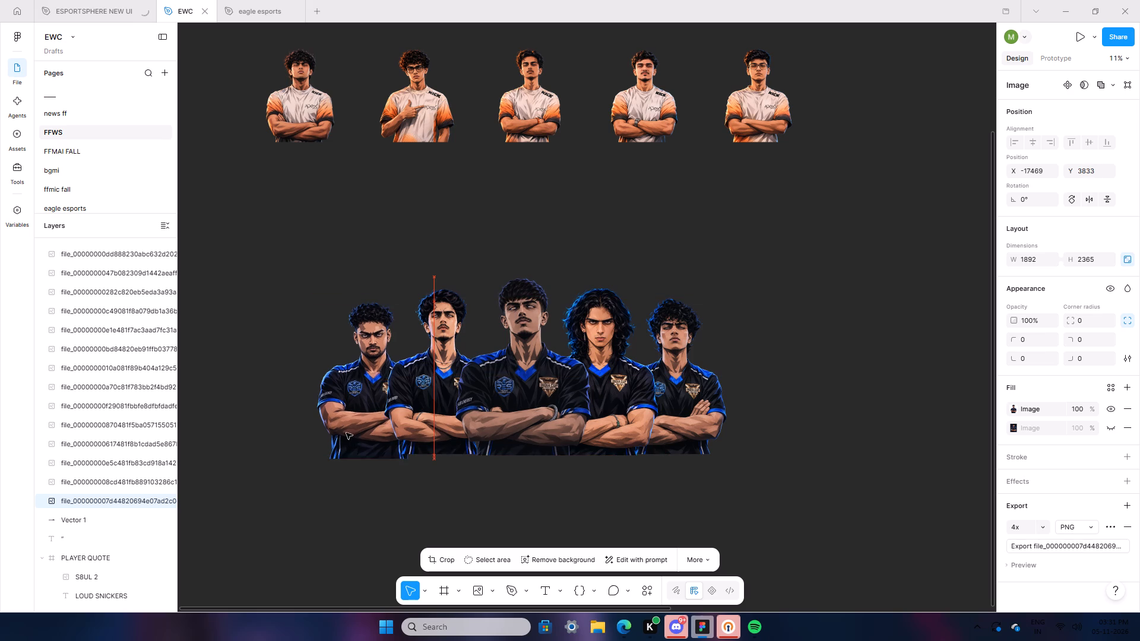
left_click(341, 529)
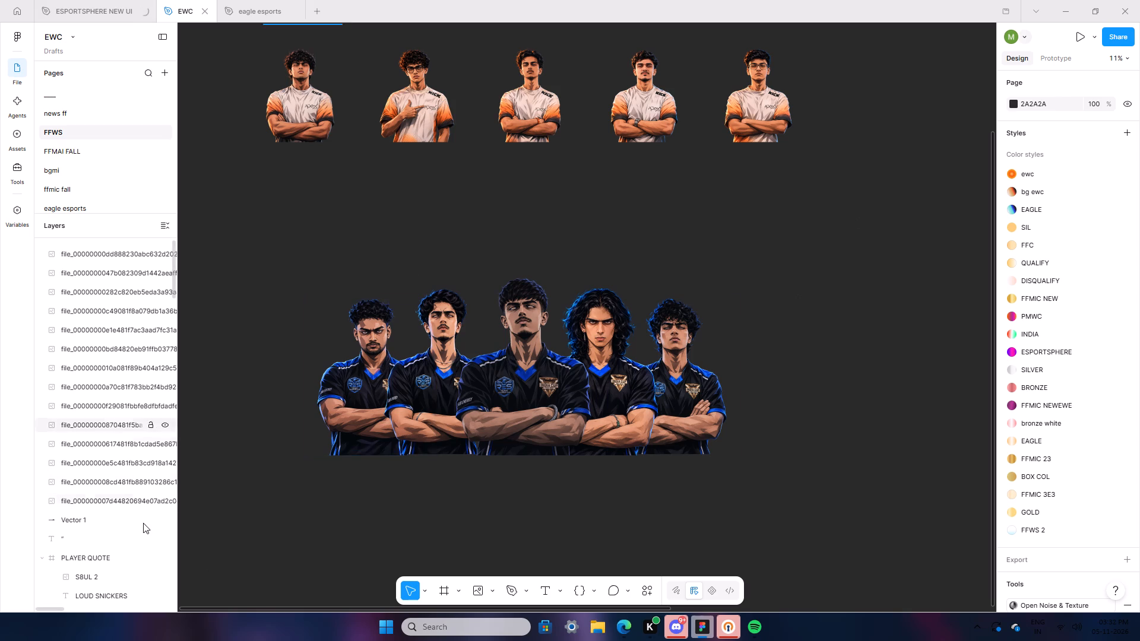
Group the five overlapping blue-jersey player images into one group.
left_click_drag(220, 244, 765, 490)
right_click(666, 431)
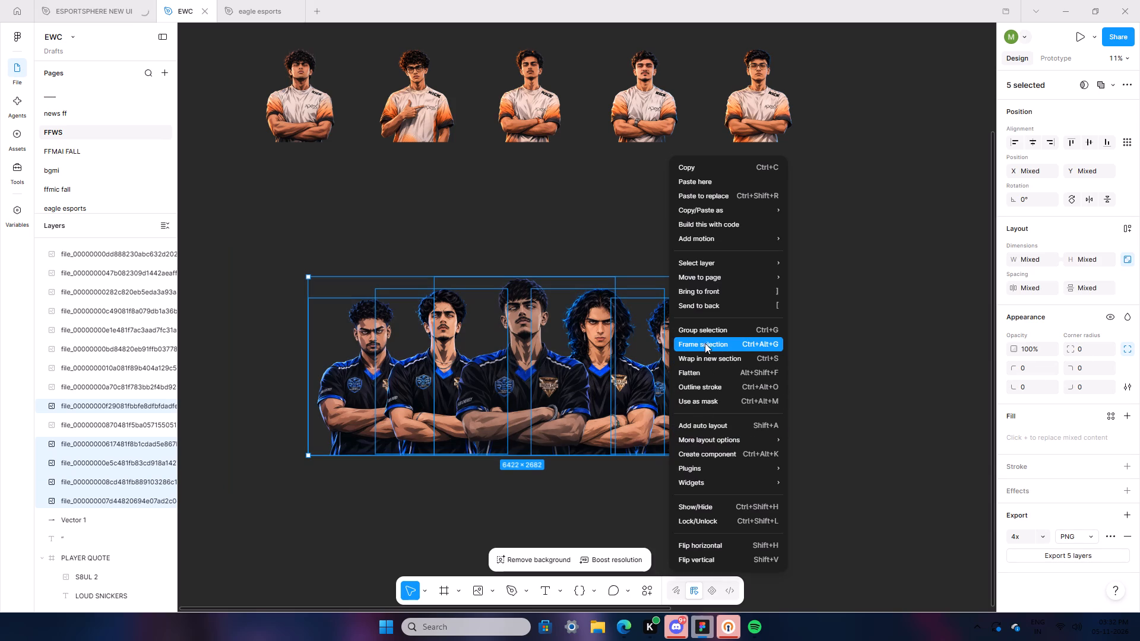
left_click(703, 335)
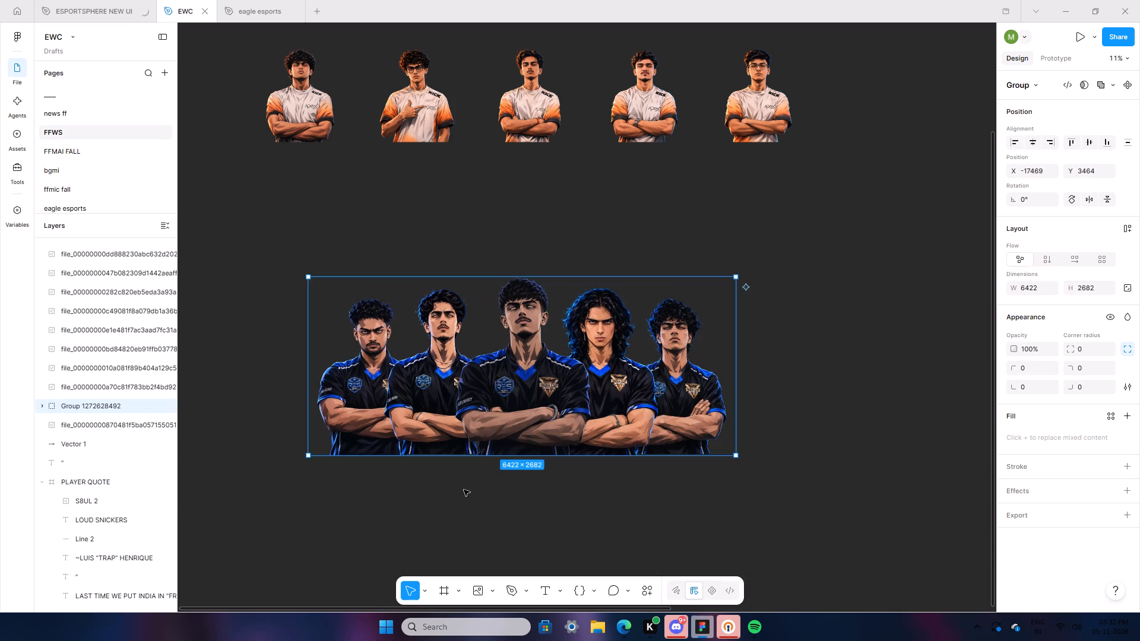
left_click(470, 488)
Lock the S8UL 2 overlay image behind the players in the PLAYER QUOTE poster.
scroll(478, 508, "down", 10, "ctrl")
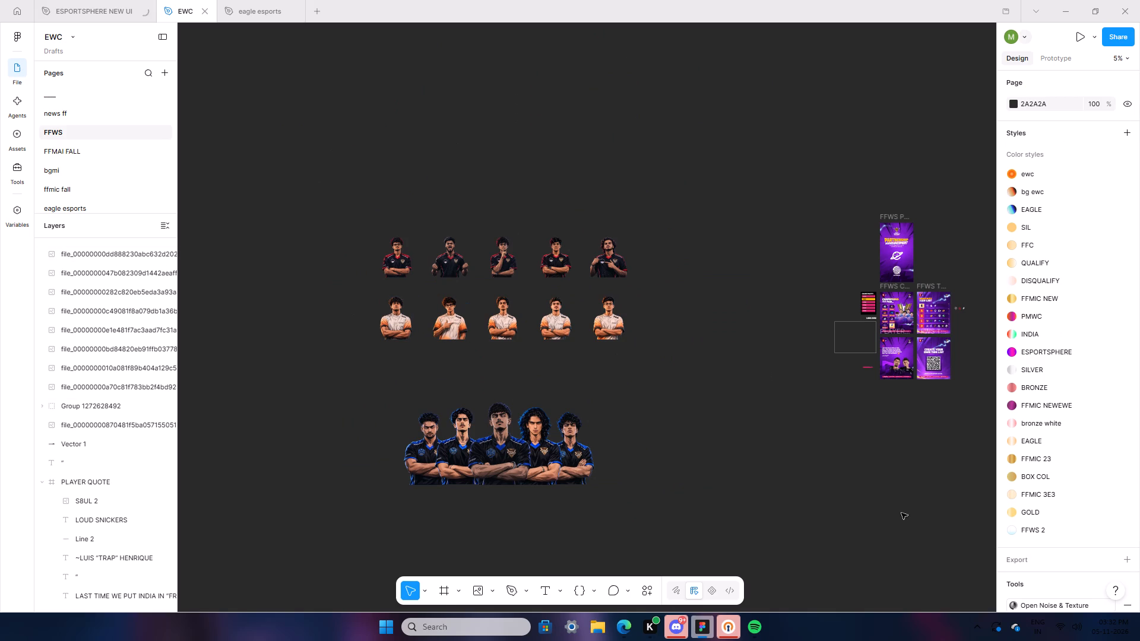
scroll(1132, 424, "up", 4, "ctrl")
scroll(985, 427, "up", 5, "ctrl")
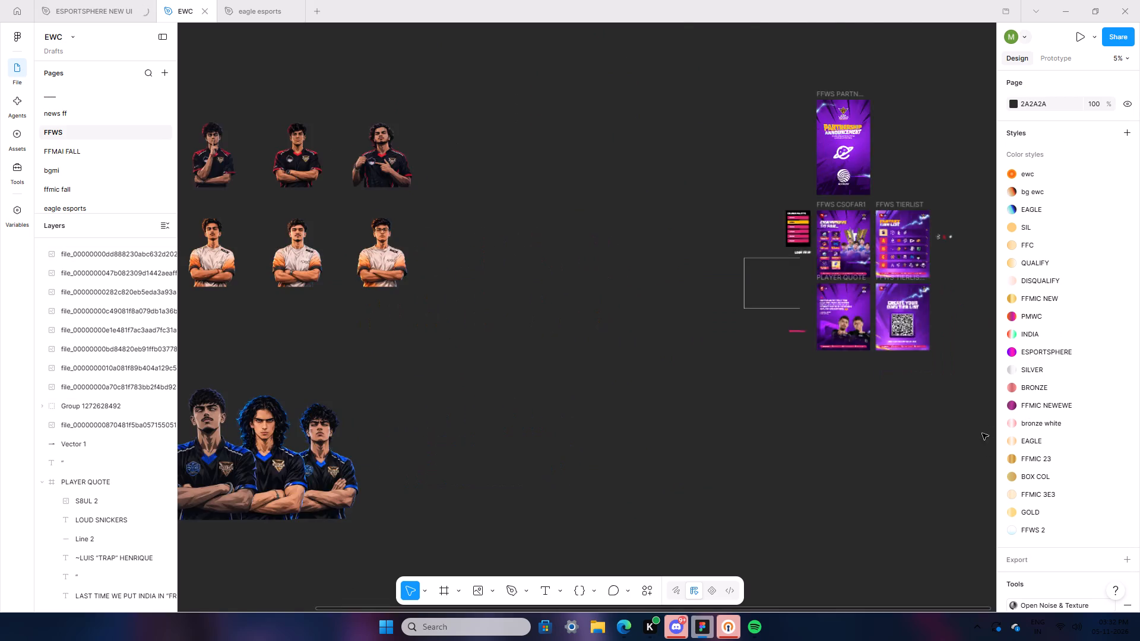
scroll(982, 433, "up", 20, "ctrl")
scroll(982, 433, "up", 6, "ctrl")
scroll(556, 496, "up", 4, "ctrl")
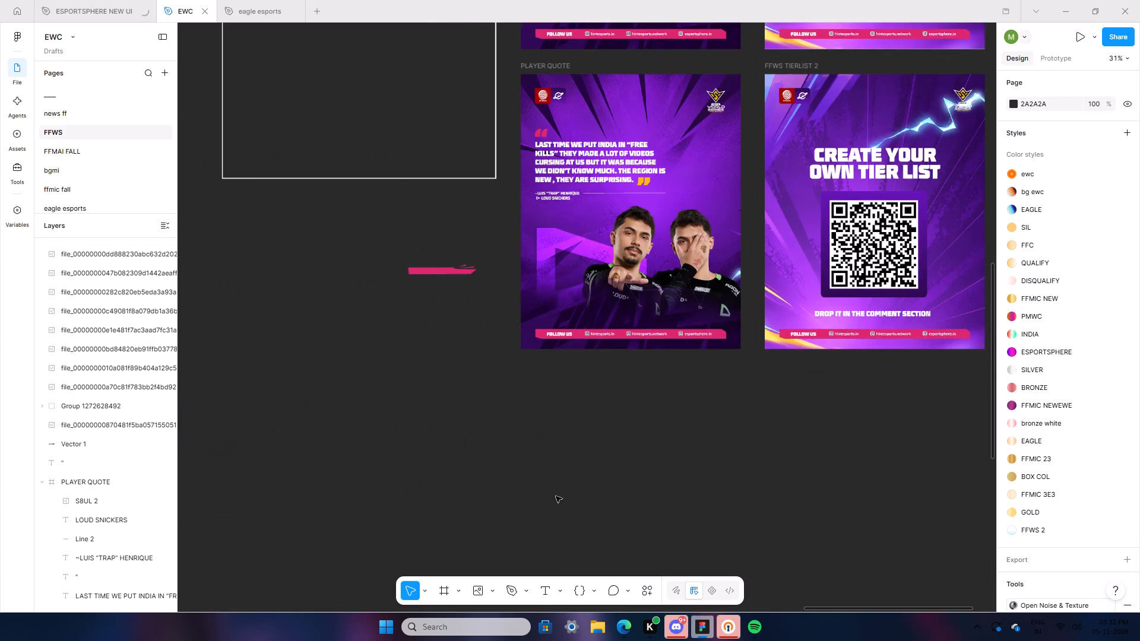
scroll(556, 496, "up", 16, "ctrl")
scroll(572, 501, "up", 12, "ctrl")
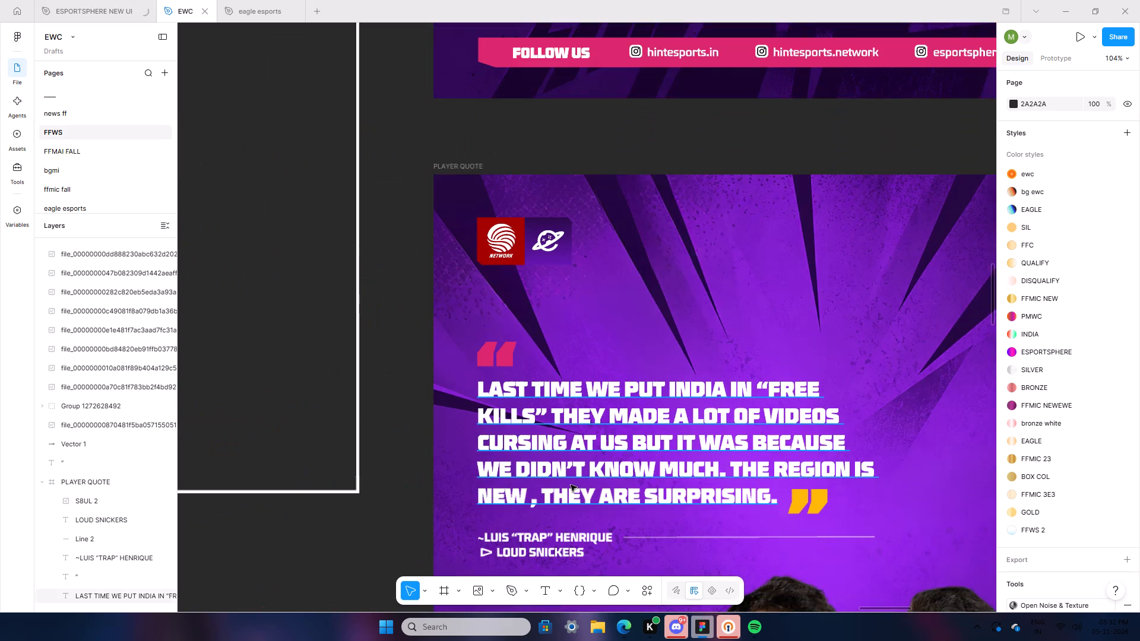
scroll(577, 493, "down", 11)
left_click(566, 482)
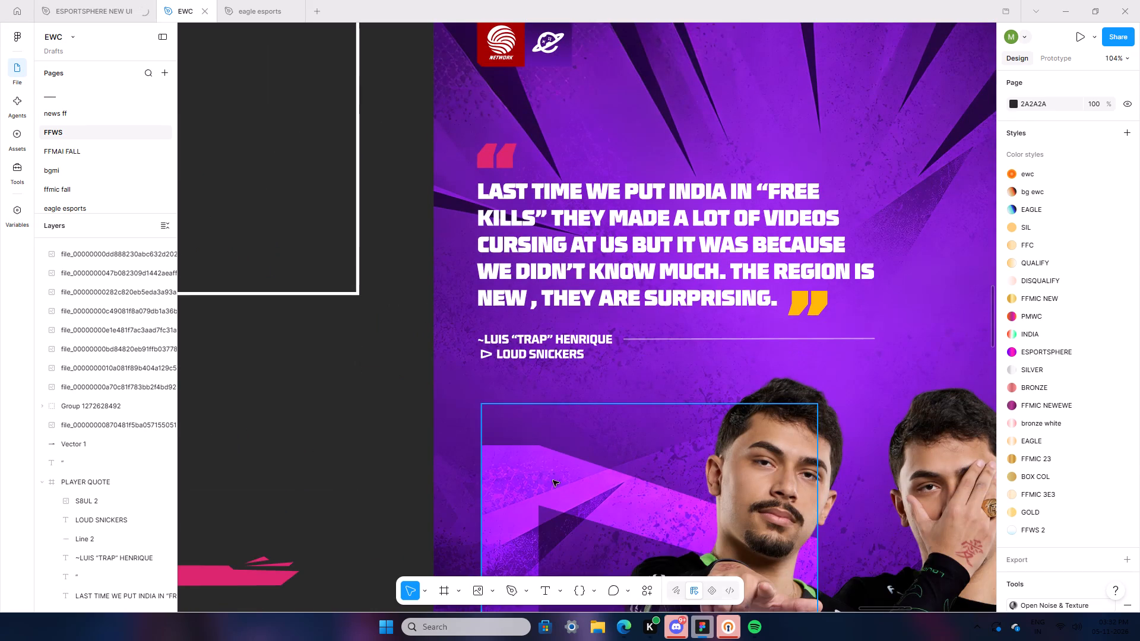
left_click(154, 425)
left_click(277, 448)
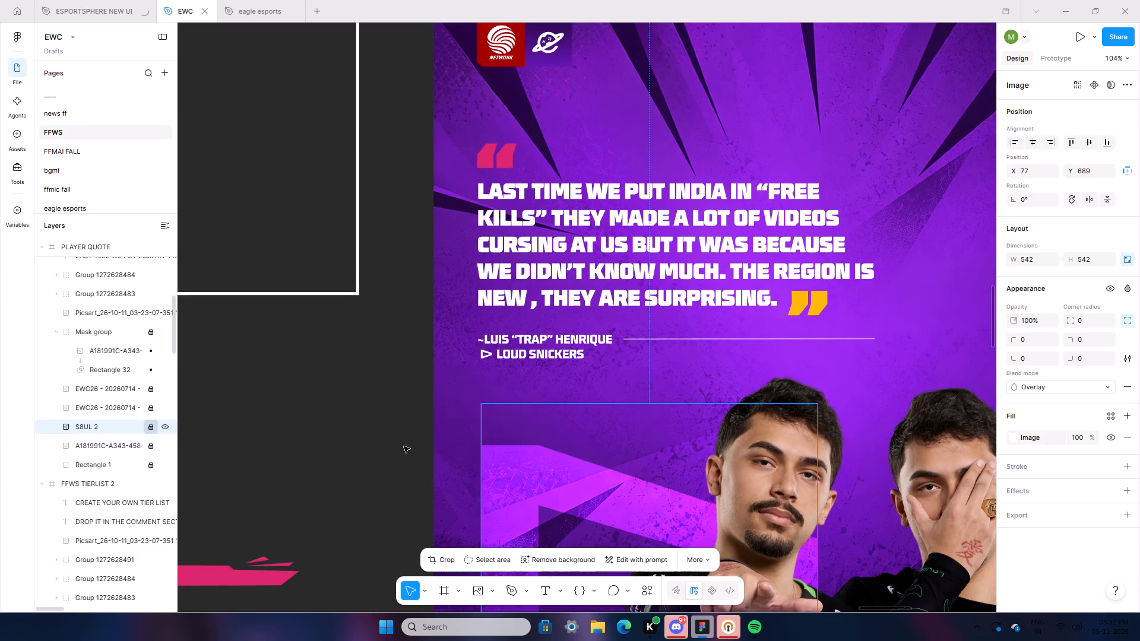
Nudge the quote's attribution, team name, logo and divider line down together to widen the gap below the quote text.
left_click_drag(445, 316, 808, 373)
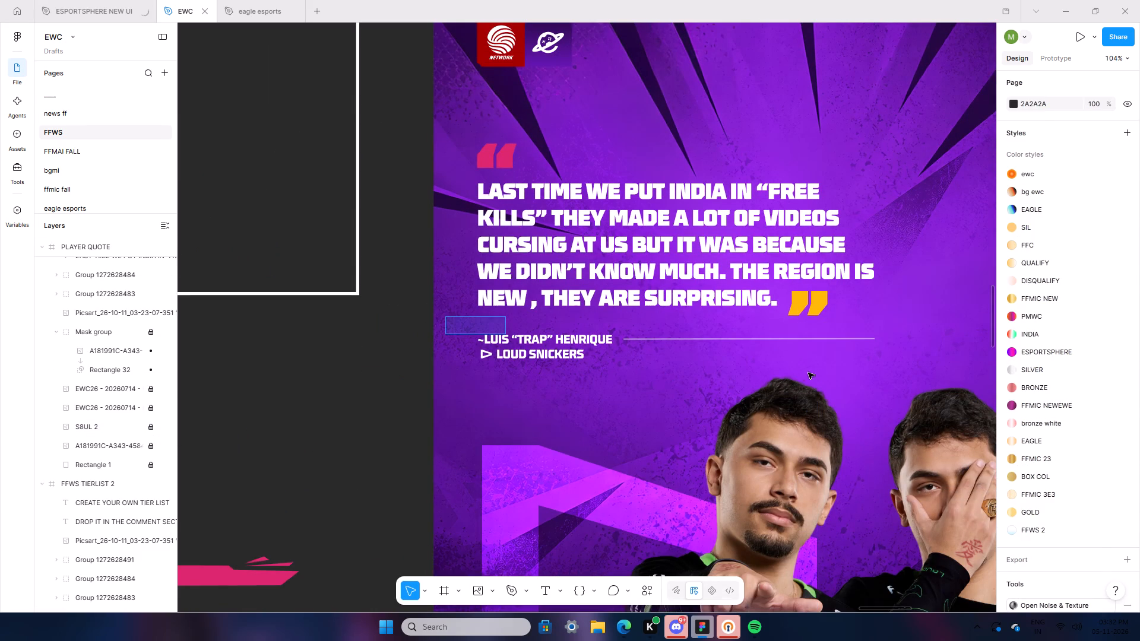
left_click_drag(808, 373, 852, 371)
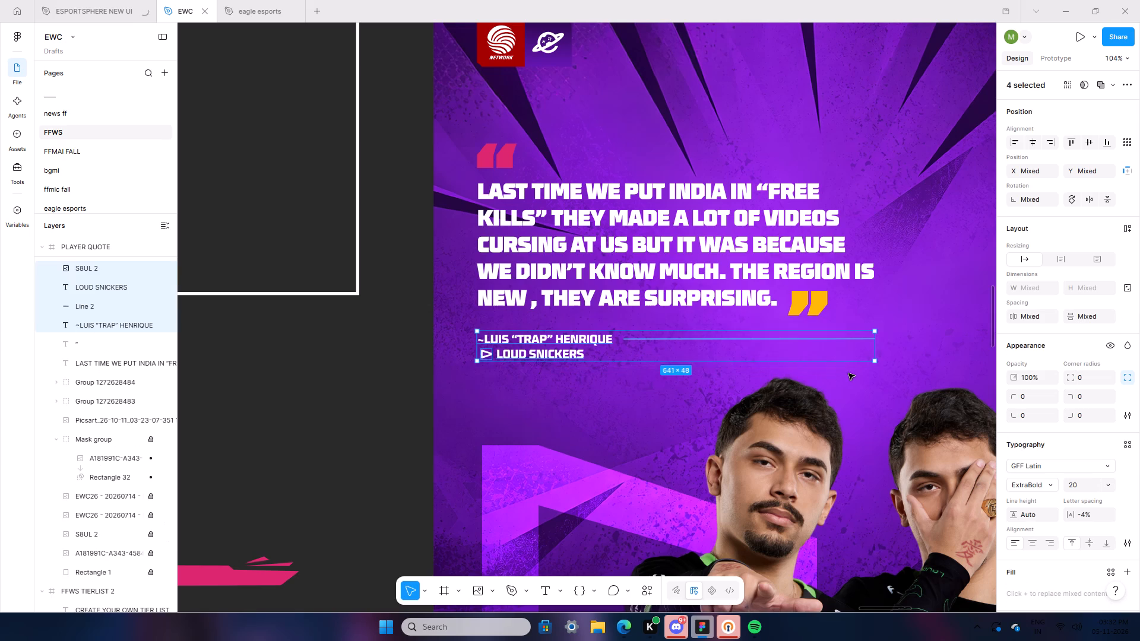
key("Down")
key("Down")
key("Down")
key("Down")
key("Down")
key("Down")
key("Down")
key("Down")
key("Down")
key("Down")
key("Down")
key("Down")
key("Down")
key("Down")
key("Down")
key("Down")
key("Down")
key("Down")
key("Down")
key("Down")
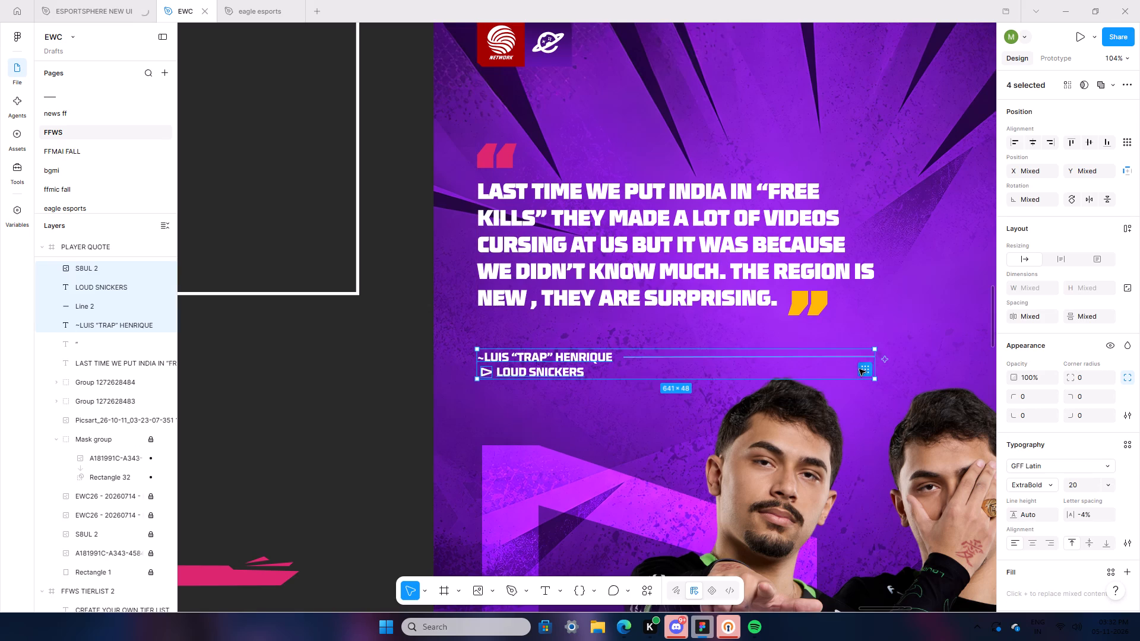
triple_click(759, 239)
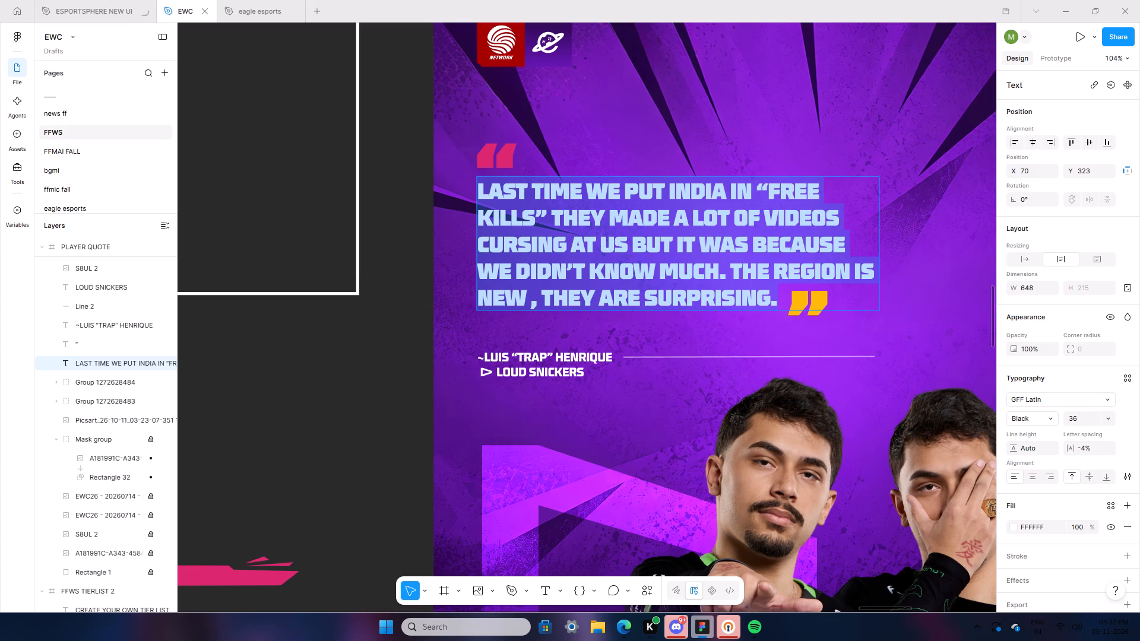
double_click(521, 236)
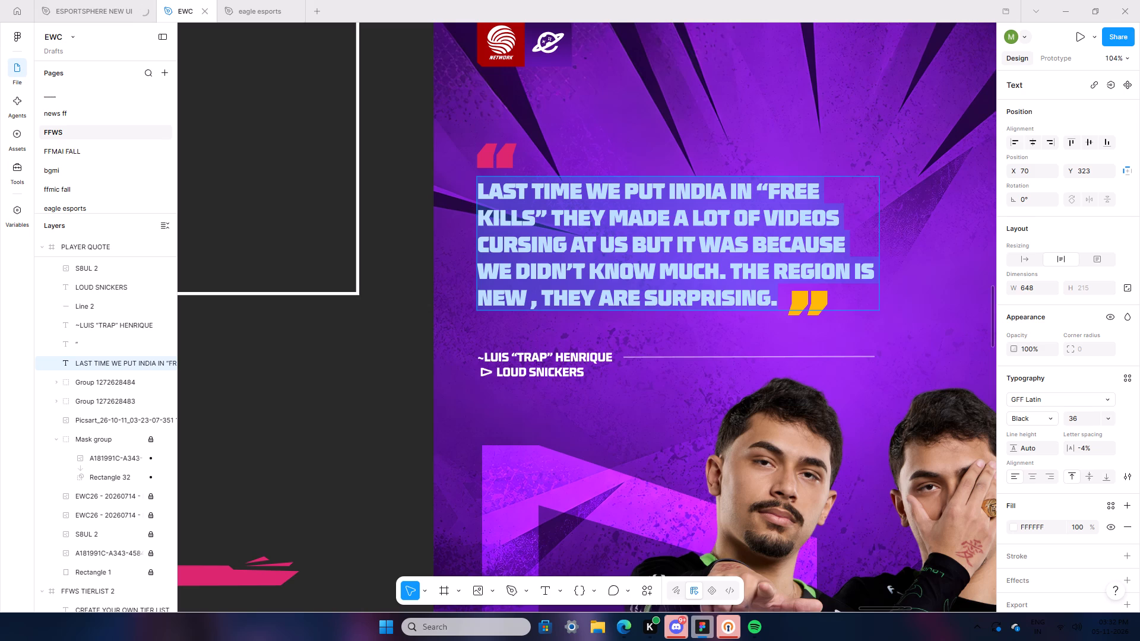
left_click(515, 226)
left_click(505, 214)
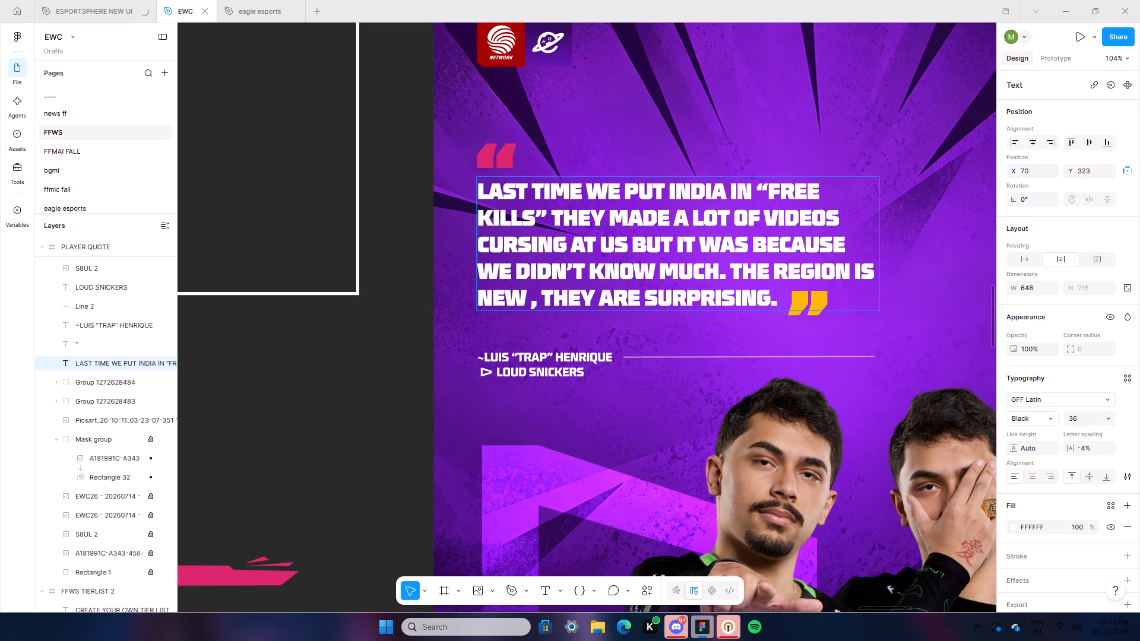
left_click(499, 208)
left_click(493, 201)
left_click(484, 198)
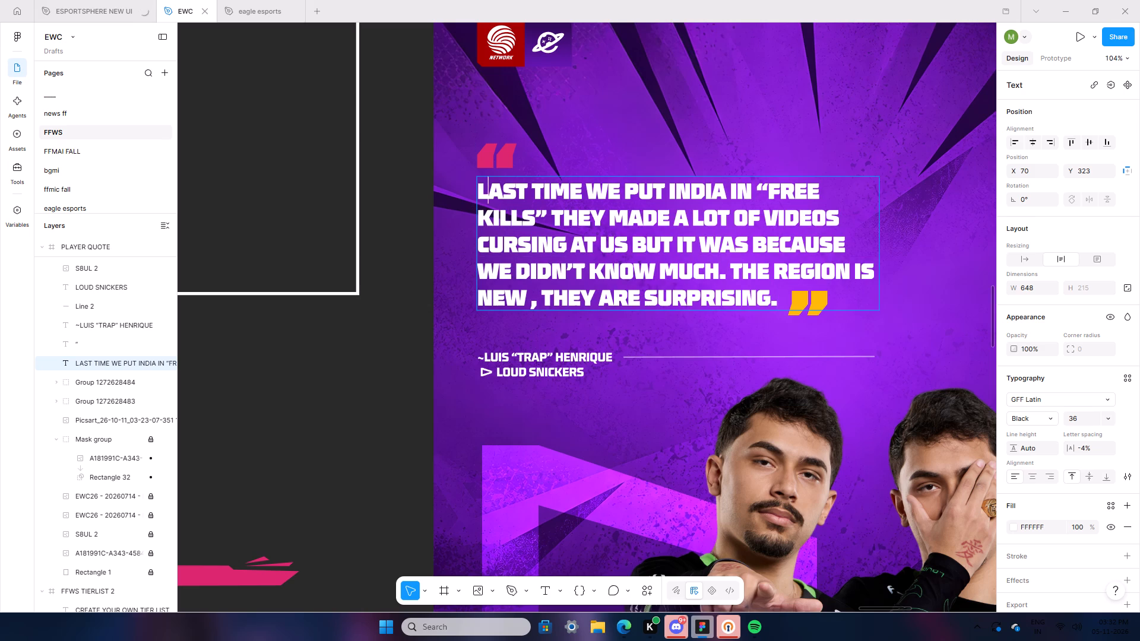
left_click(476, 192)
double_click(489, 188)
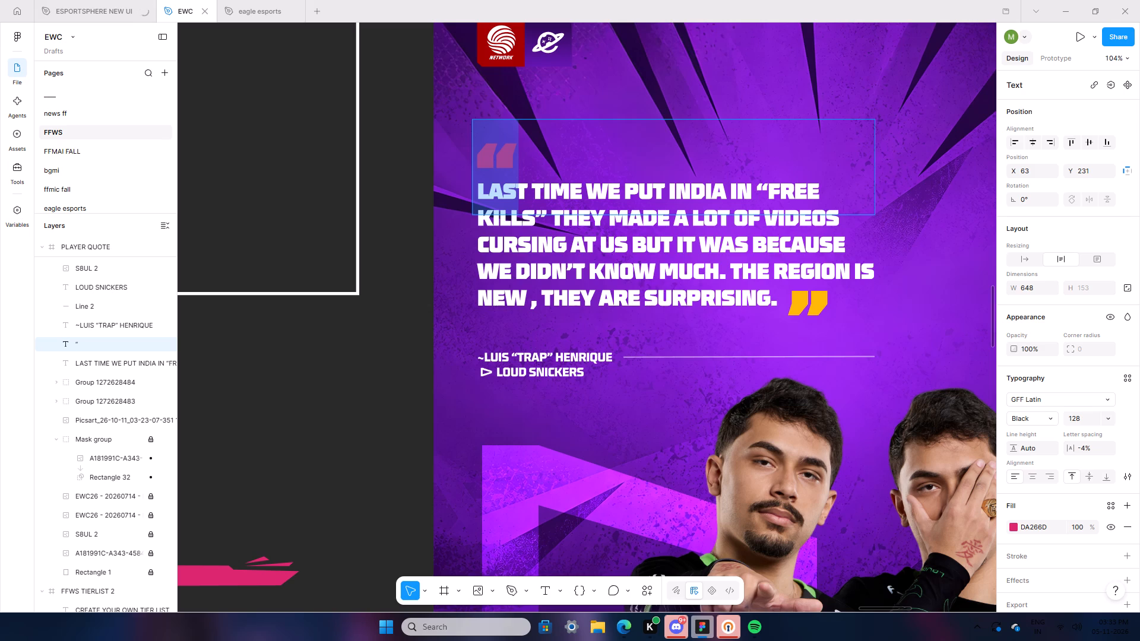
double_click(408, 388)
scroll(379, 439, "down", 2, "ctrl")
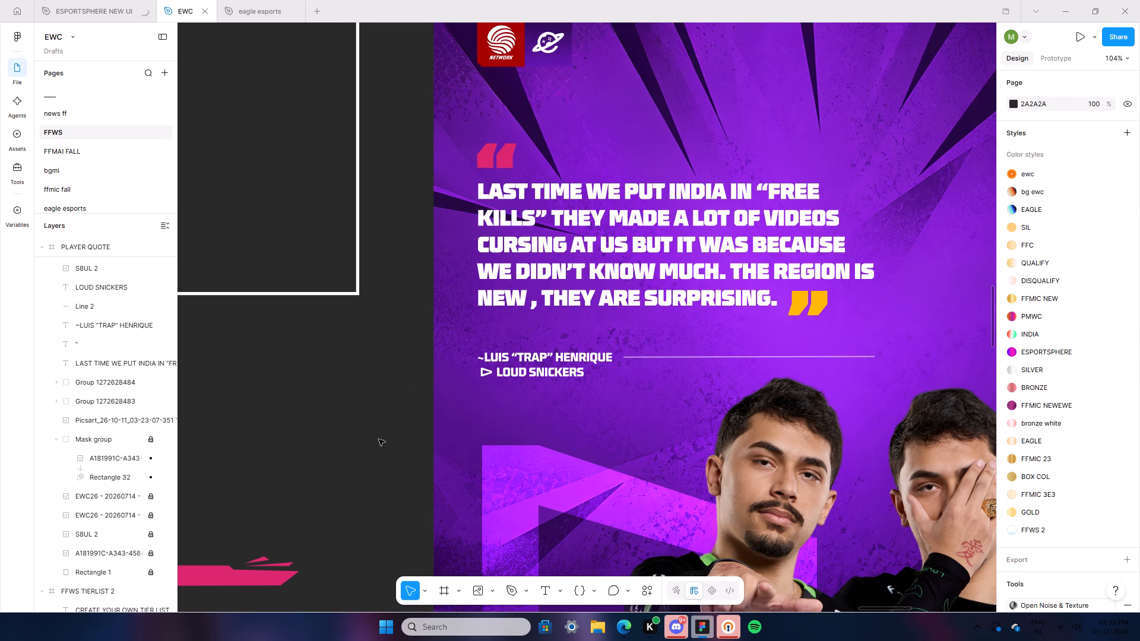
Nudge the attribution, team name, logo and divider line back up together, closer to the quote text and clear of the players' heads.
scroll(379, 439, "down", 6, "ctrl")
scroll(382, 453, "down", 4)
left_click_drag(426, 322, 669, 339)
double_click(381, 337)
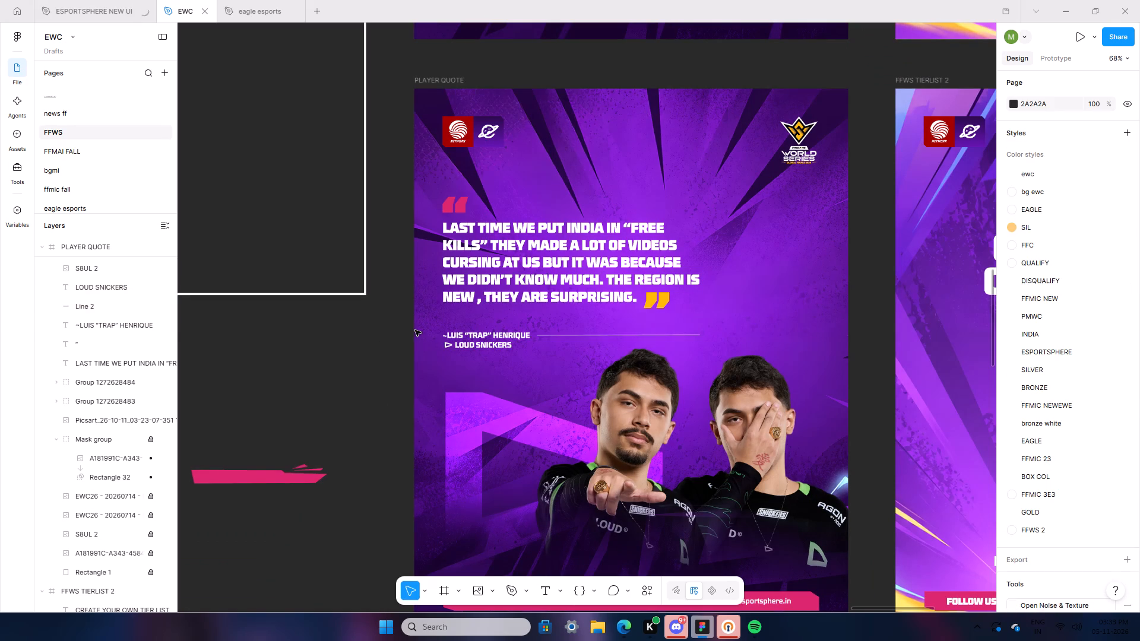
left_click_drag(413, 324, 711, 360)
key("Up")
key("Up")
key("Up")
key("Up")
key("Up")
key("Up")
key("Up")
key("Up")
key("Up")
key("Up")
key("Up")
key("Up")
key("Up")
key("Up")
key("Up")
key("Up")
key("Up")
key("Up")
key("Up")
key("Up")
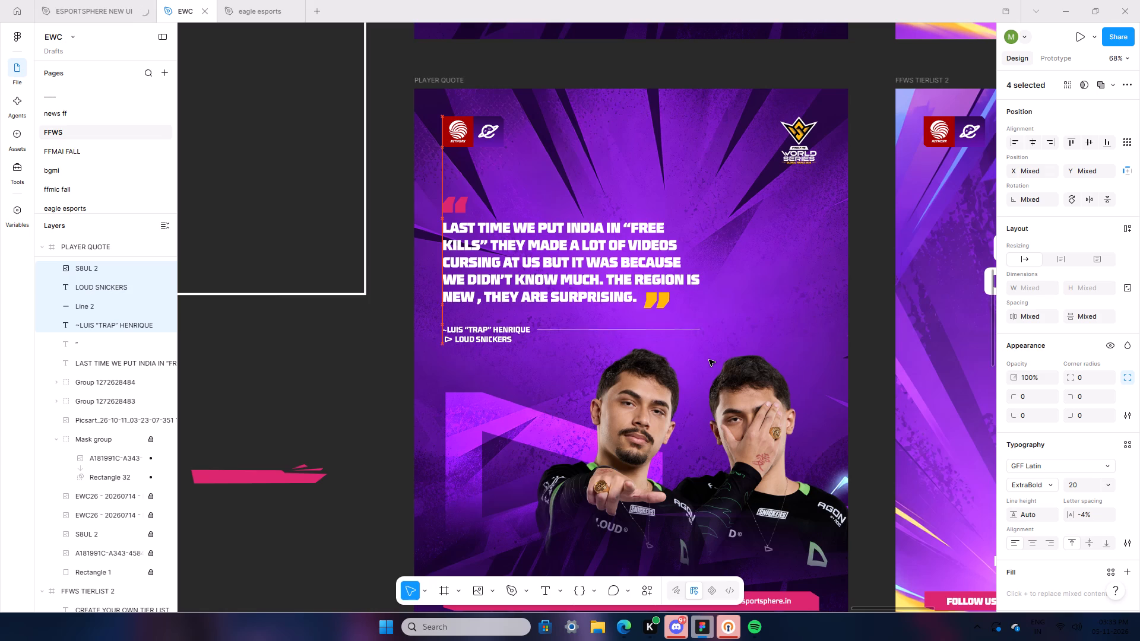
left_click(333, 358)
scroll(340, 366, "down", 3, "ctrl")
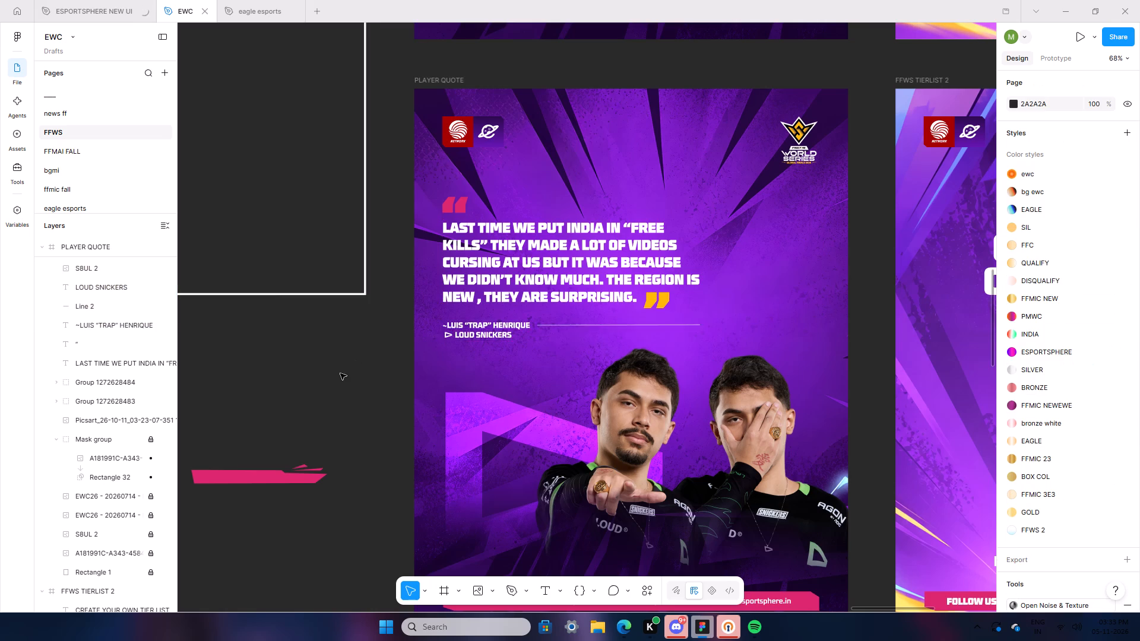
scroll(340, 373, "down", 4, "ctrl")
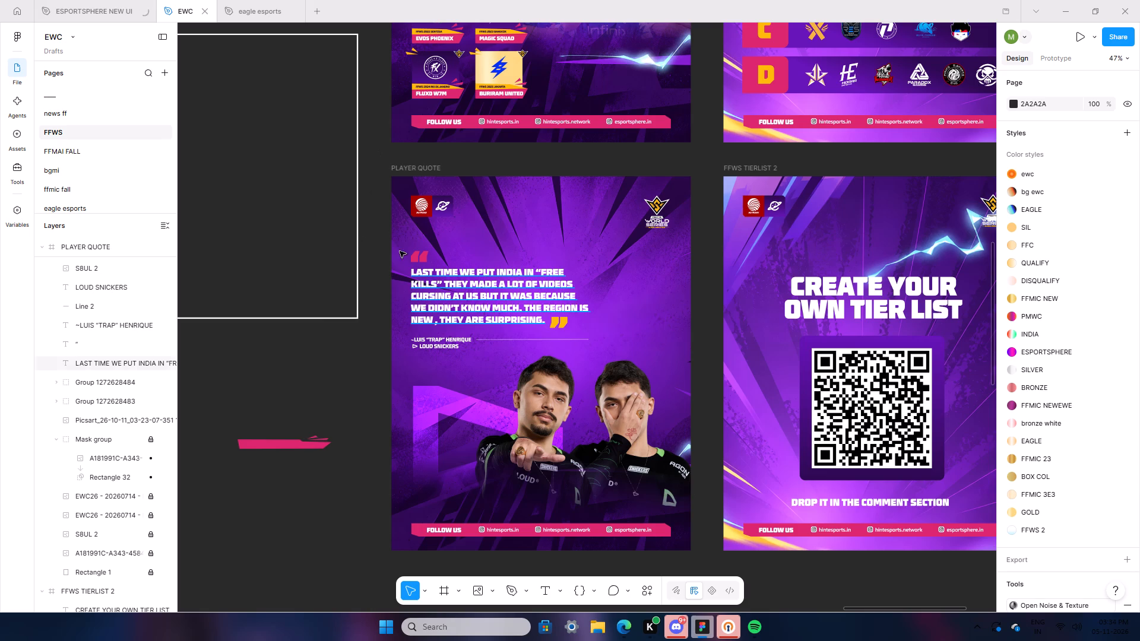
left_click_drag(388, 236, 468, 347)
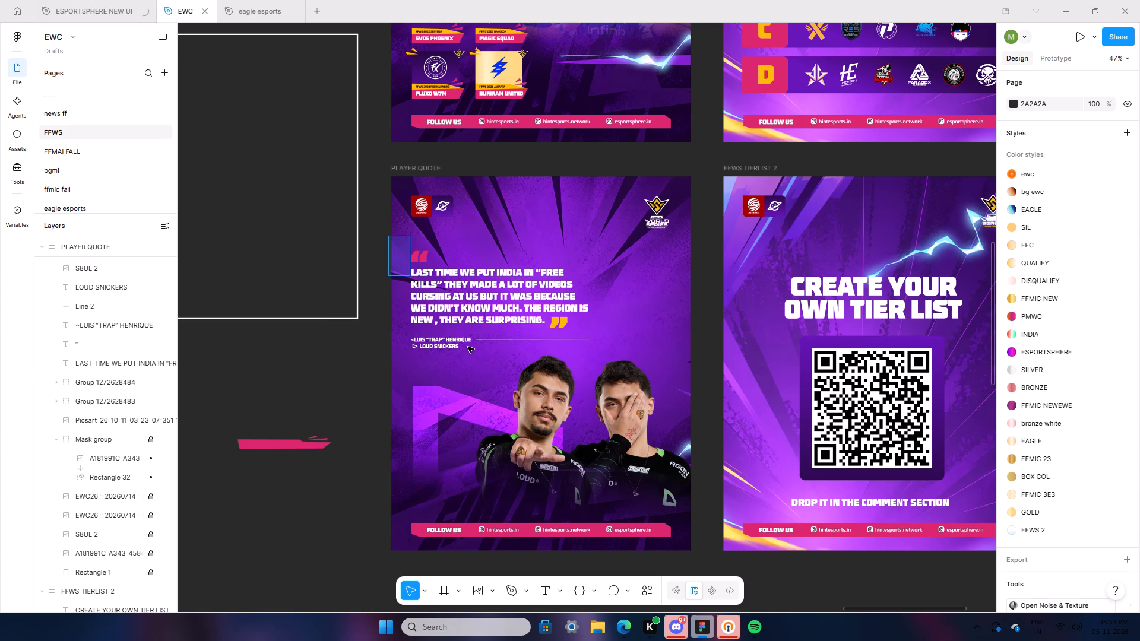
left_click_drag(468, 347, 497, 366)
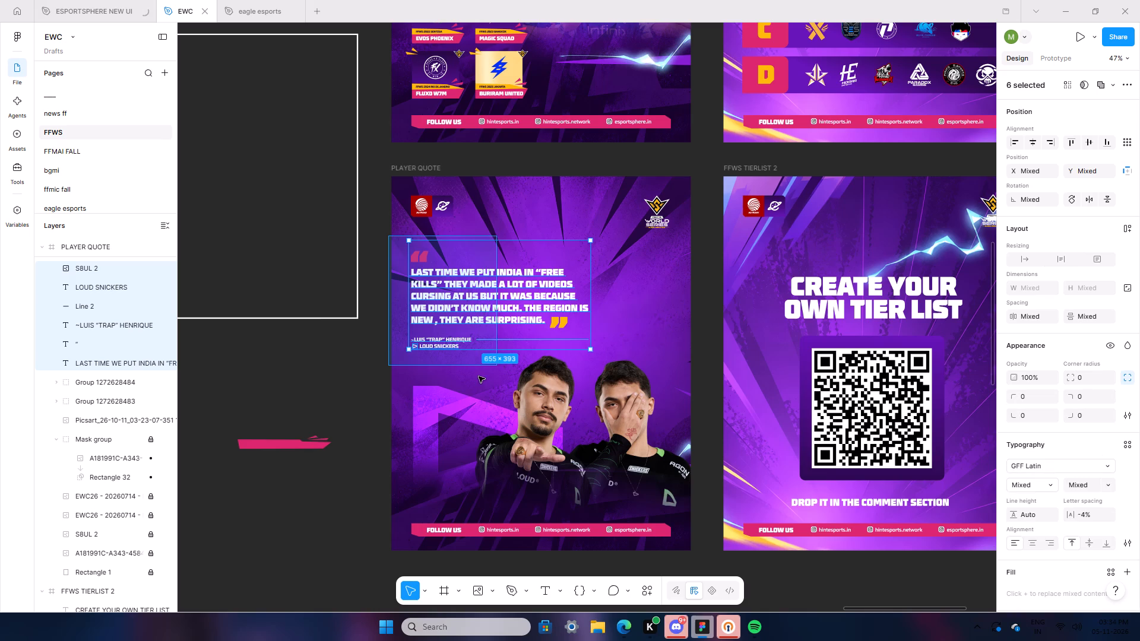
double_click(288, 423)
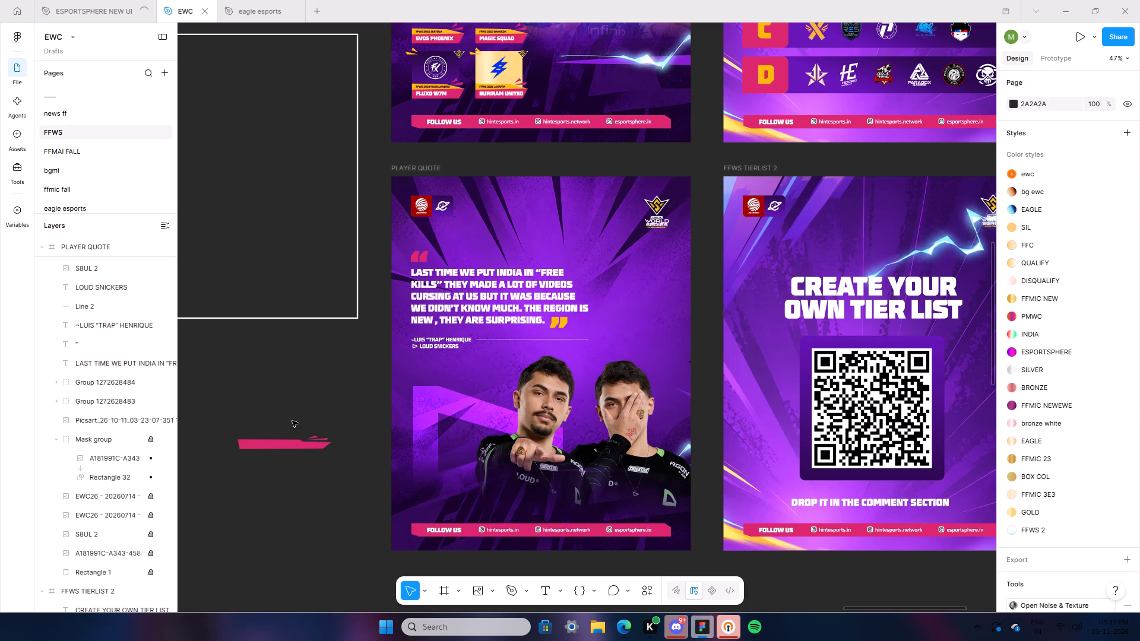
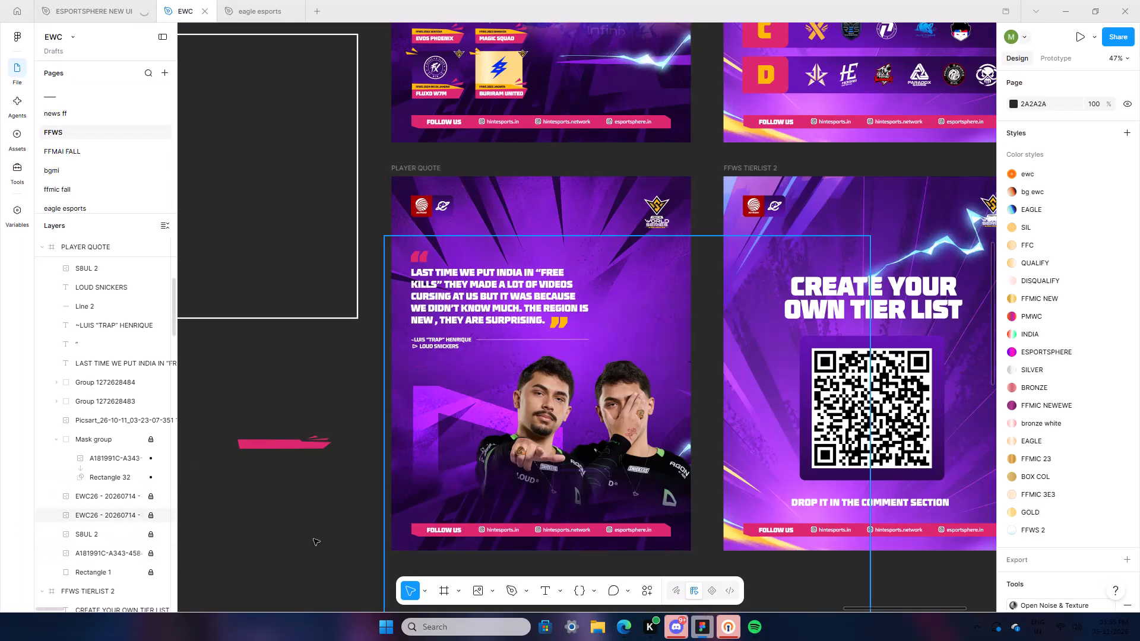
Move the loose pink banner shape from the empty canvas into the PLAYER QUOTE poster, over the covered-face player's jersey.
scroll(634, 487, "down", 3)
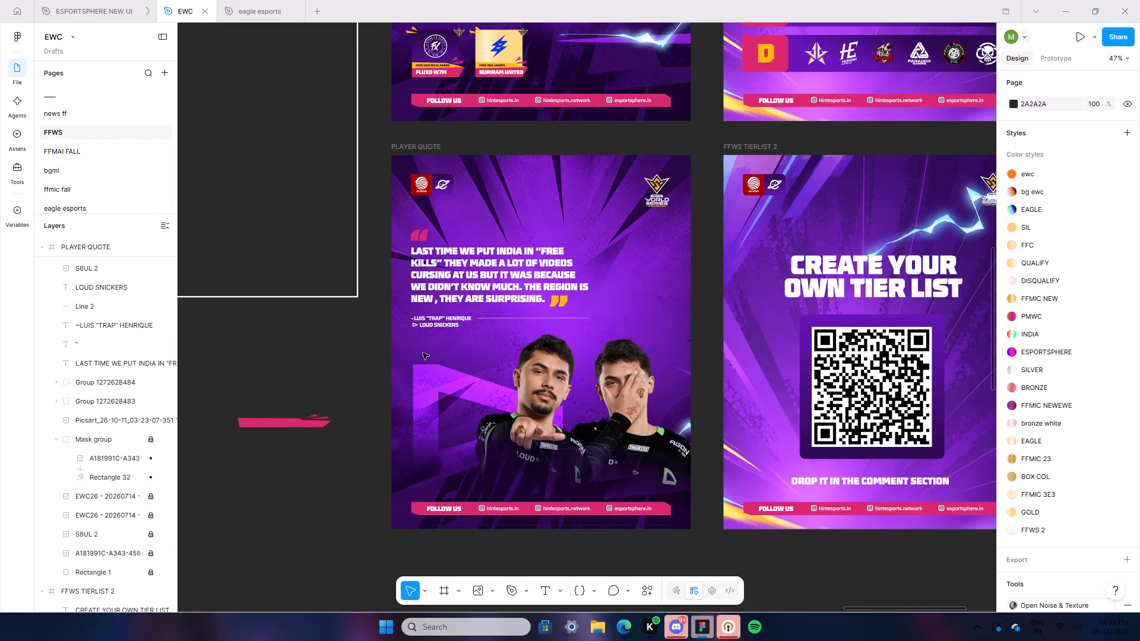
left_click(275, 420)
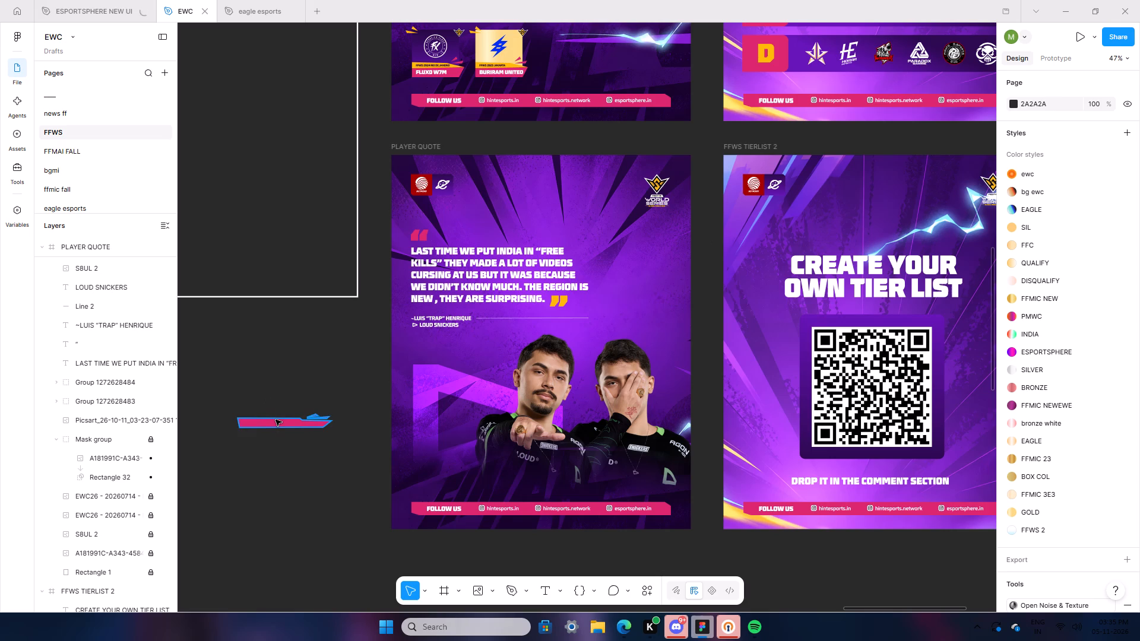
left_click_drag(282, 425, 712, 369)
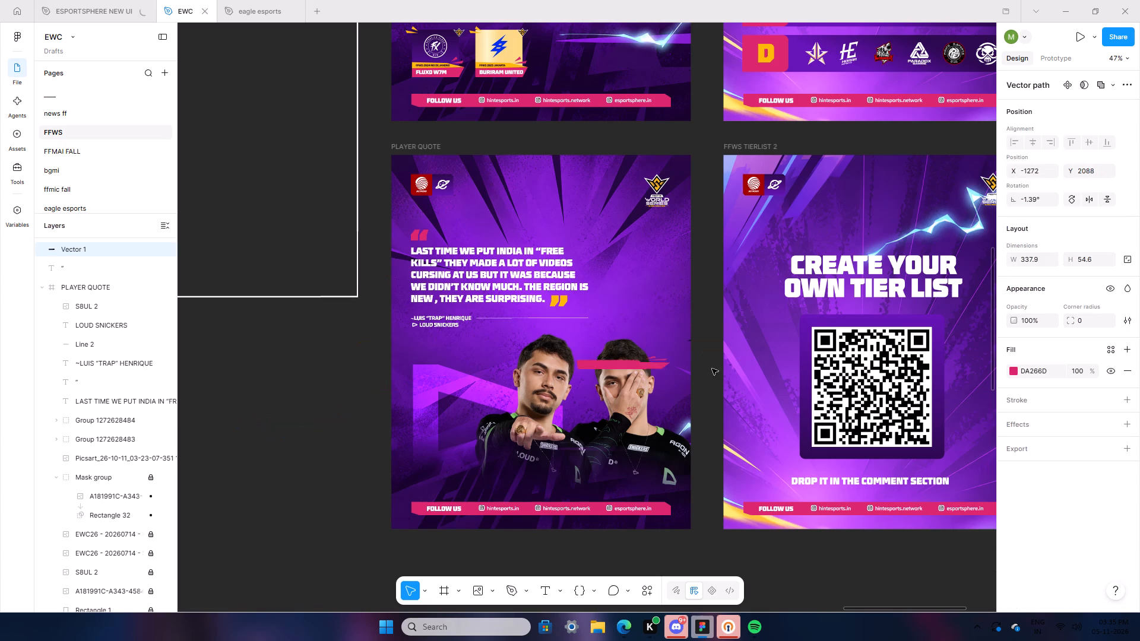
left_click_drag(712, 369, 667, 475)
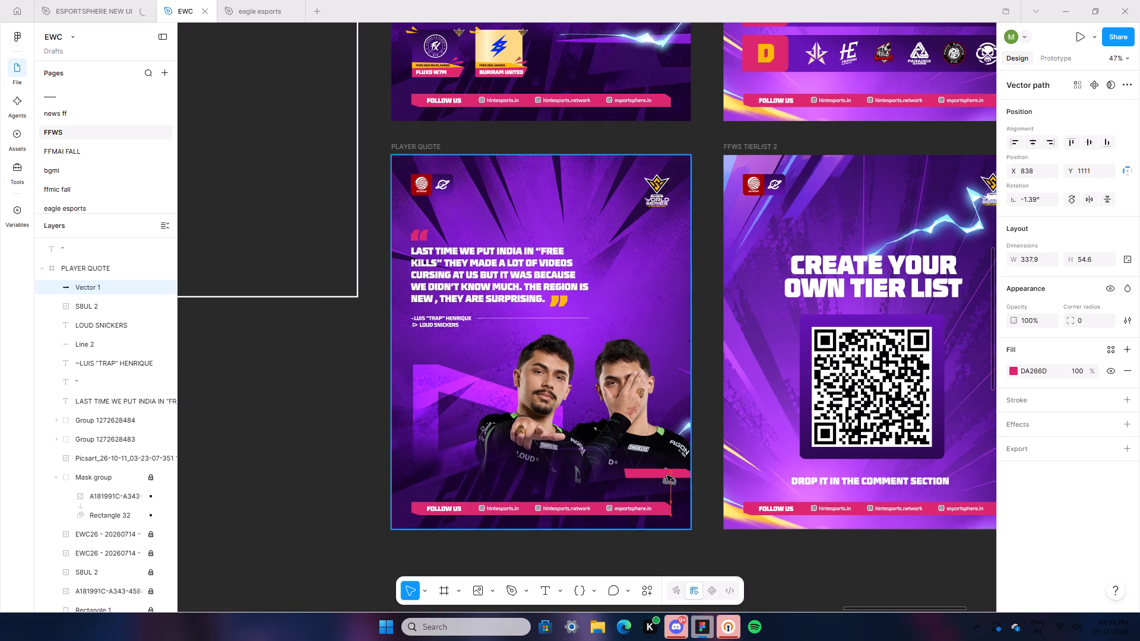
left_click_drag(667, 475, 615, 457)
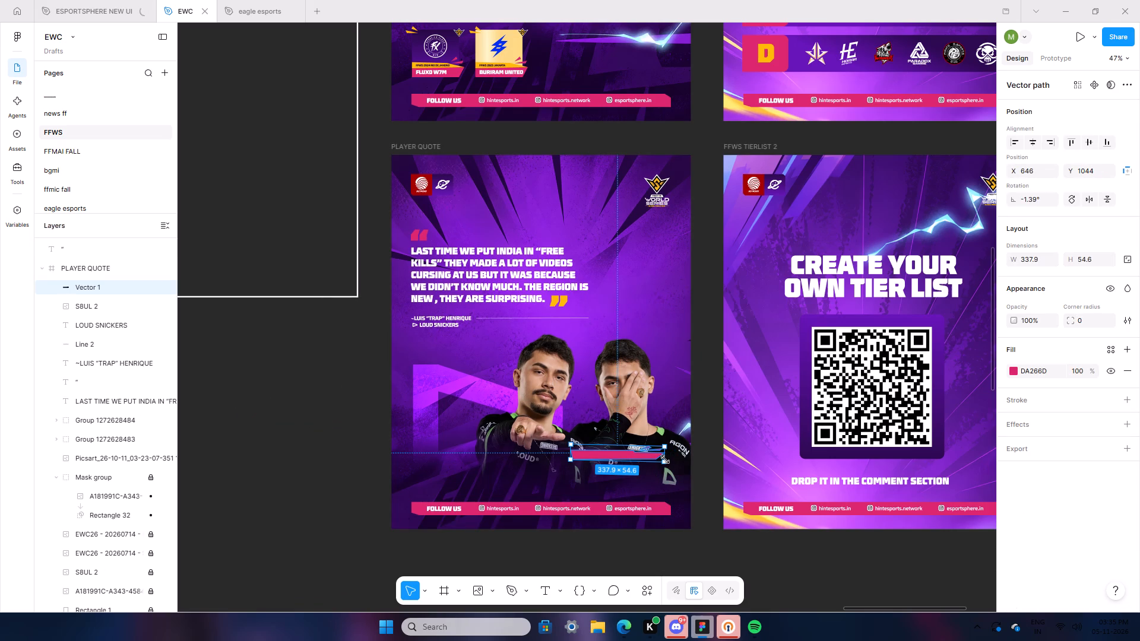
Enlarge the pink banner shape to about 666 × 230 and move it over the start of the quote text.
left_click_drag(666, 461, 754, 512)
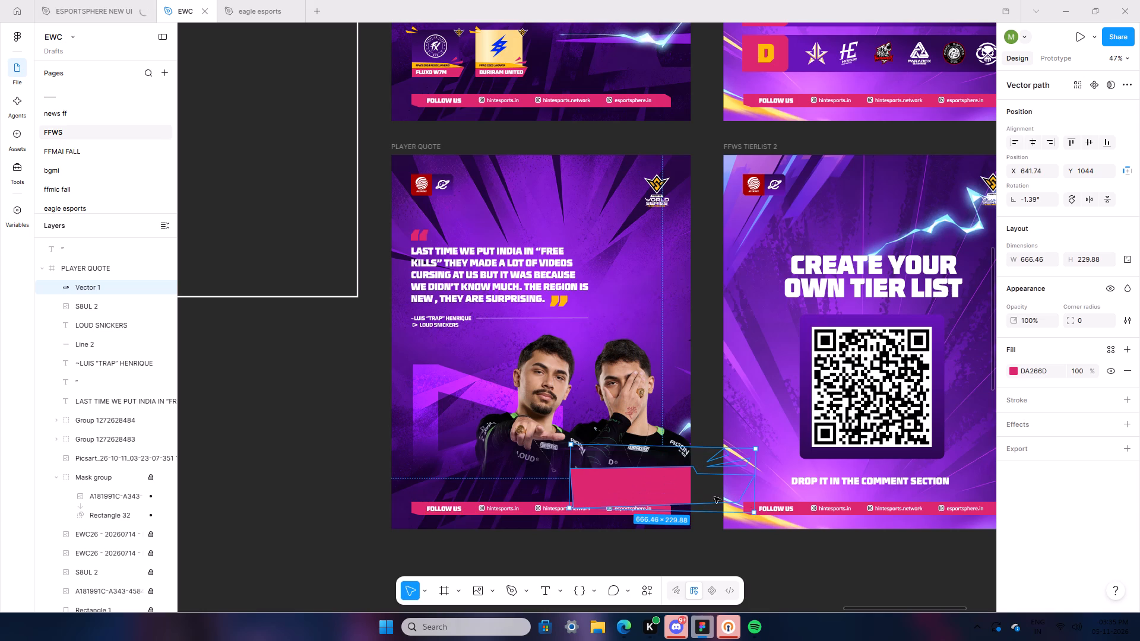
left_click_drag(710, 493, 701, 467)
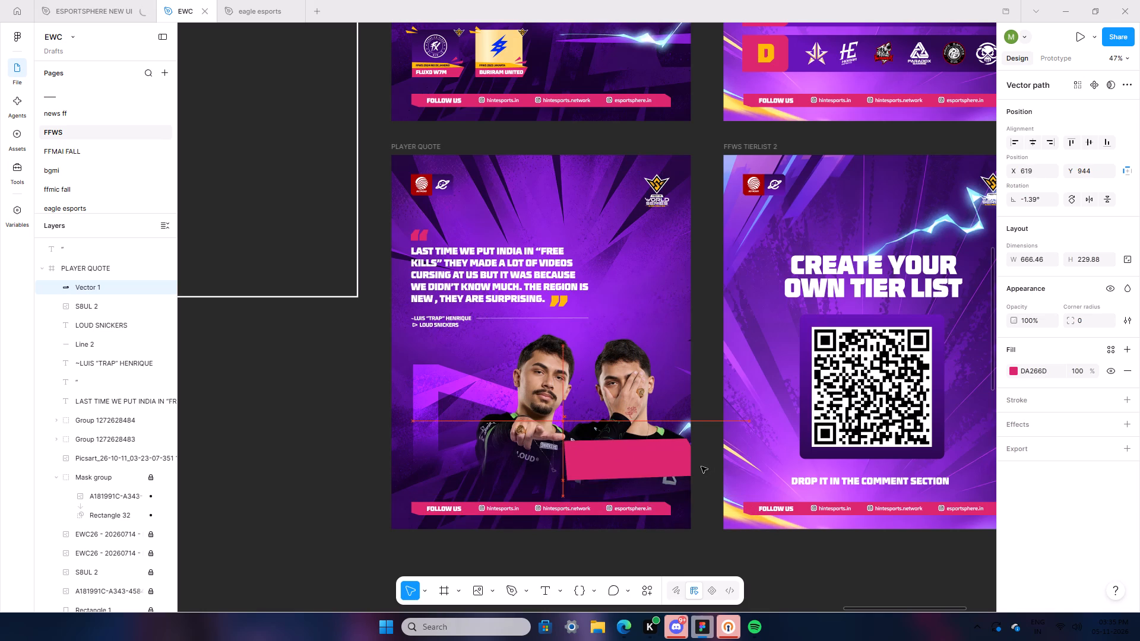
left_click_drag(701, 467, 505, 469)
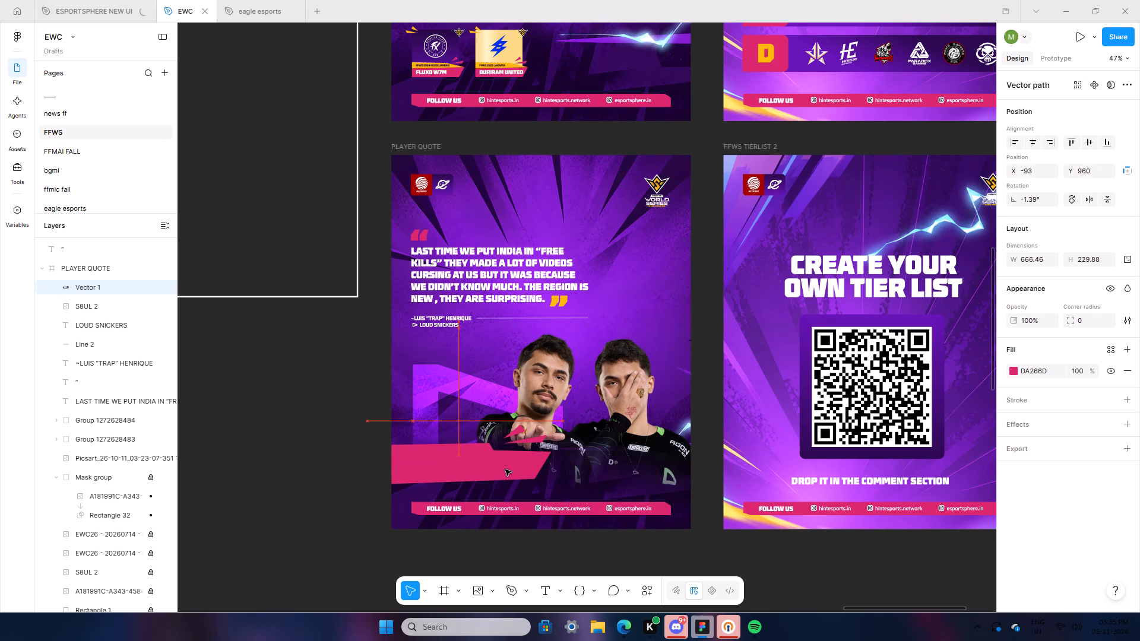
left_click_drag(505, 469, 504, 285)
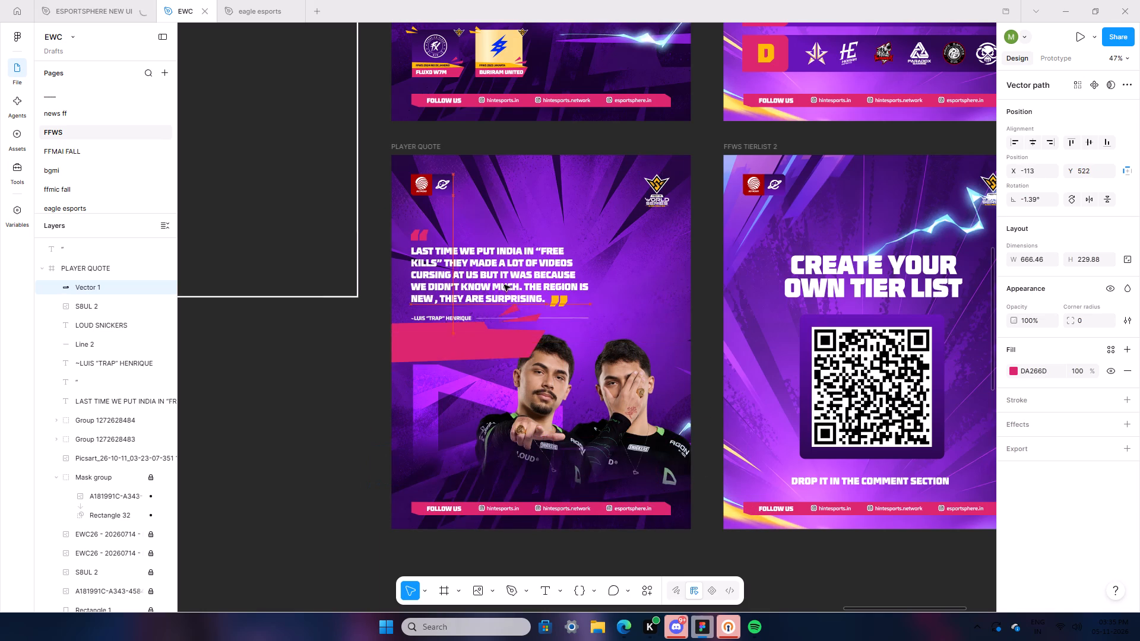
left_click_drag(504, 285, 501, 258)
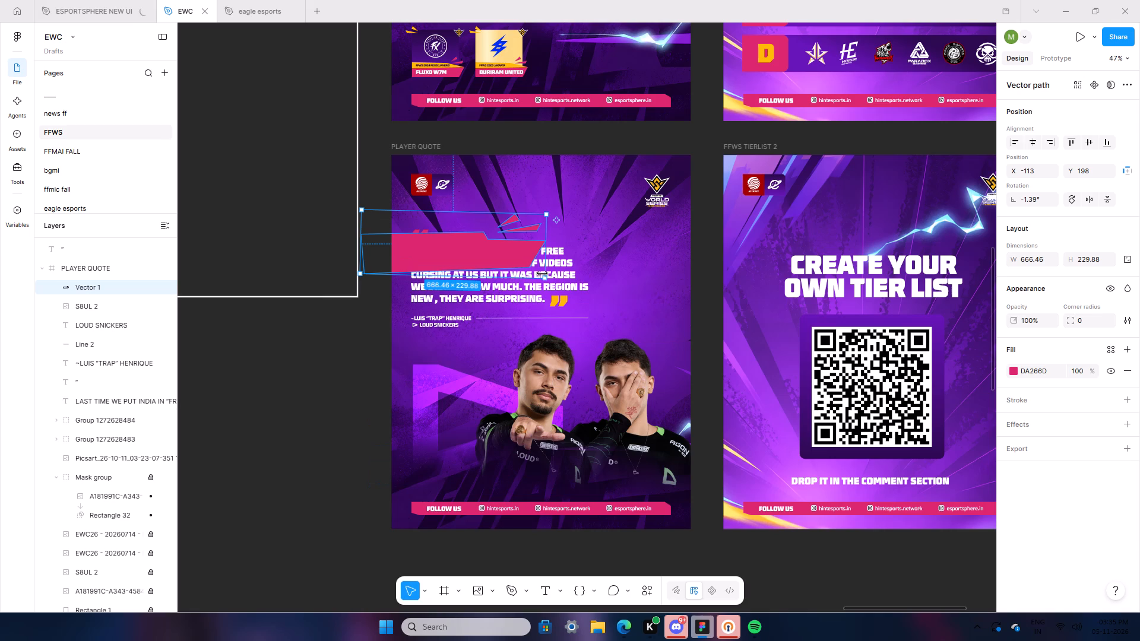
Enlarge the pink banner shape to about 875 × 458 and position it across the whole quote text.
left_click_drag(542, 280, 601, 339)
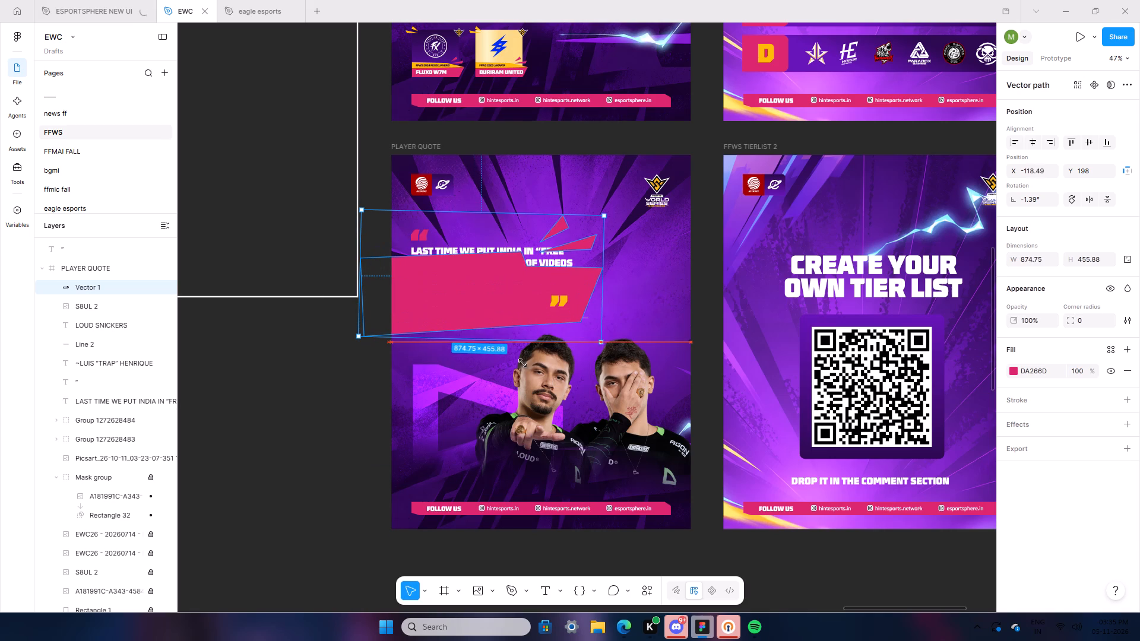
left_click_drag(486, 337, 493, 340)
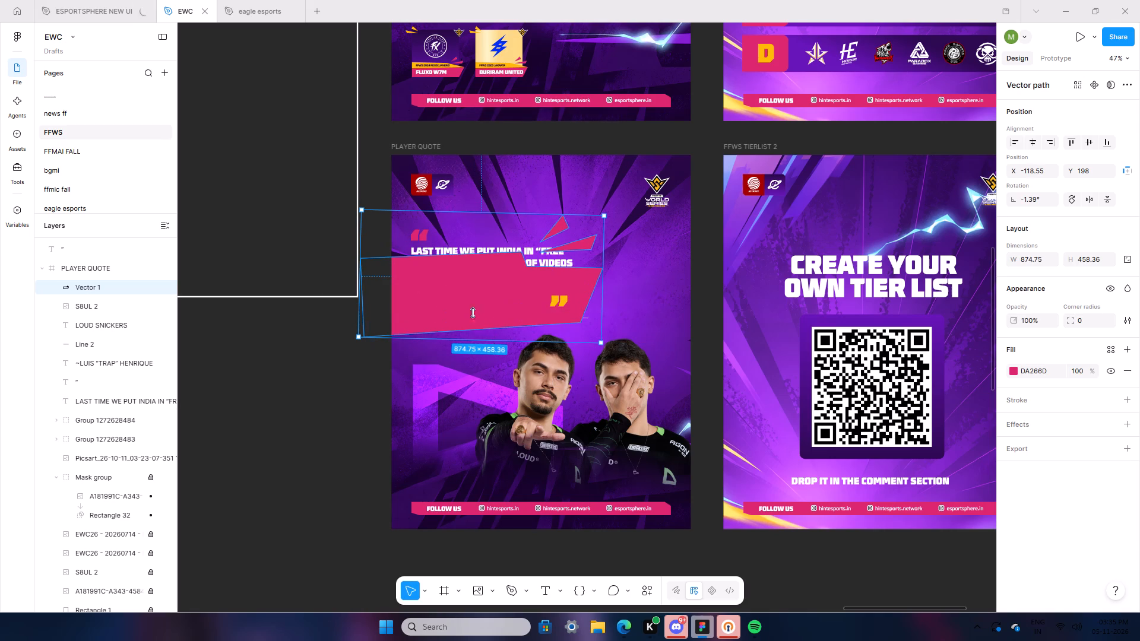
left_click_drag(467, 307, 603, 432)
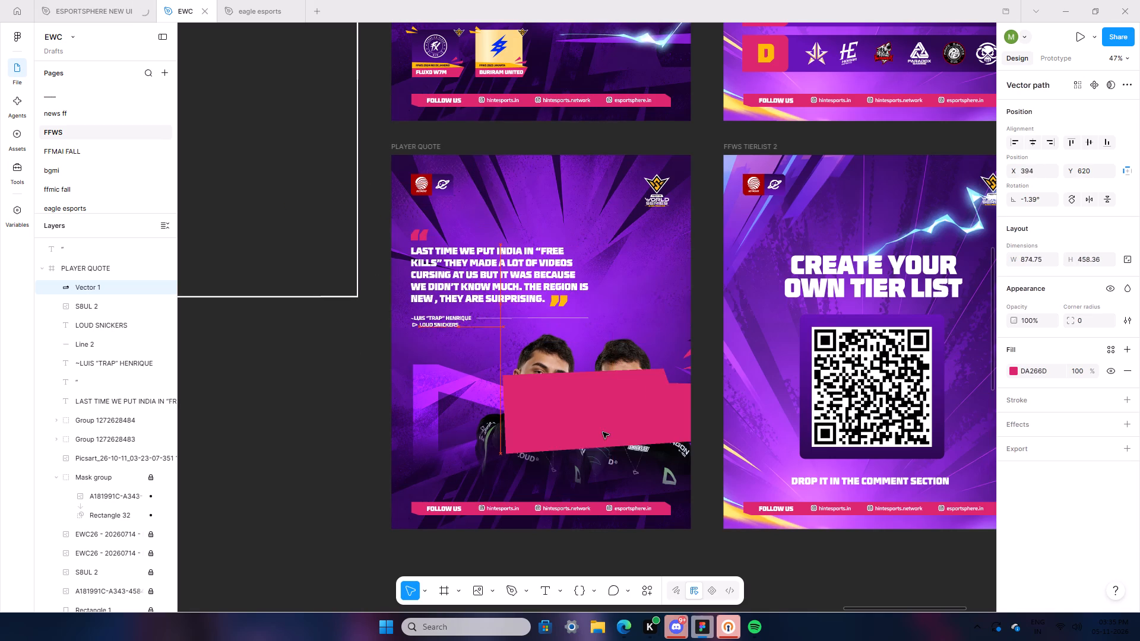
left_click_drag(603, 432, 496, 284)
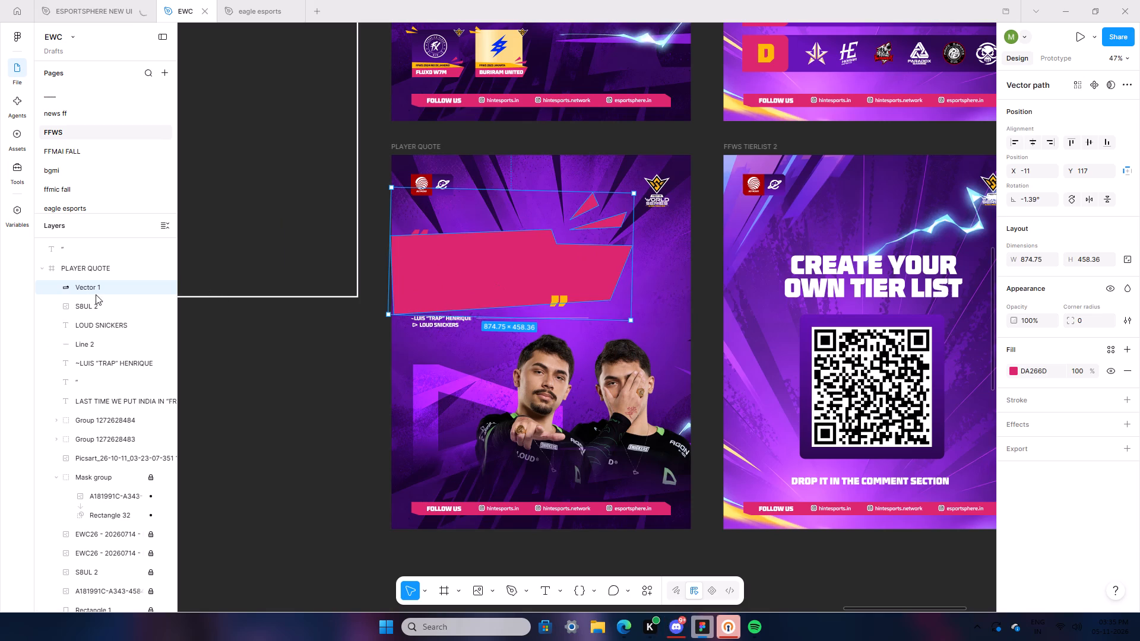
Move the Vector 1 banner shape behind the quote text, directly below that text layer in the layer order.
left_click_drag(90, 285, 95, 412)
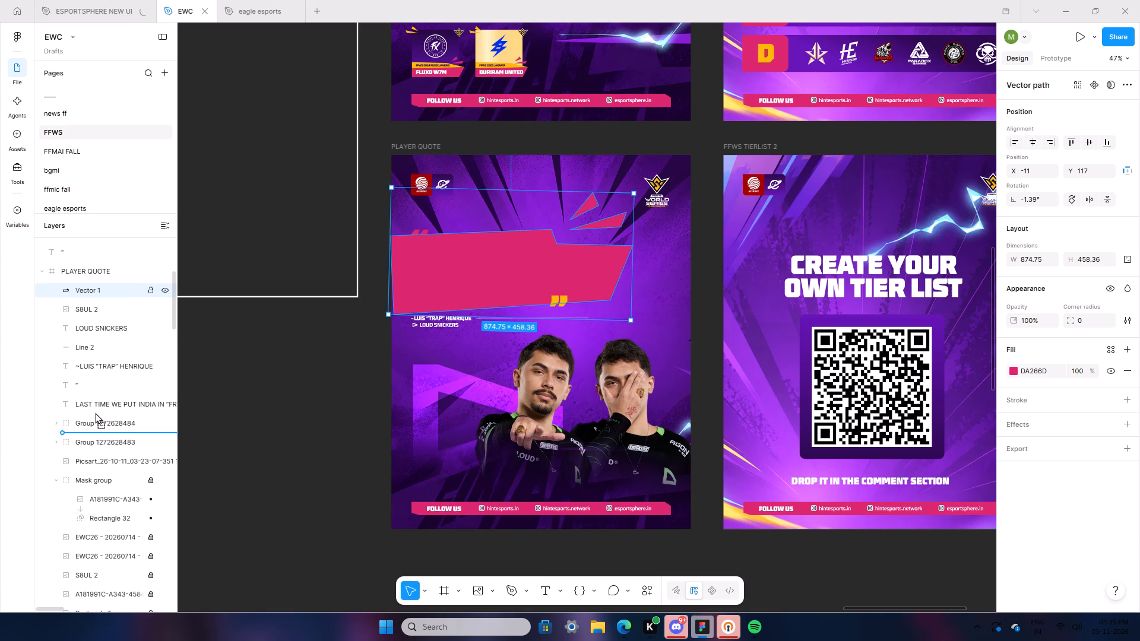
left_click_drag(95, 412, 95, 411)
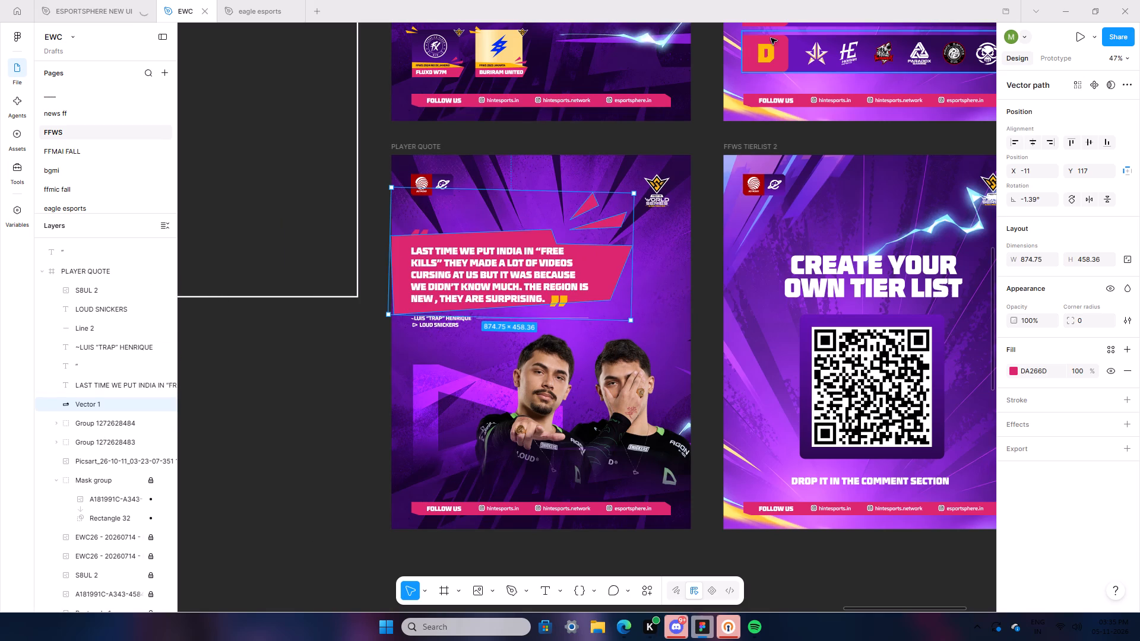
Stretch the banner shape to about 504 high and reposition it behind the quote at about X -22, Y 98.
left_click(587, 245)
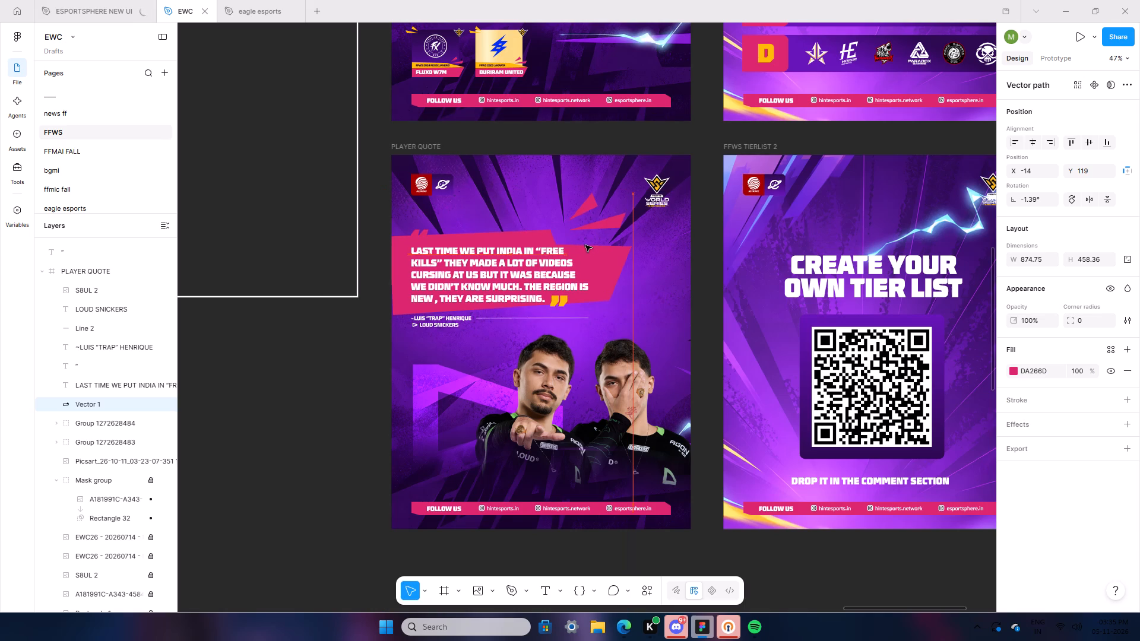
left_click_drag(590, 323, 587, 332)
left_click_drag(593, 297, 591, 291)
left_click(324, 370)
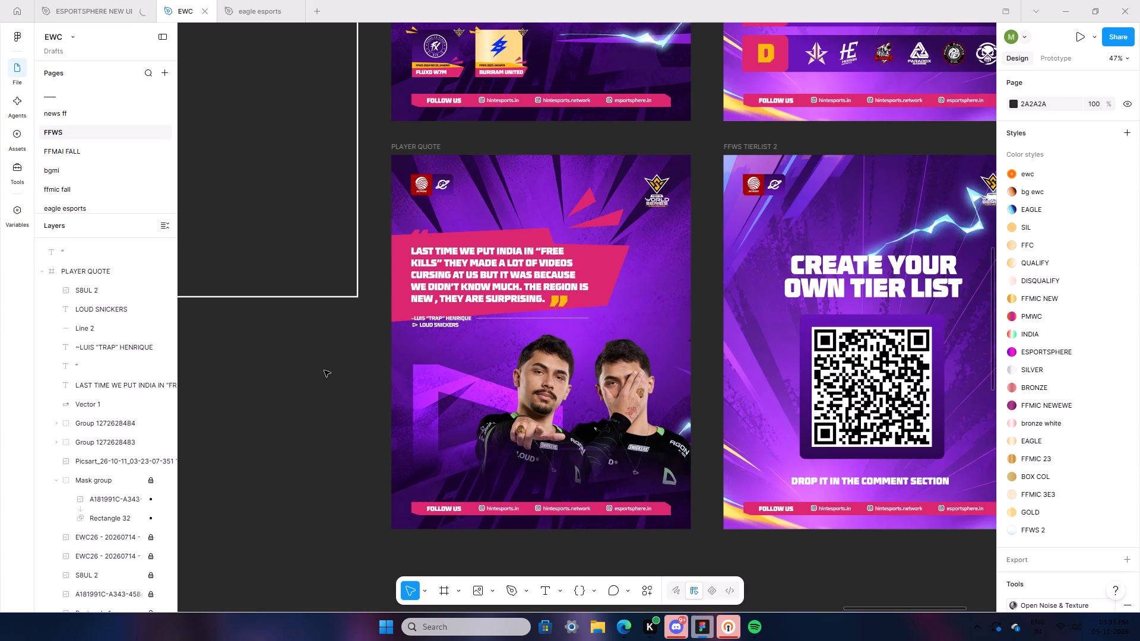
Delete the pink banner shape behind the quote text in the PLAYER QUOTE poster.
left_click(101, 455)
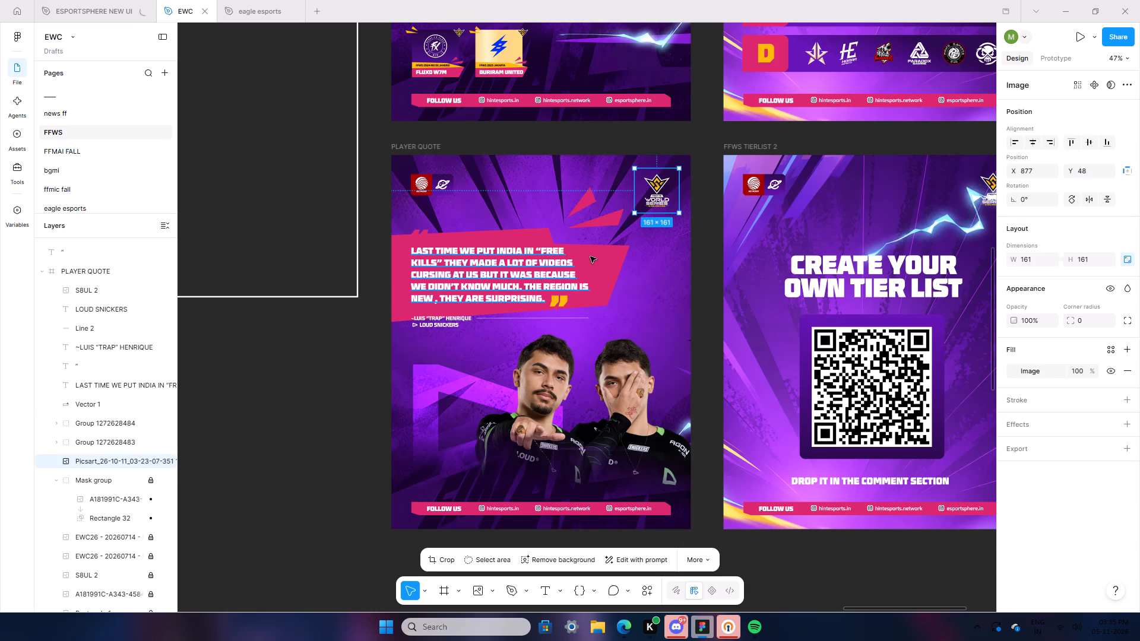
left_click(591, 255)
key("BackSpace")
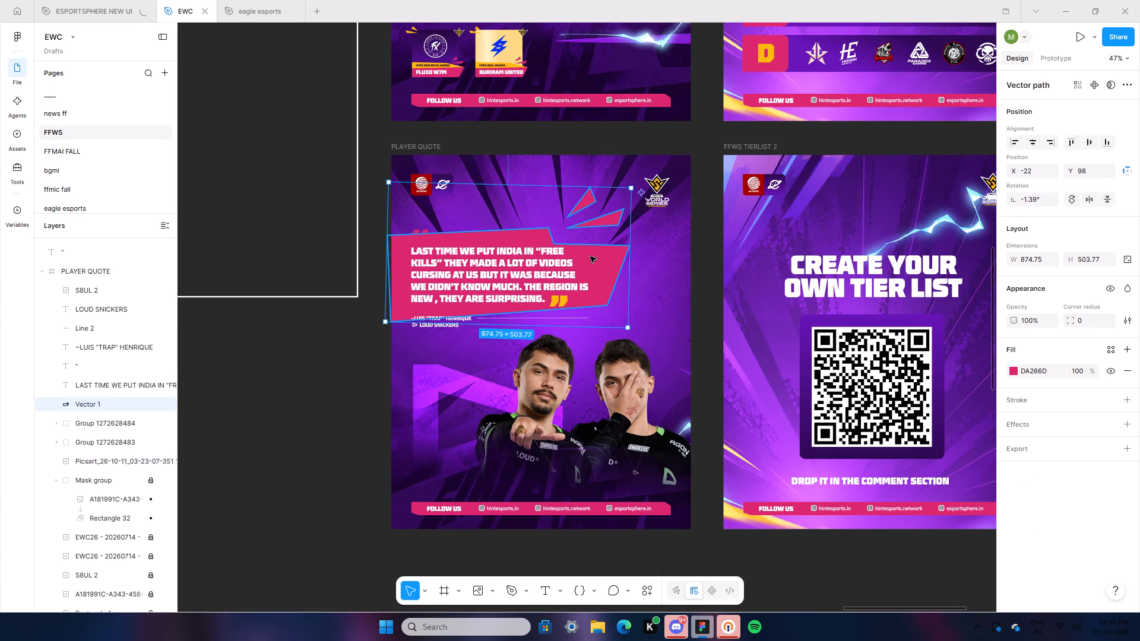
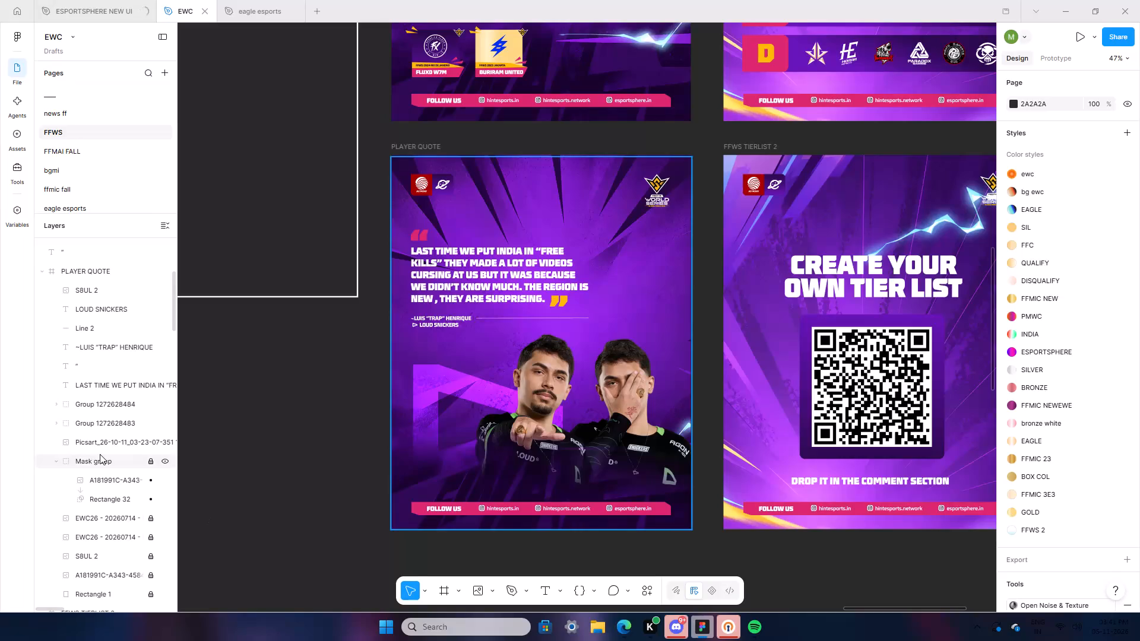
Copy the PLAYER QUOTE poster's Mask group and paste the copy onto the canvas beside the poster.
right_click(100, 454)
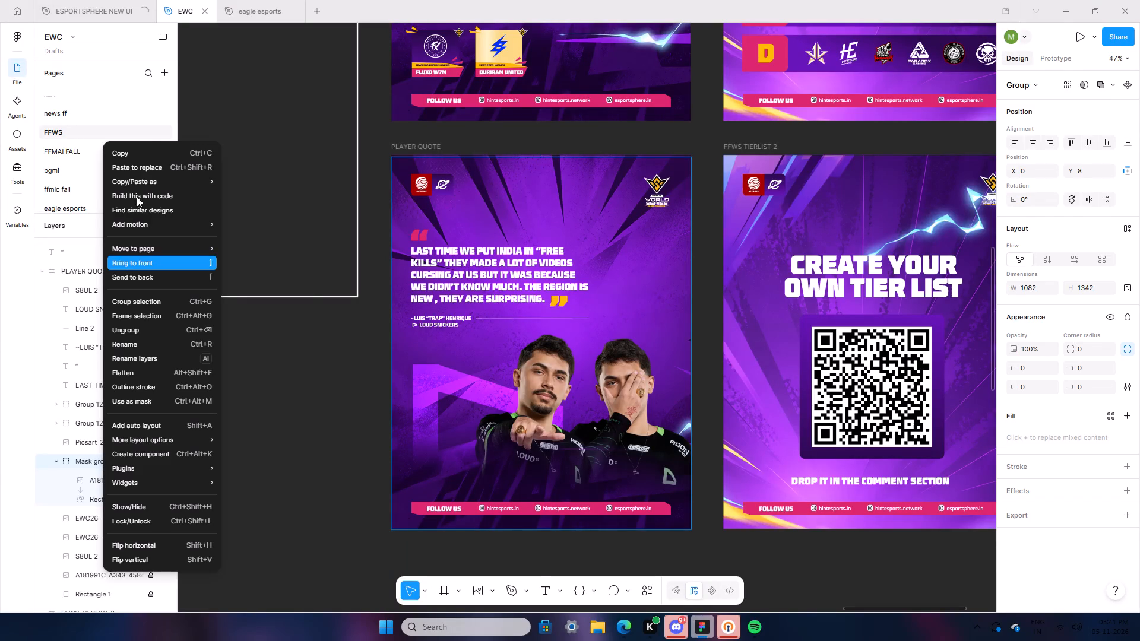
left_click(147, 146)
right_click(240, 407)
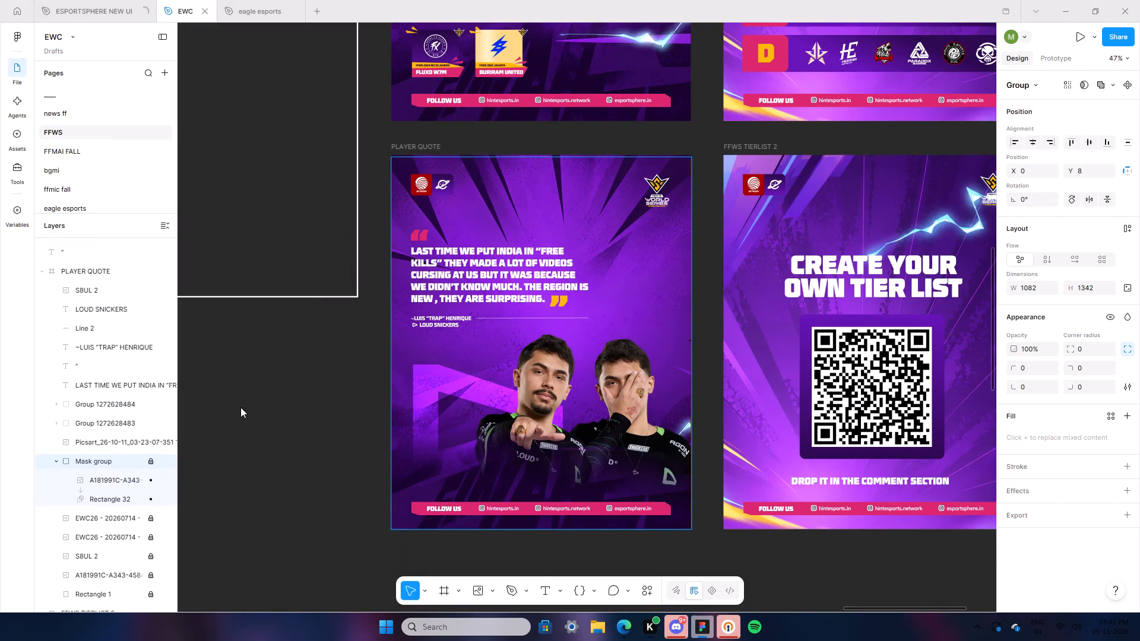
left_click(254, 418)
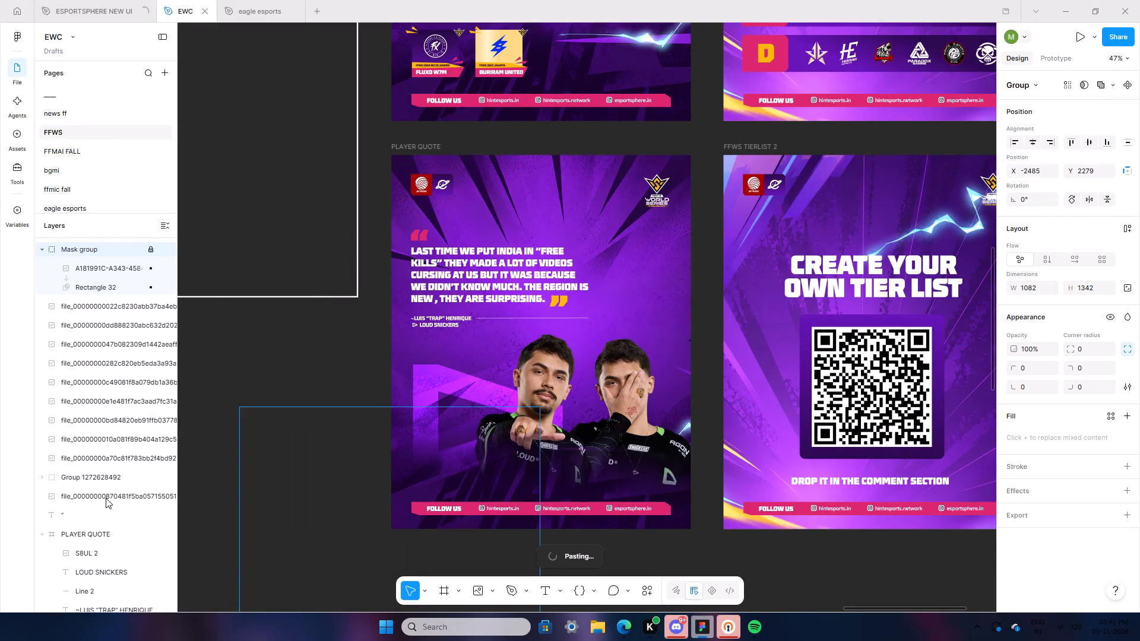
Unlock the pasted Mask group and flip its Rectangle 32 mask vertically so the artwork fades from the top.
left_click(117, 282)
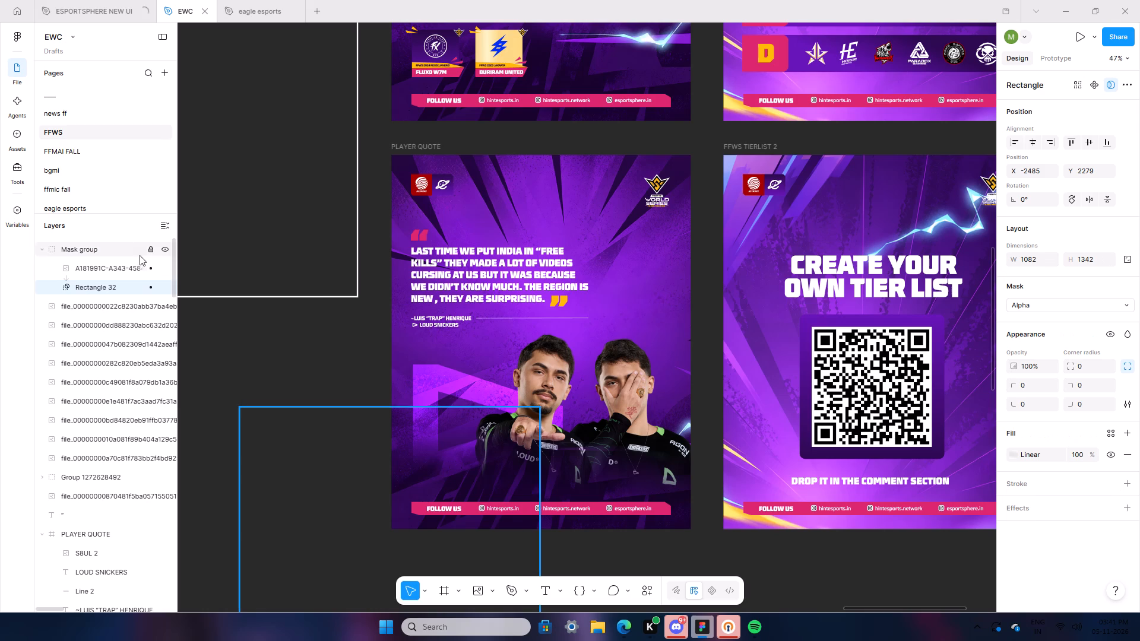
left_click(150, 252)
left_click(126, 287)
scroll(296, 465, "down", 6)
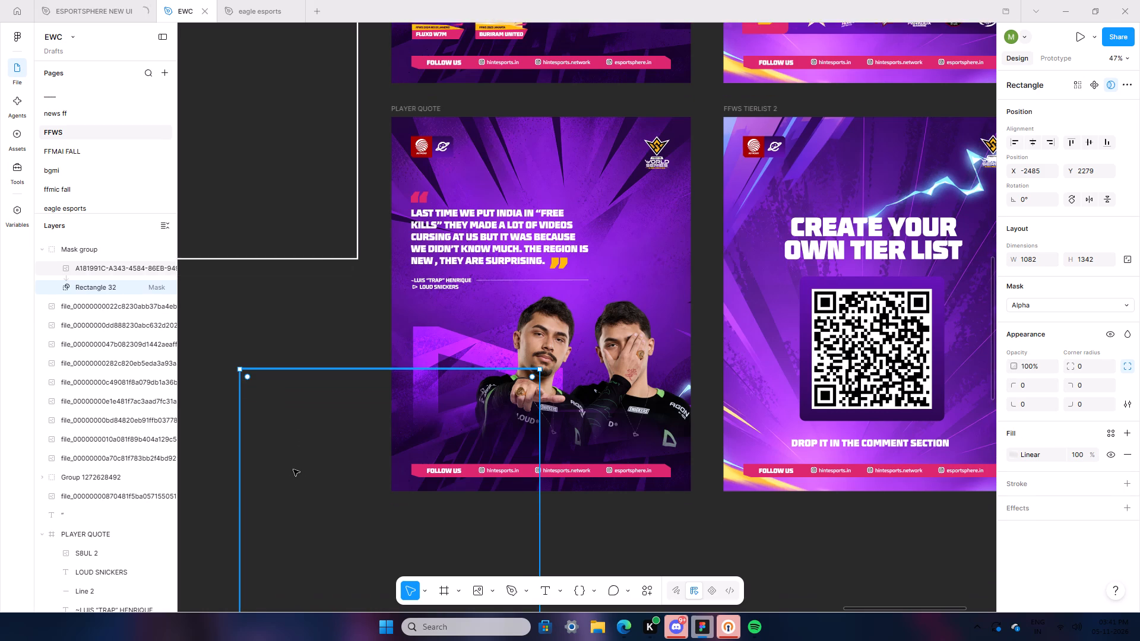
scroll(293, 469, "down", 4)
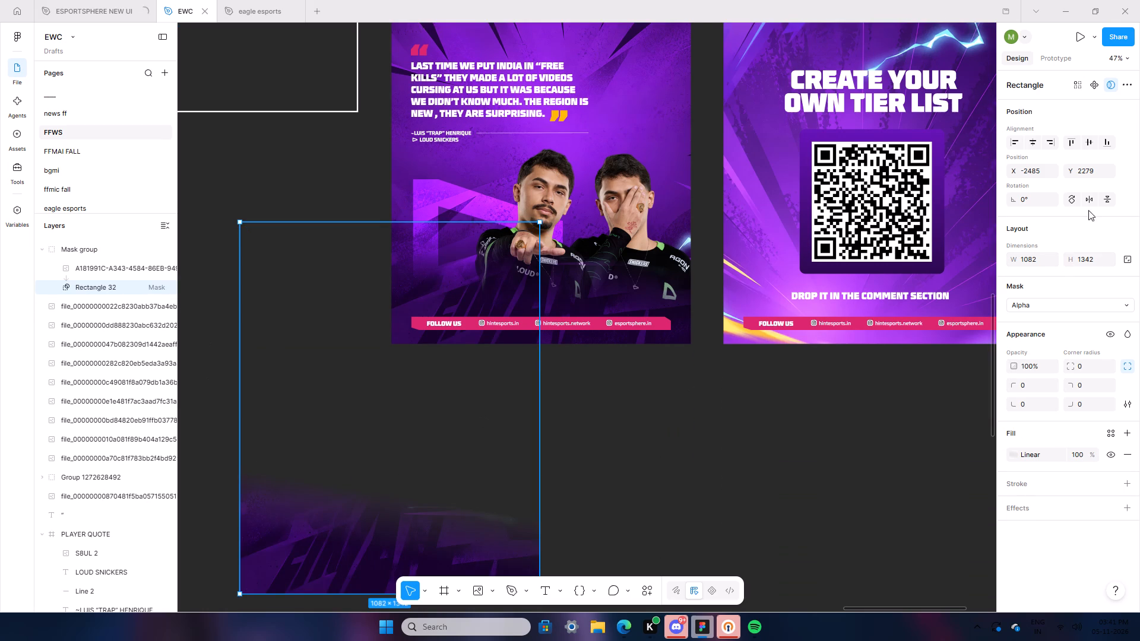
left_click(1106, 197)
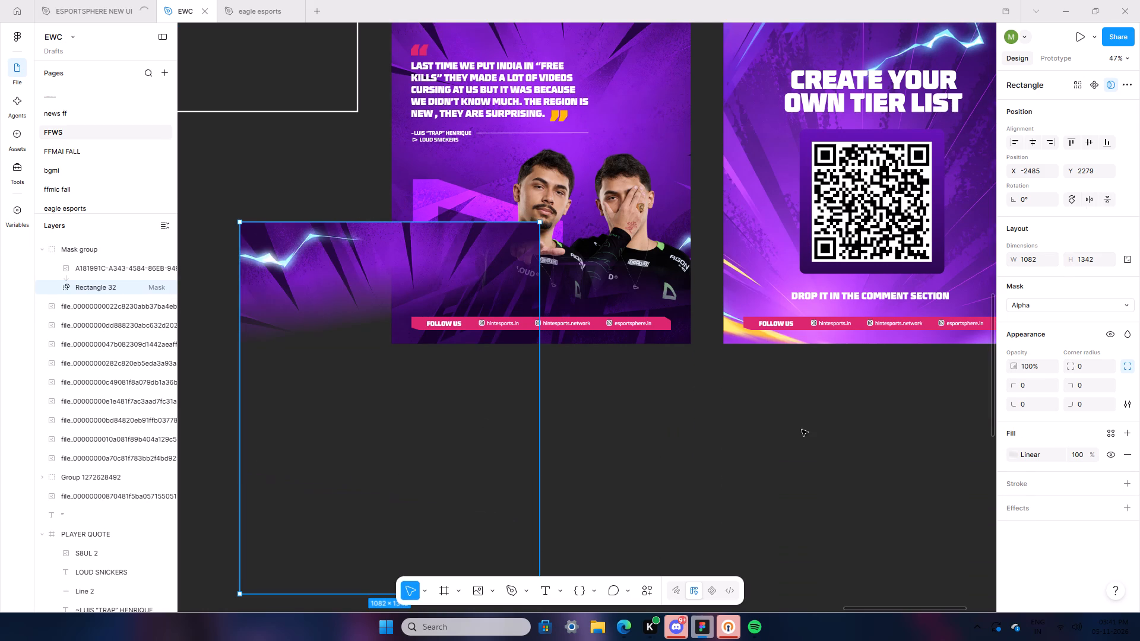
left_click(736, 479)
Move the flipped Mask group into the PLAYER QUOTE poster, covering it at about X -1, Y 0.
left_click(89, 254)
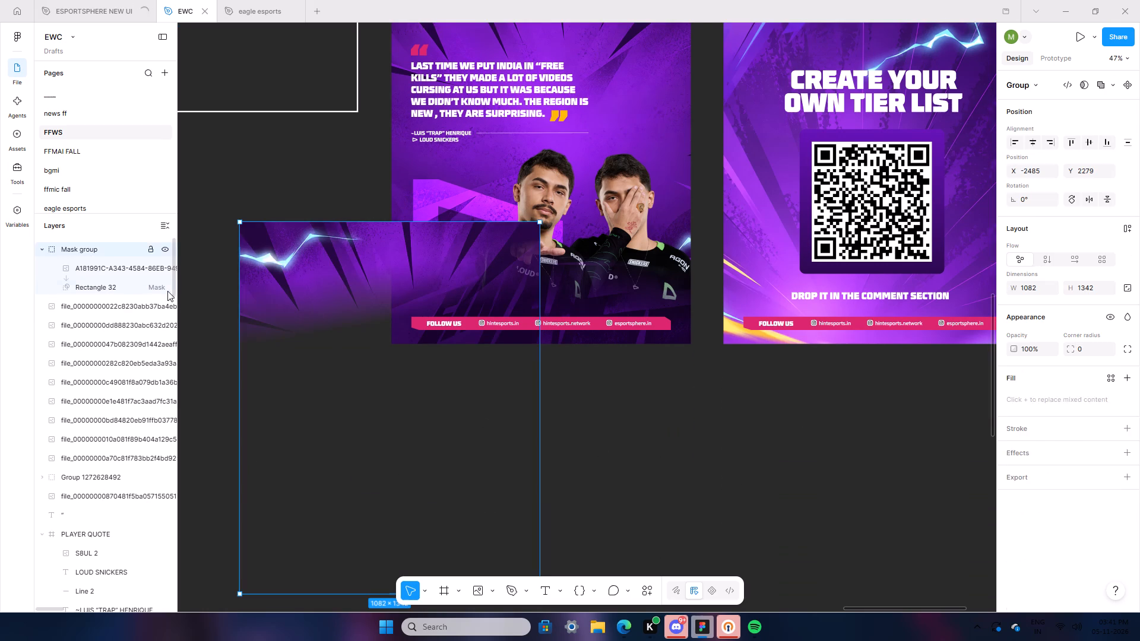
left_click_drag(360, 446, 592, 103)
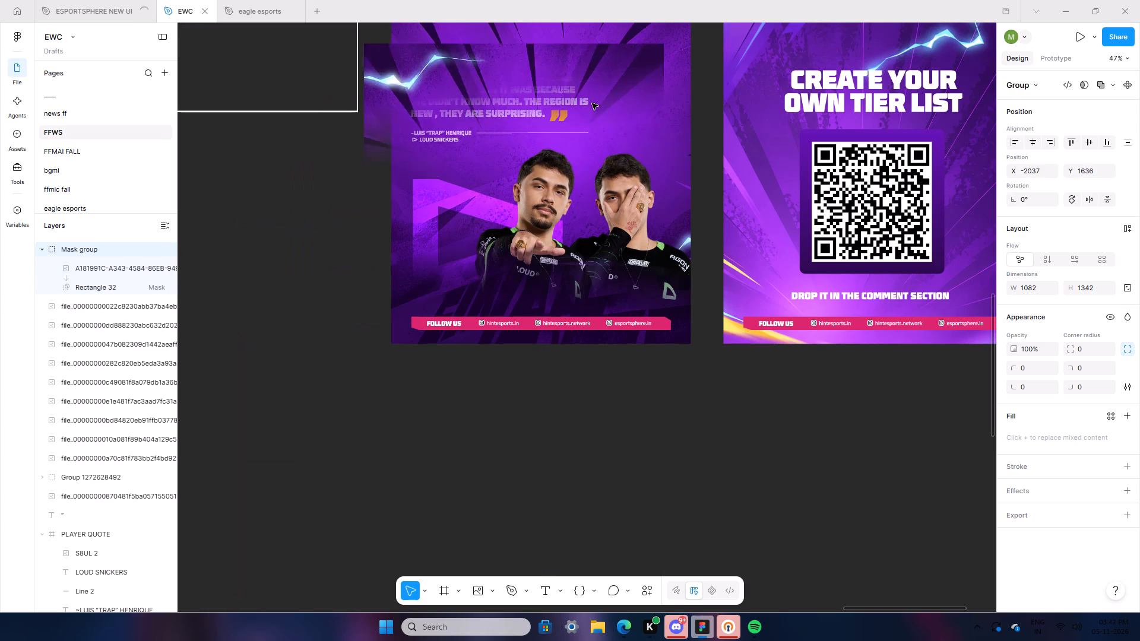
left_click_drag(592, 103, 606, 314)
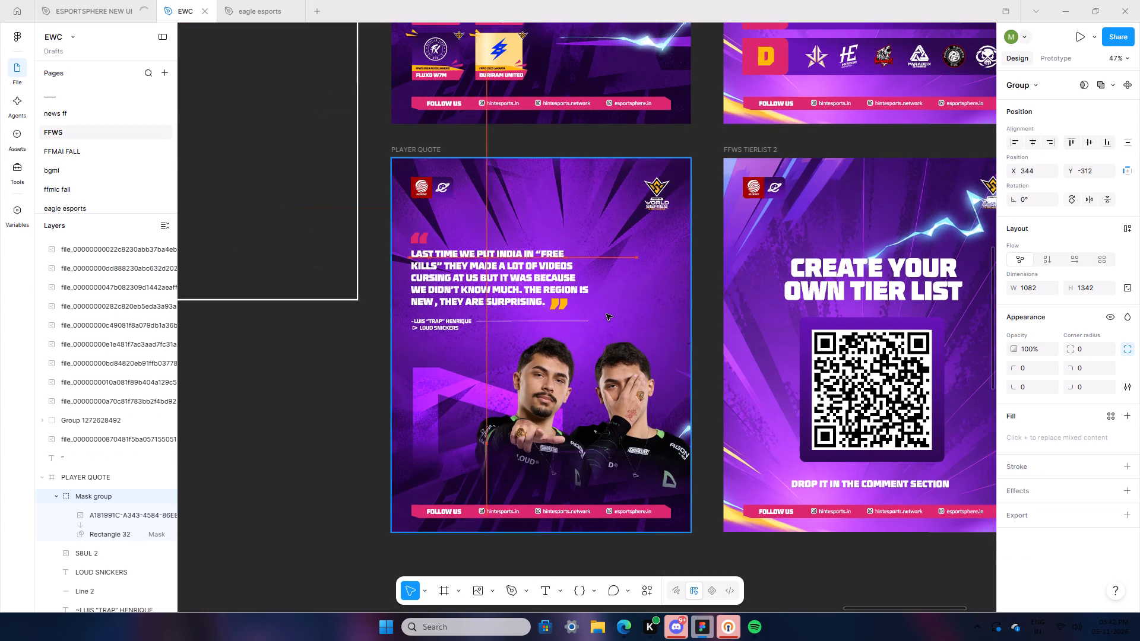
left_click_drag(606, 314, 514, 390)
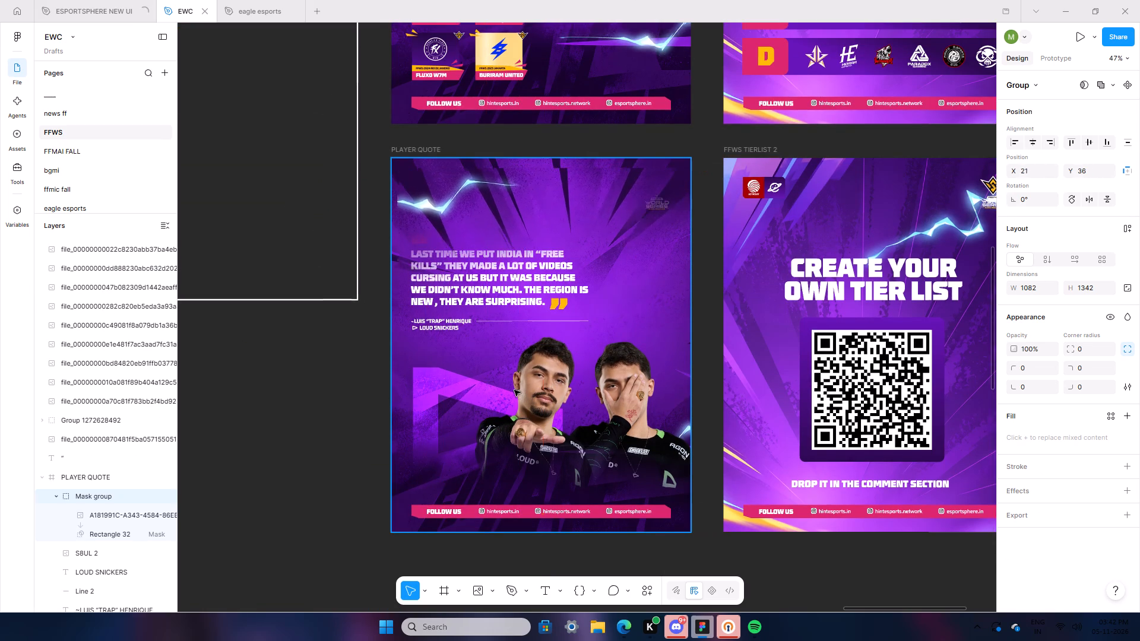
left_click_drag(514, 390, 511, 380)
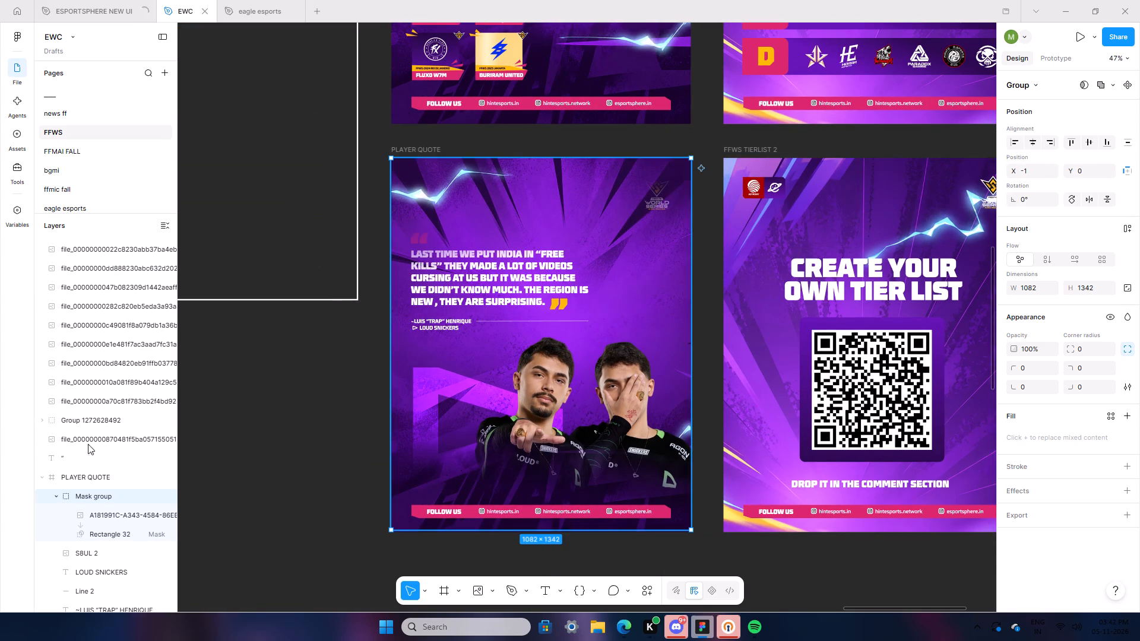
Reorder the flipped Mask group to sit directly below the Picsart image and above the original Mask group, and lock it.
left_click(54, 499)
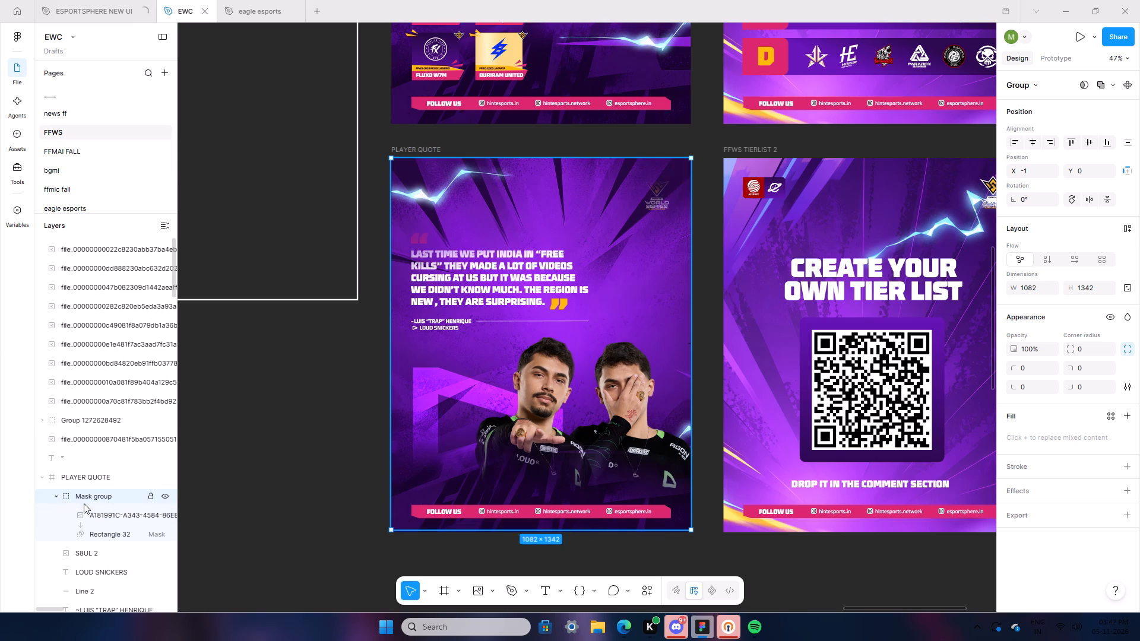
left_click_drag(93, 499, 104, 596)
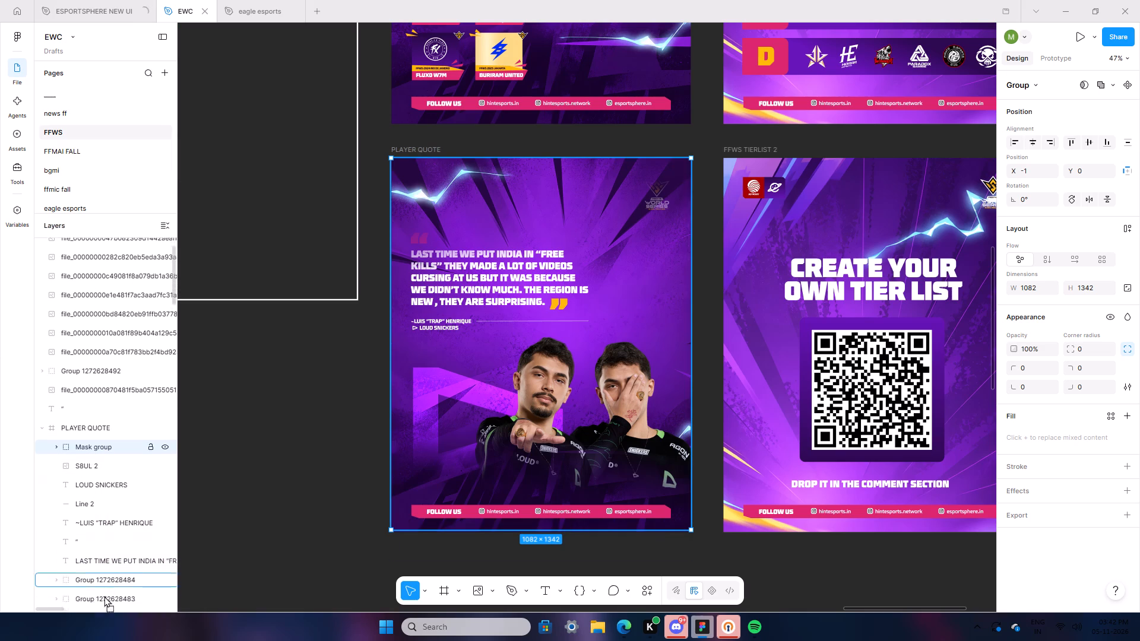
left_click_drag(104, 596, 91, 516)
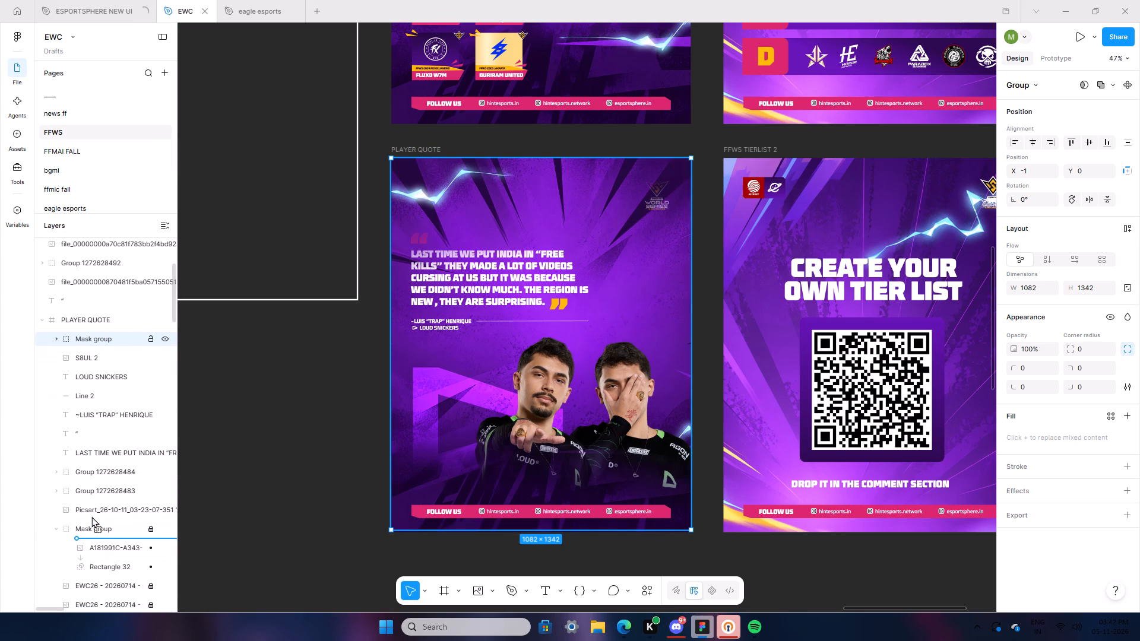
left_click_drag(91, 516, 90, 516)
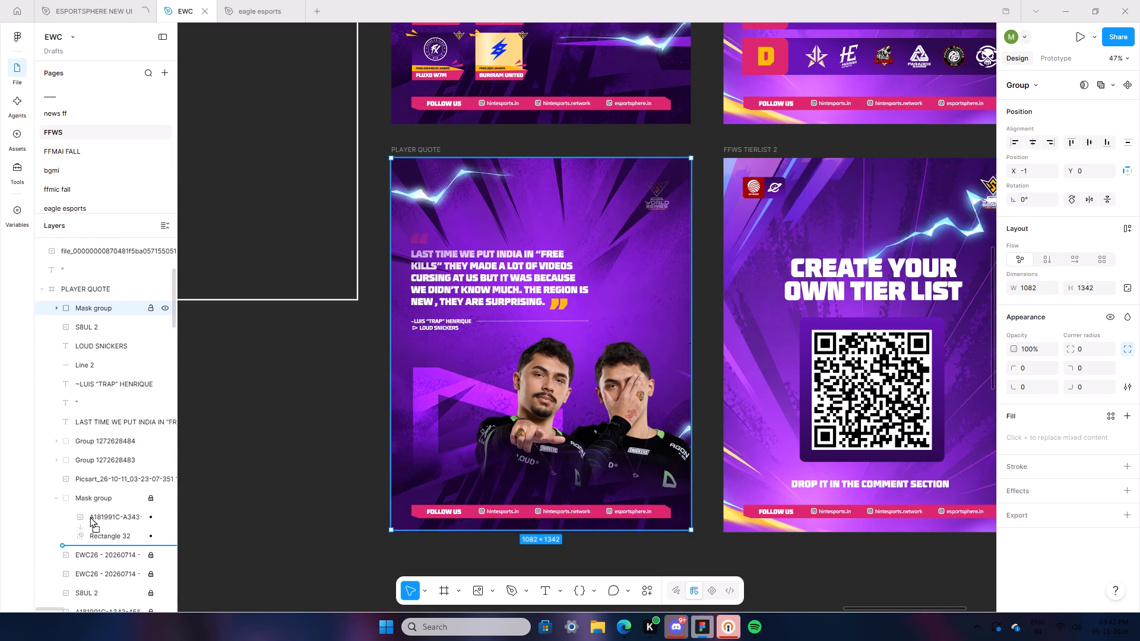
left_click_drag(90, 516, 81, 472)
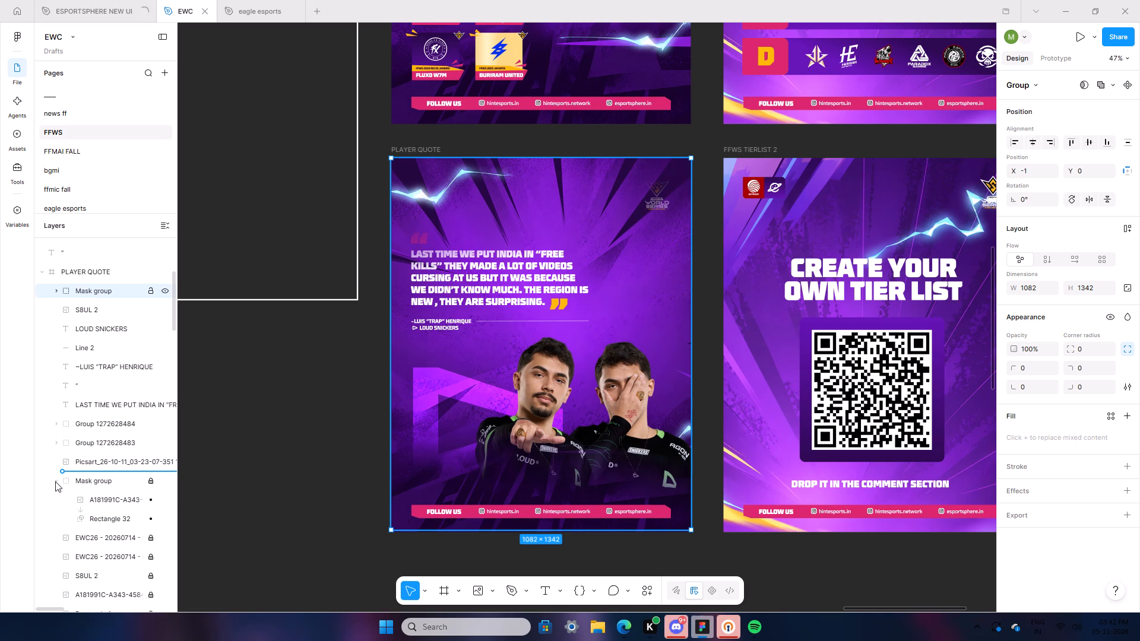
left_click(55, 481)
left_click(150, 461)
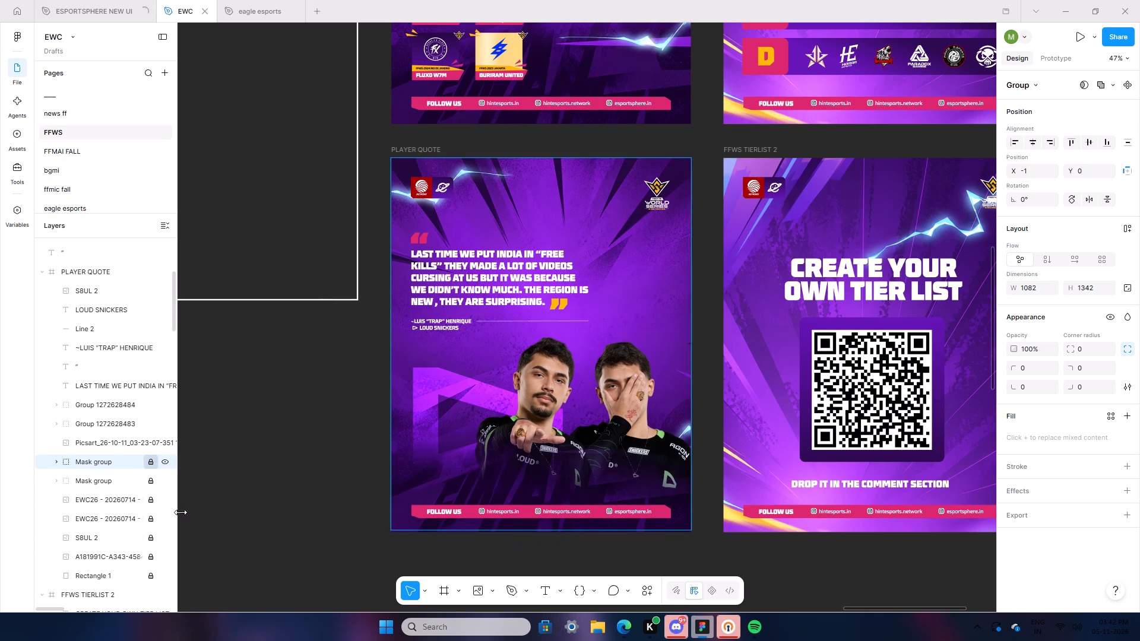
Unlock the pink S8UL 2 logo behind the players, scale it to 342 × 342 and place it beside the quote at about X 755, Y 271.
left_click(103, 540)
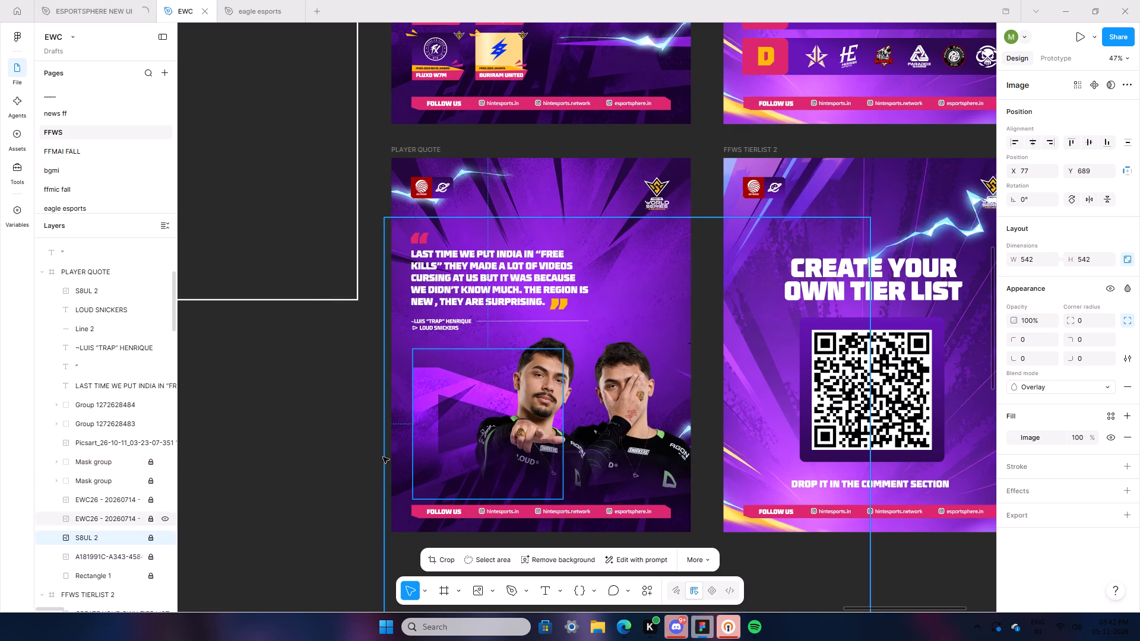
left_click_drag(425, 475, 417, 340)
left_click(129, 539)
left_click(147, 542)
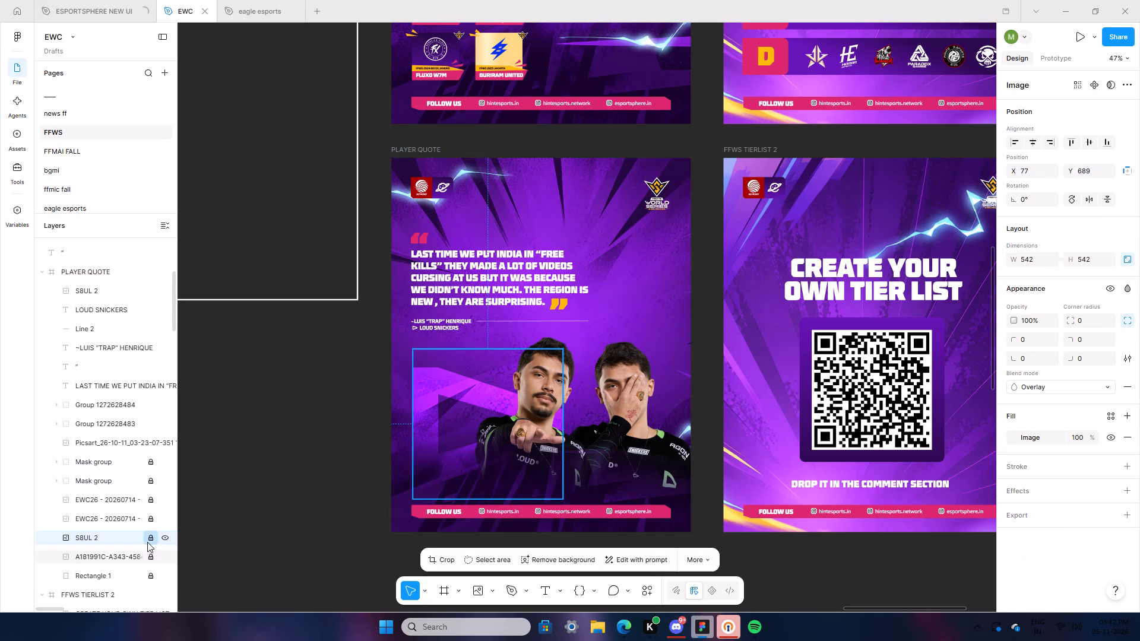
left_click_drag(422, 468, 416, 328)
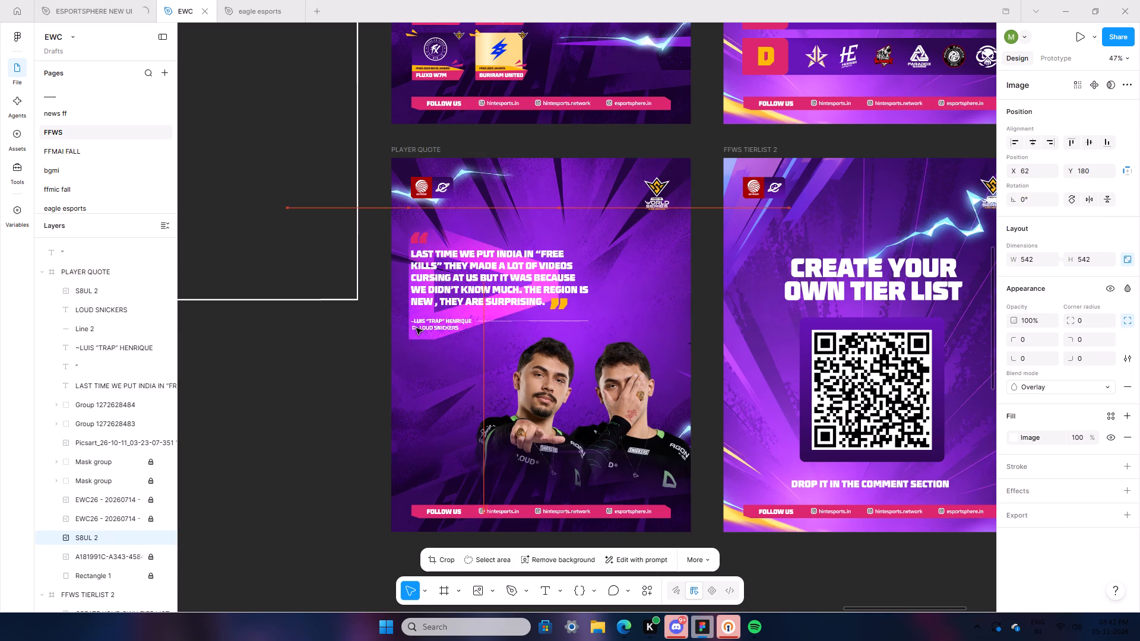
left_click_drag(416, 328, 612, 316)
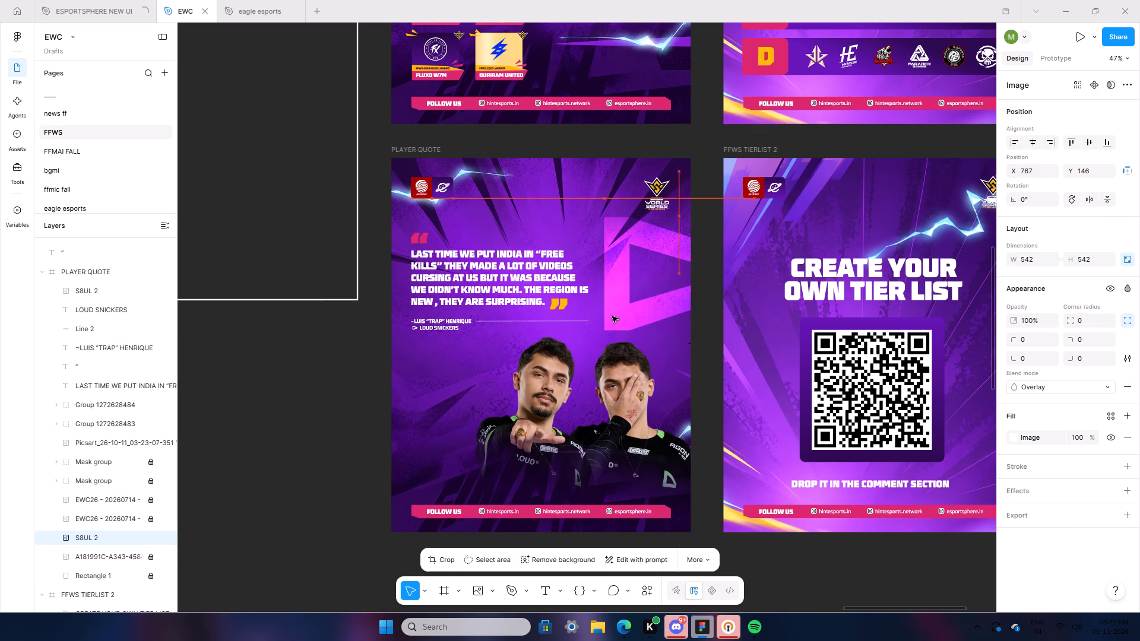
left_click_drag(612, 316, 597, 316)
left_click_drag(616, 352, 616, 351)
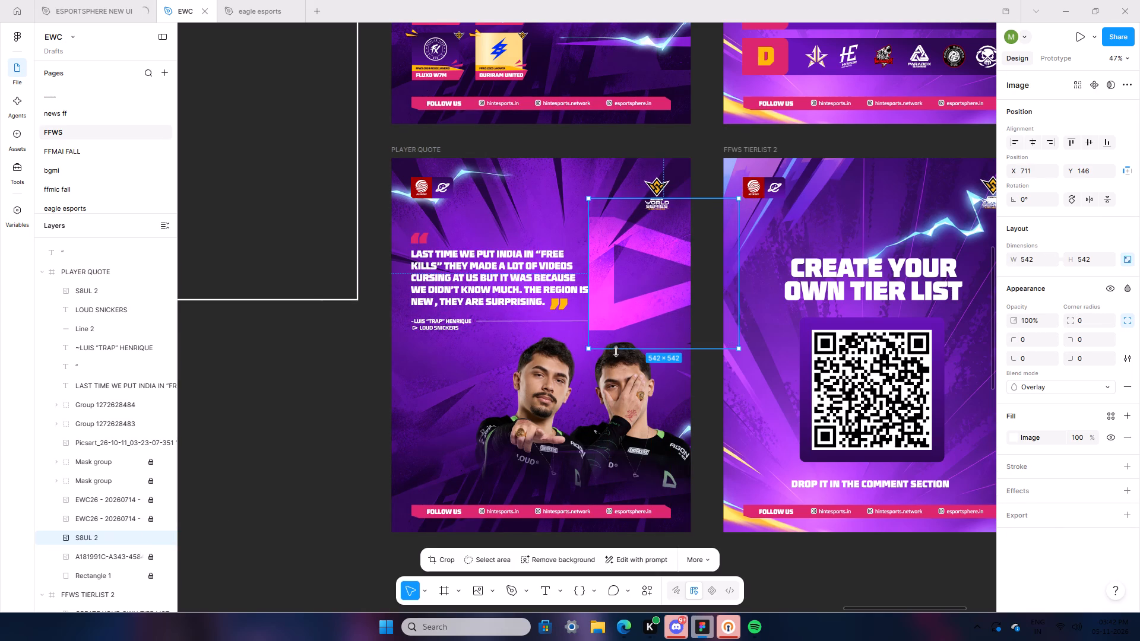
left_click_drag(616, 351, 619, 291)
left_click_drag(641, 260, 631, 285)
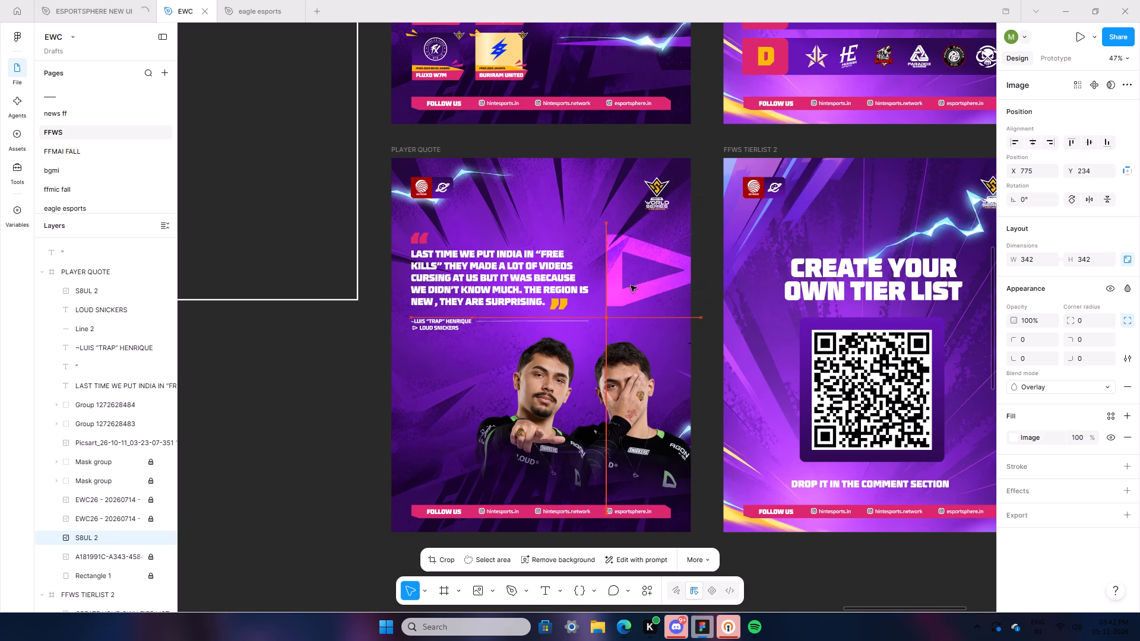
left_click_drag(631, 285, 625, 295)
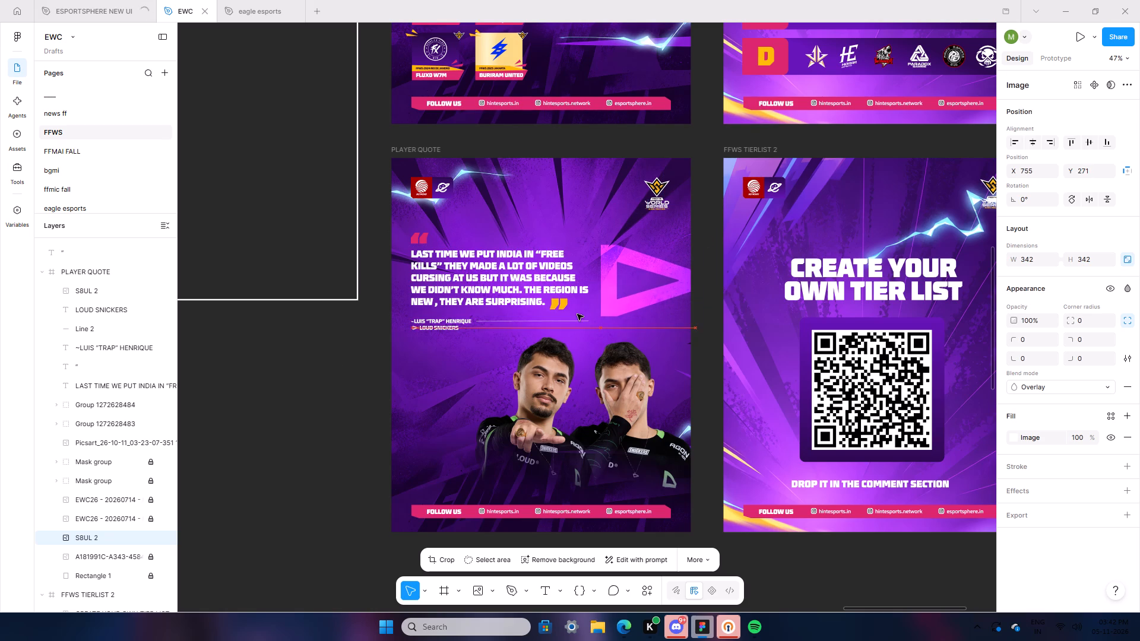
Unlock both EWC26 Media Day player photos in the PLAYER QUOTE poster.
left_click(306, 354)
left_click(147, 502)
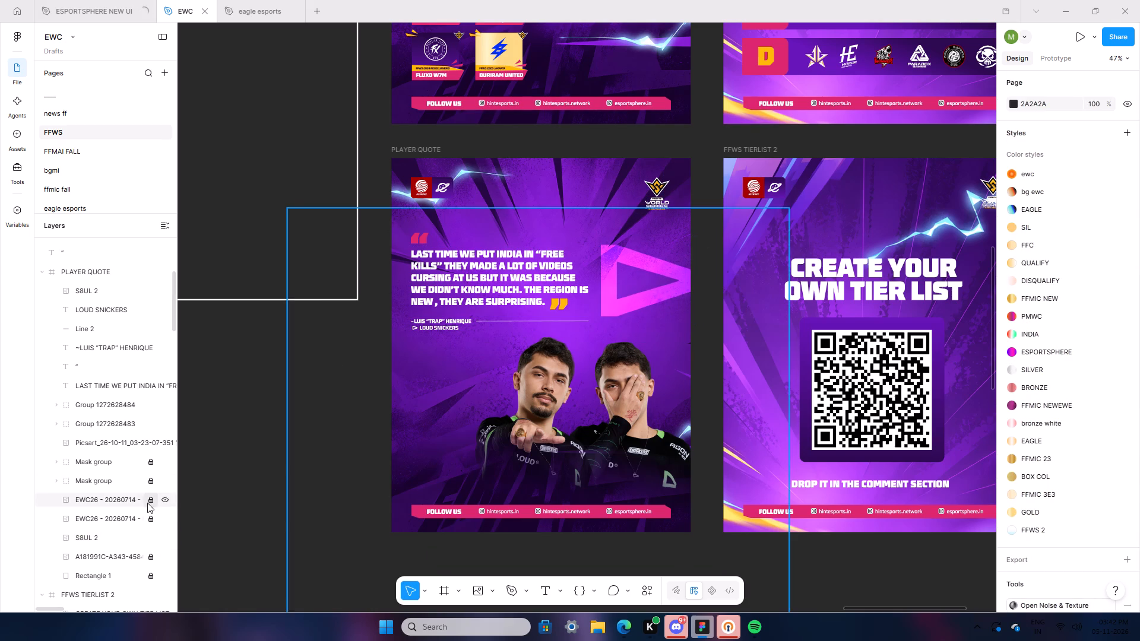
left_click(151, 515)
left_click(603, 423)
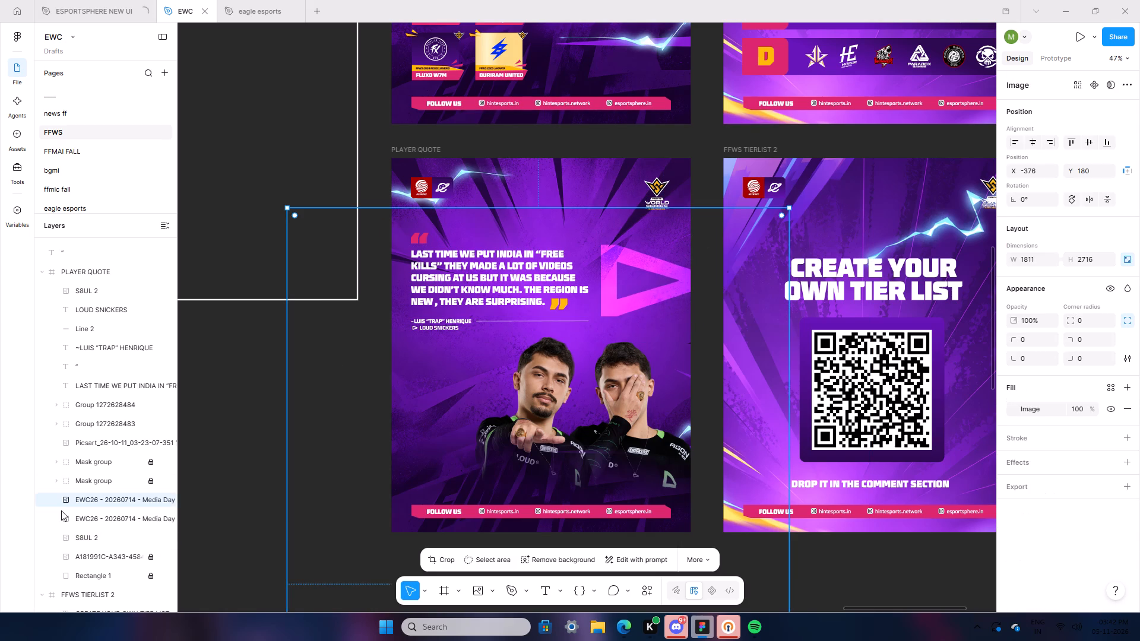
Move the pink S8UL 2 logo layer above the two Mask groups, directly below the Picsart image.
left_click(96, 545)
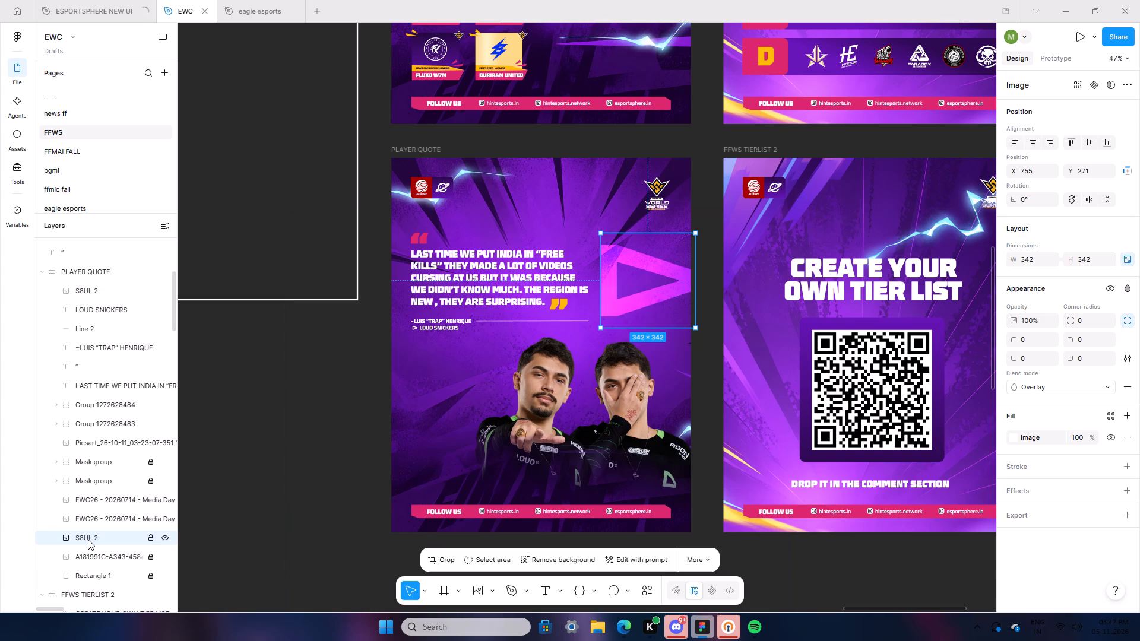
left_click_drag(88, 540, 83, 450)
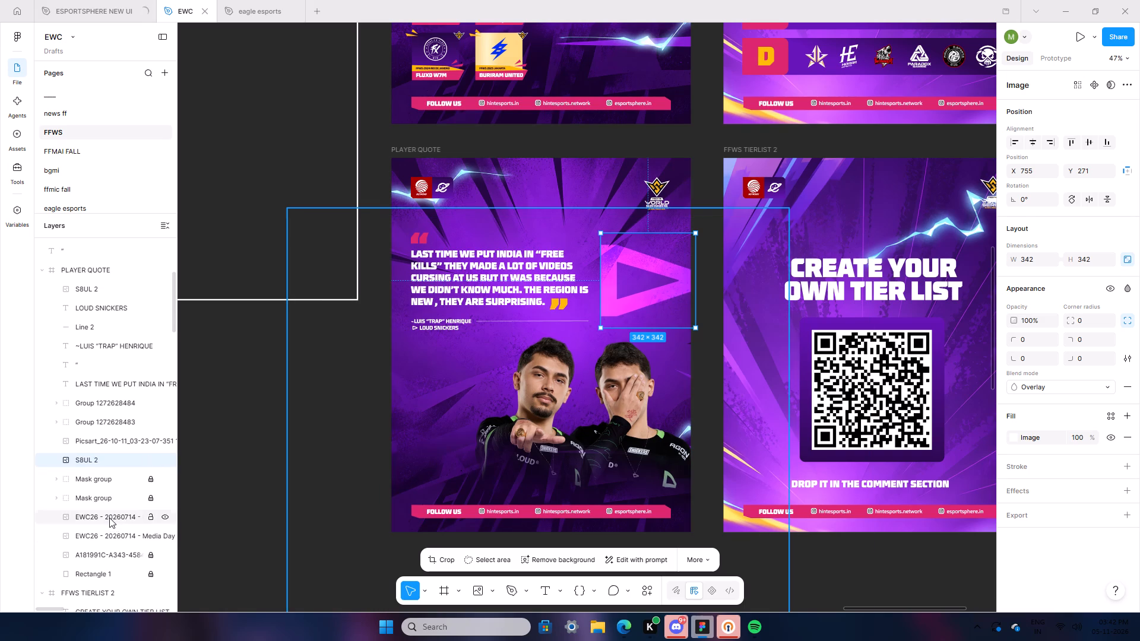
Move the upper EWC26 photo layer, the pointing player, between the two Mask groups.
left_click(109, 517)
left_click_drag(100, 516, 96, 490)
Move the pointing-player photo to about X -100, Y -418, keeping its layer inside PLAYER QUOTE between the two Mask groups.
left_click_drag(663, 454, 667, 354)
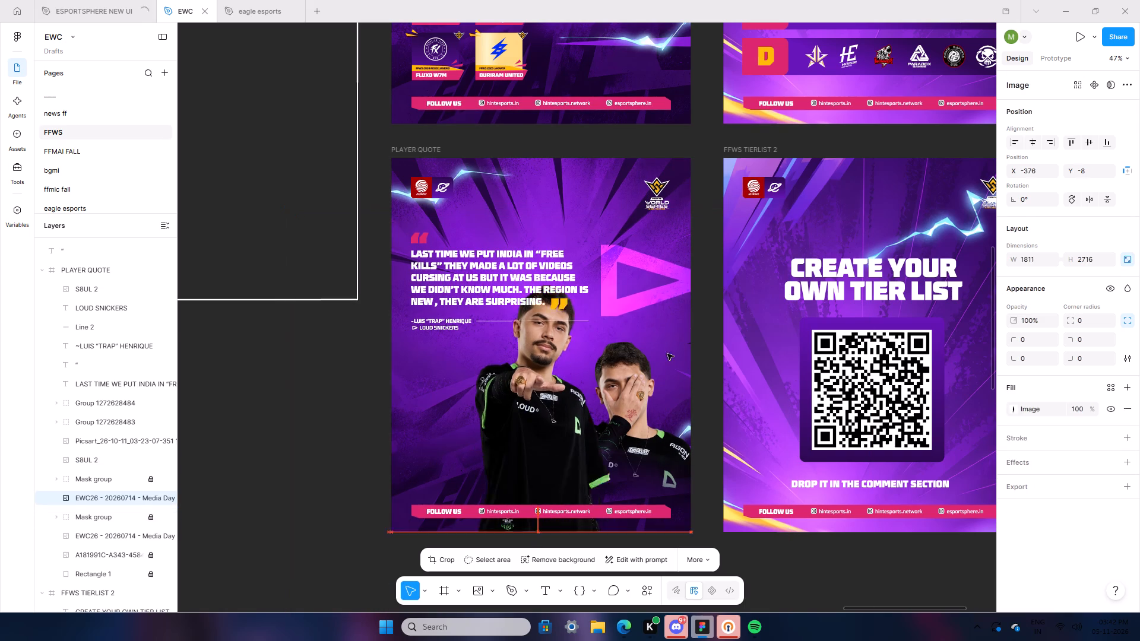
left_click_drag(667, 354, 736, 307)
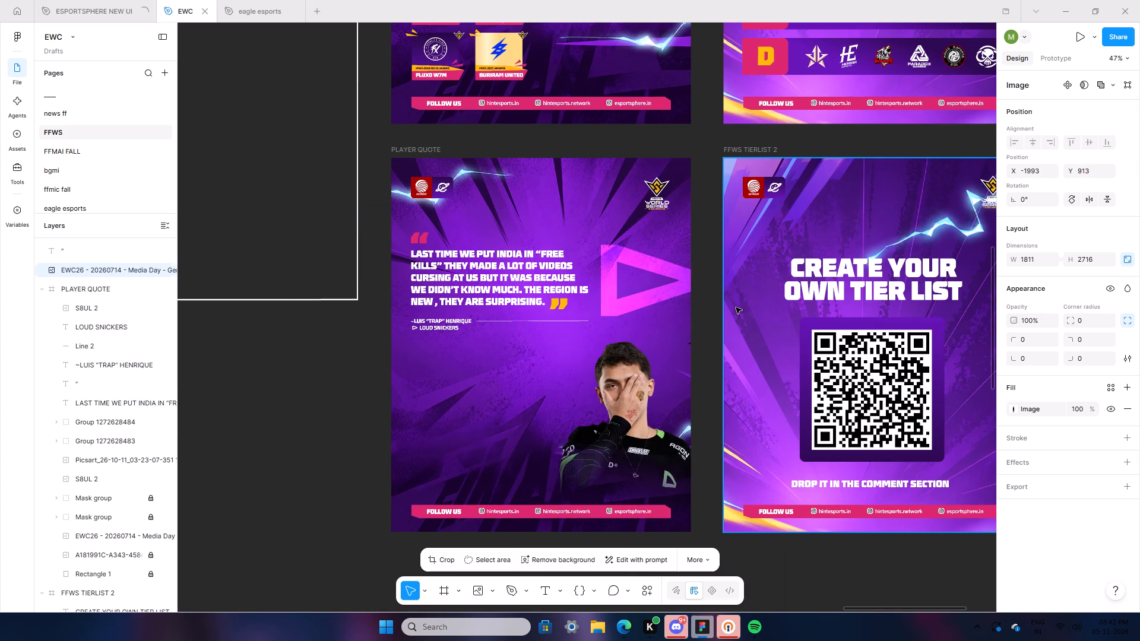
left_click_drag(736, 307, 692, 343)
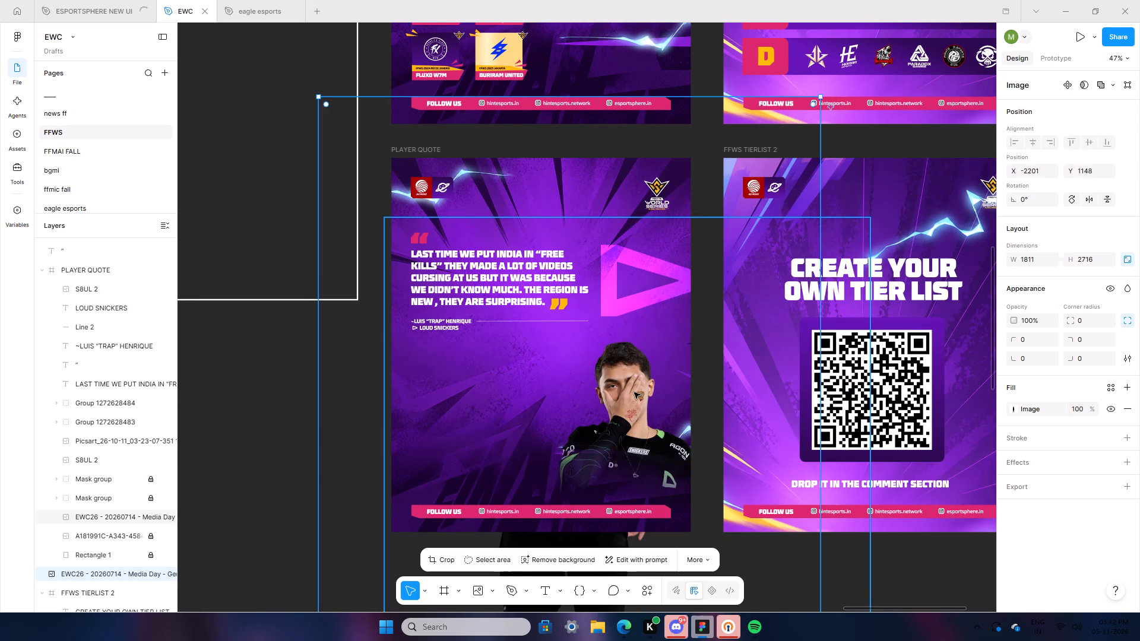
left_click_drag(104, 575, 97, 509)
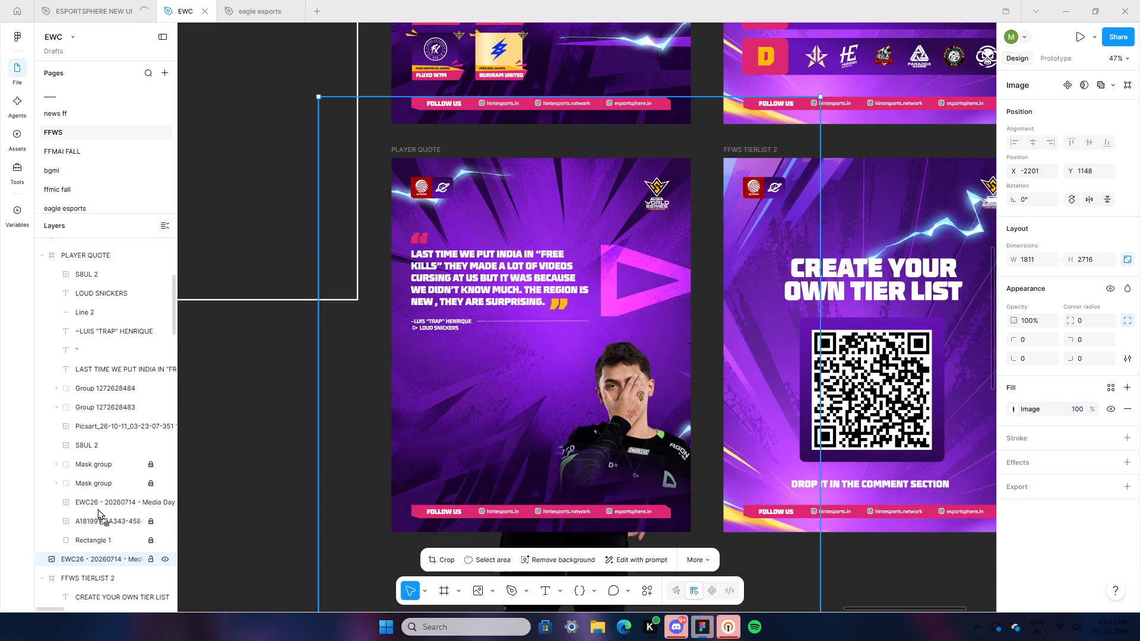
left_click_drag(97, 509, 90, 467)
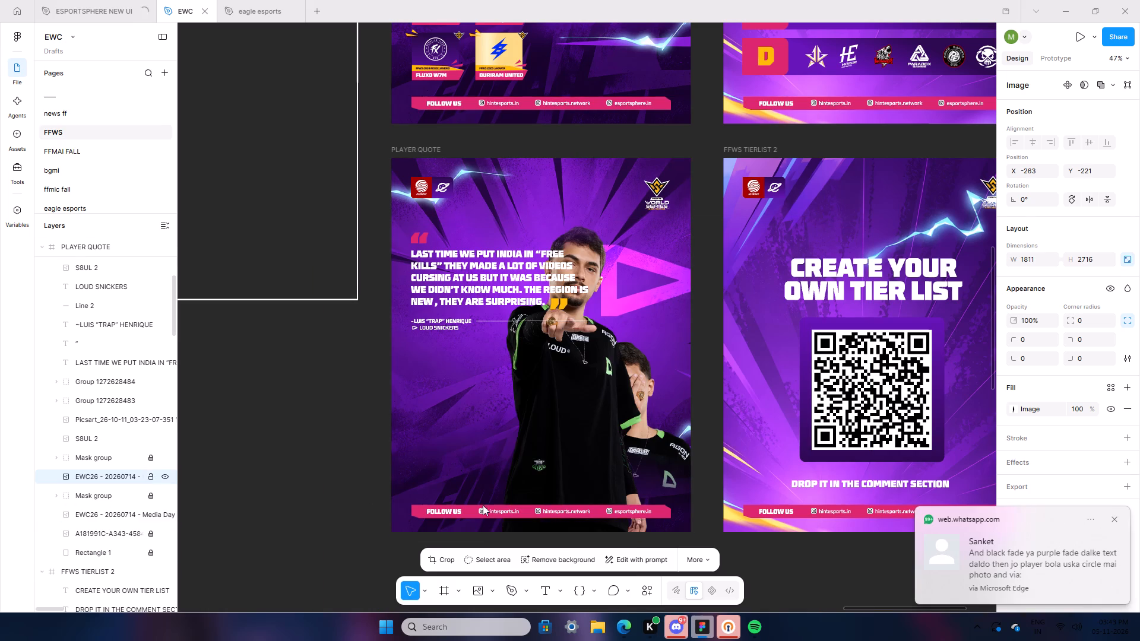
left_click_drag(554, 493, 601, 439)
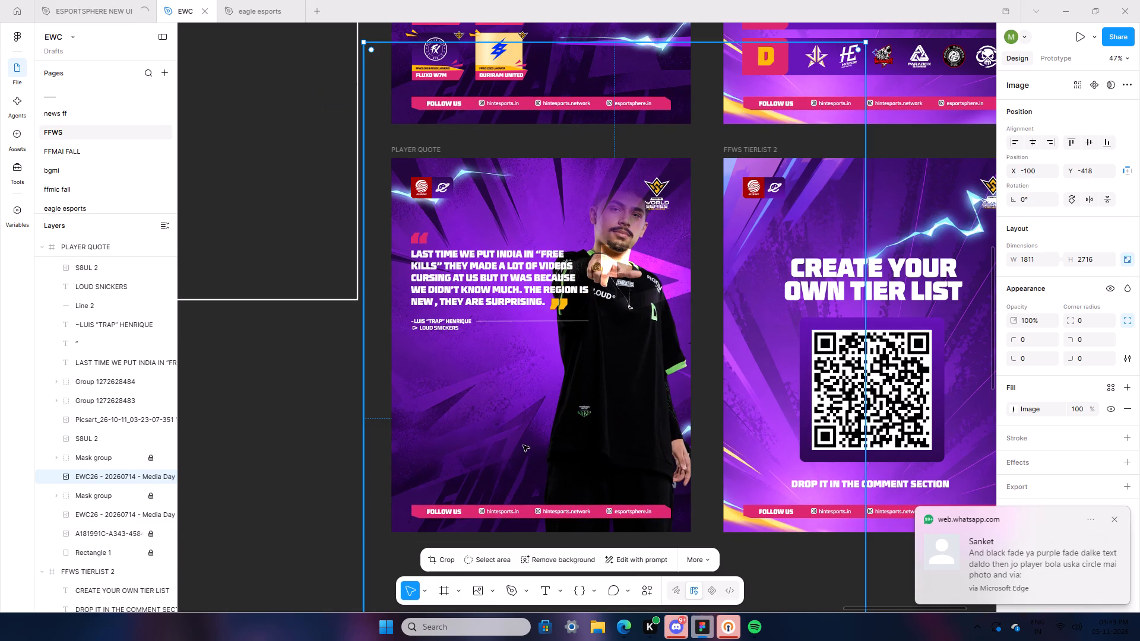
Move the upper Mask group layer directly below the other Mask group in the PLAYER QUOTE poster.
left_click(104, 459)
left_click_drag(104, 453, 104, 474)
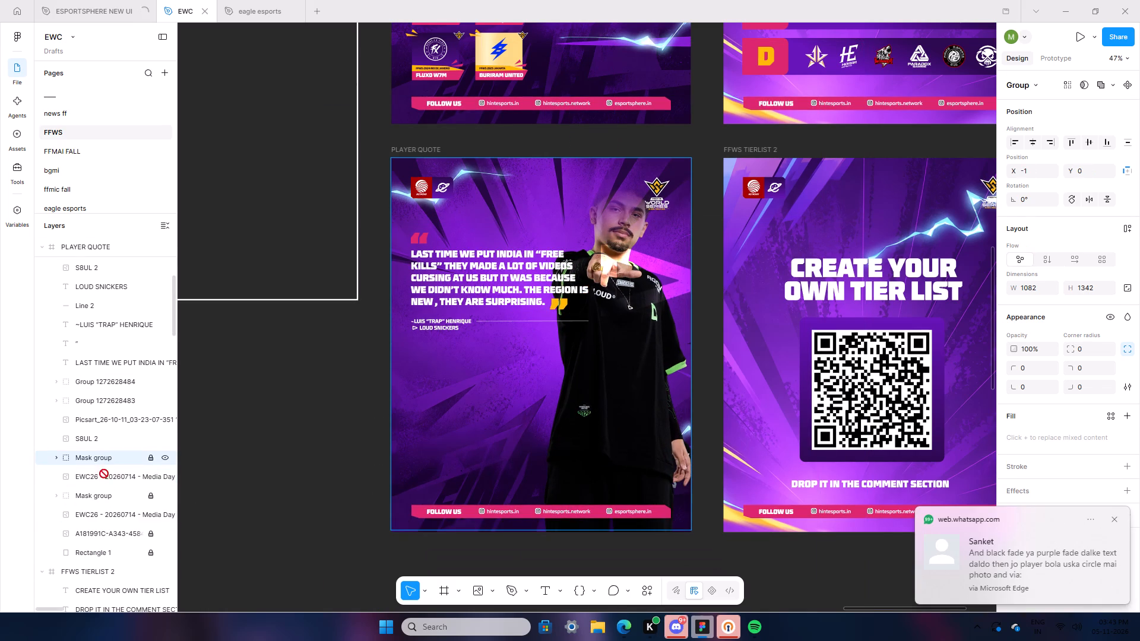
left_click_drag(104, 474, 107, 503)
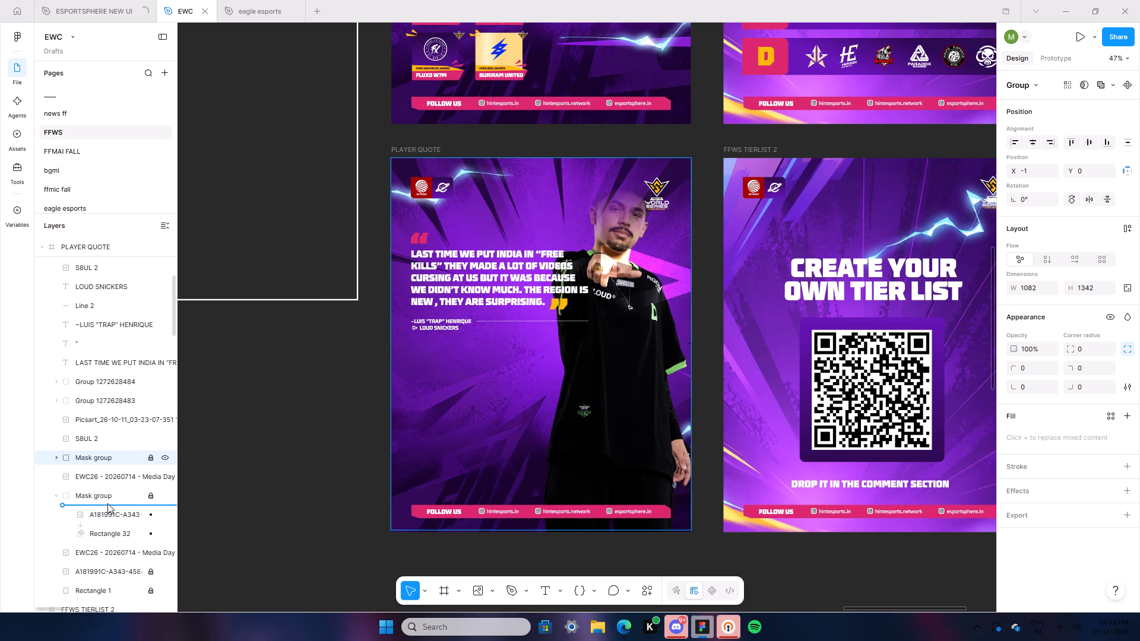
Put the pointing-player photo layer between the two Mask groups and lower the photo to about X -33, Y -245.
left_click(102, 461)
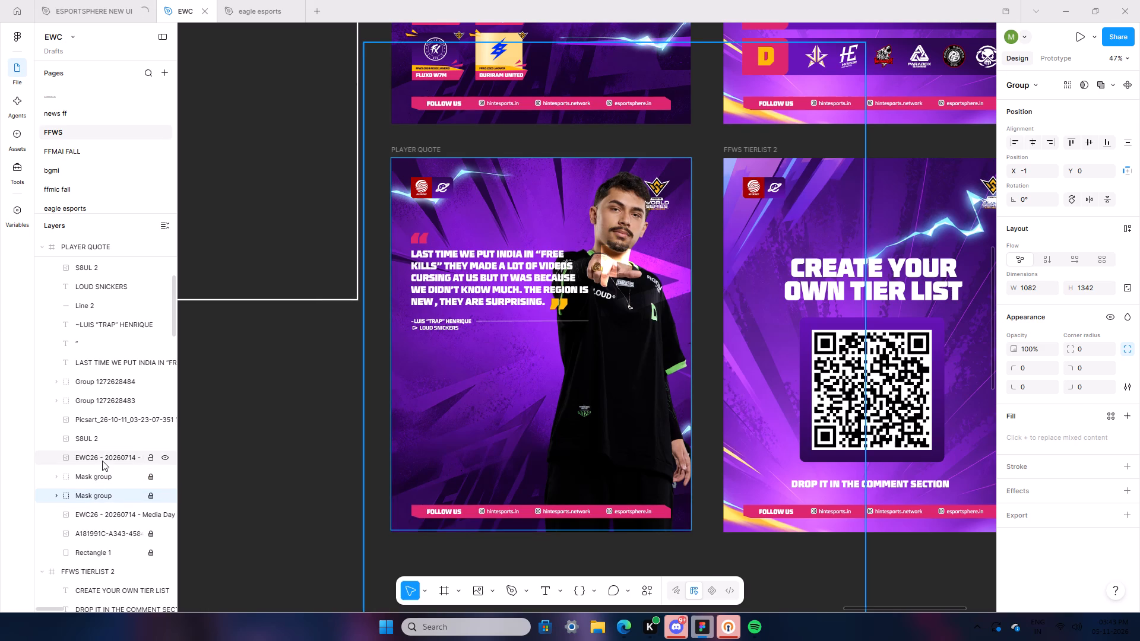
left_click_drag(103, 459, 113, 490)
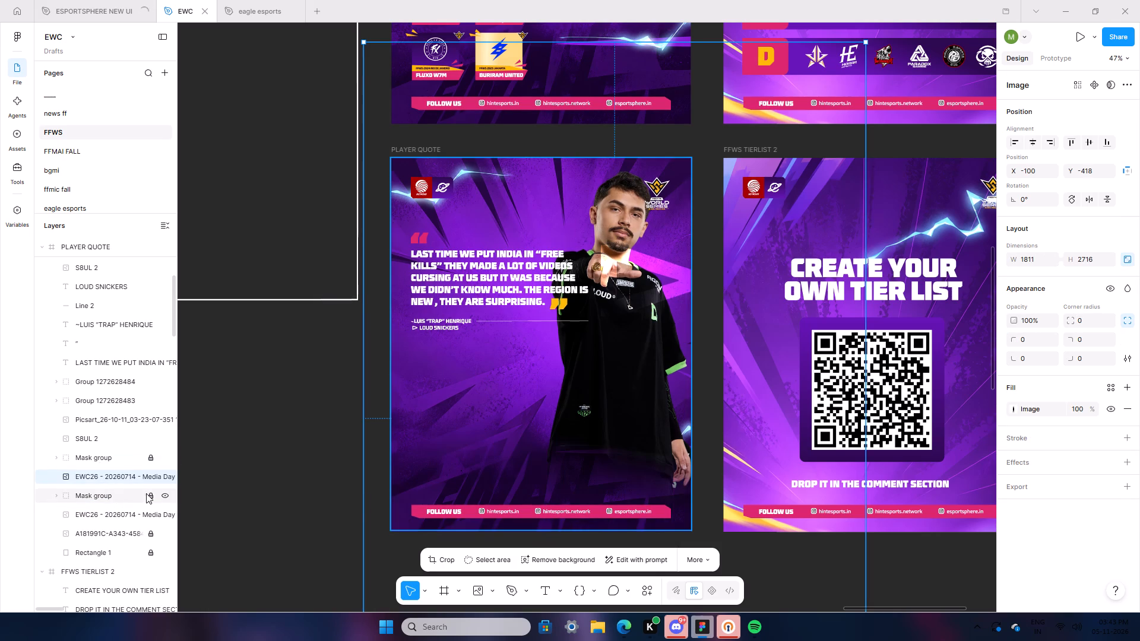
left_click_drag(638, 394, 654, 442)
Move the pink S8UL 2 logo layer directly below the pointing-player photo, above the lower Mask group.
left_click(91, 434)
left_click_drag(91, 433, 103, 487)
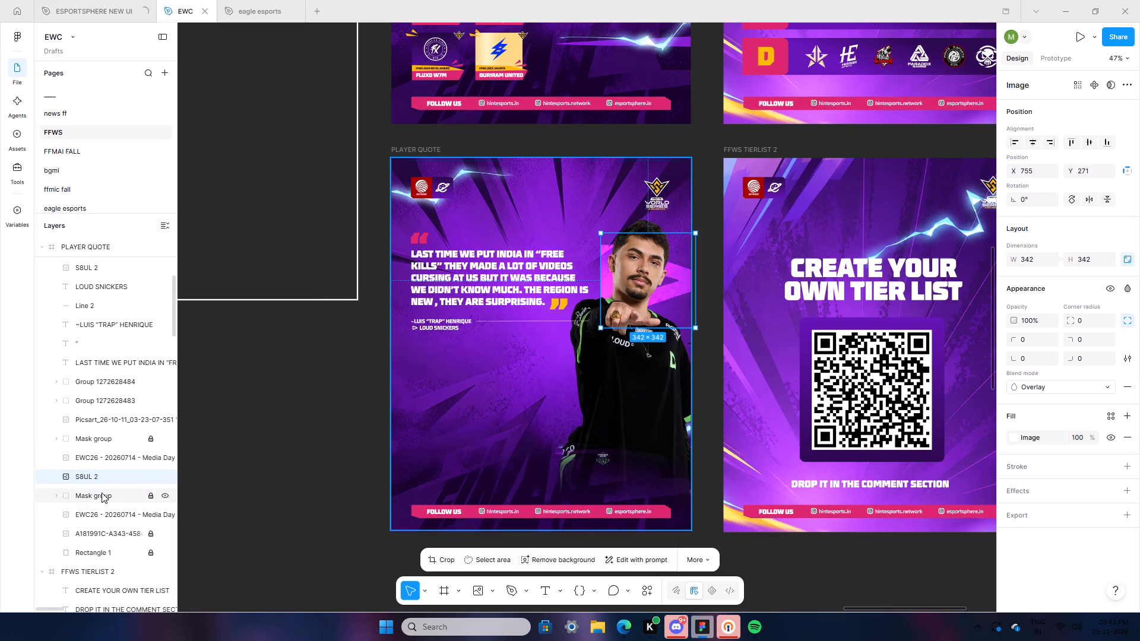
left_click(220, 540)
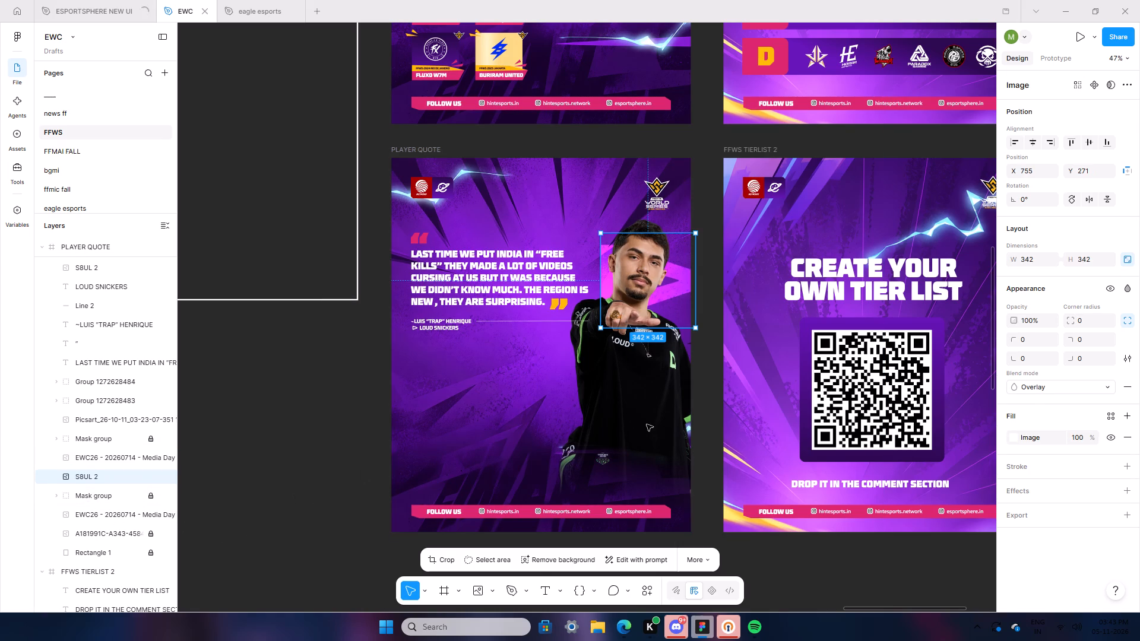
Scale the pointing-player photo to 1611 × 2416 and place it beside the quote at about X 72, Y -160.
double_click(632, 415)
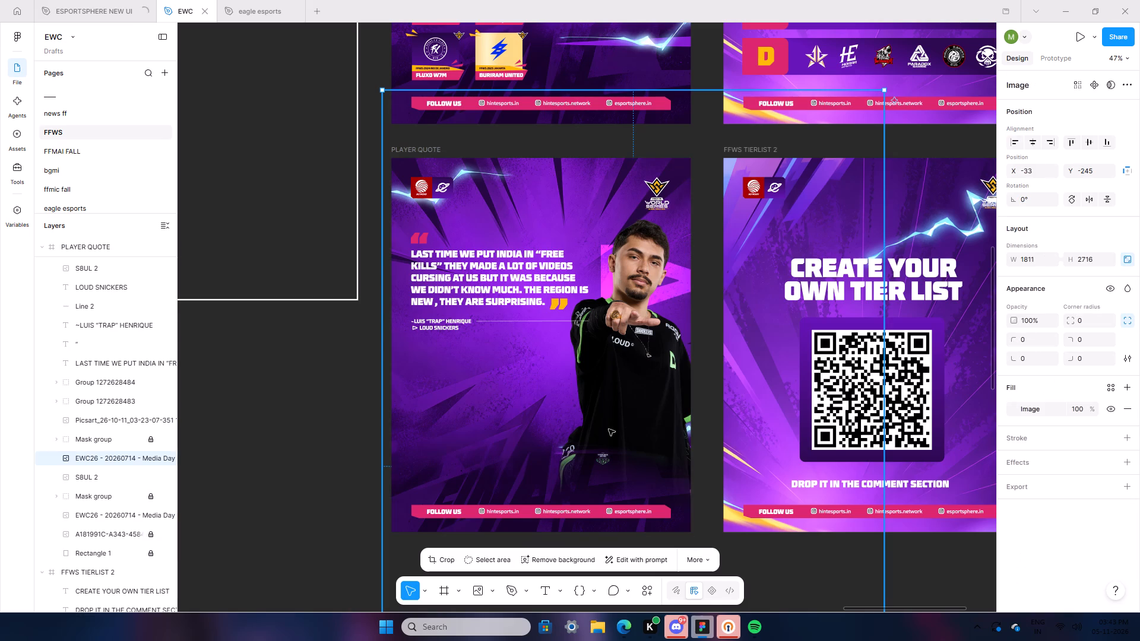
left_click_drag(660, 414, 677, 420)
left_click_drag(660, 429, 647, 429)
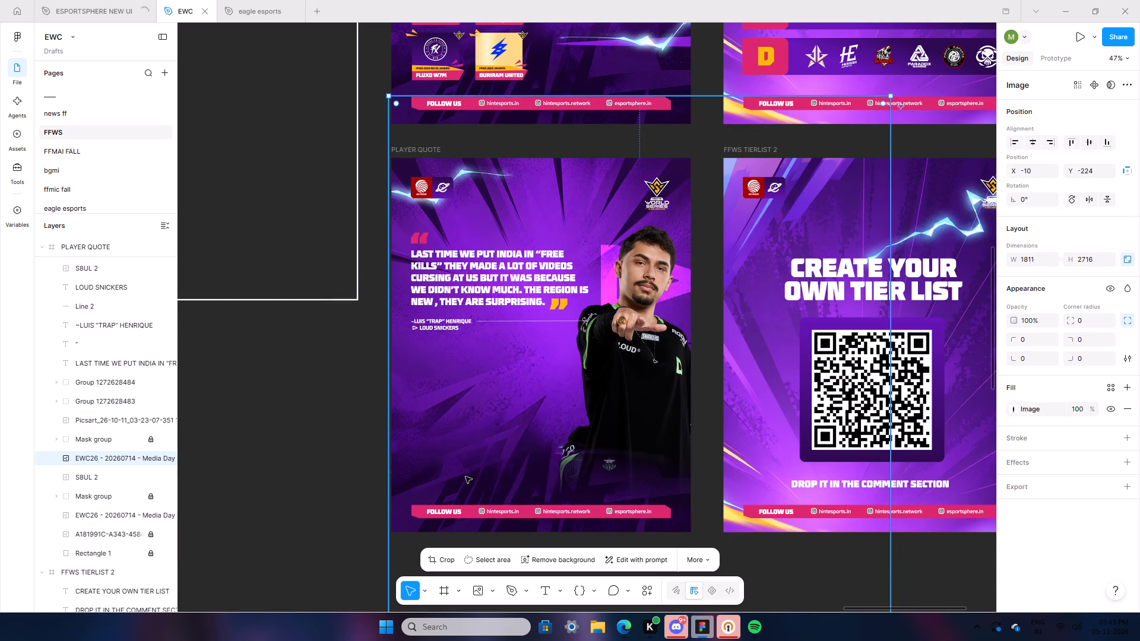
left_click_drag(388, 485, 446, 487)
left_click_drag(710, 439, 711, 439)
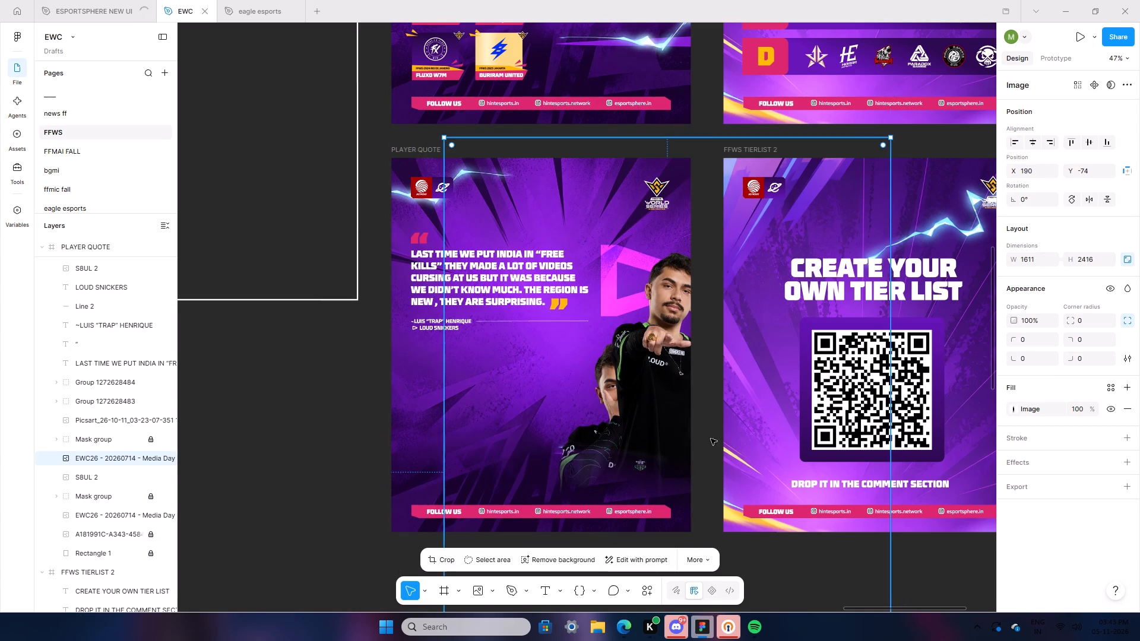
left_click_drag(711, 439, 678, 415)
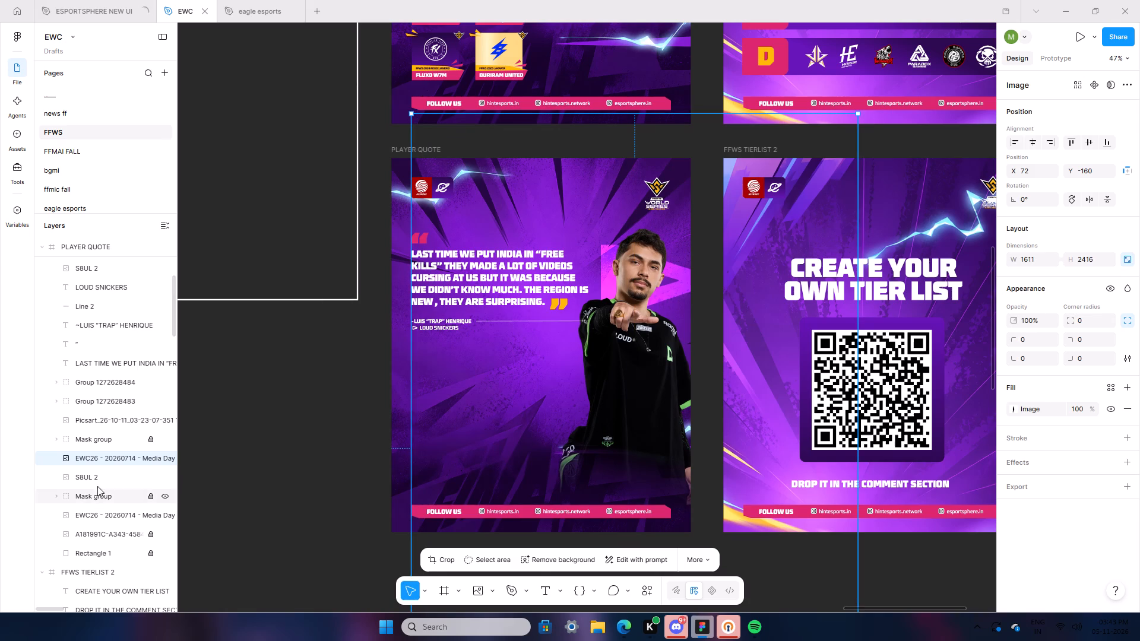
Delete the pink S8UL 2 logo layer behind the player.
left_click(98, 480)
key("BackSpace")
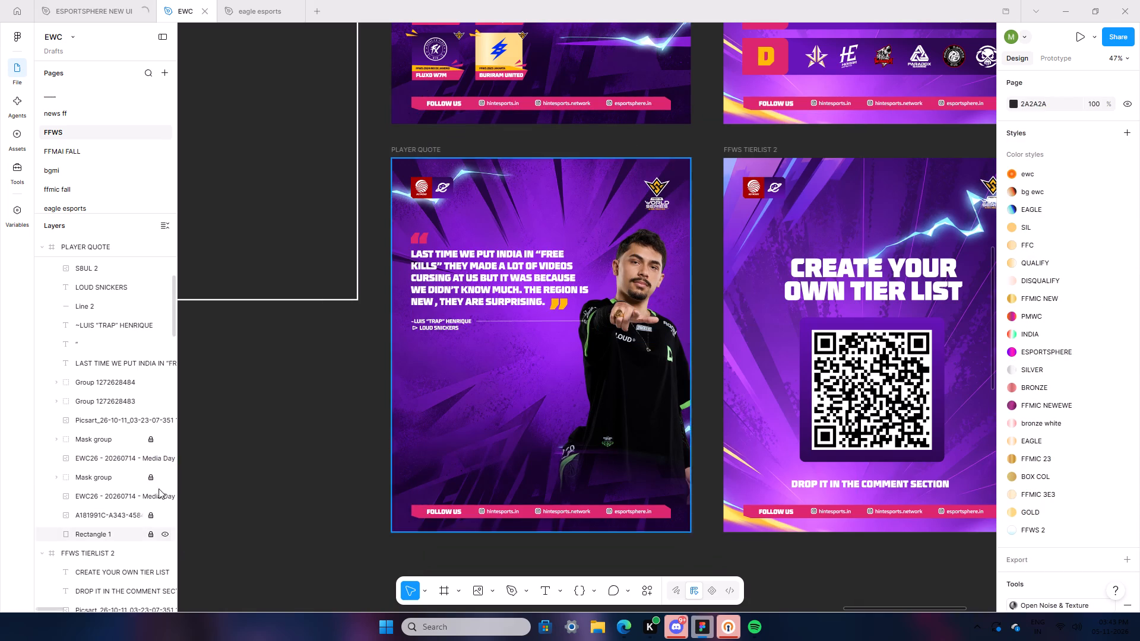
Check the remaining lower EWC26 photo, the player covering his face, by toggling its visibility, and delete it.
left_click(107, 499)
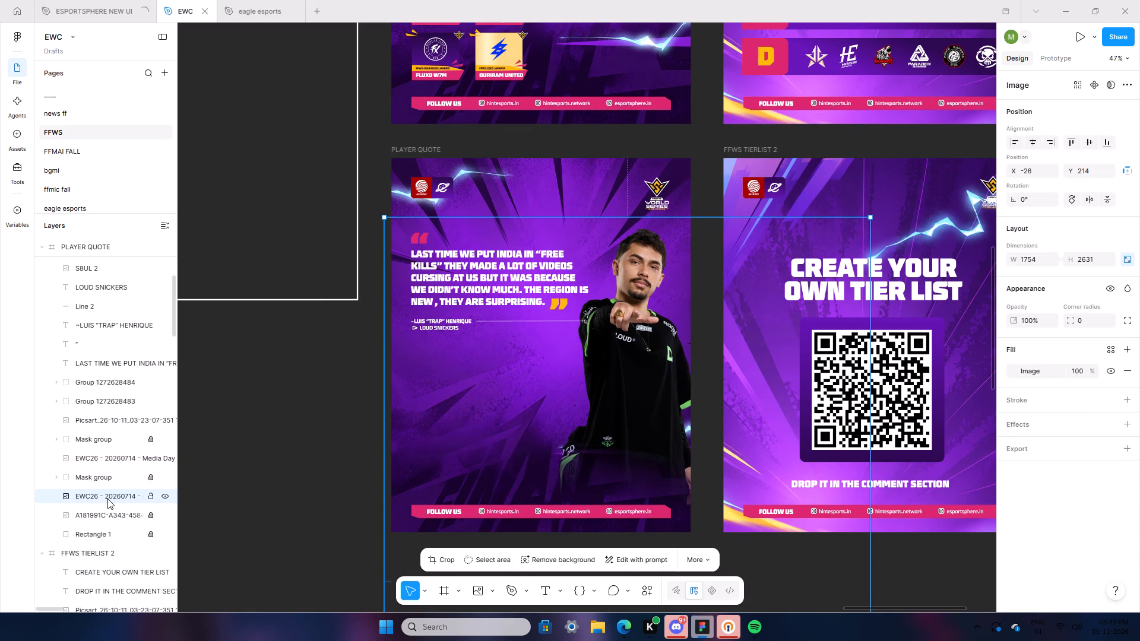
left_click(159, 497)
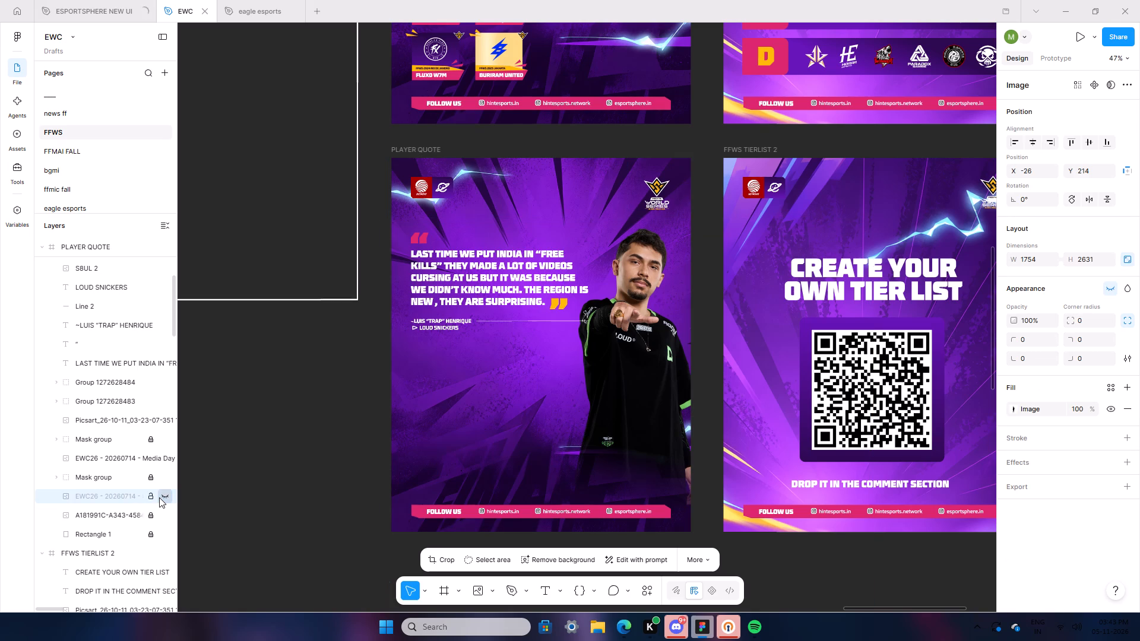
left_click(159, 497)
left_click(119, 499)
key("BackSpace")
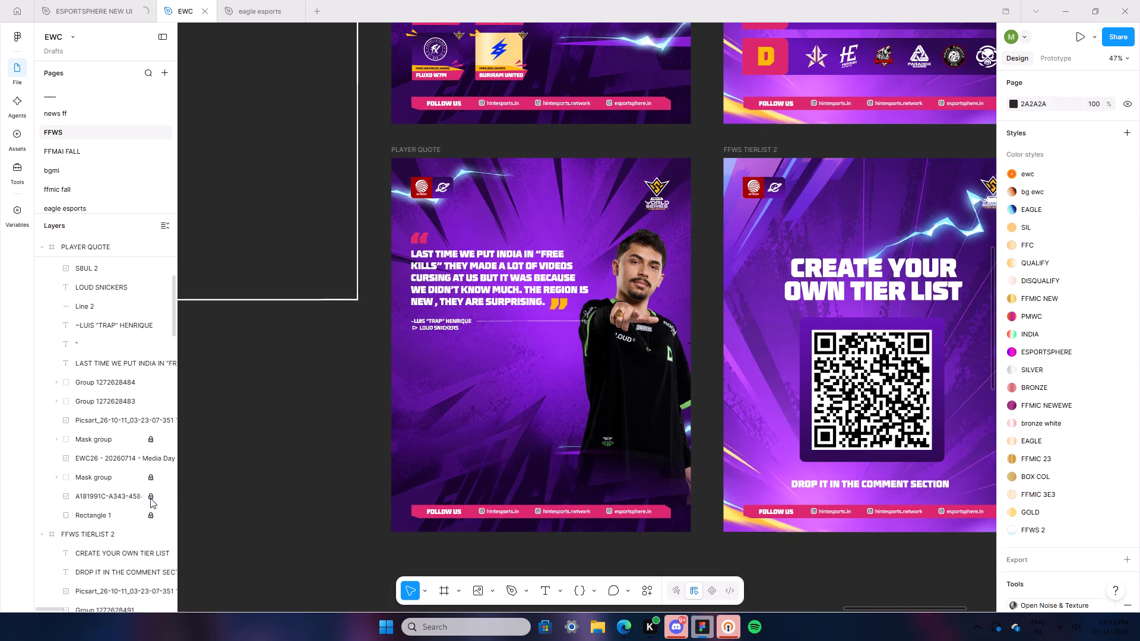
Select the original lower Mask group in the PLAYER QUOTE poster.
left_click(112, 484)
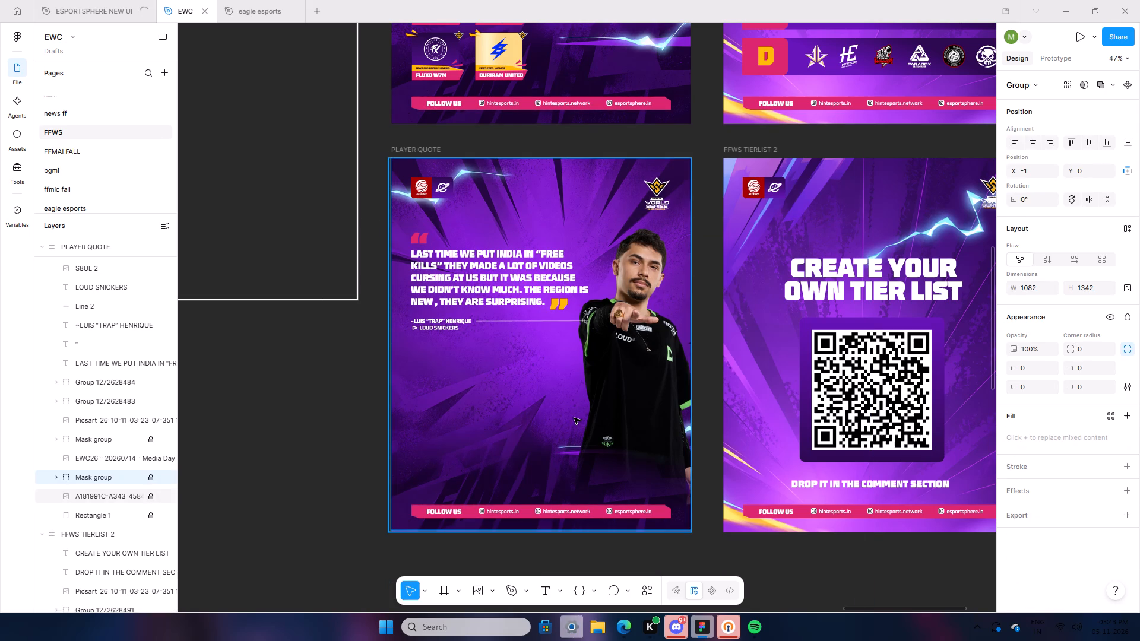
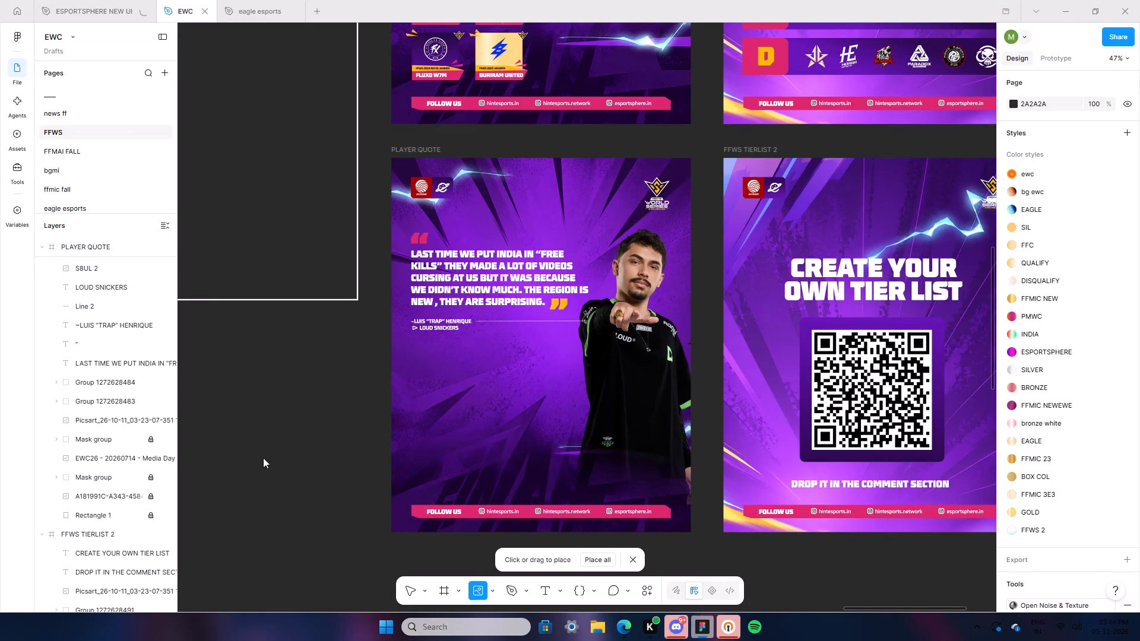
Place the team BTS photo across the lower PLAYER QUOTE poster, scaled to about 1292 × 862 at about X -110, Y 662.
left_click(265, 461)
left_click_drag(265, 463, 285, 465)
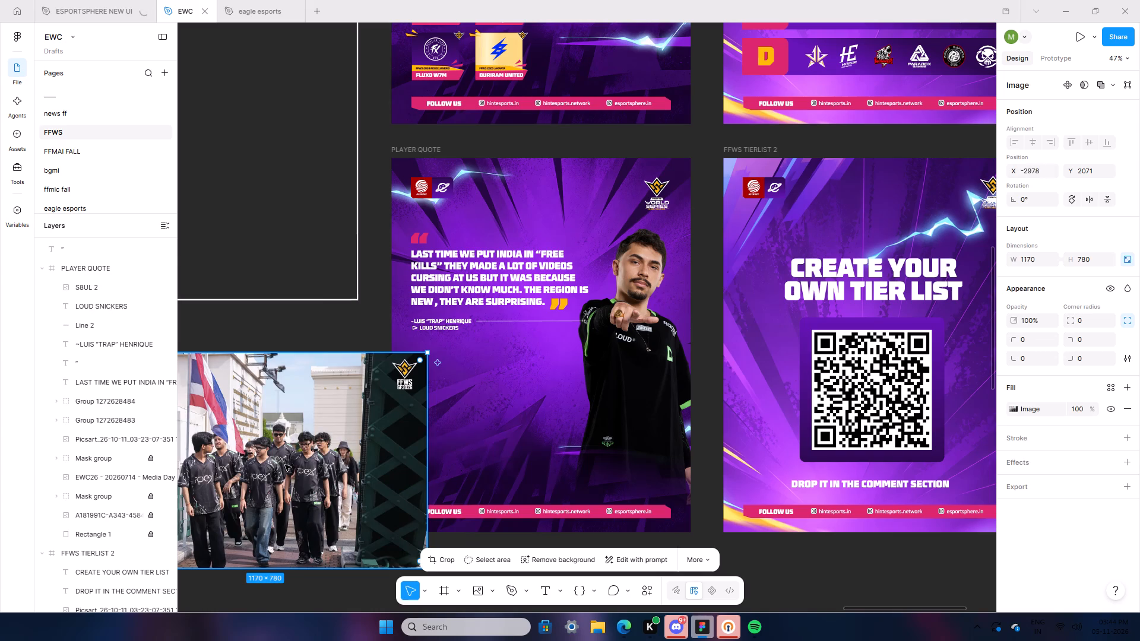
left_click_drag(285, 465, 566, 439)
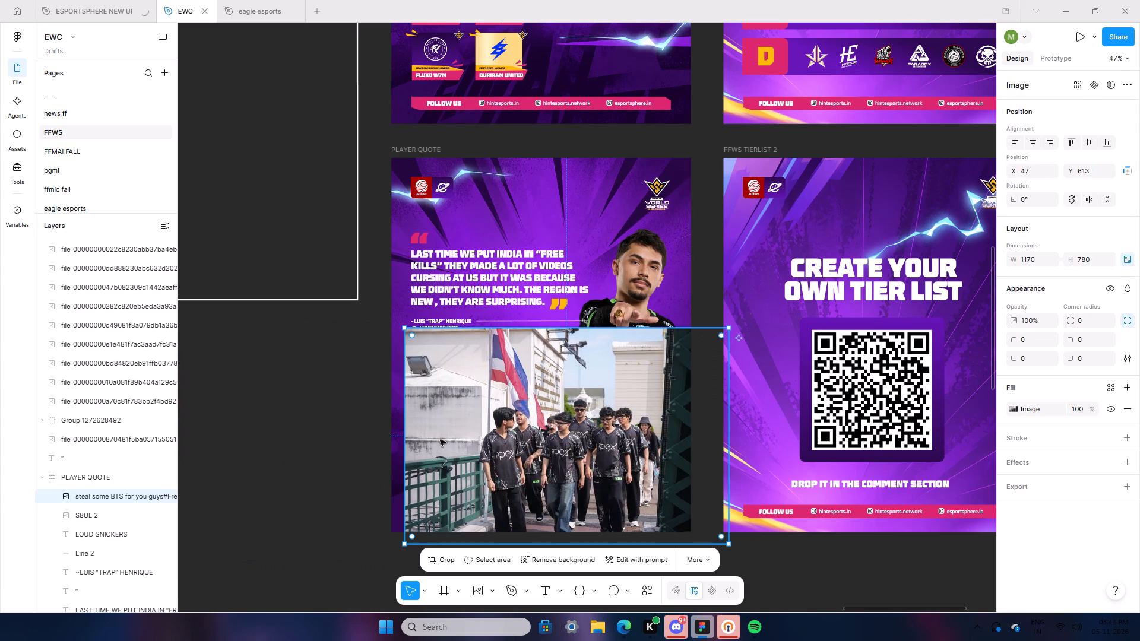
left_click_drag(403, 460, 370, 463)
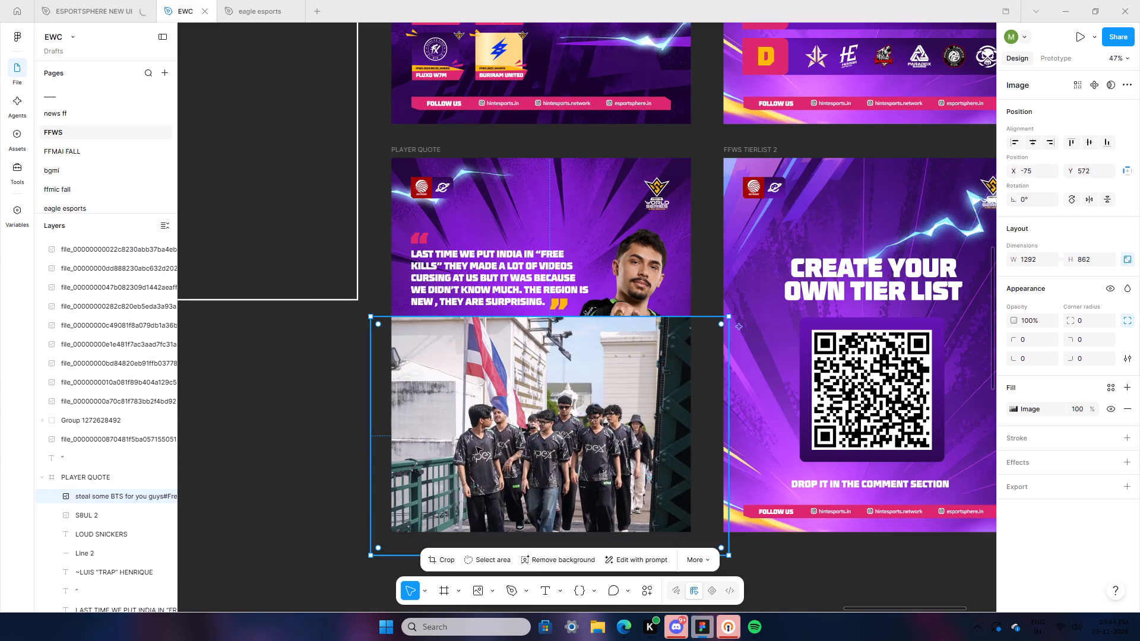
left_click_drag(476, 447, 466, 471)
Reorder the PLAYER QUOTE layers so the team photo sits between the two Mask groups, with both groups beneath the EWC26 player photo.
left_click_drag(96, 497, 100, 513)
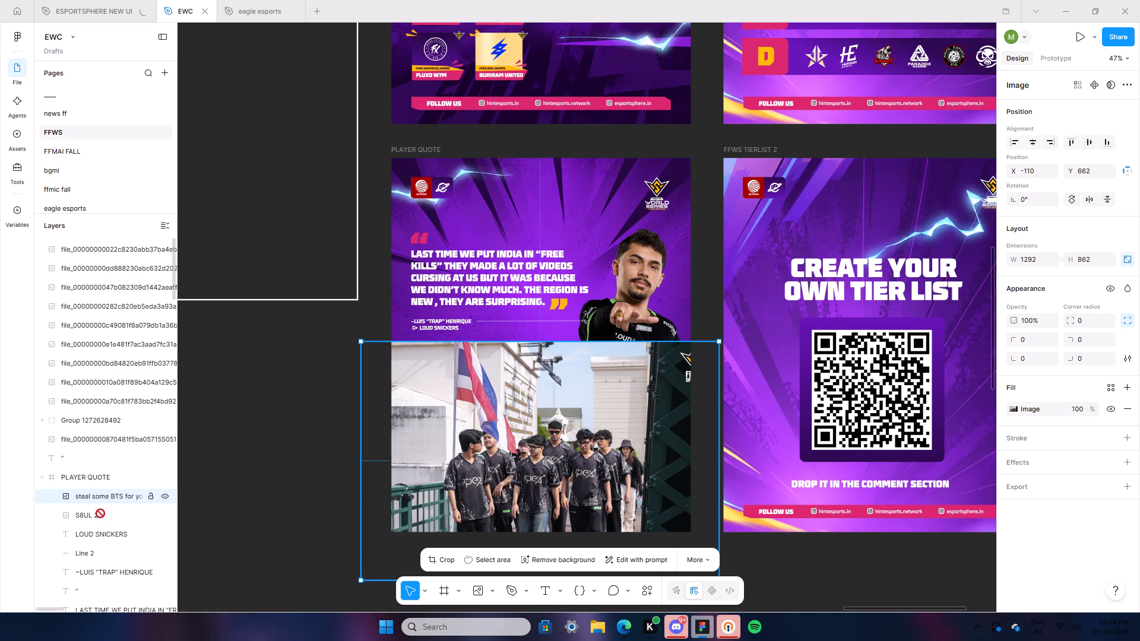
left_click_drag(100, 513, 103, 580)
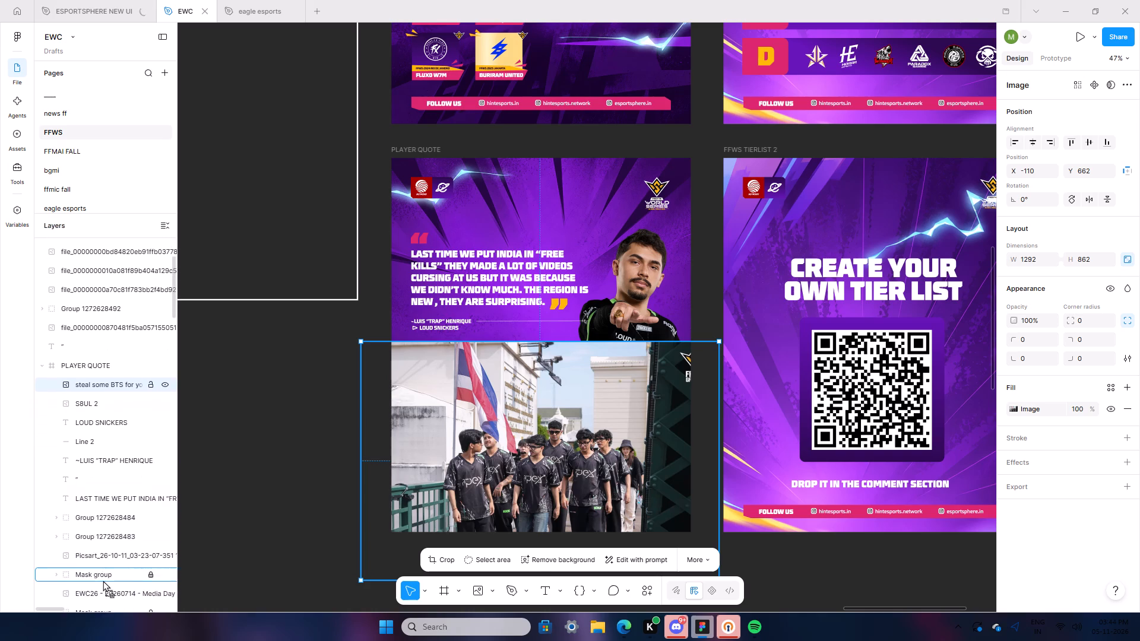
left_click_drag(103, 580, 96, 525)
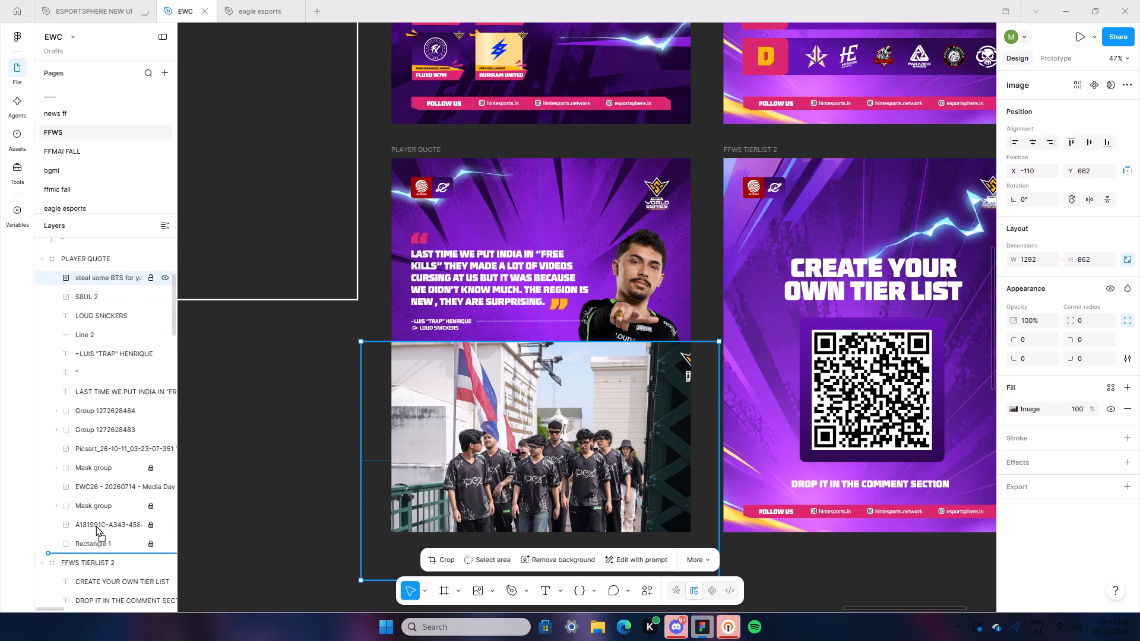
left_click_drag(96, 525, 102, 507)
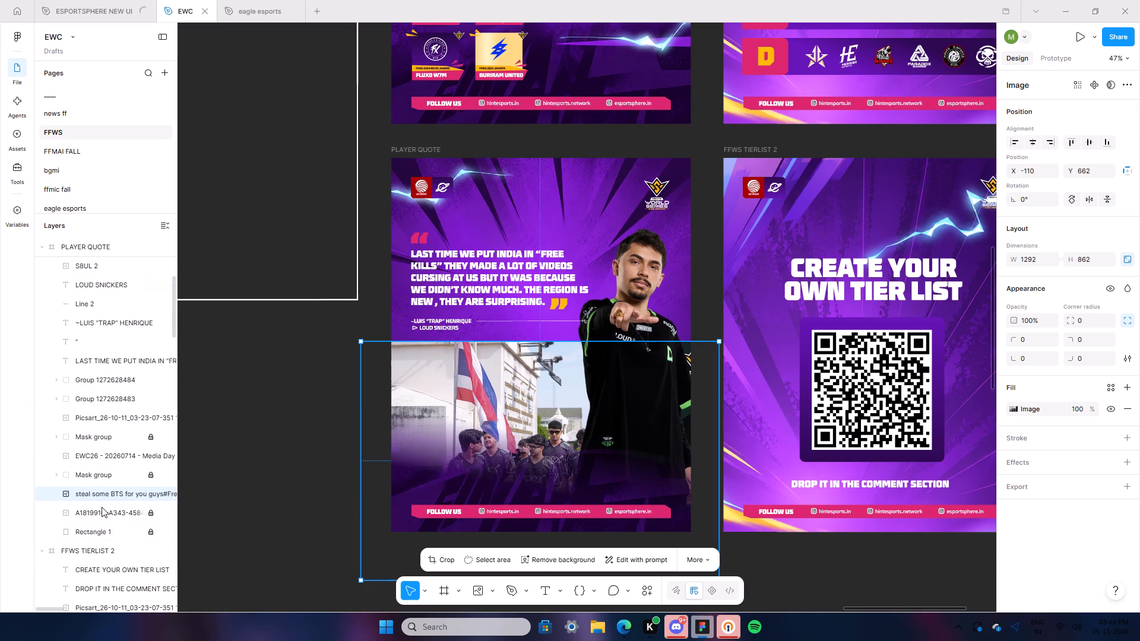
left_click_drag(85, 493, 90, 465)
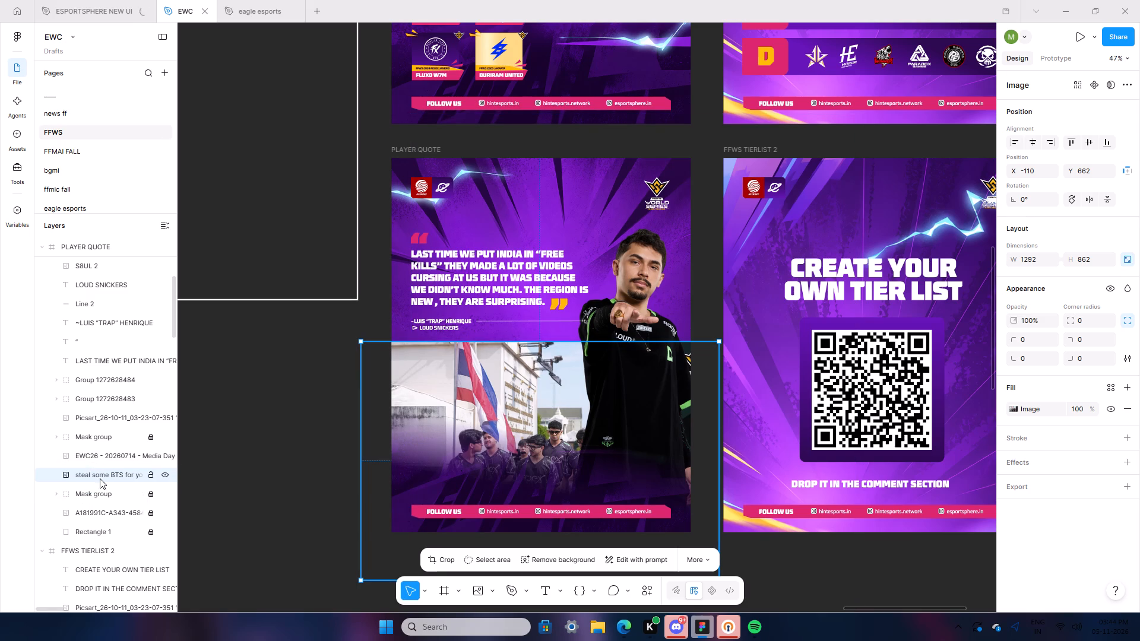
left_click_drag(103, 474, 107, 430)
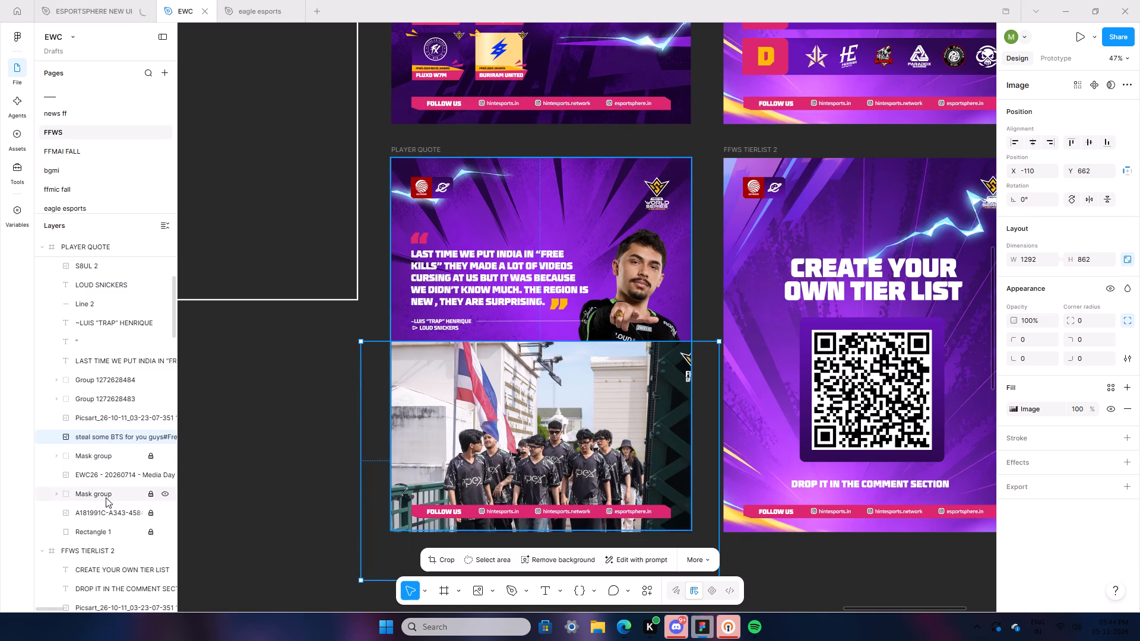
left_click(99, 459)
left_click_drag(99, 456, 106, 504)
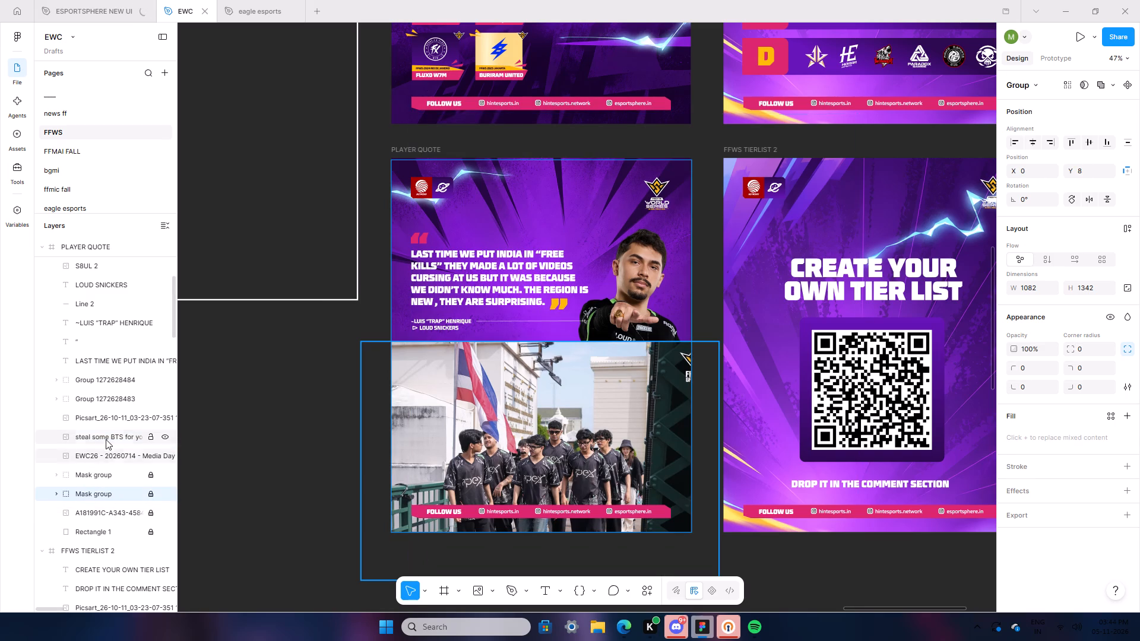
left_click(106, 439)
left_click_drag(106, 439, 115, 491)
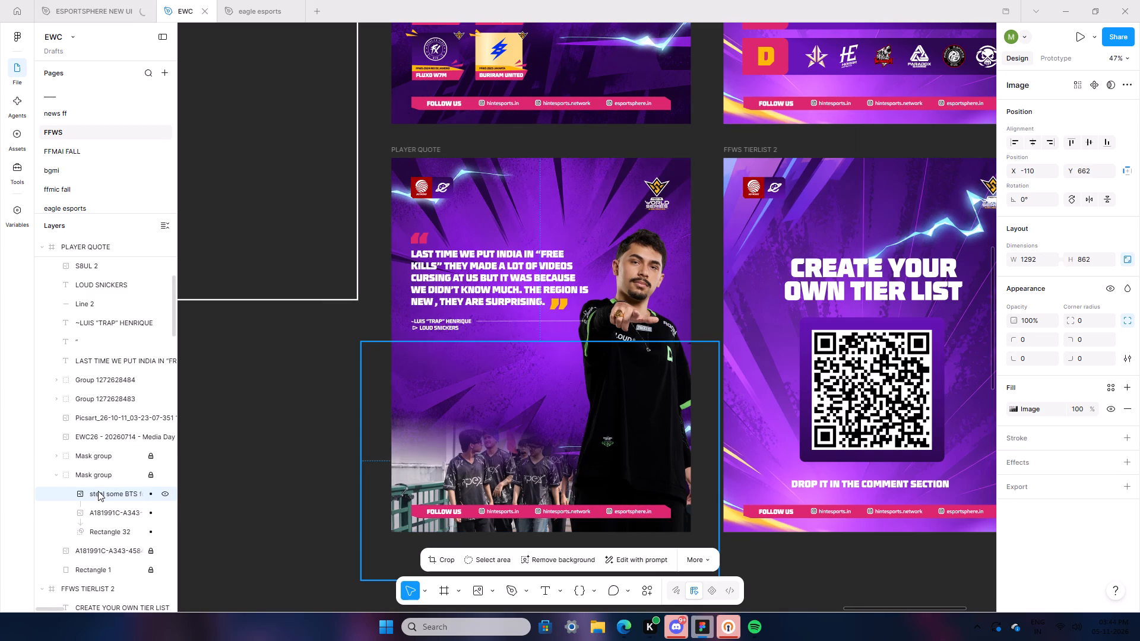
left_click_drag(92, 495, 102, 463)
left_click(57, 492)
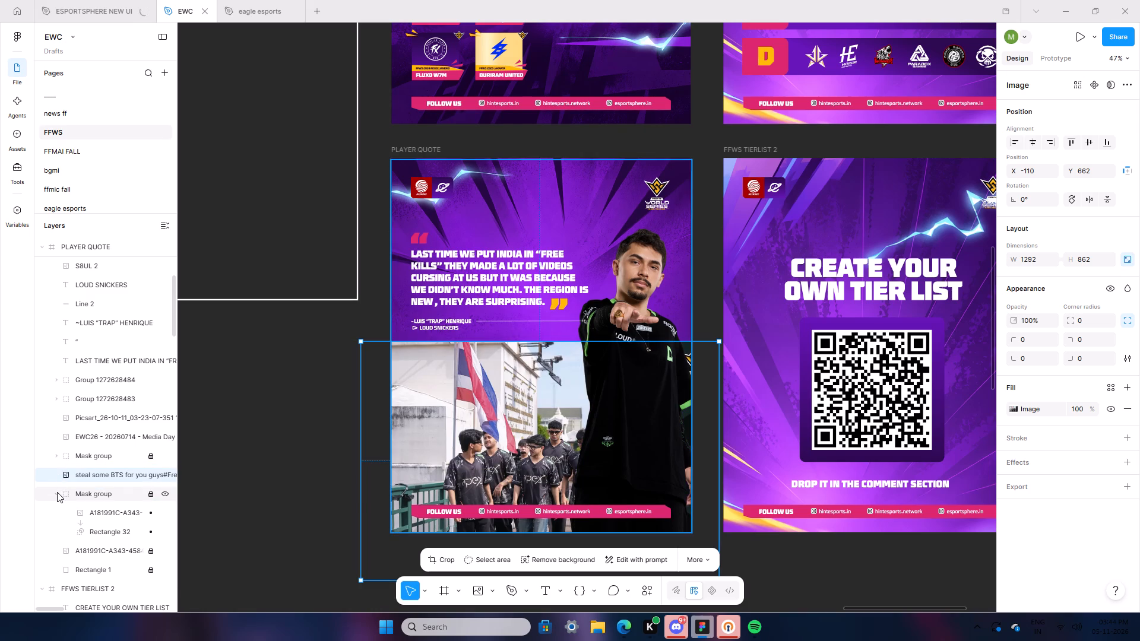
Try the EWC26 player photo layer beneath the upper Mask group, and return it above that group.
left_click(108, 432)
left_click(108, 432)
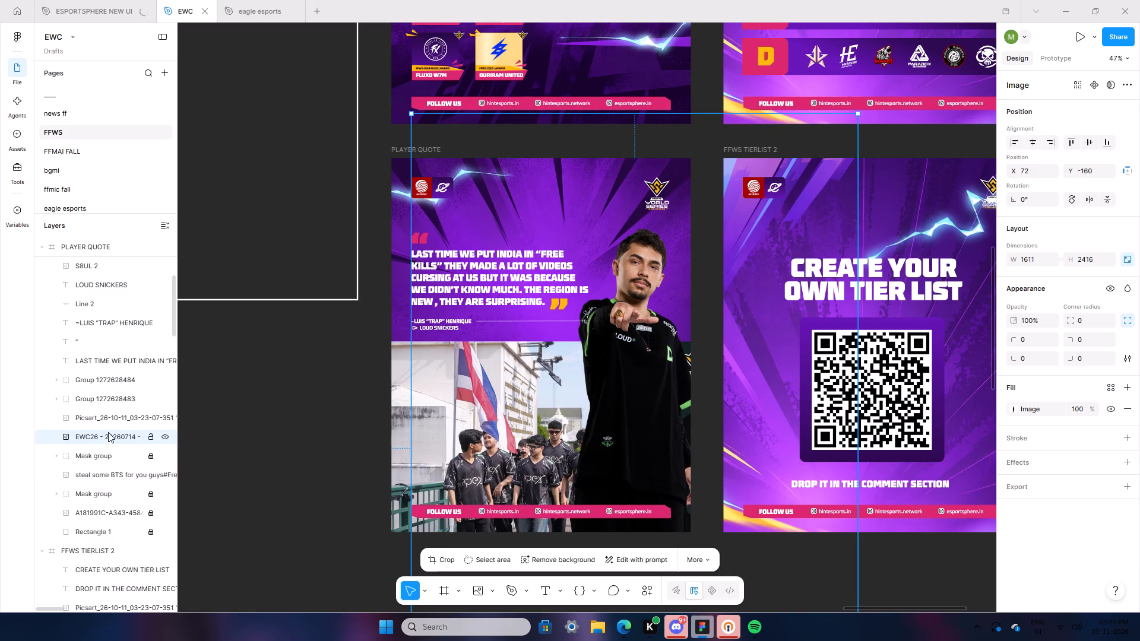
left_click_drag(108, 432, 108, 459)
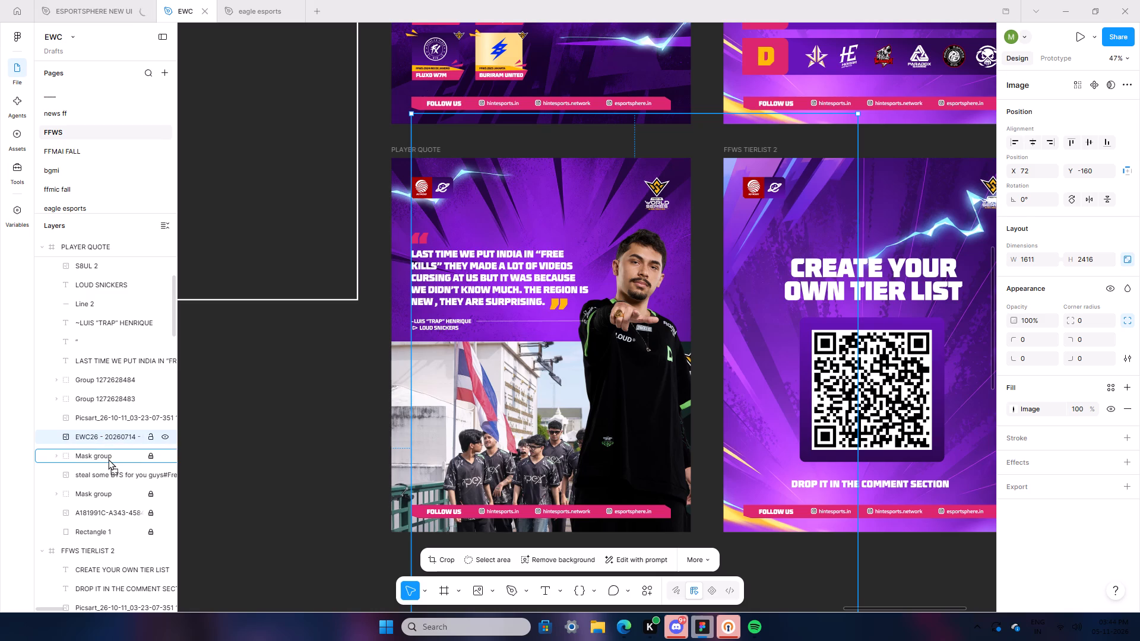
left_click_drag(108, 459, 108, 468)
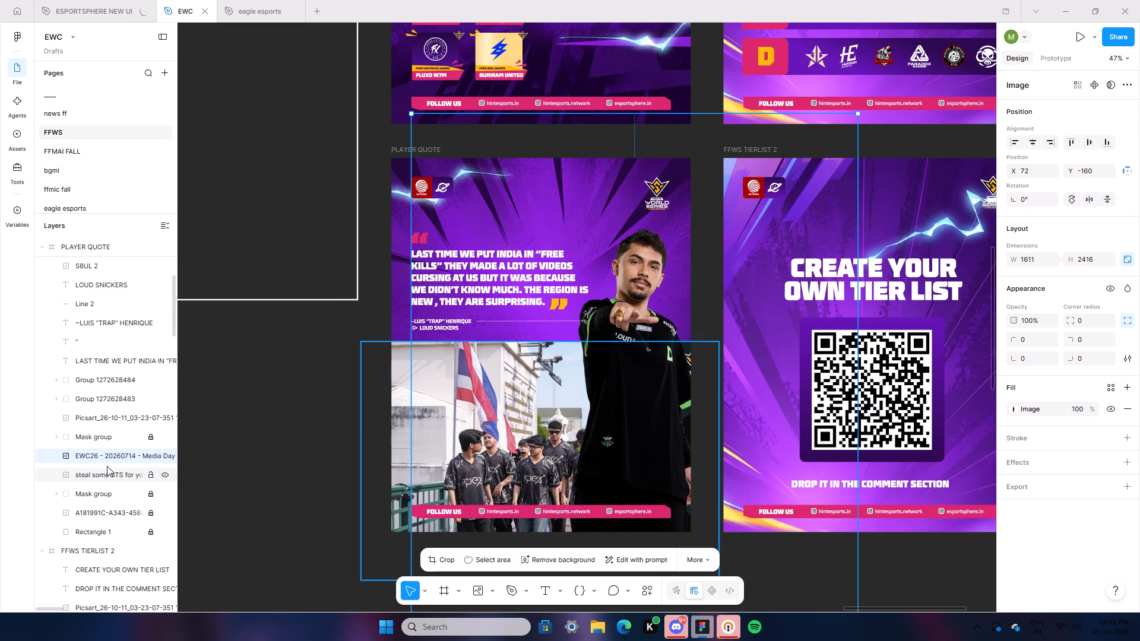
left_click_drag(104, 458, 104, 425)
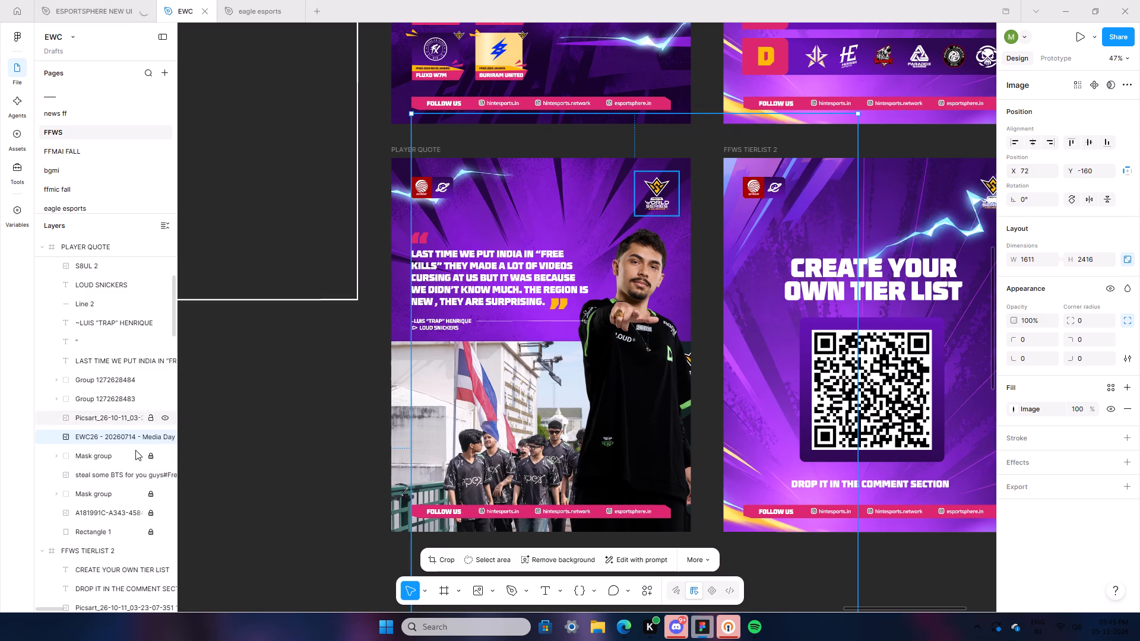
Reposition the linear gradient of the upper Mask group's Rectangle 32 to fade from just below the quote to around the team's heads.
left_click(109, 462)
left_click(58, 455)
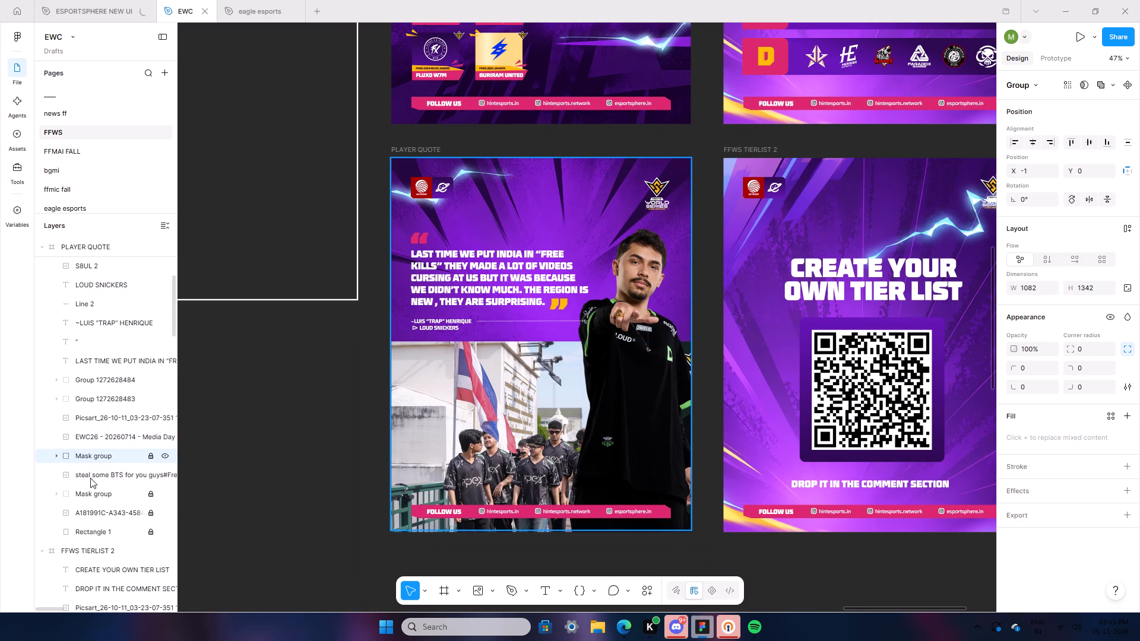
left_click(100, 492)
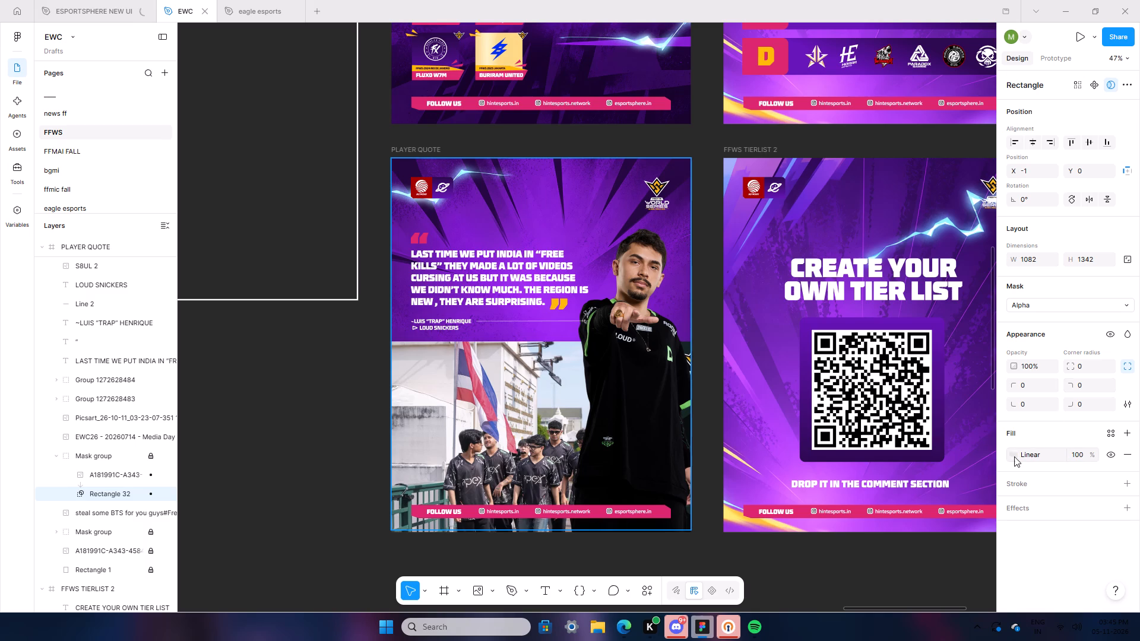
left_click(1014, 456)
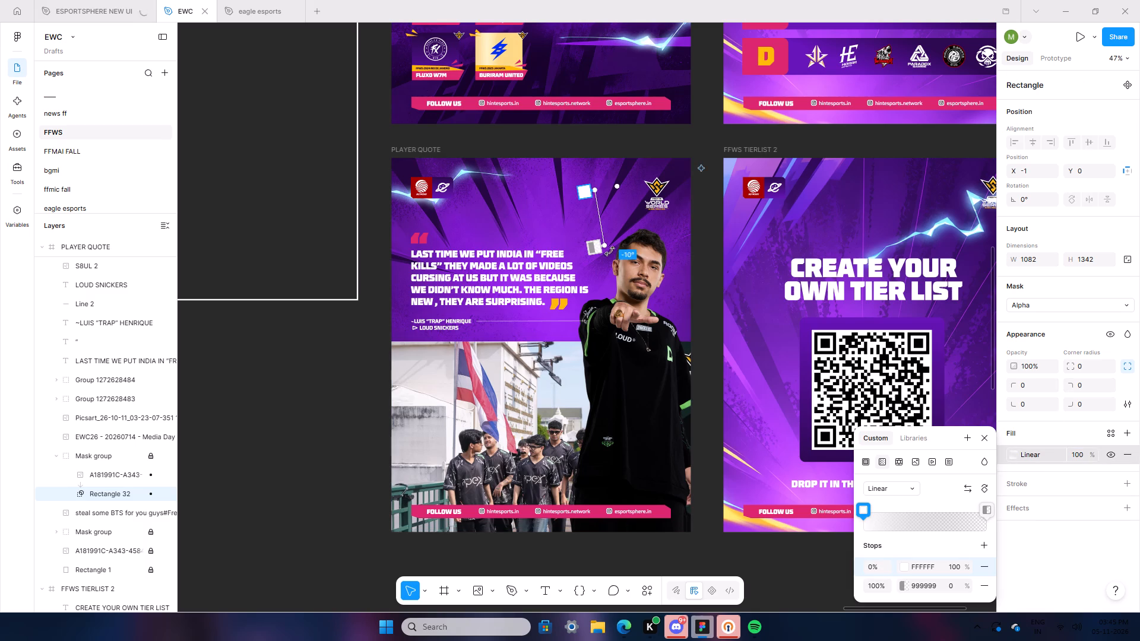
left_click_drag(606, 247, 575, 437)
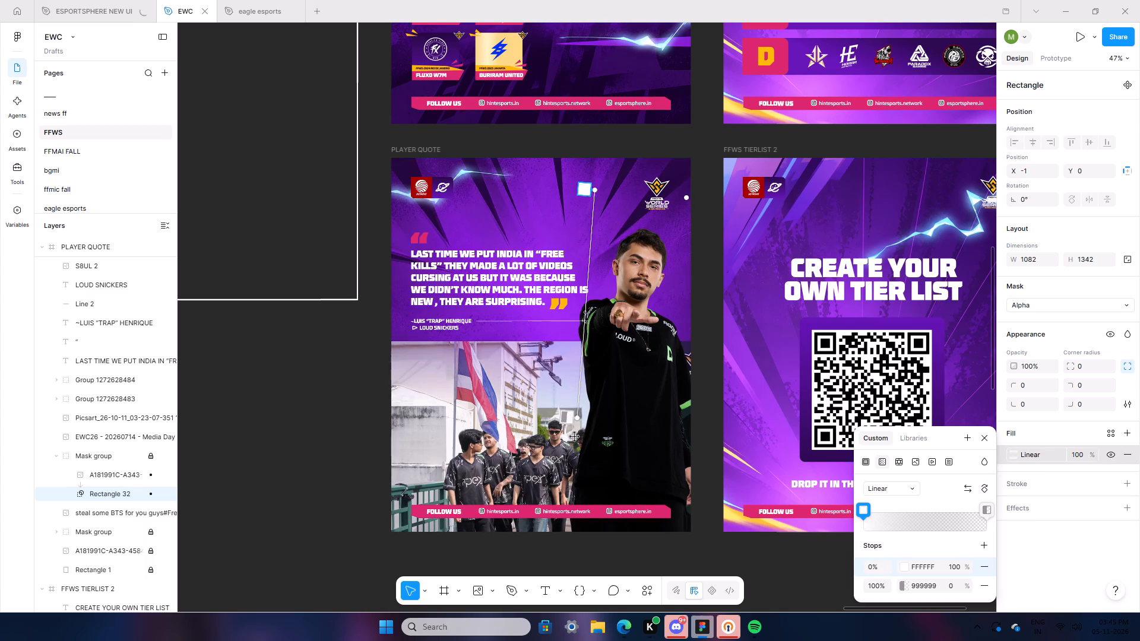
left_click_drag(575, 437, 574, 446)
left_click_drag(597, 192, 597, 213)
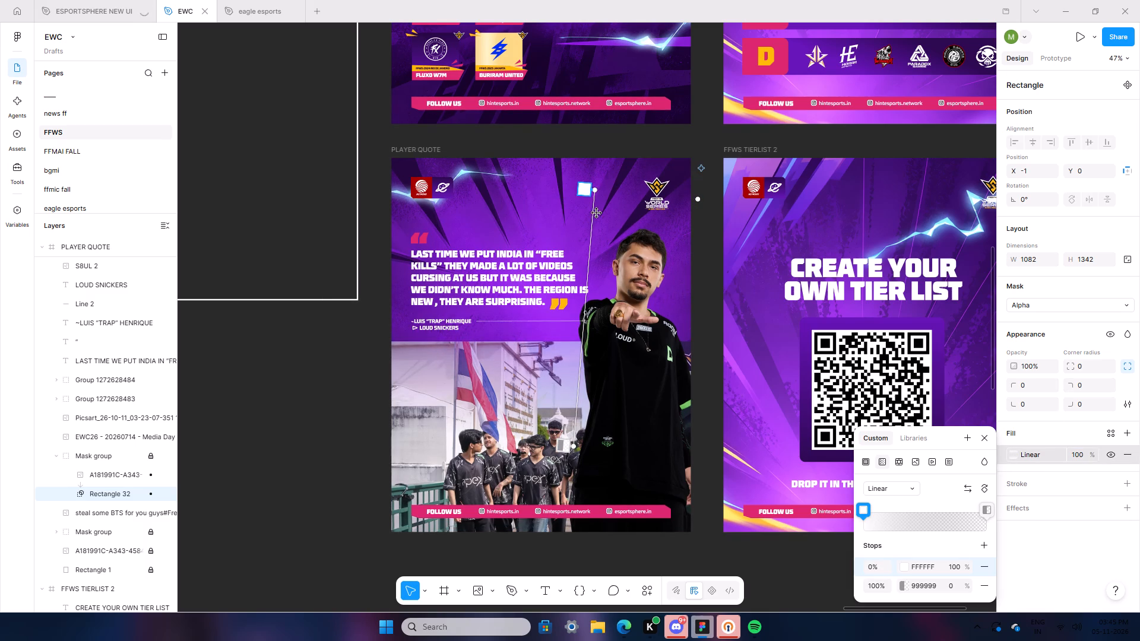
left_click_drag(597, 213, 576, 354)
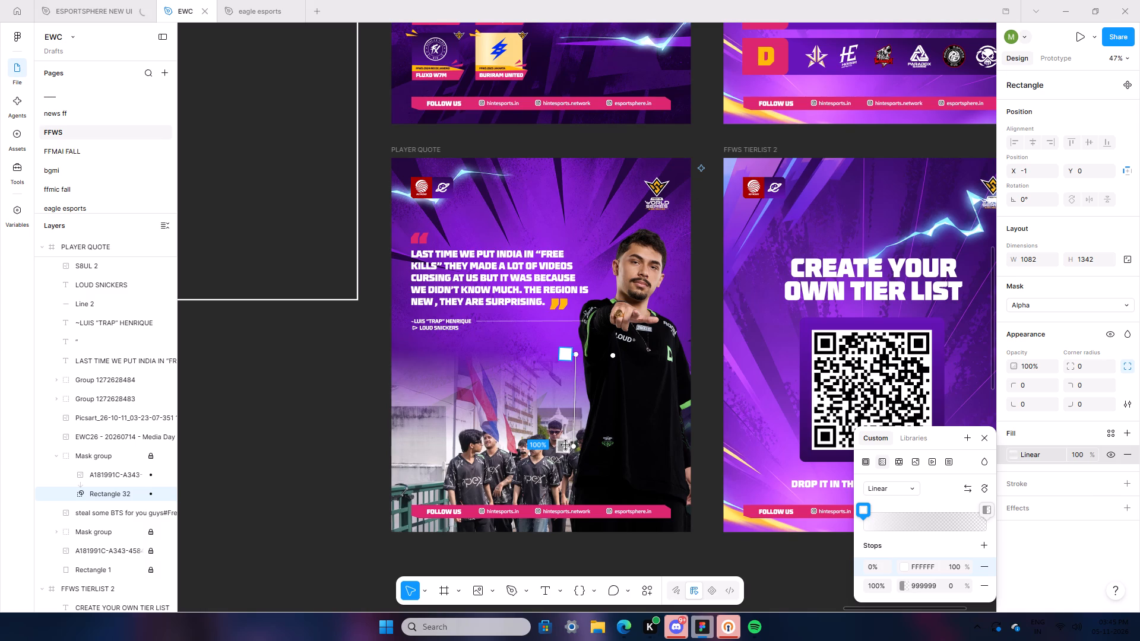
left_click_drag(569, 452, 566, 420)
double_click(270, 505)
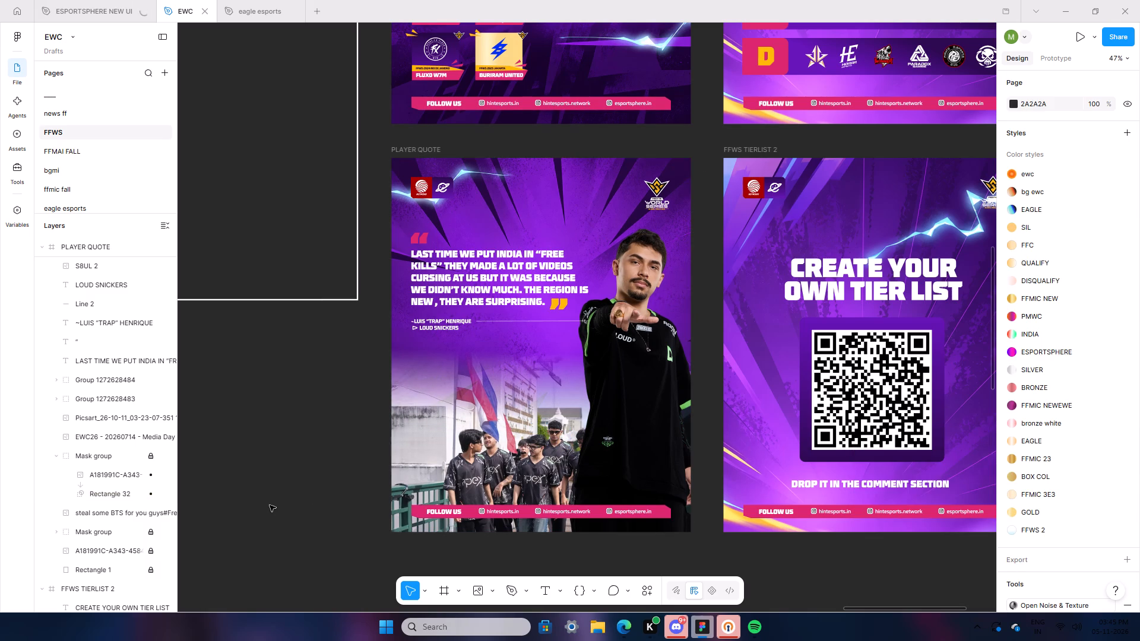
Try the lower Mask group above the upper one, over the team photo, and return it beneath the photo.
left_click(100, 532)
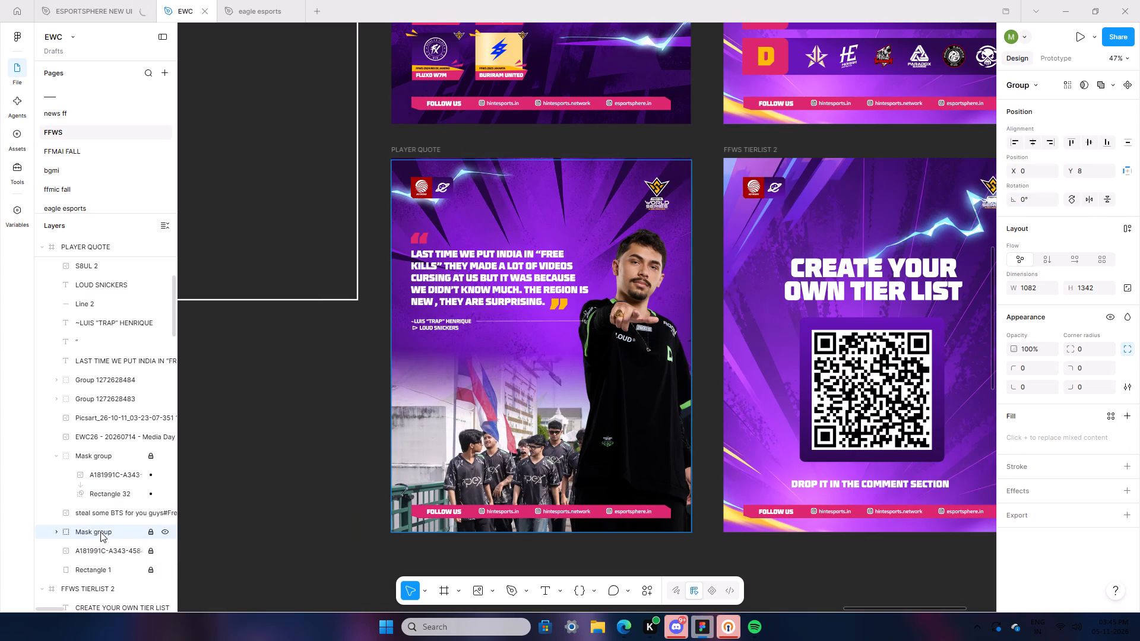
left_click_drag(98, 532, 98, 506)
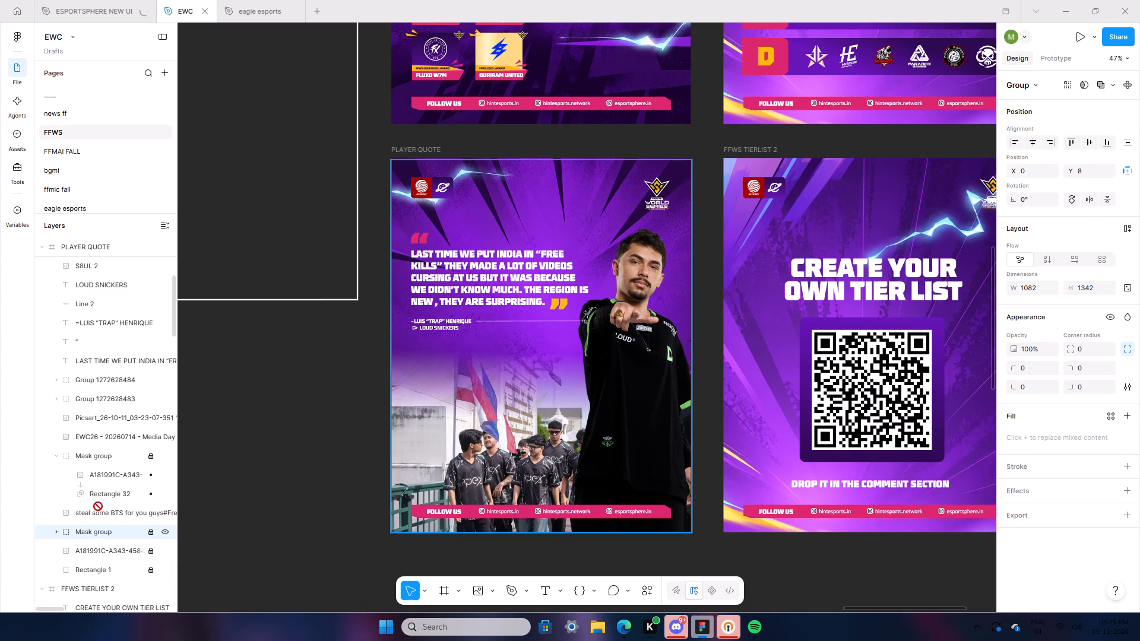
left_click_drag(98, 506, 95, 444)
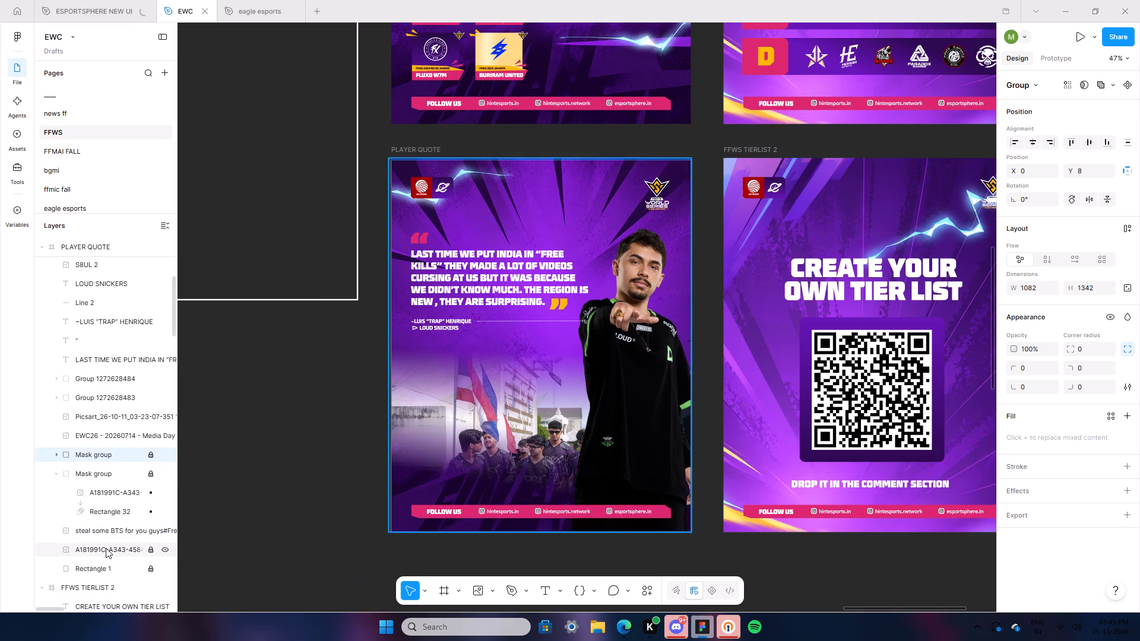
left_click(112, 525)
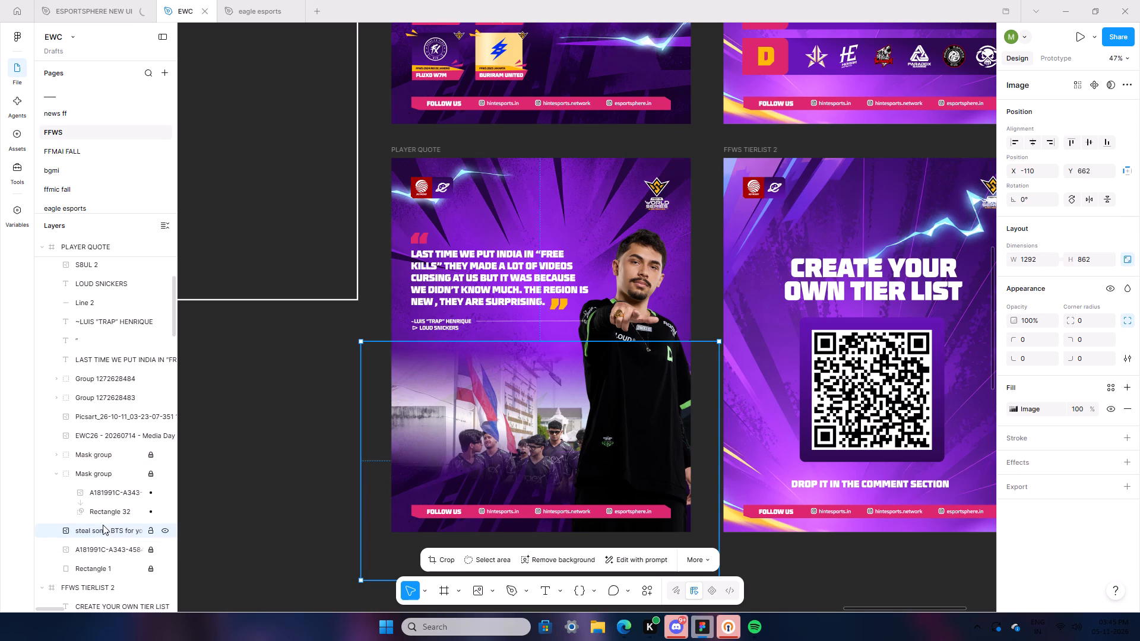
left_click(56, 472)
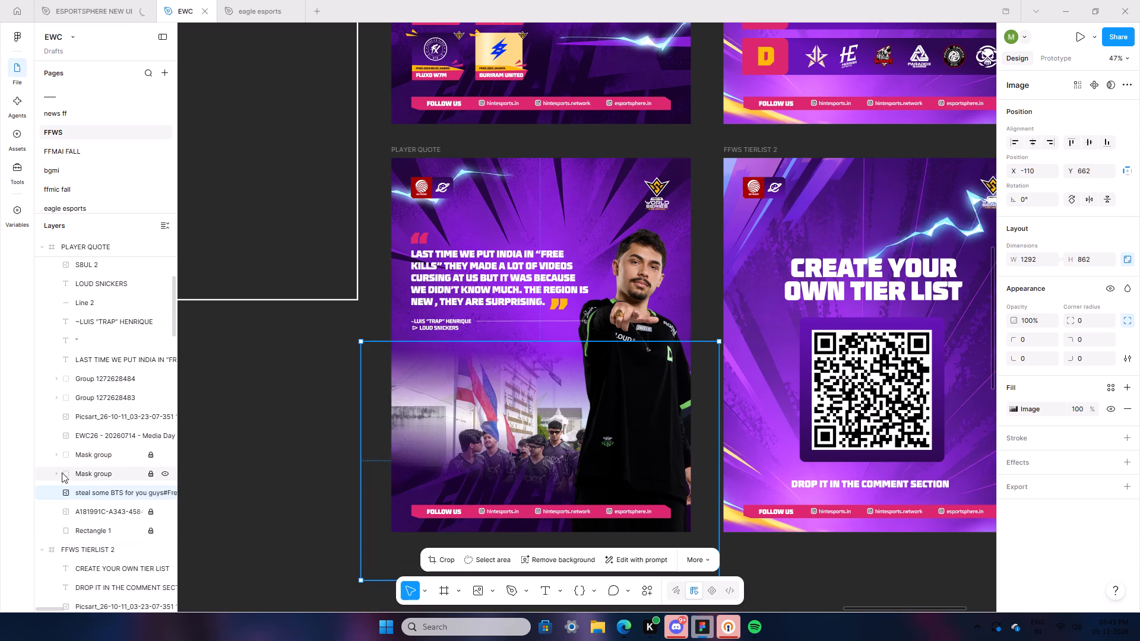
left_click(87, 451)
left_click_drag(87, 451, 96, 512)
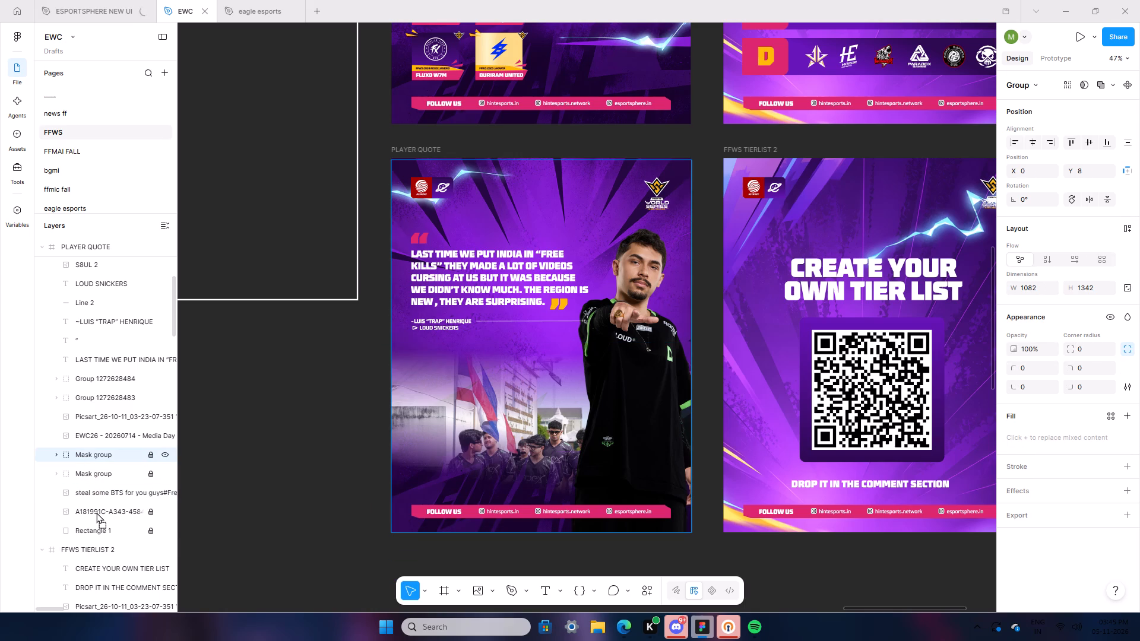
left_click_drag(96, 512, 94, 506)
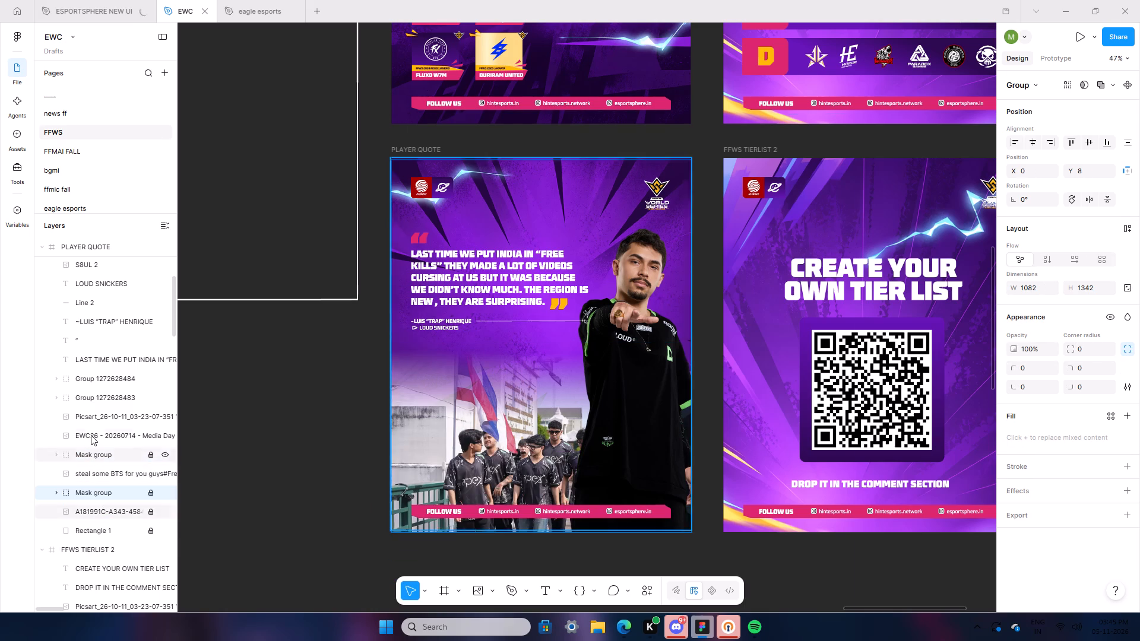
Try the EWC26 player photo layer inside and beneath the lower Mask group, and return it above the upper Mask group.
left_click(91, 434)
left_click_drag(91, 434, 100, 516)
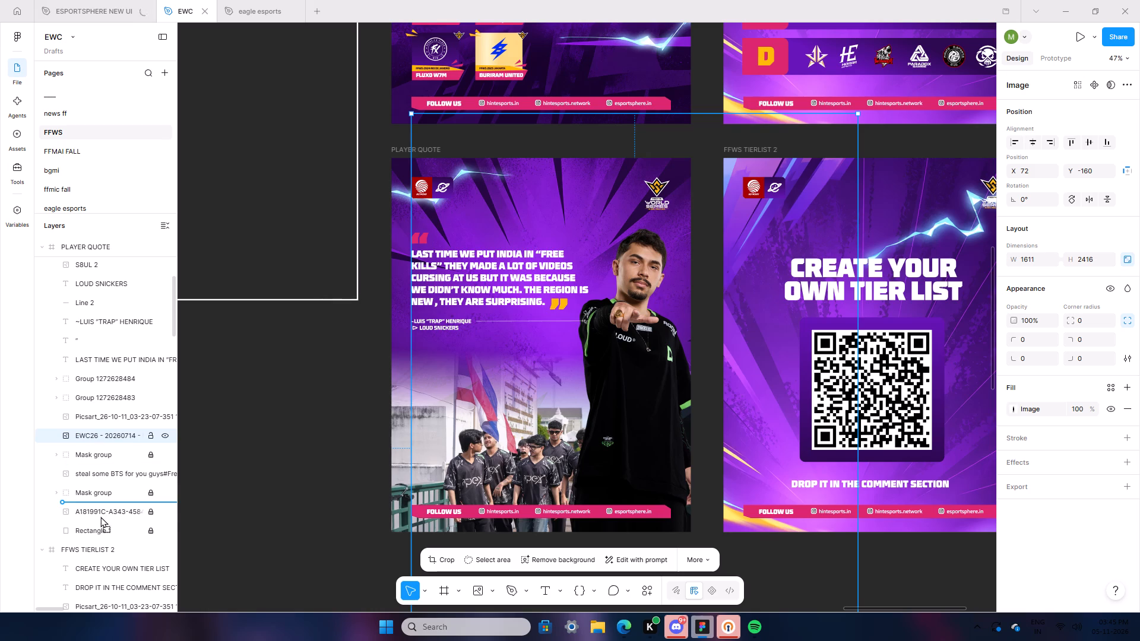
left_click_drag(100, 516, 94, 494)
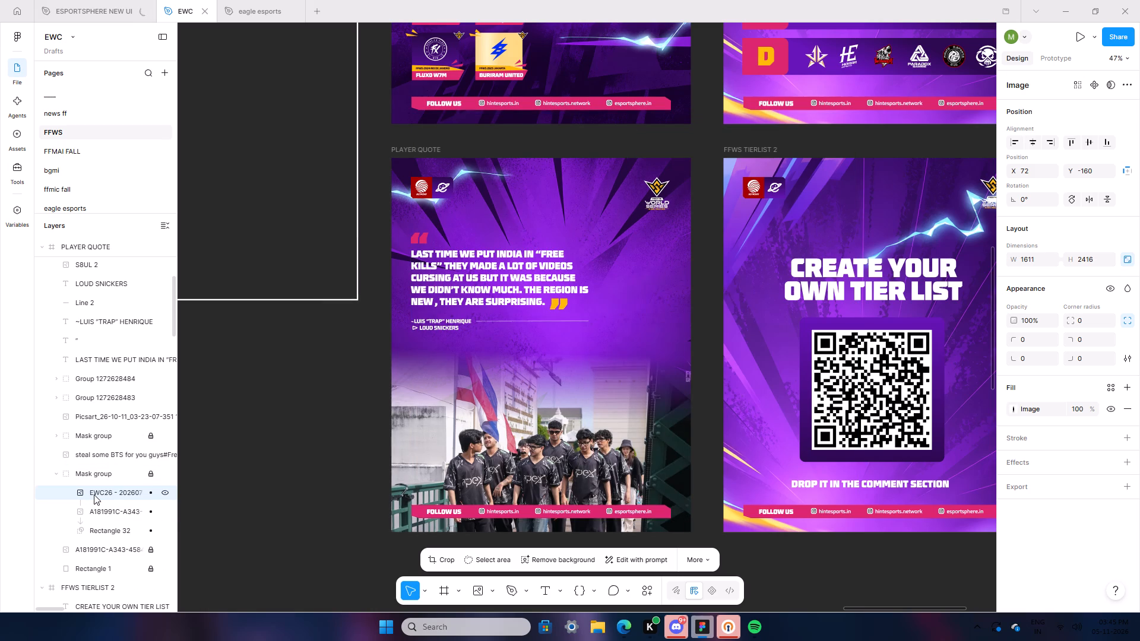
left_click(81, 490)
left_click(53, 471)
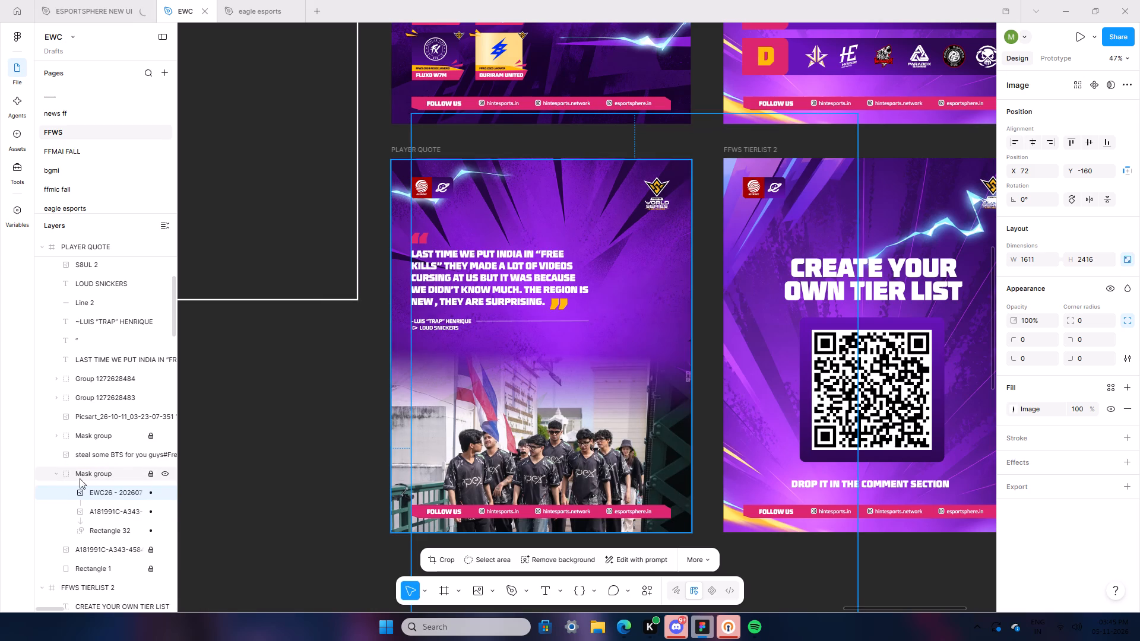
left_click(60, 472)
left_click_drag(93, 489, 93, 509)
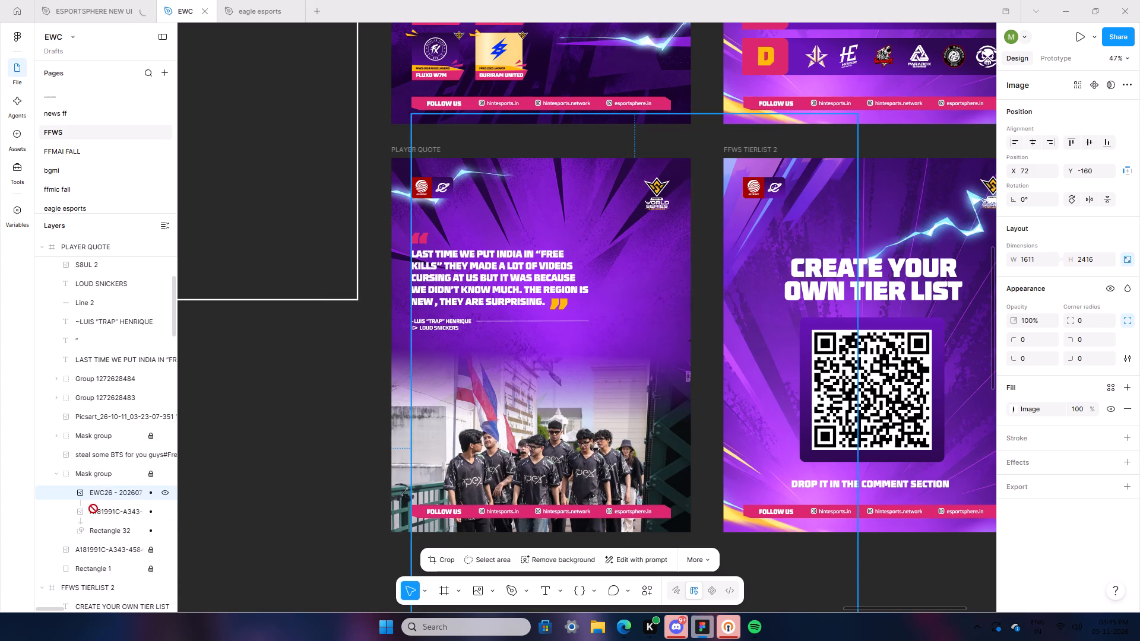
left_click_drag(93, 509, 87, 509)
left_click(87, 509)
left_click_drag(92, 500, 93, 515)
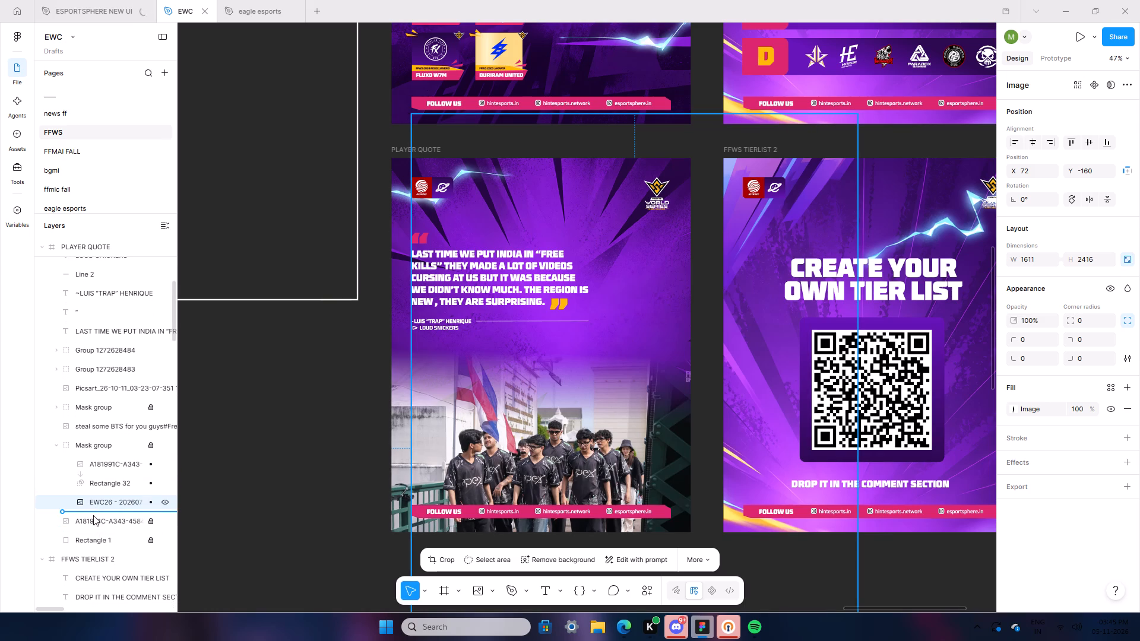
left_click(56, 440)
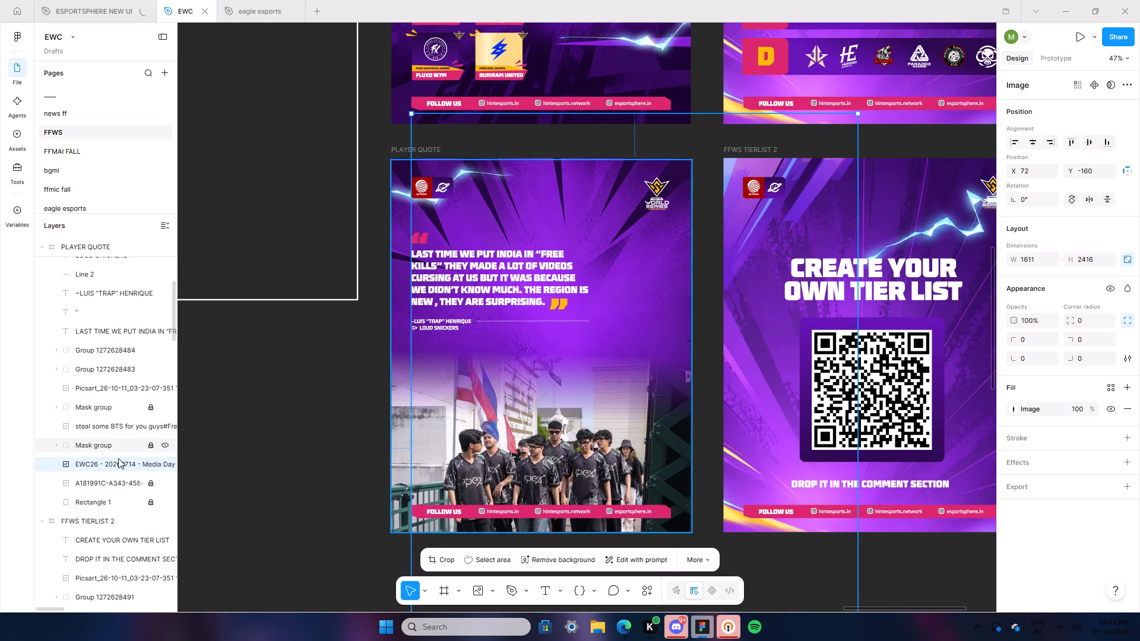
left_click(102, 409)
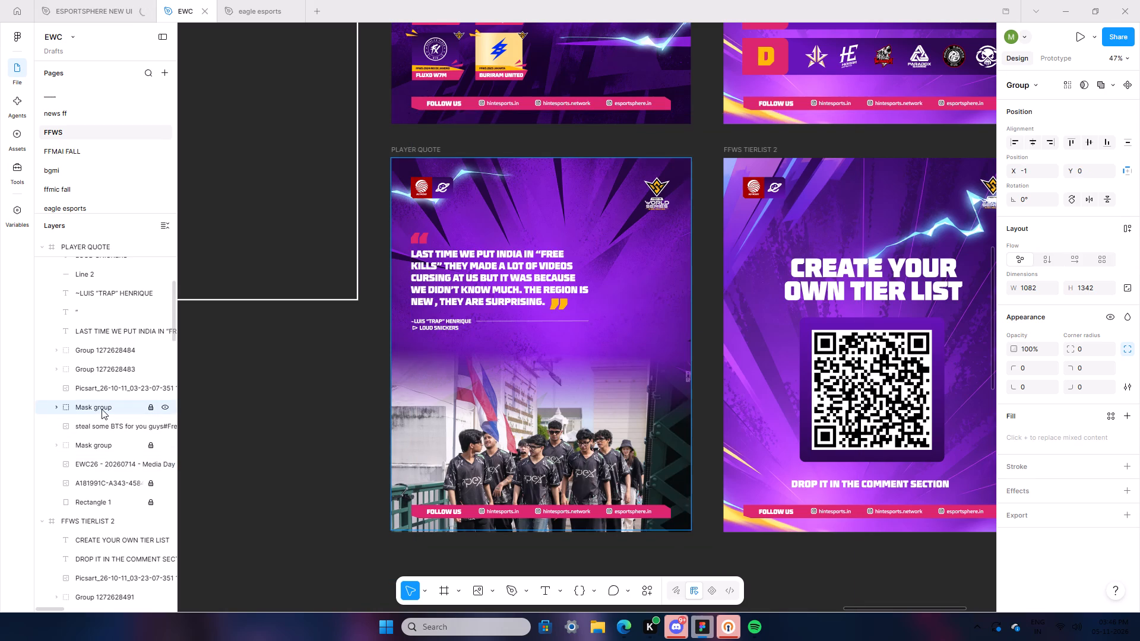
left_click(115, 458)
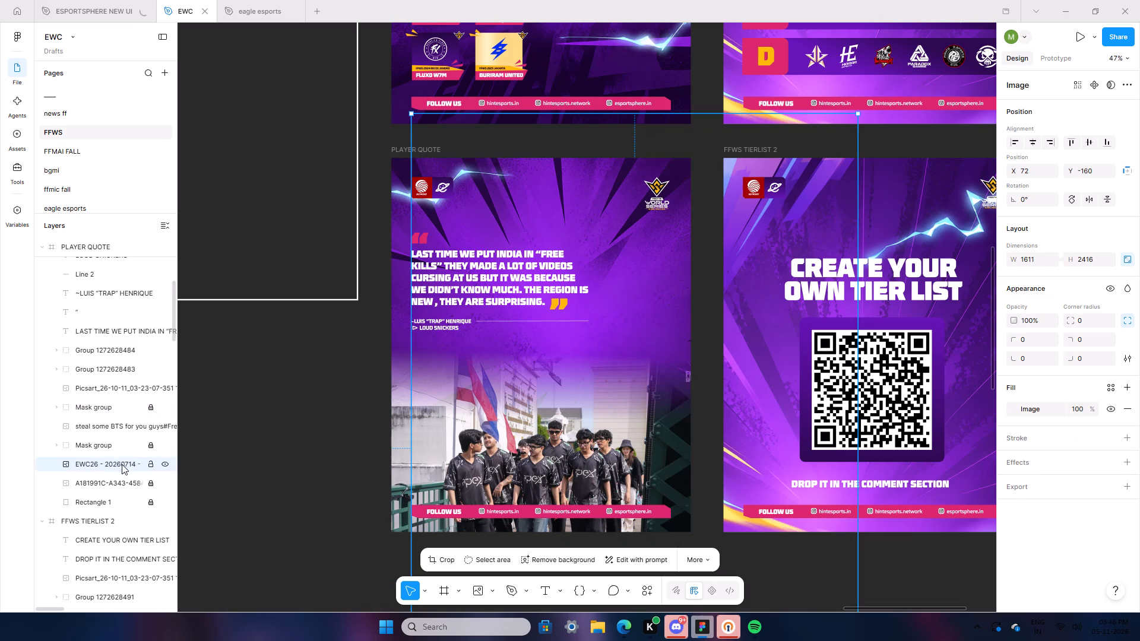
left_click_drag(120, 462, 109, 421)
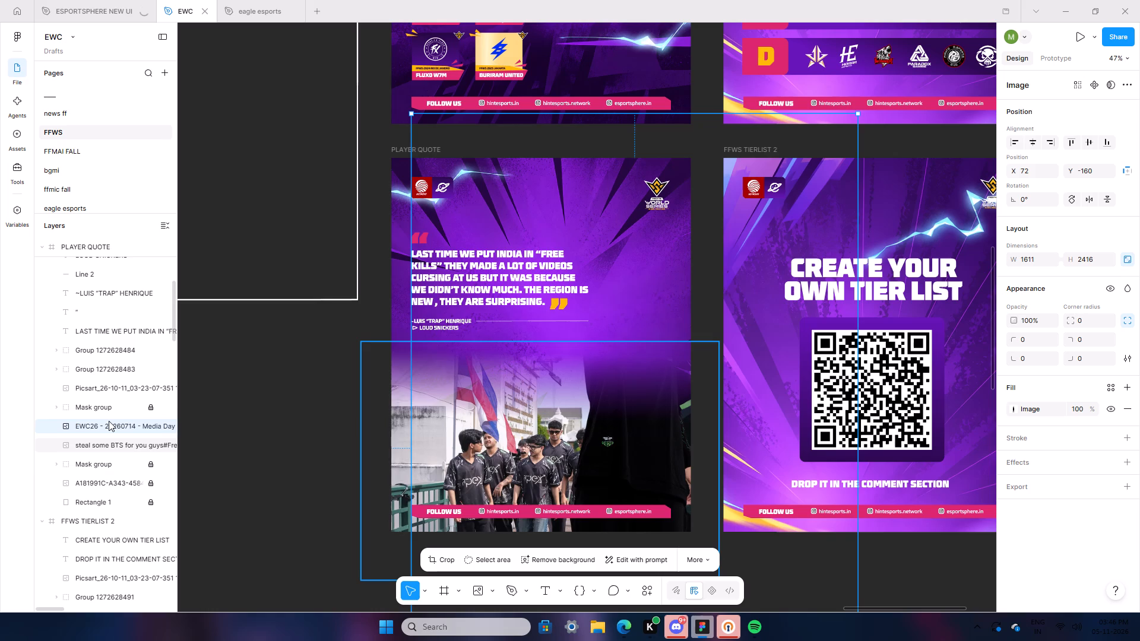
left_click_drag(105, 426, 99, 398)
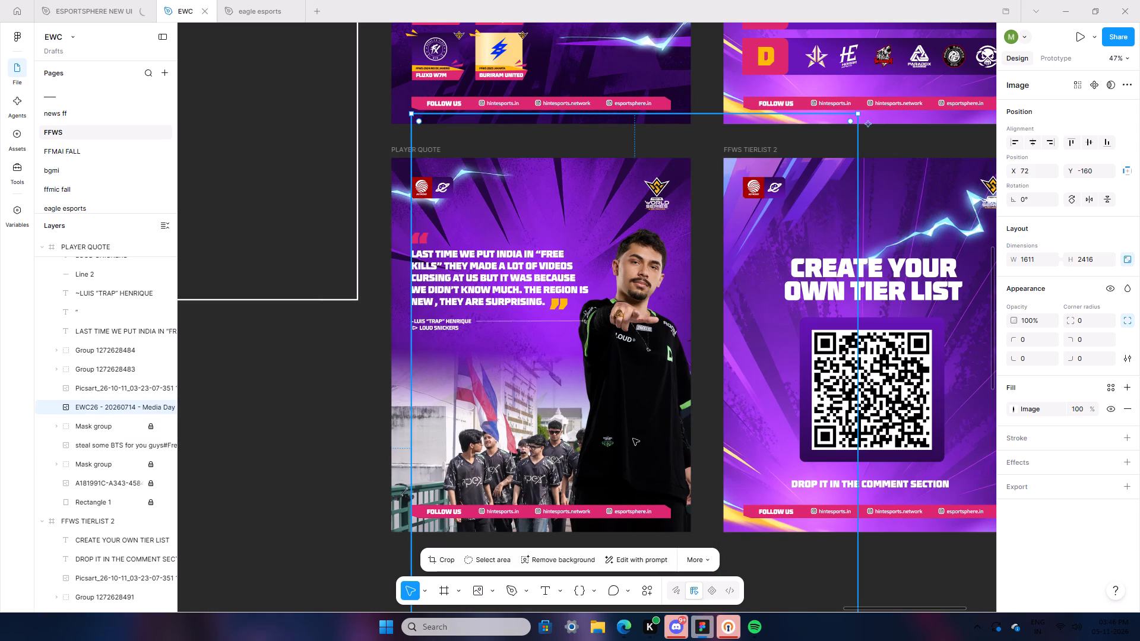
Shift the EWC26 player photo slightly away from the quote, to about X 109, Y -154.
left_click_drag(600, 400, 611, 402)
left_click_drag(611, 402, 612, 402)
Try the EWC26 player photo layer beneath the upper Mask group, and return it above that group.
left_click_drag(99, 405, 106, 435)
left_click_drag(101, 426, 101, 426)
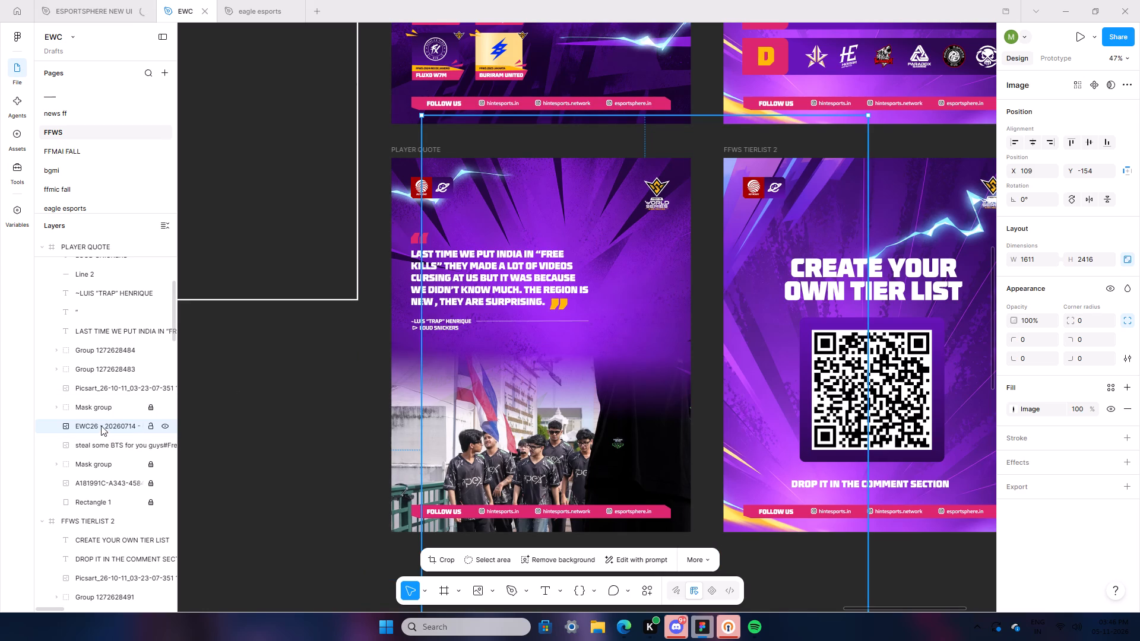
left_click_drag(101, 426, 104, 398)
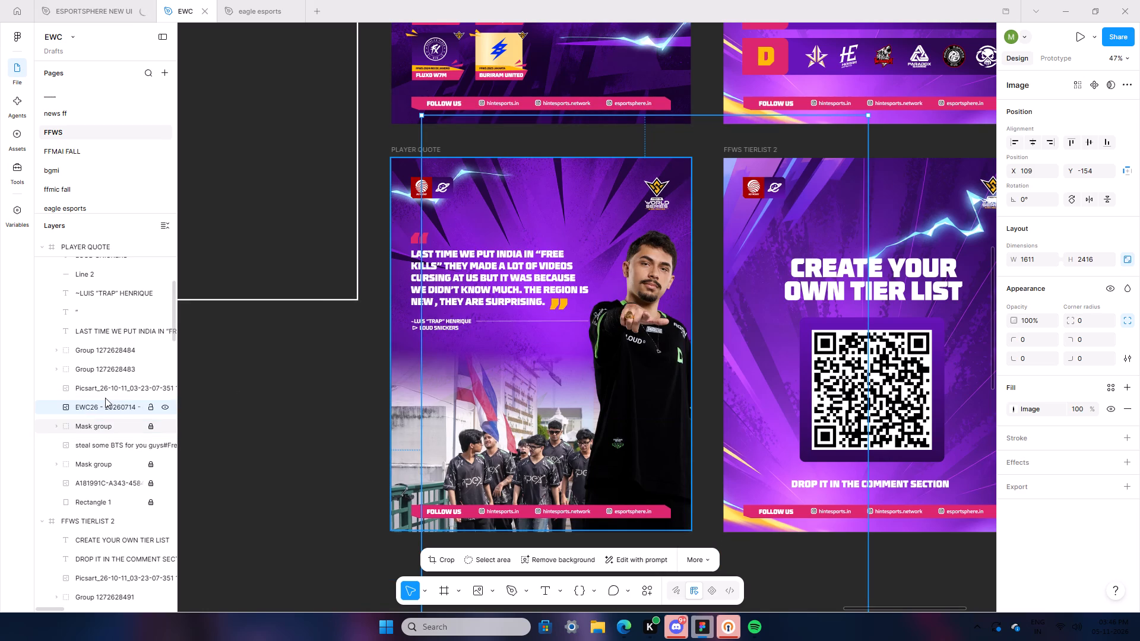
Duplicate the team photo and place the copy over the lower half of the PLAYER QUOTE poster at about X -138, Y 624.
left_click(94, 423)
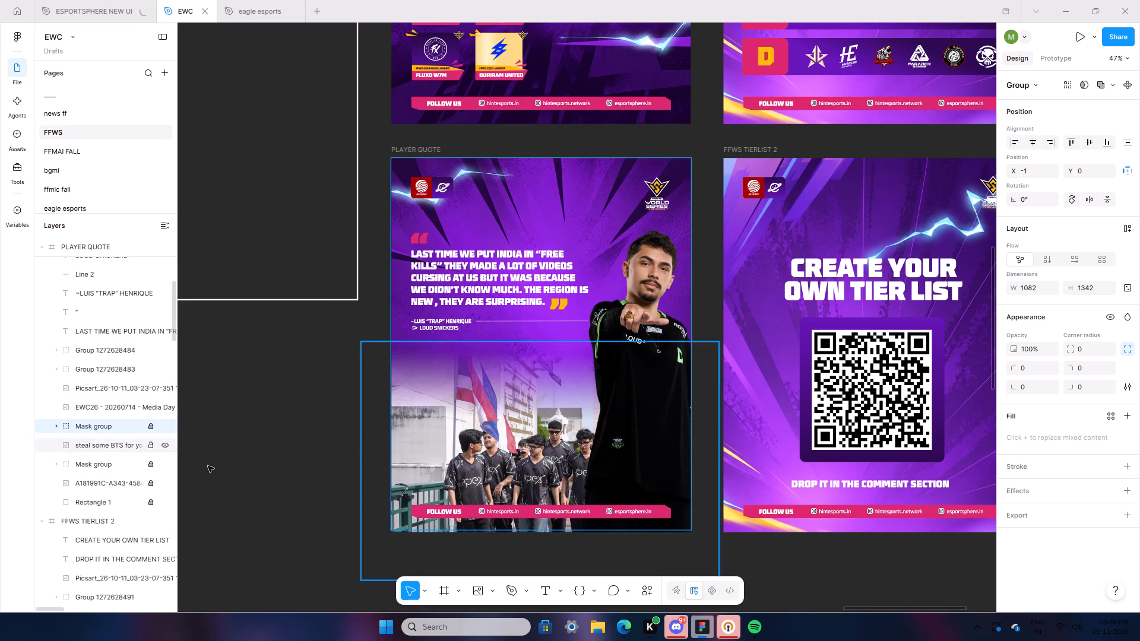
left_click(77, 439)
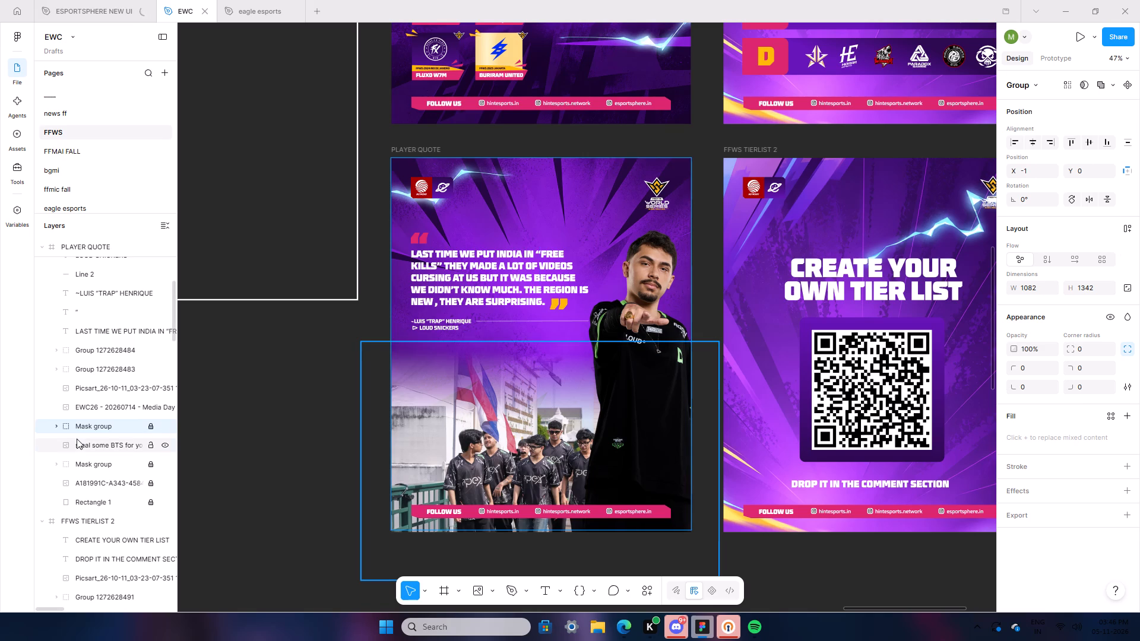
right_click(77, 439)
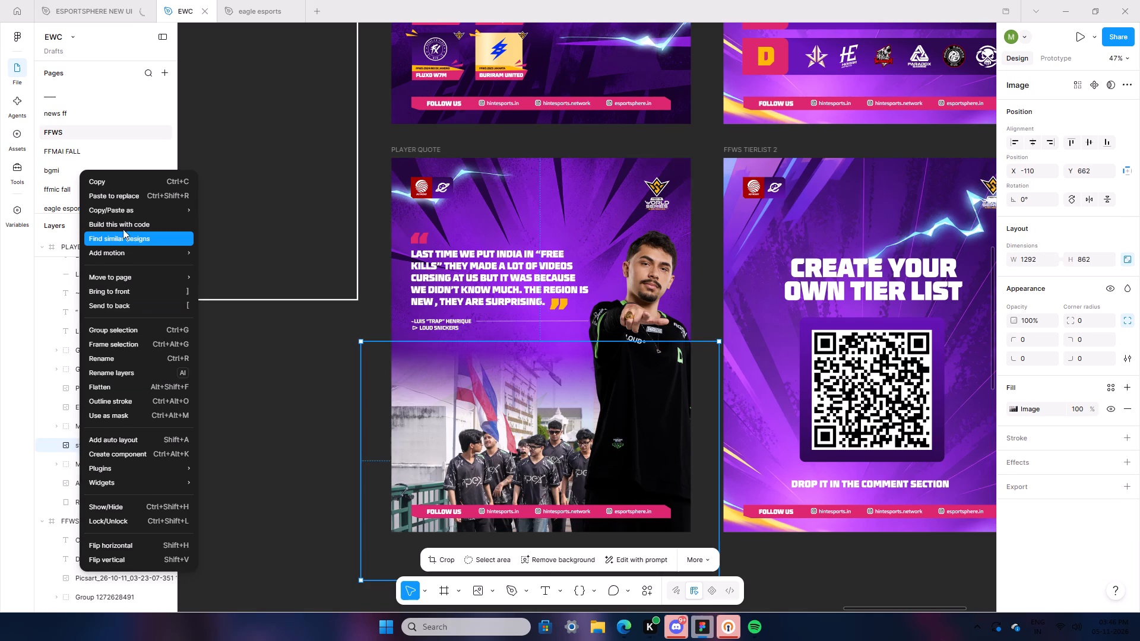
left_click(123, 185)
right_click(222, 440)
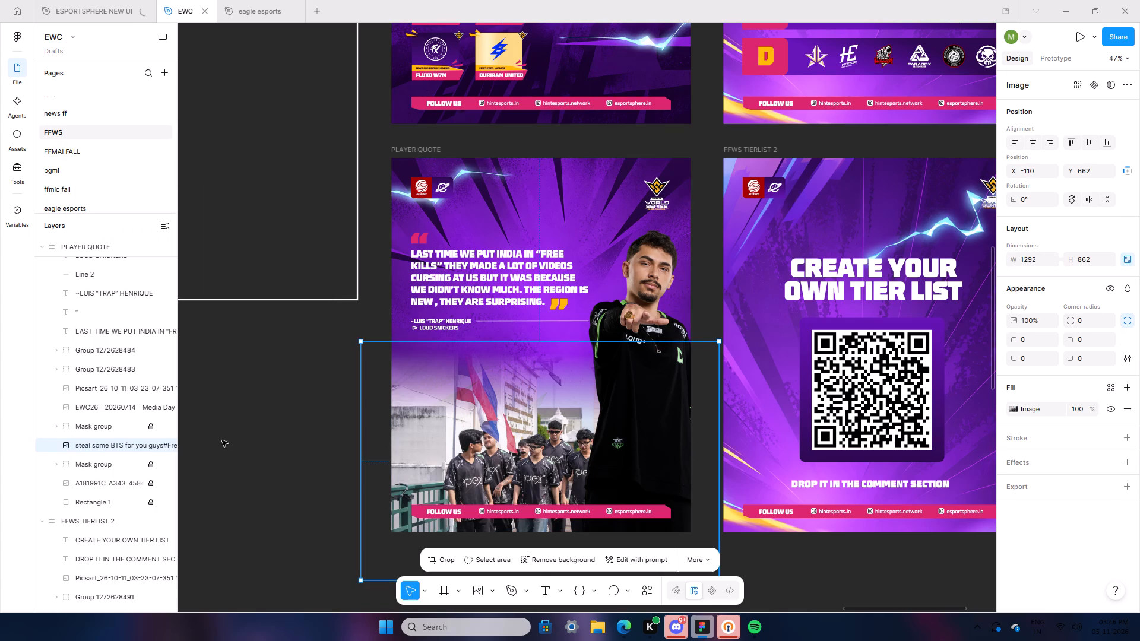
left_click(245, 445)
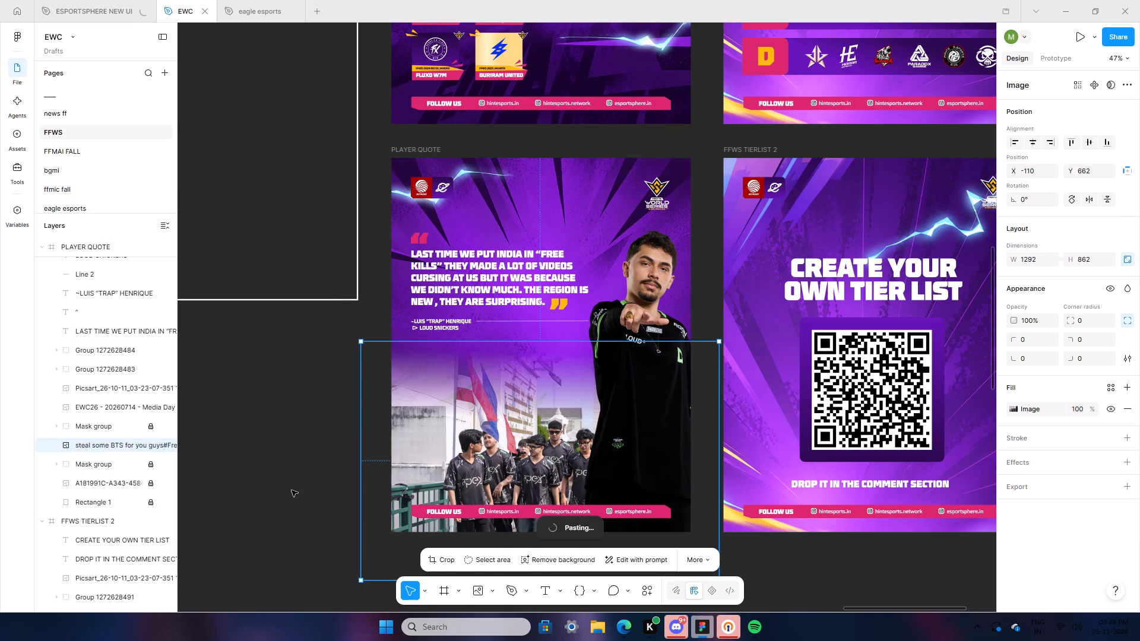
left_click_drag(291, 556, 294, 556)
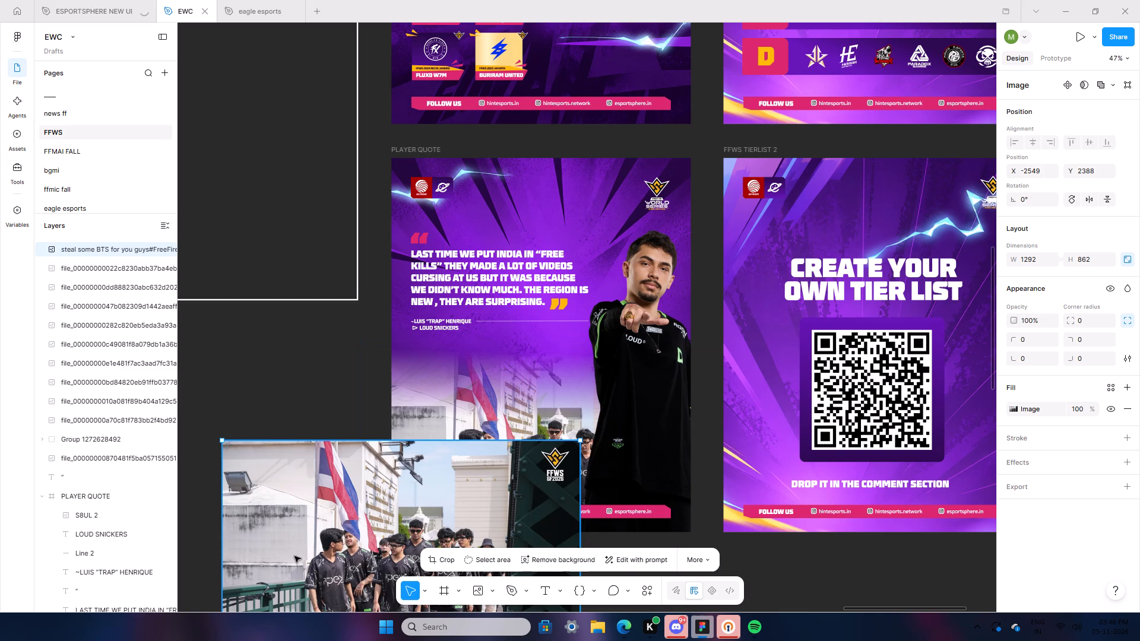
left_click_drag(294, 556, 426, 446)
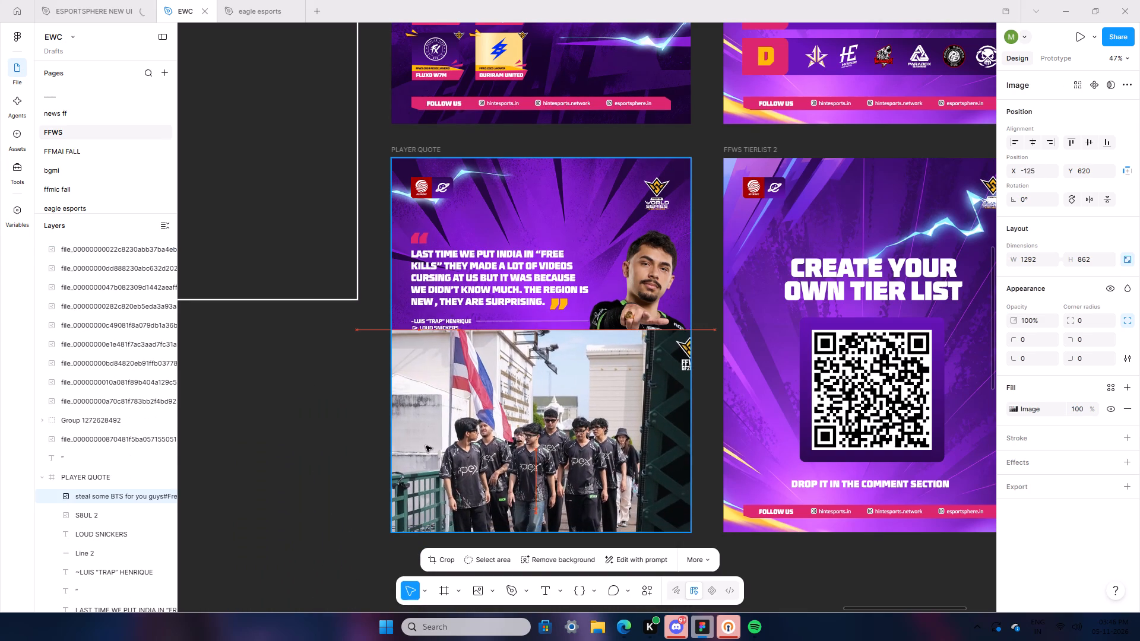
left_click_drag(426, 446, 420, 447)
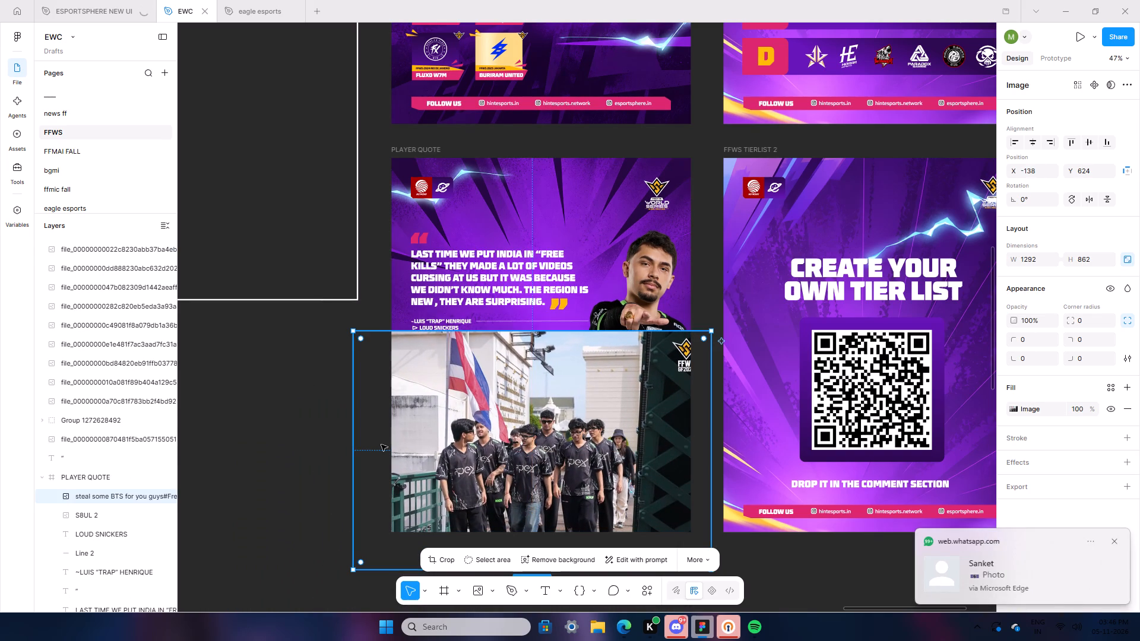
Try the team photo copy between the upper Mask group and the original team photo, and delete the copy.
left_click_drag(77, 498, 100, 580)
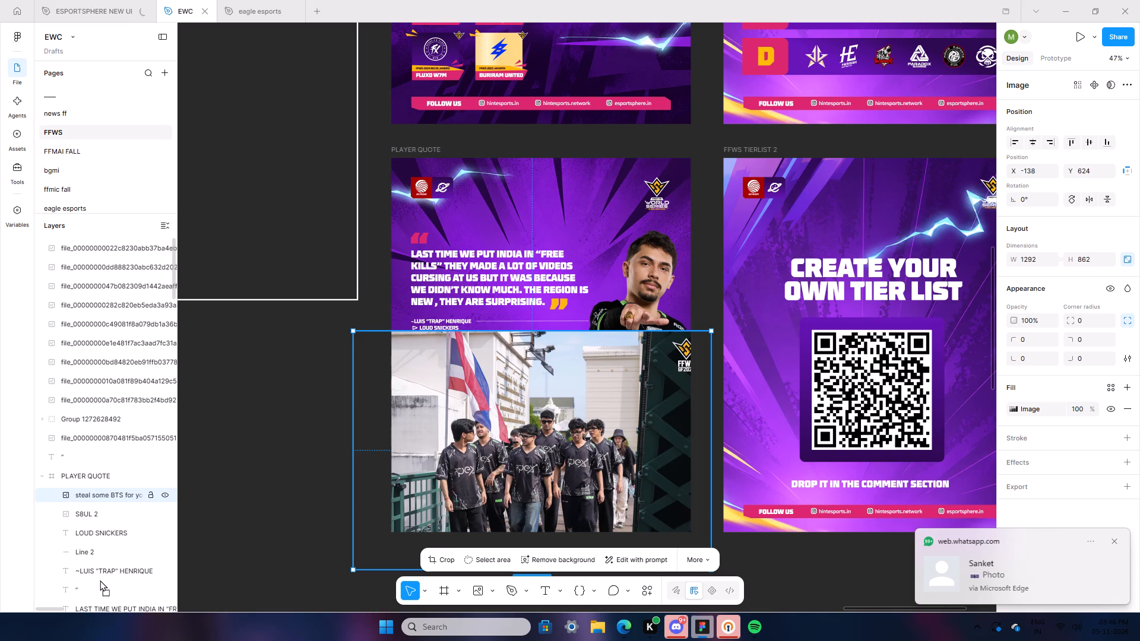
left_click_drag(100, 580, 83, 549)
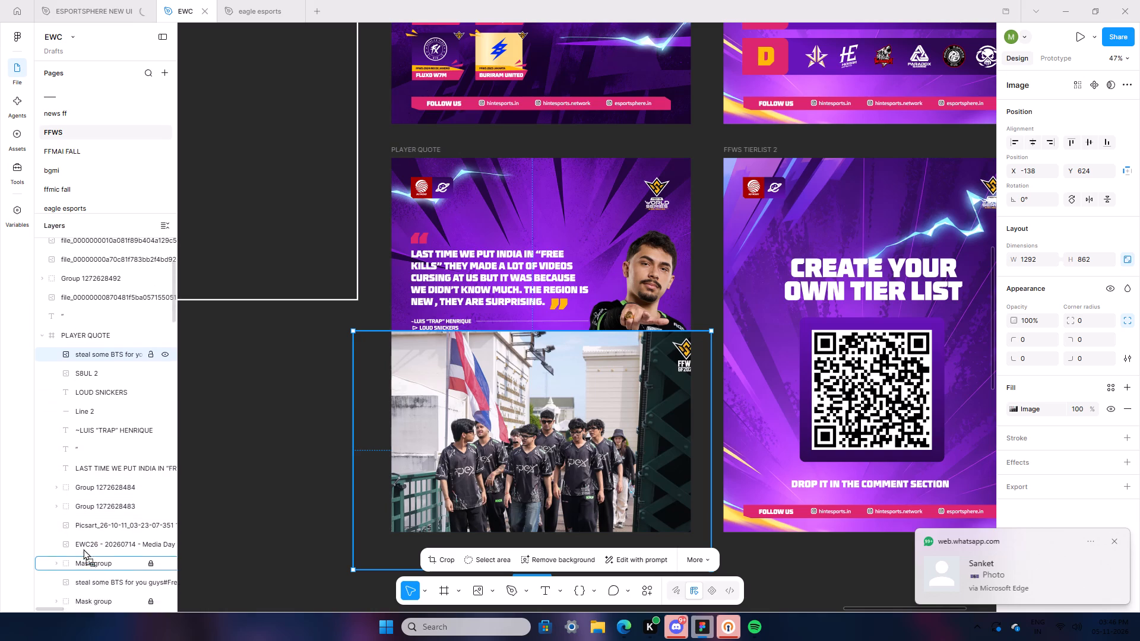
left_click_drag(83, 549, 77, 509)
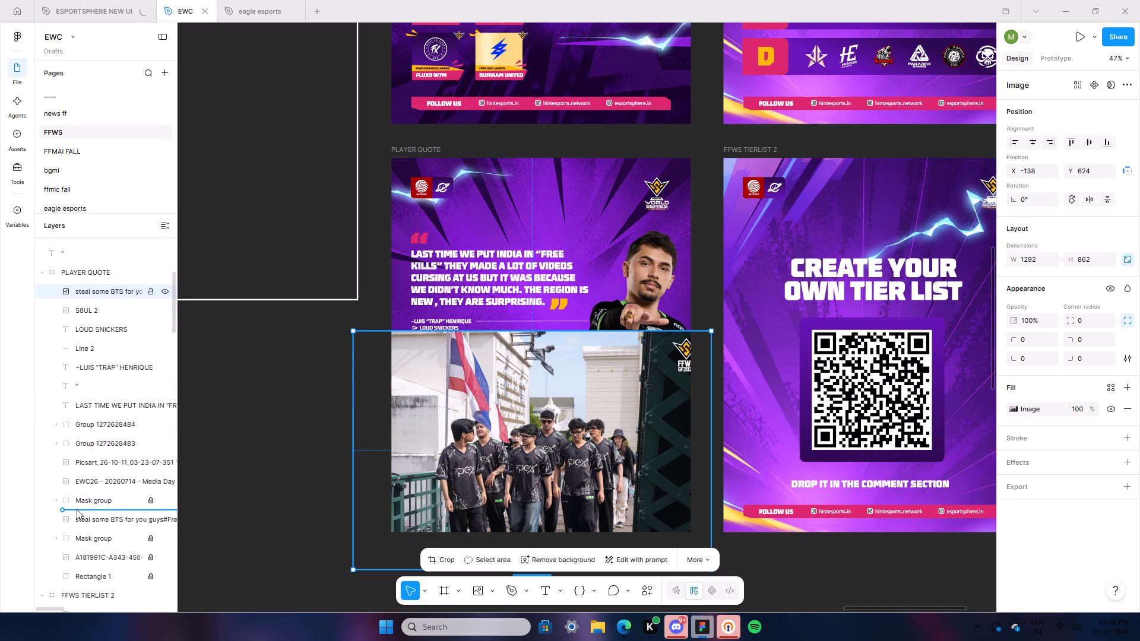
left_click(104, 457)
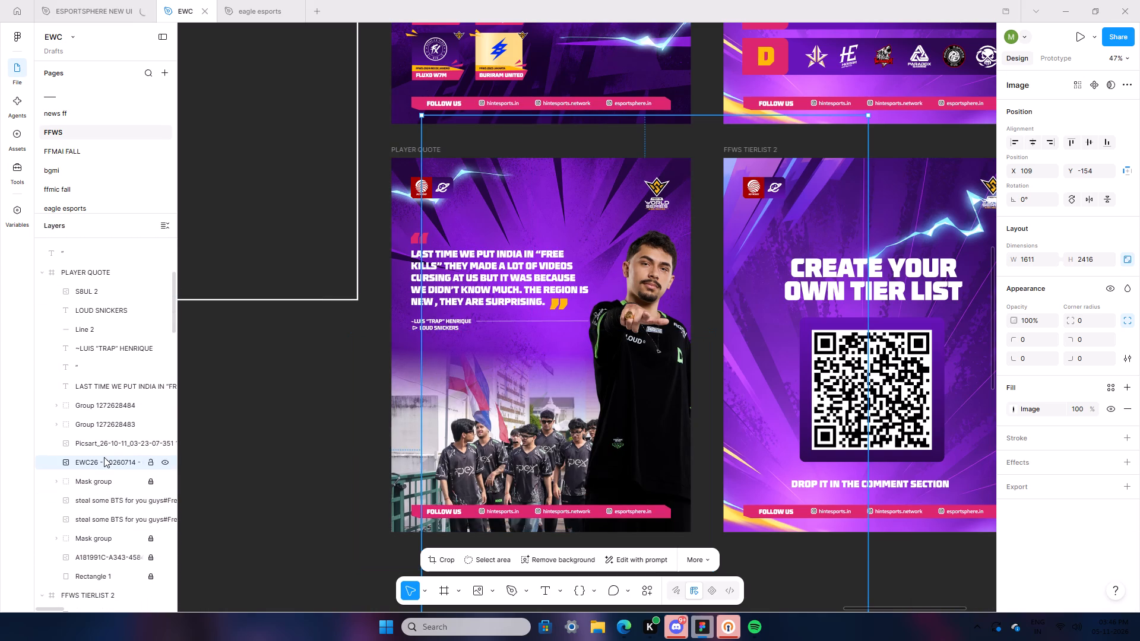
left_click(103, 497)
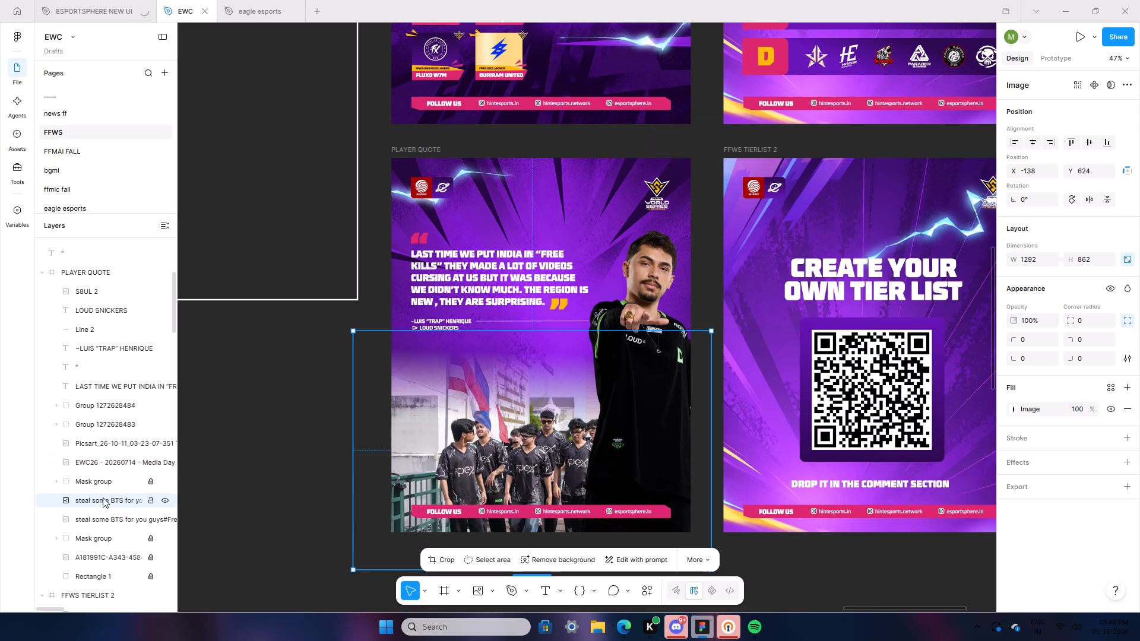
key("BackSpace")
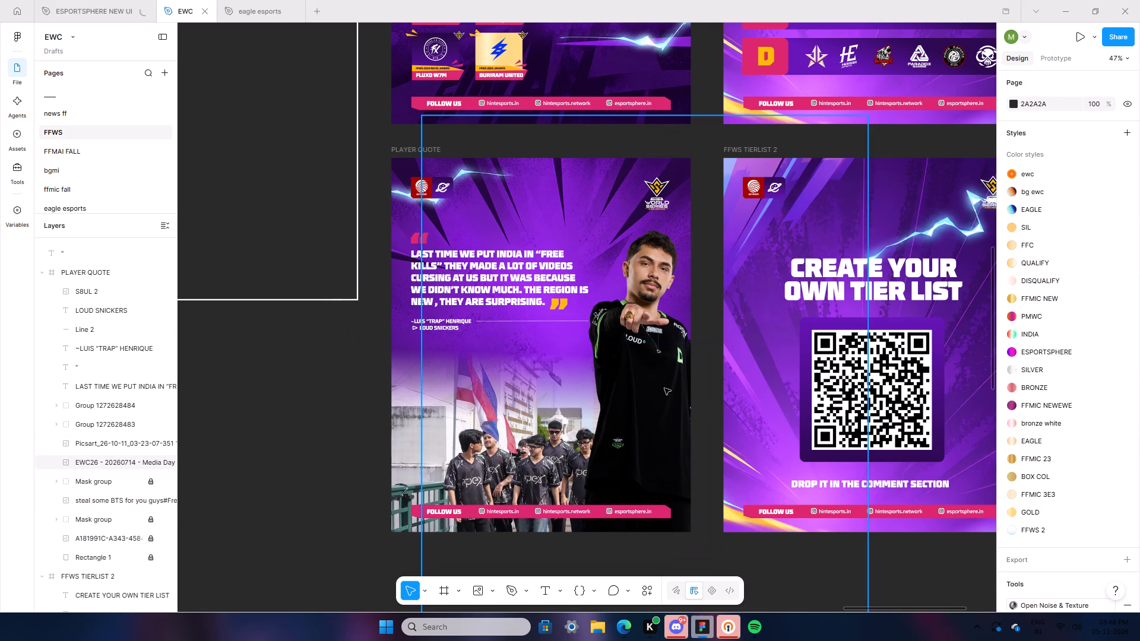
Nudge the original team photo horizontally away from the large player, to X -260.
left_click(664, 386)
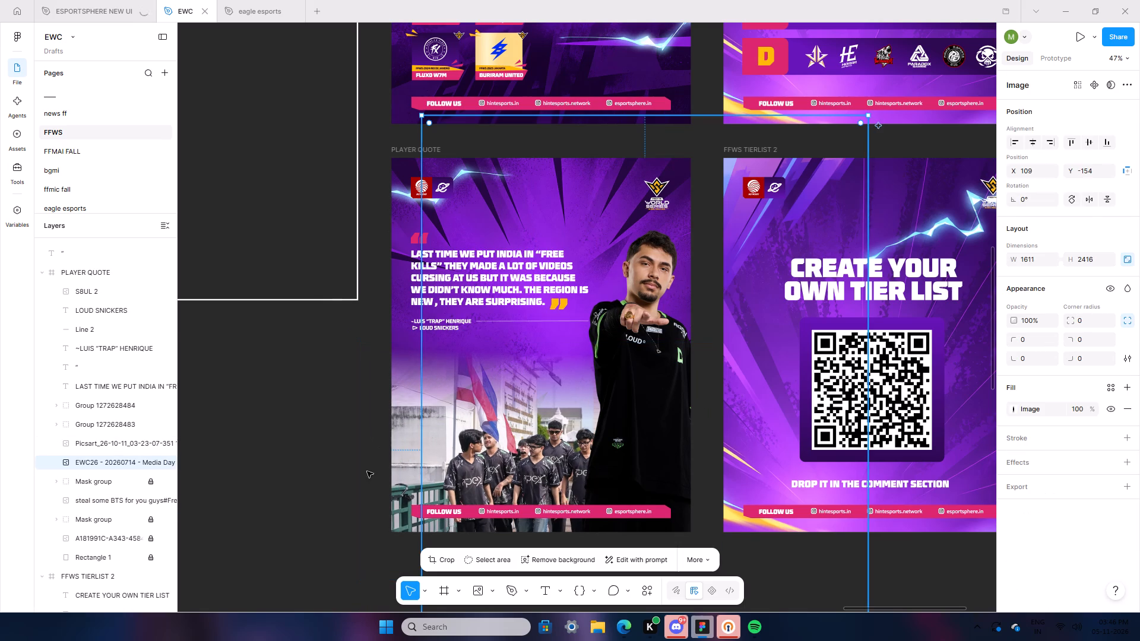
left_click(100, 495)
key("Left")
key("Left")
key("Left")
key("Left")
key("Left")
key("Left")
key("Left")
key("Left")
key("Left")
key("Left")
key("Left")
key("Left")
key("Left")
key("Left")
key("Left")
key("Left")
key("Left")
key("Left")
key("Left")
key("Left")
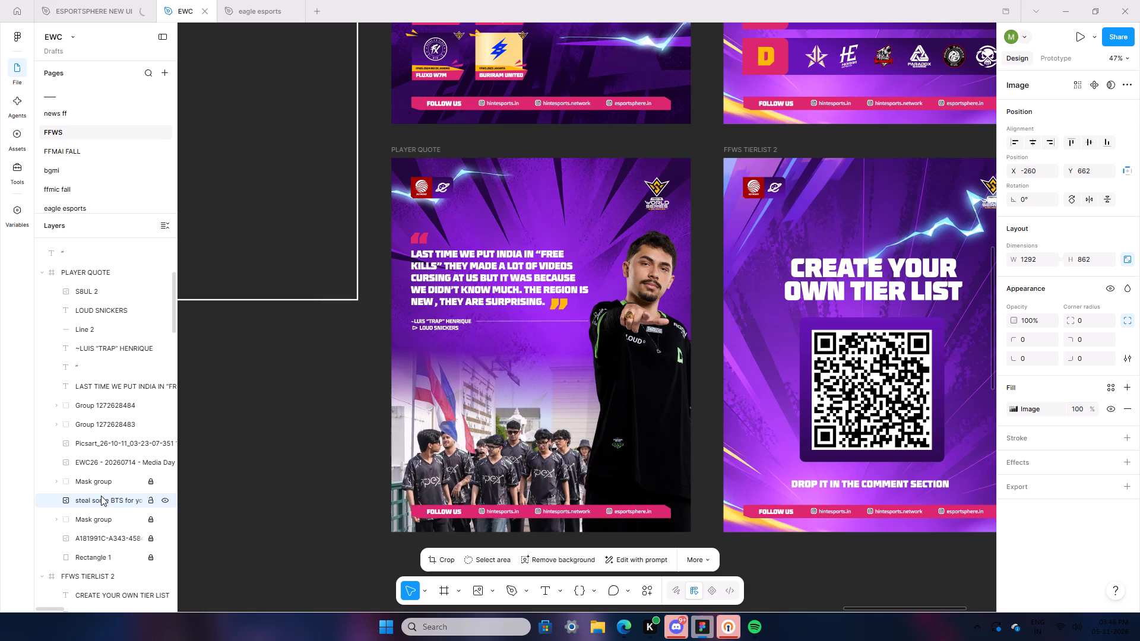
Move the lower Mask group above the team photo, directly beneath the upper Mask group.
left_click(112, 516)
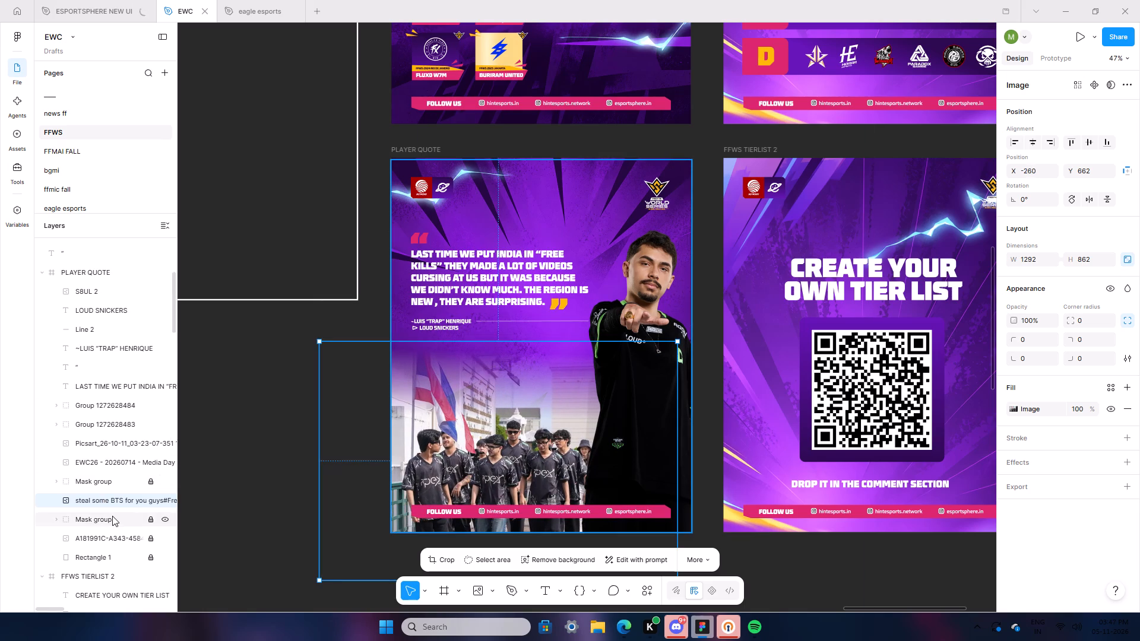
left_click_drag(110, 519, 110, 489)
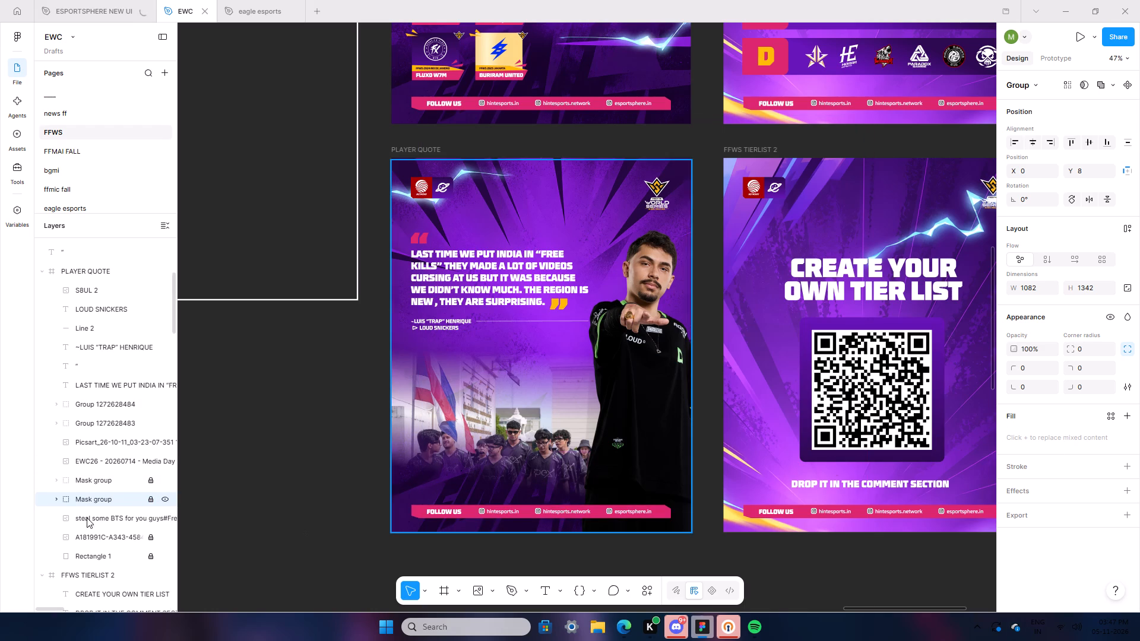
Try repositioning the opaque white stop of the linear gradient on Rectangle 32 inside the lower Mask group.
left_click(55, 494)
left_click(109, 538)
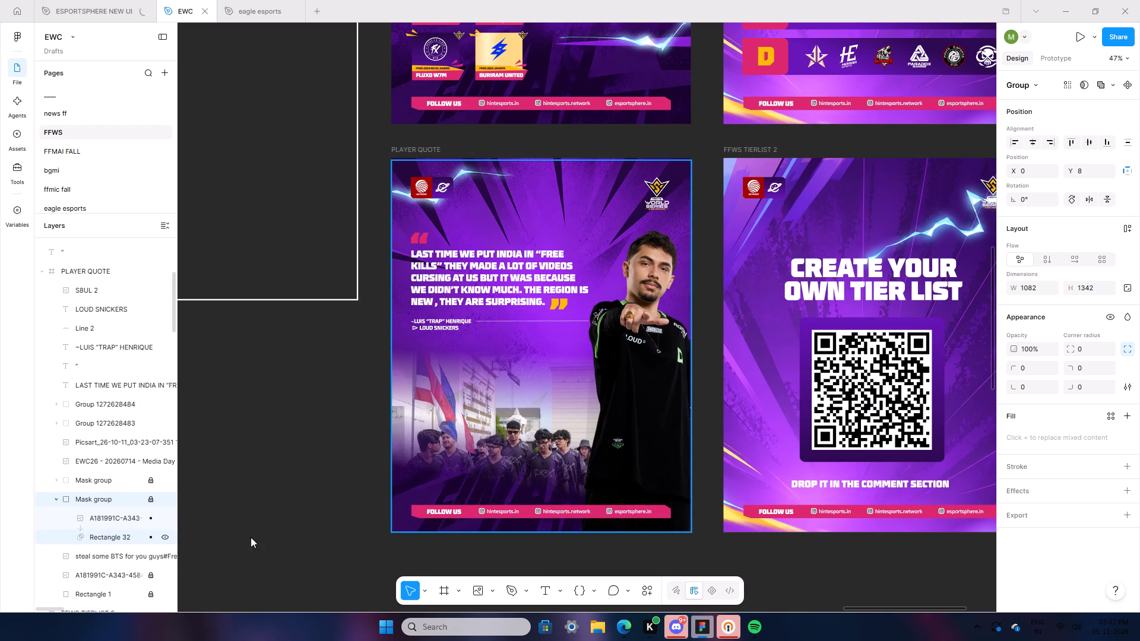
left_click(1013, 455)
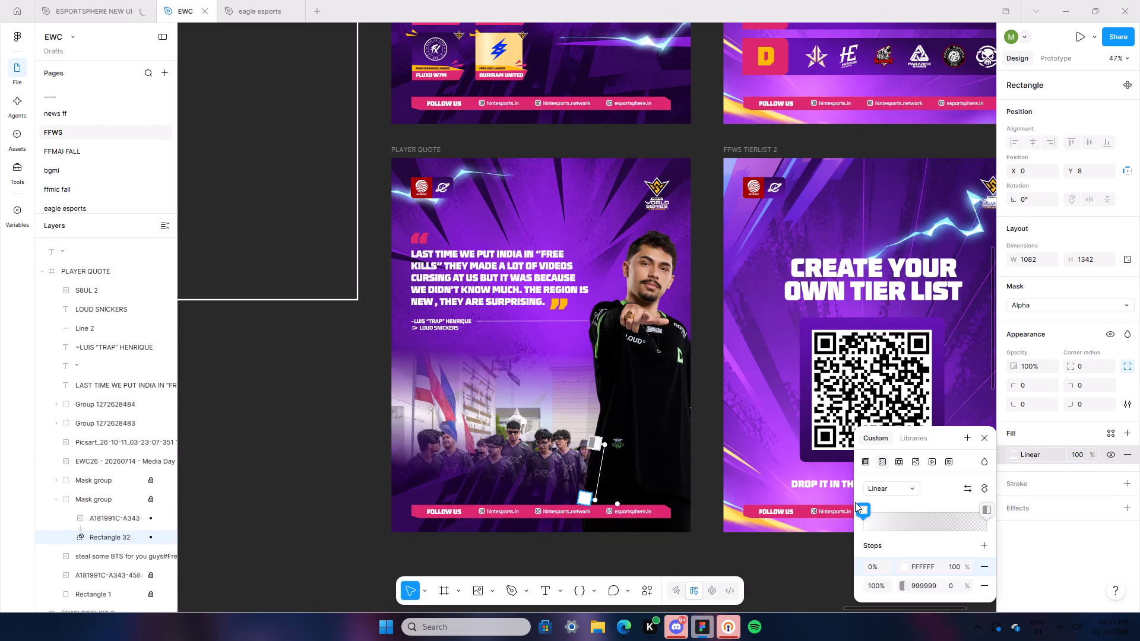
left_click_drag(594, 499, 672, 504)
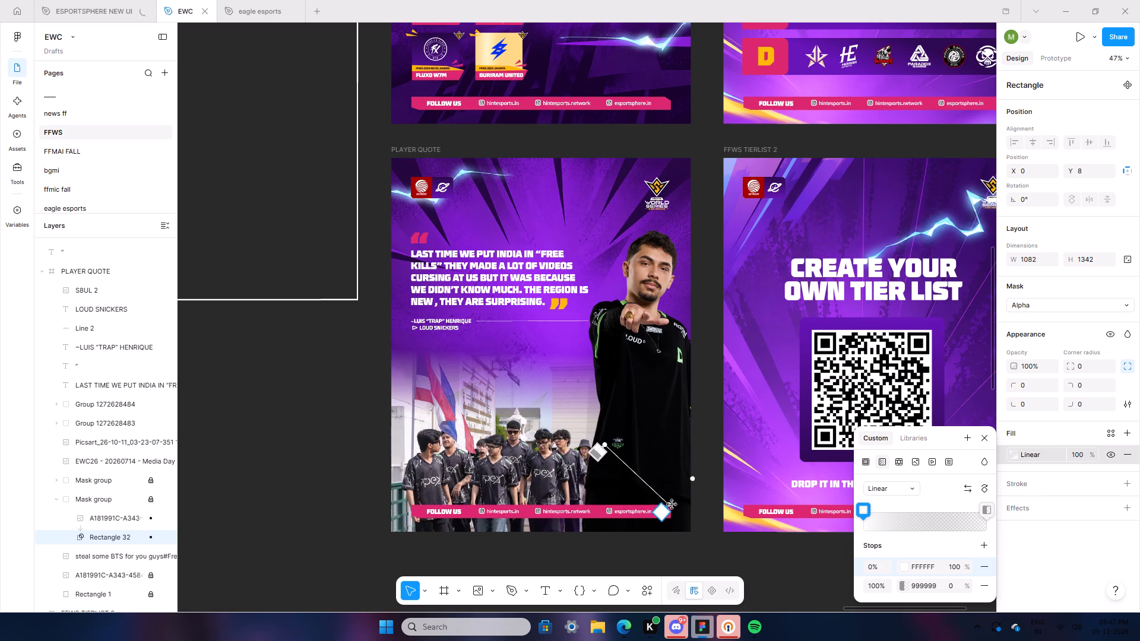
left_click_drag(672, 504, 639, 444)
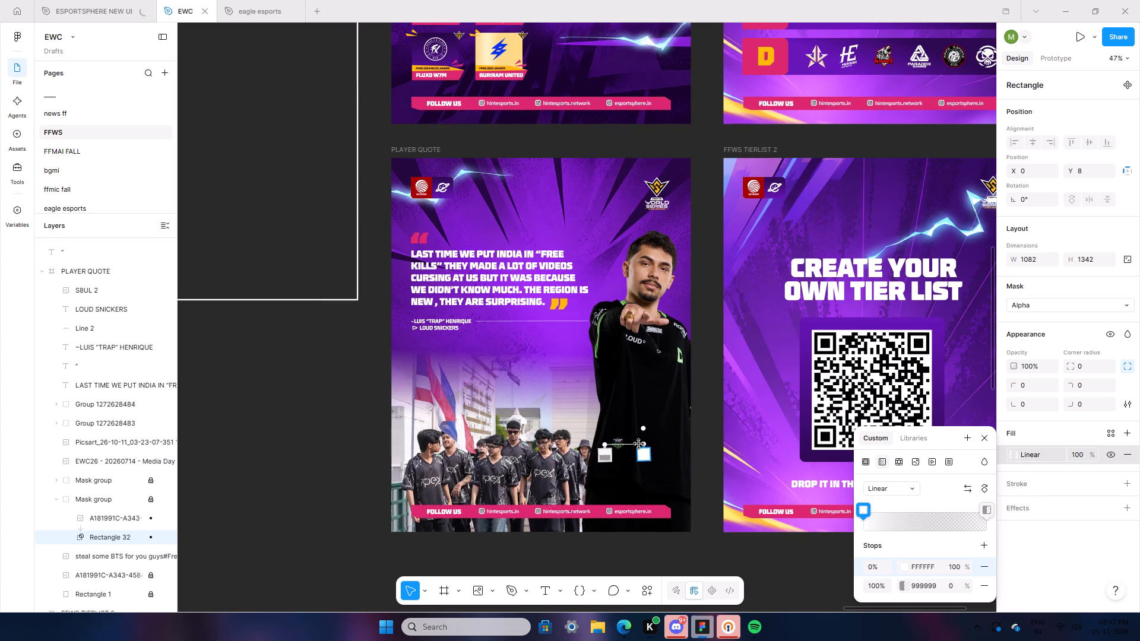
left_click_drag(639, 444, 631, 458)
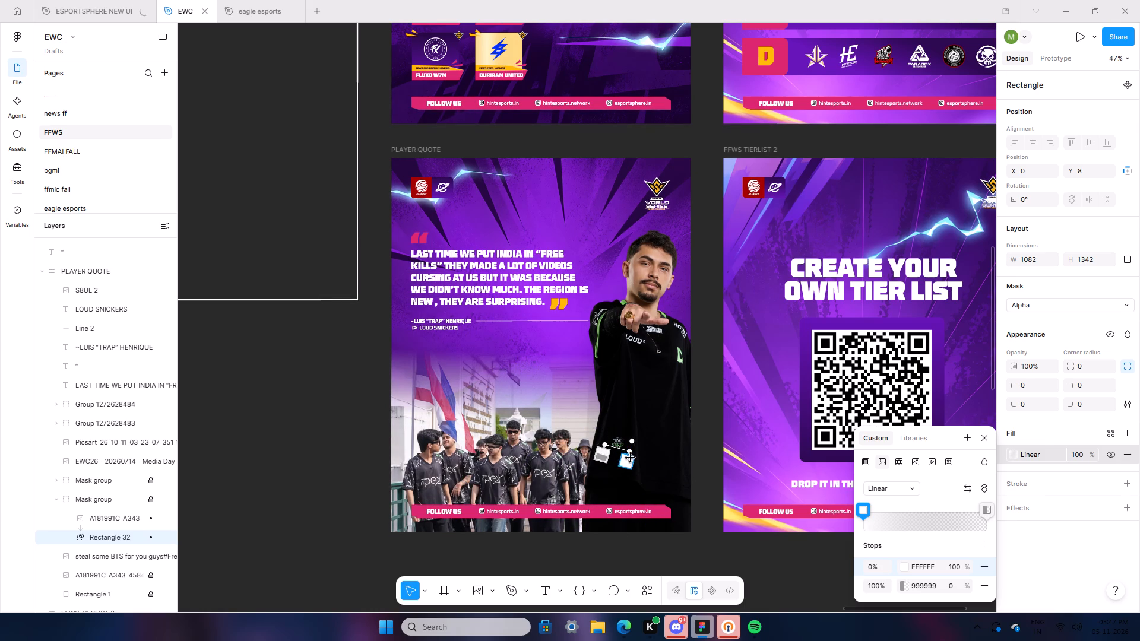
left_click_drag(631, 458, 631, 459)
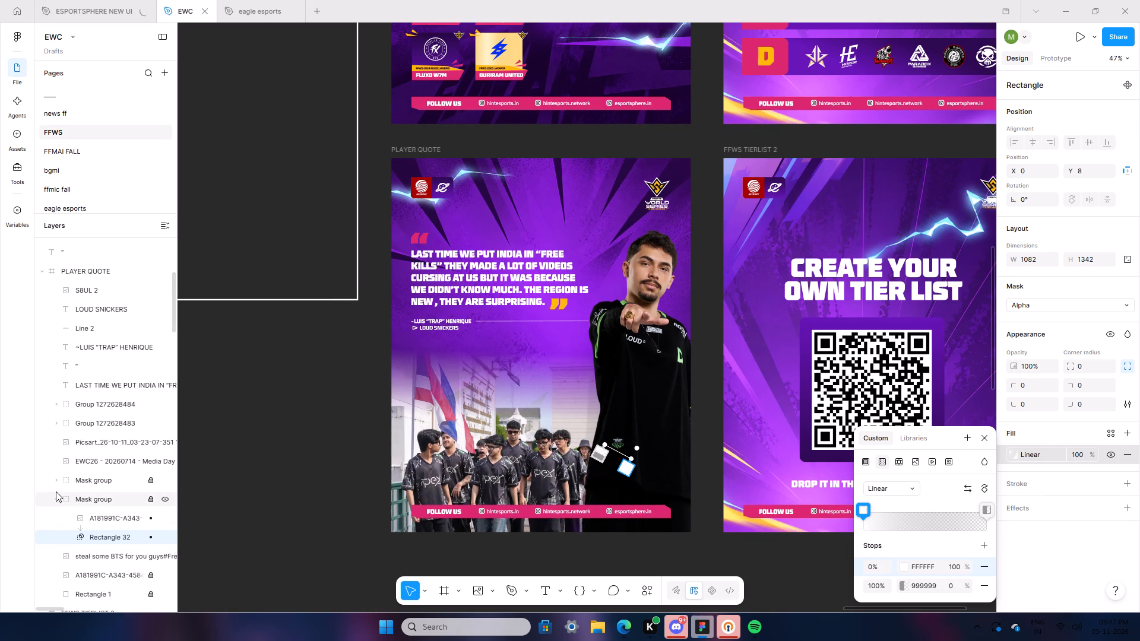
Move the lower Mask group above the large player's EWC26 image, directly beneath the Picsart layer.
left_click(56, 491)
left_click_drag(88, 499, 95, 456)
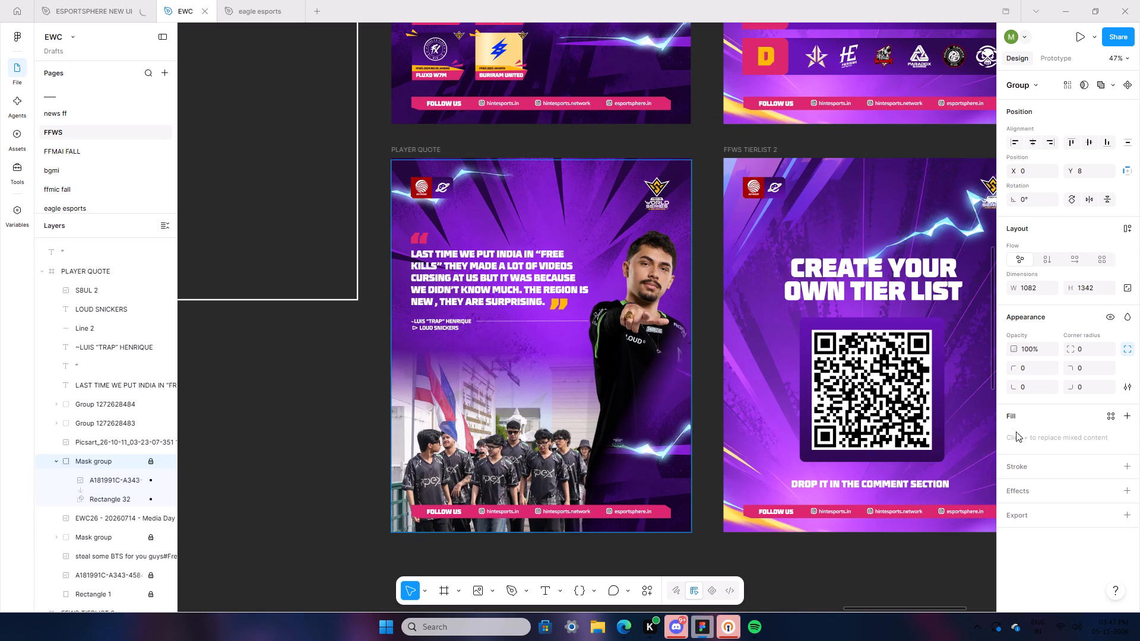
left_click(639, 426)
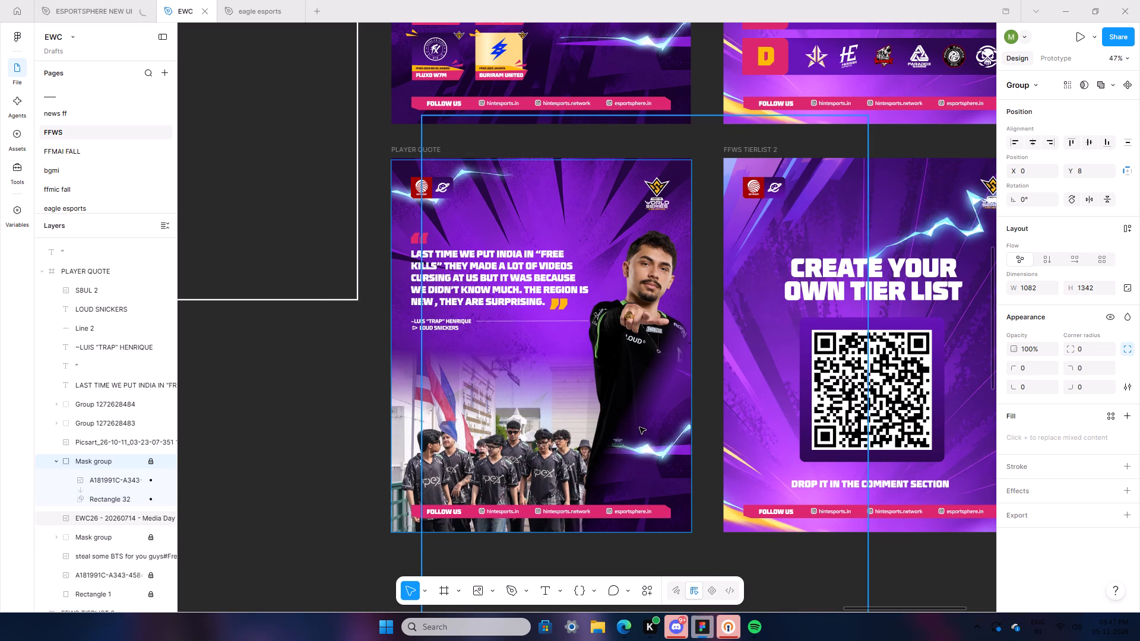
Reshape the linear gradient on the moved Mask group's Rectangle 32 into a diagonal fade over the player's lower body and the team photo's edge.
left_click(109, 499)
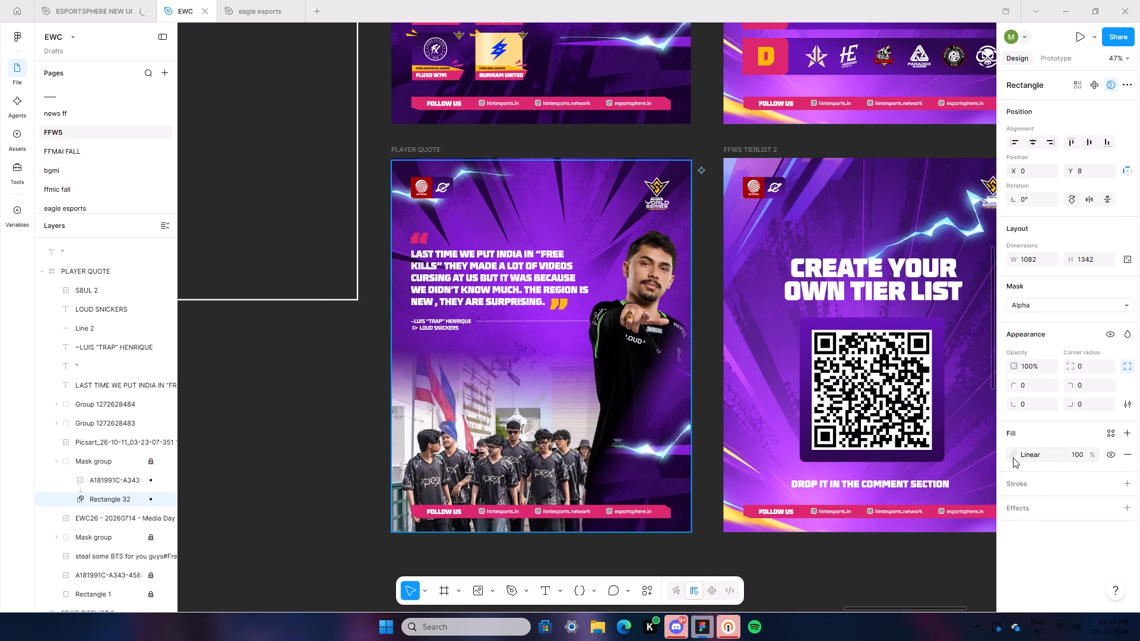
left_click(1013, 458)
left_click_drag(629, 459, 621, 469)
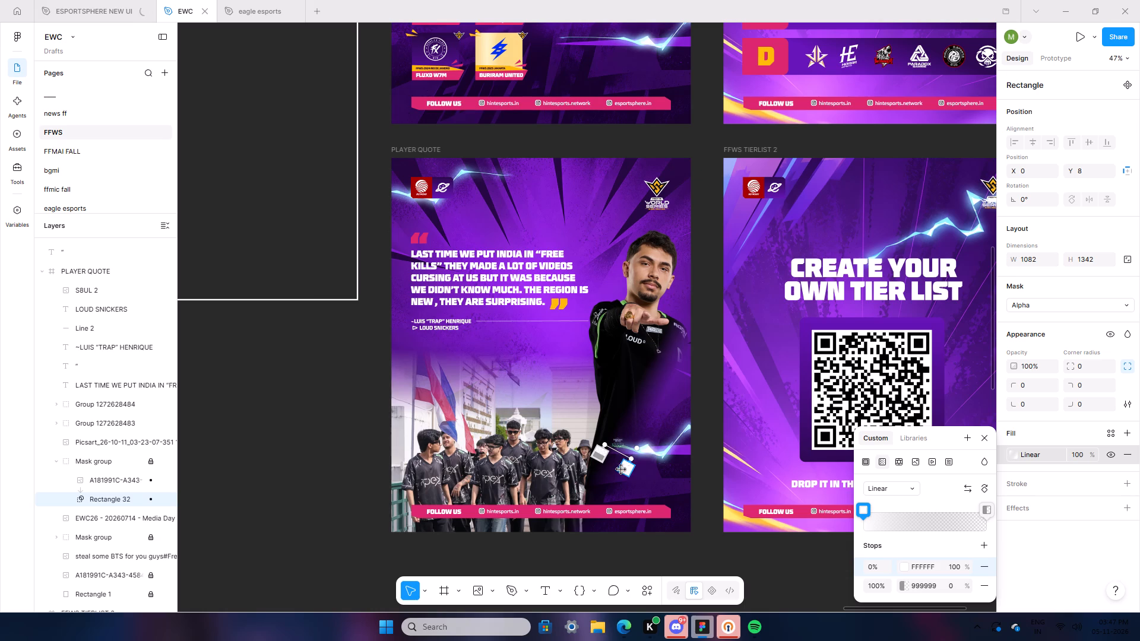
left_click_drag(621, 469, 612, 454)
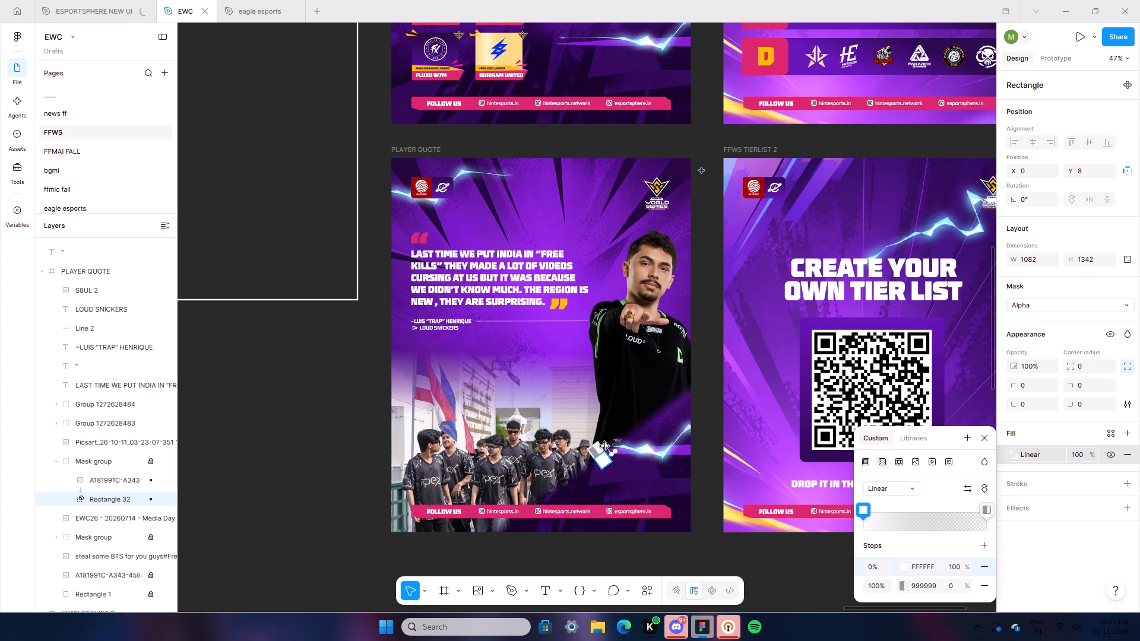
left_click_drag(605, 440, 537, 371)
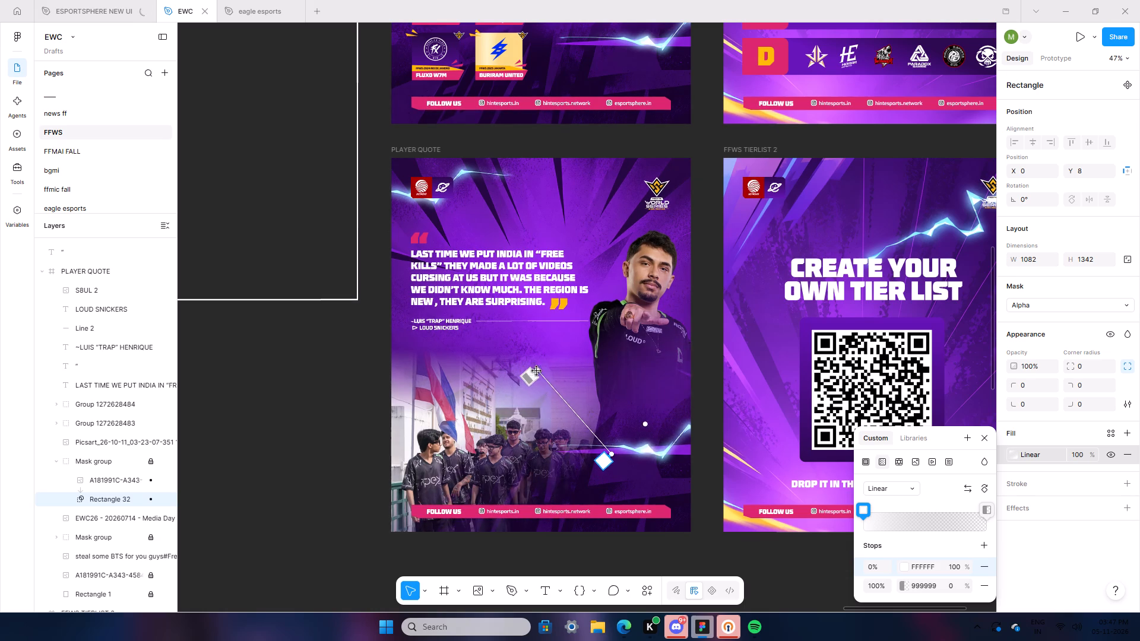
left_click_drag(537, 371, 572, 405)
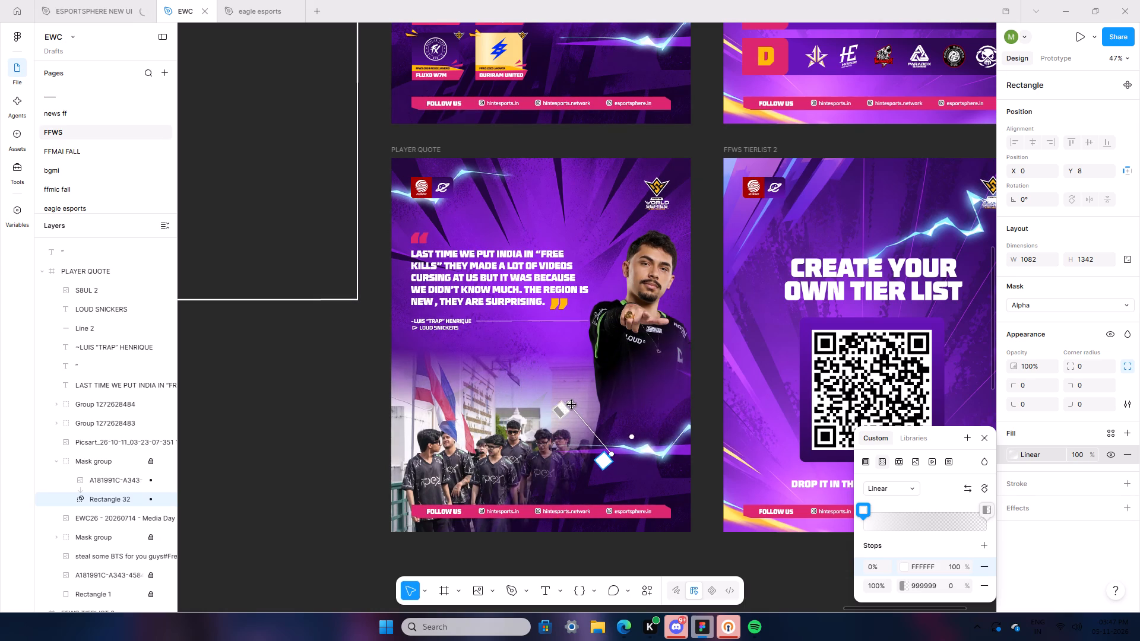
left_click_drag(572, 405, 574, 406)
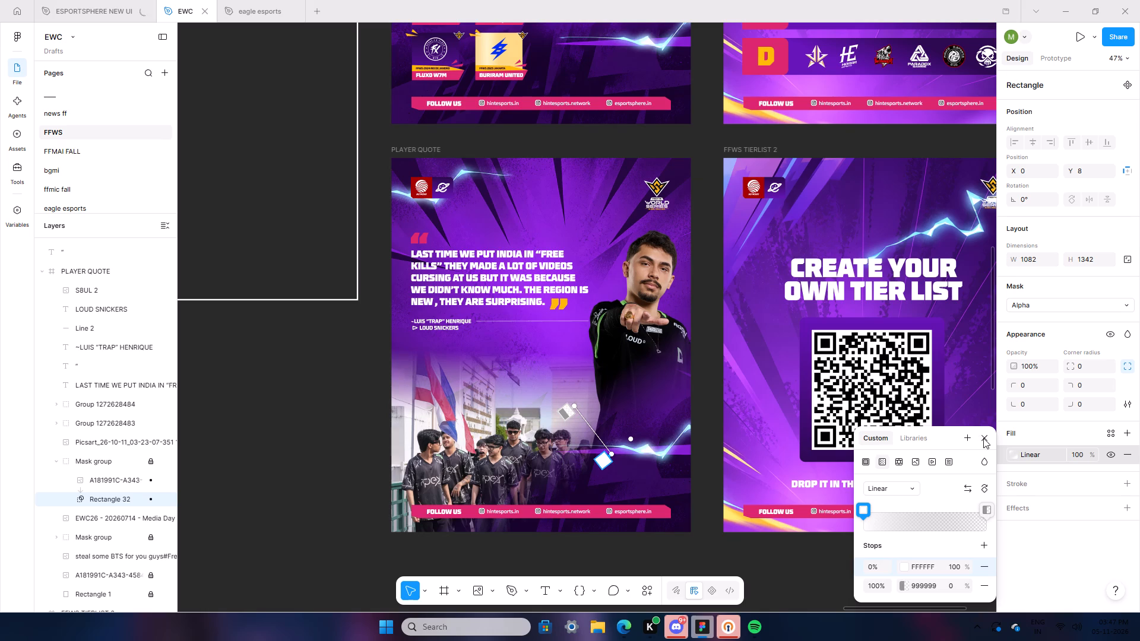
left_click(984, 439)
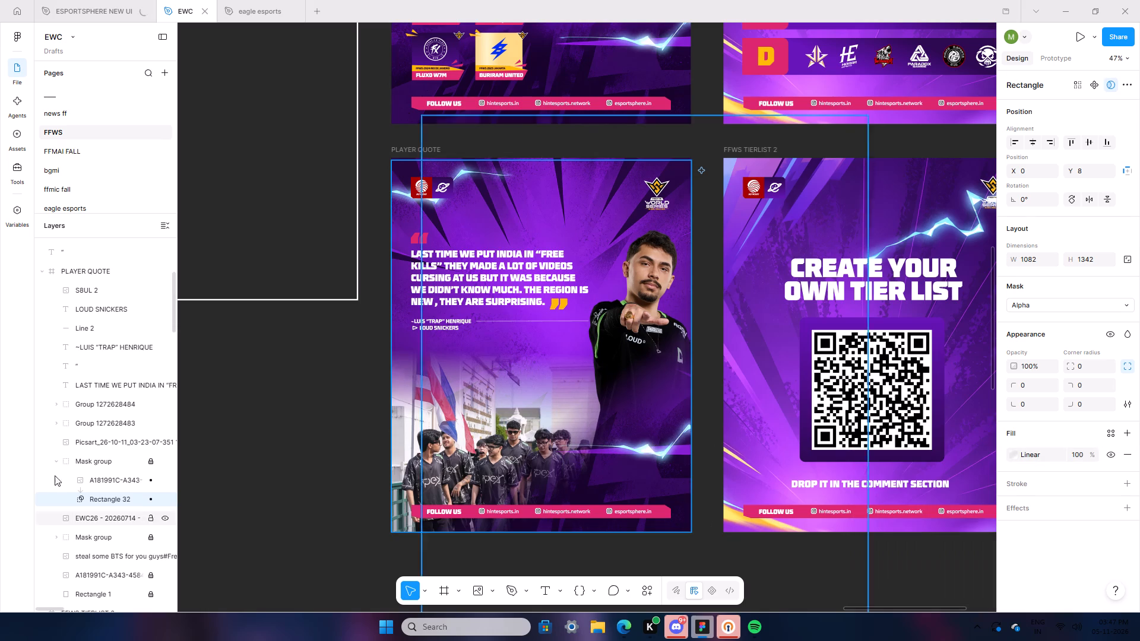
Hide the Mask group that lies above the large player's image.
left_click(88, 461)
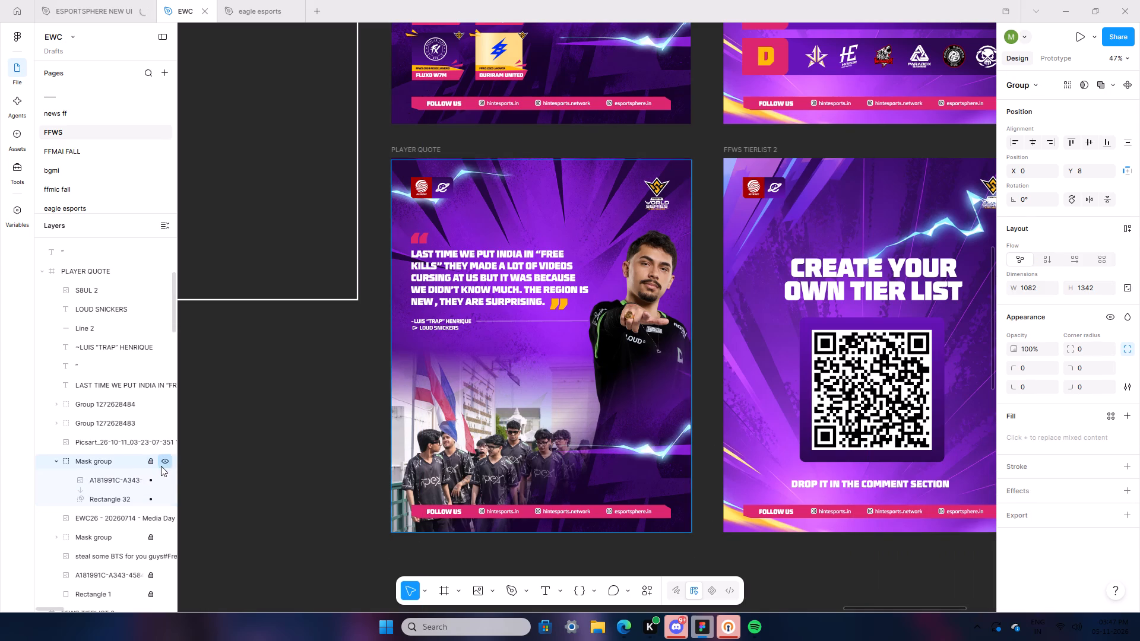
left_click(161, 466)
left_click(251, 482)
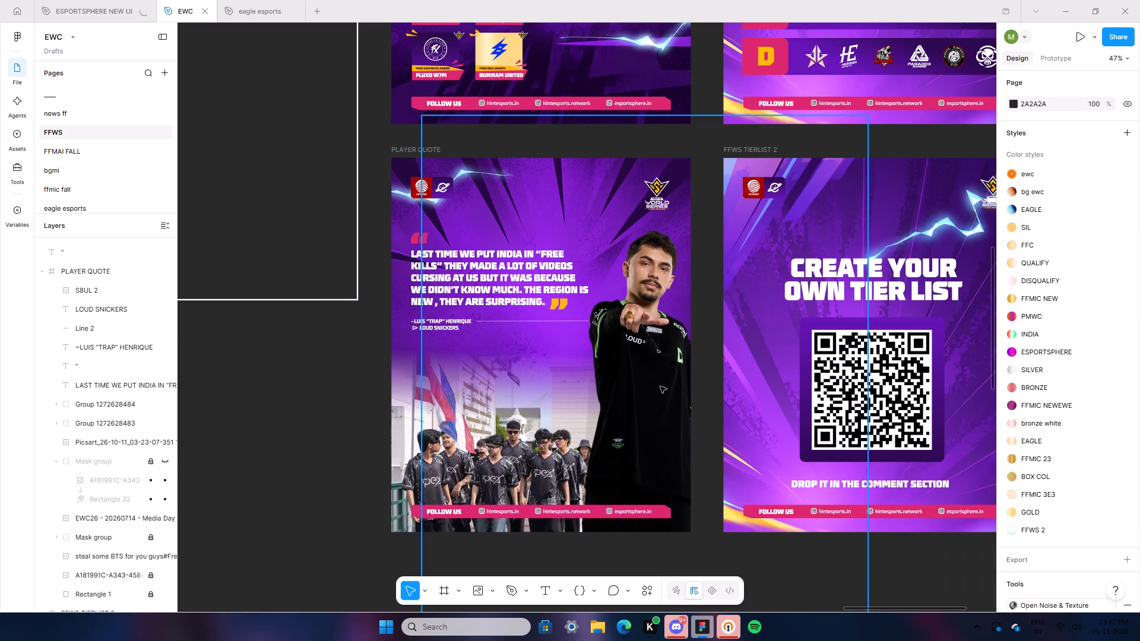
Move the large player's EWC26 image into the visible Mask group, above its A181991C background image.
left_click(660, 386)
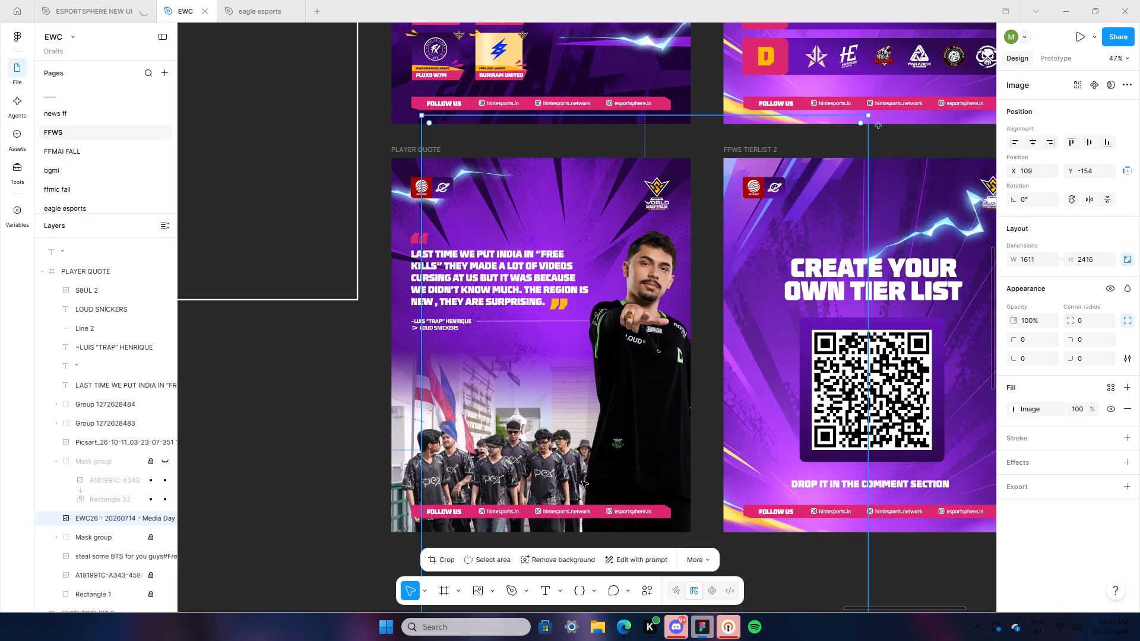
left_click_drag(93, 516, 96, 518)
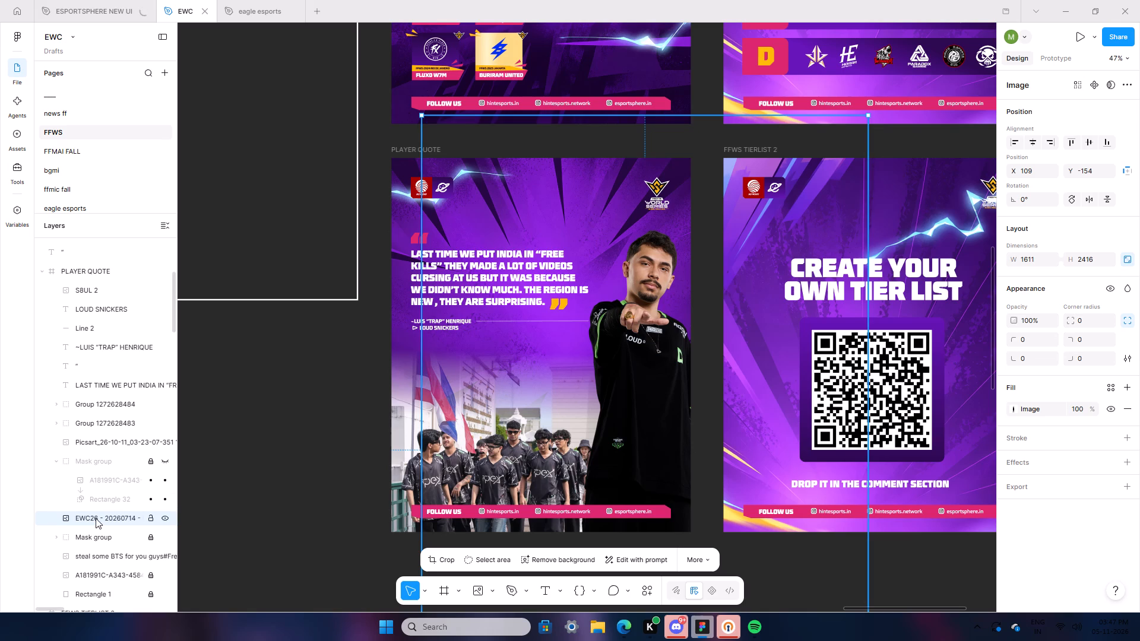
left_click_drag(96, 518, 102, 518)
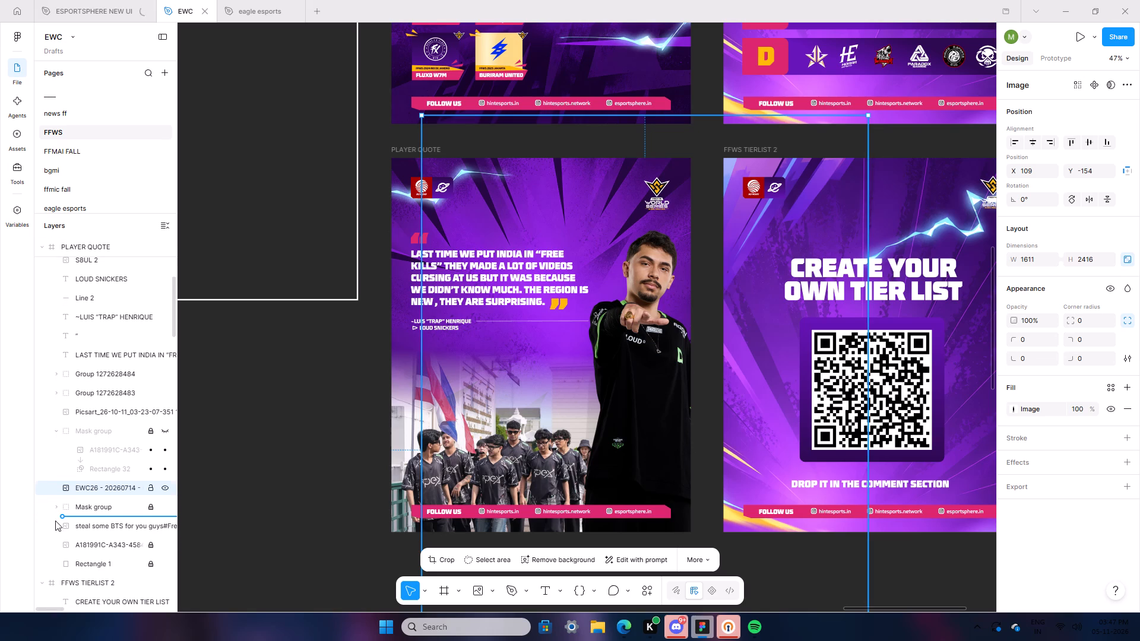
left_click(53, 488)
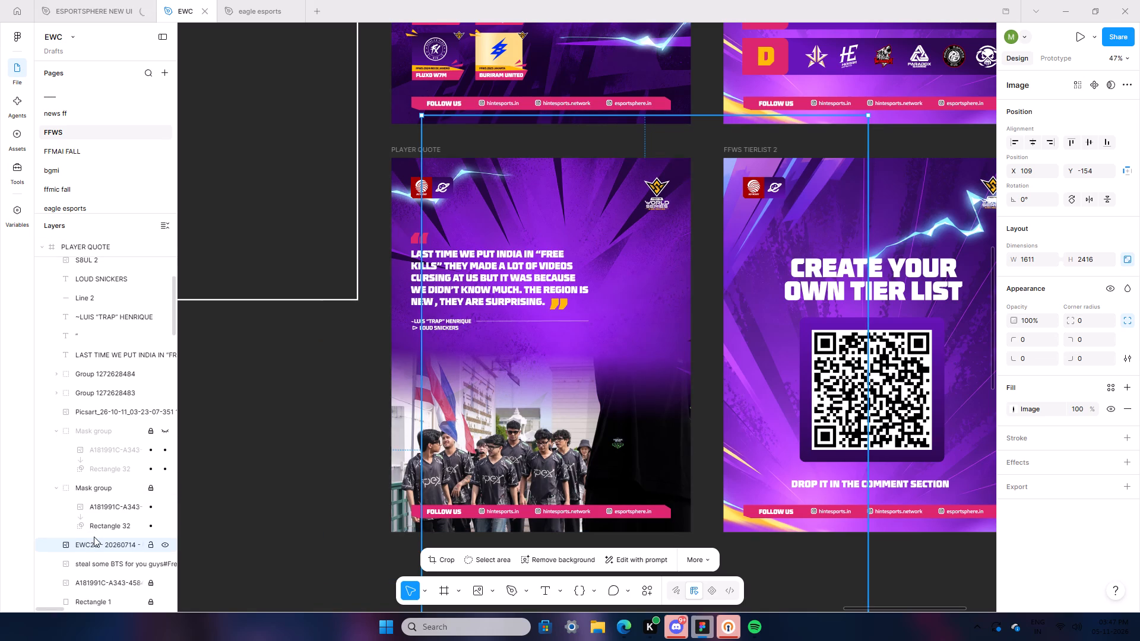
left_click_drag(97, 537, 96, 500)
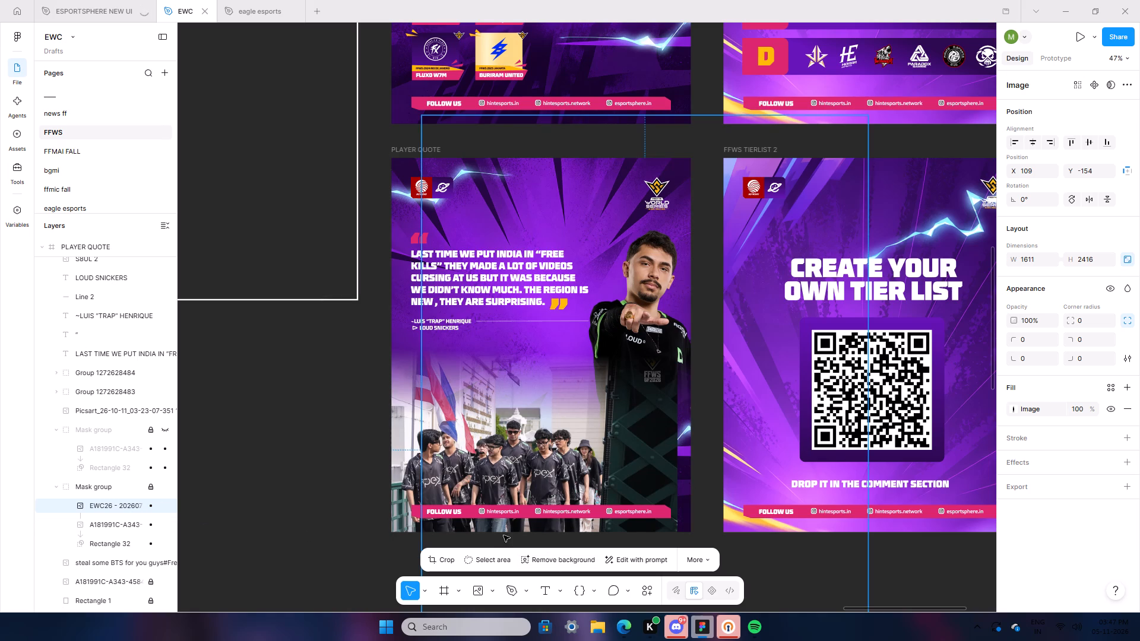
Shorten the linear gradient on the visible Mask group's Rectangle 32 to tighten the fade at the team photo's top edge.
left_click(104, 545)
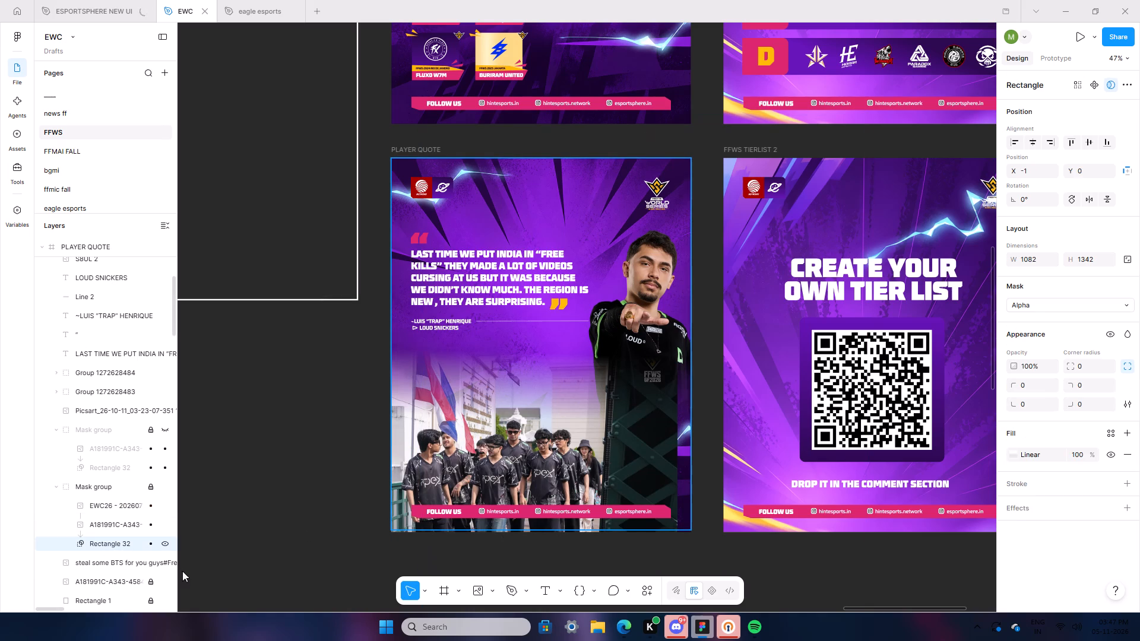
left_click(1016, 453)
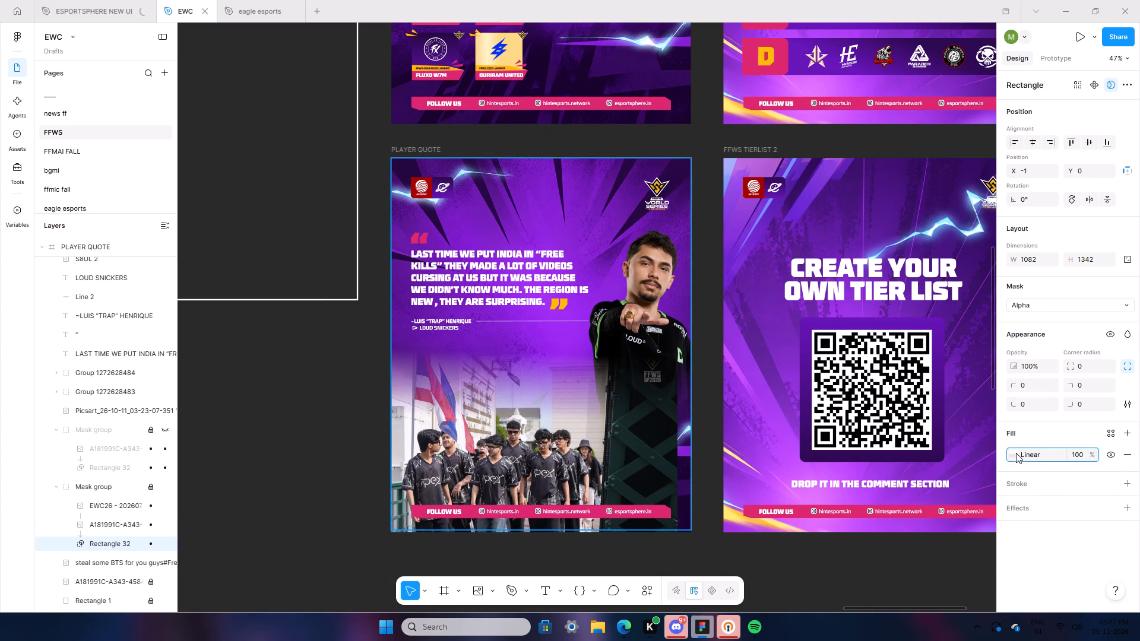
left_click_drag(578, 447, 568, 420)
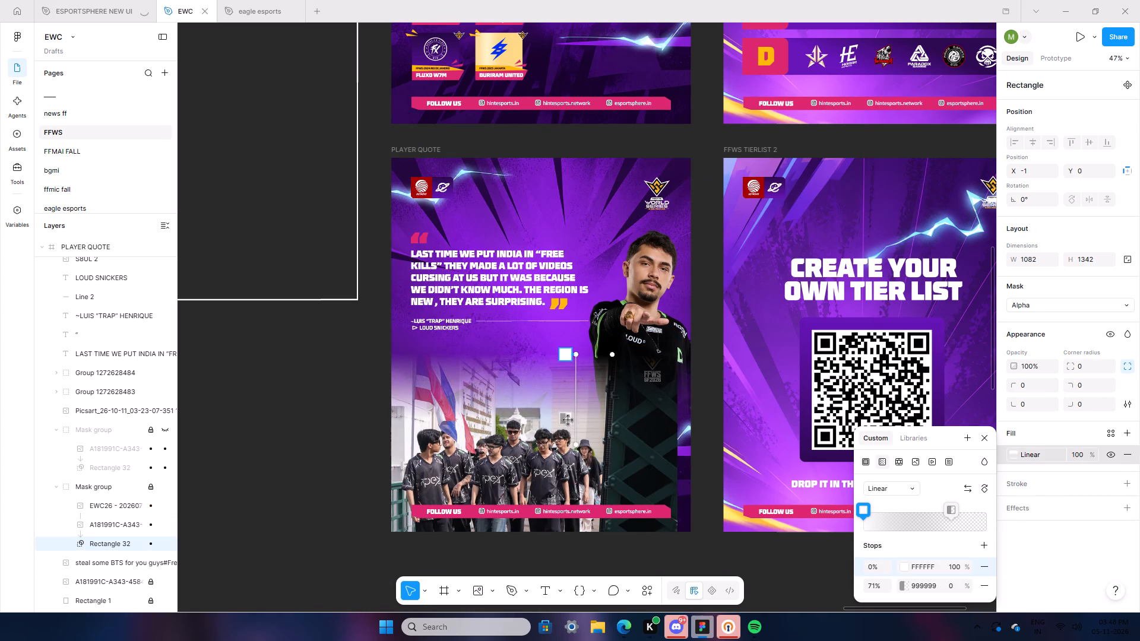
left_click_drag(568, 420, 572, 425)
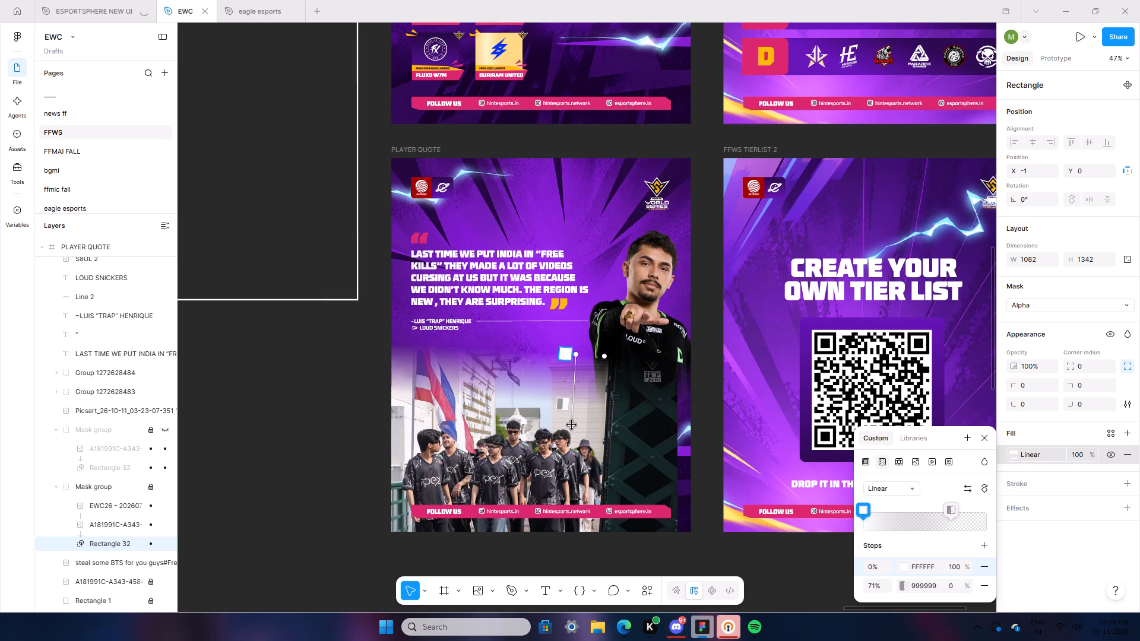
left_click_drag(572, 425, 592, 402)
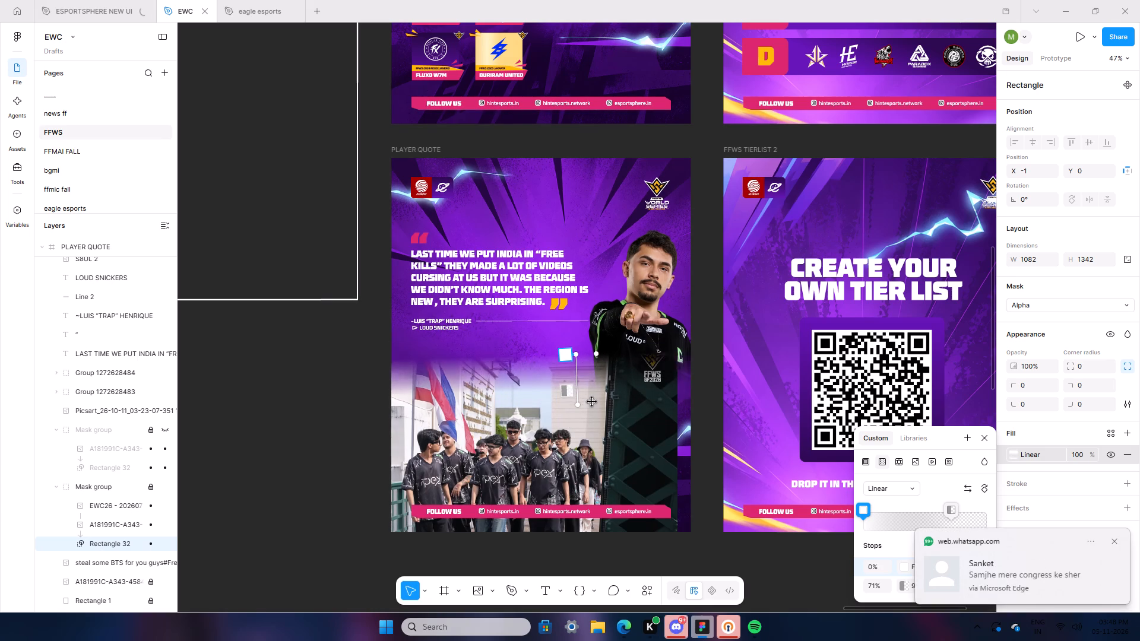
left_click_drag(592, 402, 582, 391)
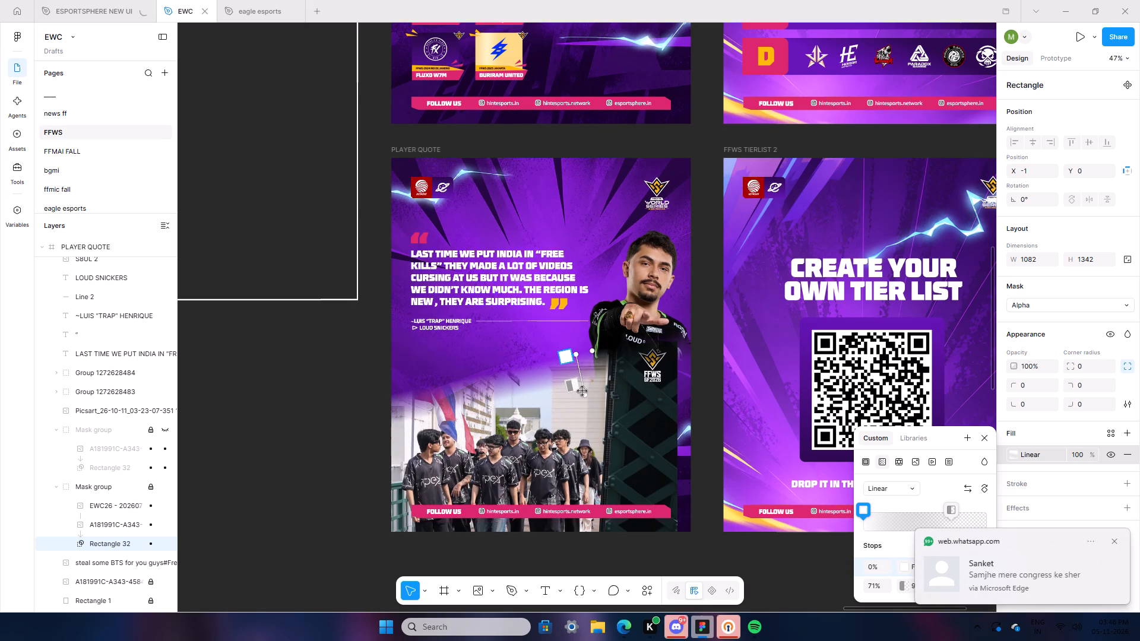
left_click_drag(582, 391, 578, 375)
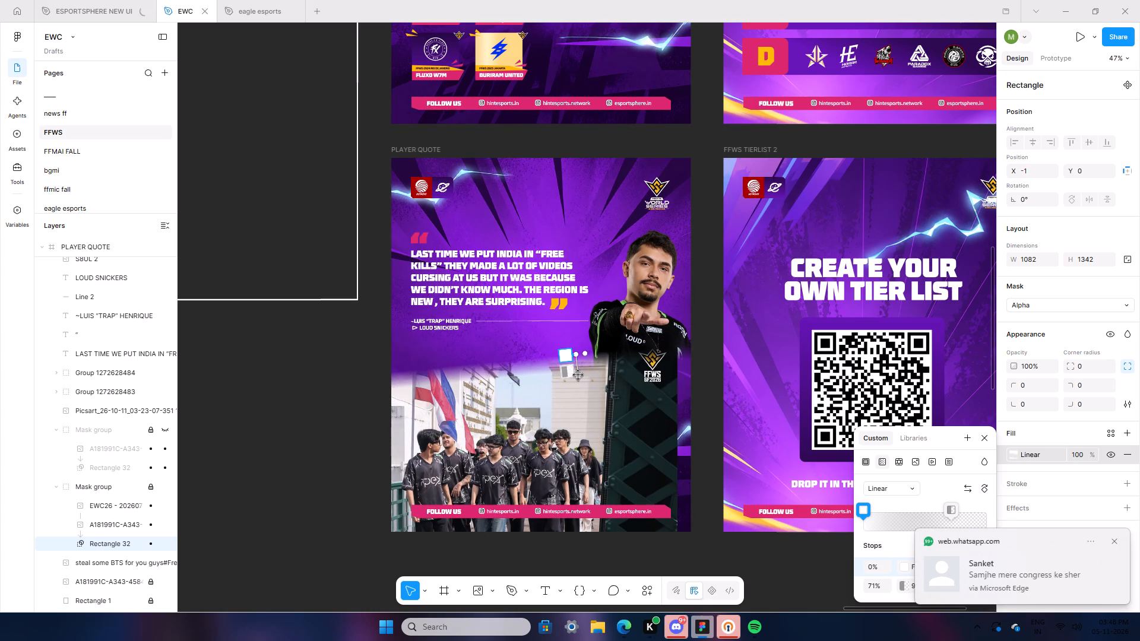
left_click_drag(578, 375, 577, 393)
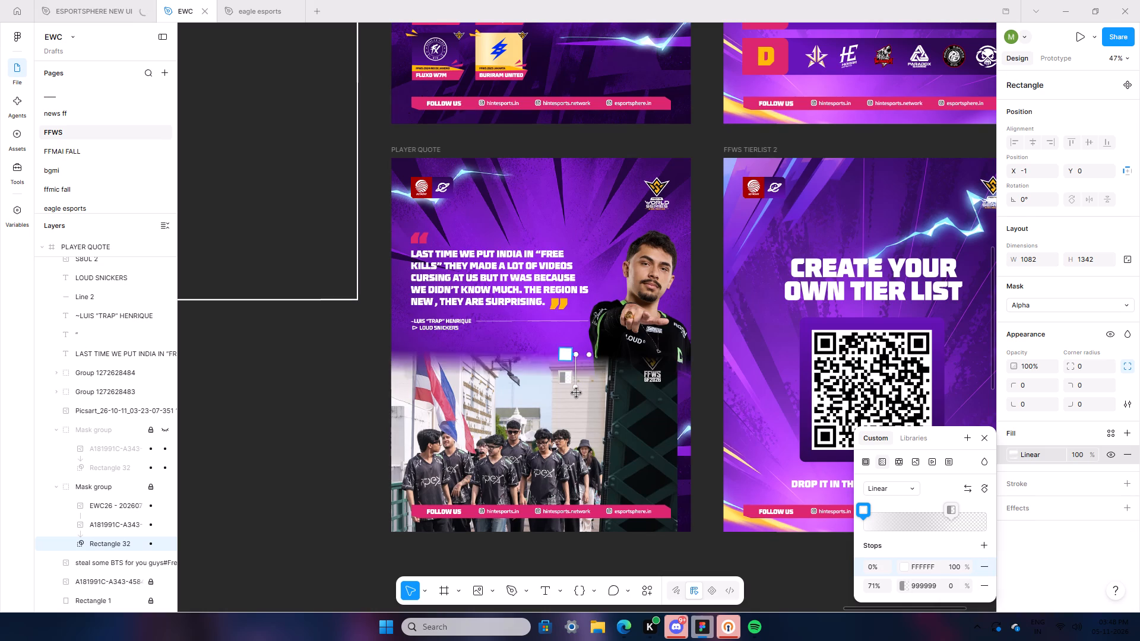
left_click_drag(577, 393, 576, 395)
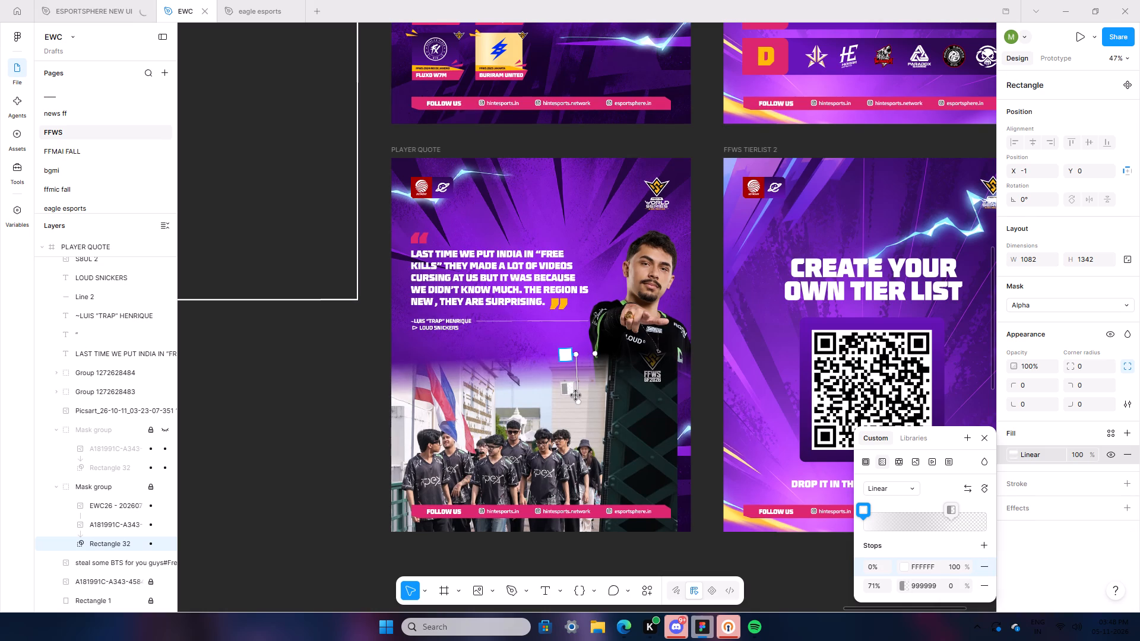
left_click_drag(576, 395, 576, 405)
double_click(324, 410)
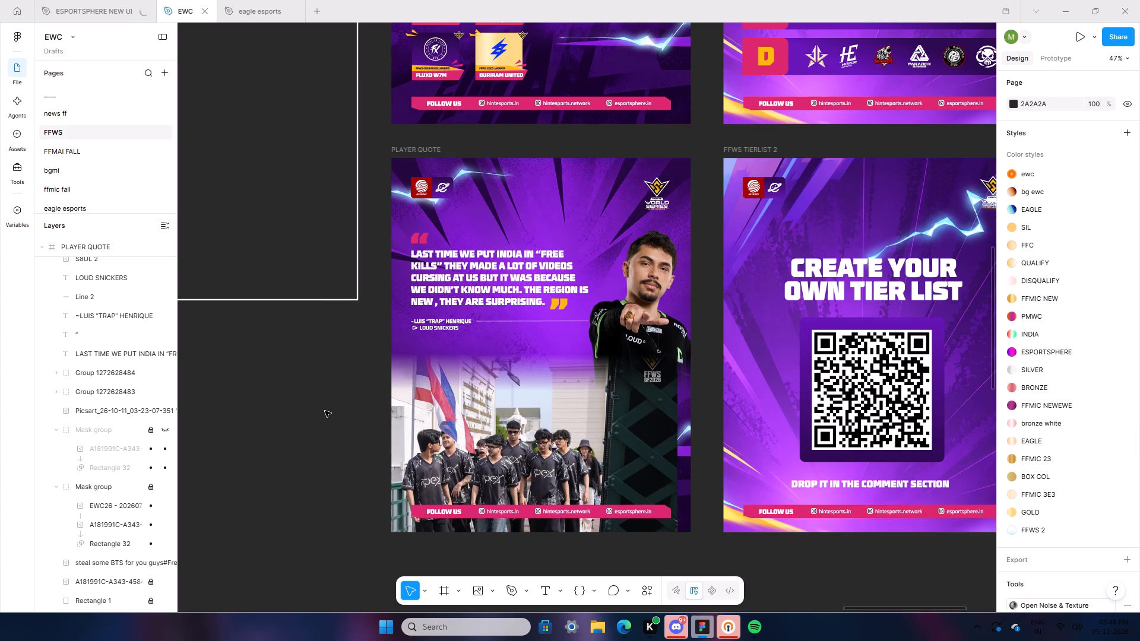
Enlarge the team photo proportionally to about 1495 × 997, extending it past the PLAYER QUOTE poster's right edge.
left_click(597, 437)
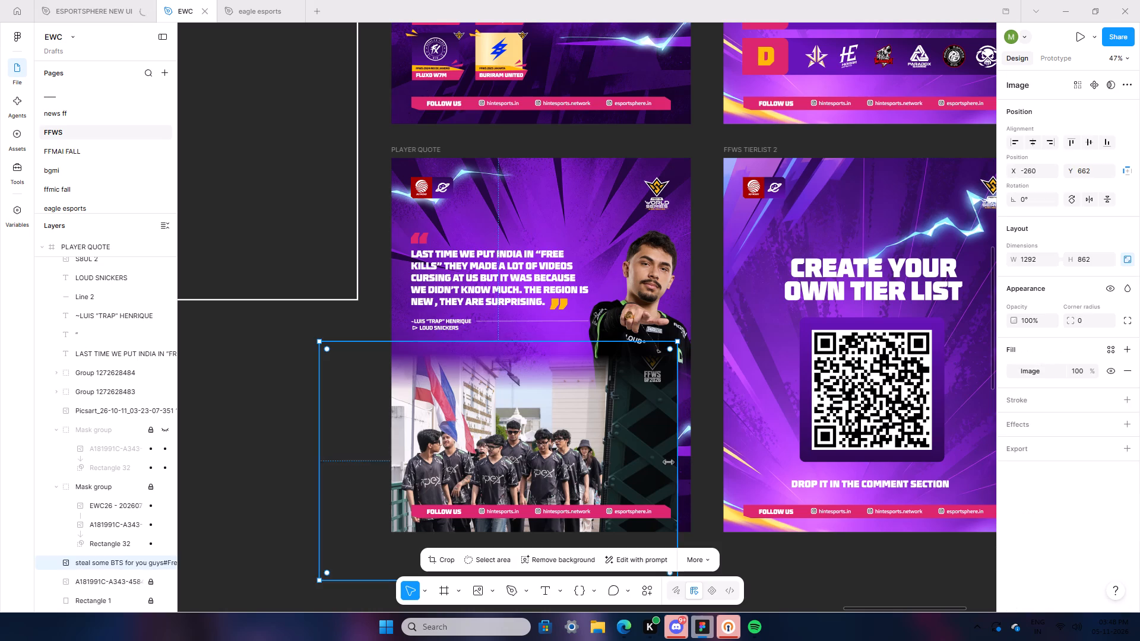
left_click_drag(674, 465, 731, 475)
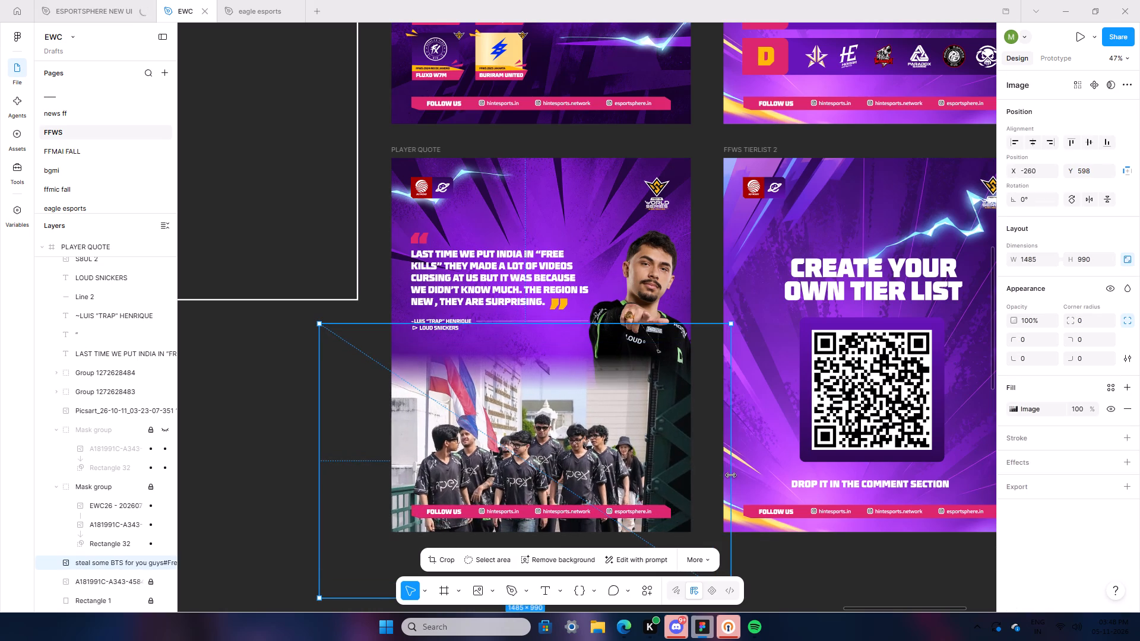
left_click_drag(731, 475, 734, 477)
double_click(803, 577)
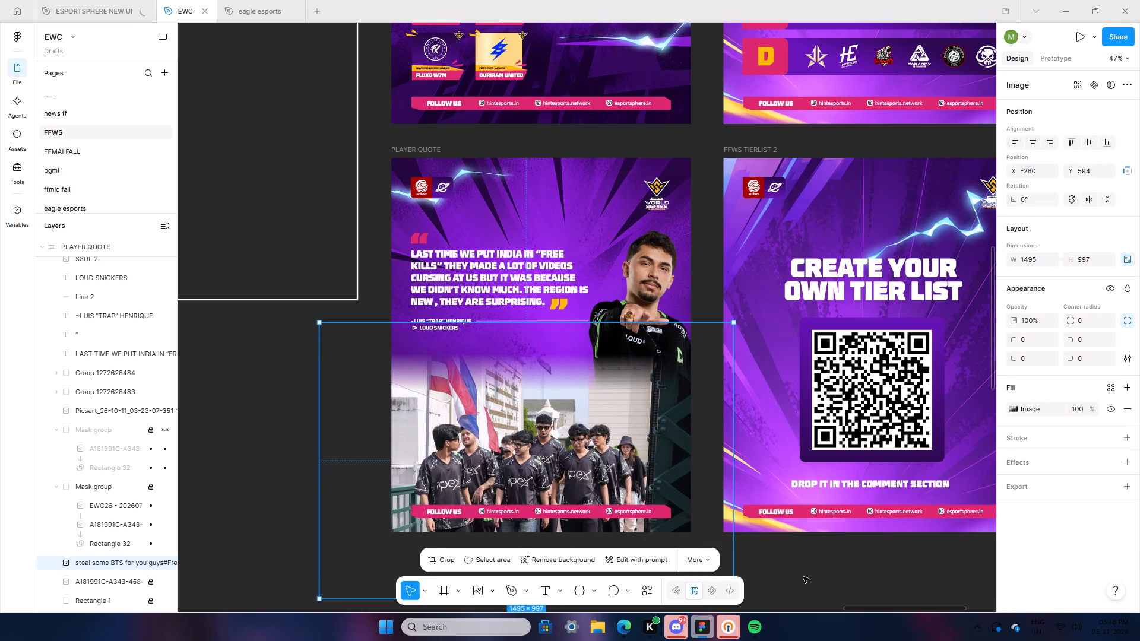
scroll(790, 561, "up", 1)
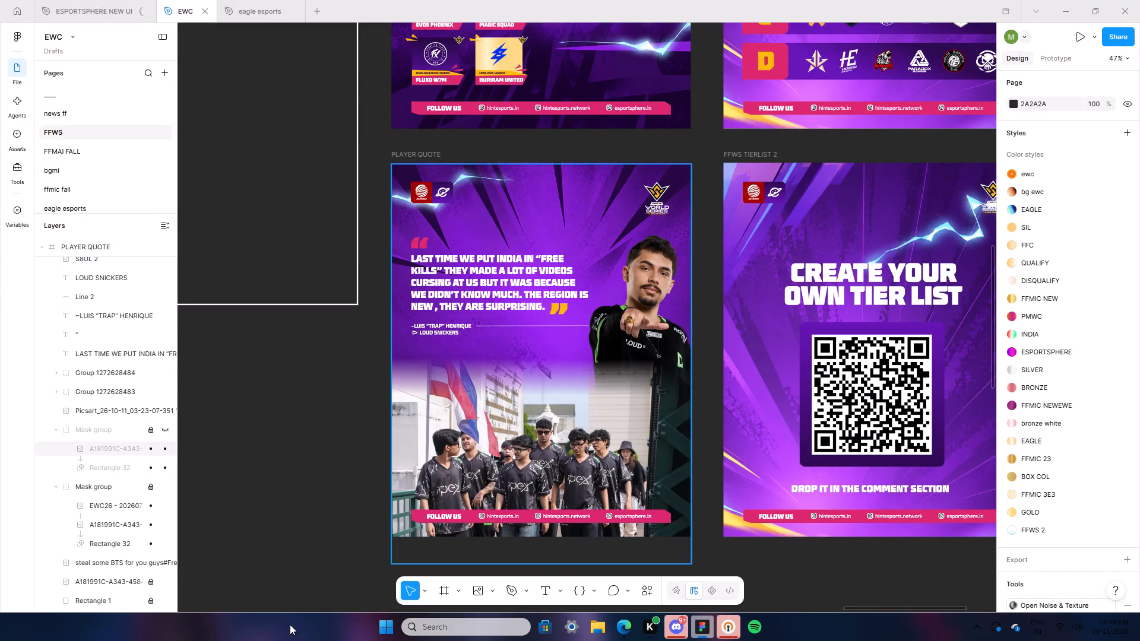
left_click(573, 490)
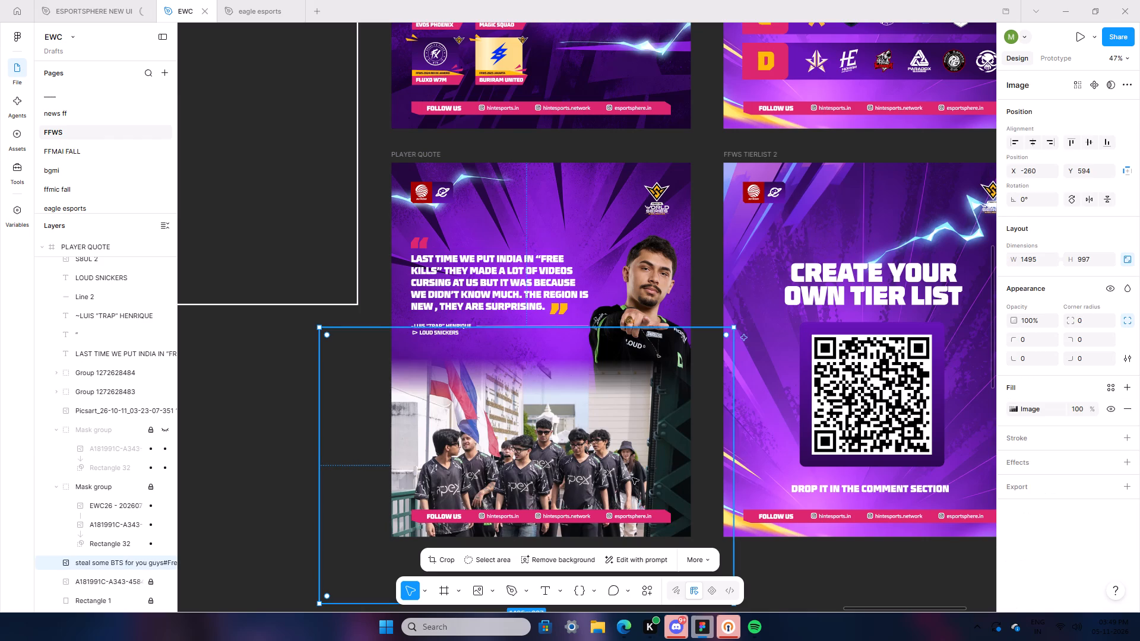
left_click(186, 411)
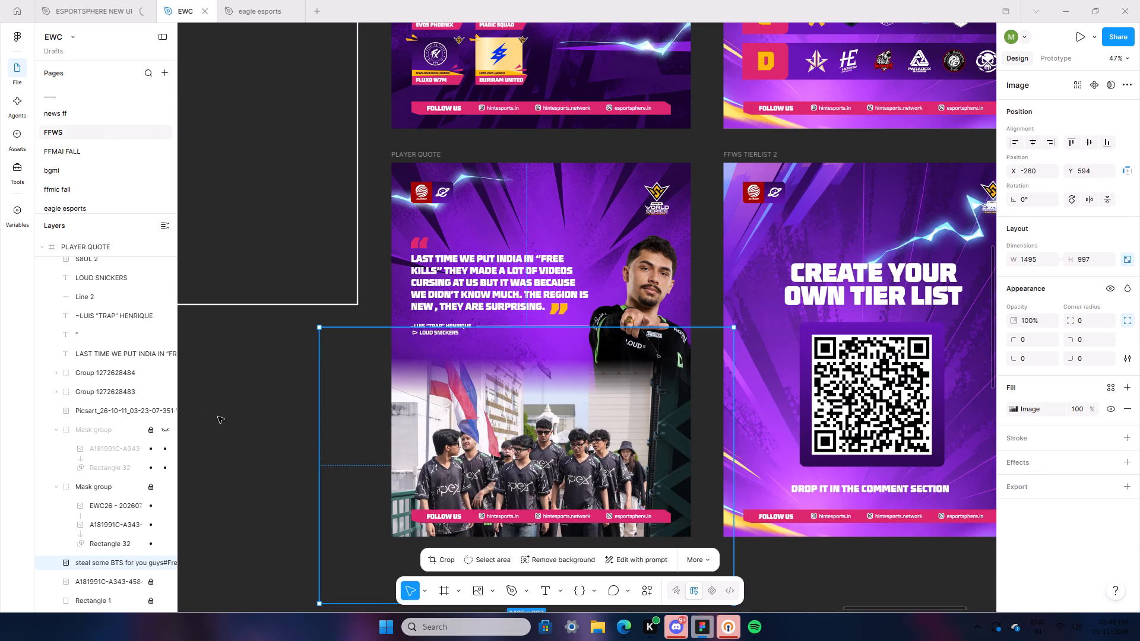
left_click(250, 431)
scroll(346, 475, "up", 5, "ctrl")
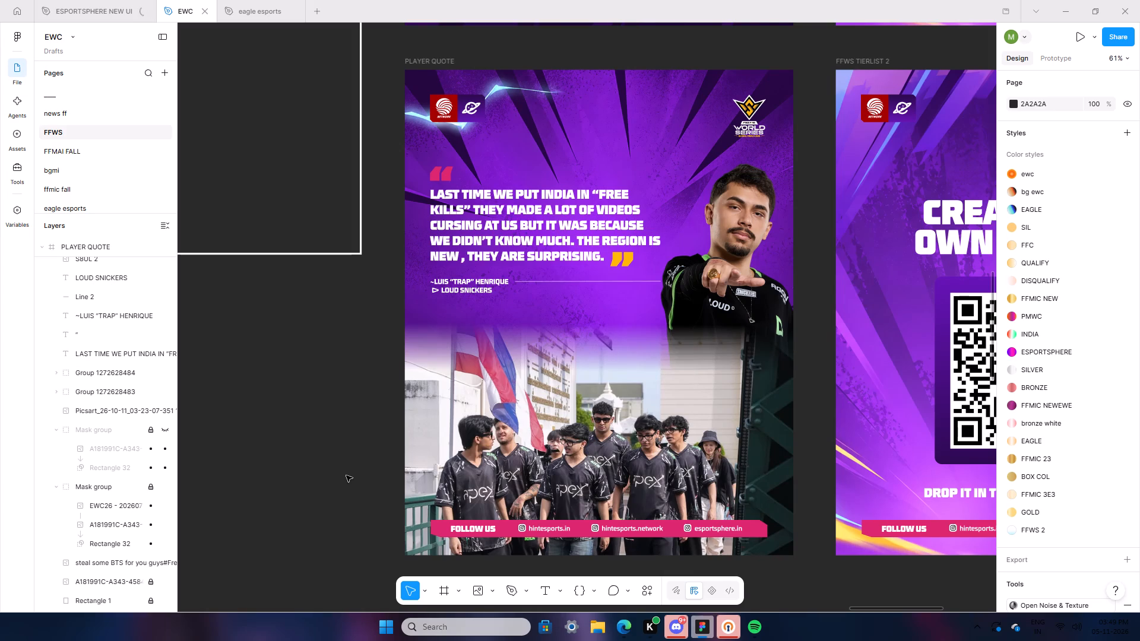
Enlarge the team photo proportionally to about 2101 × 1401 and reposition it across the PLAYER QUOTE poster.
scroll(347, 475, "down", 5, "ctrl")
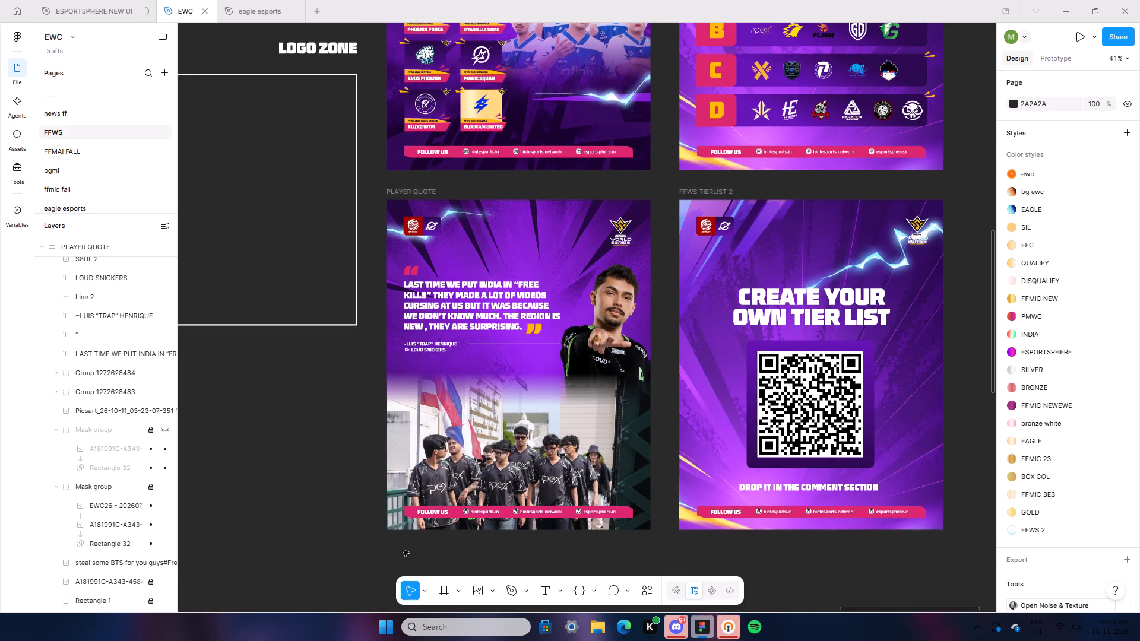
left_click(531, 455)
left_click_drag(553, 341, 535, 287)
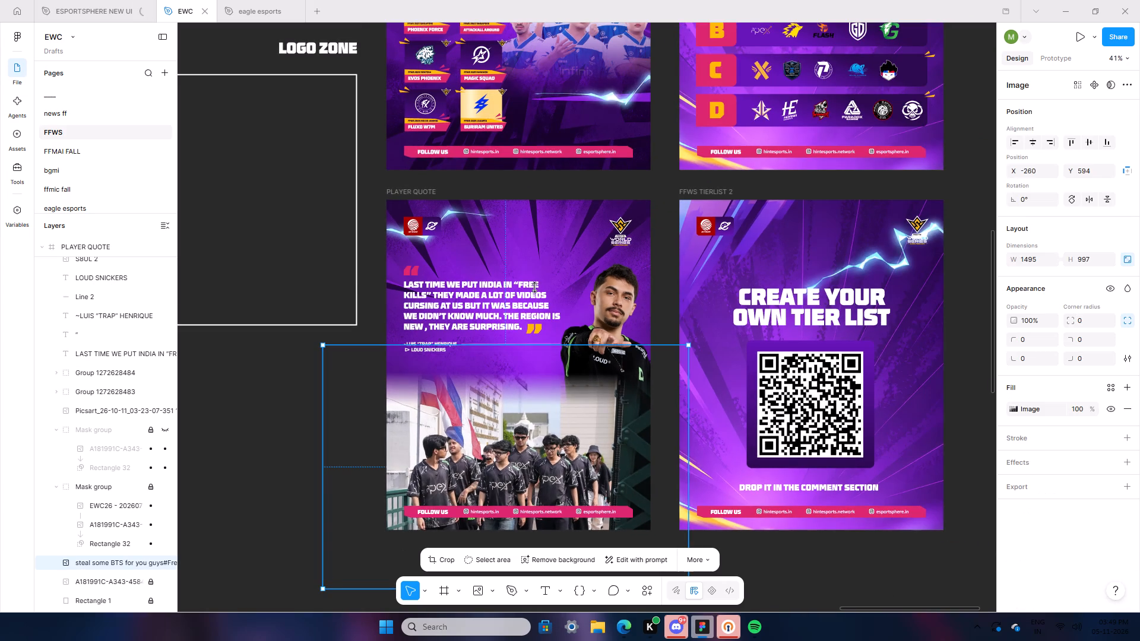
left_click_drag(535, 287, 534, 246)
left_click_drag(537, 436, 495, 391)
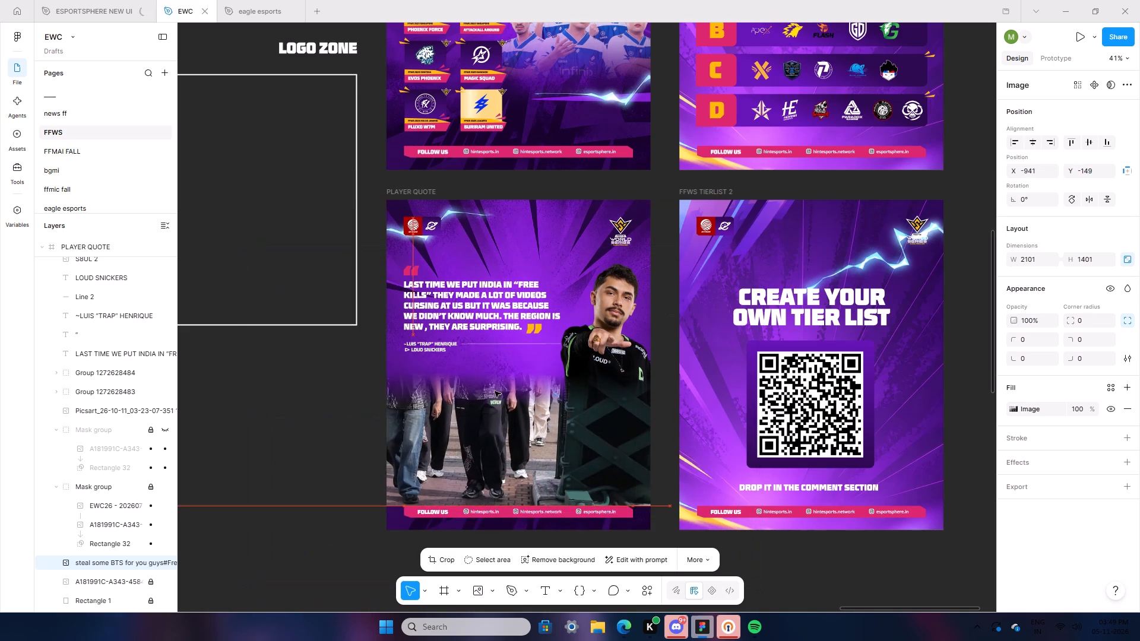
left_click_drag(495, 391, 550, 386)
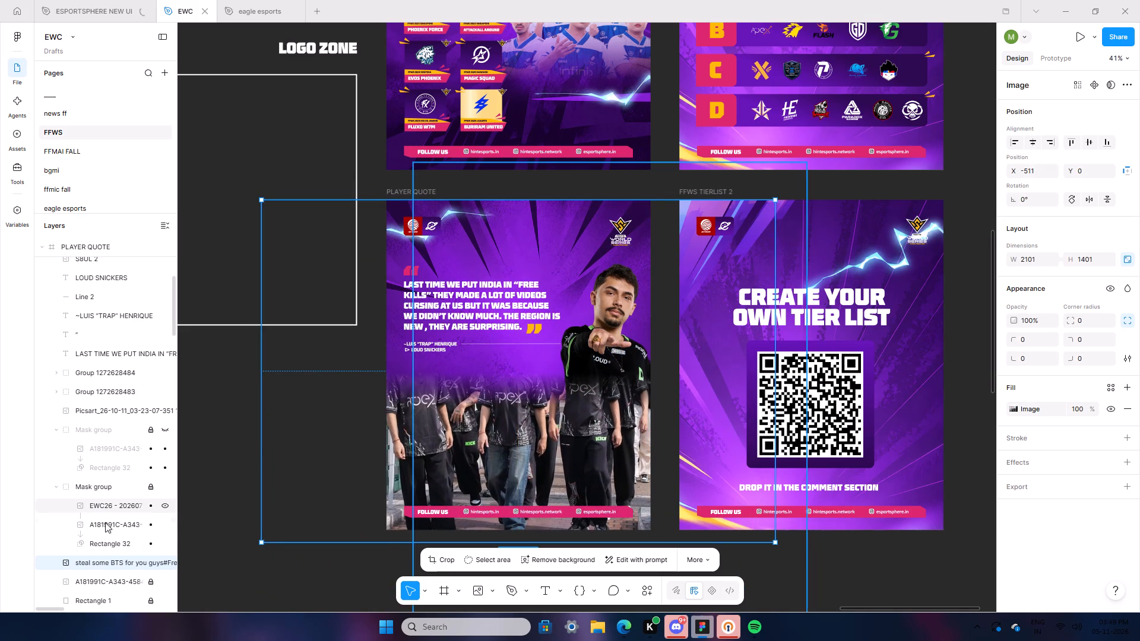
Reorient the linear gradient on the visible Mask group's Rectangle 32 to nearly horizontal, fading the team photo out toward the pointing player.
left_click(104, 551)
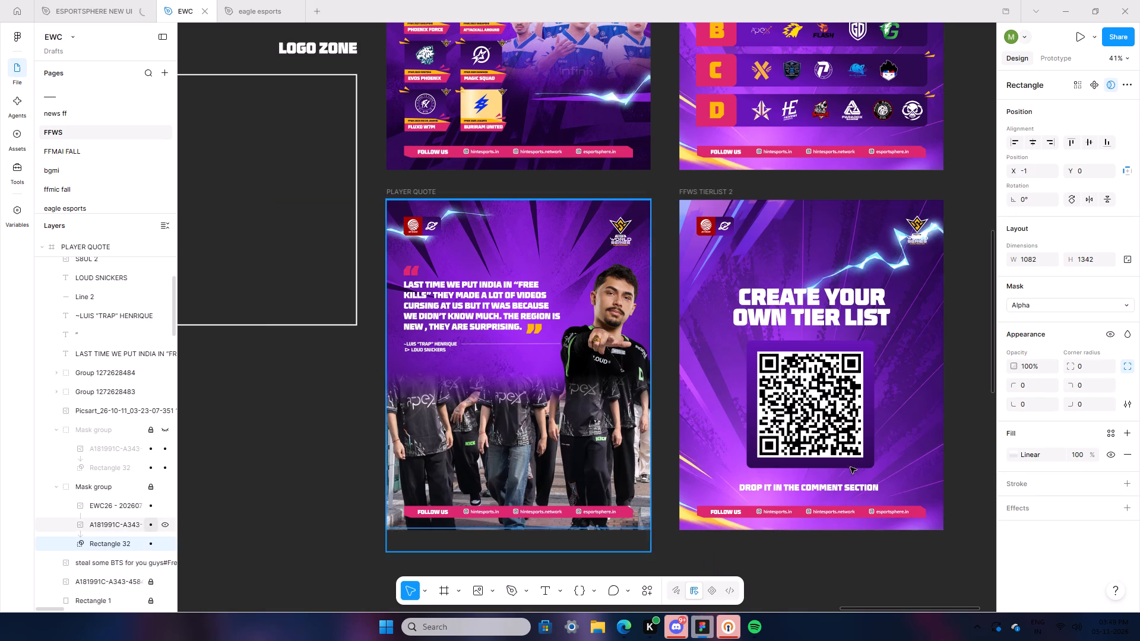
left_click(1015, 453)
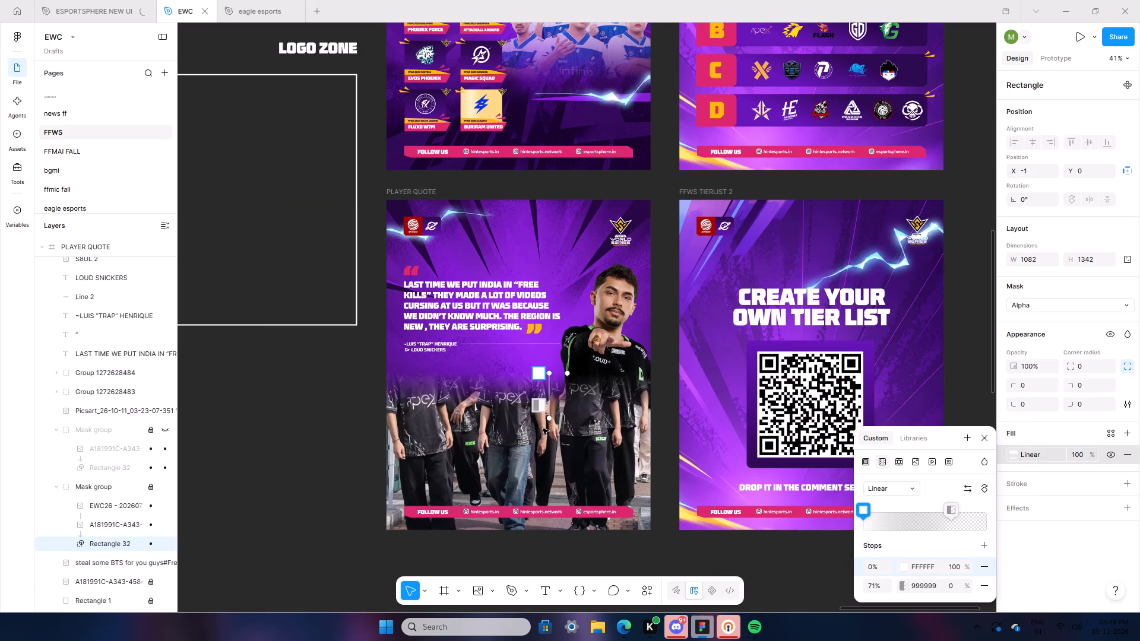
left_click_drag(547, 375, 637, 391)
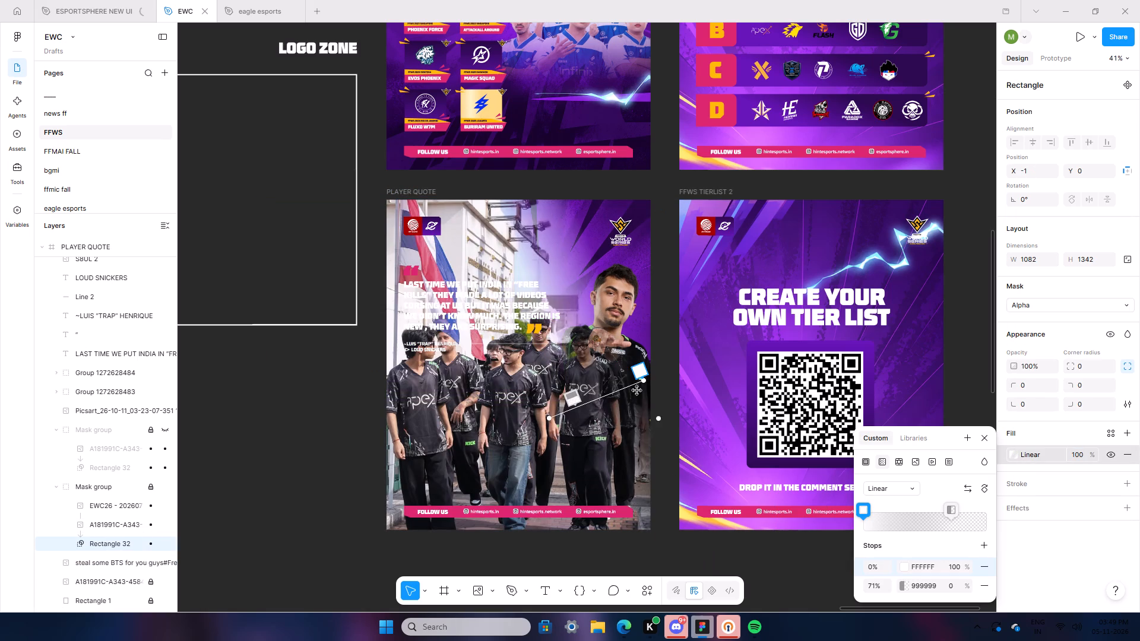
left_click_drag(637, 391, 647, 409)
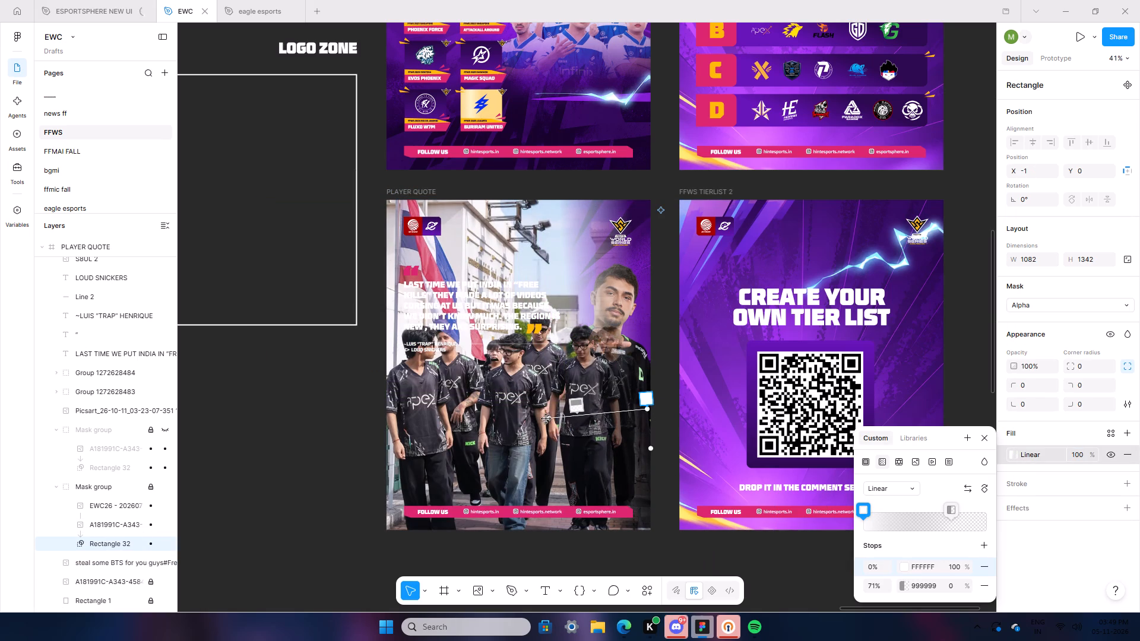
left_click_drag(547, 419, 482, 417)
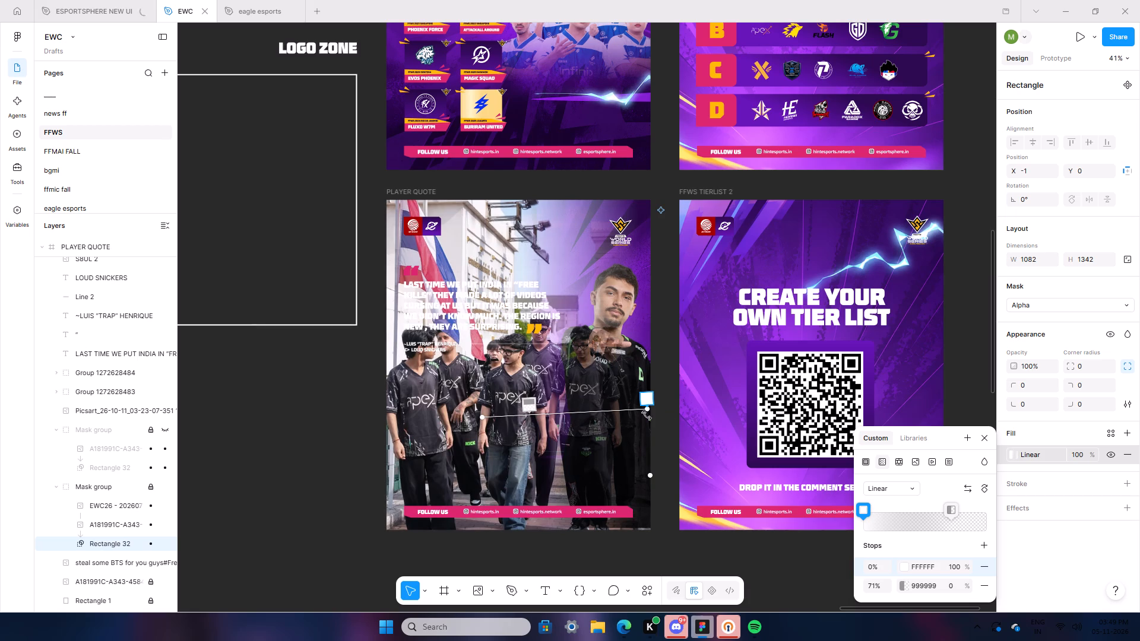
left_click_drag(648, 407, 549, 418)
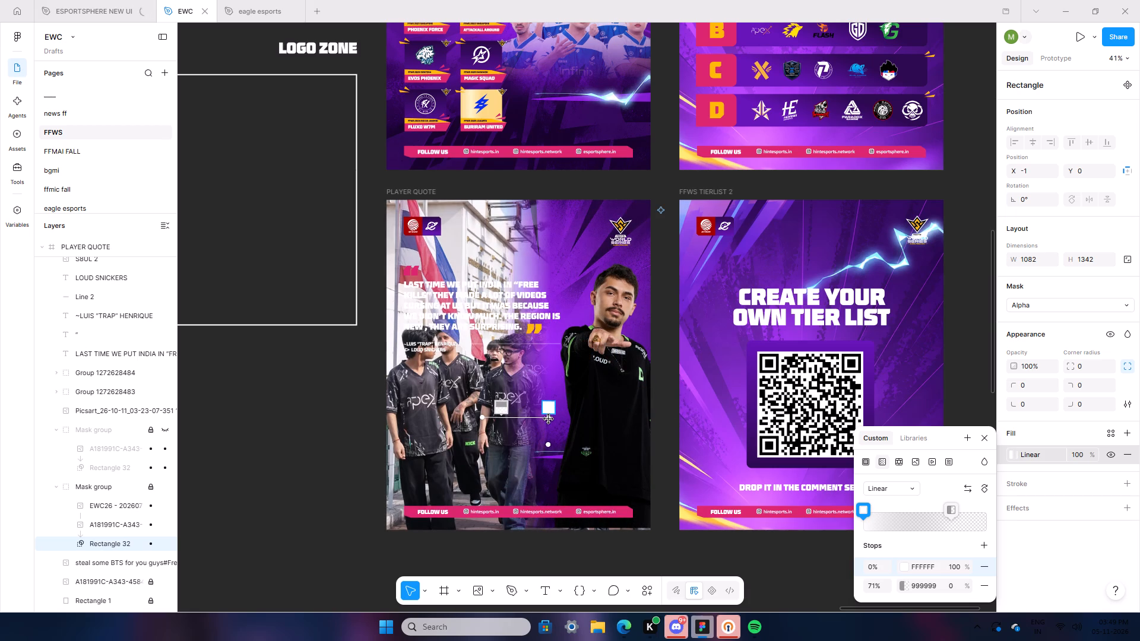
left_click_drag(549, 419, 535, 414)
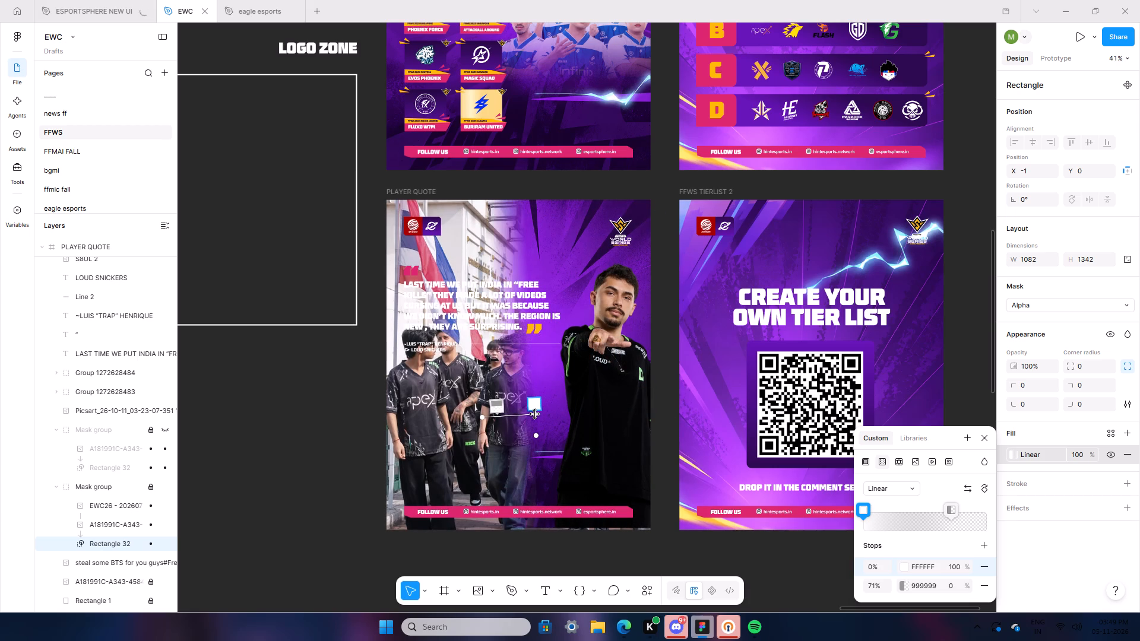
double_click(290, 475)
Lock the team photo layer in the PLAYER QUOTE poster.
scroll(290, 475, "up", 4, "ctrl")
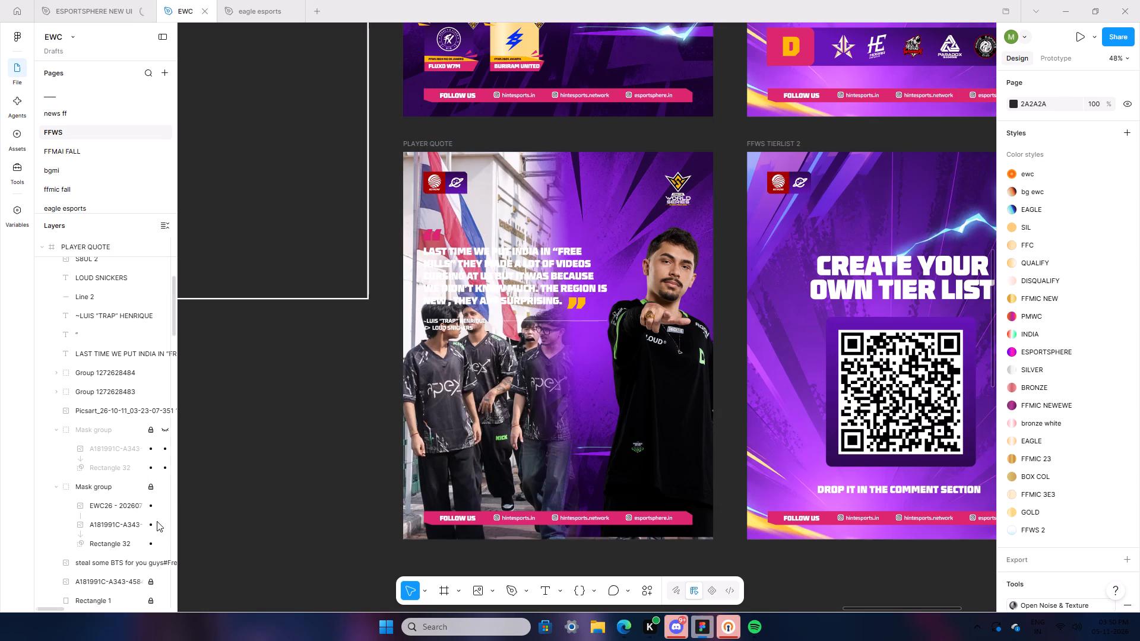
left_click(154, 564)
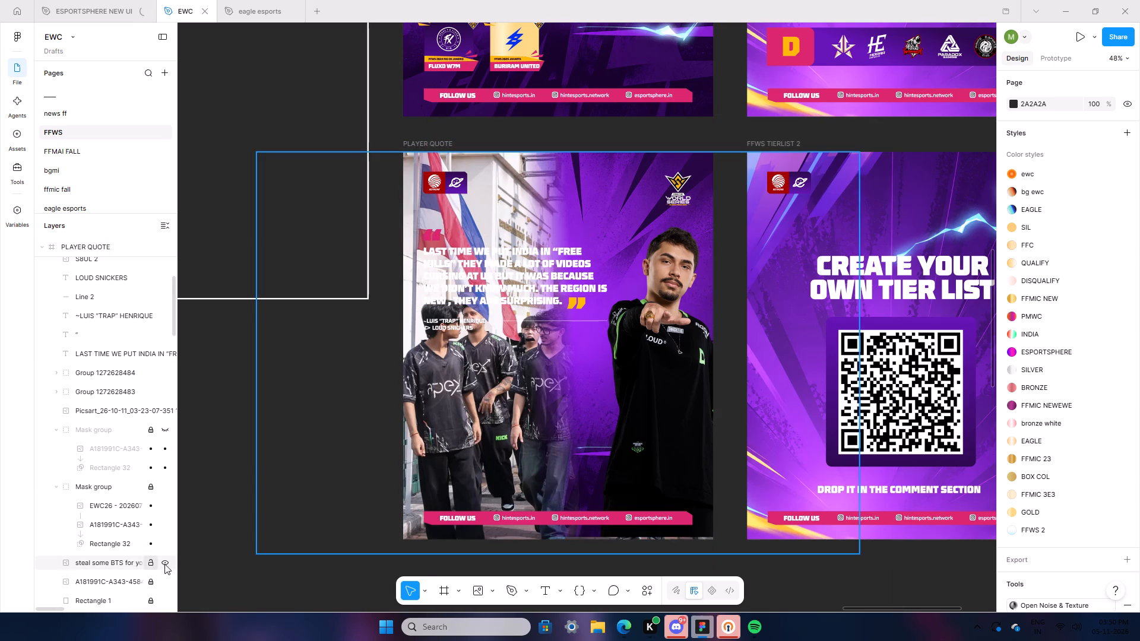
left_click(221, 560)
Select the quote text and its opening quotation mark on the PLAYER QUOTE poster.
left_click_drag(419, 235, 527, 318)
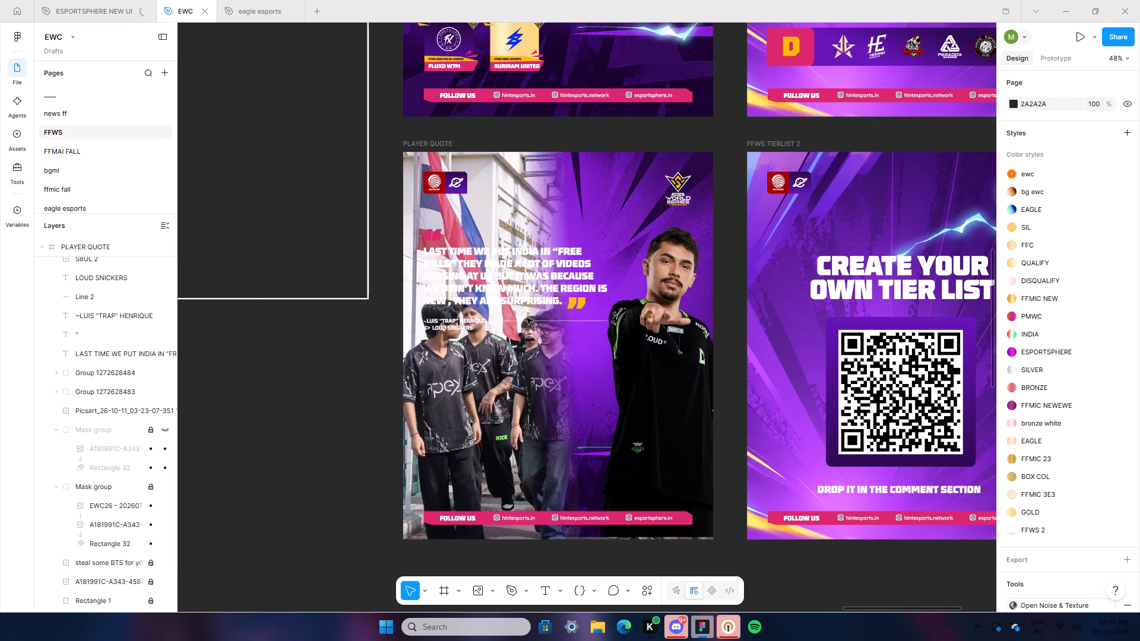
Move the quote text with its quotation marks, attribution and line to the poster's lower right, above the FOLLOW US bar.
left_click_drag(527, 318, 571, 336)
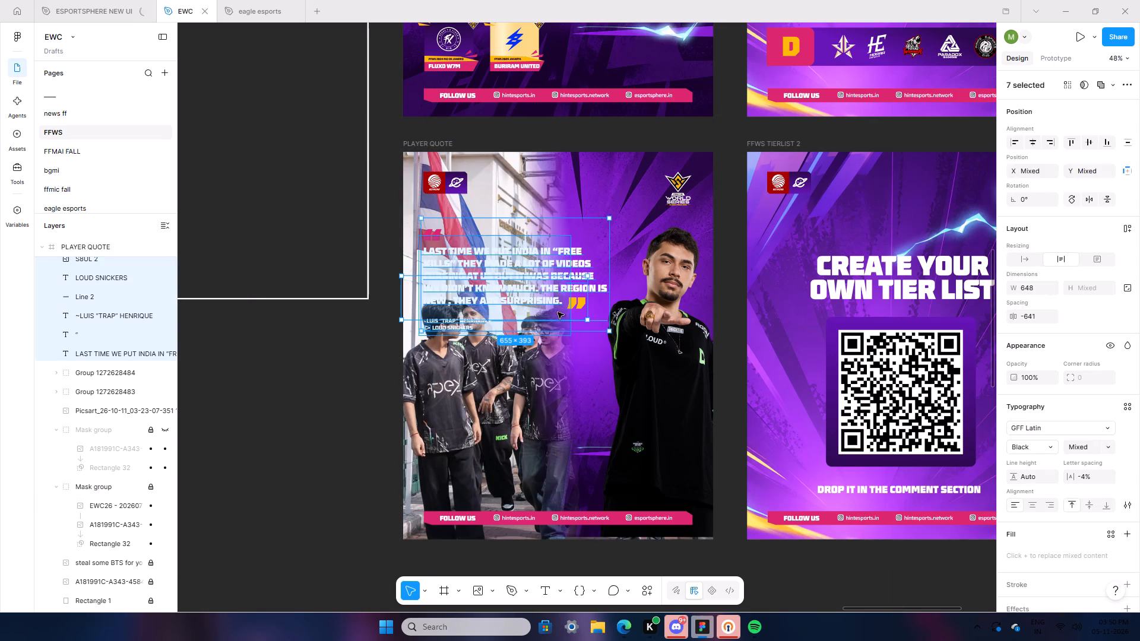
left_click_drag(545, 291, 658, 462)
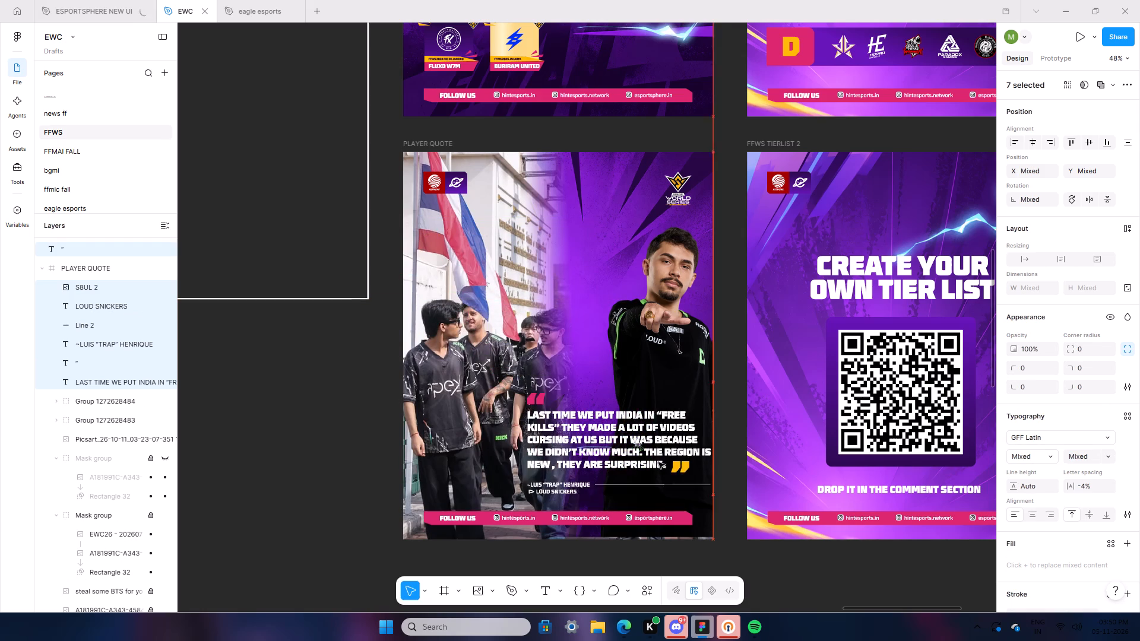
left_click_drag(658, 462, 625, 449)
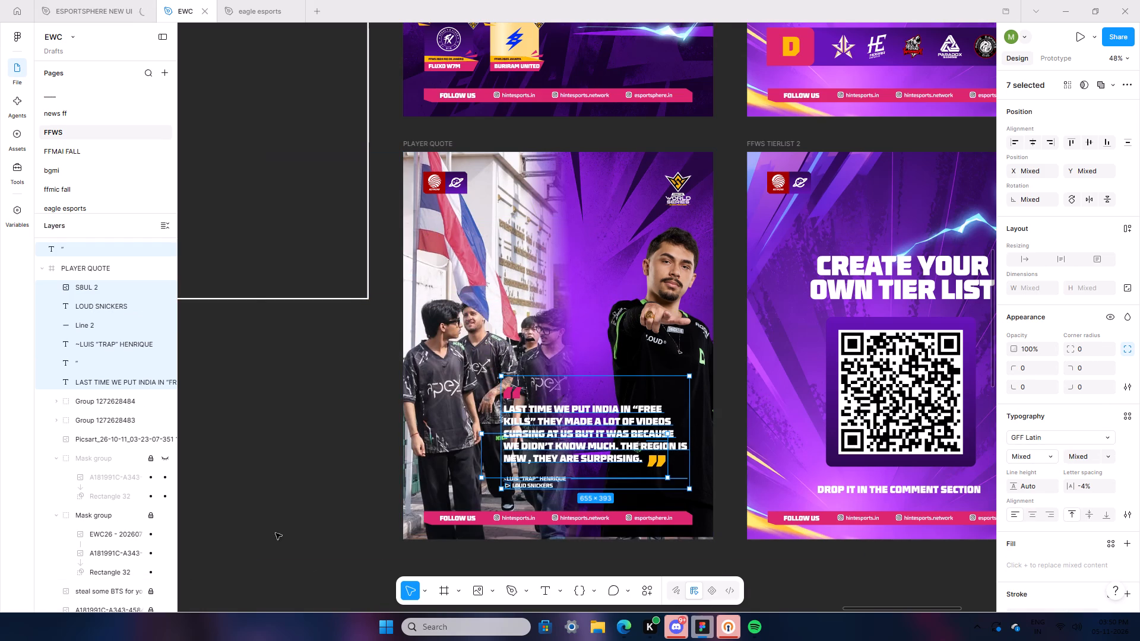
Unlock the visible Mask group, lower it and stretch its top edge to the poster's top at 1082 × 1351, and relock it.
left_click(110, 516)
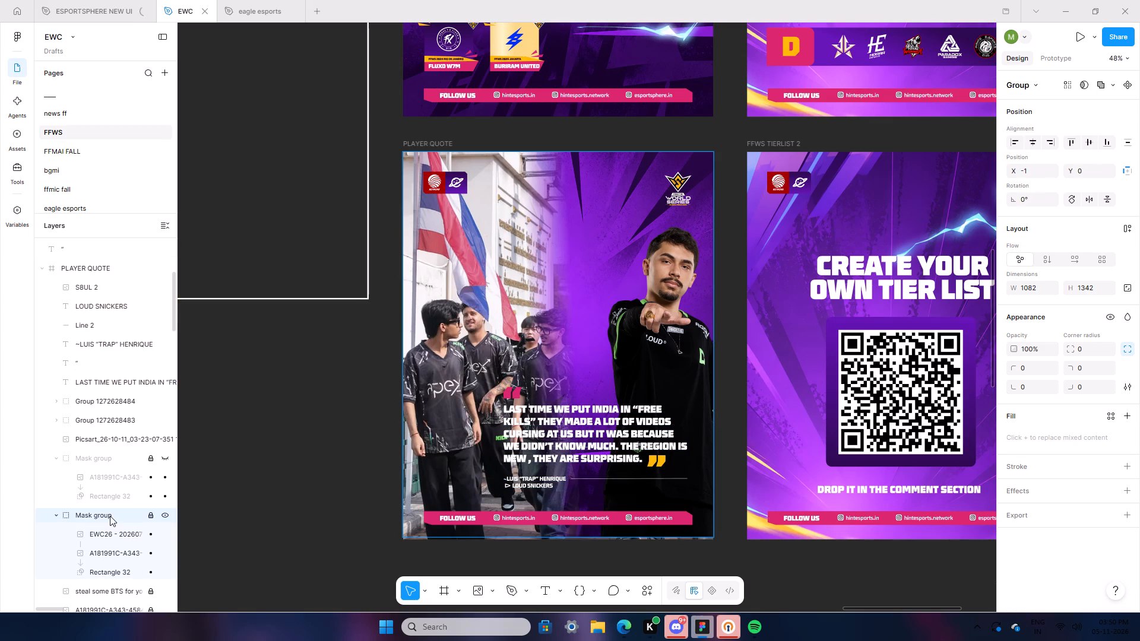
left_click(151, 519)
key("Down")
key("Down")
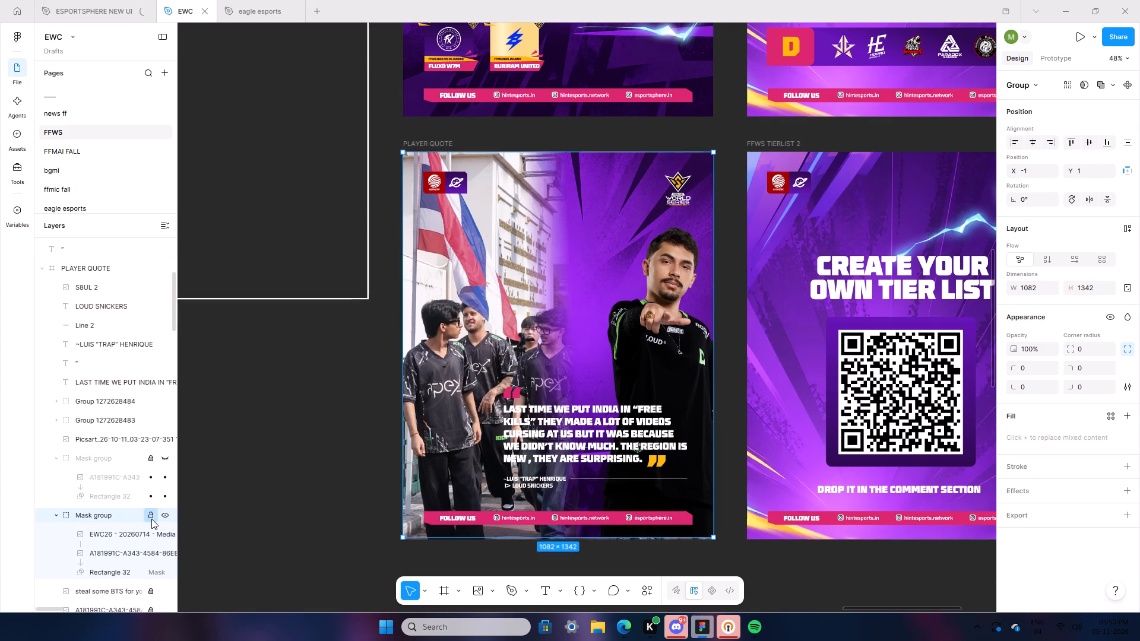
key("Down")
key("Down")
key("Down")
key("Down")
key("Down")
key("Down")
key("Down")
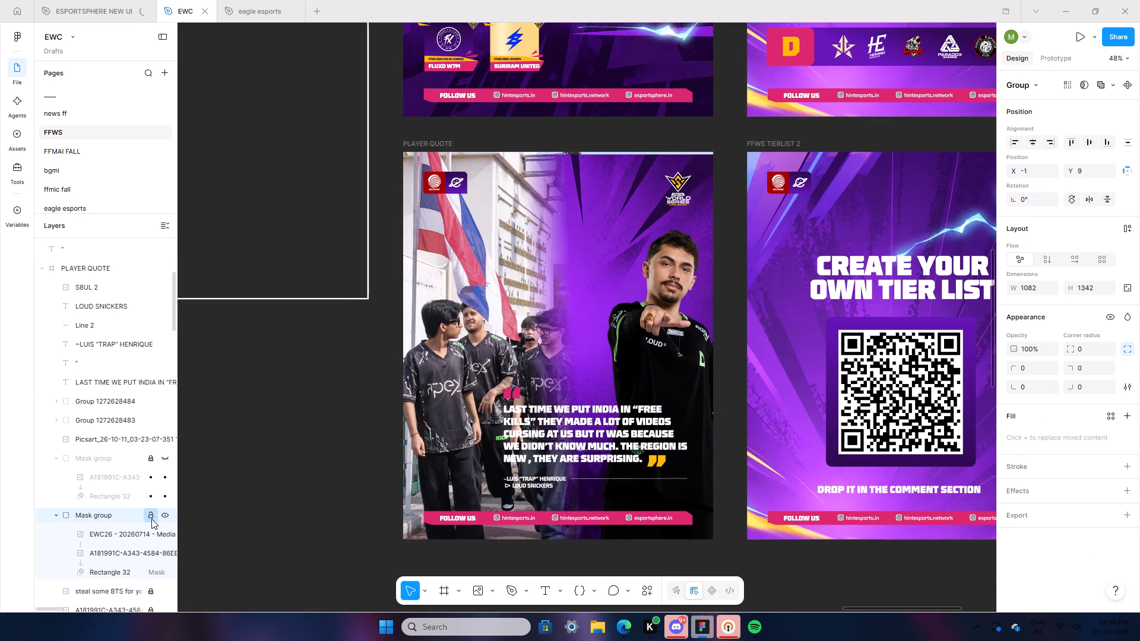
left_click(599, 154)
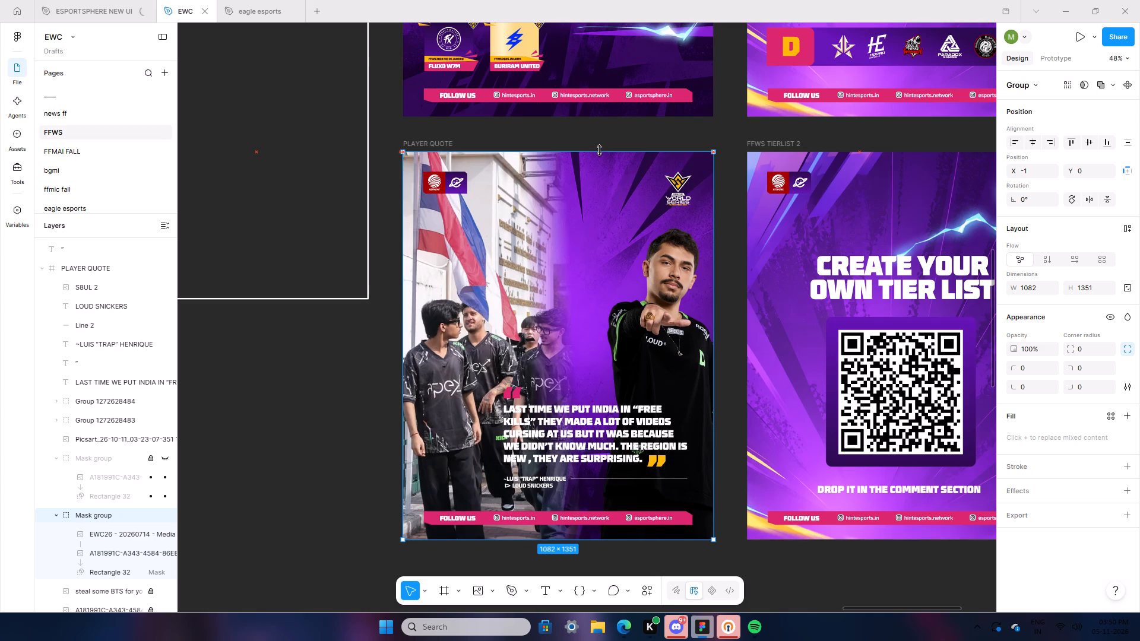
left_click(151, 513)
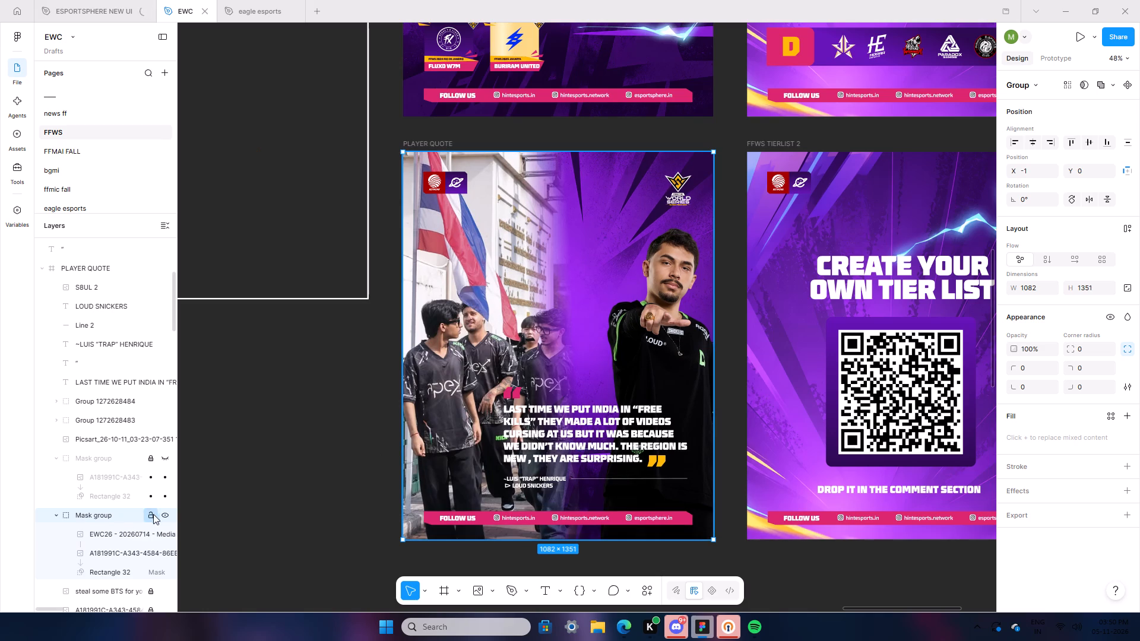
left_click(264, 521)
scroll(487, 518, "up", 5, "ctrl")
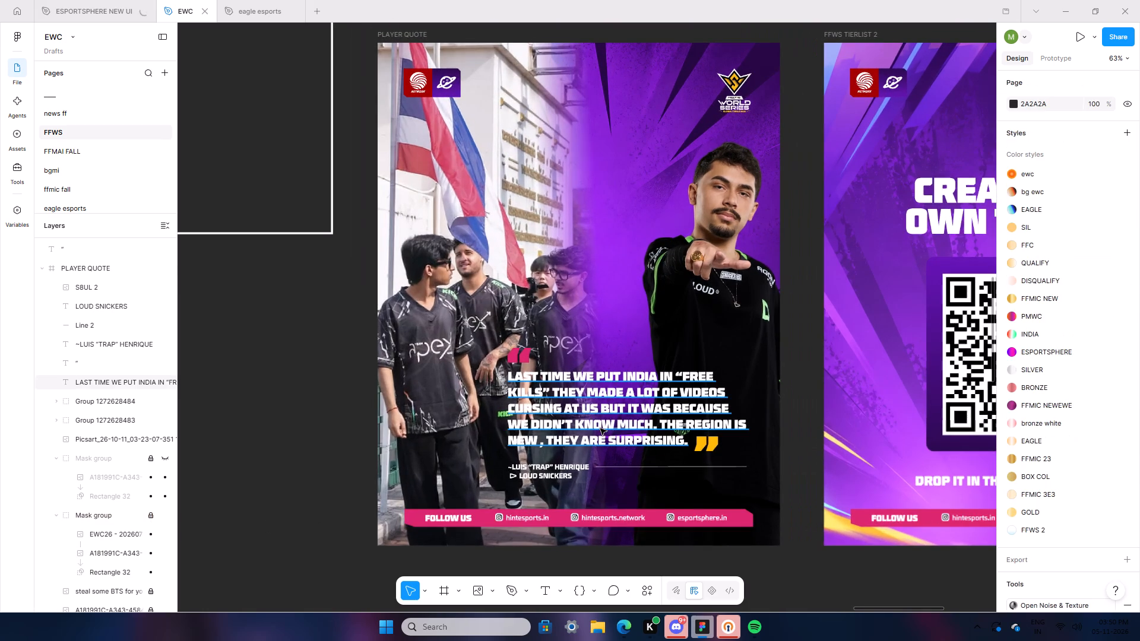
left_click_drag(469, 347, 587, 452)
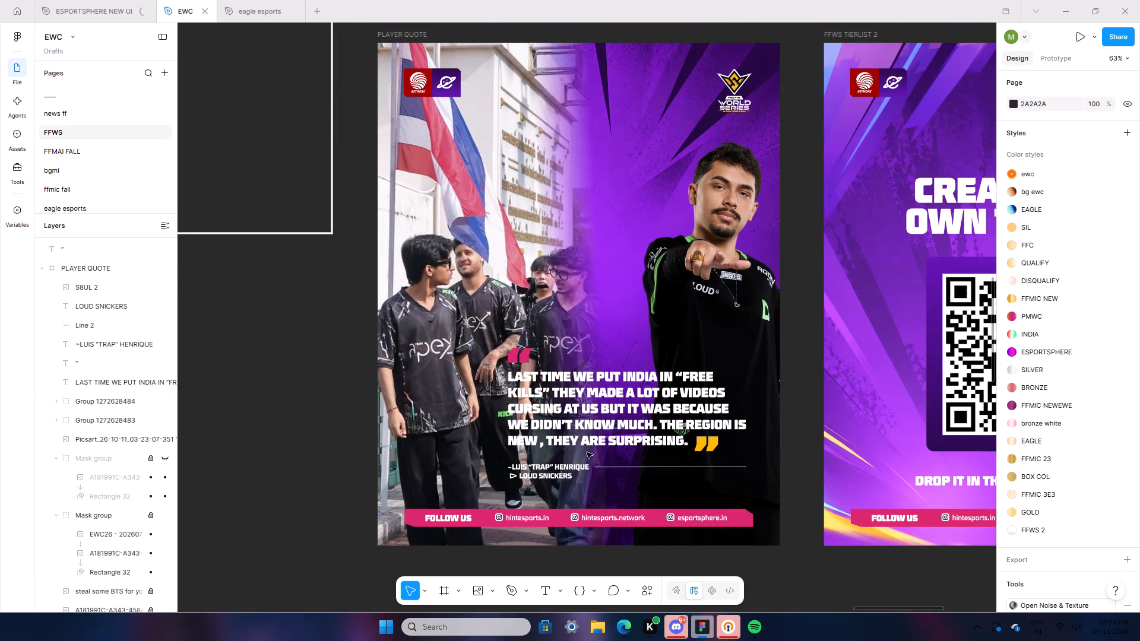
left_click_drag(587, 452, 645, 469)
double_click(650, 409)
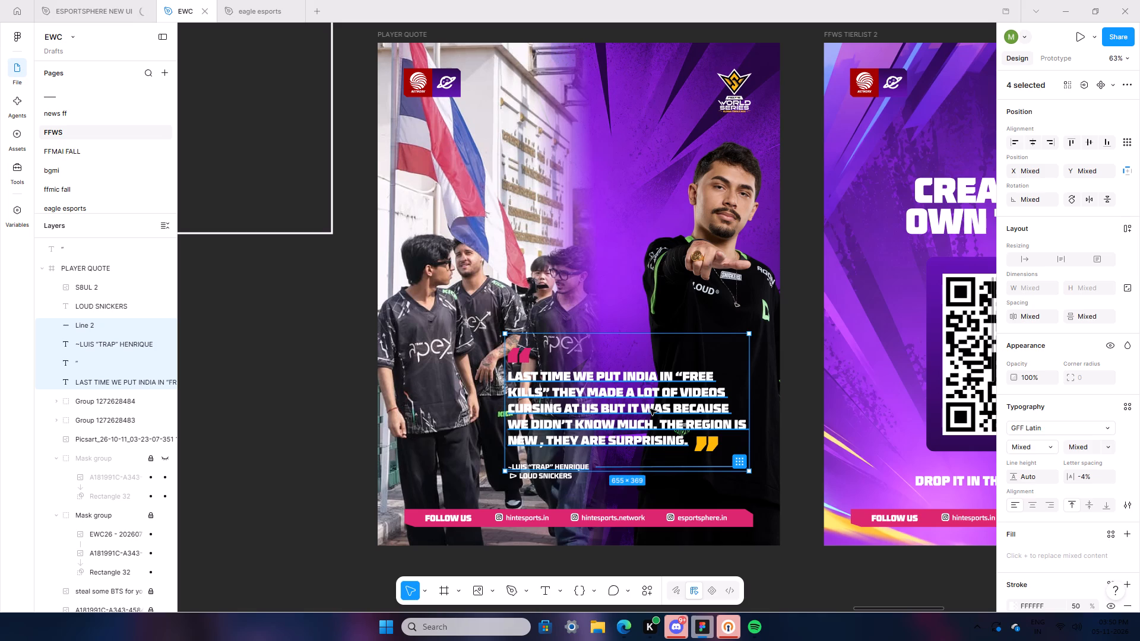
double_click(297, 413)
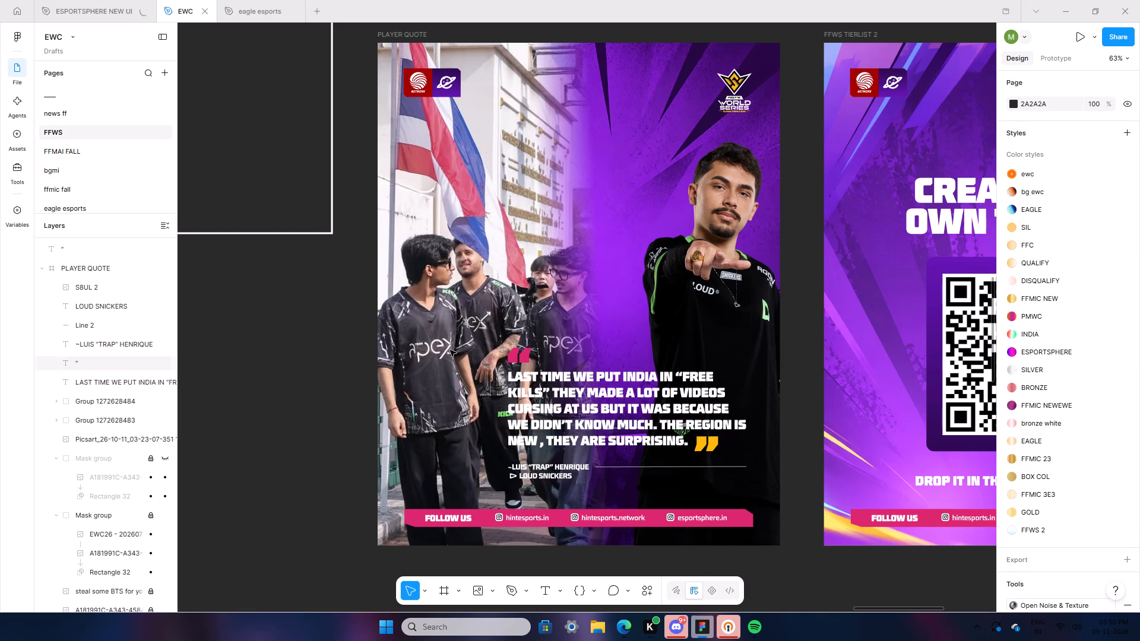
Boost the resolution of the locked team photo on the PLAYER QUOTE poster.
scroll(385, 509, "down", 3, "ctrl")
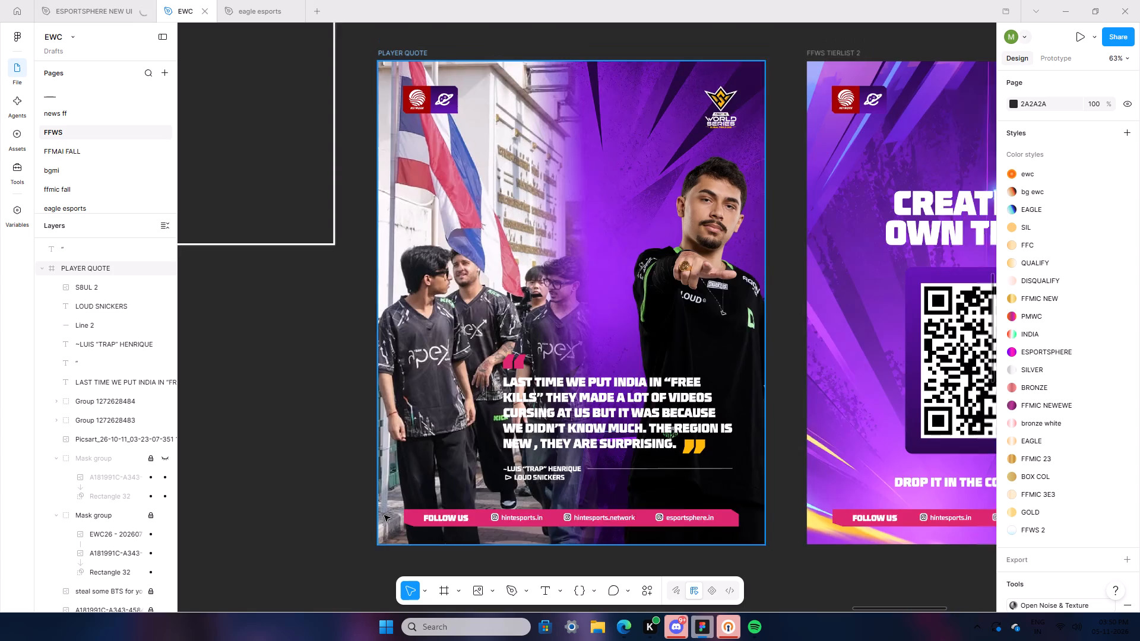
scroll(384, 515, "down", 2, "ctrl")
left_click(119, 591)
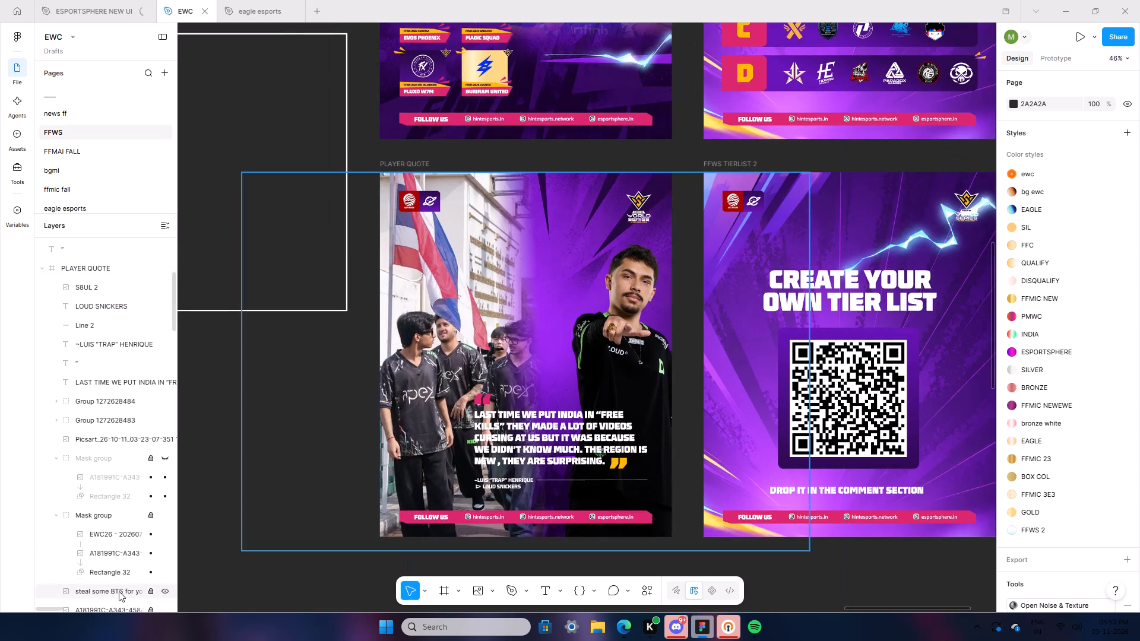
left_click(692, 561)
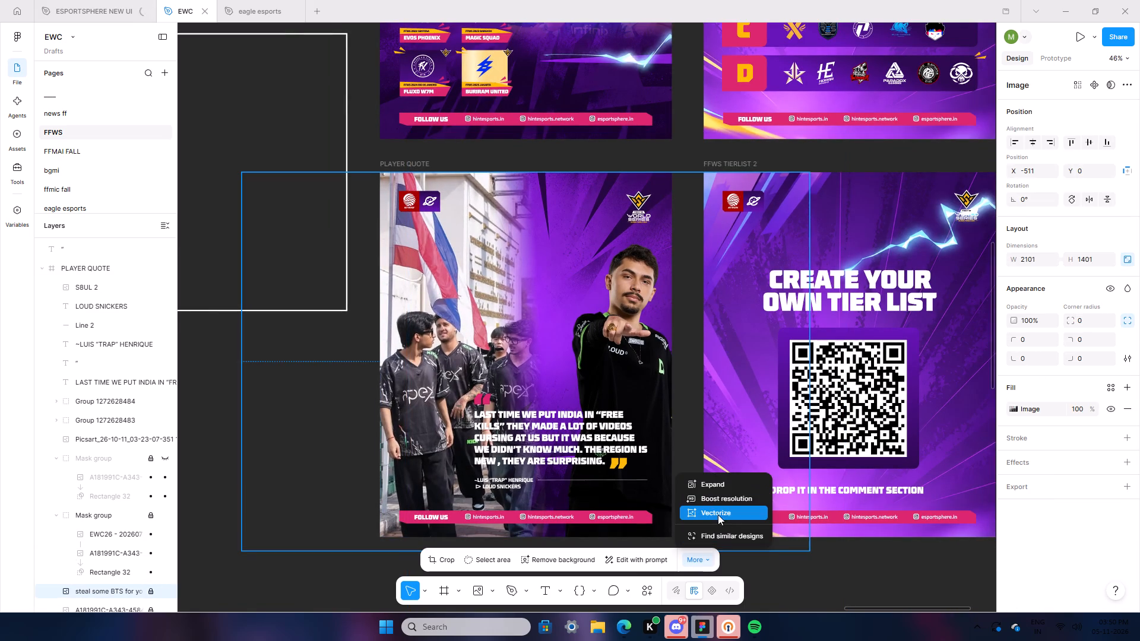
left_click(715, 504)
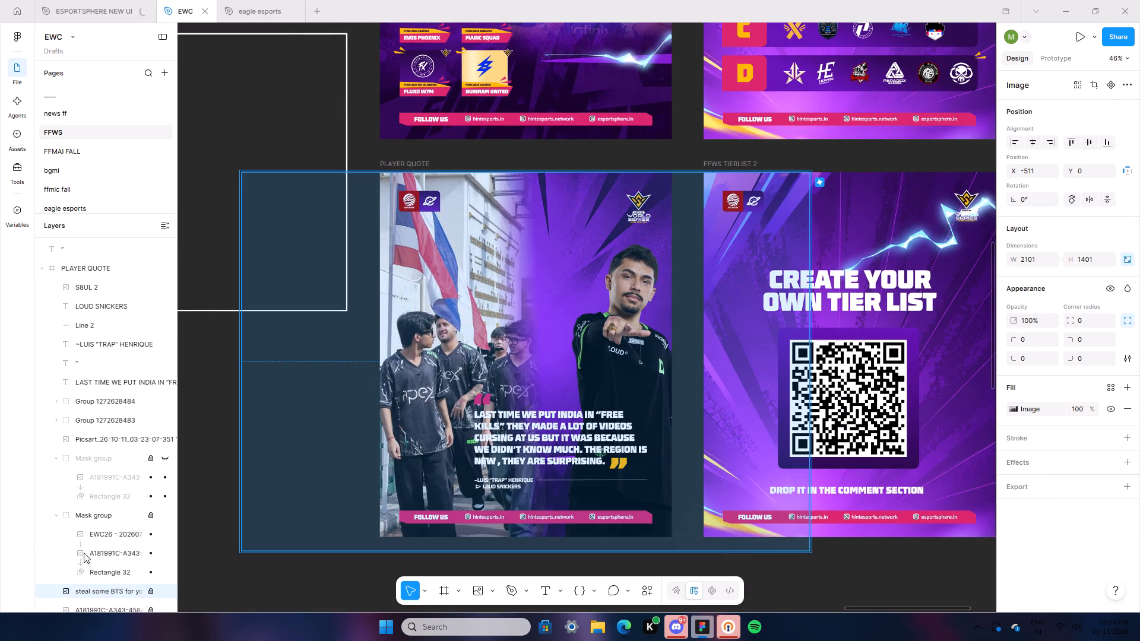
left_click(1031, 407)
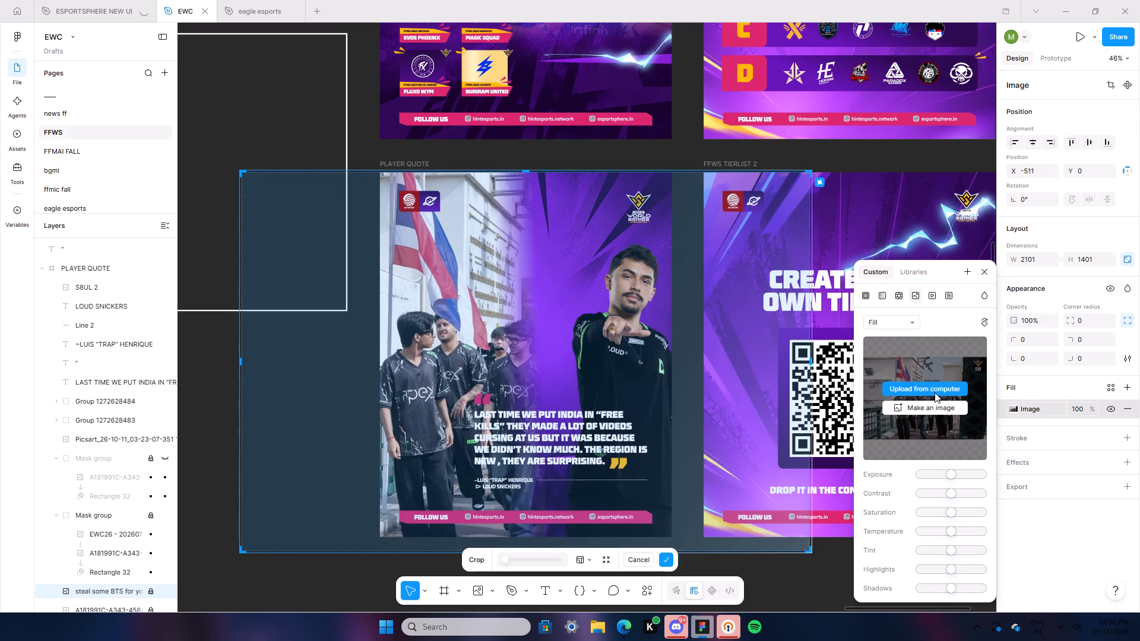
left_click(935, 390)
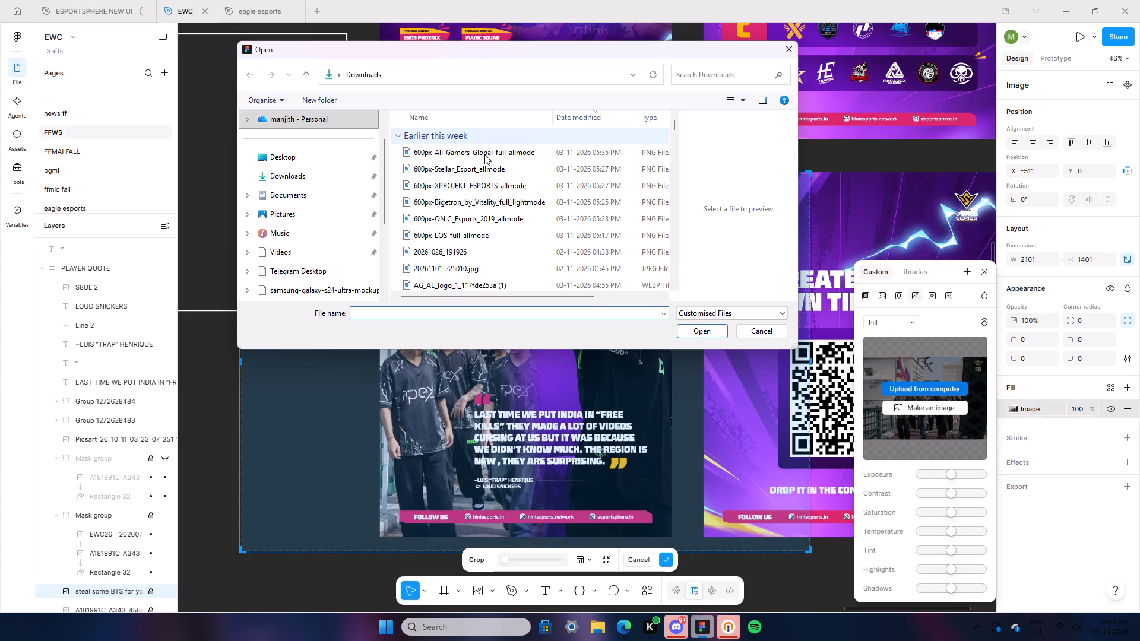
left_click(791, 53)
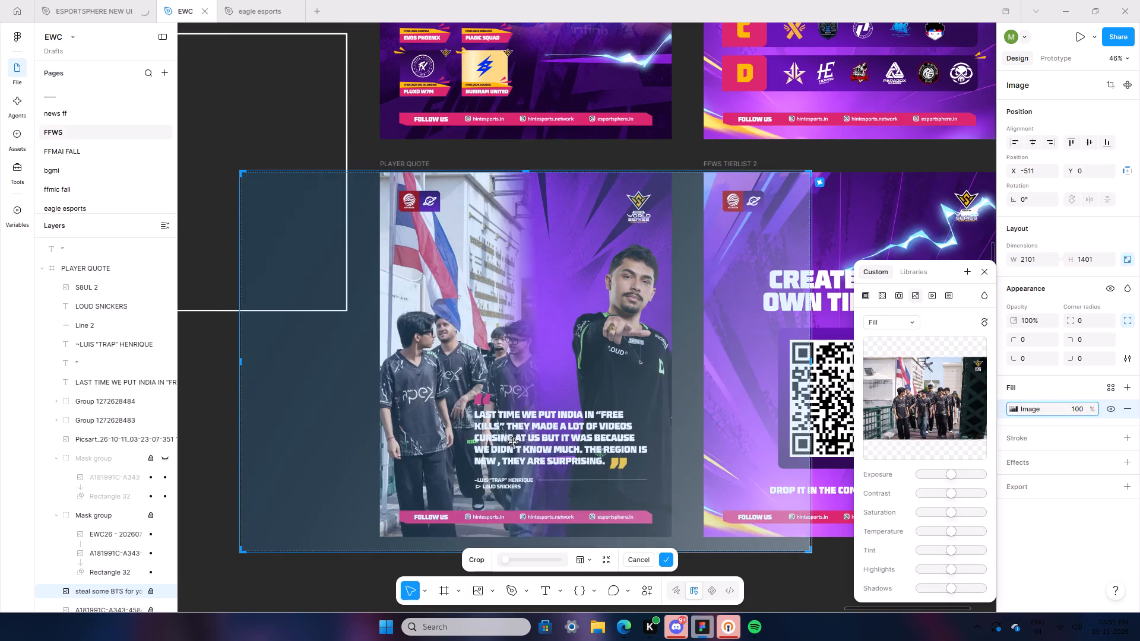
Lengthen the linear gradient on the visible Mask group's Rectangle 32 toward the poster's left to soften the fade over the team photo.
left_click(101, 551)
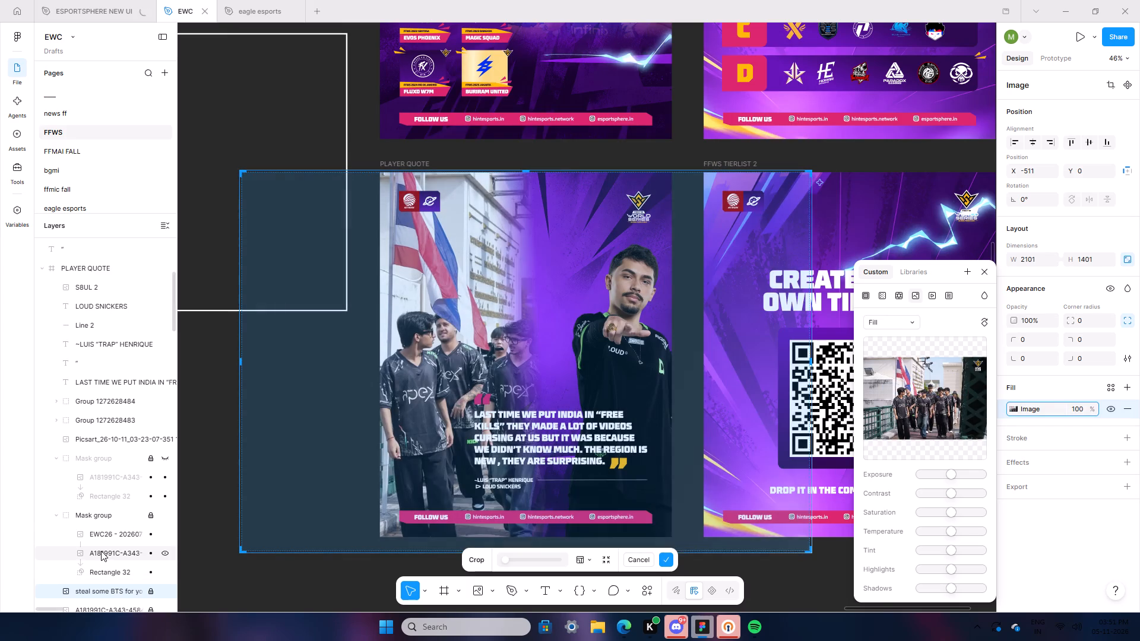
left_click(111, 566)
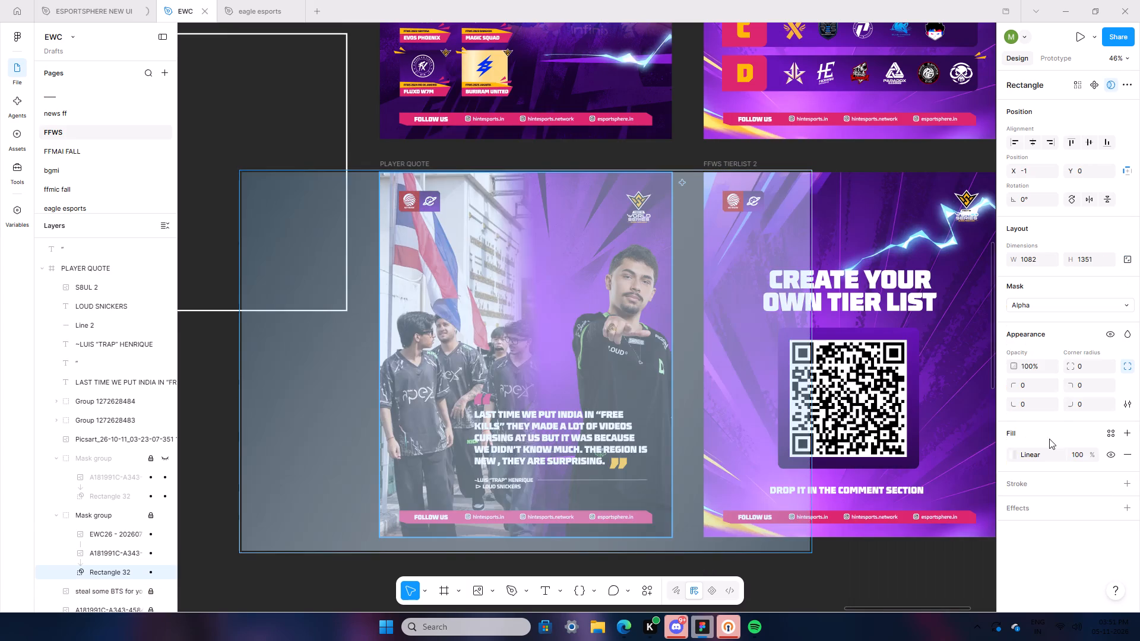
left_click(1018, 452)
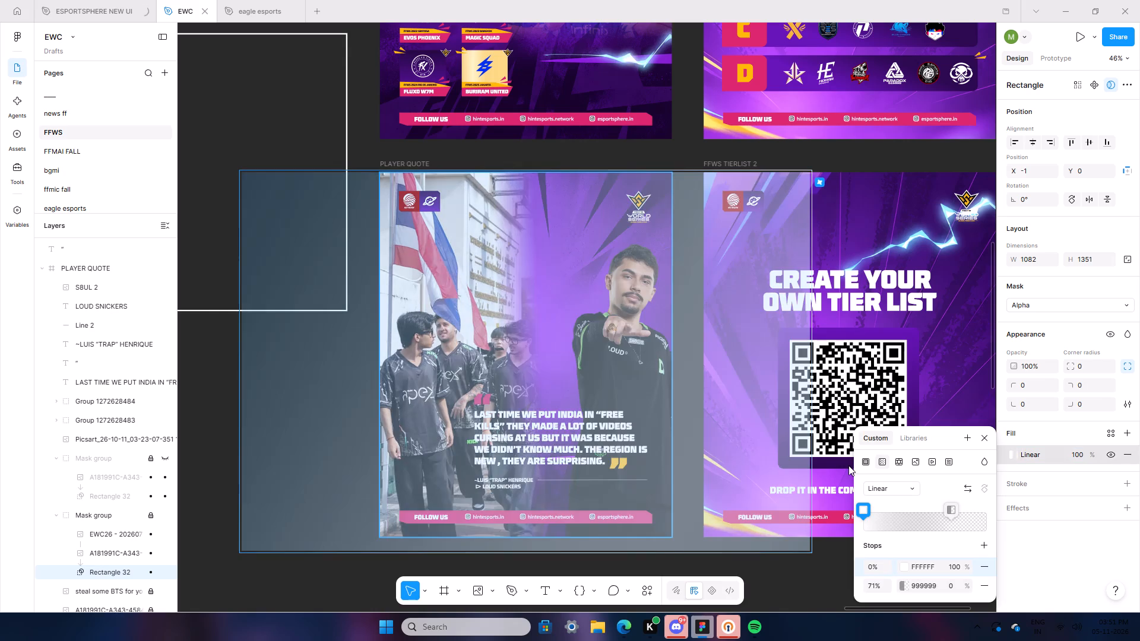
left_click_drag(486, 412, 451, 416)
left_click_drag(543, 412, 508, 412)
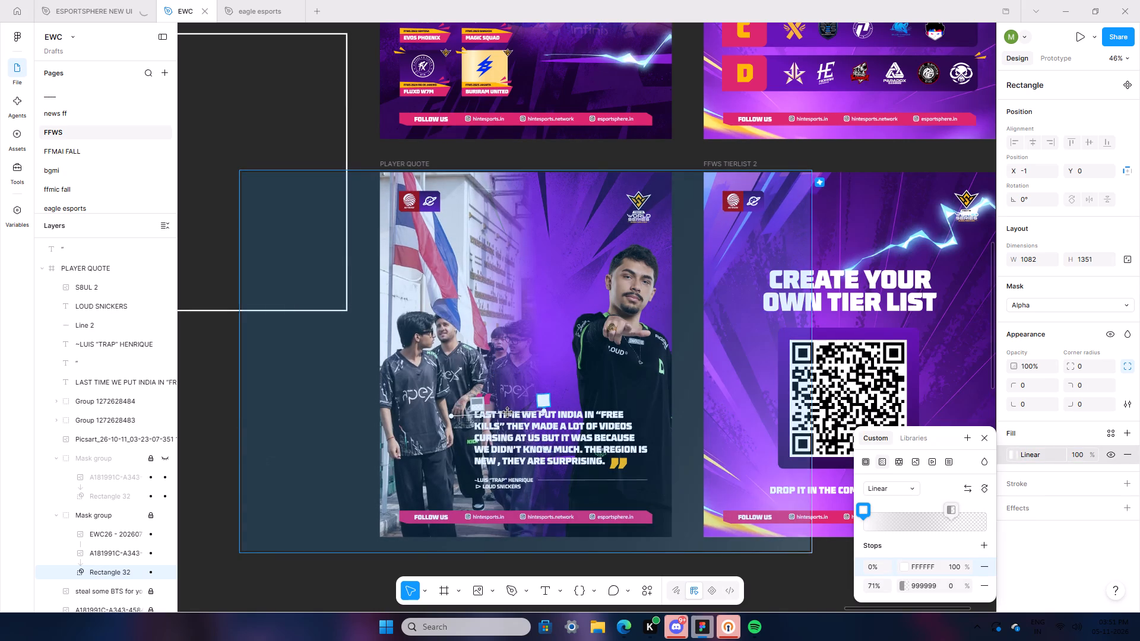
left_click_drag(508, 412, 537, 409)
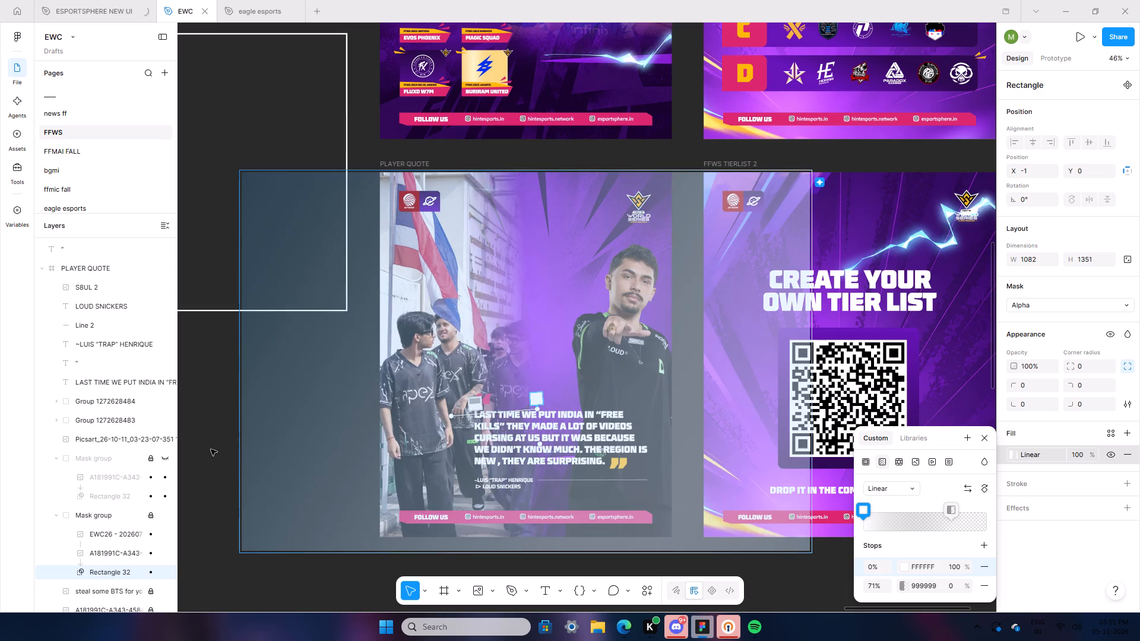
double_click(211, 449)
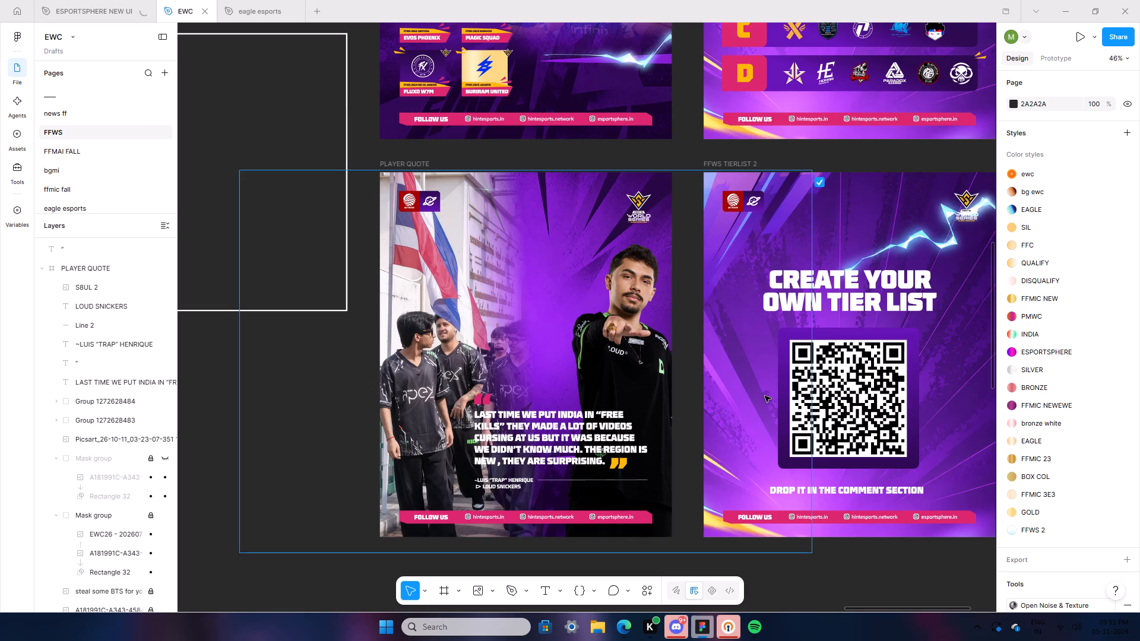
Give positive feedback on the team photo's resolution boost.
triple_click(863, 558)
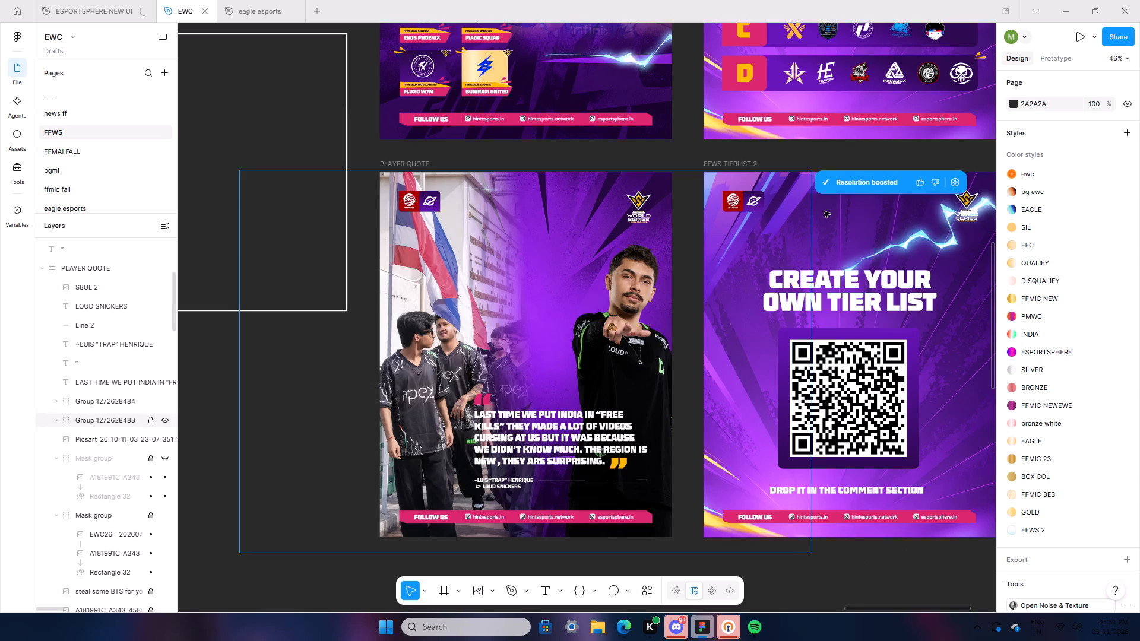
left_click(920, 179)
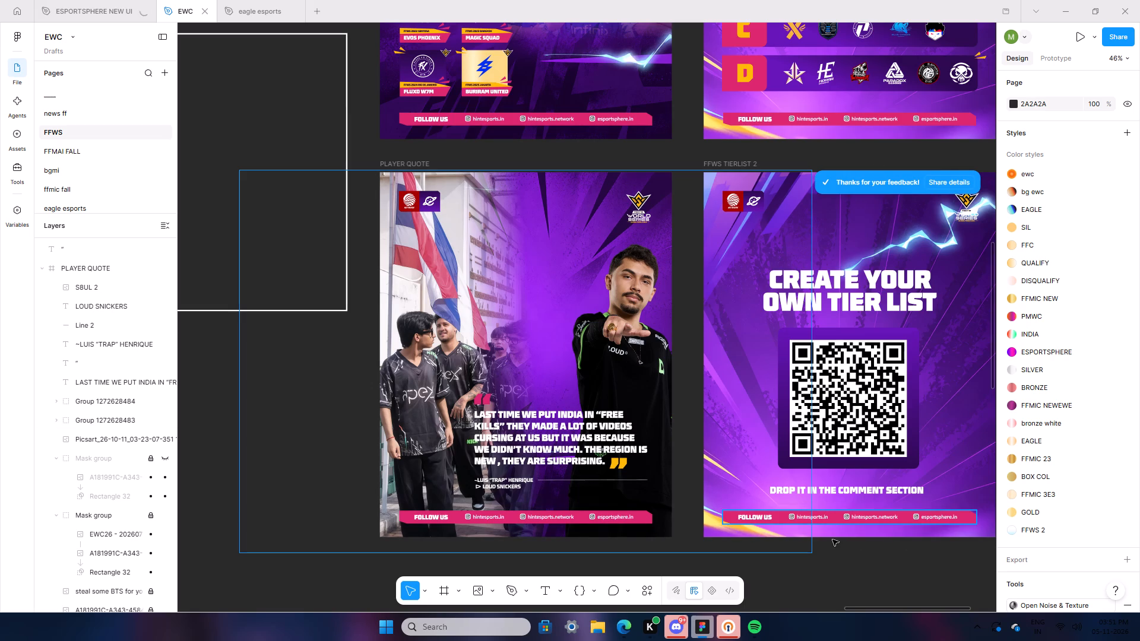
Right-align the quote text on the PLAYER QUOTE poster and shift it slightly right to X 376.
triple_click(831, 537)
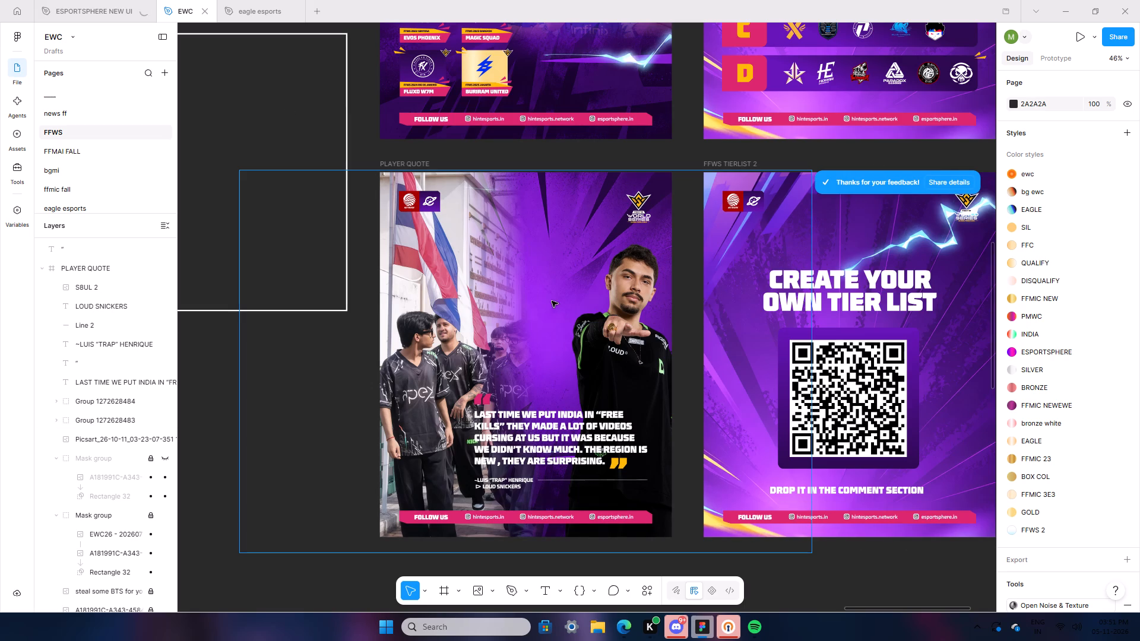
left_click(221, 472)
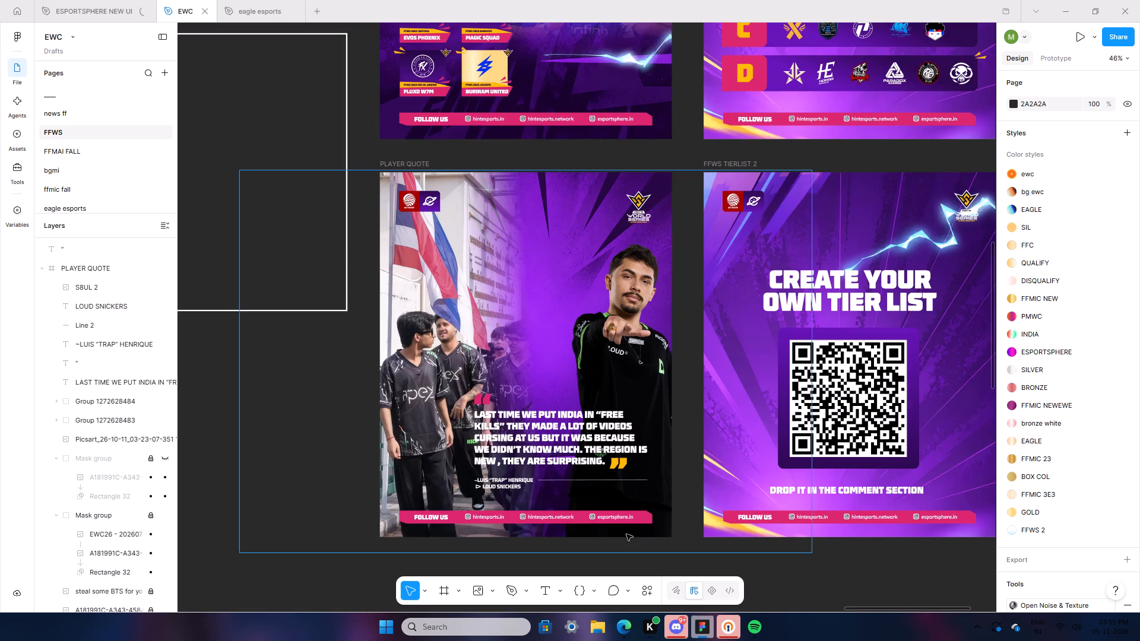
scroll(626, 534, "up", 8, "ctrl")
left_click(501, 313)
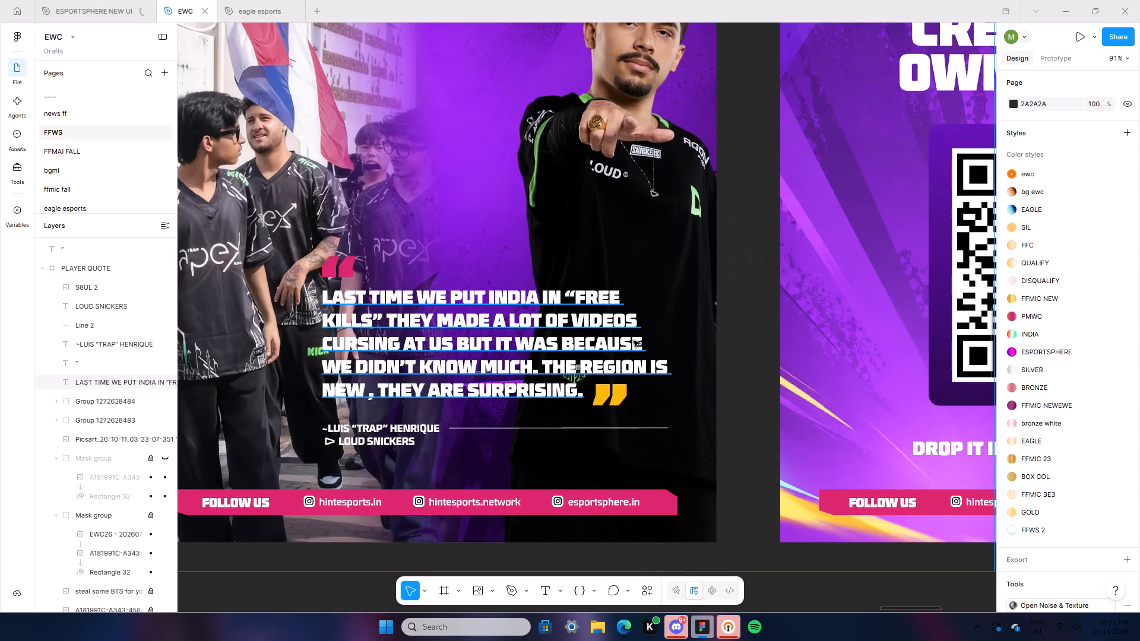
left_click(1047, 474)
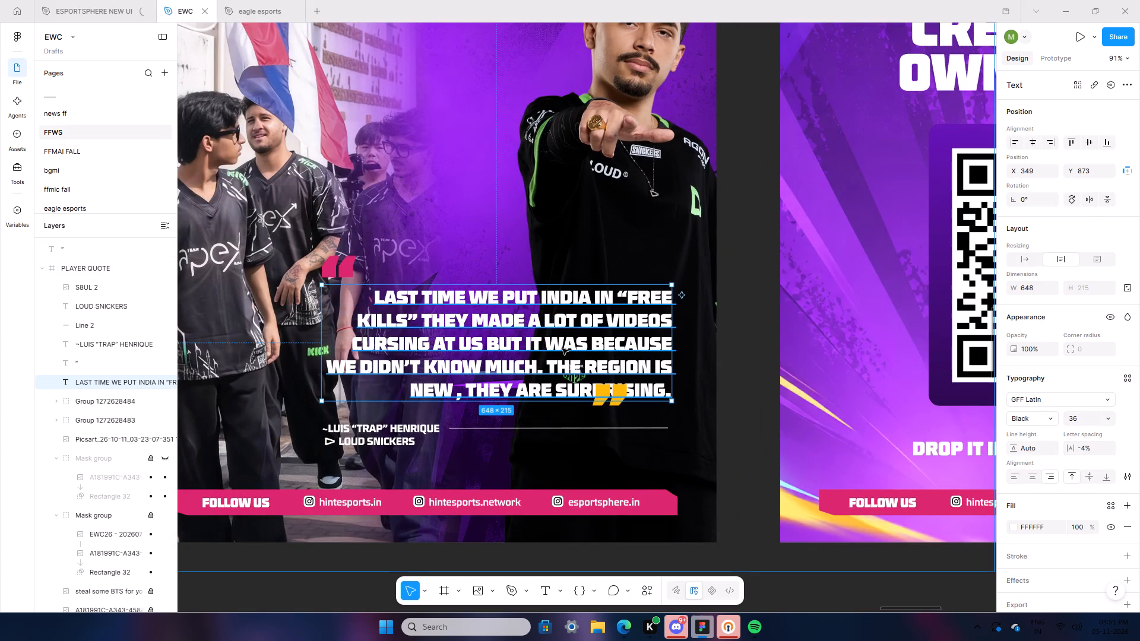
left_click_drag(564, 349, 578, 350)
left_click(747, 555)
scroll(748, 553, "down", 4, "ctrl")
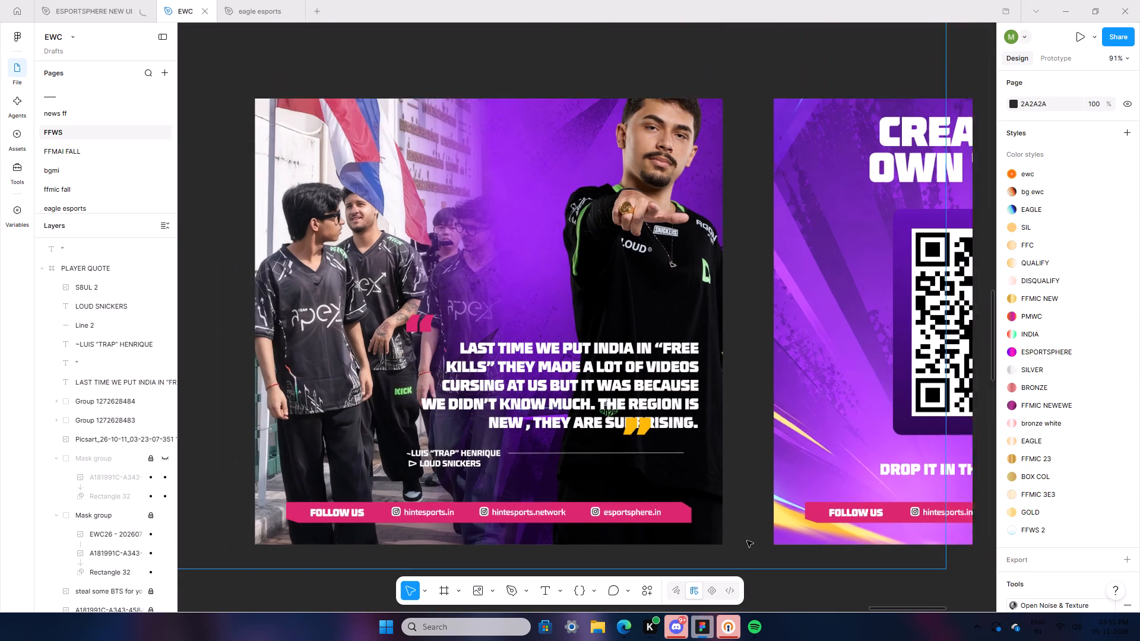
scroll(747, 541, "down", 3, "ctrl")
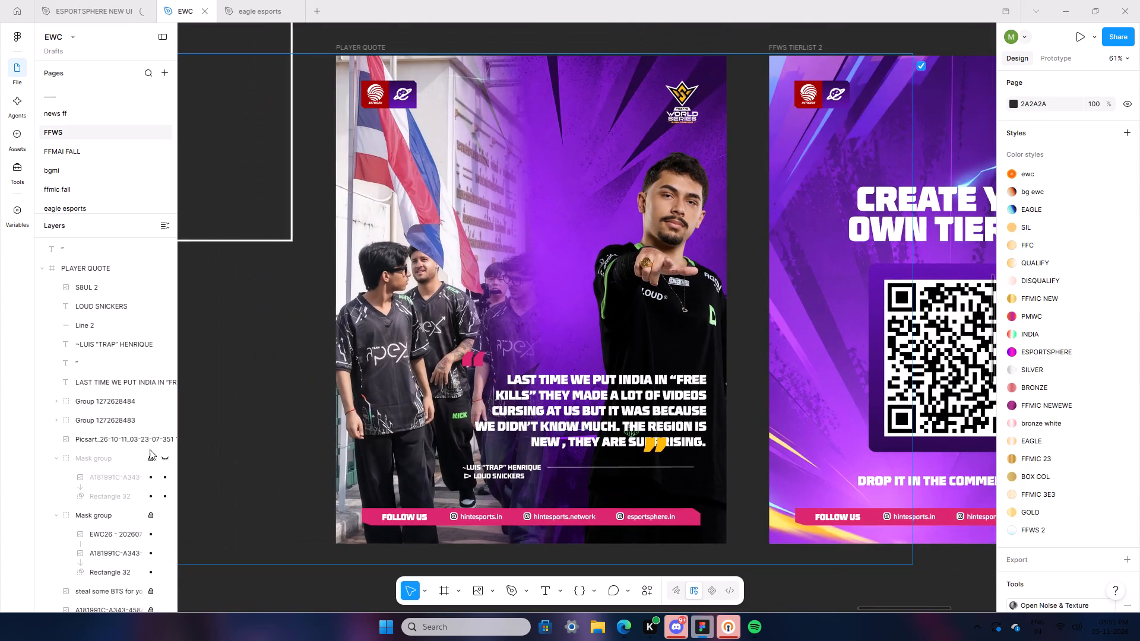
Move the EWC26 Media Day player image out of the visible Mask group, placing its layer directly above that group.
left_click(121, 533)
left_click_drag(108, 532, 108, 535)
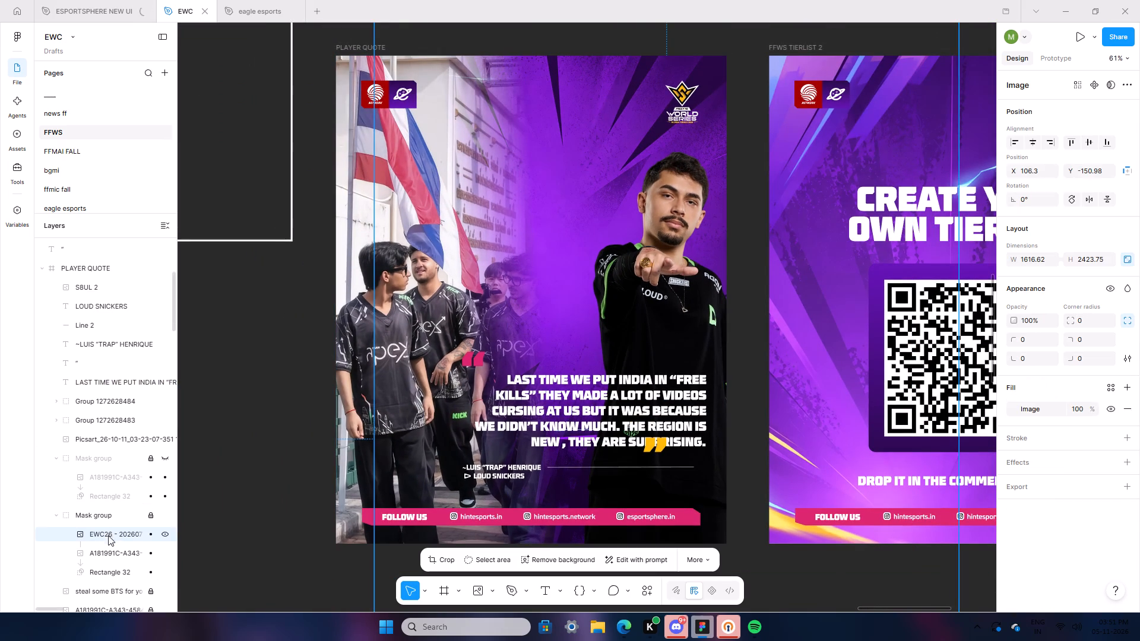
left_click_drag(108, 535, 77, 461)
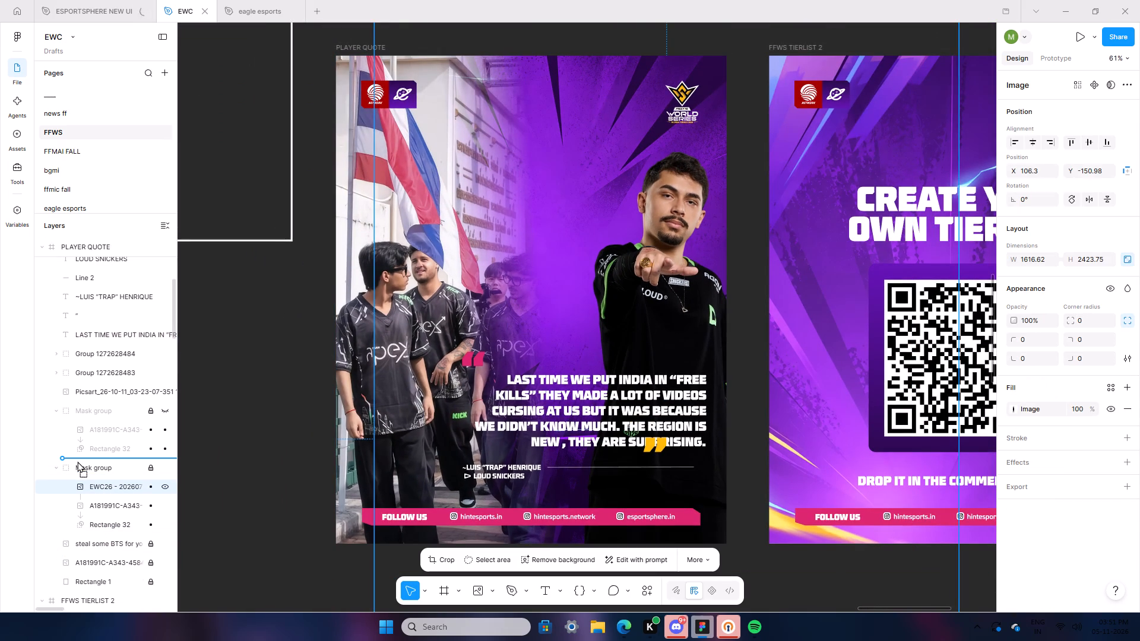
left_click_drag(77, 461, 77, 461)
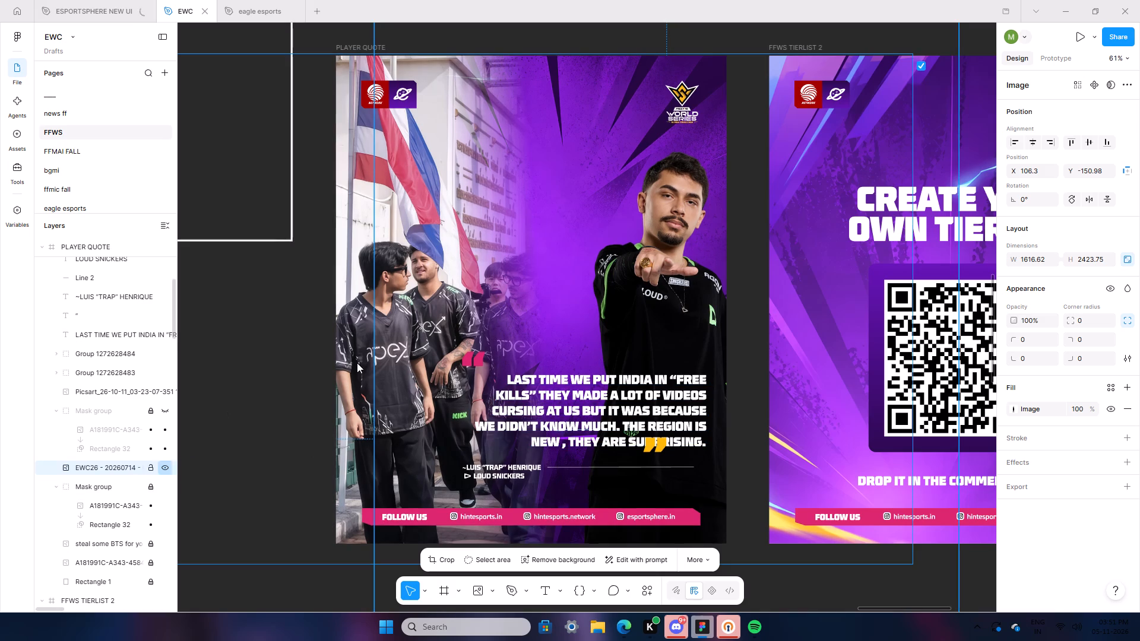
Enlarge the player image to 1738 × 2606 and lower it to about X -32, Y 333 in the poster's bottom-right area.
left_click_drag(684, 183, 668, 206)
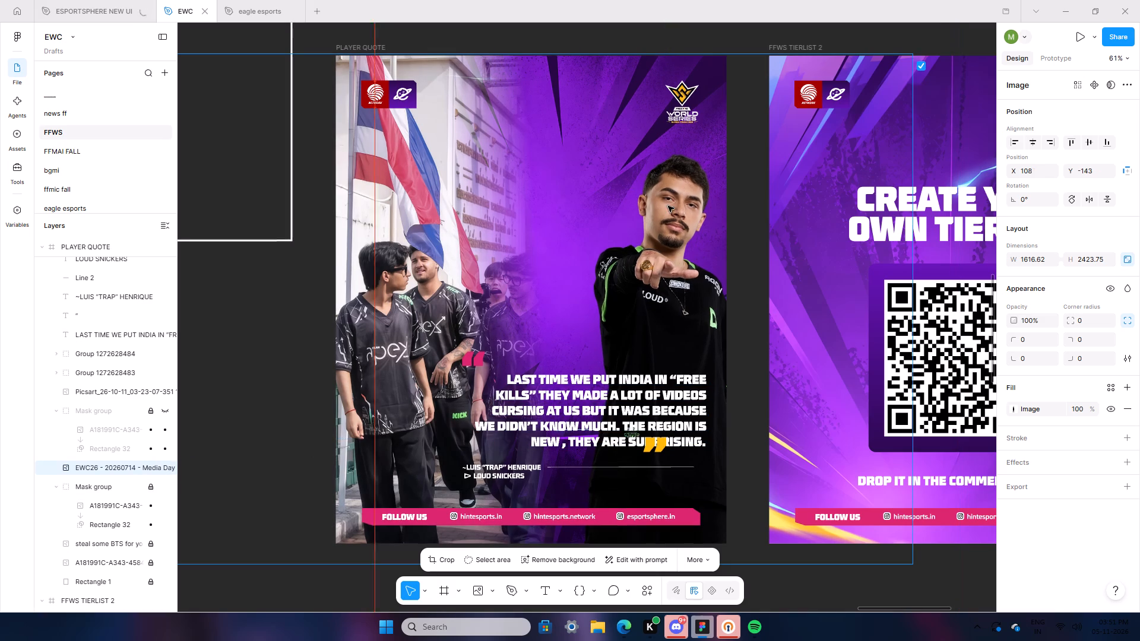
left_click_drag(668, 206, 659, 323)
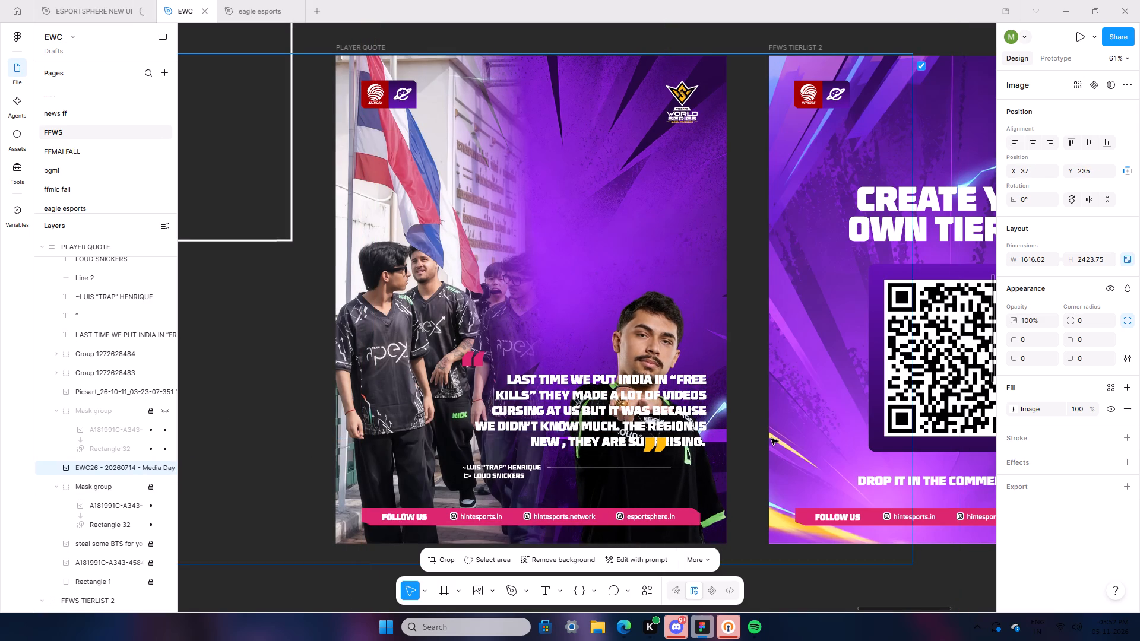
left_click_drag(936, 572, 978, 581)
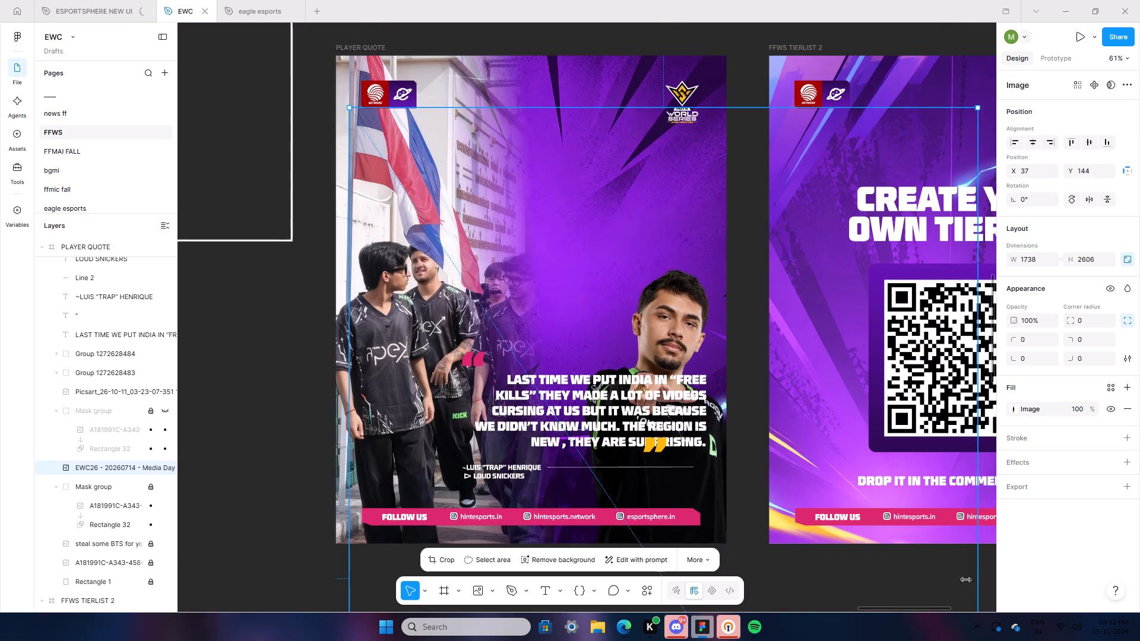
left_click_drag(924, 557, 897, 514)
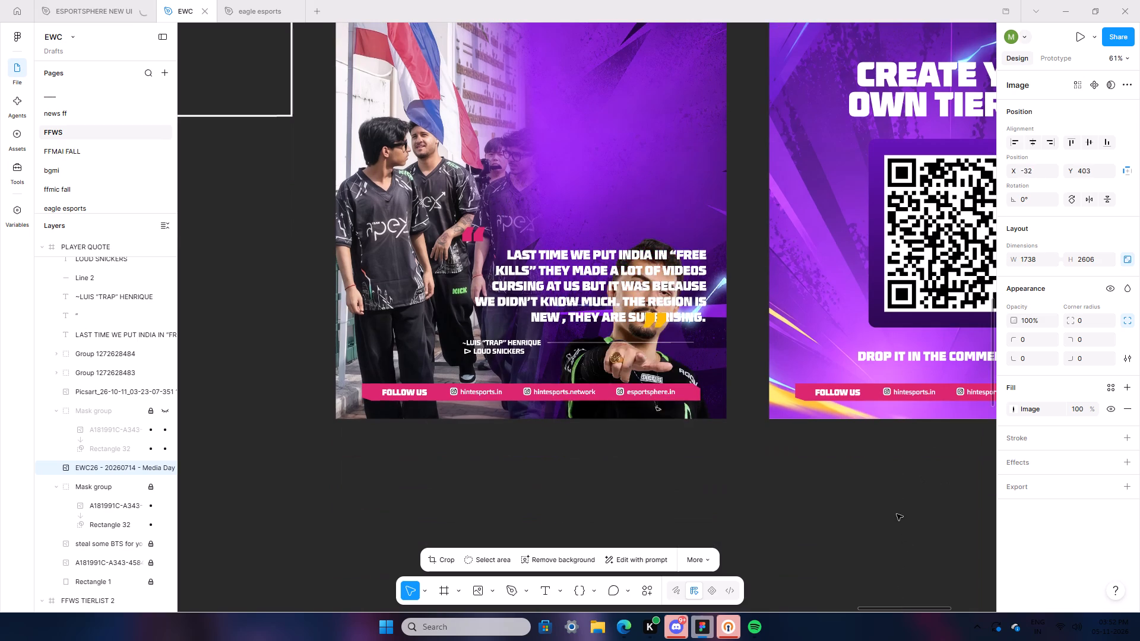
left_click_drag(897, 514, 900, 500)
left_click(963, 522)
Move the quote text up to the empty purple area above the player, at about X 378, Y 311.
scroll(801, 456, "up", 6)
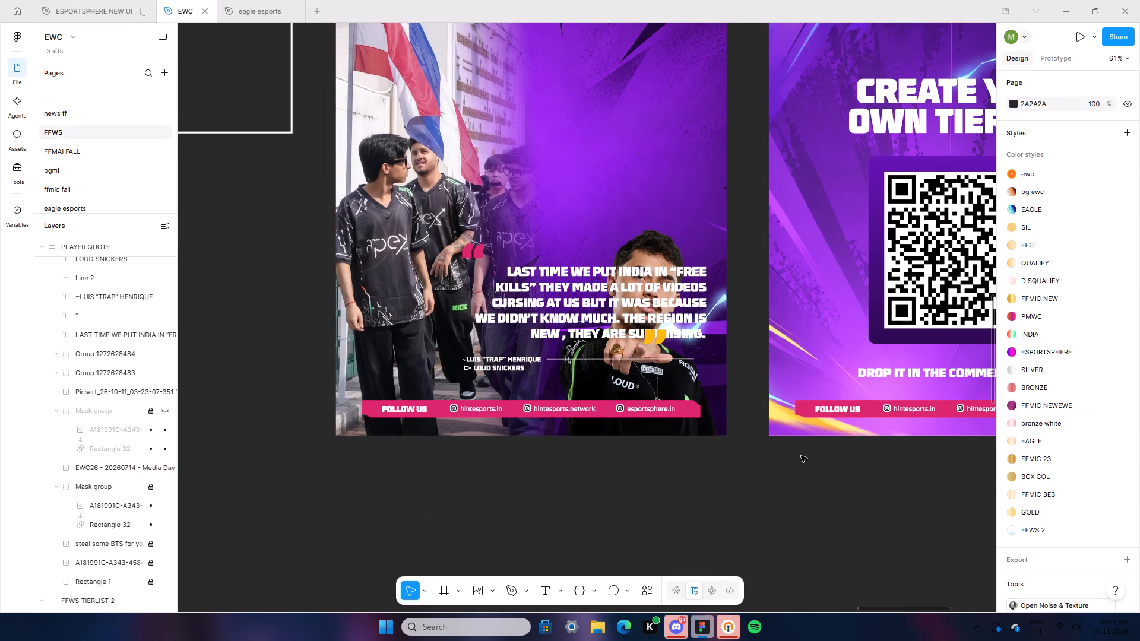
scroll(791, 461, "up", 5)
scroll(723, 440, "up", 5)
left_click(596, 398)
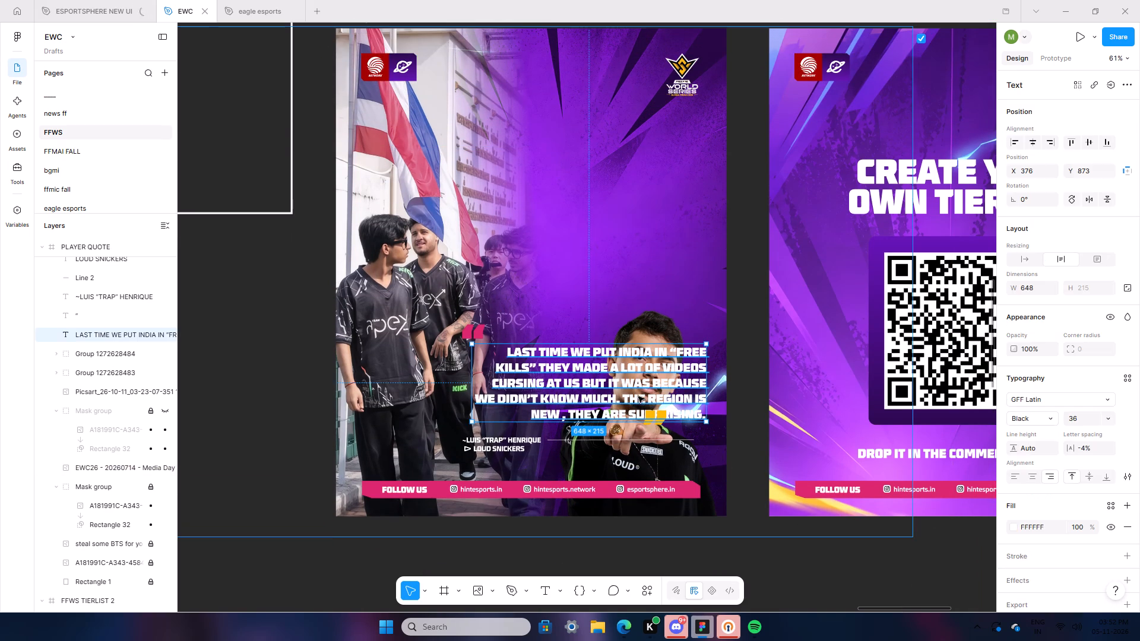
left_click_drag(638, 398, 634, 185)
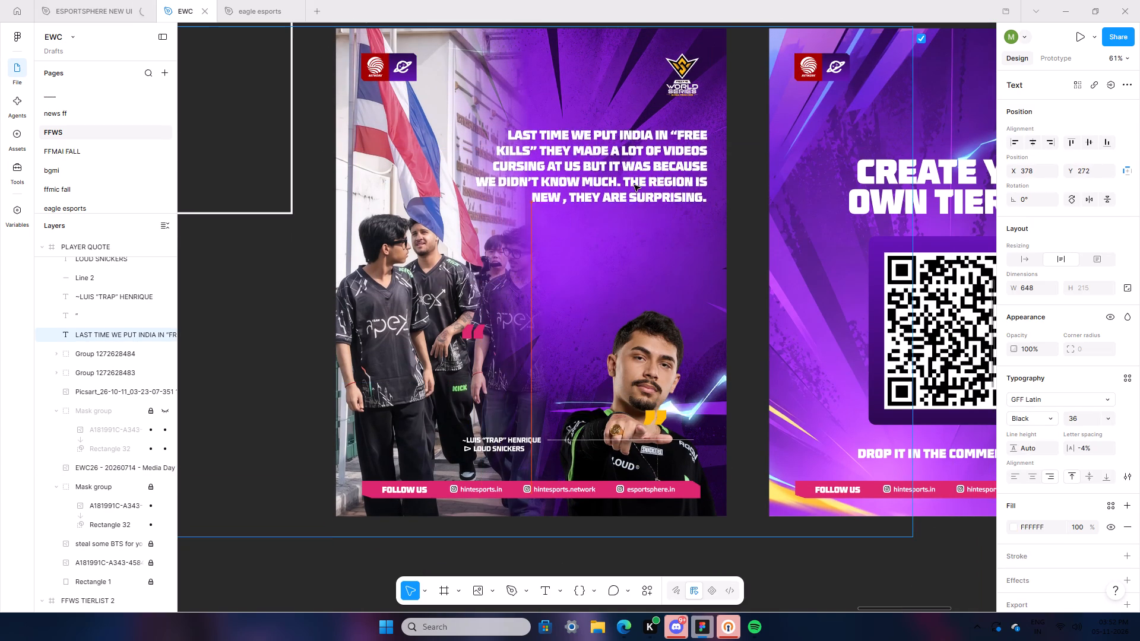
left_click_drag(634, 185, 639, 195)
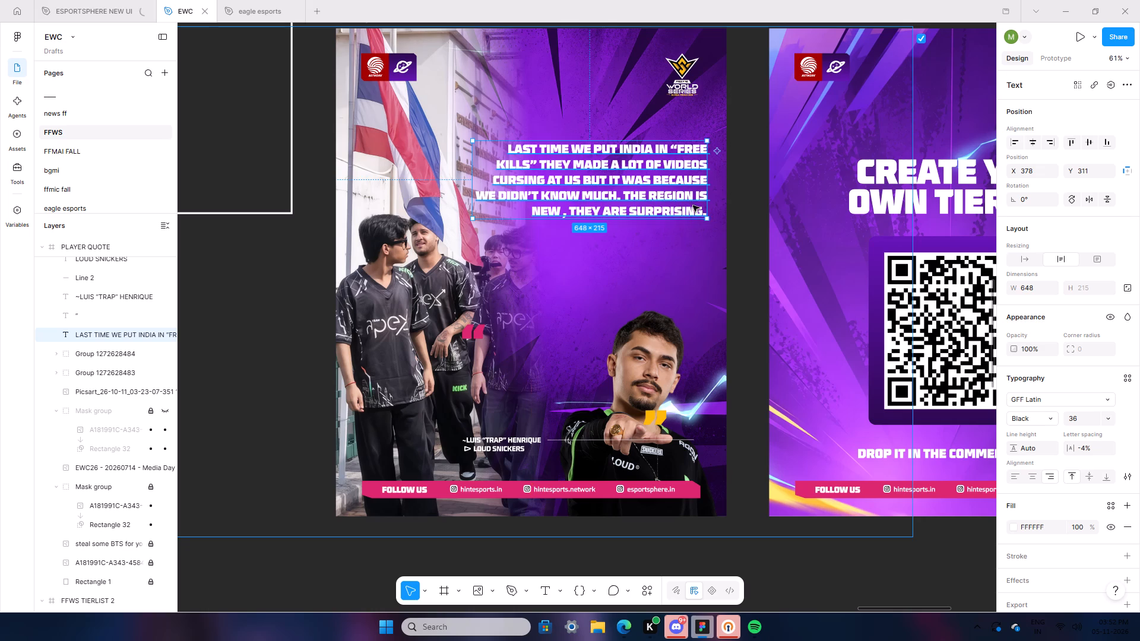
Set the quote's font size to 32 and fit it in a 485-wide text box at Y 333, right edge near the footer bar's end.
left_click(1108, 418)
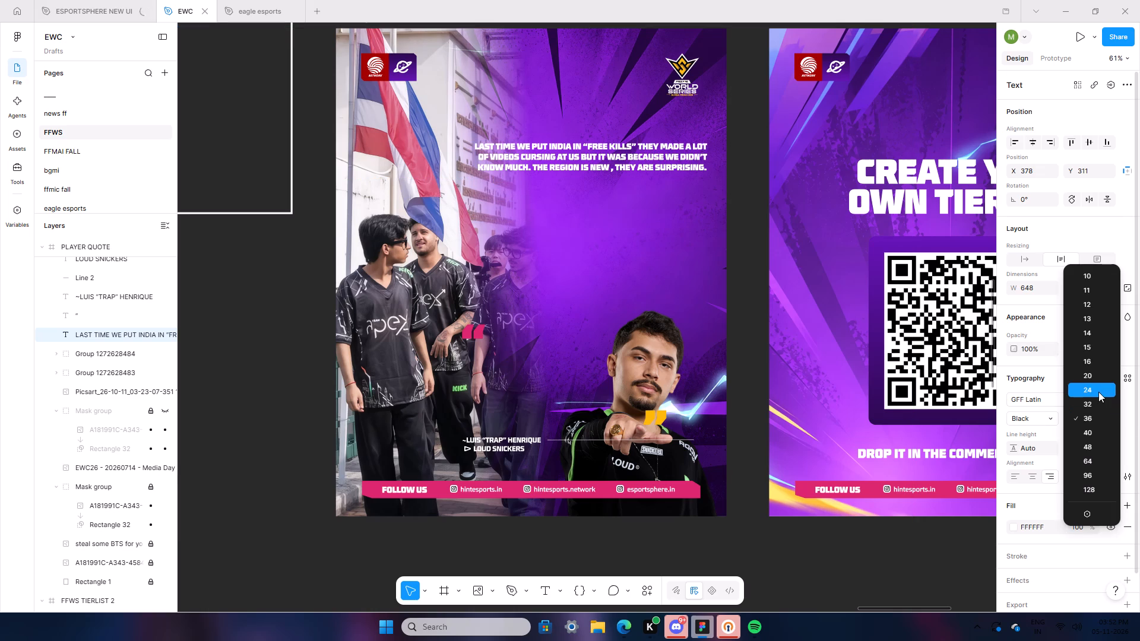
left_click(1098, 400)
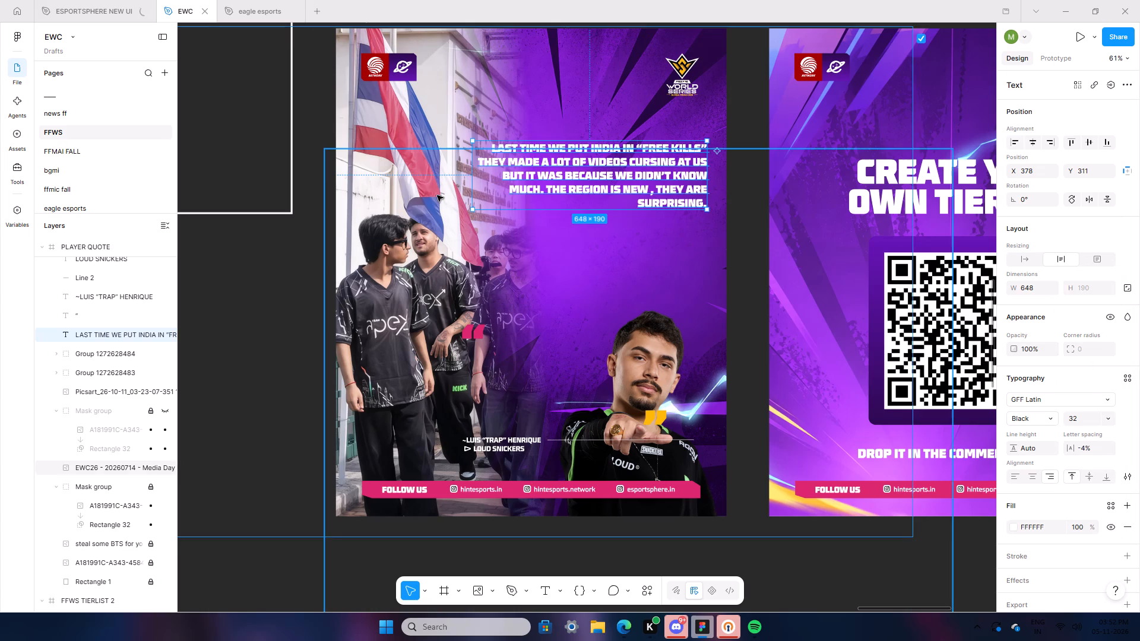
left_click_drag(471, 185, 533, 195)
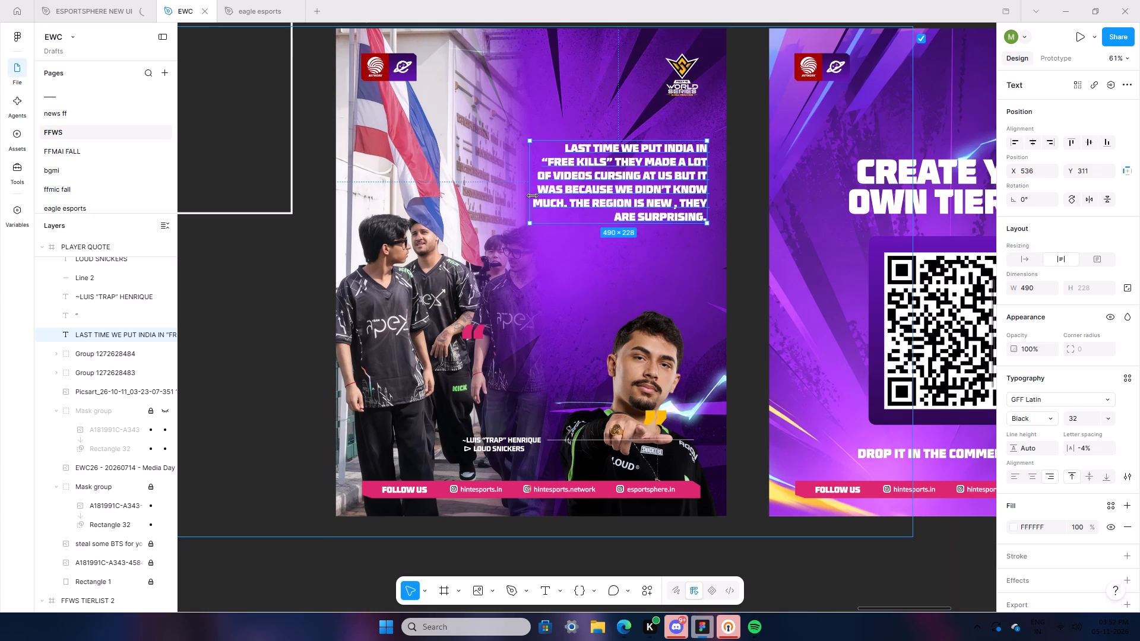
left_click_drag(533, 195, 531, 202)
left_click_drag(651, 191, 642, 194)
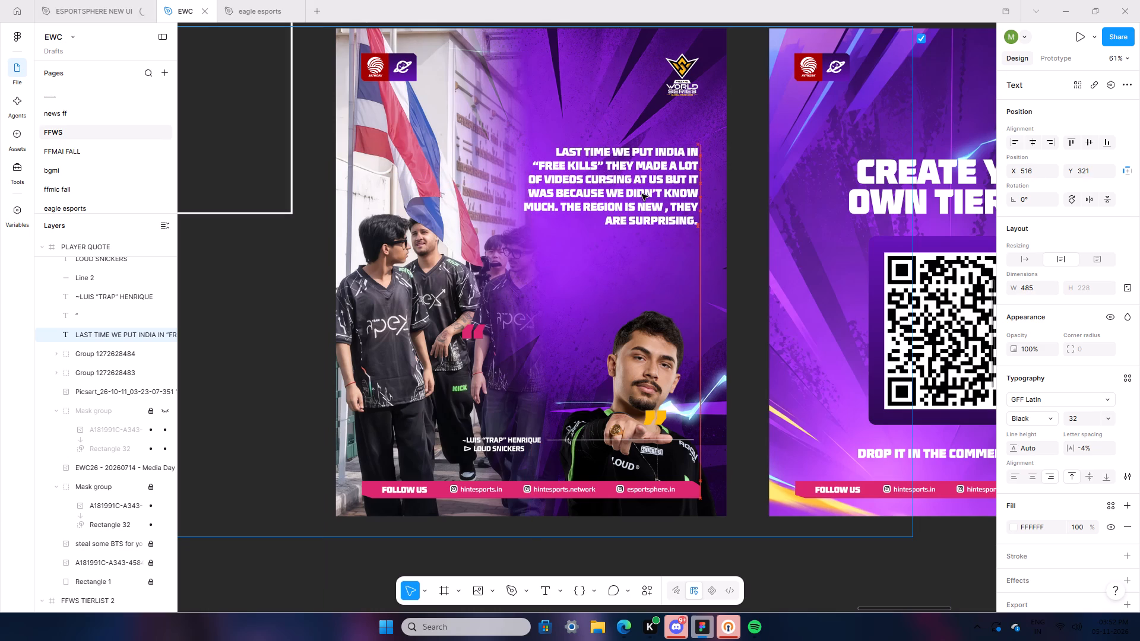
left_click_drag(642, 194, 641, 196)
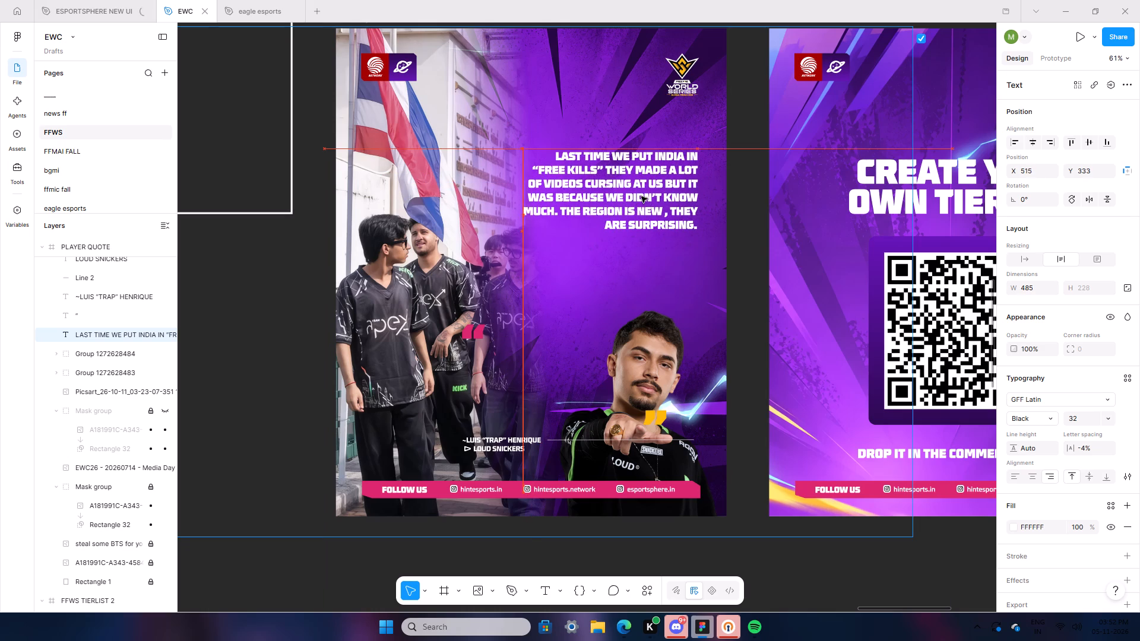
left_click_drag(641, 196, 644, 196)
left_click(268, 443)
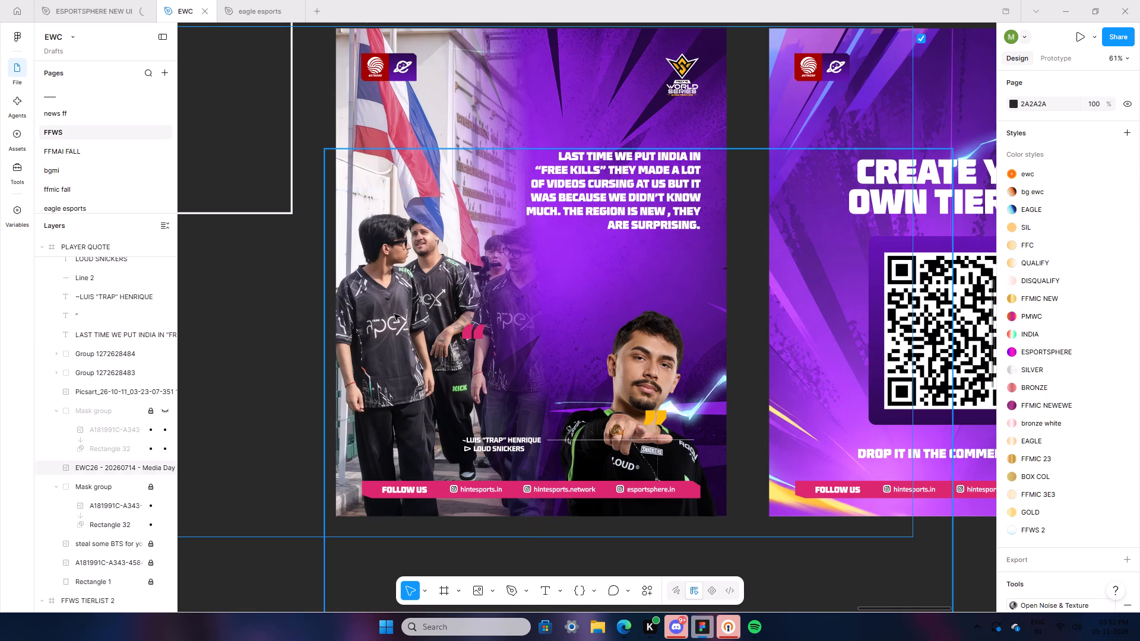
Lock the repositioned EWC26 Media Day player image.
left_click(553, 392)
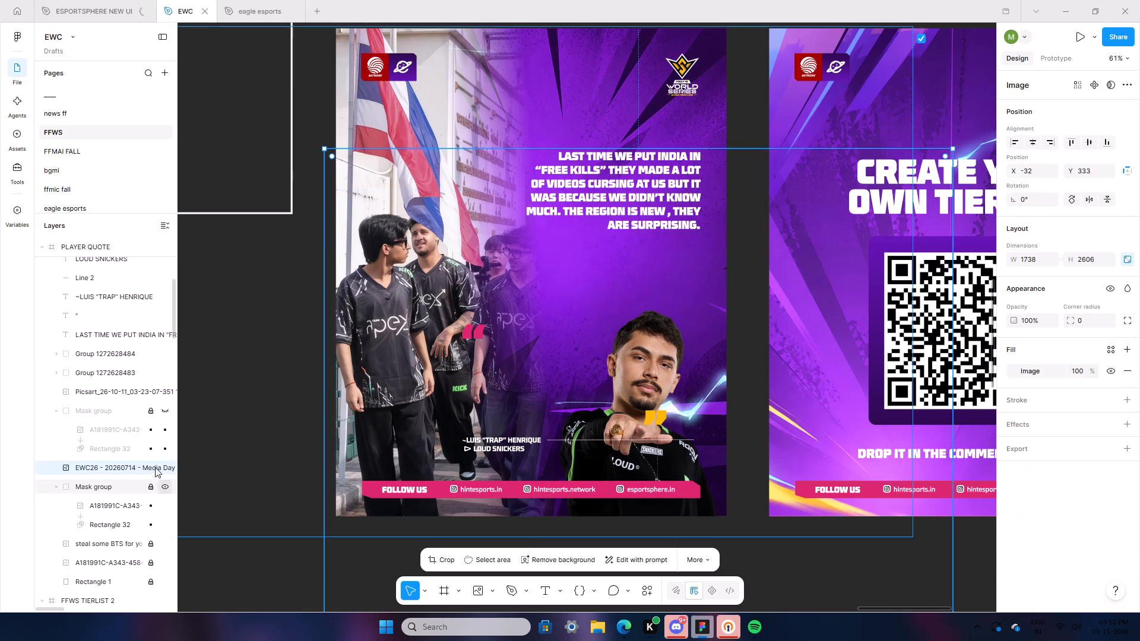
left_click(155, 467)
double_click(239, 578)
Dismiss the blue checkmark on the outline around the team photo.
scroll(889, 77, "up", 3)
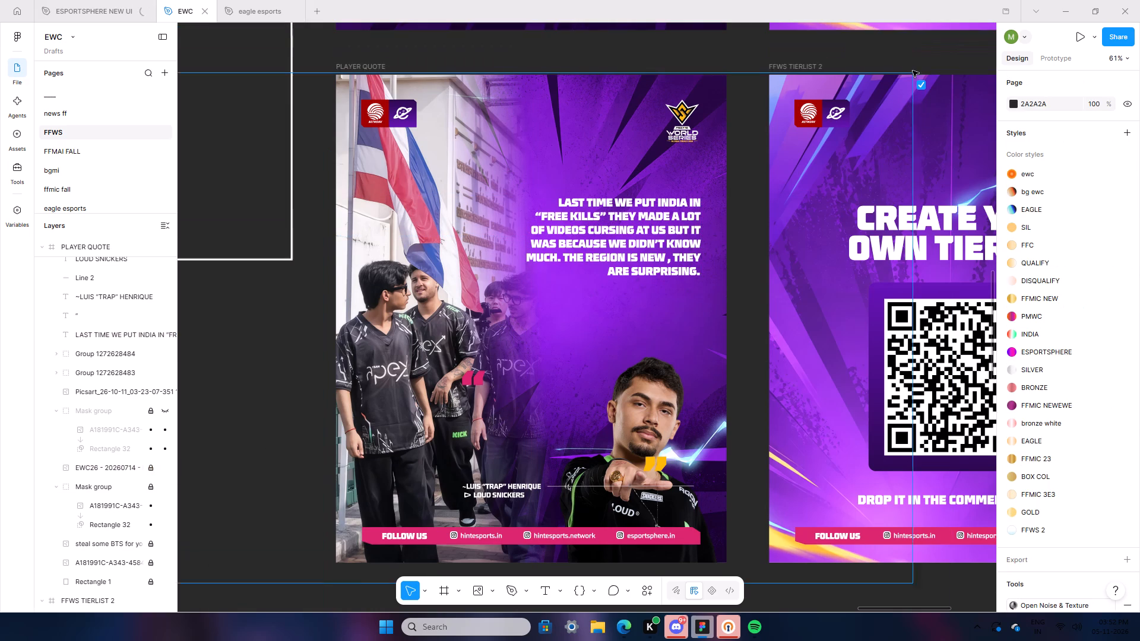
left_click(924, 85)
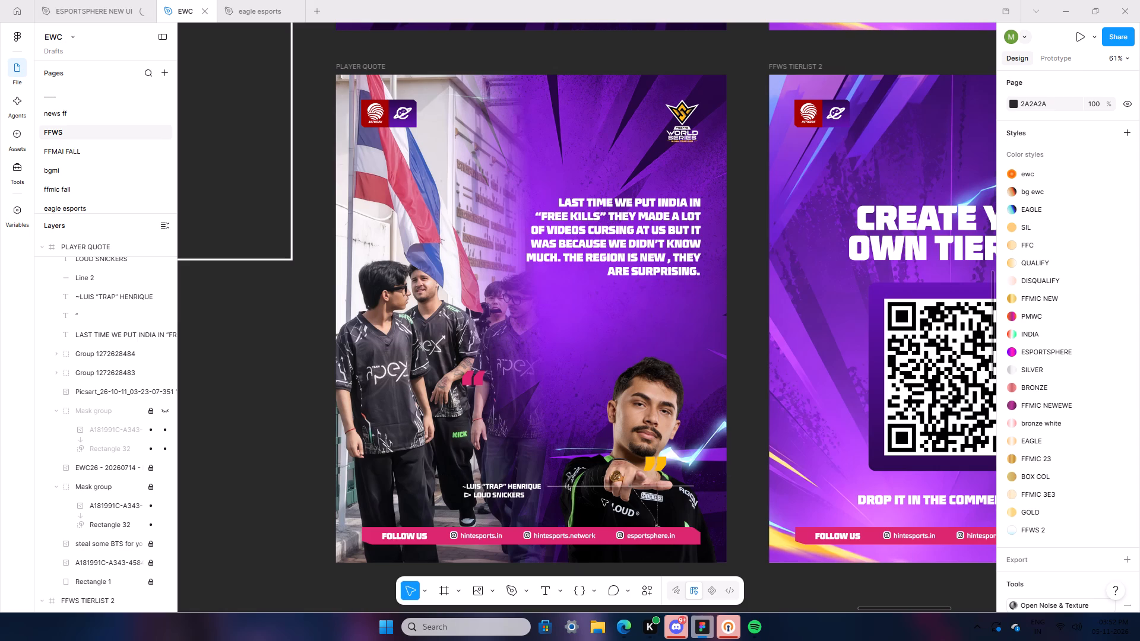
Move the yellow closing quotation mark to the quote's end and place its layer beneath the quote text in the PLAYER QUOTE frame.
left_click(653, 458)
left_click_drag(651, 464, 662, 330)
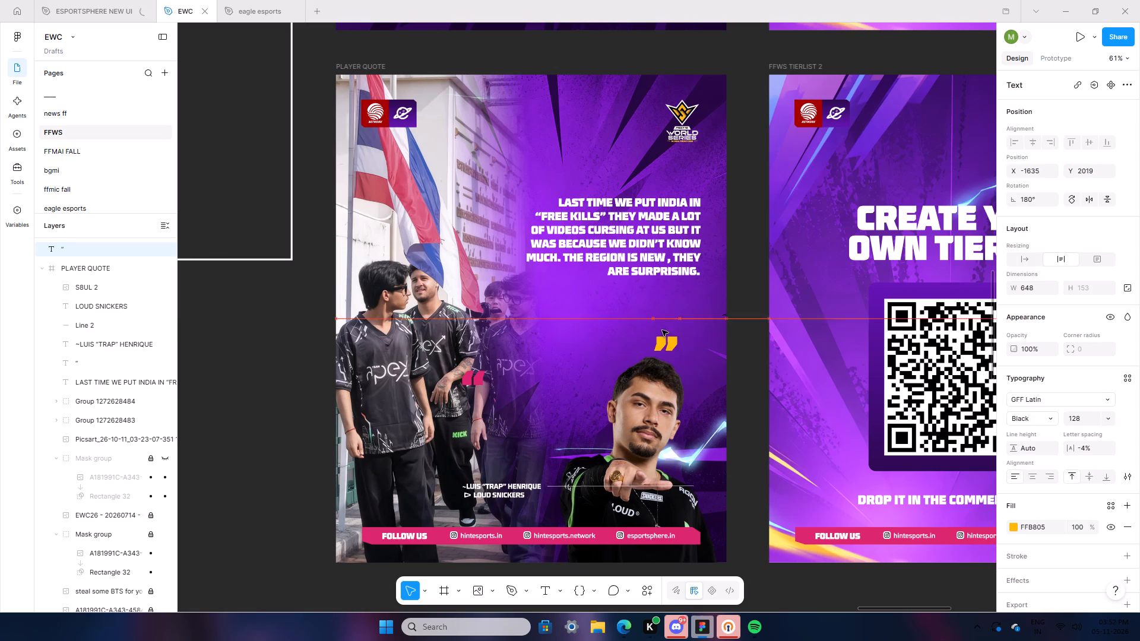
left_click_drag(662, 330, 699, 279)
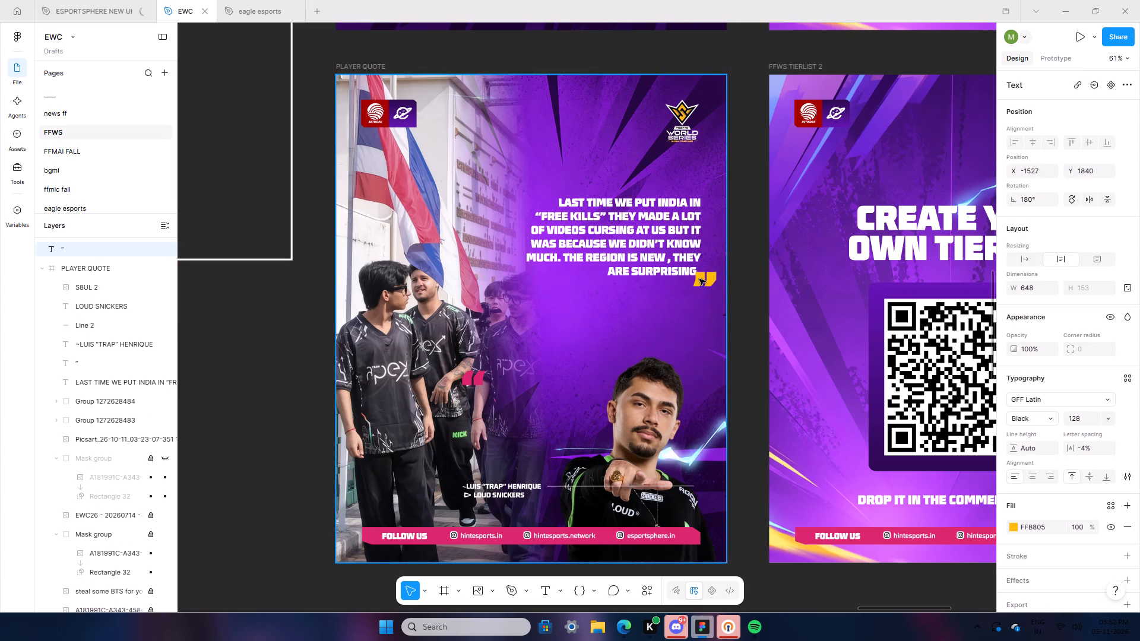
left_click_drag(699, 279, 693, 279)
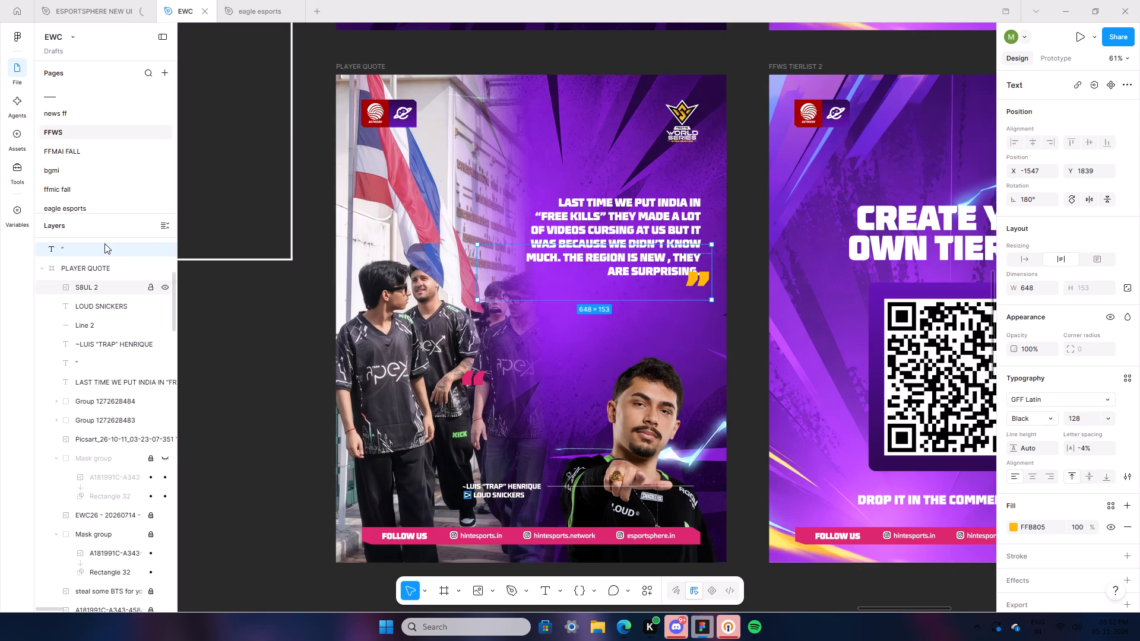
left_click_drag(100, 246, 103, 406)
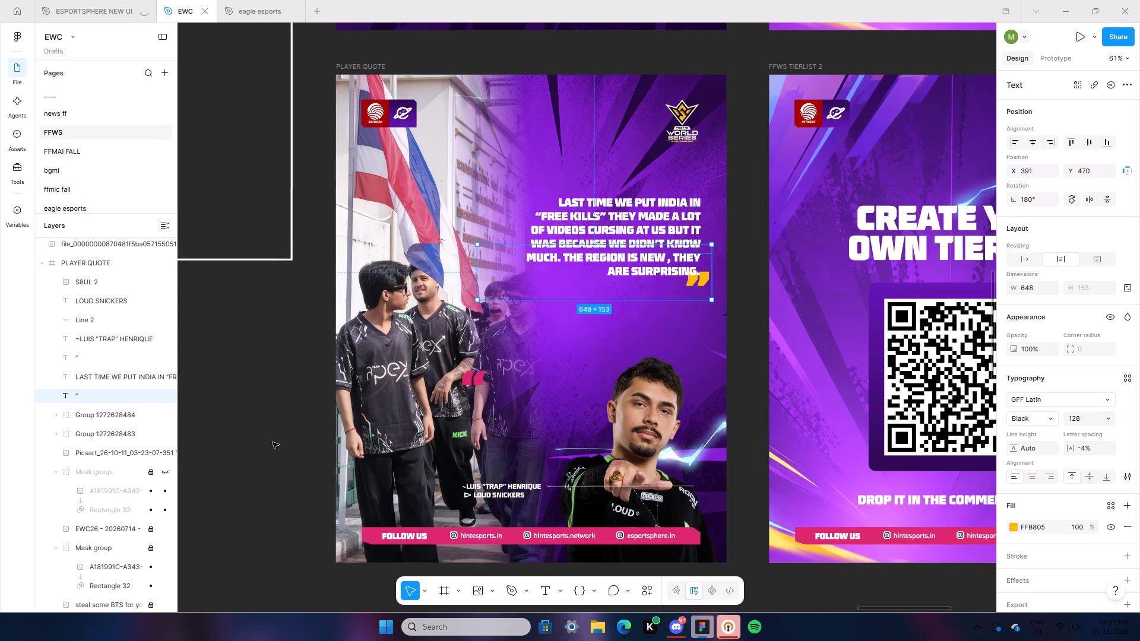
left_click(280, 443)
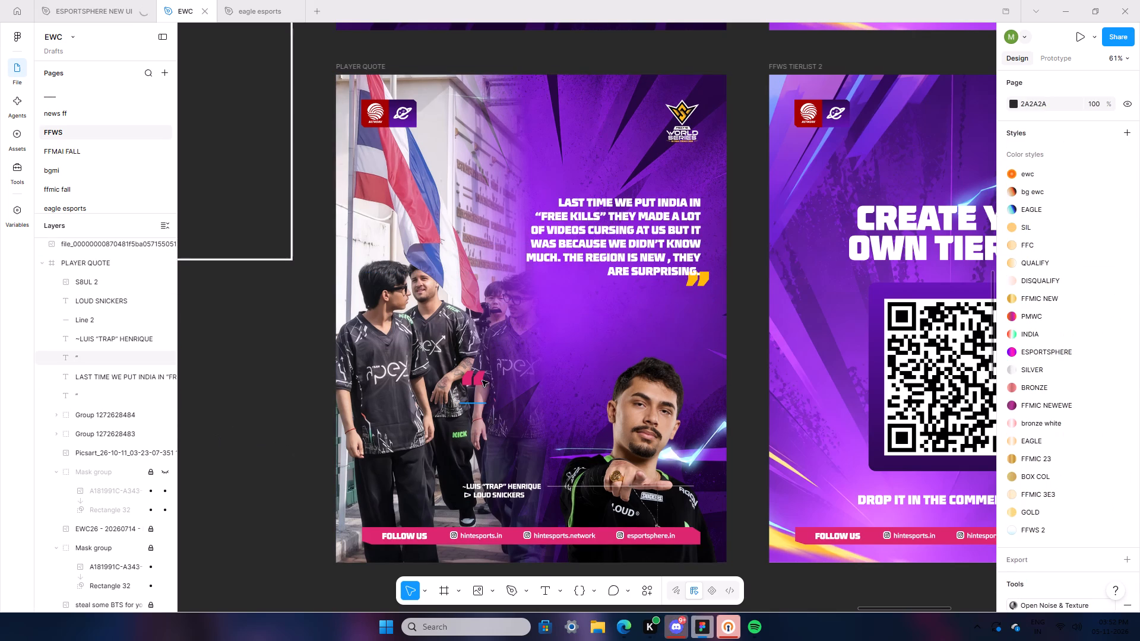
Move the pink opening quotation mark to the start of the quote's first line, just above the text.
left_click(477, 378)
left_click_drag(492, 391, 584, 211)
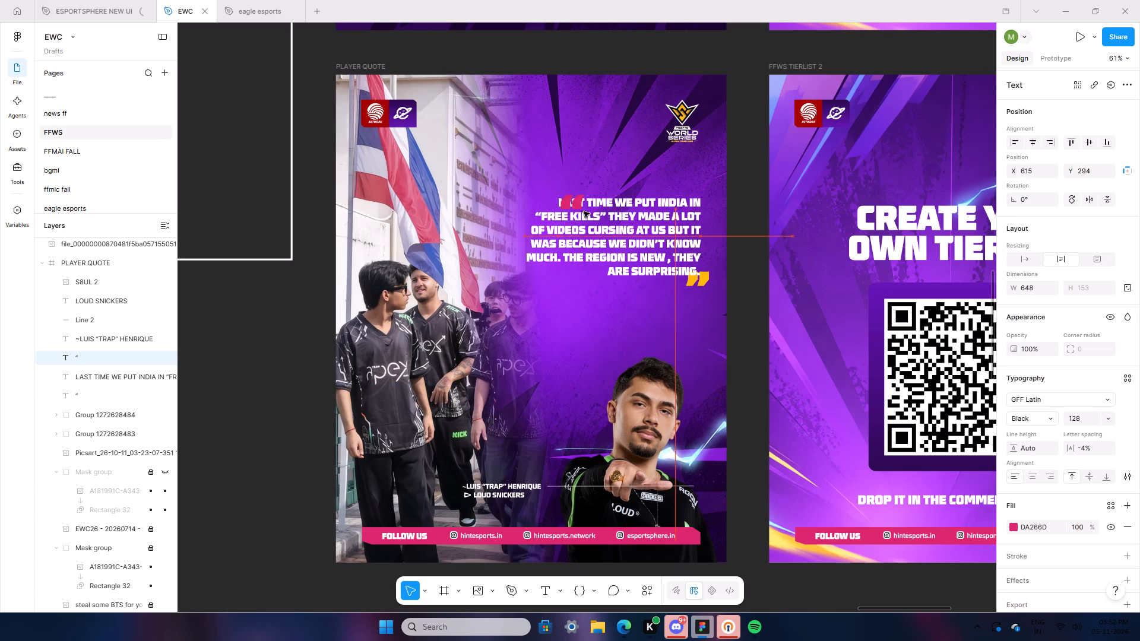
left_click_drag(584, 211, 581, 205)
left_click(319, 449)
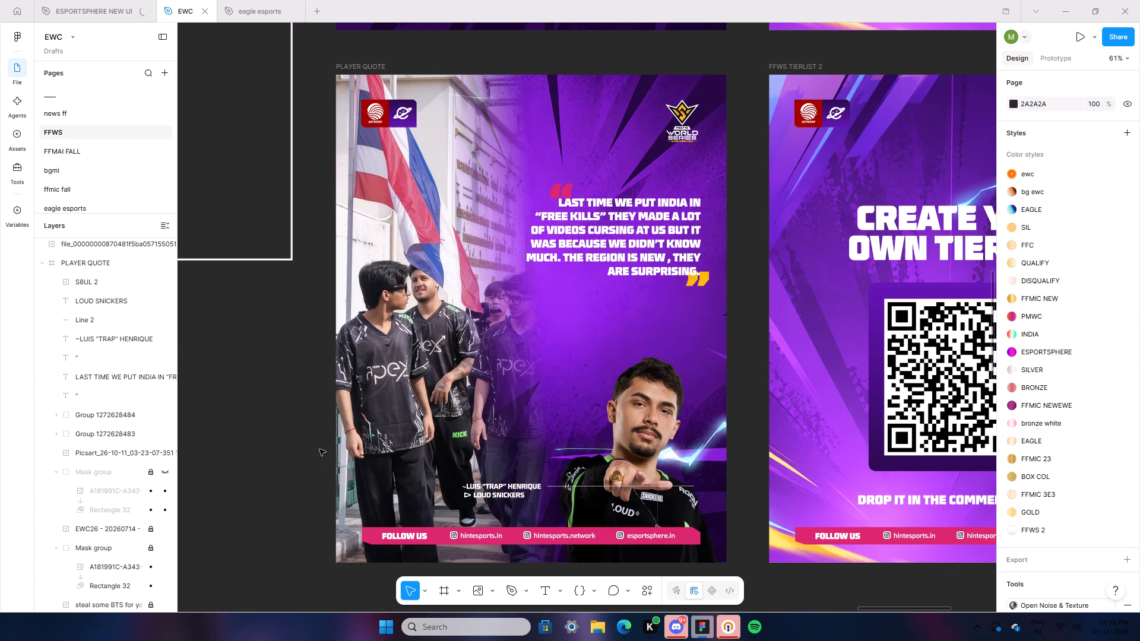
Move the player name, divider line, team name and logo below the quote, mirrored horizontally as a set and aligned to the quote's right edge.
left_click_drag(440, 461, 637, 499)
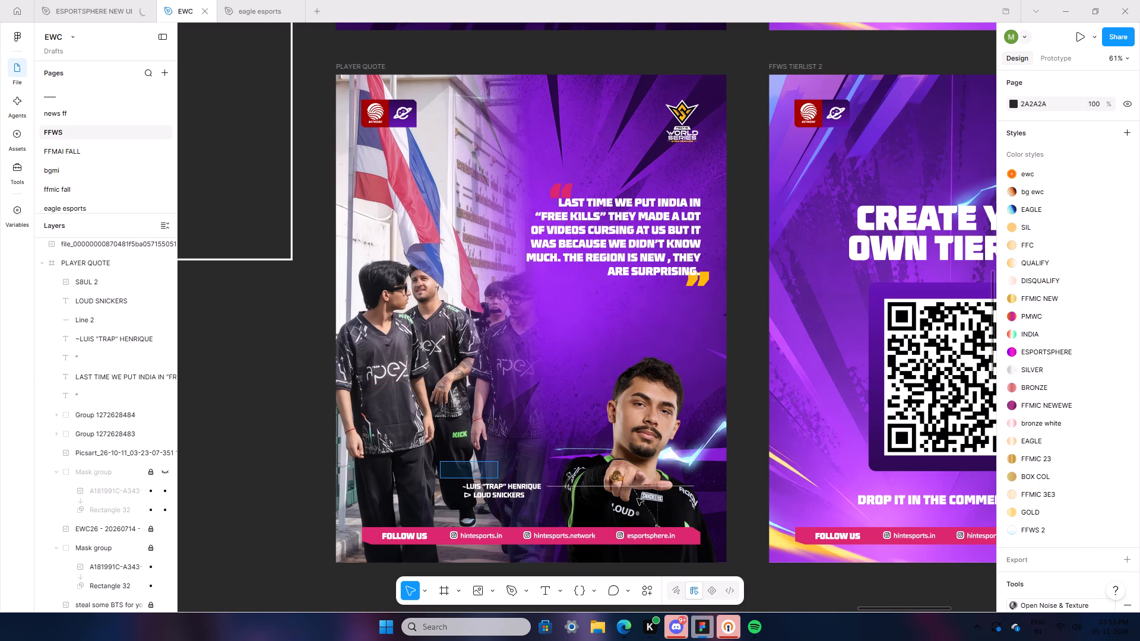
left_click_drag(637, 499, 670, 498)
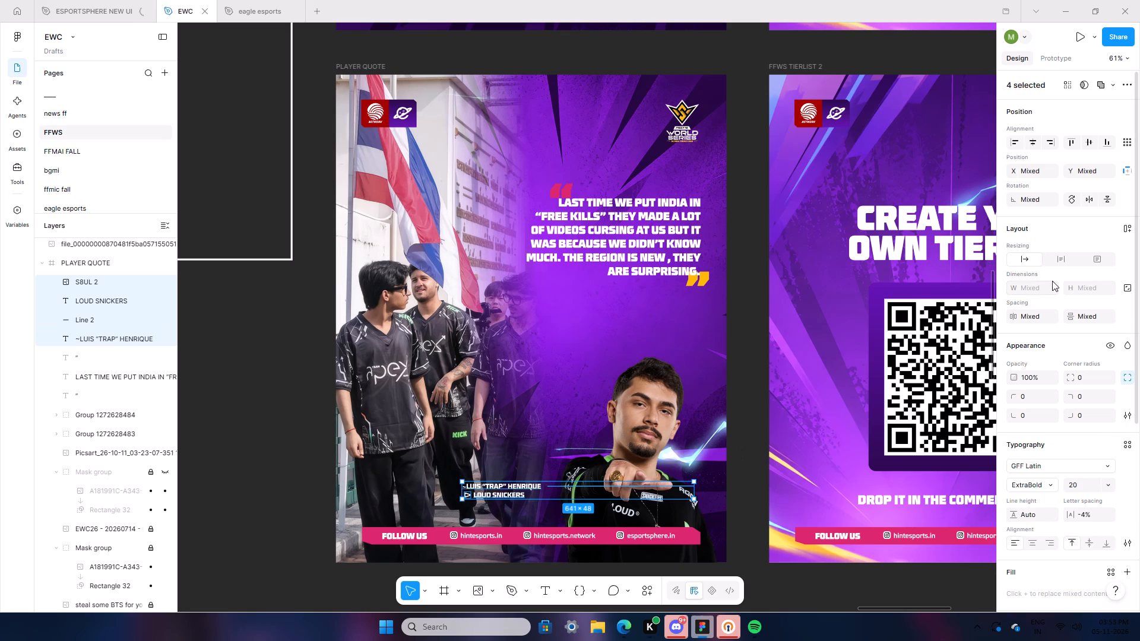
left_click_drag(620, 487, 620, 468)
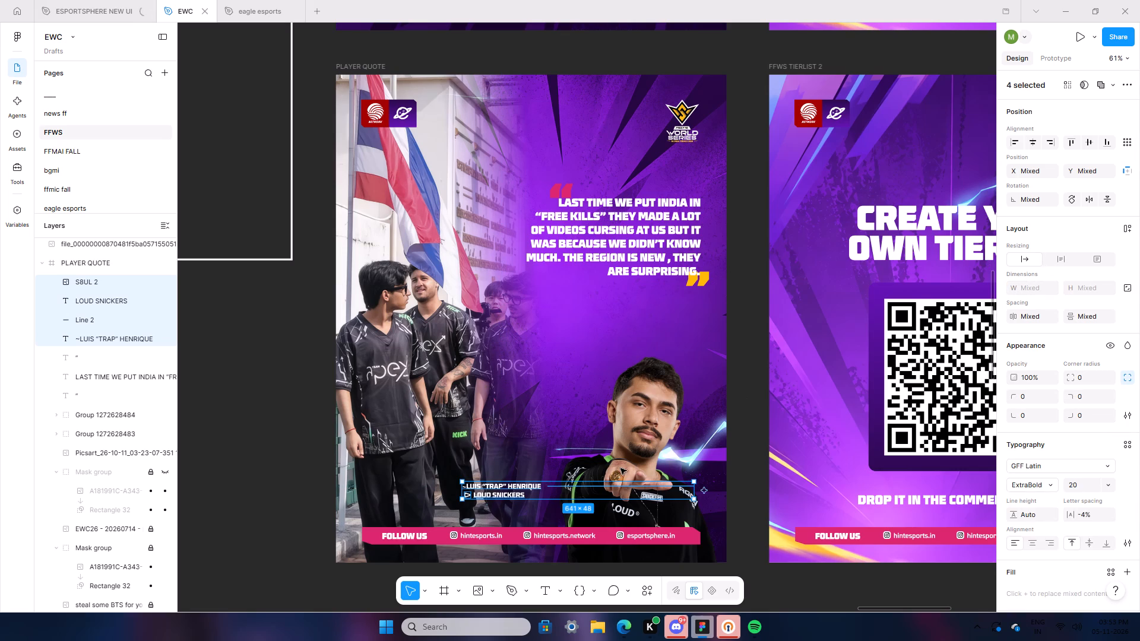
left_click_drag(620, 468, 629, 297)
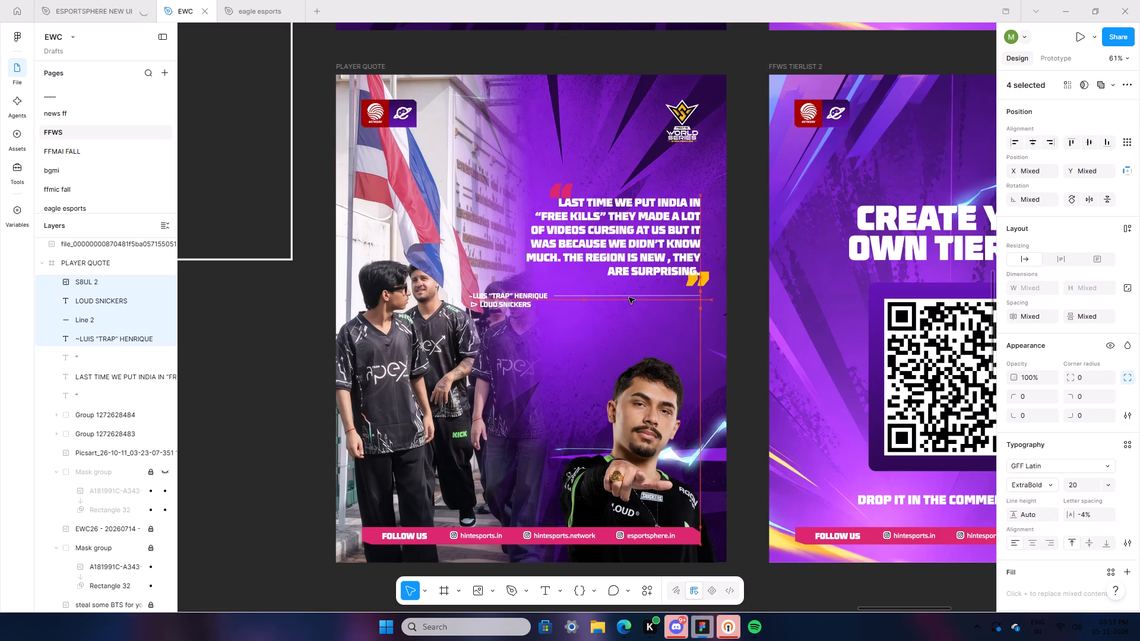
left_click_drag(629, 297, 636, 300)
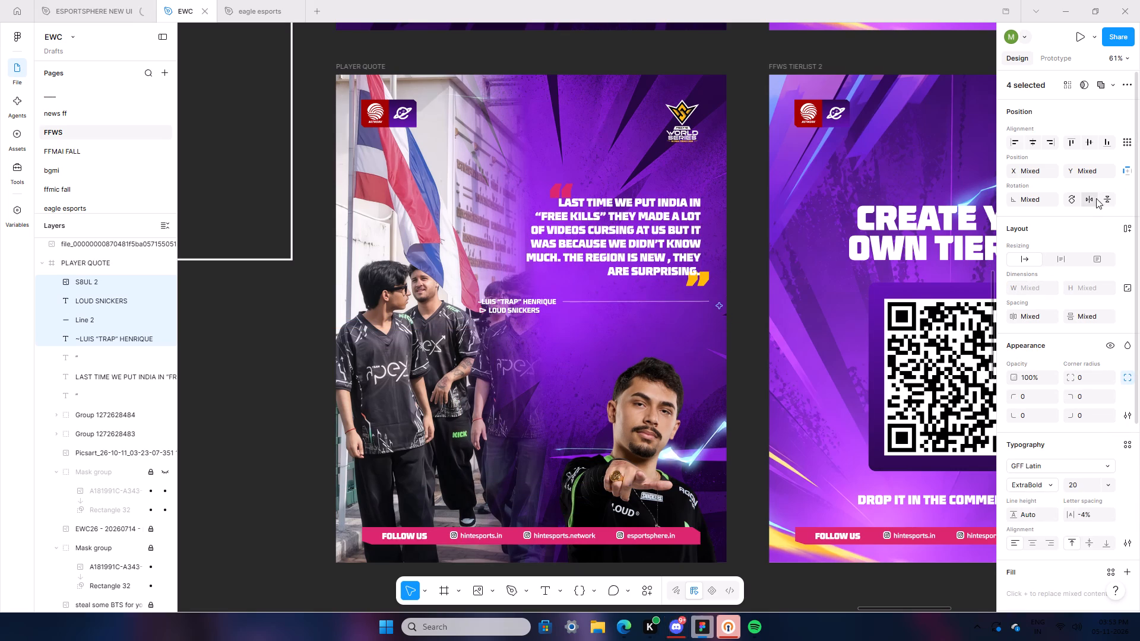
left_click(1096, 198)
left_click_drag(634, 312, 629, 311)
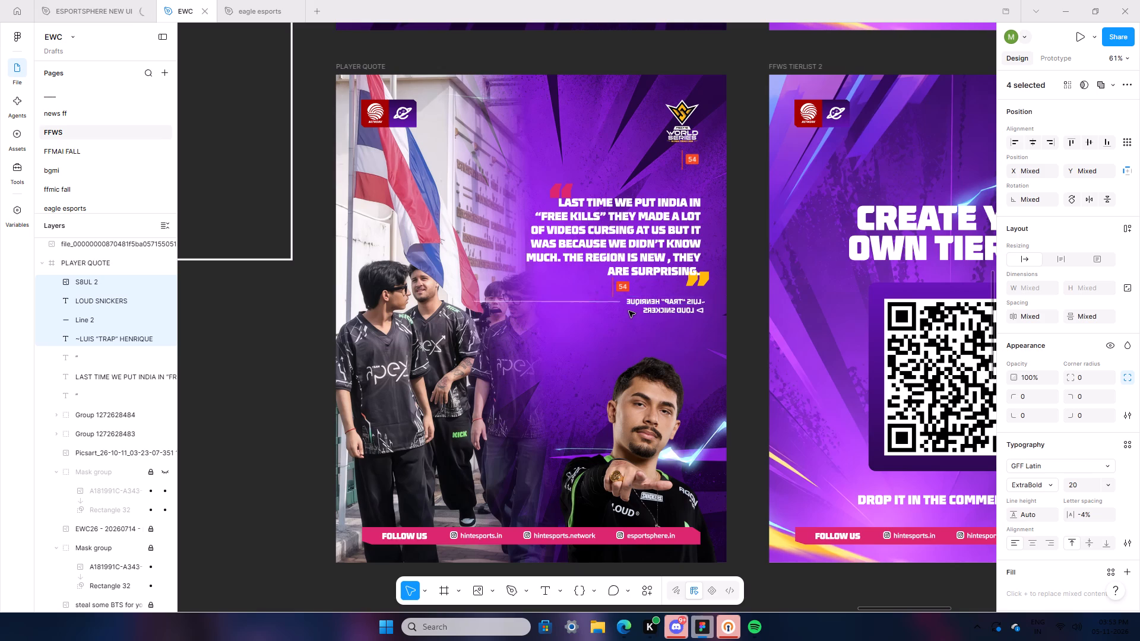
left_click_drag(629, 311, 628, 311)
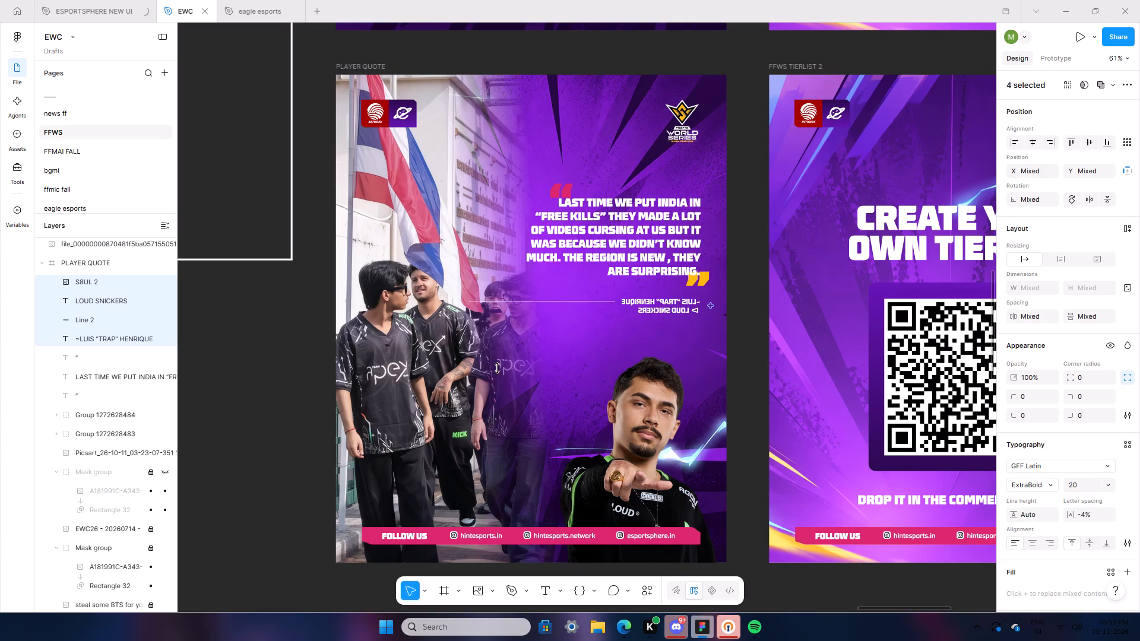
double_click(263, 427)
Shorten the divider line beside the player name from its outer end to a length of about 225.
scroll(607, 378, "up", 7, "ctrl")
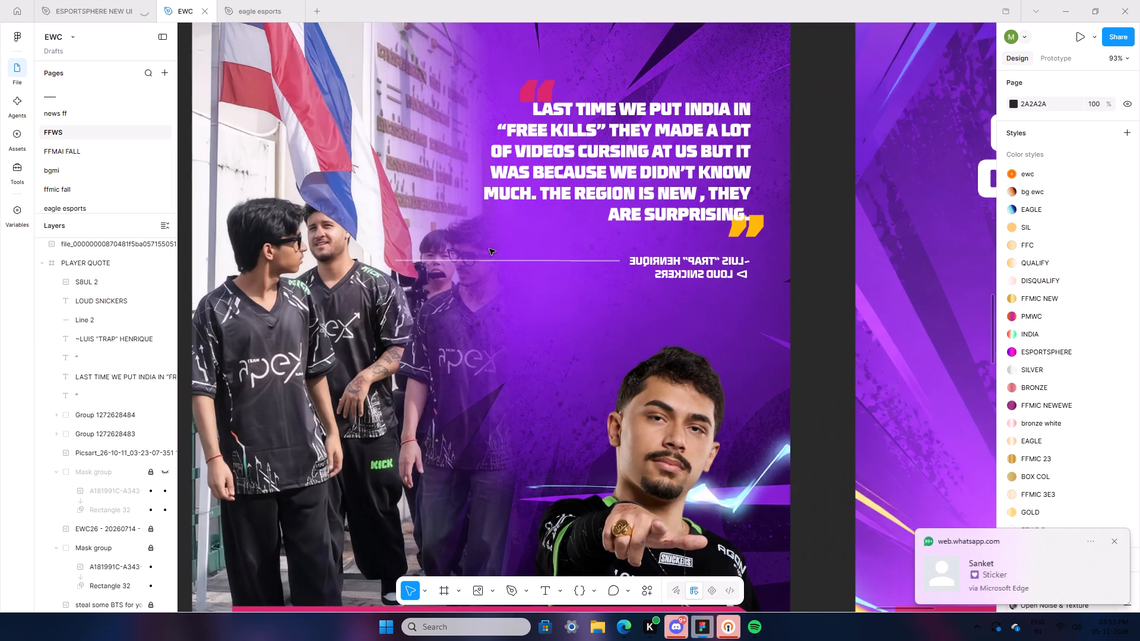
left_click(487, 259)
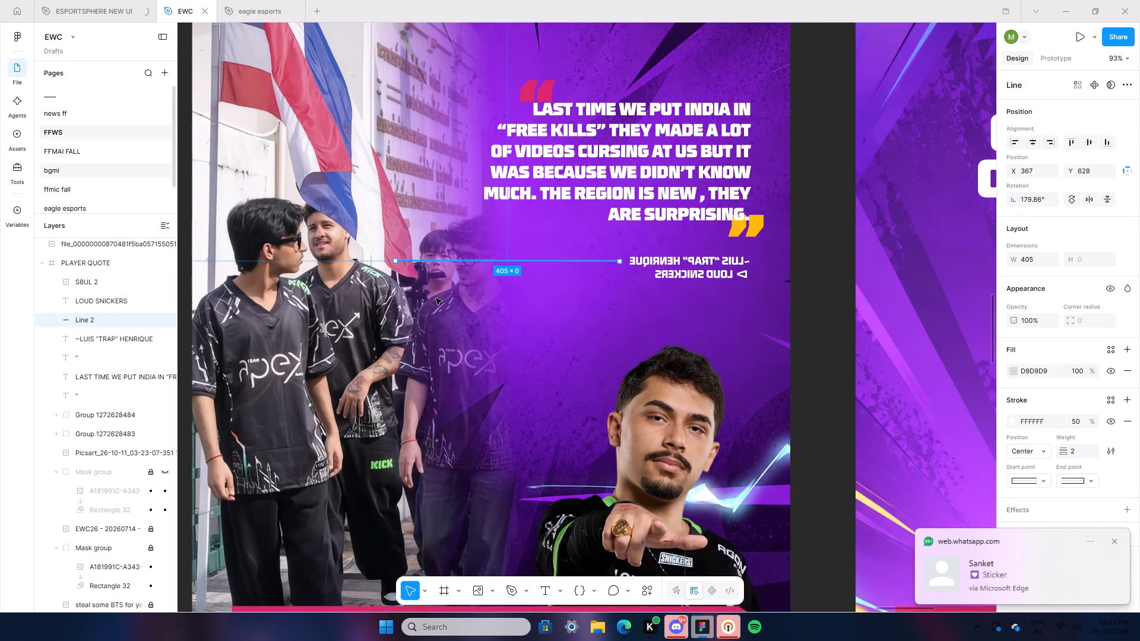
left_click_drag(393, 263, 478, 247)
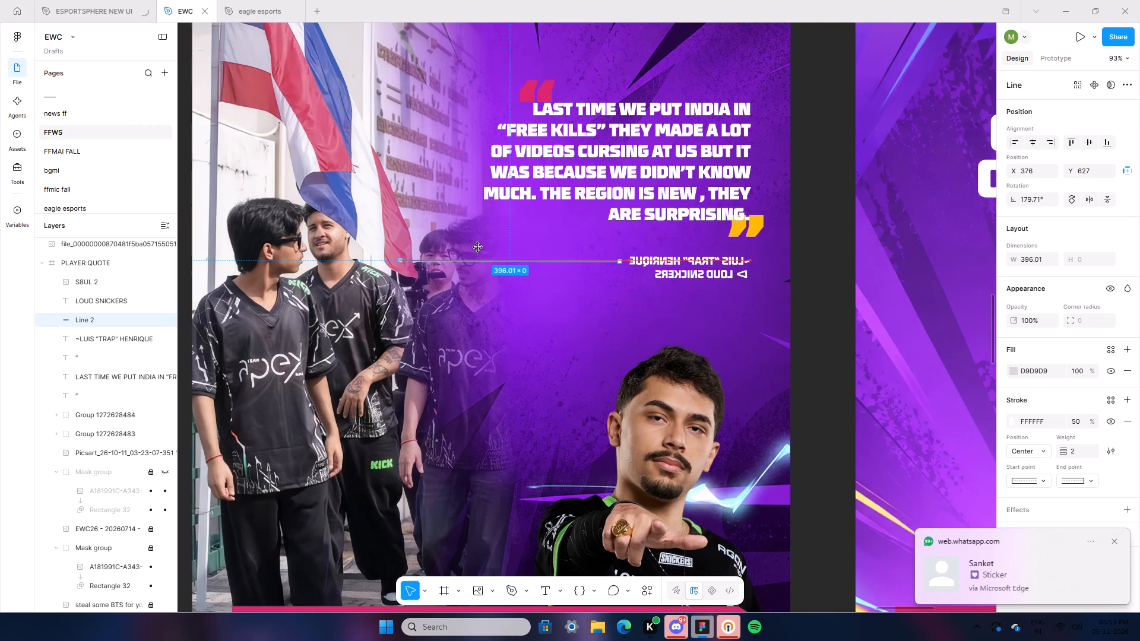
left_click_drag(478, 247, 502, 264)
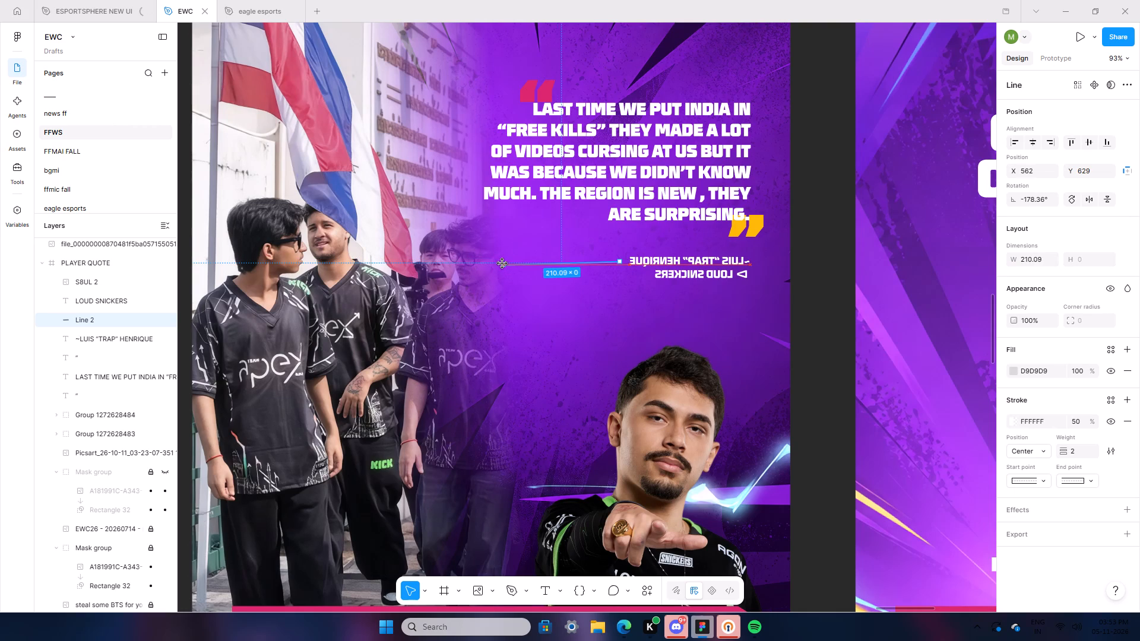
left_click_drag(502, 264, 500, 262)
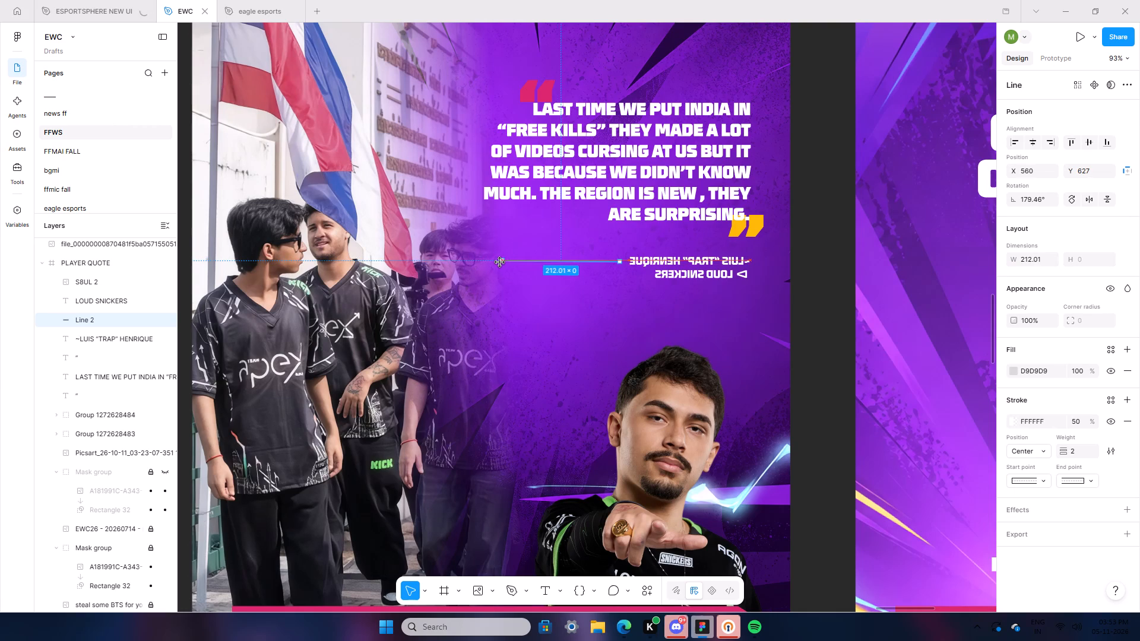
left_click_drag(500, 262, 497, 257)
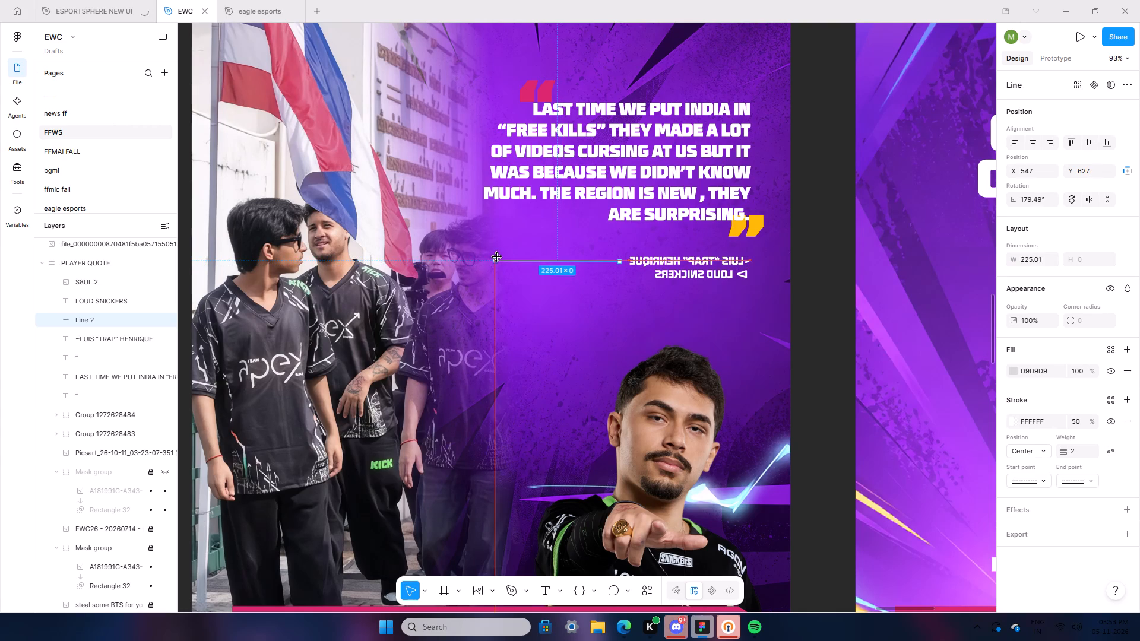
left_click_drag(497, 257, 498, 262)
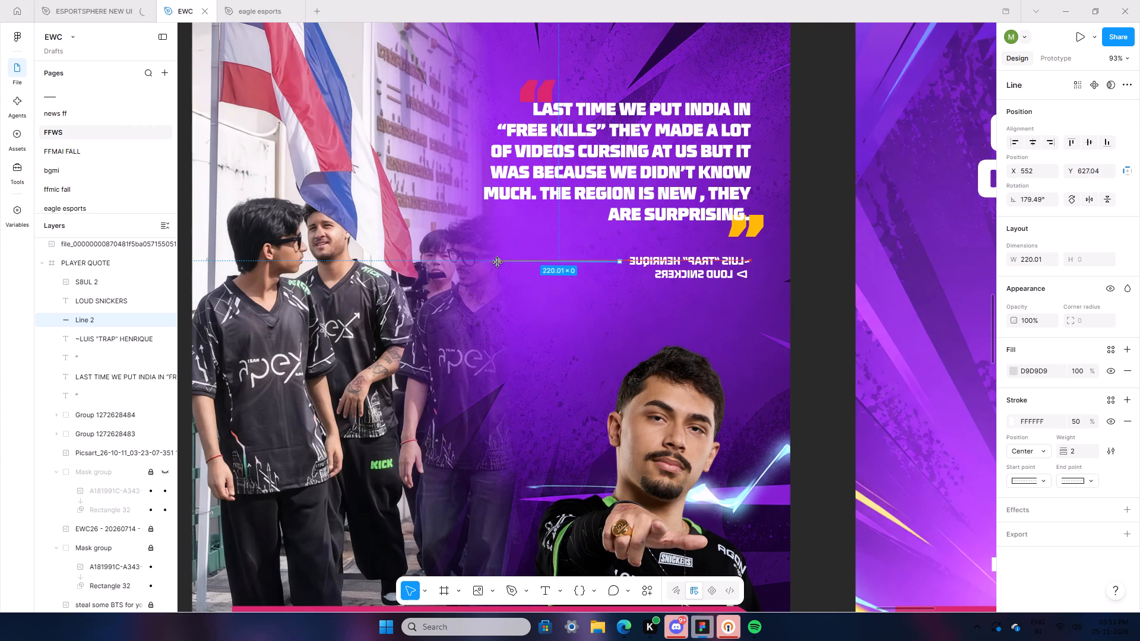
left_click_drag(498, 262, 498, 264)
Set the divider line's rotation to 180°.
left_click(1037, 195)
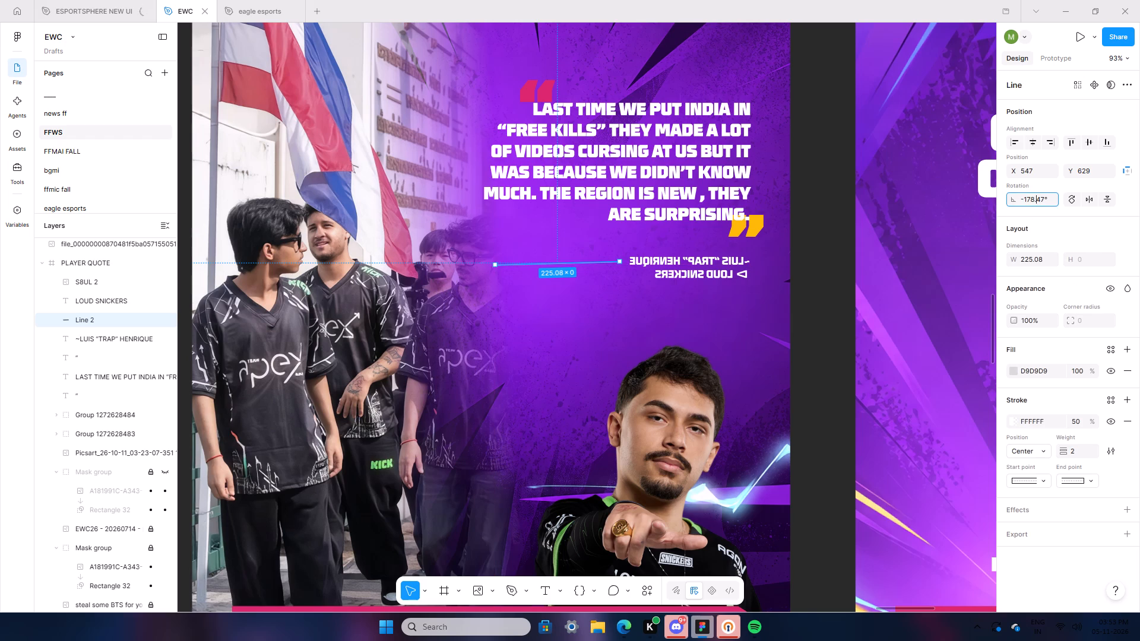
key("1")
type("80")
left_click(1085, 224)
left_click(823, 304)
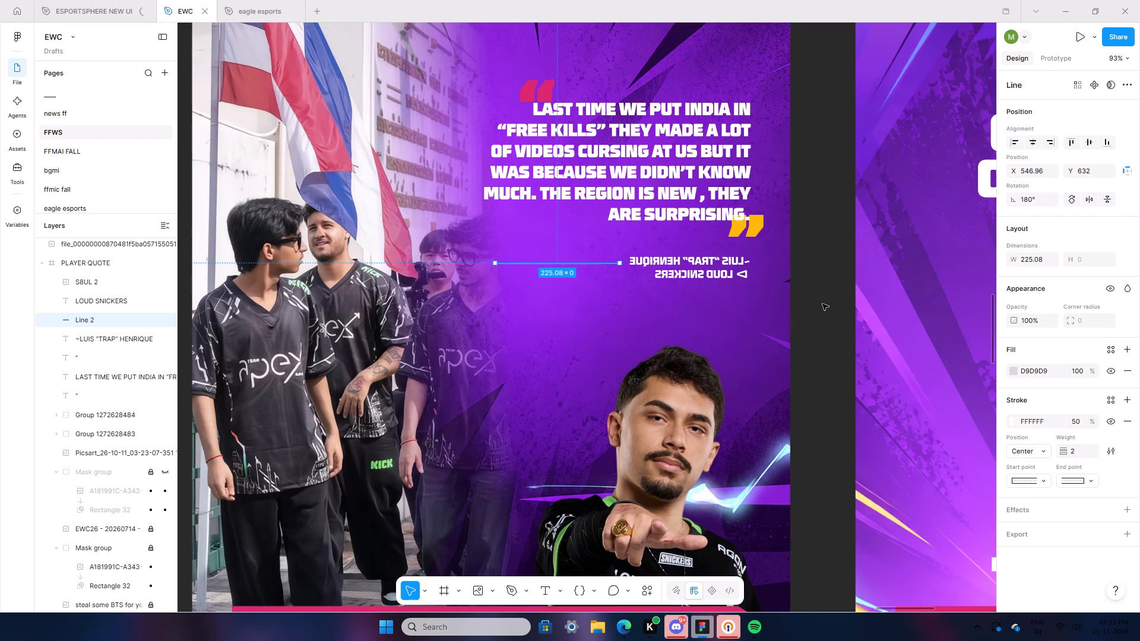
Flip the player name, the LOUD SNICKERS text and the small team logo horizontally, each on its own, so they read correctly.
left_click(710, 262)
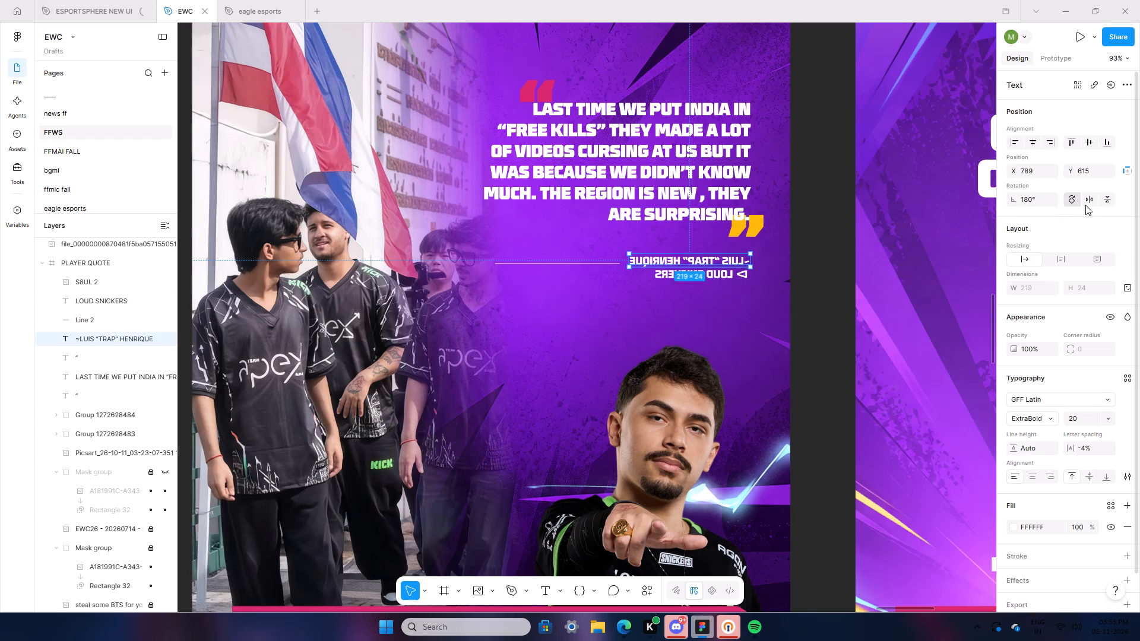
left_click(1092, 204)
left_click(703, 277)
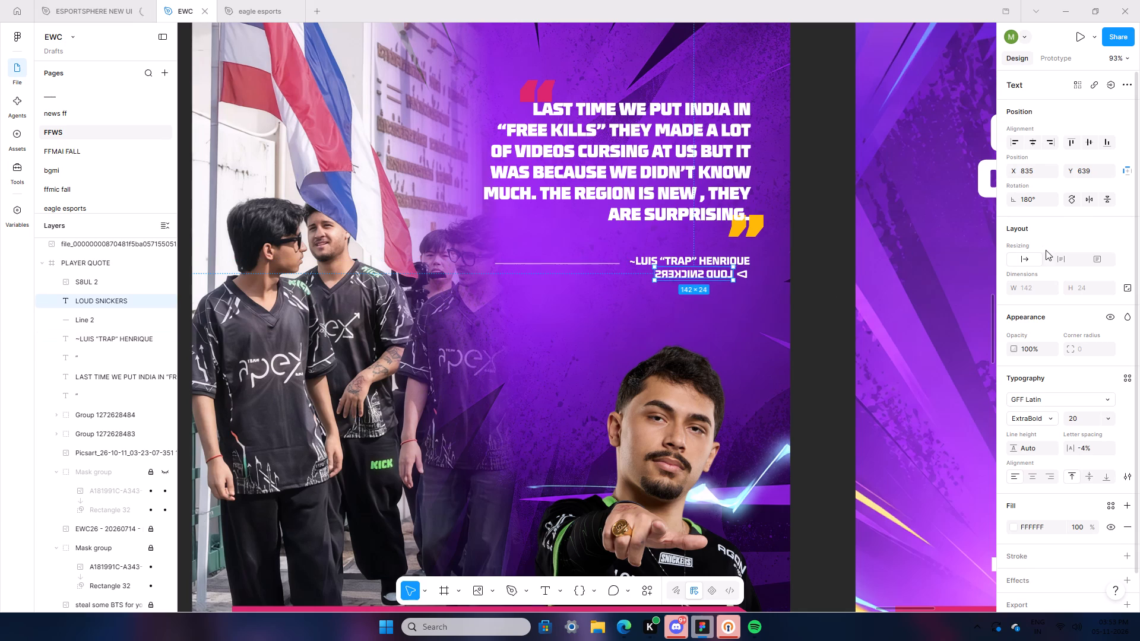
left_click(1088, 204)
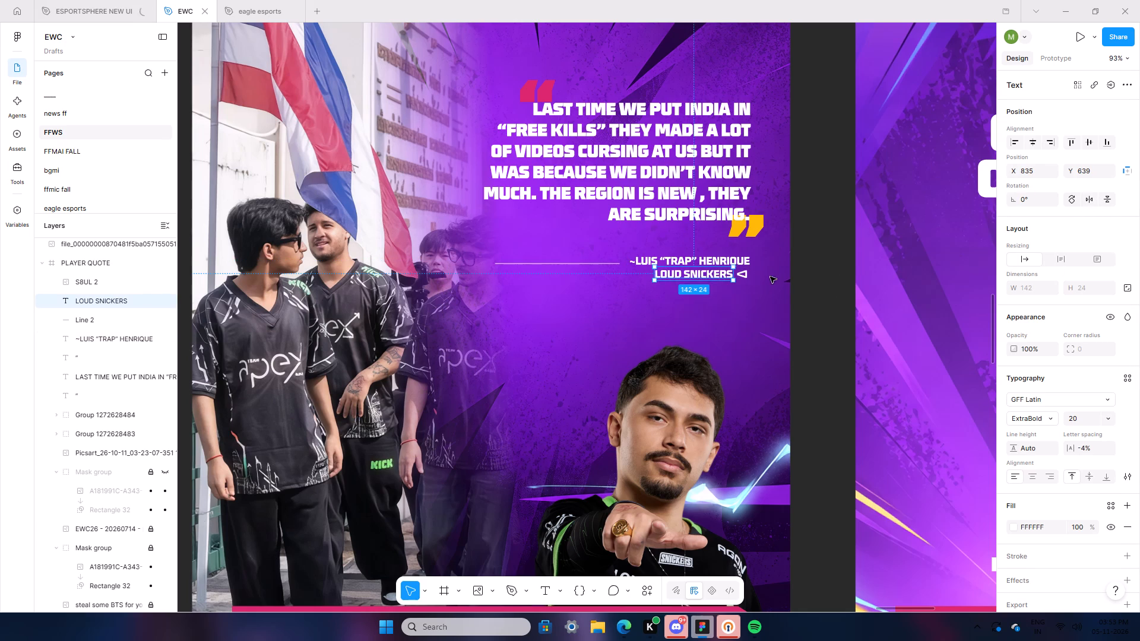
left_click(749, 275)
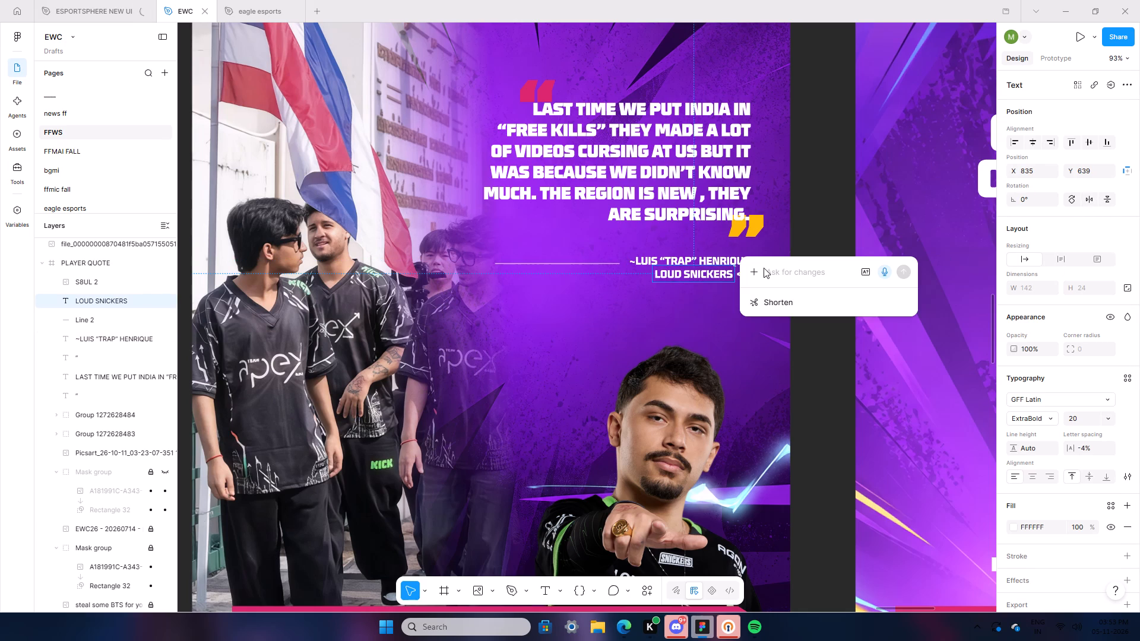
double_click(815, 210)
left_click(742, 278)
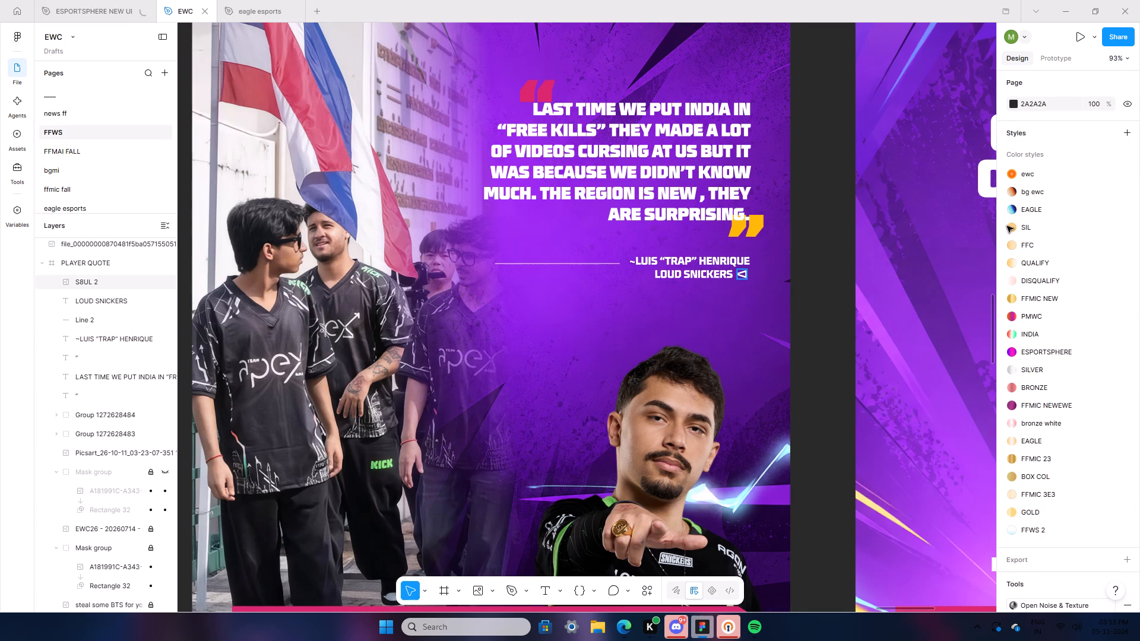
left_click(1084, 201)
left_click(831, 295)
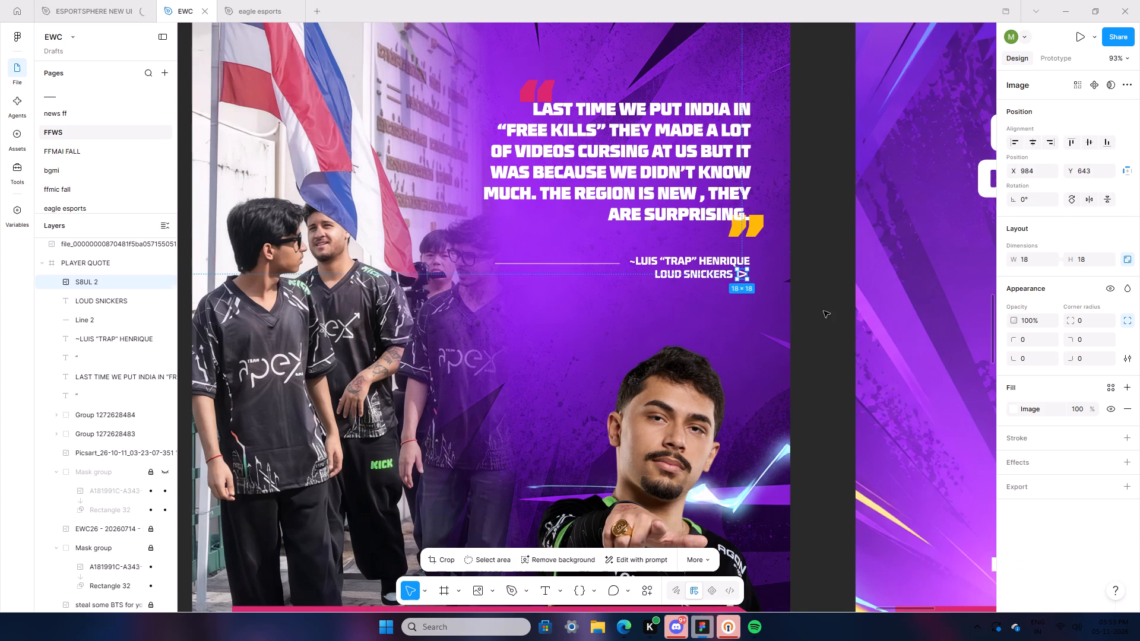
scroll(823, 344, "down", 6)
scroll(823, 353, "down", 5, "ctrl")
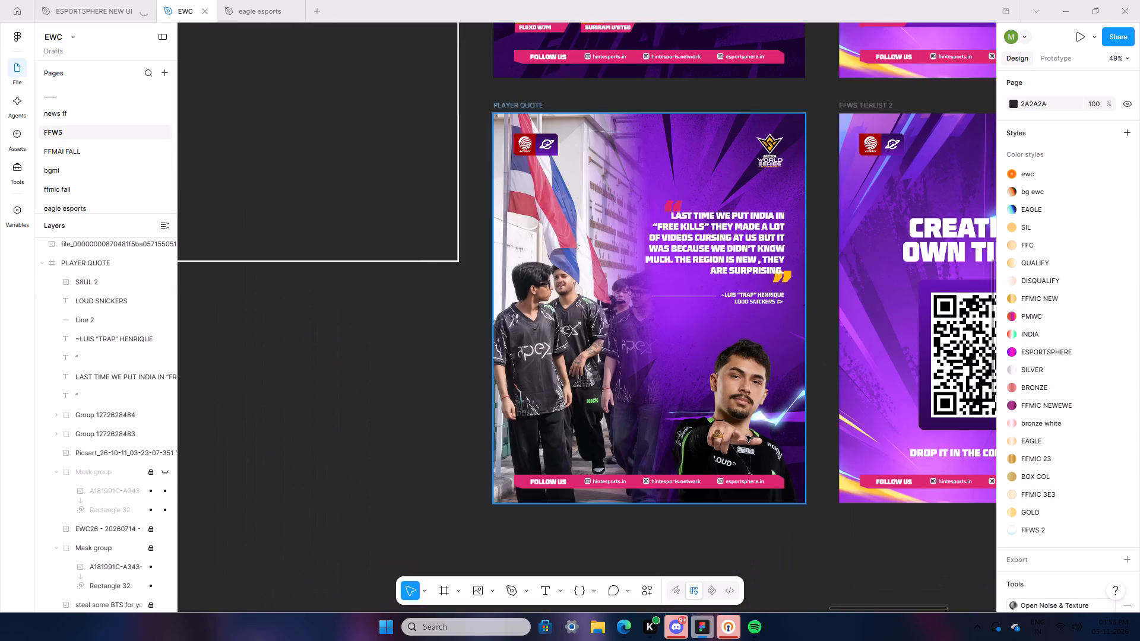
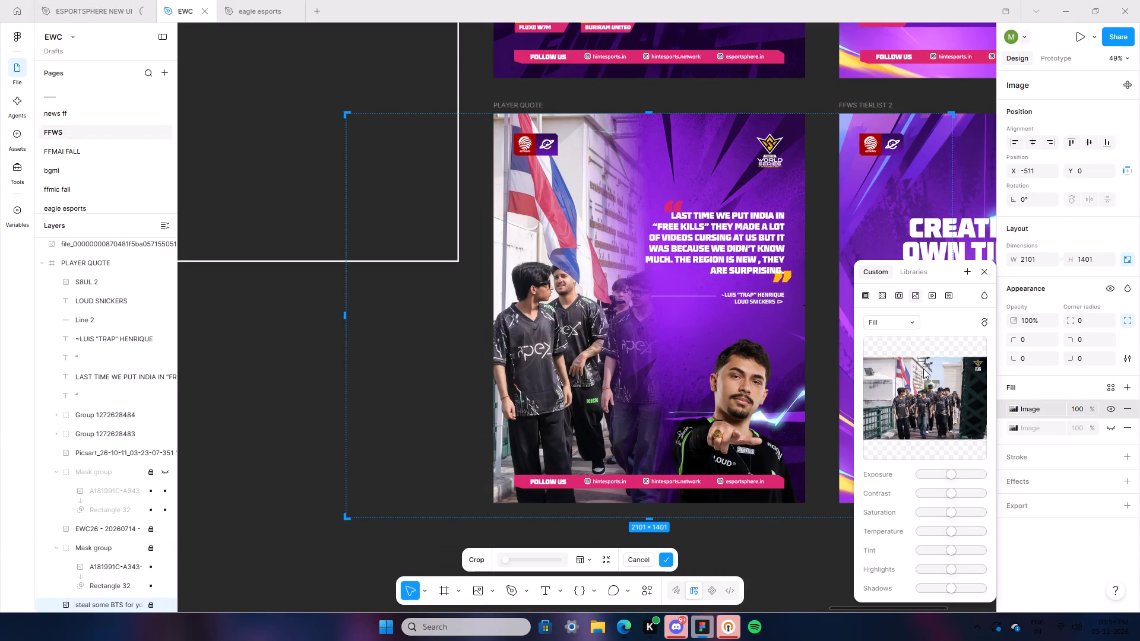
Replace the PLAYER QUOTE team photo's image fill with the newest "steal some BTS for you guys" JPEG from the Downloads folder.
left_click(930, 386)
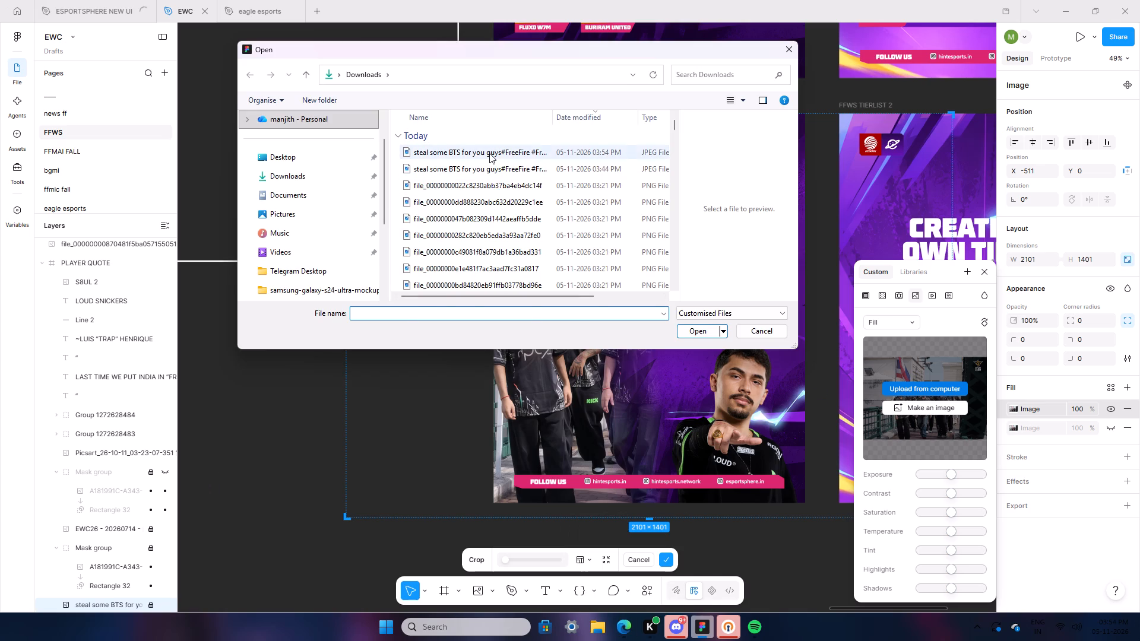
left_click(489, 153)
double_click(489, 153)
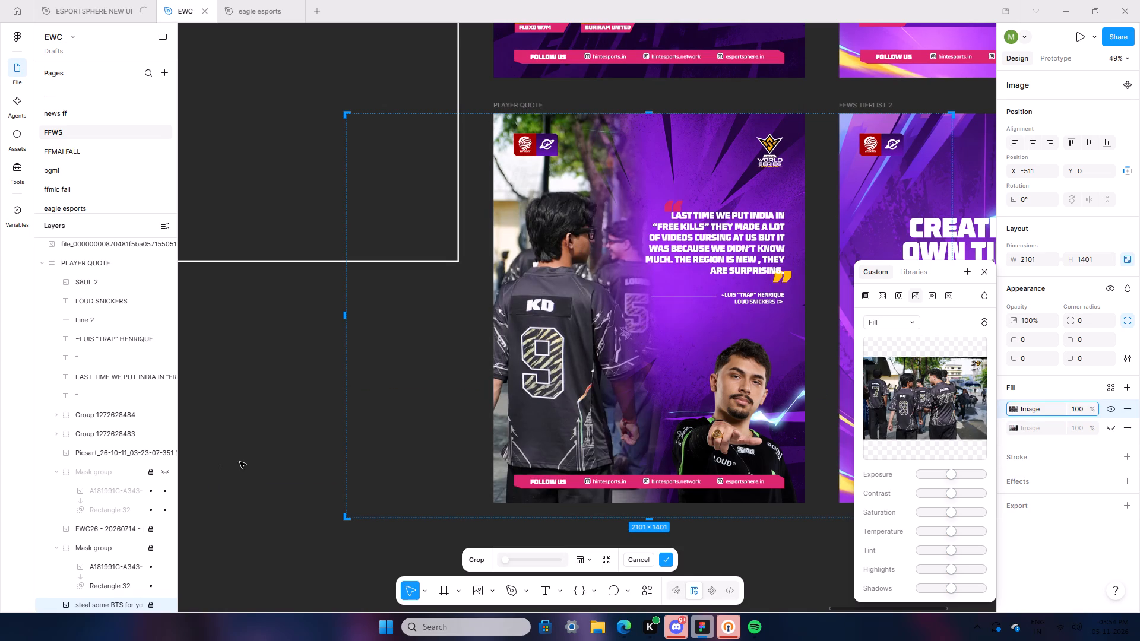
double_click(278, 440)
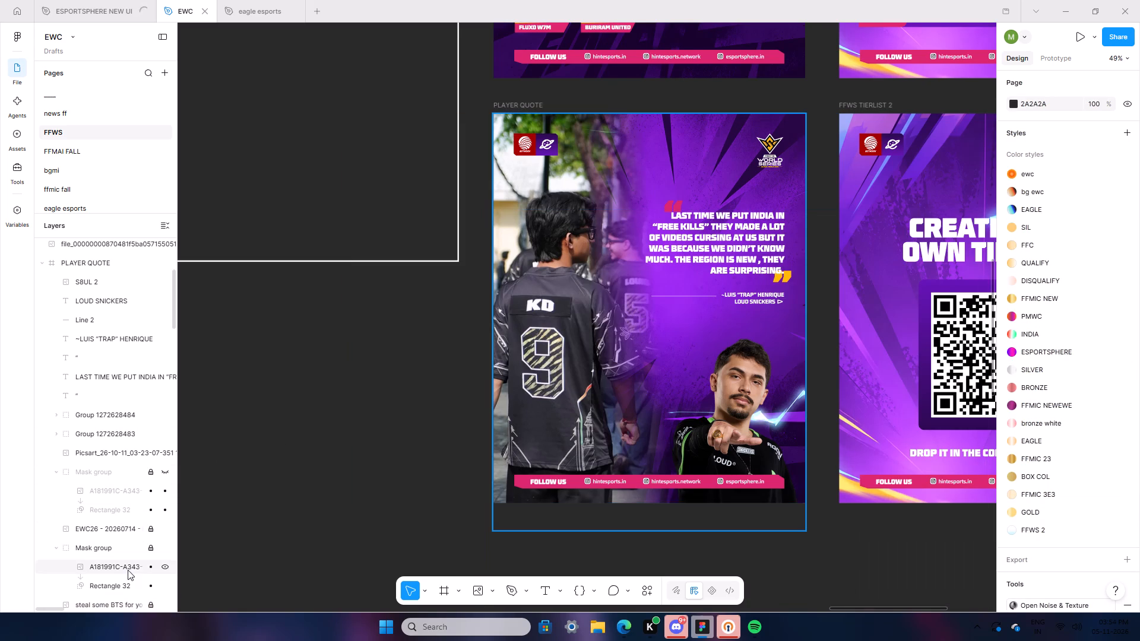
Unlock the team photo layer in PLAYER QUOTE and resize it proportionally to about 2075 × 1384.
left_click(111, 598)
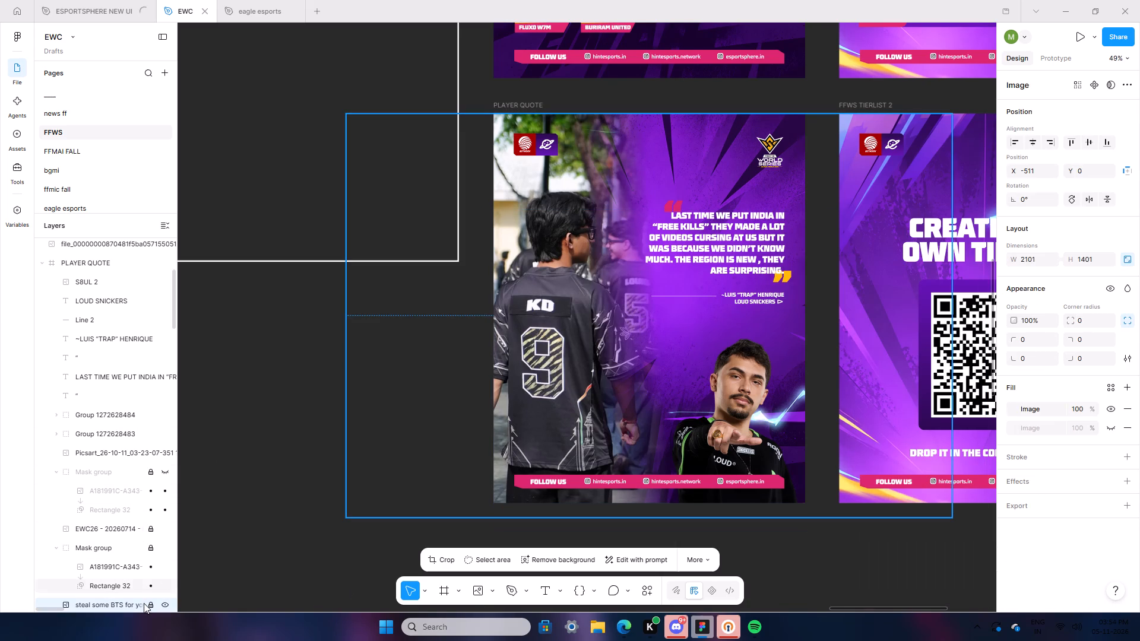
left_click(144, 603)
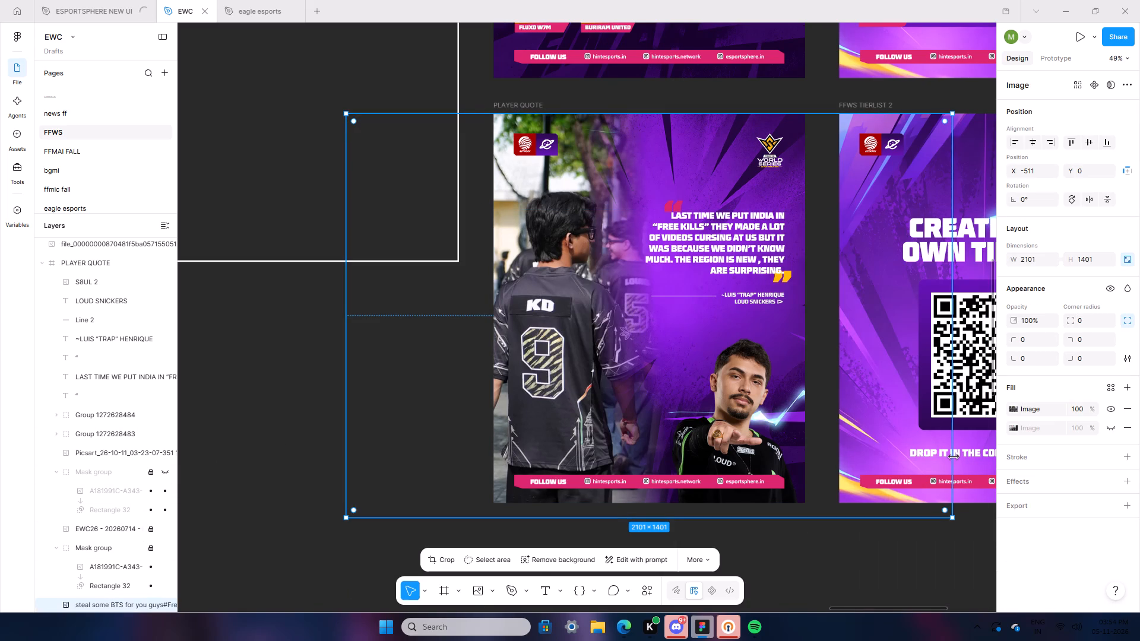
left_click_drag(954, 457, 763, 487)
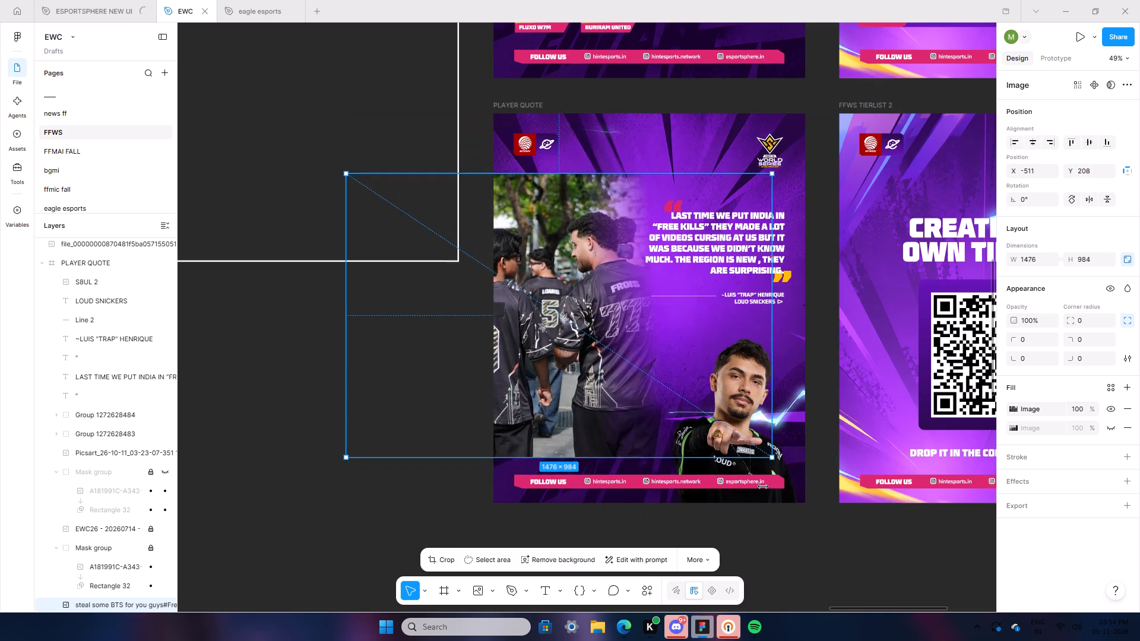
left_click_drag(763, 487, 715, 487)
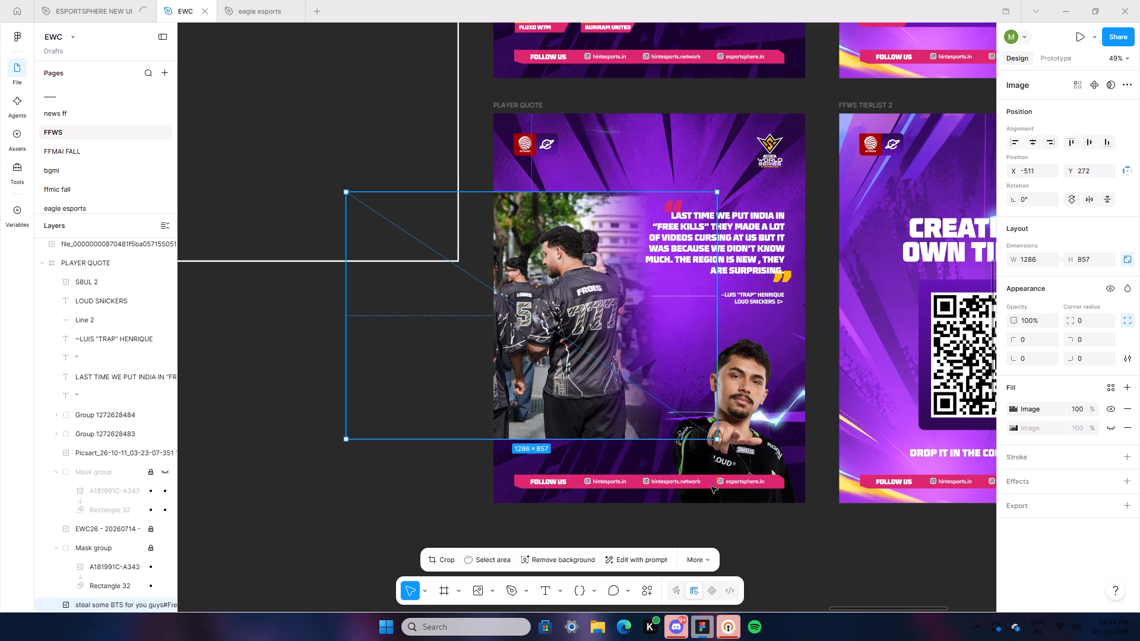
left_click_drag(610, 440, 648, 591)
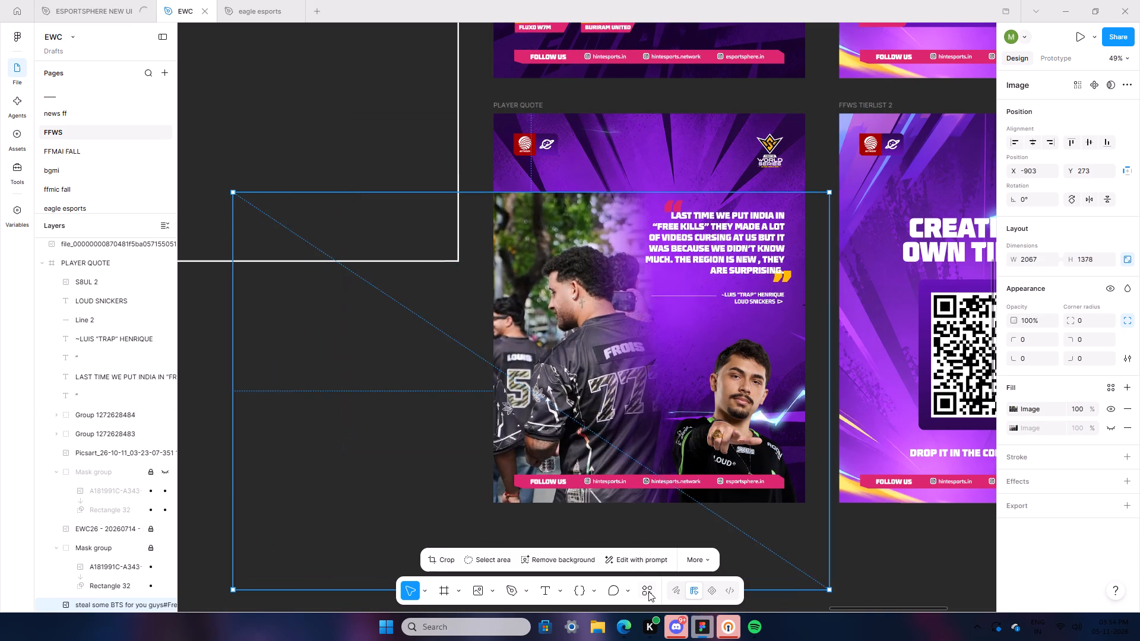
left_click_drag(648, 591, 649, 591)
Move the team photo to about X -467, Y -29 so the player wearing number 9 fills the poster's photo side.
left_click_drag(436, 517, 505, 443)
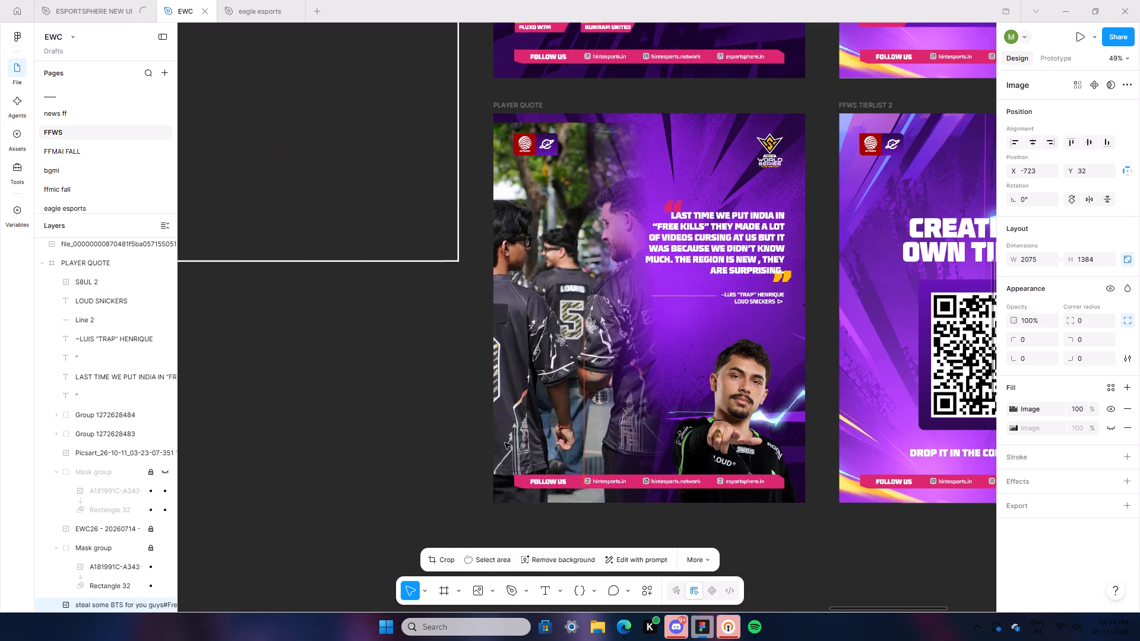
left_click_drag(505, 443, 561, 445)
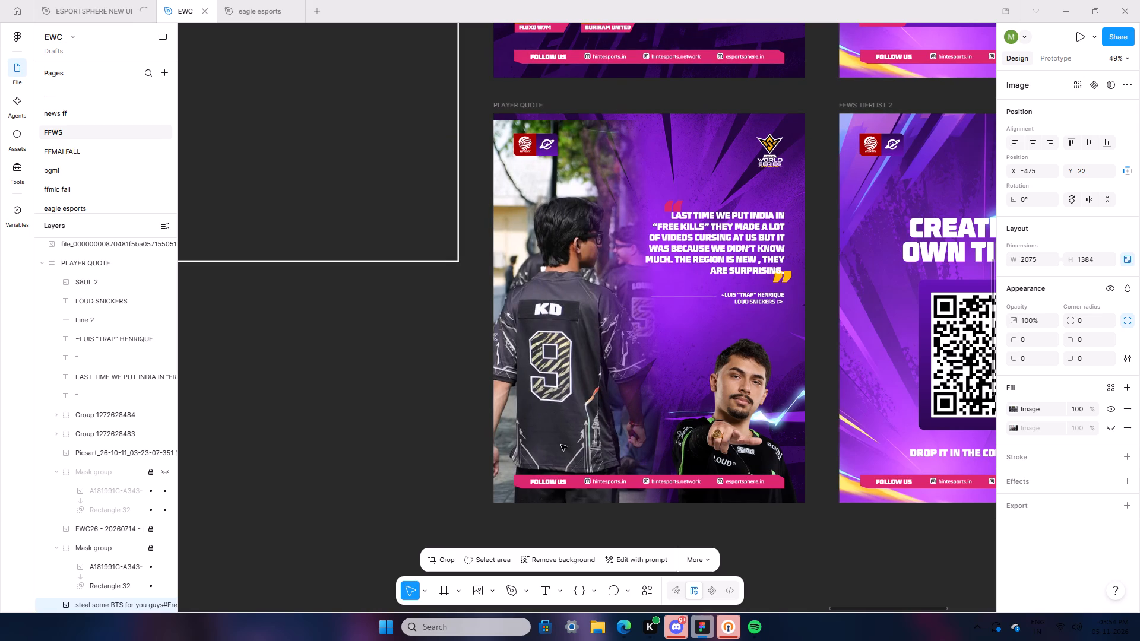
left_click_drag(561, 445, 560, 445)
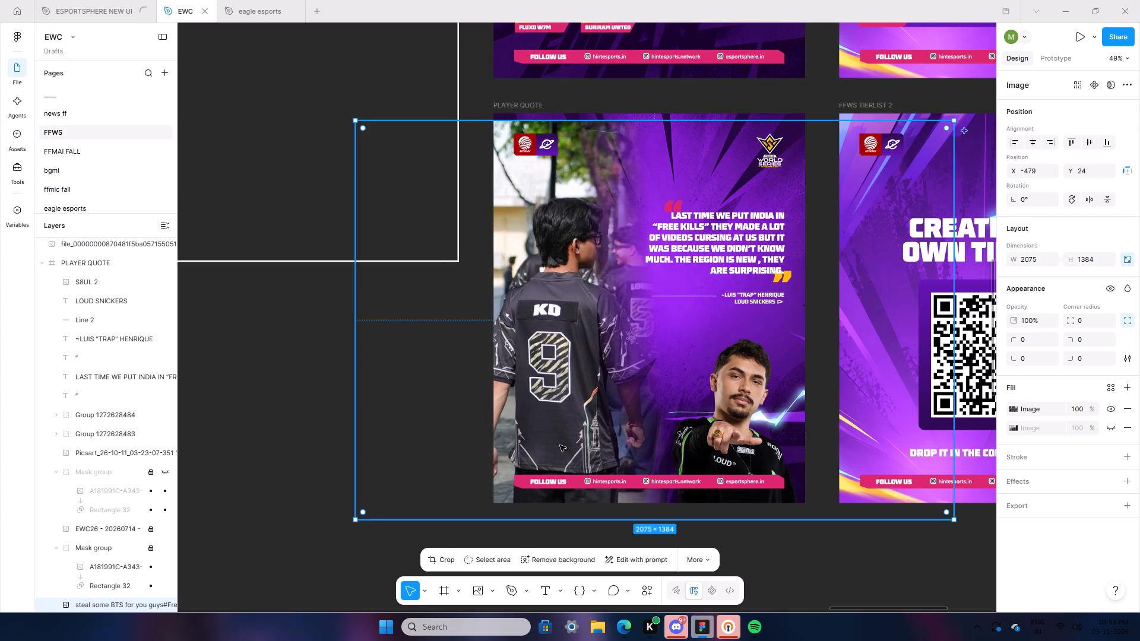
left_click_drag(542, 419, 546, 405)
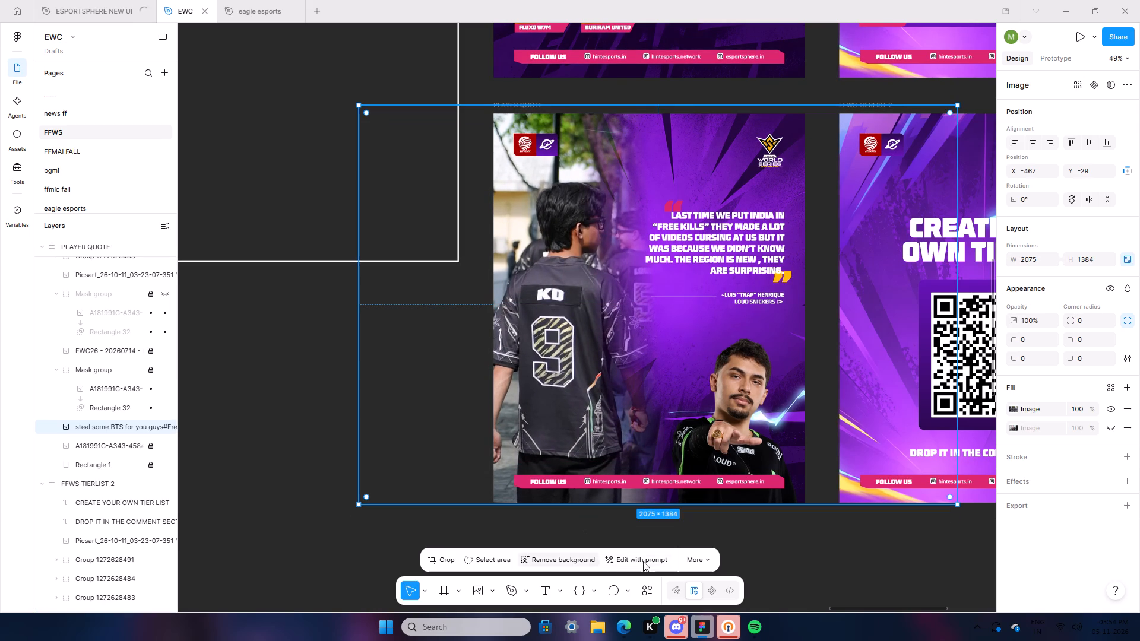
Boost the resolution of the team photo.
left_click(685, 557)
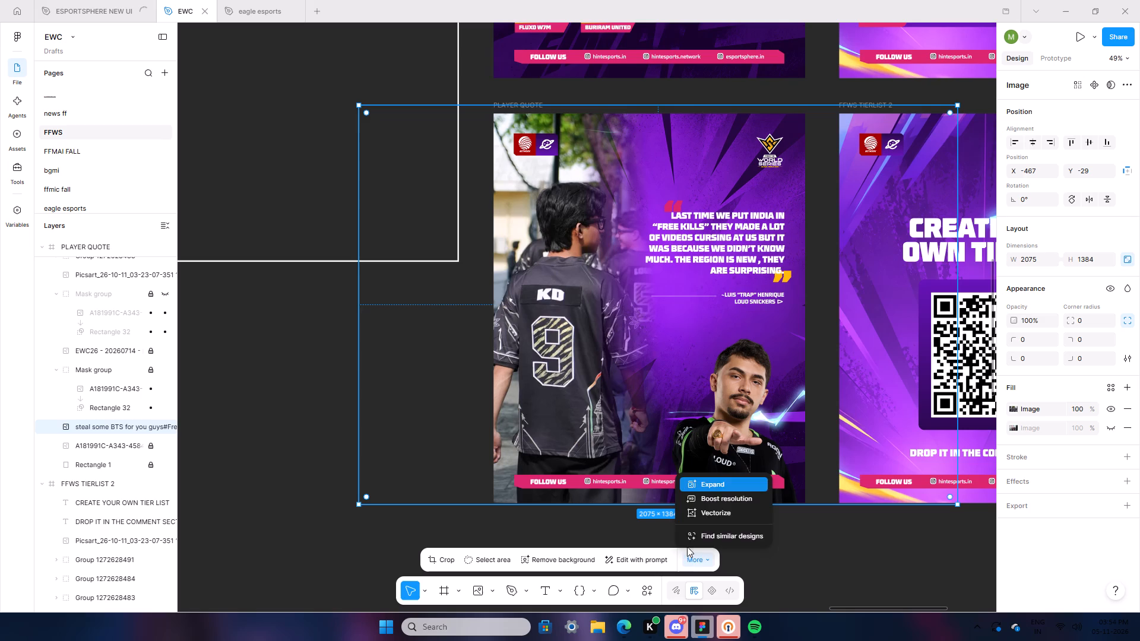
left_click(704, 497)
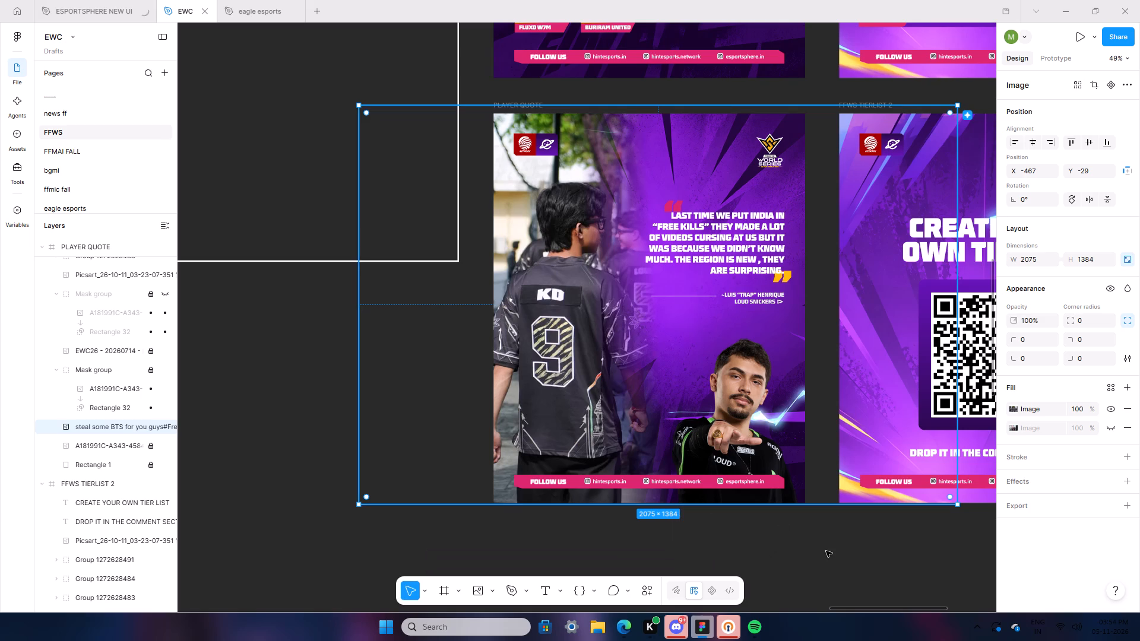
left_click(835, 569)
Unlock the pointing player's EWC26 Media Day image and enlarge it proportionally upward to about 1800 × 2698.
scroll(835, 570, "up", 3, "ctrl")
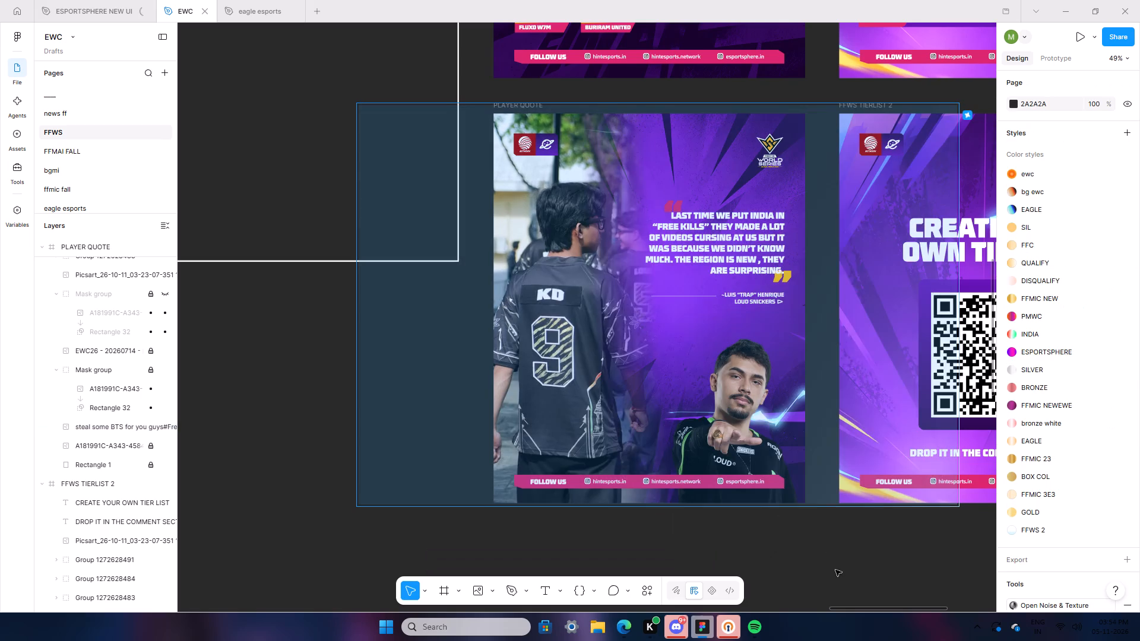
scroll(835, 570, "up", 6, "ctrl")
scroll(732, 534, "up", 4)
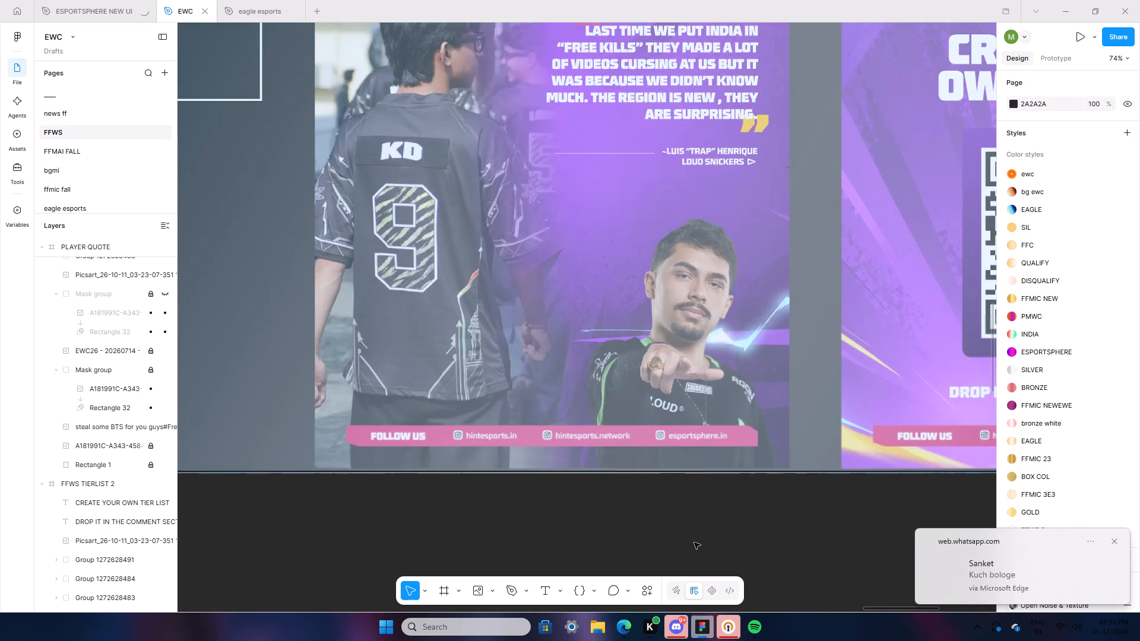
scroll(732, 534, "up", 4)
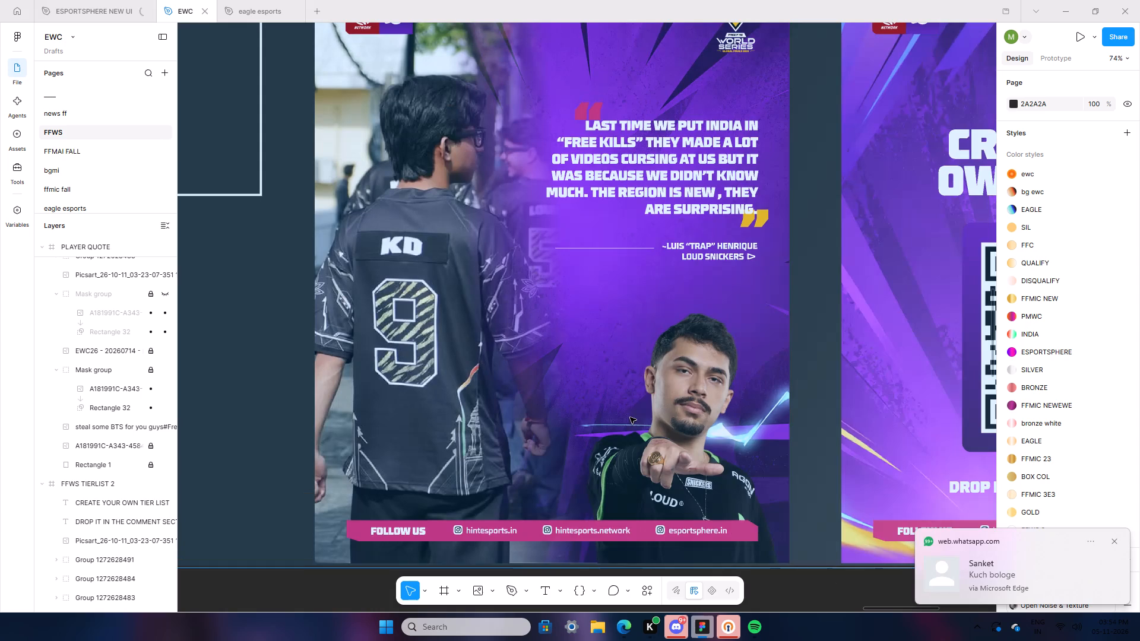
left_click(94, 446)
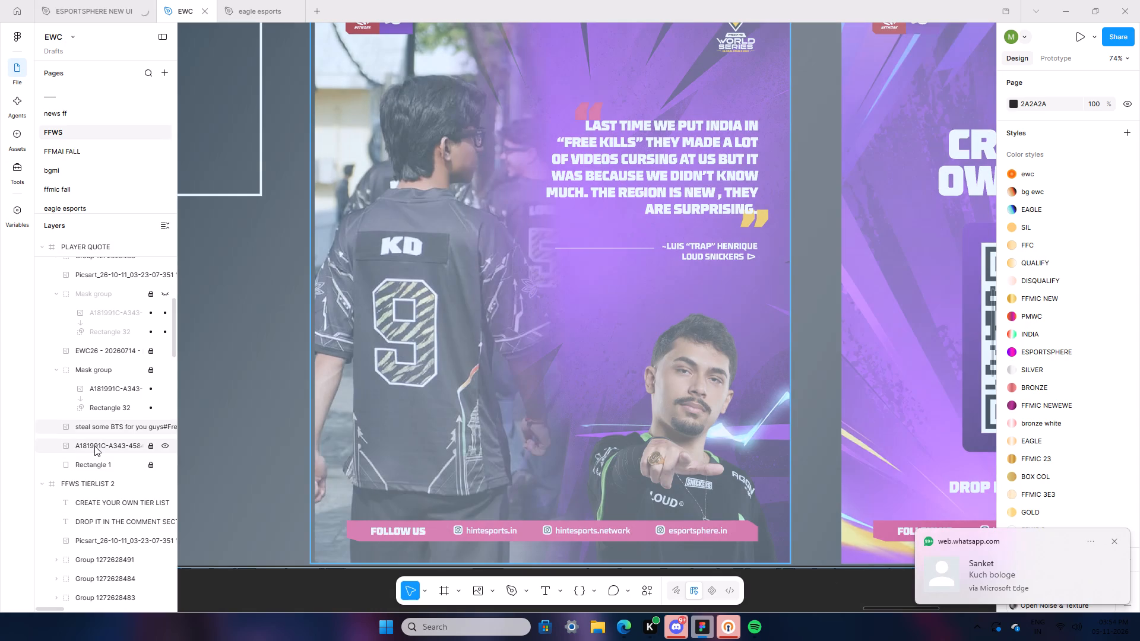
left_click(123, 350)
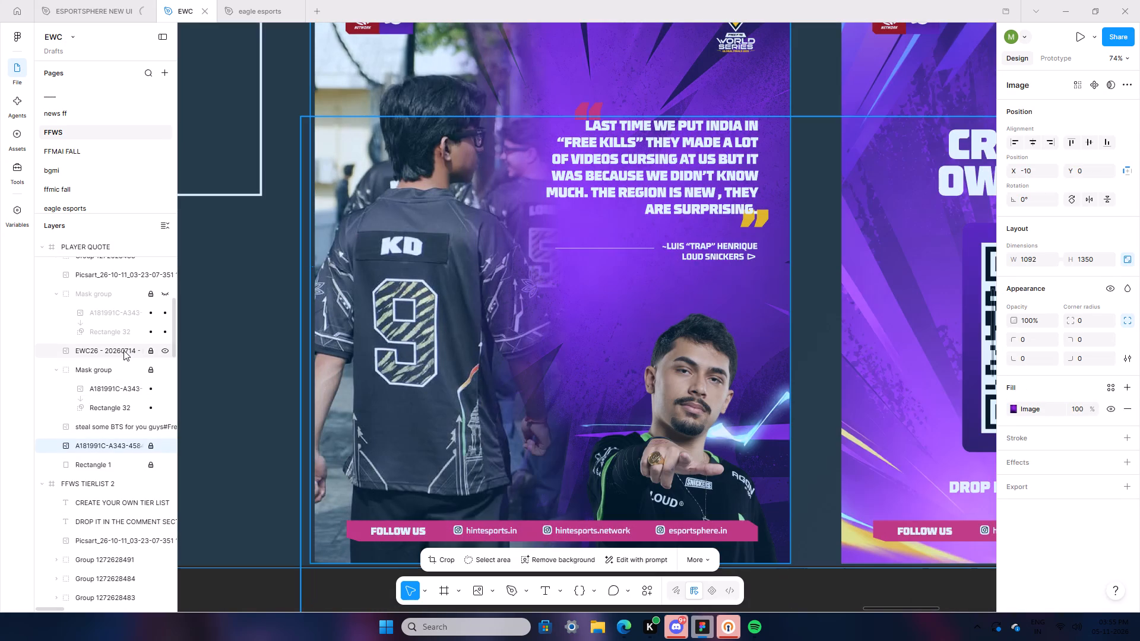
left_click(149, 348)
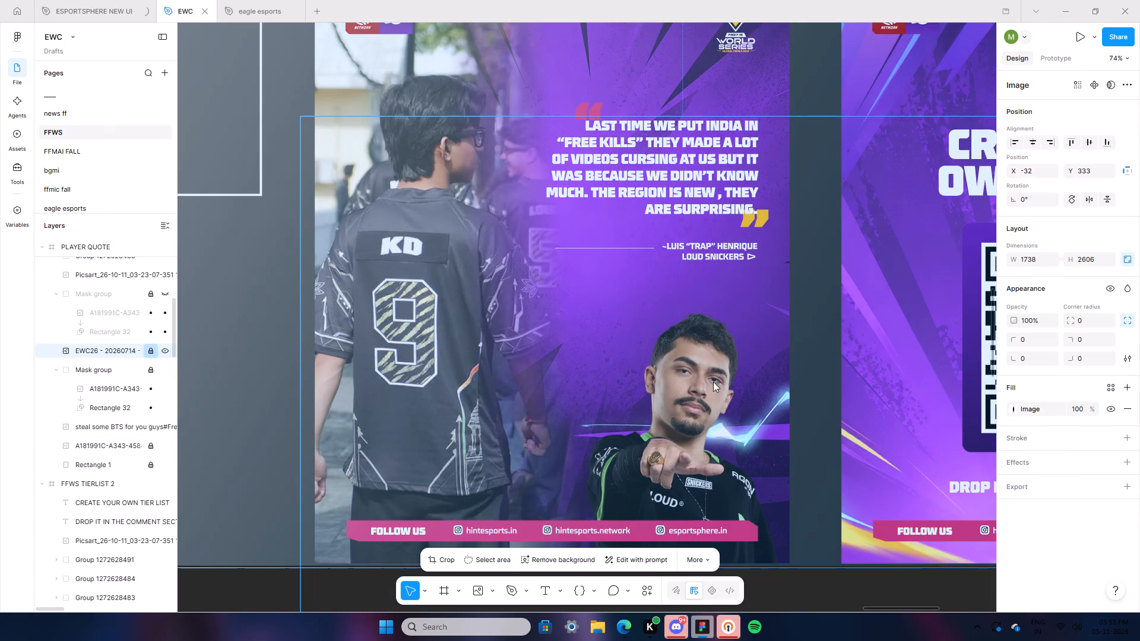
left_click(704, 418)
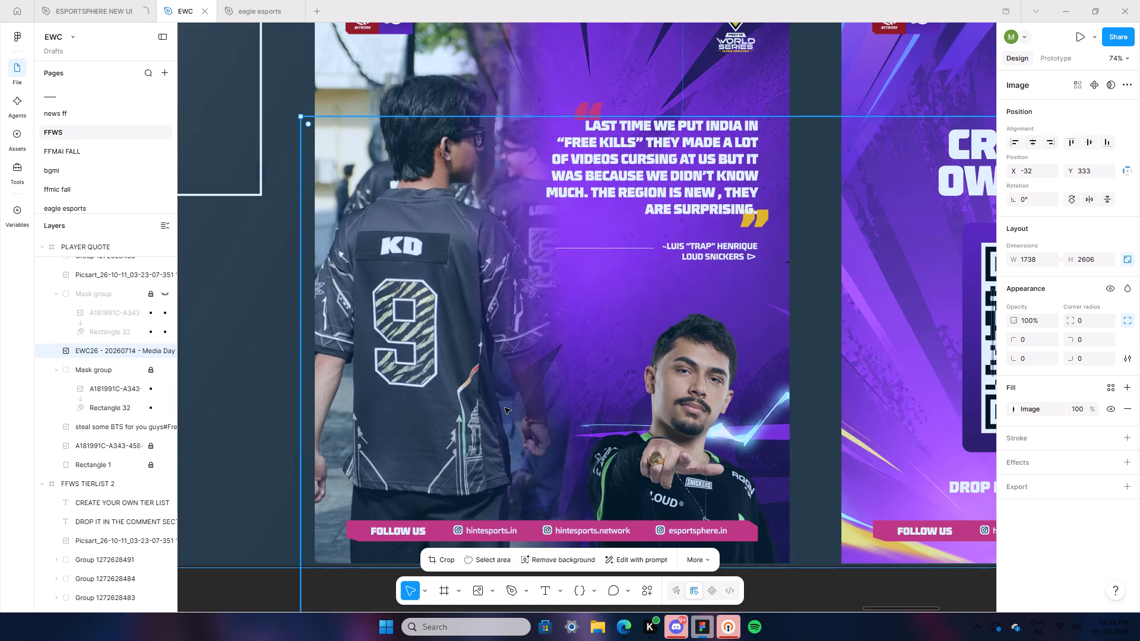
left_click_drag(797, 117, 797, 94)
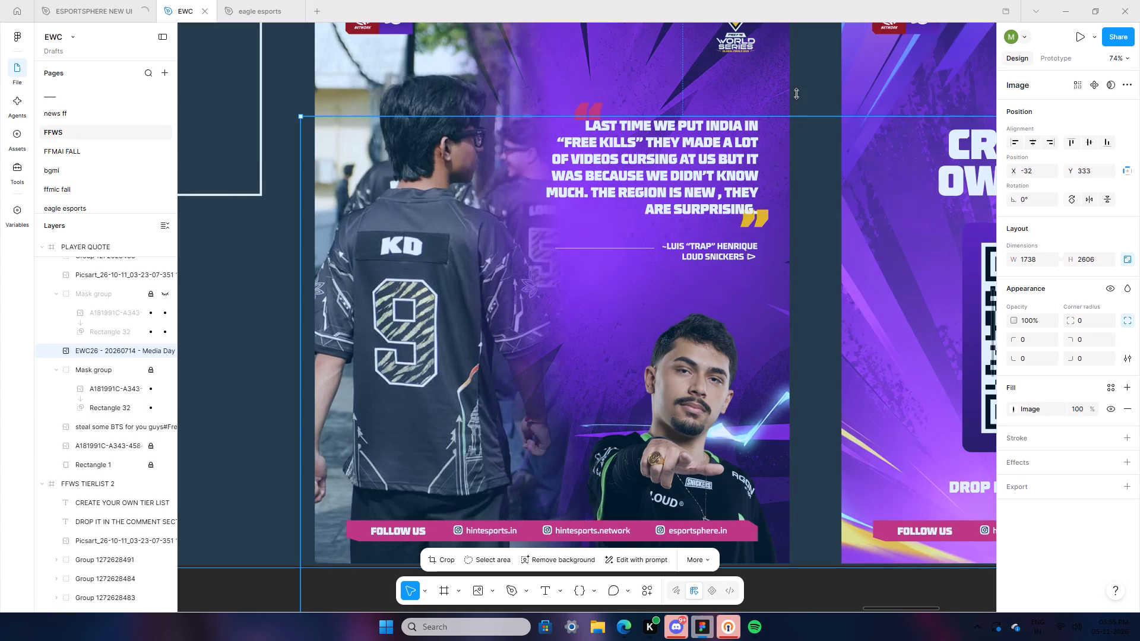
left_click_drag(797, 94, 806, 76)
double_click(236, 592)
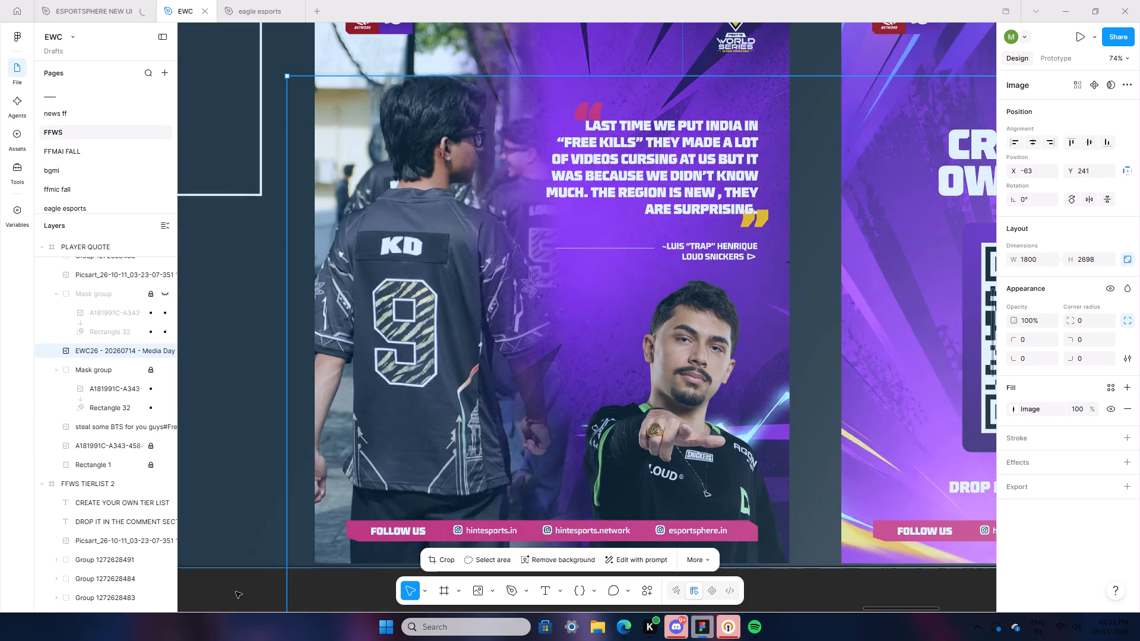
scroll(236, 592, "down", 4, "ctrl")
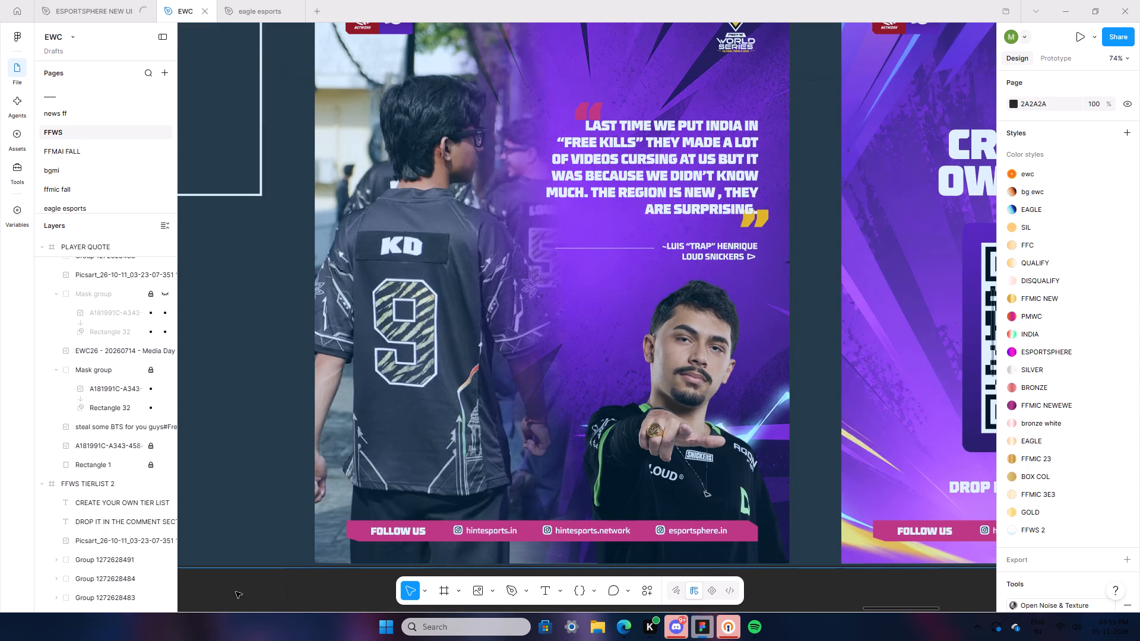
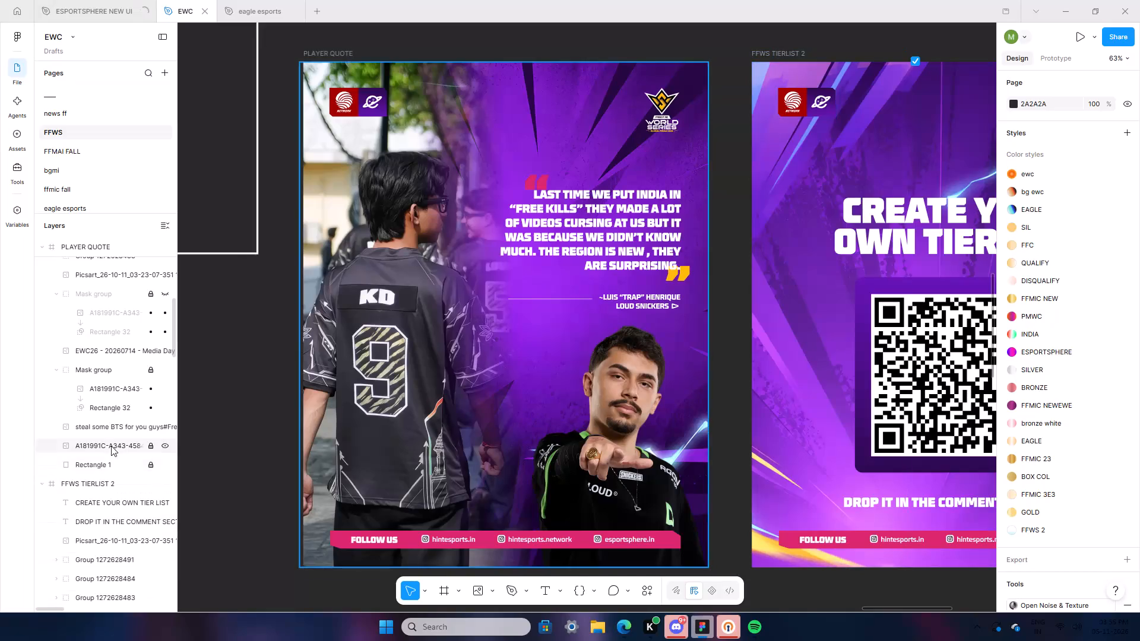
Stretch the linear gradient on Rectangle 32, the purple background's visible mask in PLAYER QUOTE, to the pointing player's face, exposing more of the team photo.
left_click(94, 408)
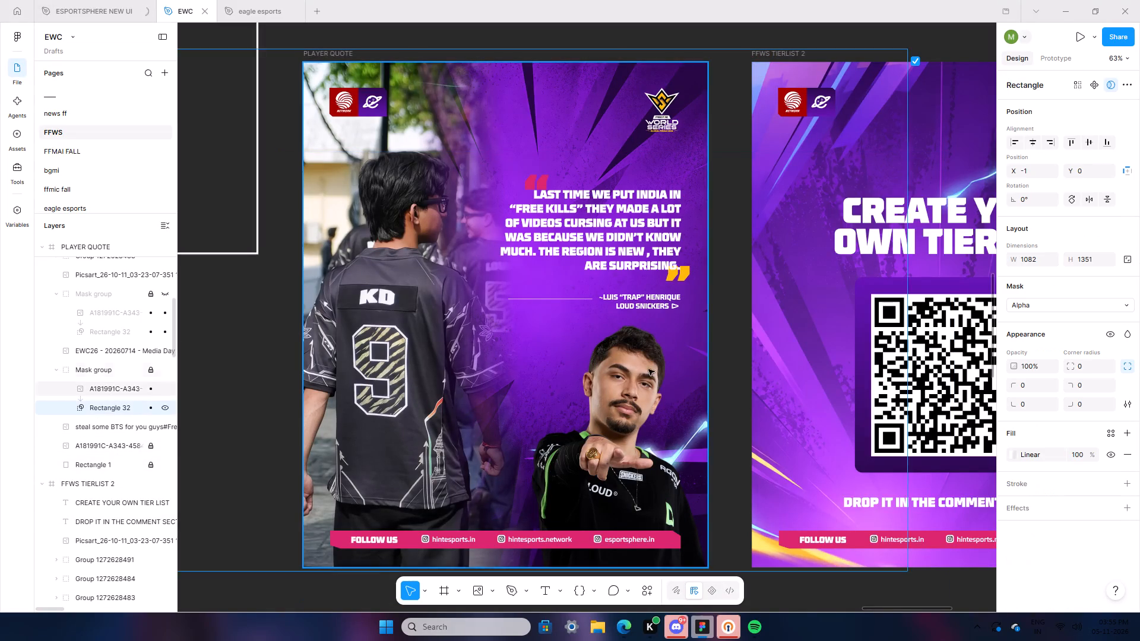
left_click(1036, 453)
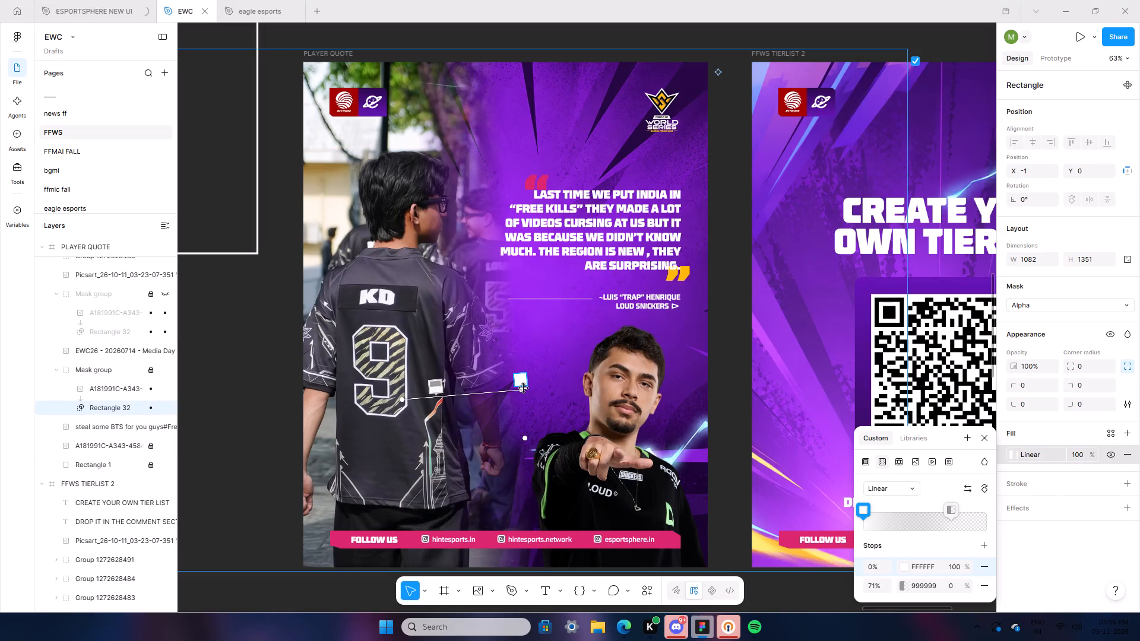
left_click_drag(524, 388, 655, 382)
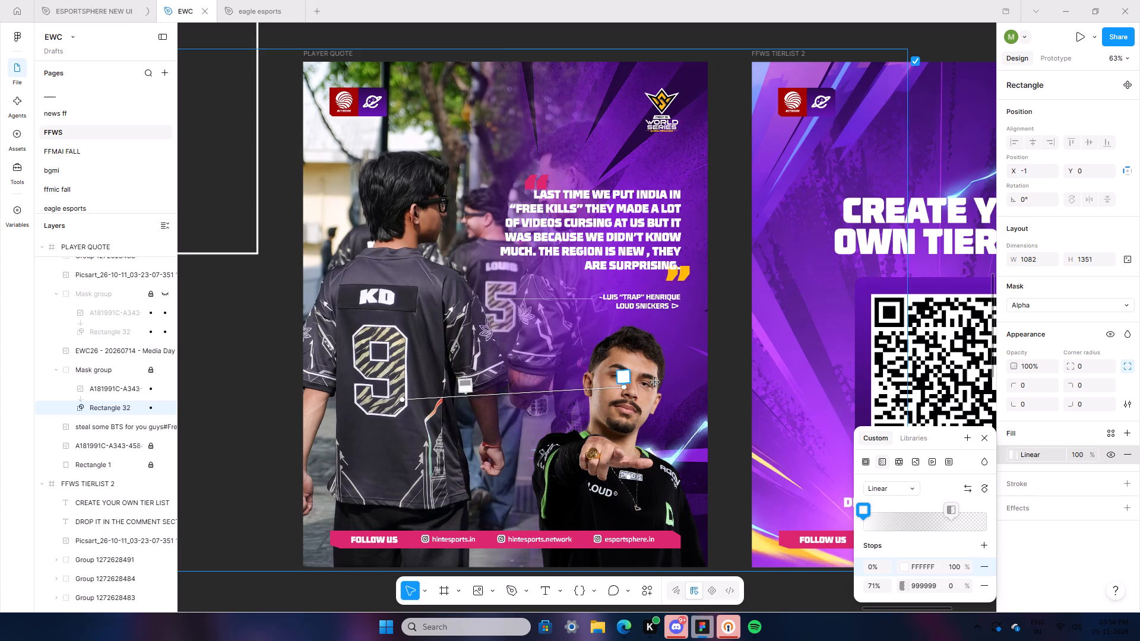
Fine-tune the linear gradient fade on Rectangle 32, the alpha mask of the purple background image in PLAYER QUOTE.
left_click_drag(655, 382, 677, 385)
double_click(250, 610)
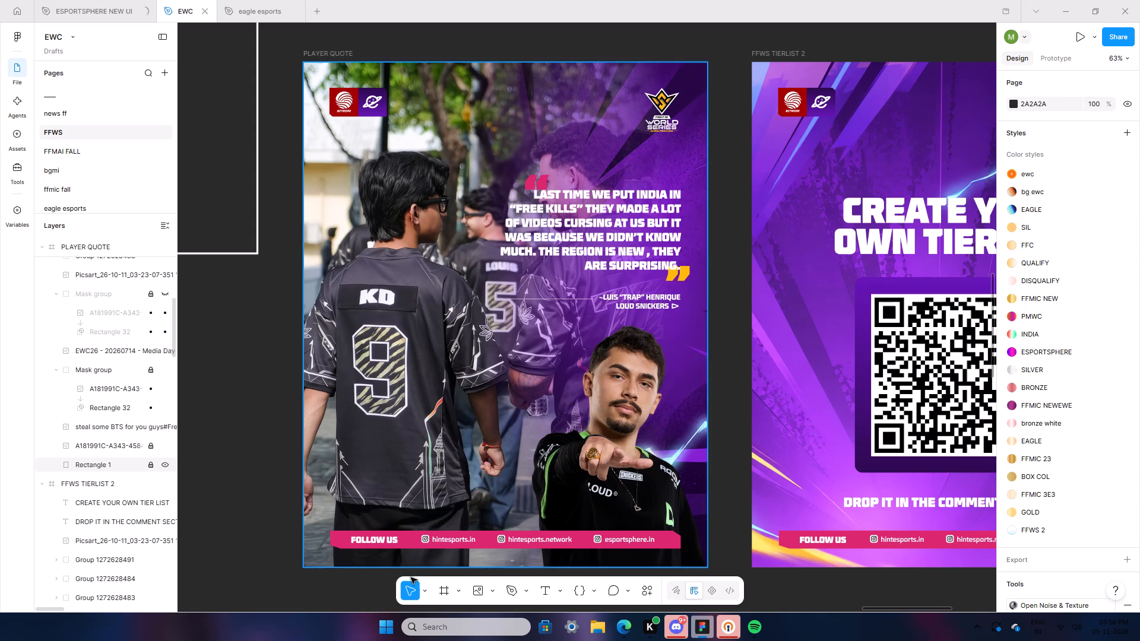
Shrink the pointing player's EWC26 Media Day image in PLAYER QUOTE proportionally to about 1212 × 1816, keeping its left edge in place.
scroll(717, 483, "down", 8, "ctrl")
left_click(826, 591)
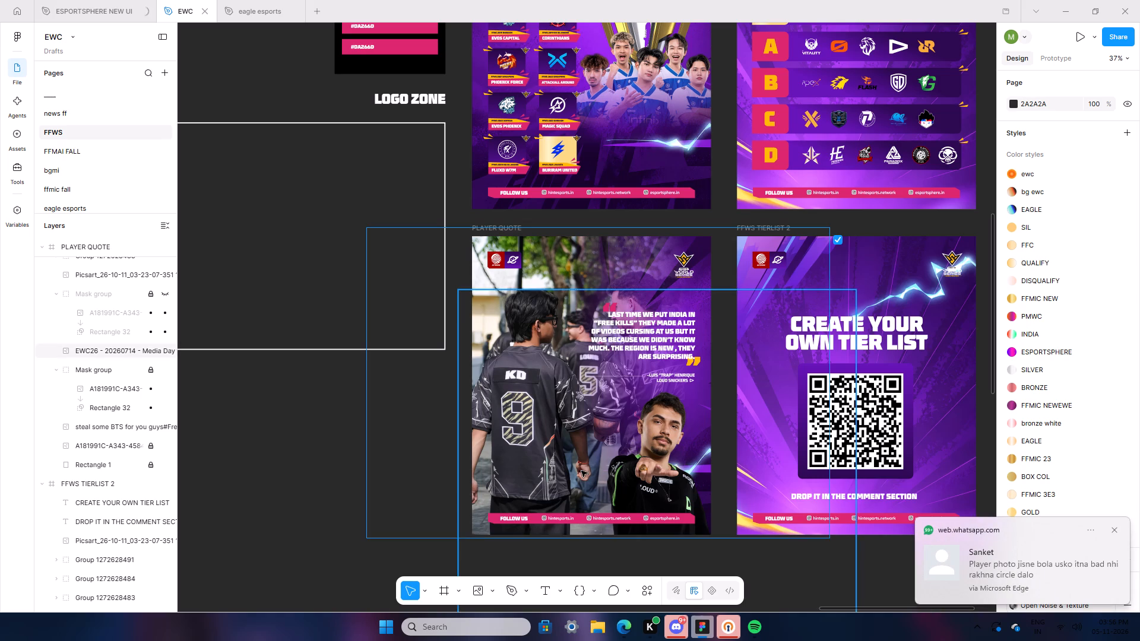
left_click(613, 484)
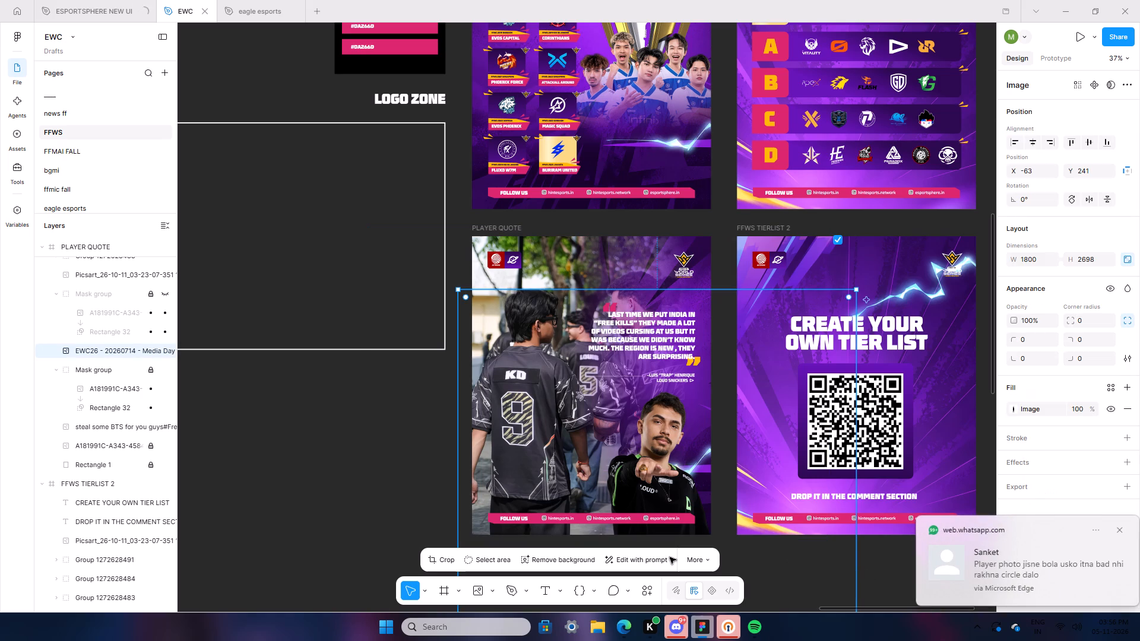
left_click_drag(857, 579, 747, 579)
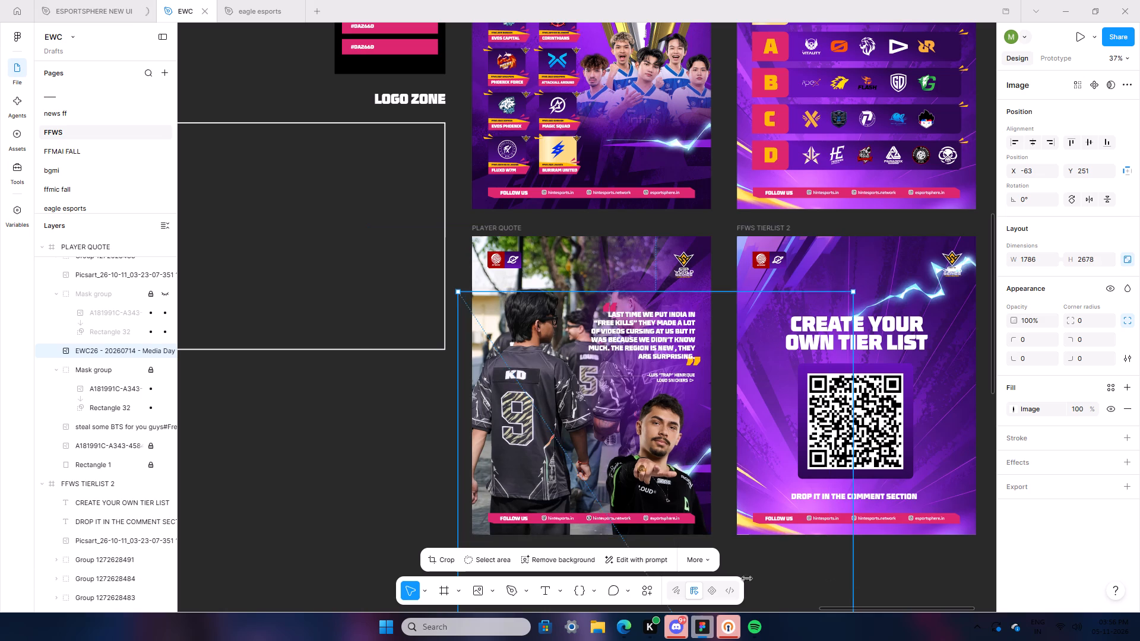
left_click_drag(747, 579, 726, 579)
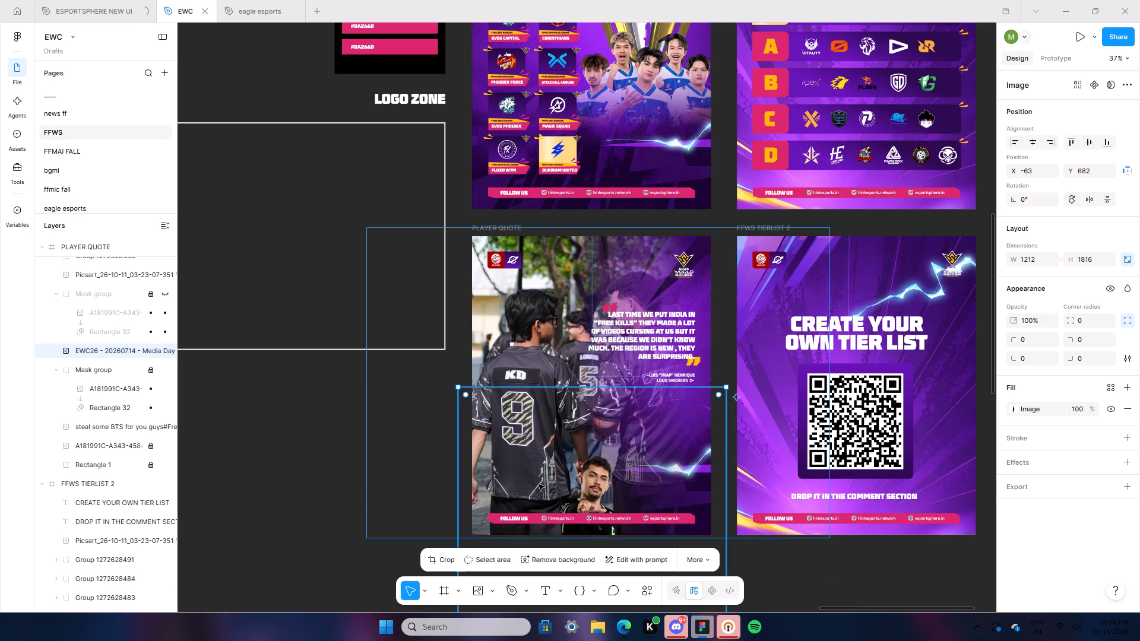
Move the pointing player's Media Day cutout out of PLAYER QUOTE onto the empty canvas below, to about X -2291, Y 3514.
left_click_drag(552, 480, 632, 429)
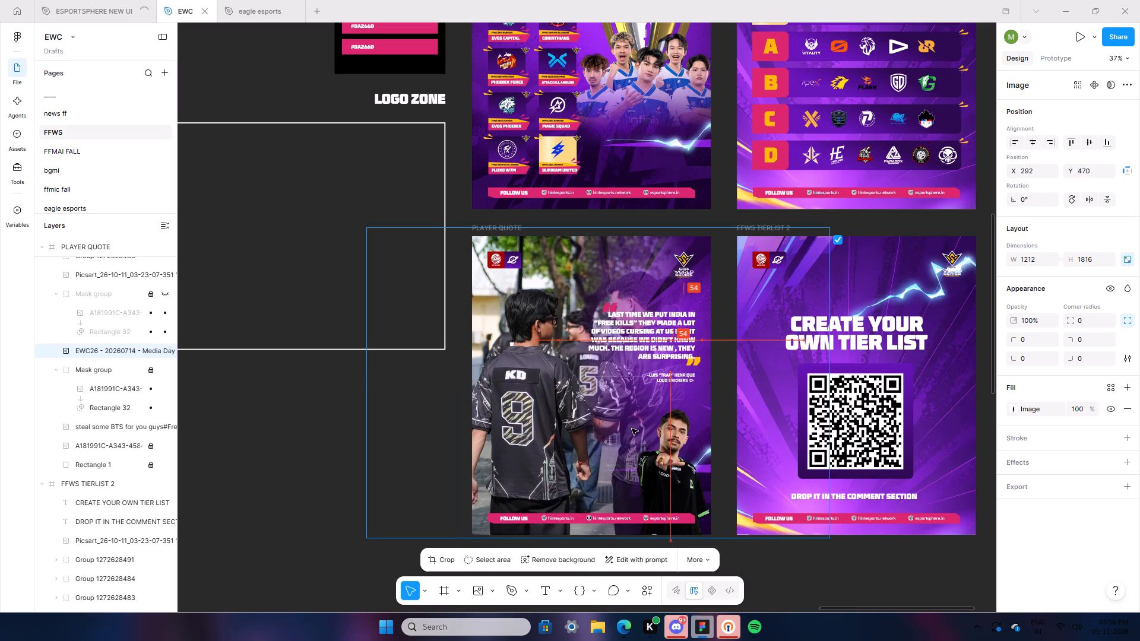
left_click_drag(632, 429, 486, 556)
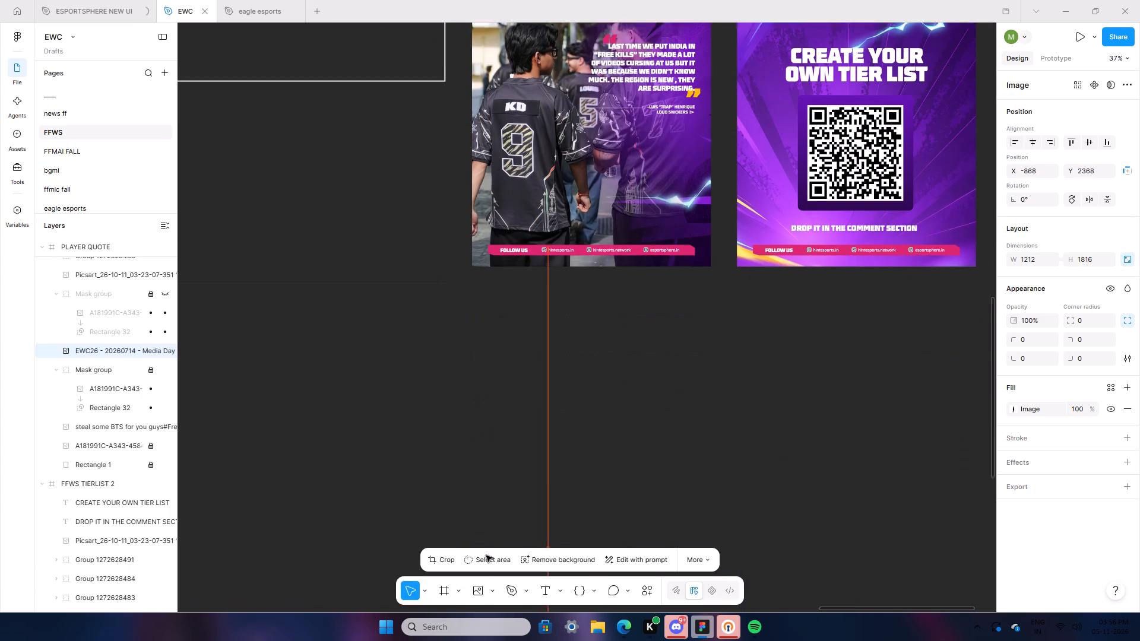
left_click_drag(486, 556, 489, 484)
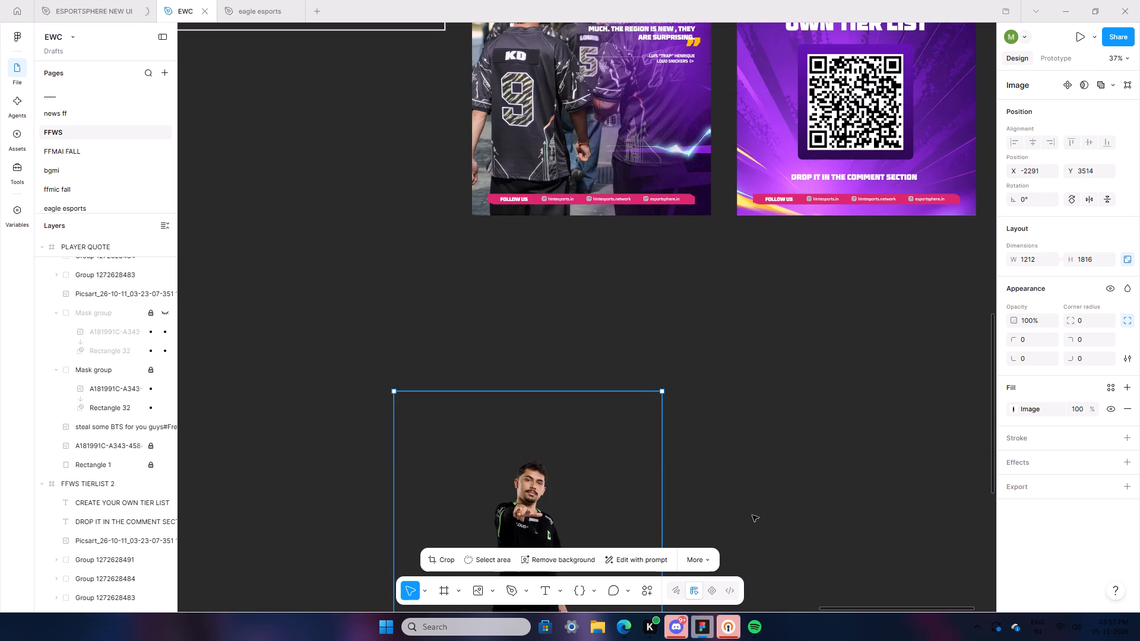
left_click(758, 465)
Select the whole PLAYER QUOTE frame.
scroll(758, 465, "up", 6)
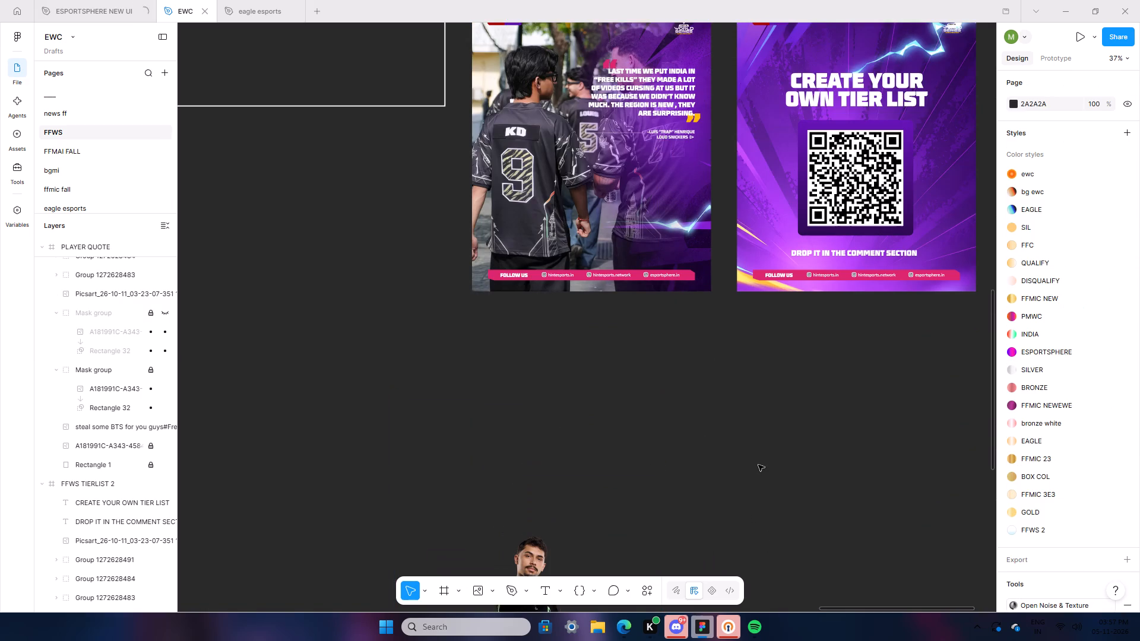
scroll(758, 465, "up", 1)
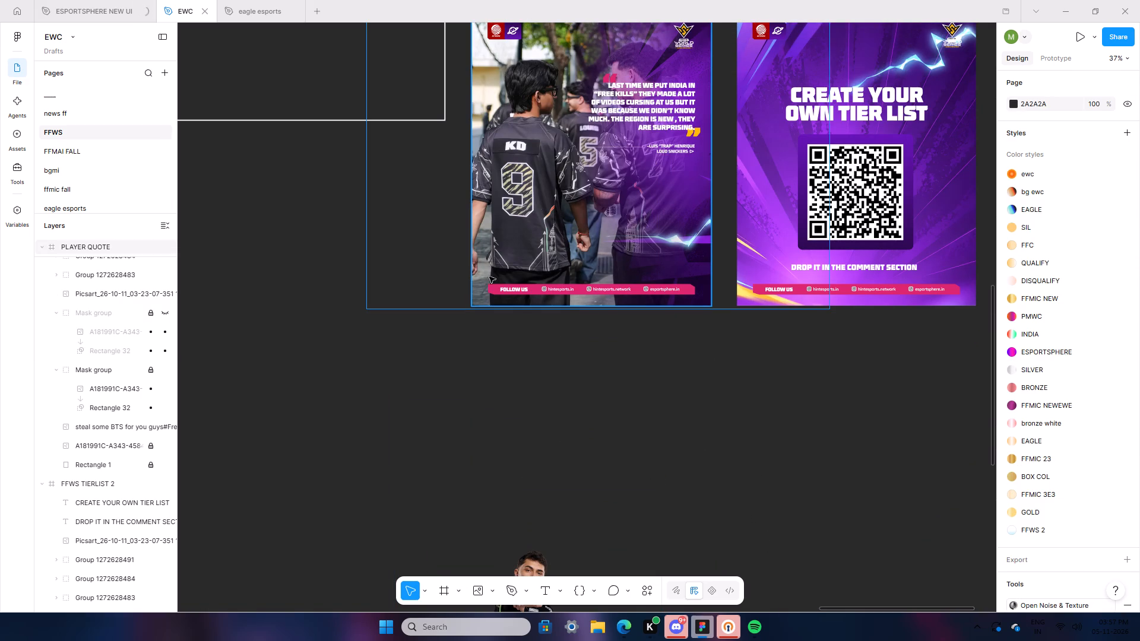
left_click(524, 212)
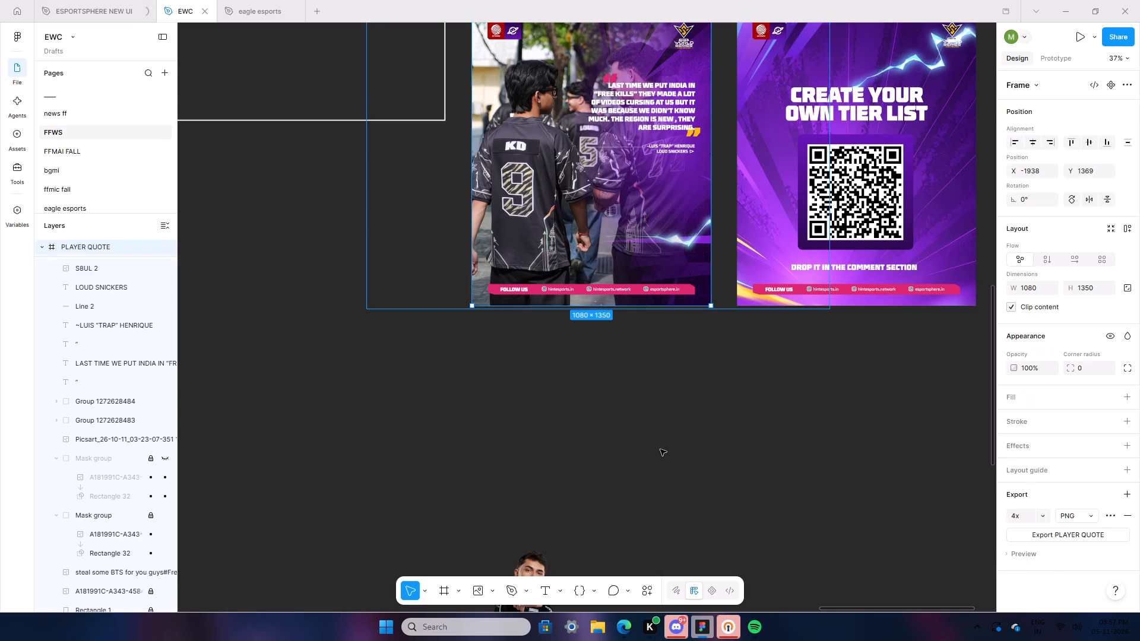
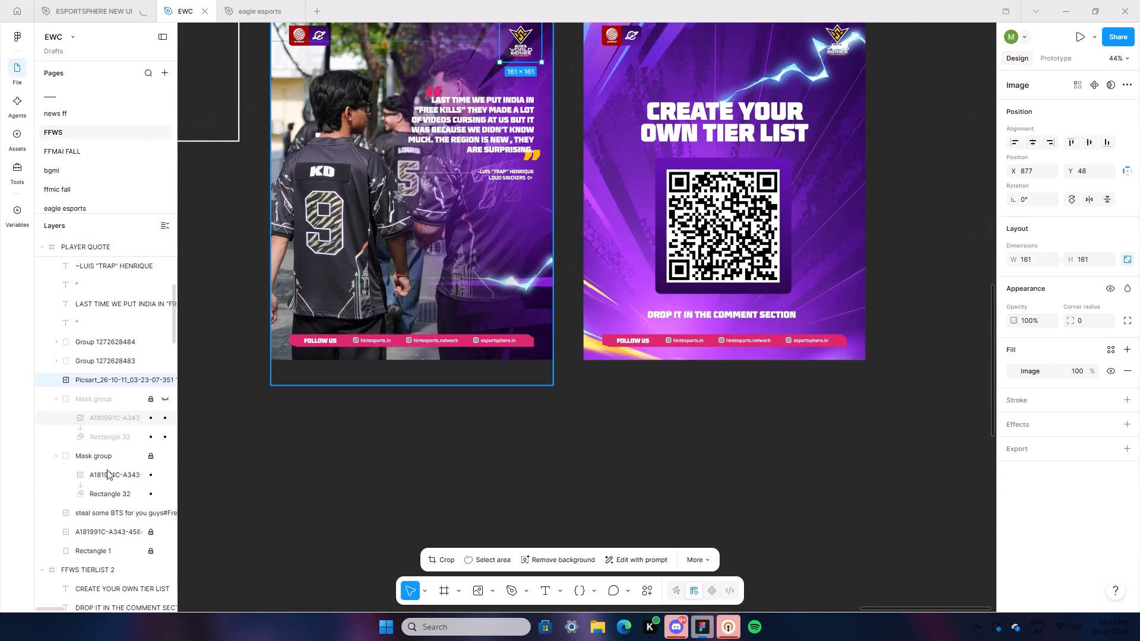
Replace the top image fill of the team photo in PLAYER QUOTE with a "steal some BTS for you guys" JPEG from Downloads.
left_click(121, 521)
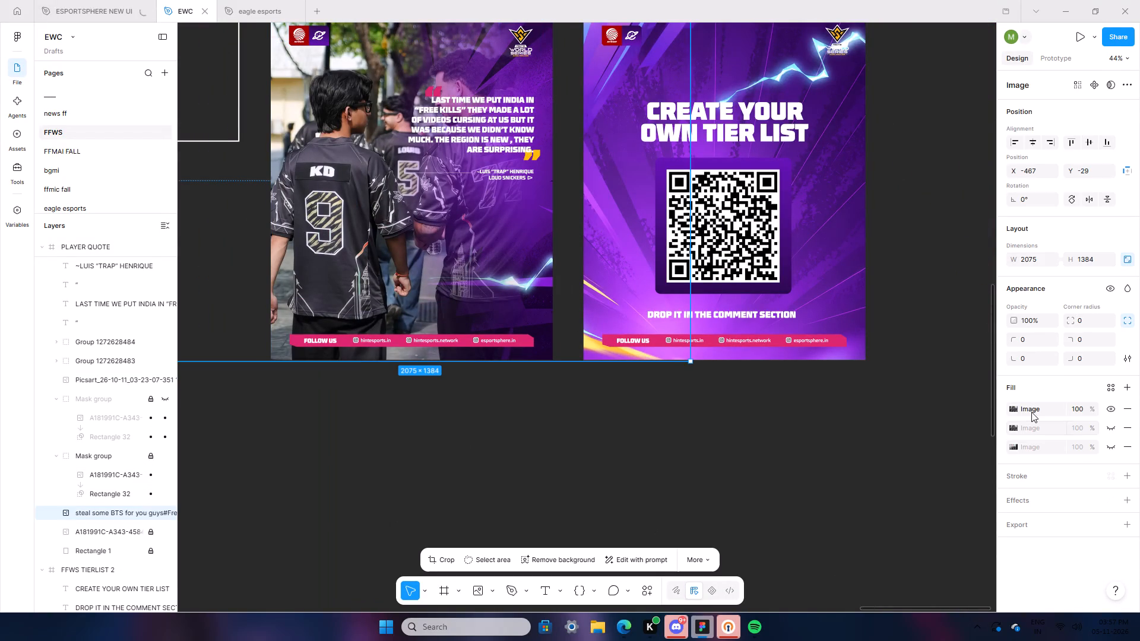
left_click(1031, 412)
left_click(922, 395)
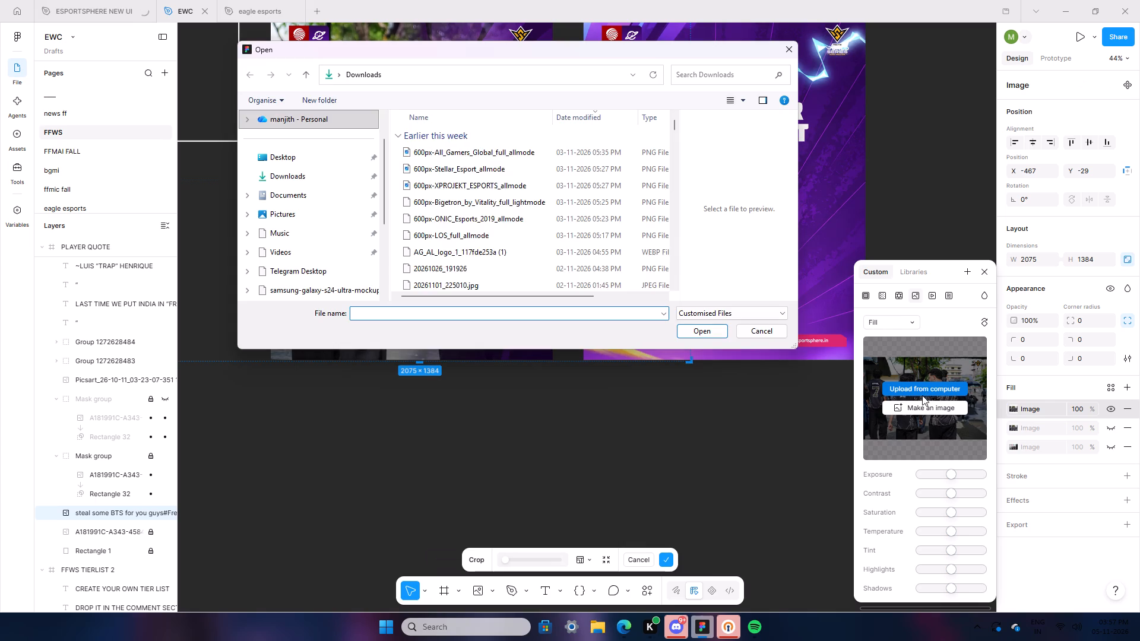
left_click(502, 153)
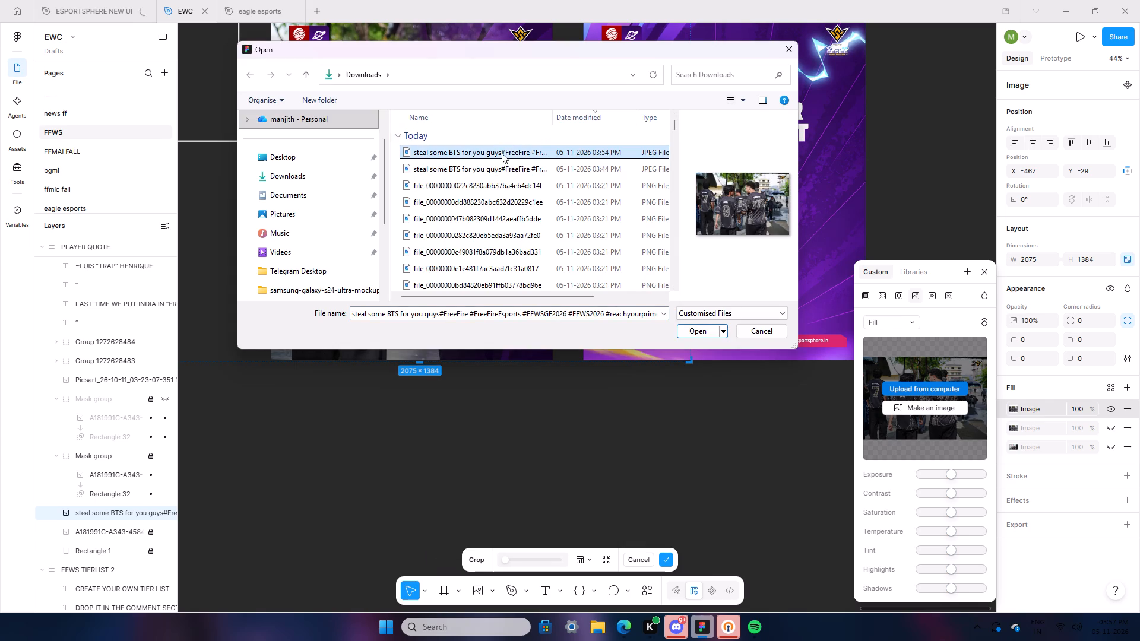
left_click(511, 170)
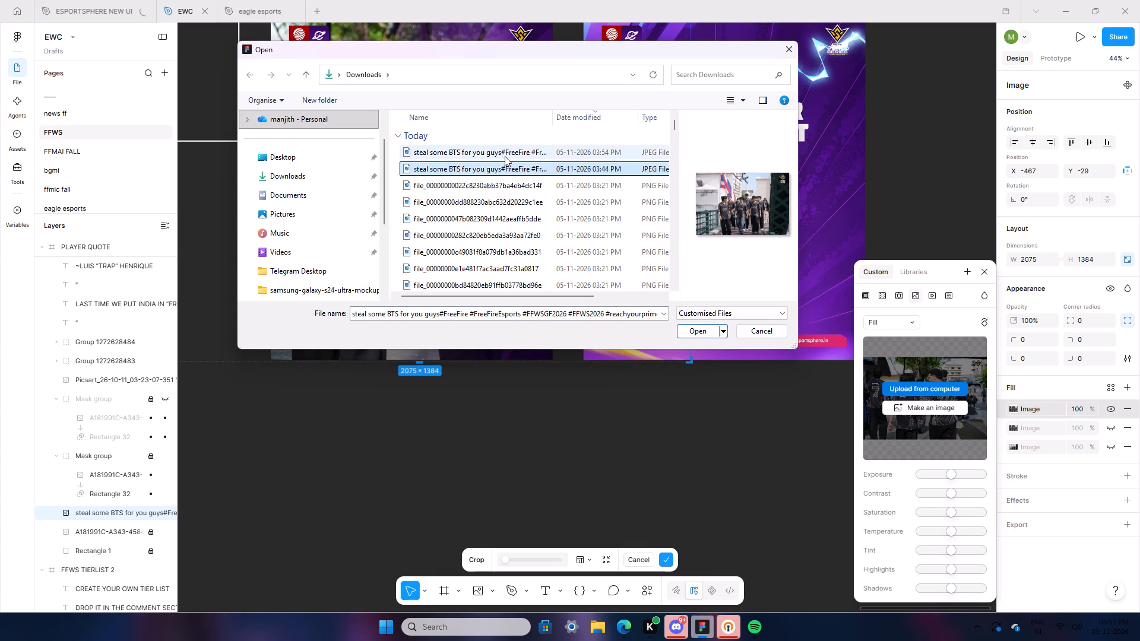
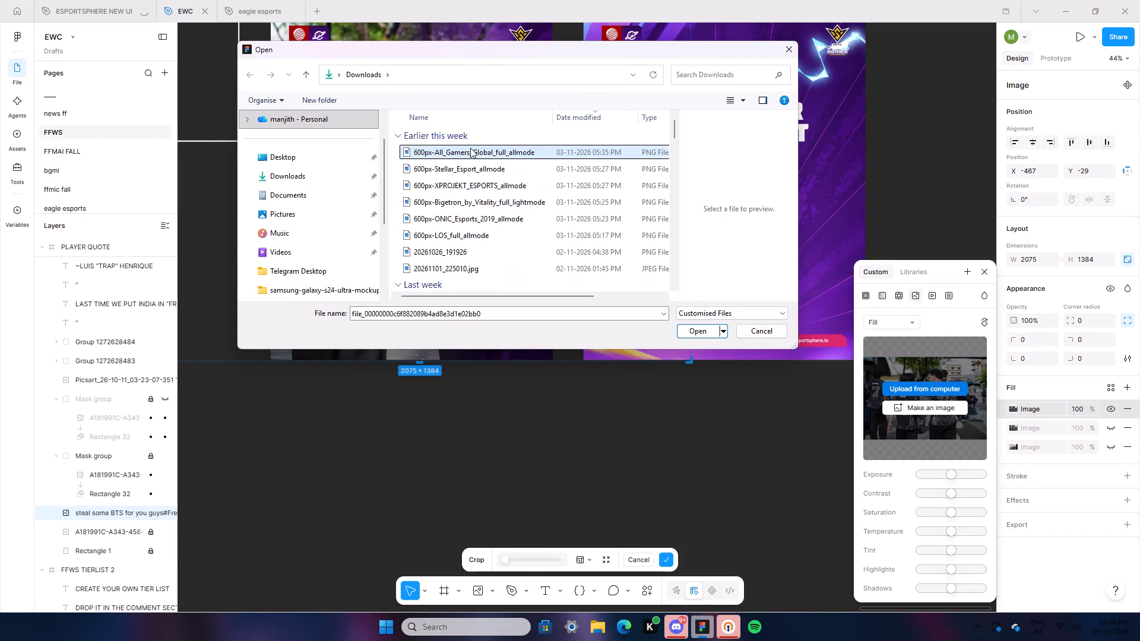
left_click(473, 150)
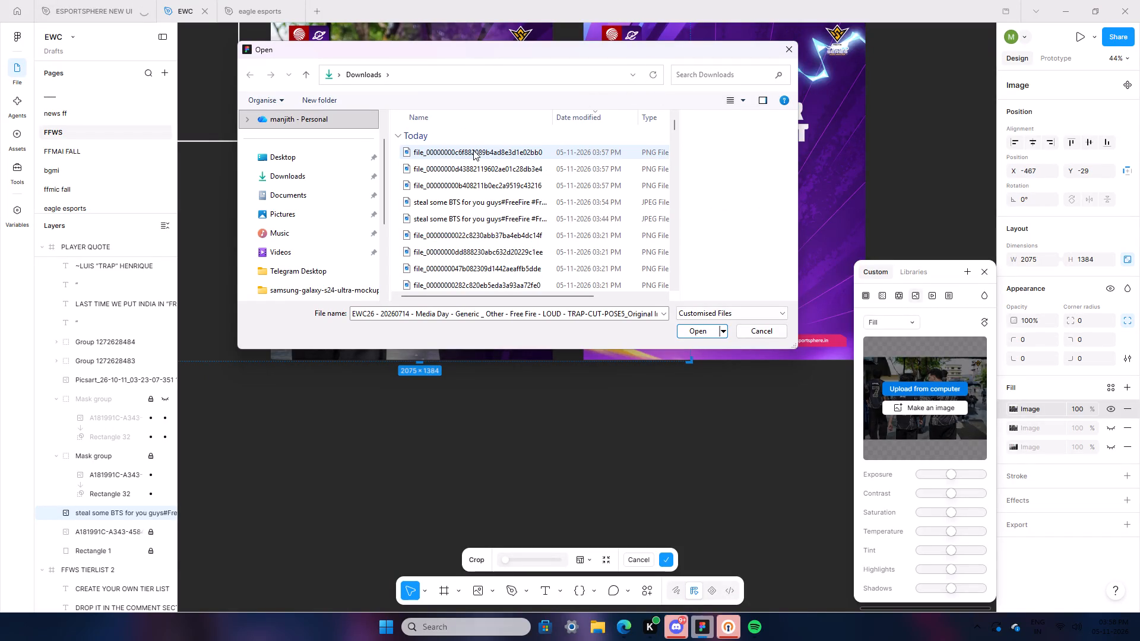
left_click(473, 150)
left_click(478, 161)
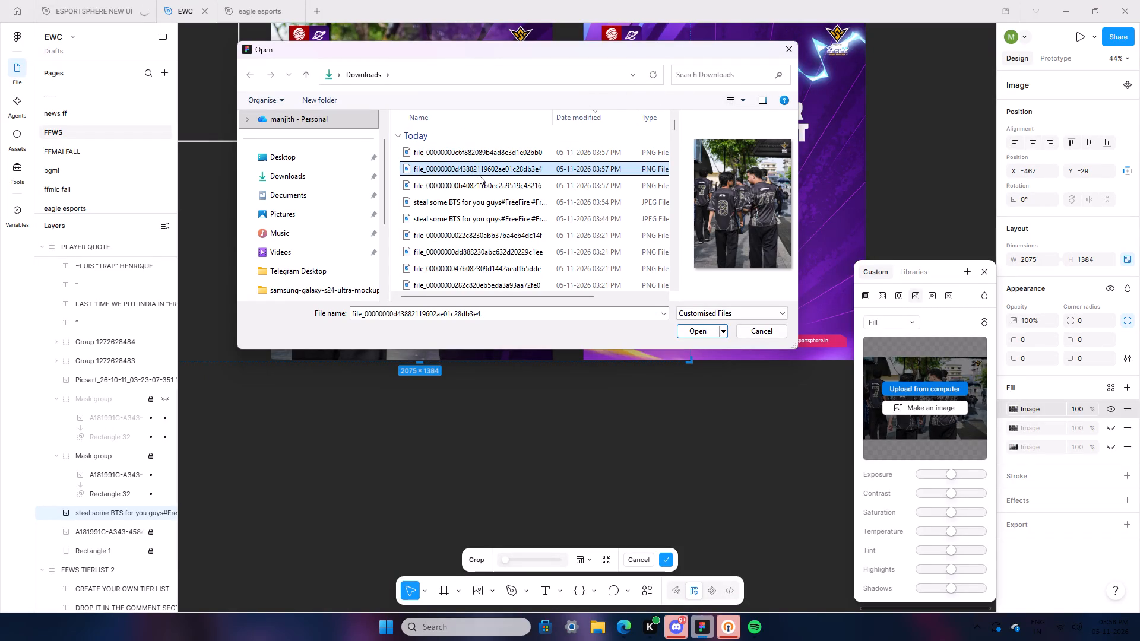
left_click(479, 175)
left_click(487, 188)
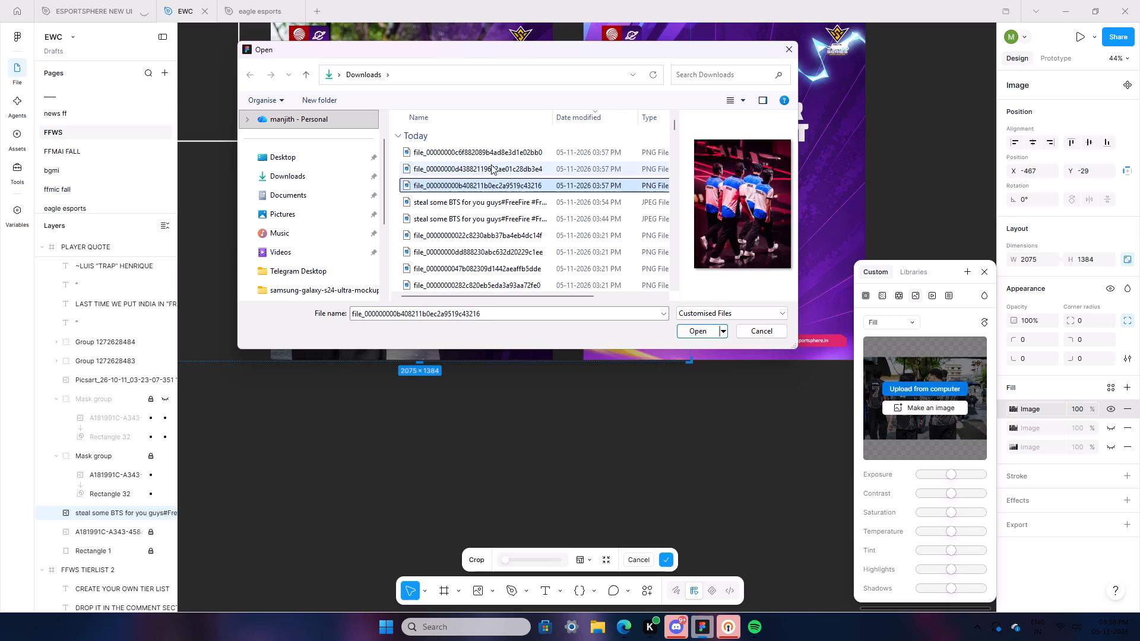
double_click(491, 164)
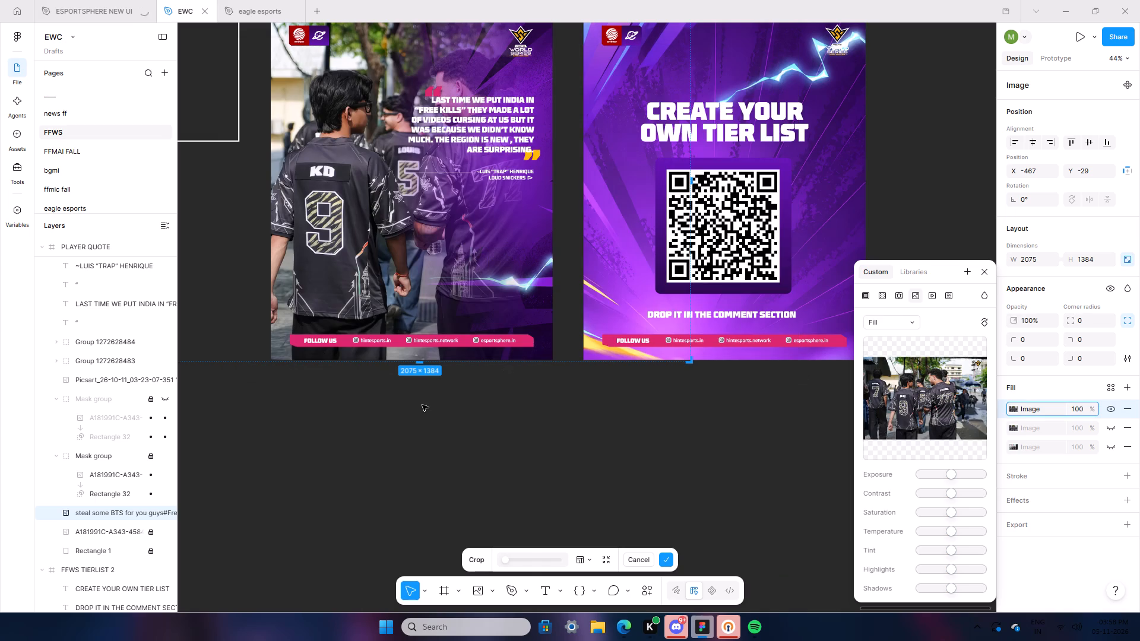
Set the team photo's new image fill to Fit scaling.
left_click(897, 322)
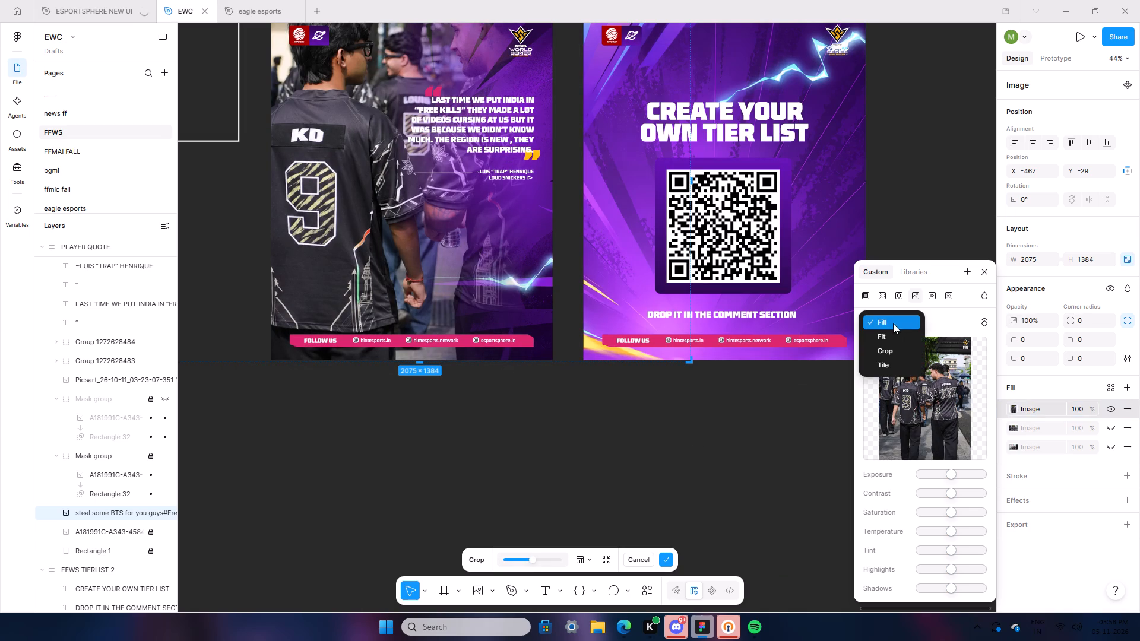
left_click(888, 328)
left_click(888, 334)
left_click(887, 325)
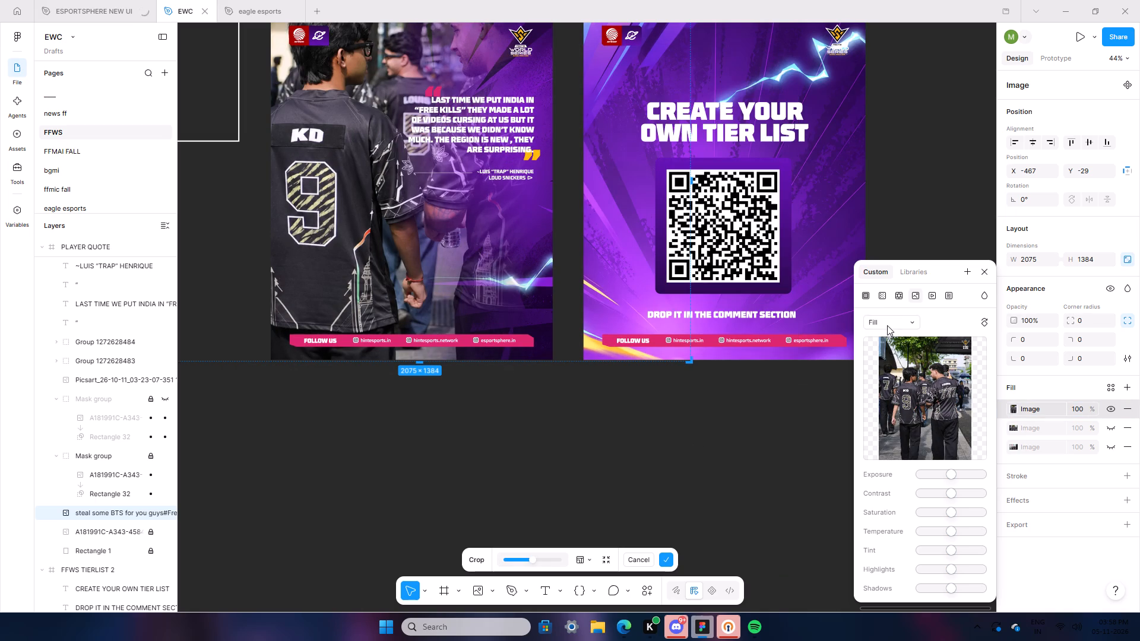
left_click(882, 335)
left_click(451, 477)
scroll(447, 480, "up", 7)
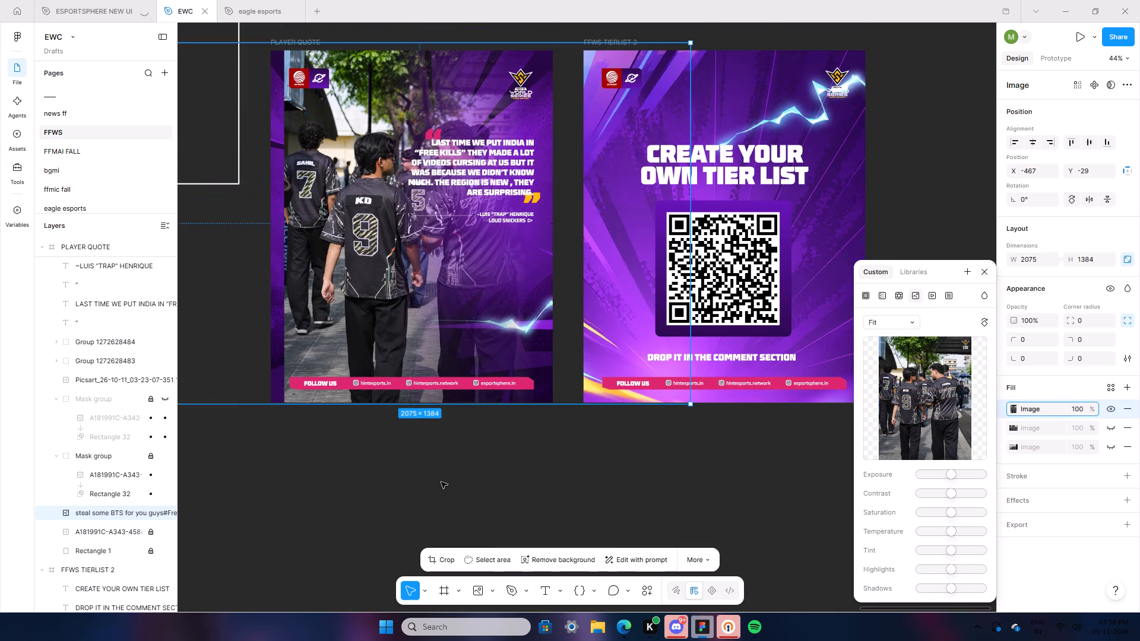
scroll(441, 482, "up", 4)
Switch the fill to Crop and trim both empty sides of the team photo's frame to about 1181 × 1384.
left_click(886, 315)
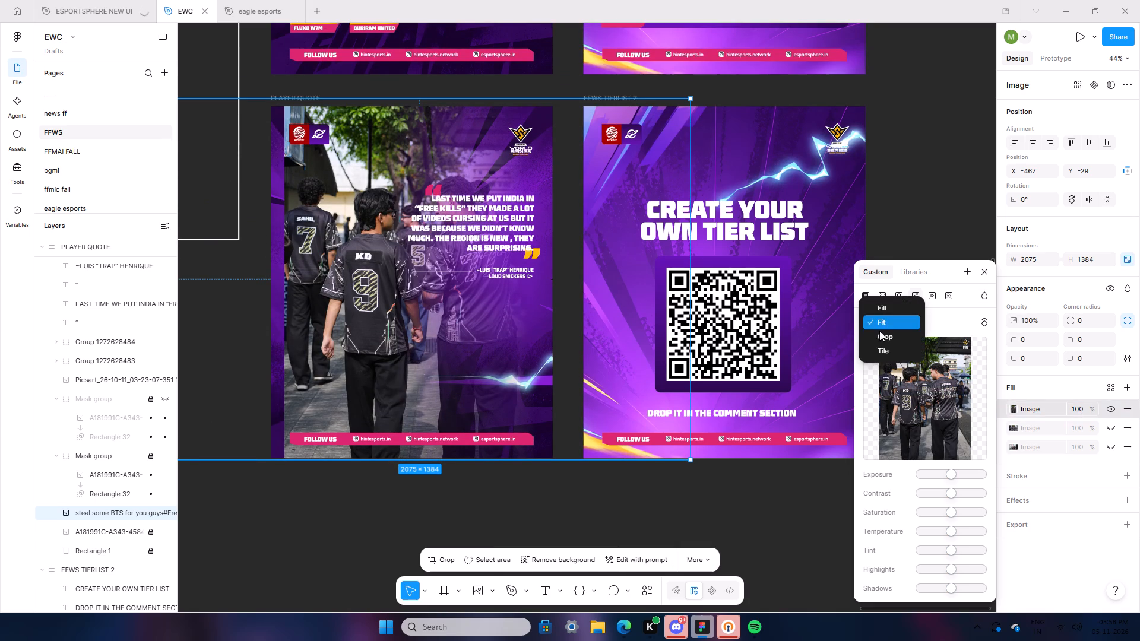
left_click(879, 331)
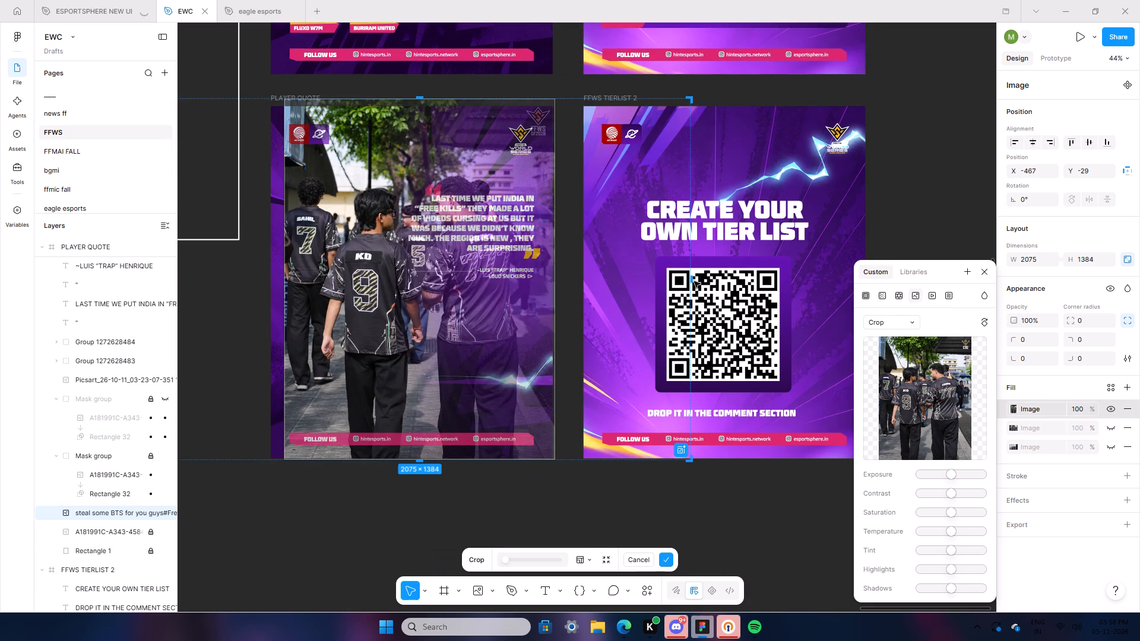
left_click_drag(693, 281, 565, 297)
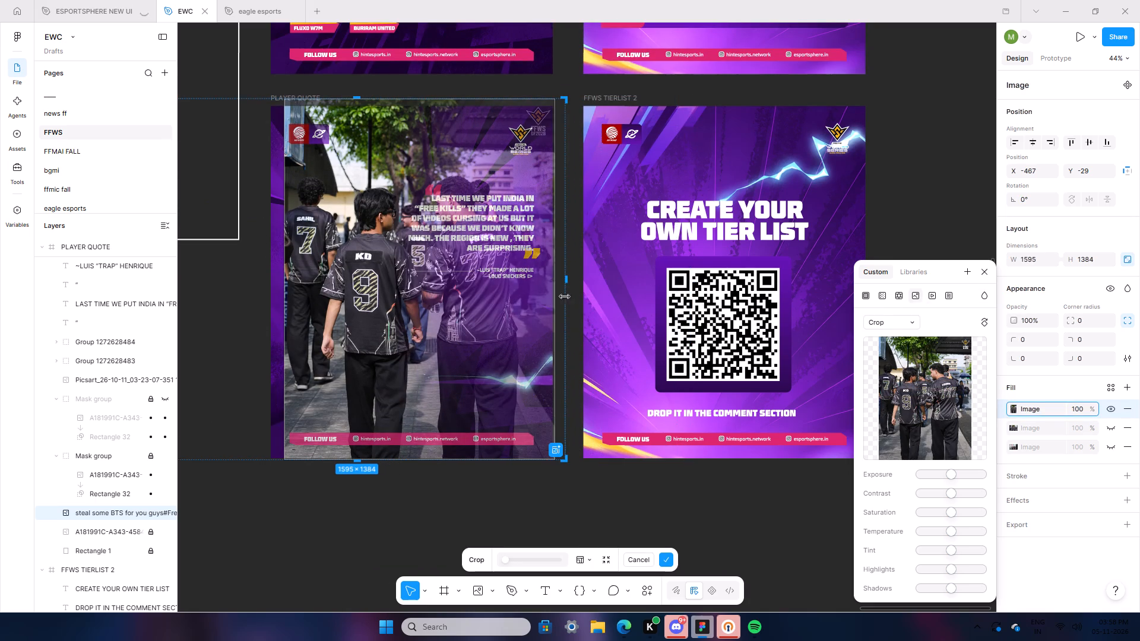
left_click_drag(565, 297, 598, 303)
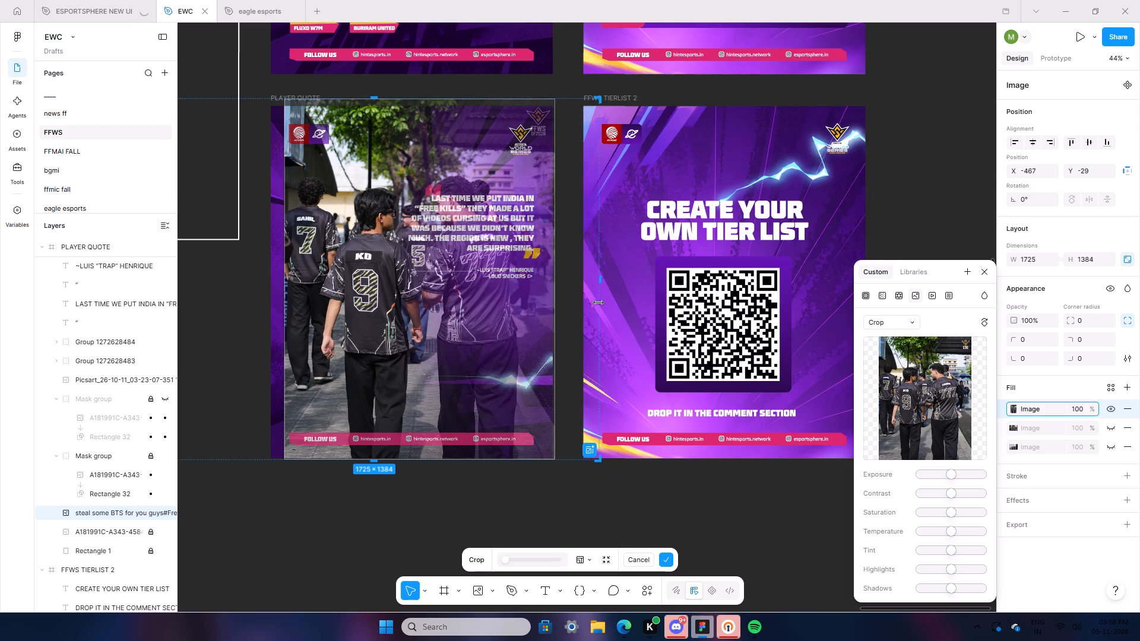
left_click_drag(598, 303, 591, 303)
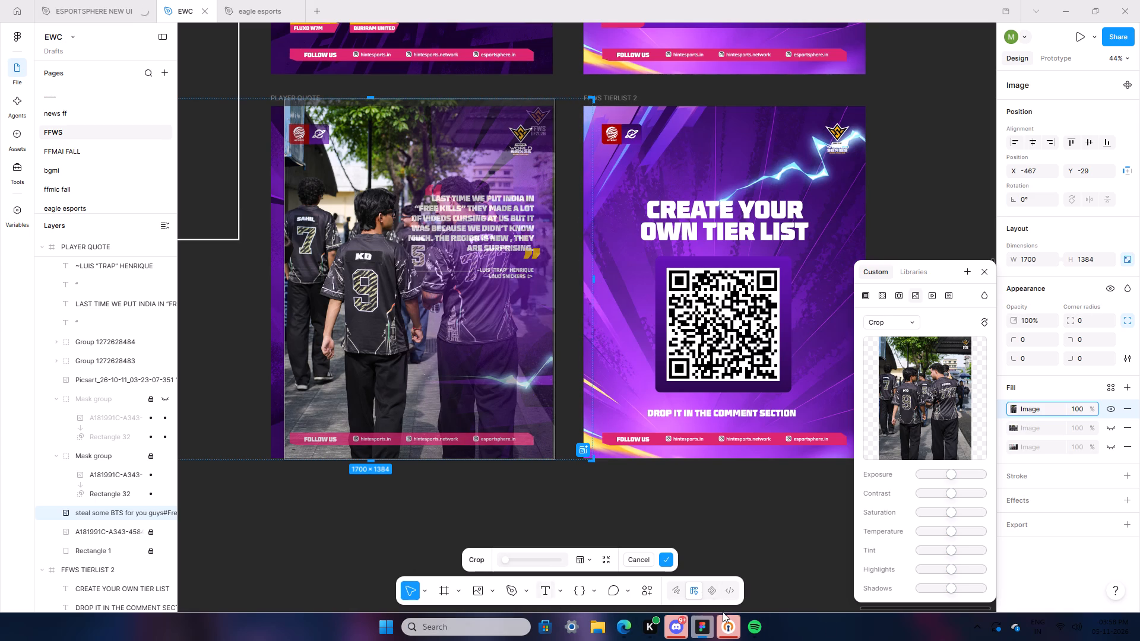
left_click_drag(872, 607, 821, 640)
scroll(872, 607, "up", 1)
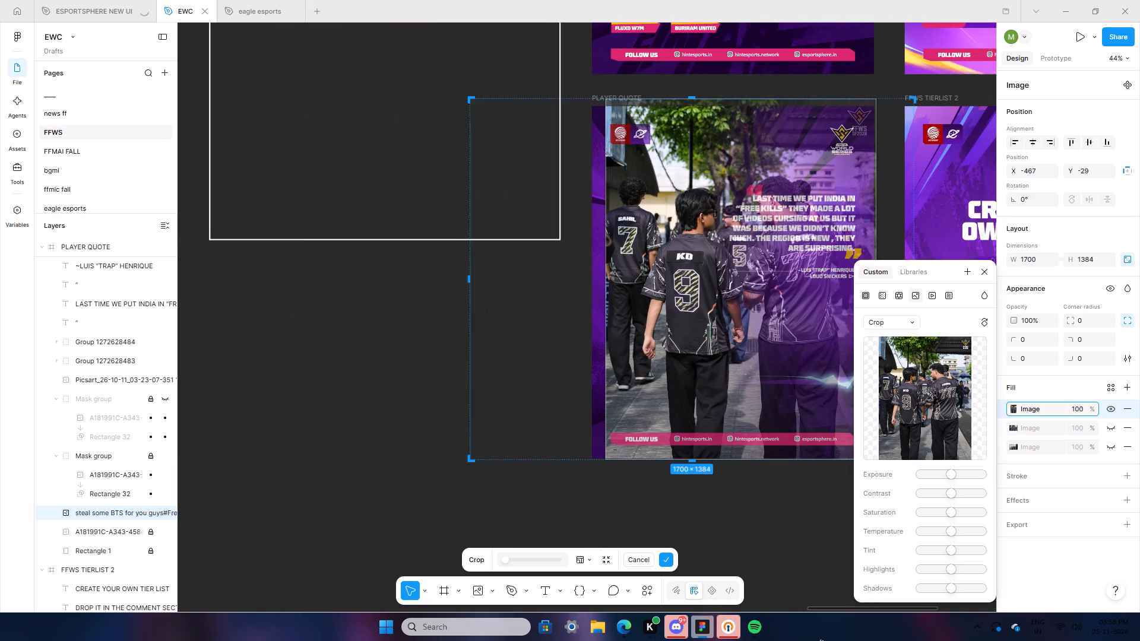
left_click_drag(821, 640, 821, 640)
left_click_drag(455, 277, 577, 312)
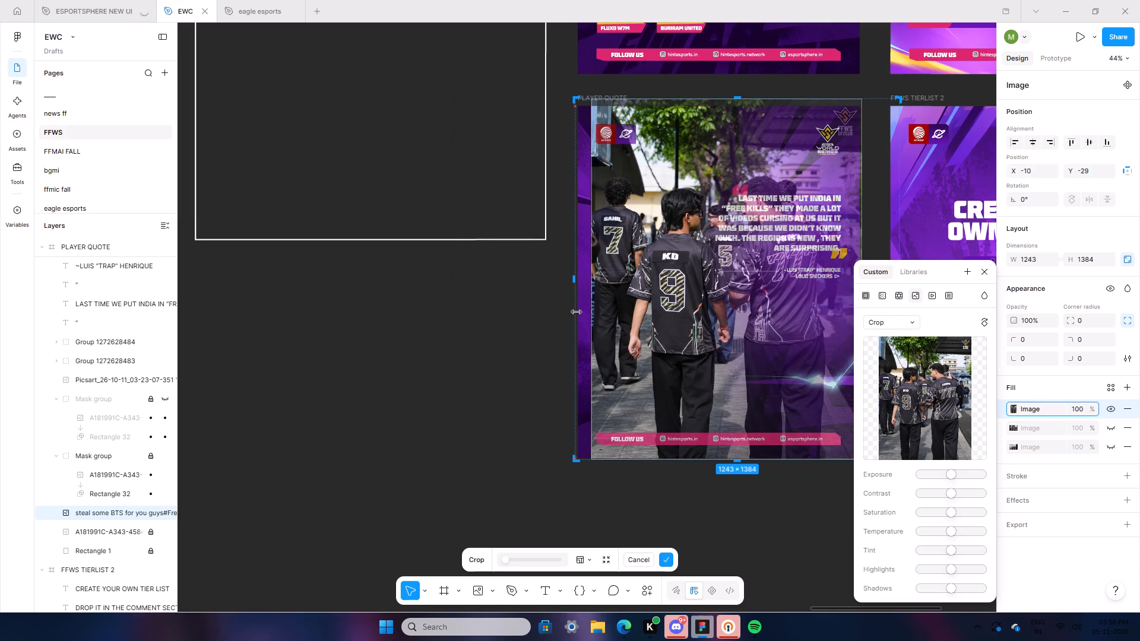
left_click_drag(577, 312, 591, 314)
left_click(486, 372)
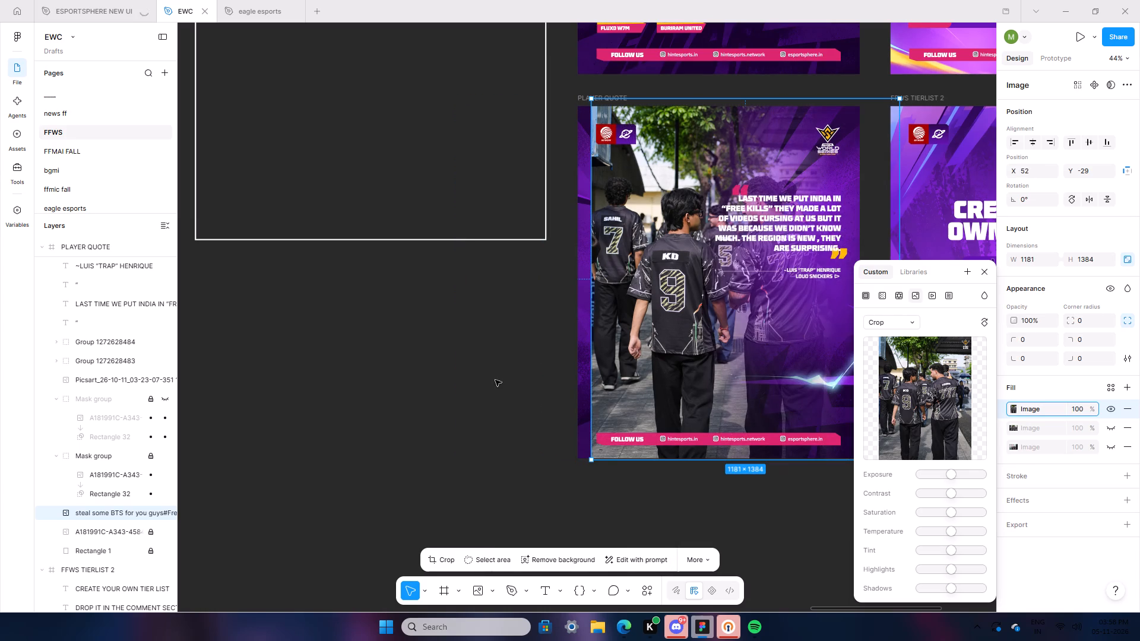
Nudge the team photo horizontally to X -28 so it covers the PLAYER QUOTE poster's left edge.
key("Left")
key("Left")
key("Left")
key("Left")
key("Left")
key("Left")
key("Left")
key("Left")
key("Left")
key("Left")
key("Left")
key("Left")
key("Left")
key("Left")
key("Left")
key("Left")
key("Left")
key("Left")
key("Left")
key("Left")
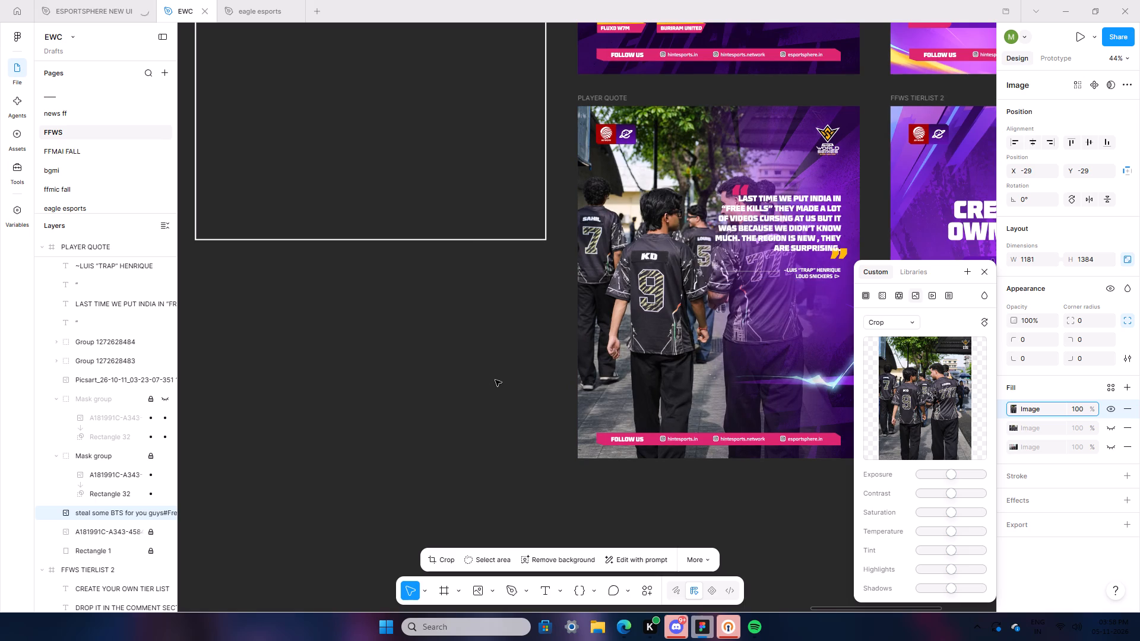
key("Right")
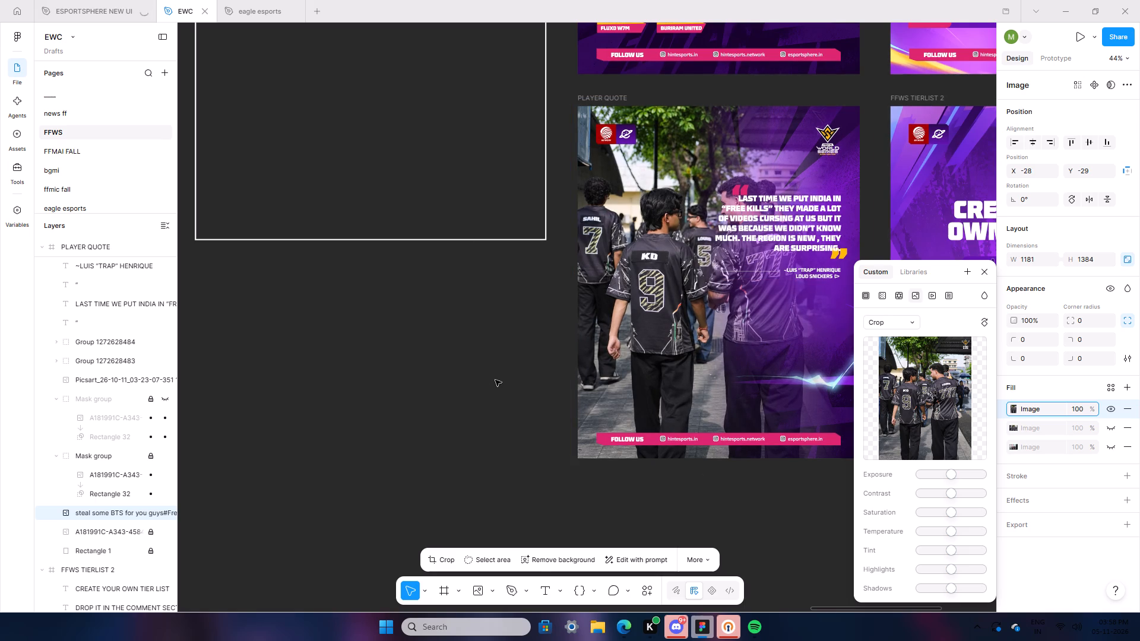
left_click(501, 468)
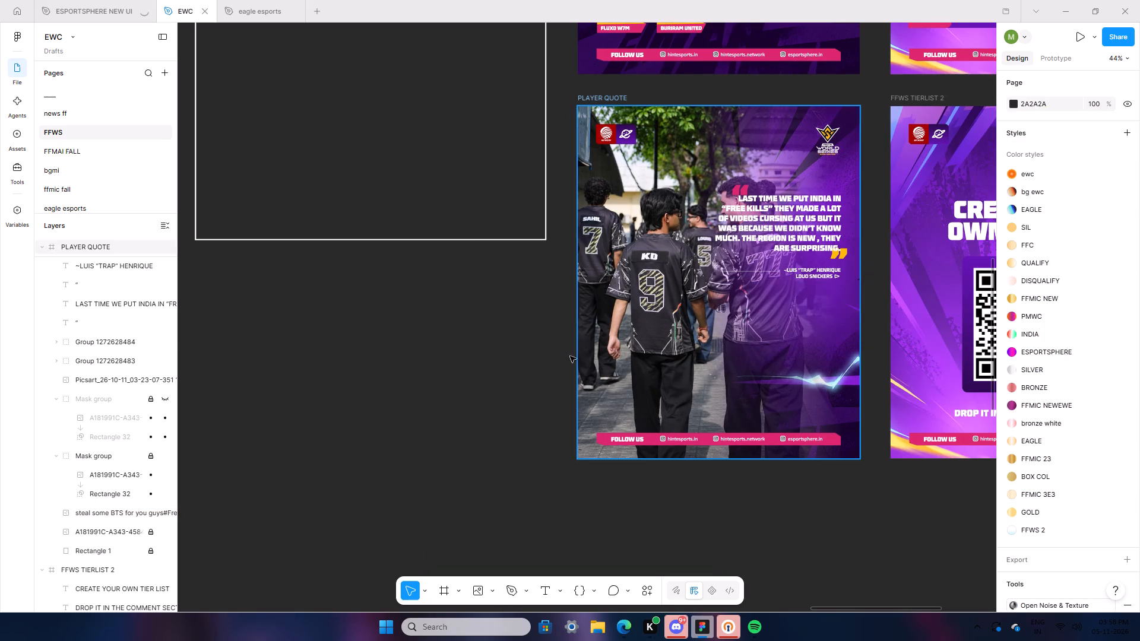
Scale the team photo proportionally to about 1153 × 1351 at X -44, Y 0, matching the PLAYER QUOTE poster's height.
left_click(97, 511)
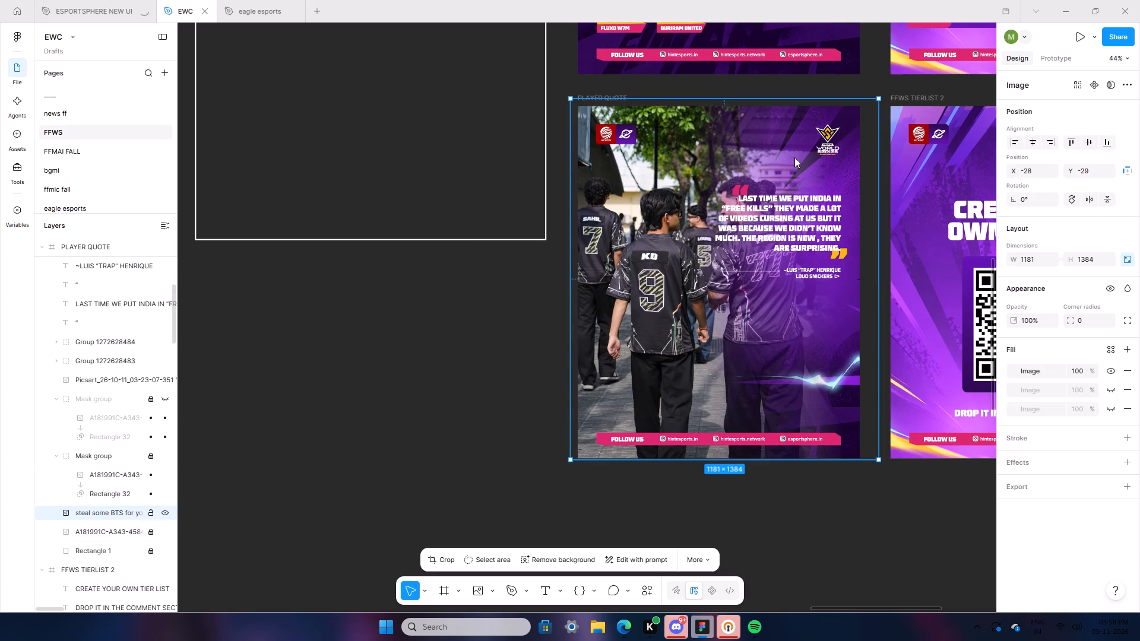
left_click_drag(728, 95, 728, 108)
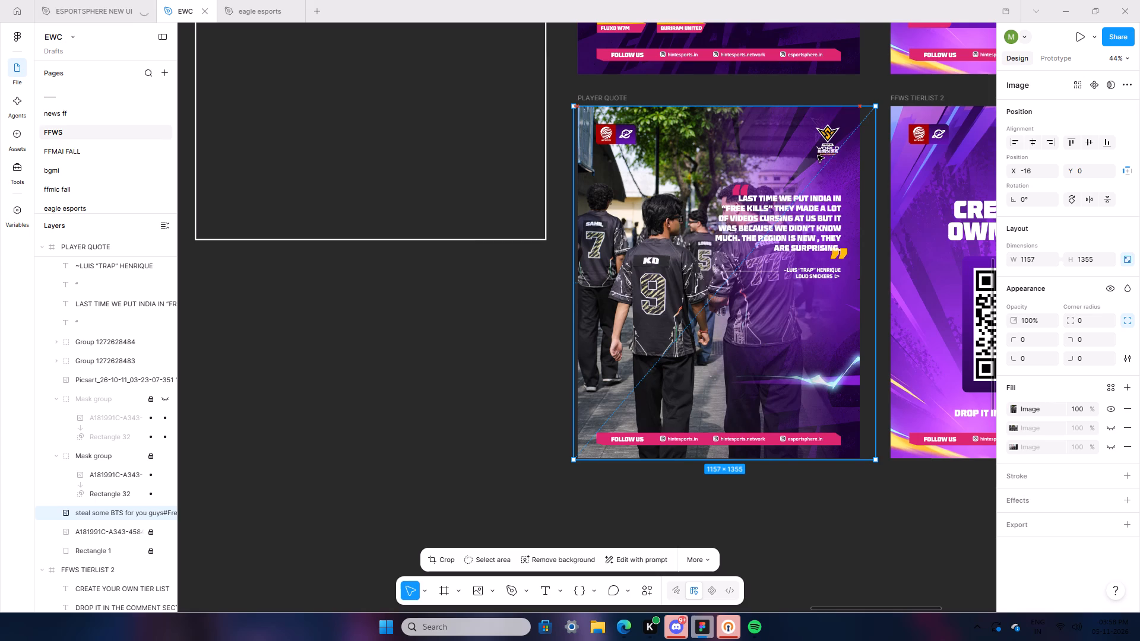
left_click_drag(876, 218, 862, 217)
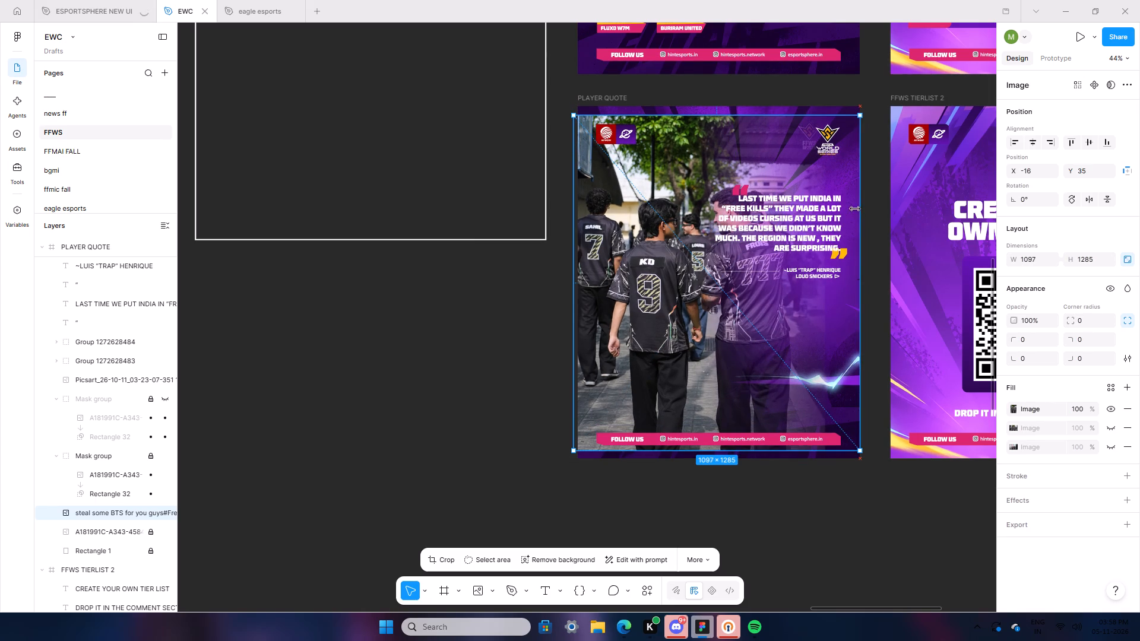
left_click_drag(699, 115, 699, 110)
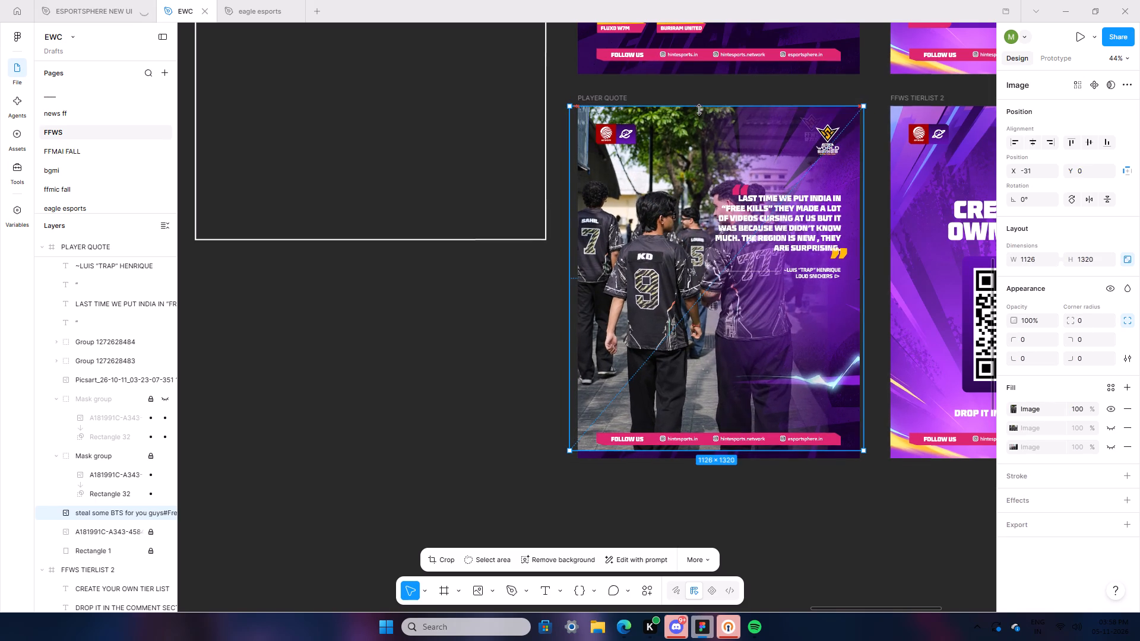
left_click_drag(699, 110, 699, 106)
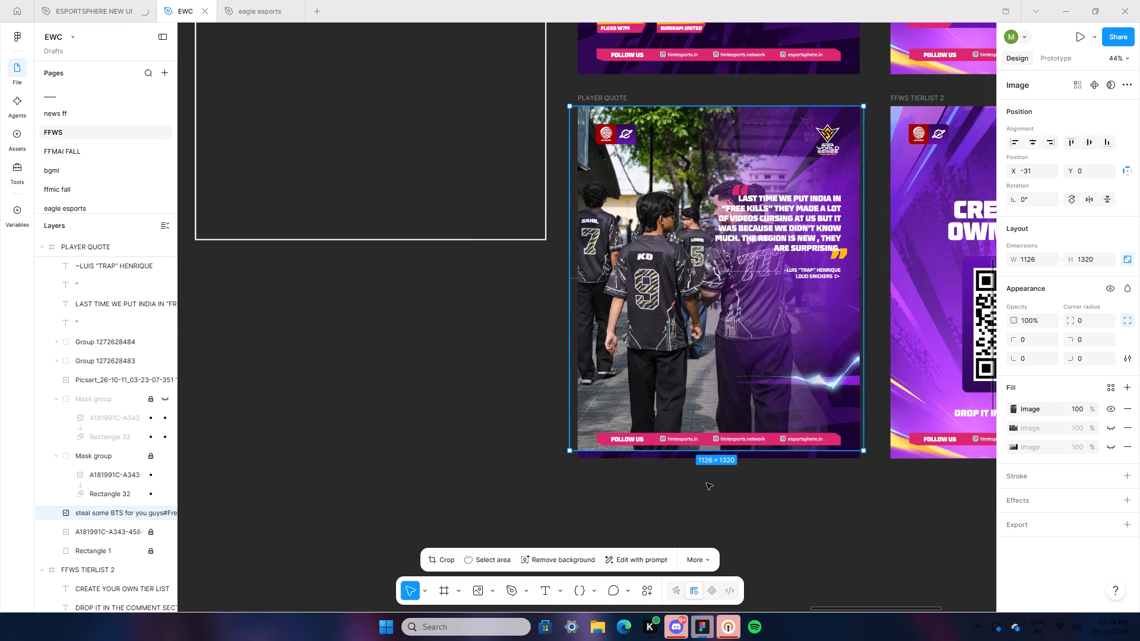
left_click_drag(706, 450, 710, 459)
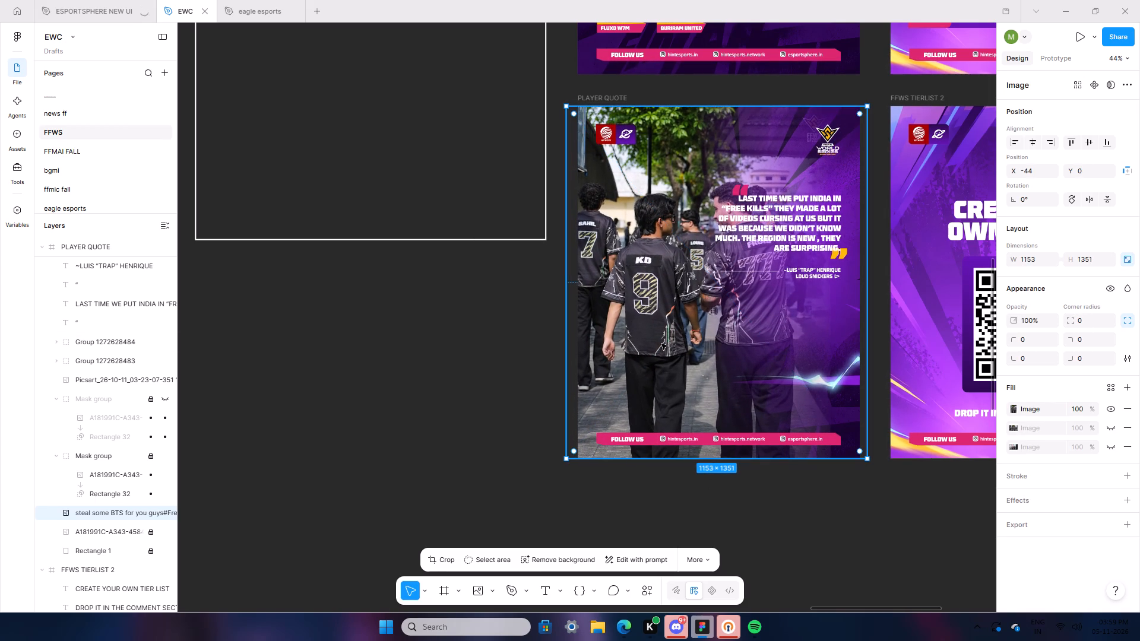
left_click(900, 536)
Angle the linear gradient of Rectangle 32 in the visible mask group diagonally, concentrating the purple fade in the poster's lower-right area.
scroll(898, 515, "up", 4)
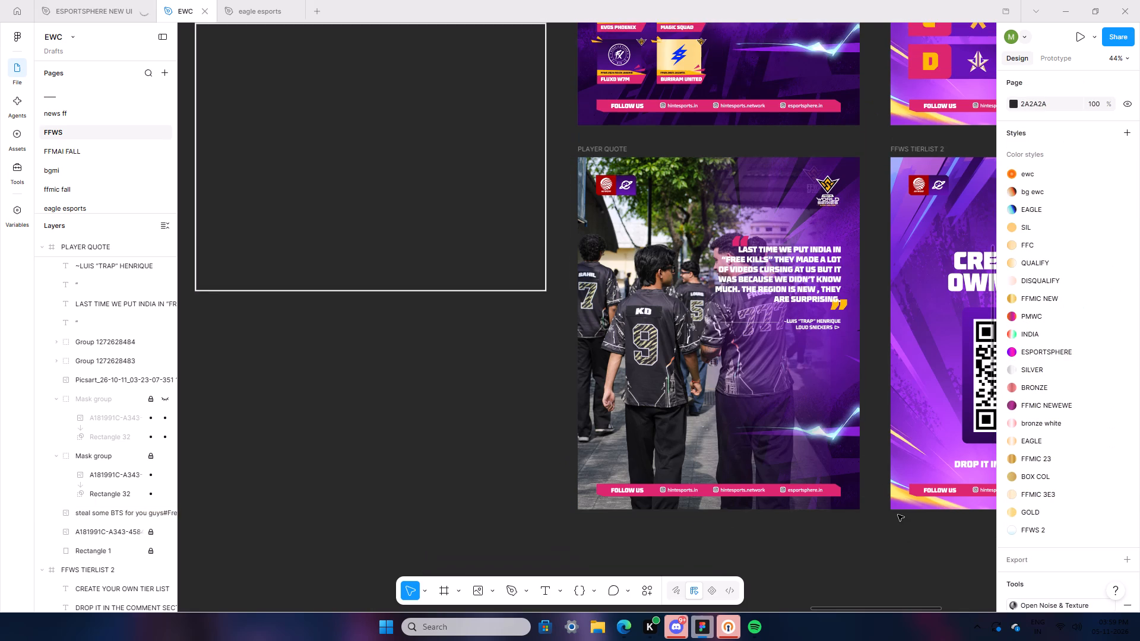
scroll(898, 515, "up", 1)
scroll(864, 621, "up", 6, "ctrl")
scroll(824, 547, "up", 4)
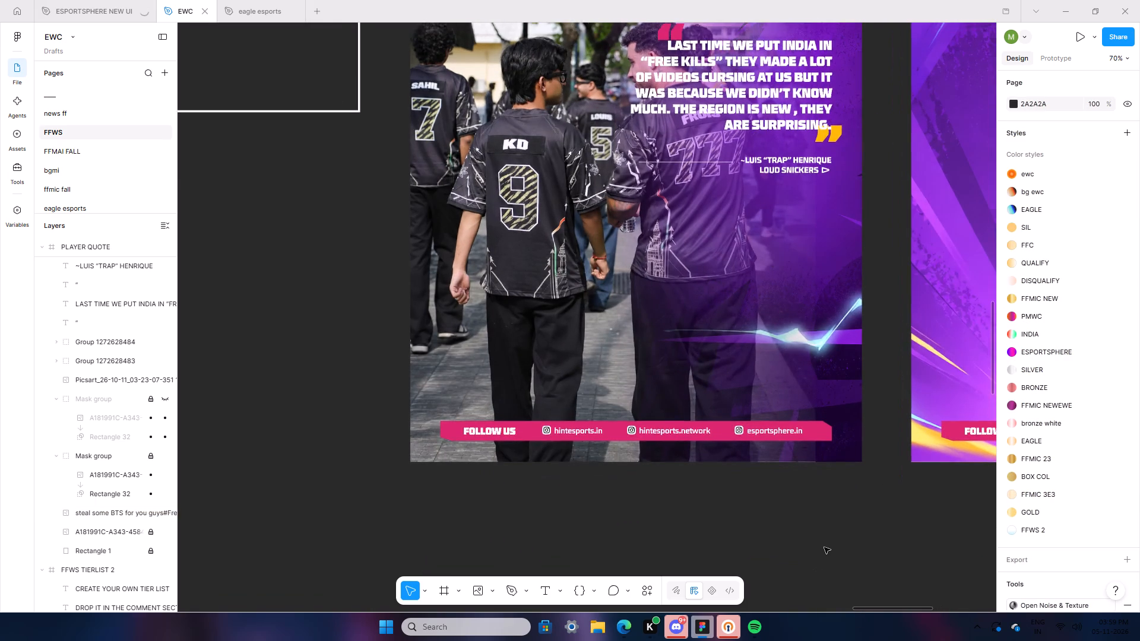
scroll(824, 547, "up", 2)
scroll(824, 547, "down", 8, "ctrl")
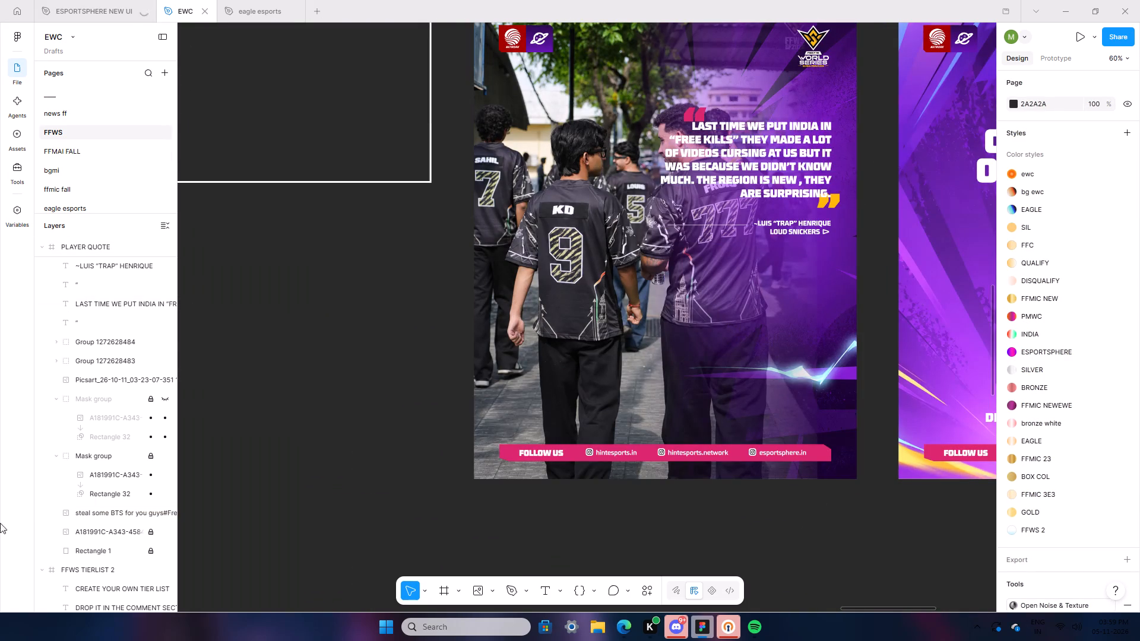
left_click(94, 495)
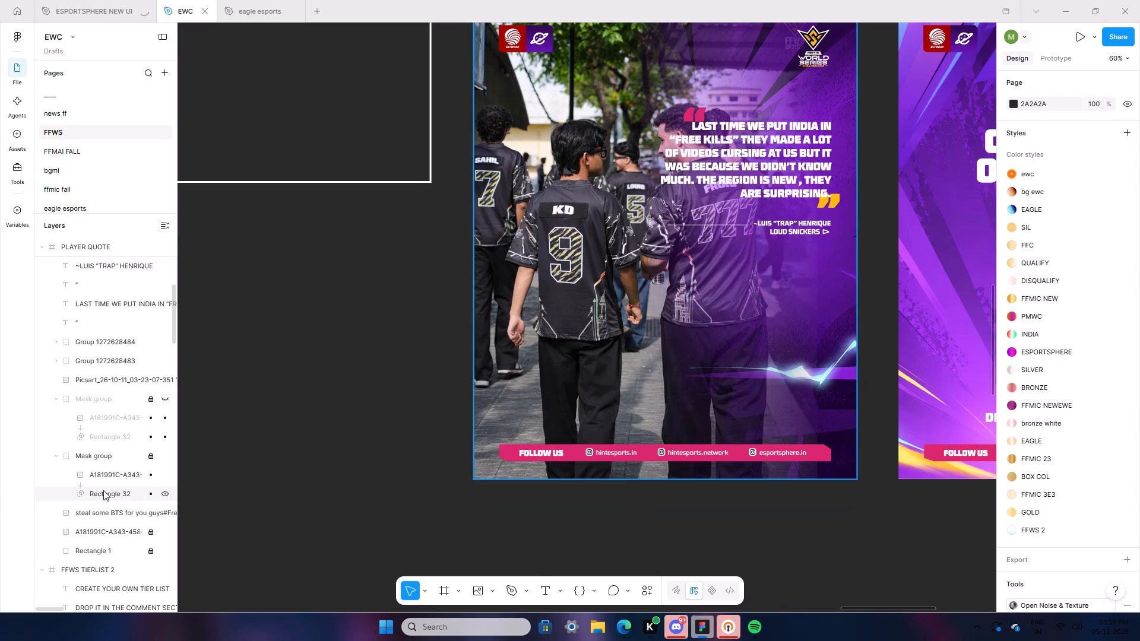
scroll(653, 312, "up", 3)
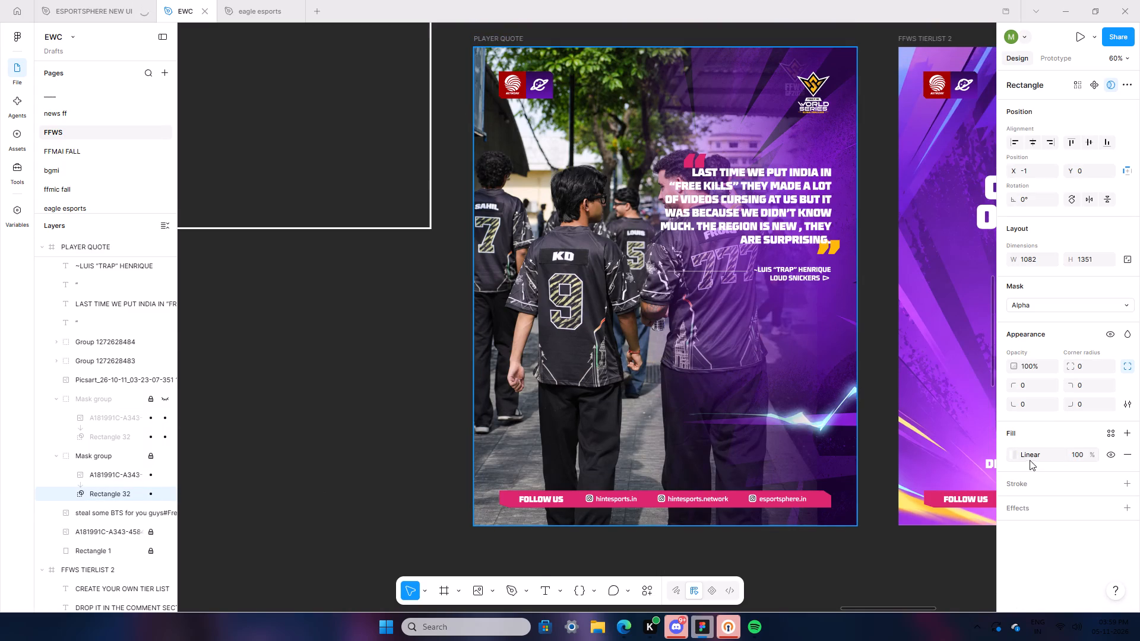
left_click(1026, 456)
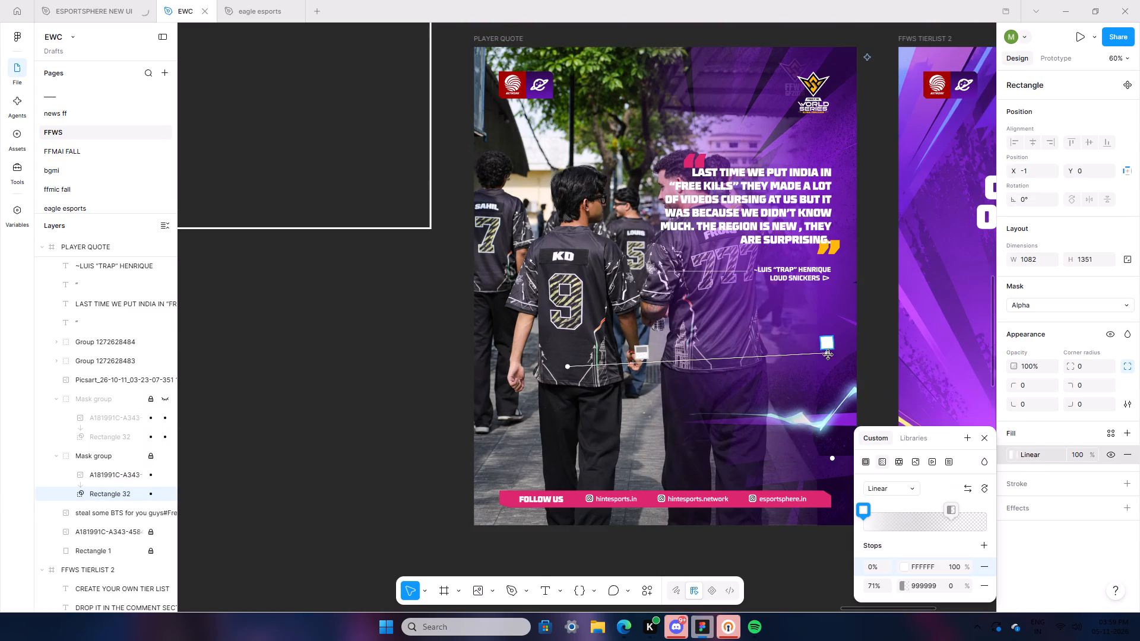
left_click_drag(828, 355, 723, 452)
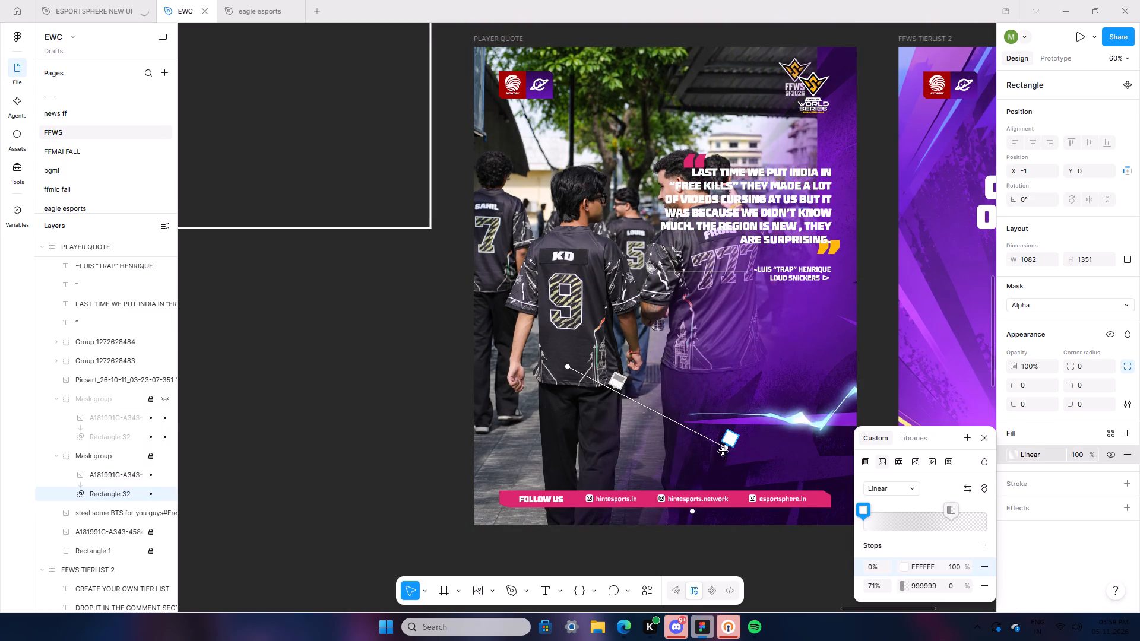
left_click_drag(723, 452, 724, 475)
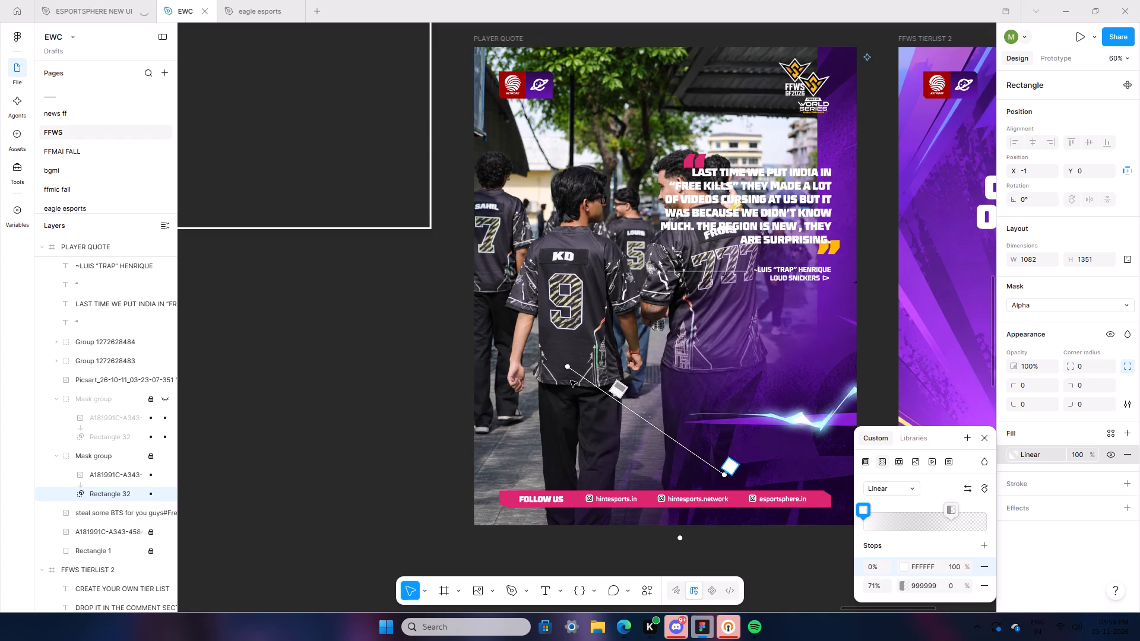
left_click_drag(568, 368, 539, 350)
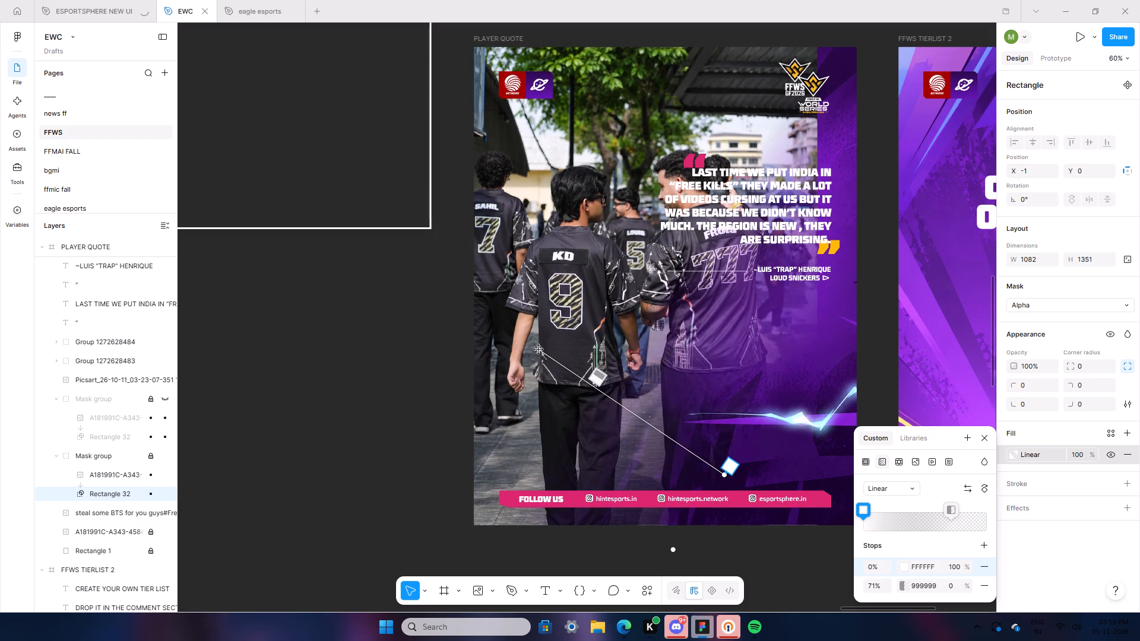
left_click_drag(722, 476, 679, 472)
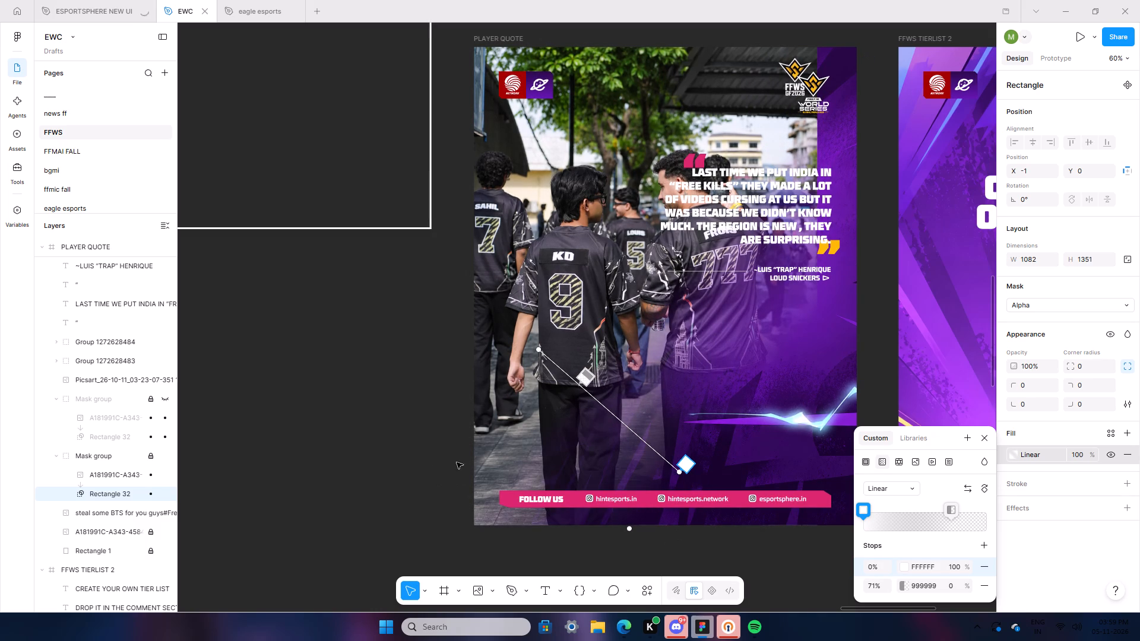
left_click(356, 444)
Crop the empty strip off the team photo's inner side on PLAYER QUOTE, reducing its frame to about 1009 × 1351.
left_click(97, 513)
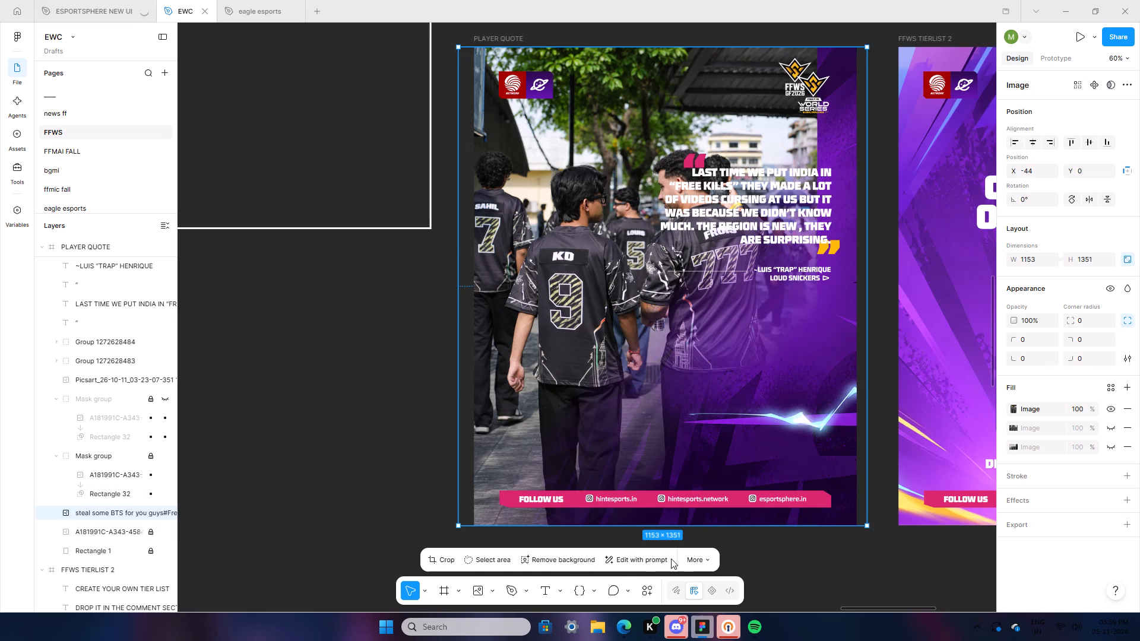
left_click(474, 562)
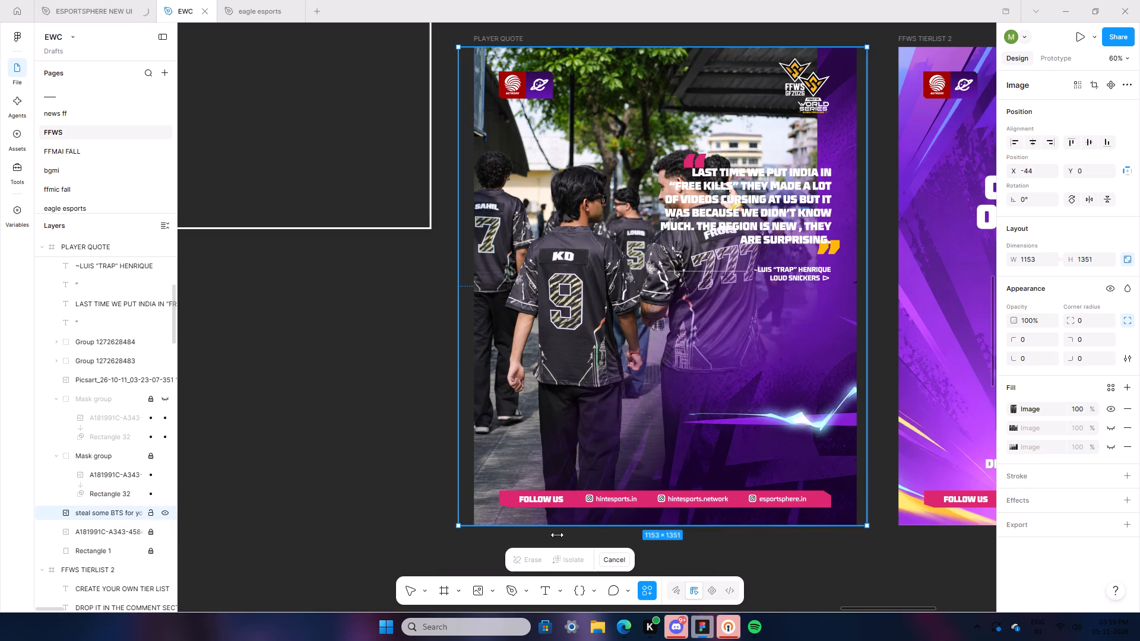
left_click(622, 560)
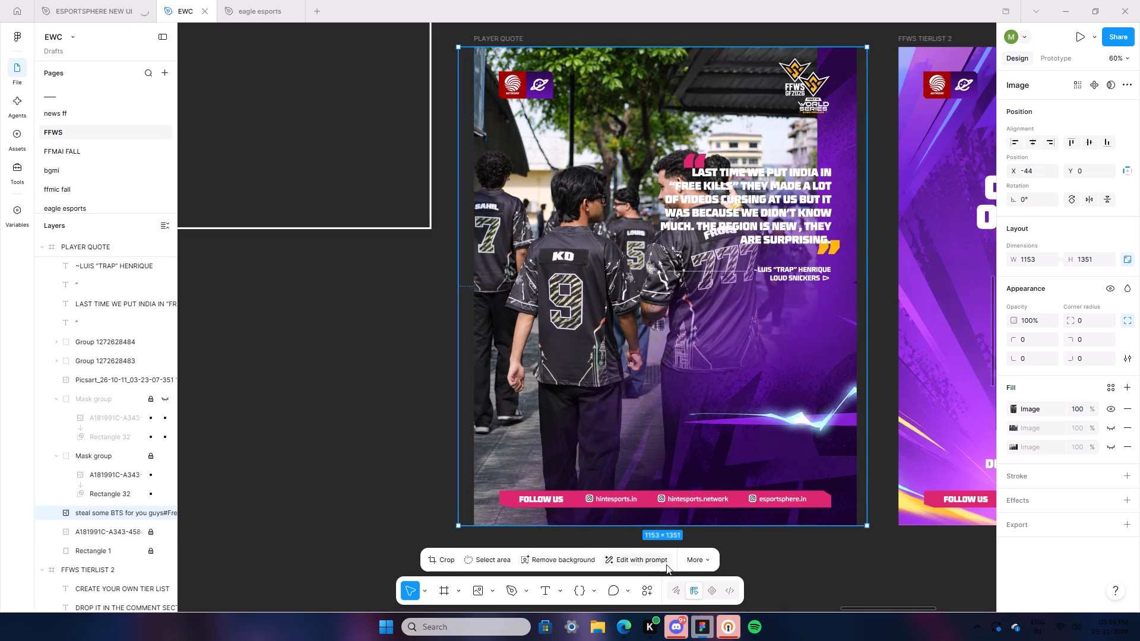
left_click(1033, 411)
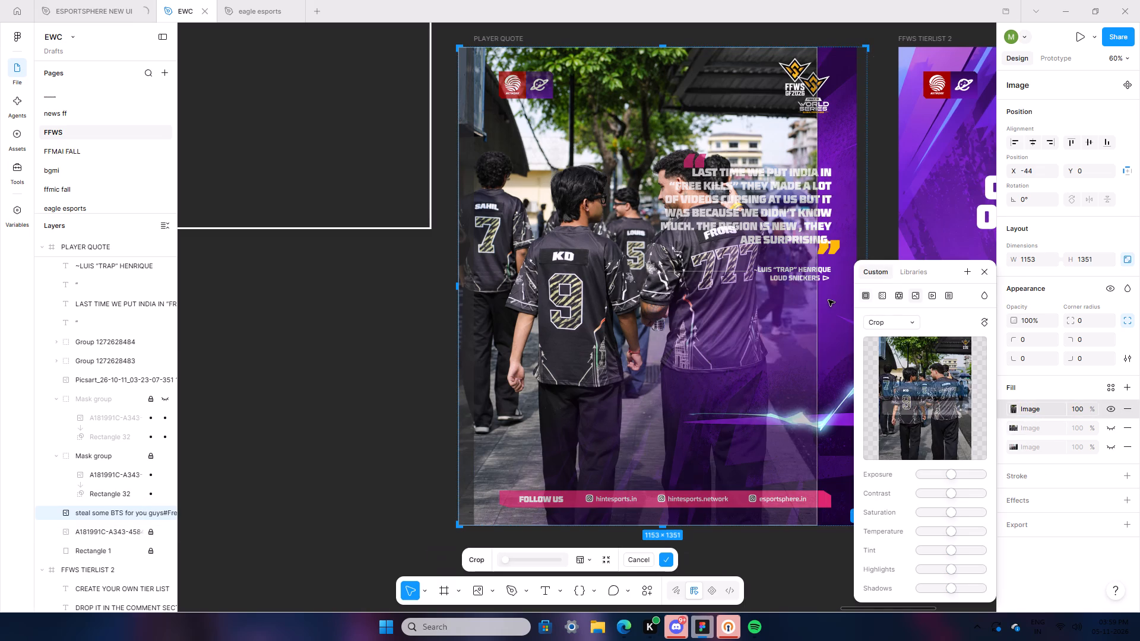
left_click_drag(870, 248, 819, 247)
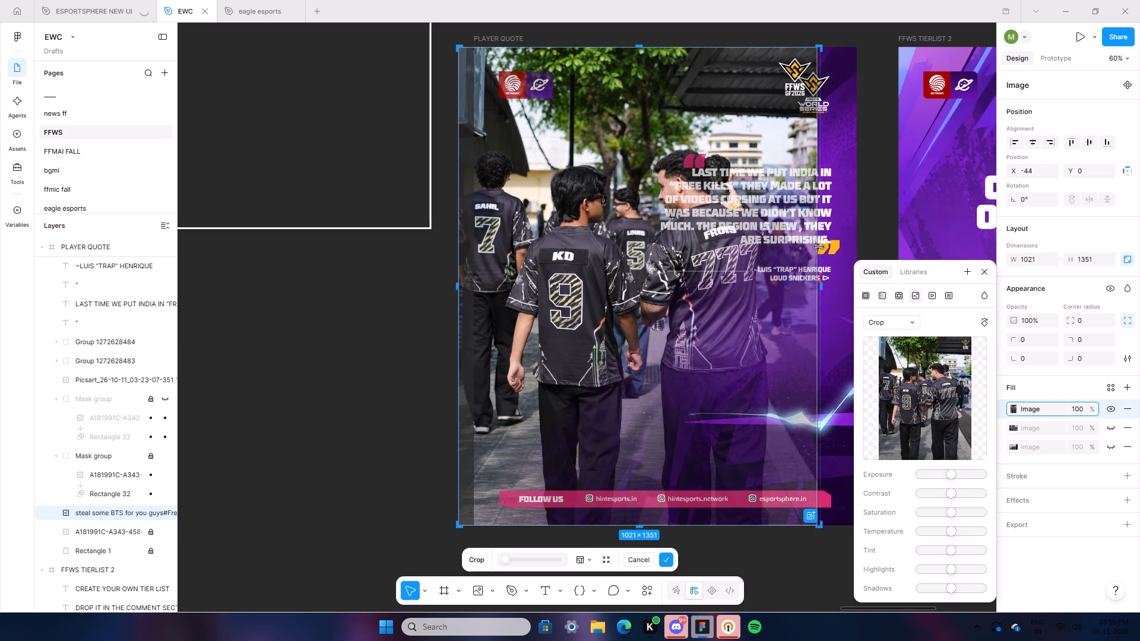
left_click_drag(819, 247, 815, 247)
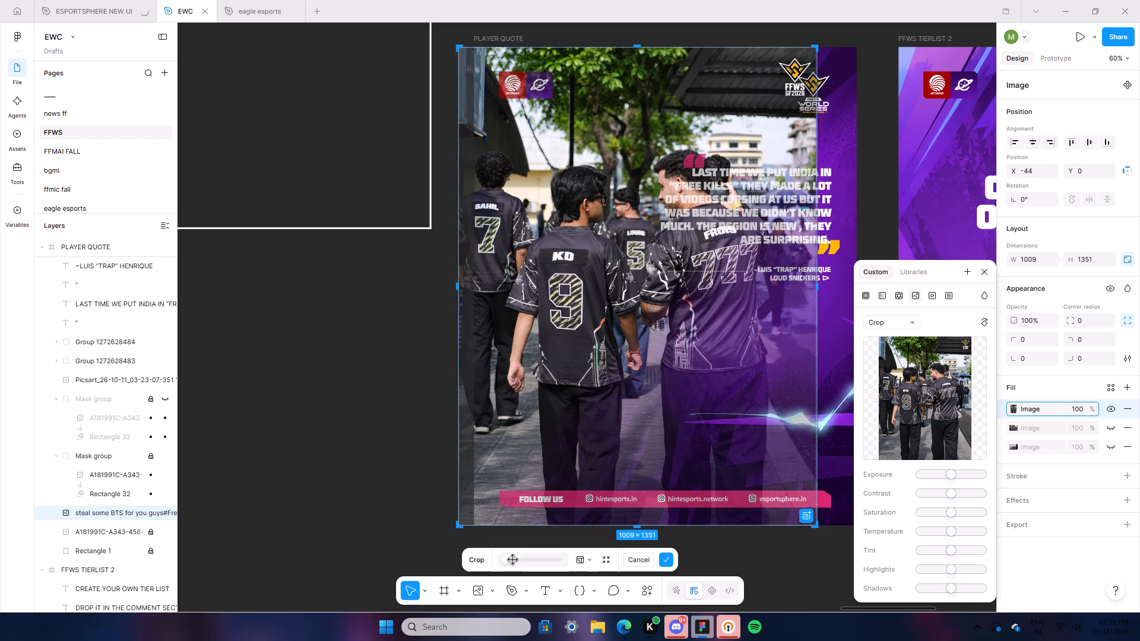
left_click(341, 519)
Move the cropped team photo to X 0, Y 0, flush with the PLAYER QUOTE poster's top-left corner.
left_click_drag(589, 433, 605, 430)
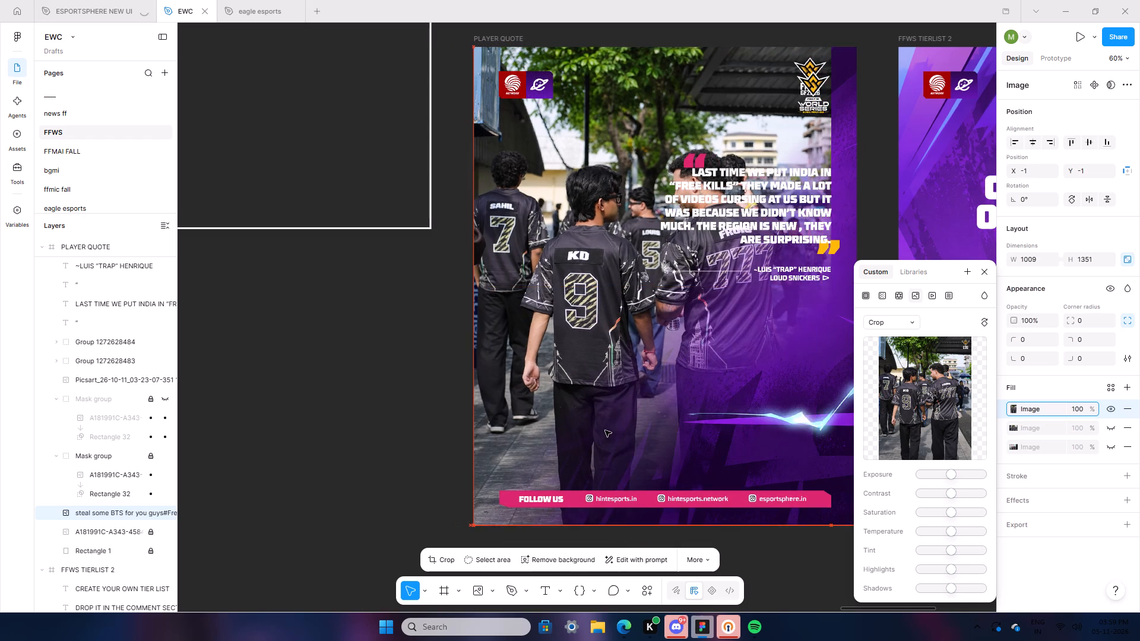
left_click_drag(605, 430, 602, 436)
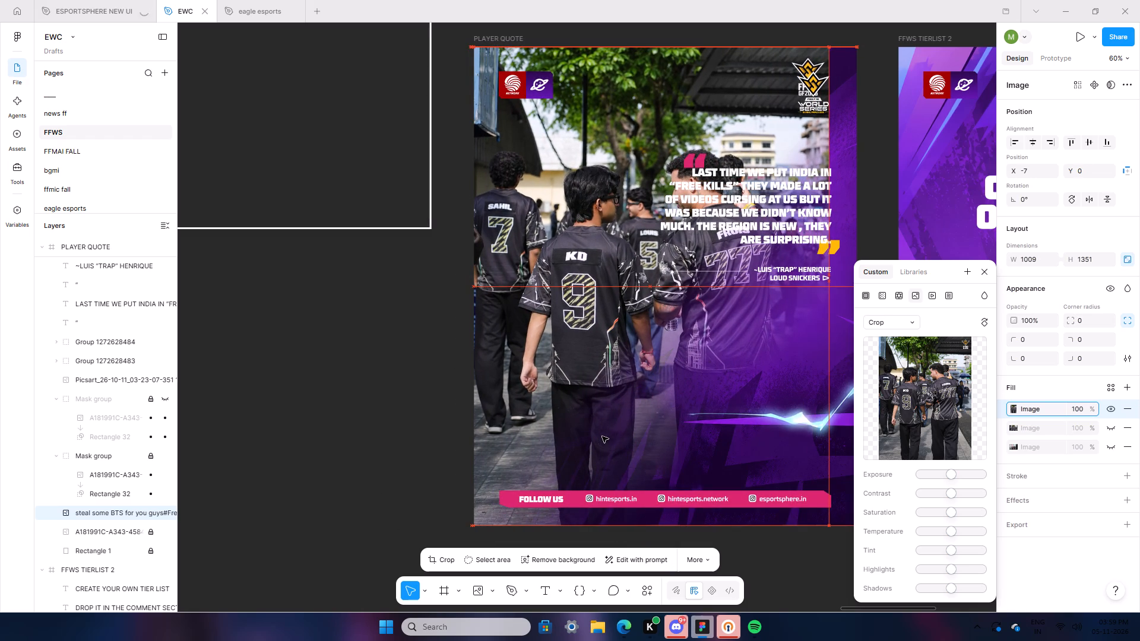
left_click_drag(602, 436, 603, 434)
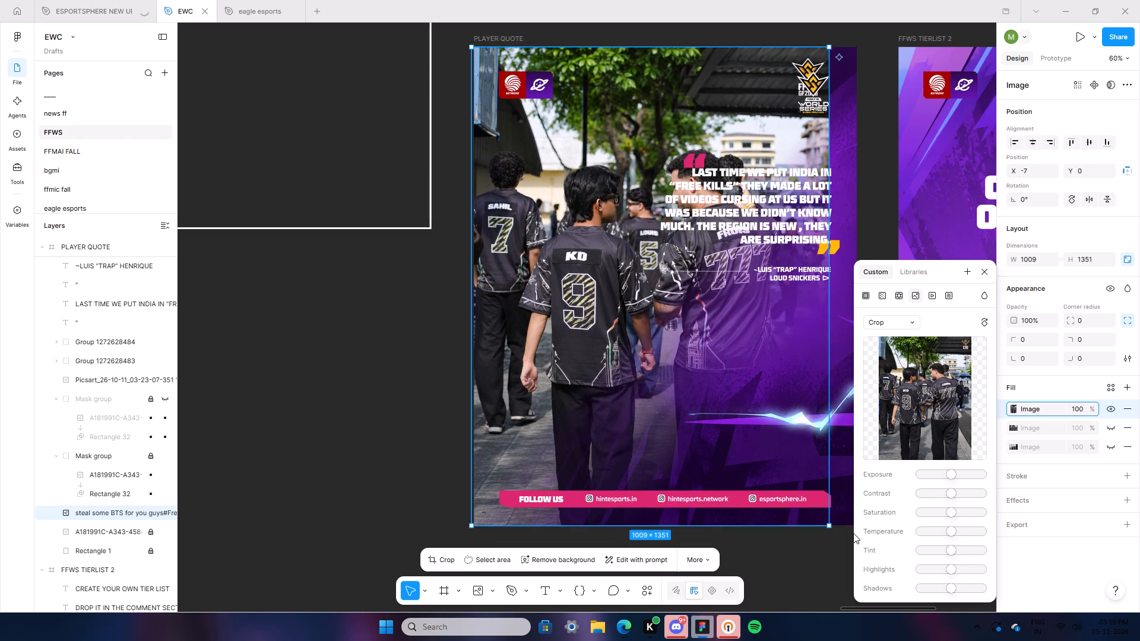
left_click(983, 270)
left_click(672, 365)
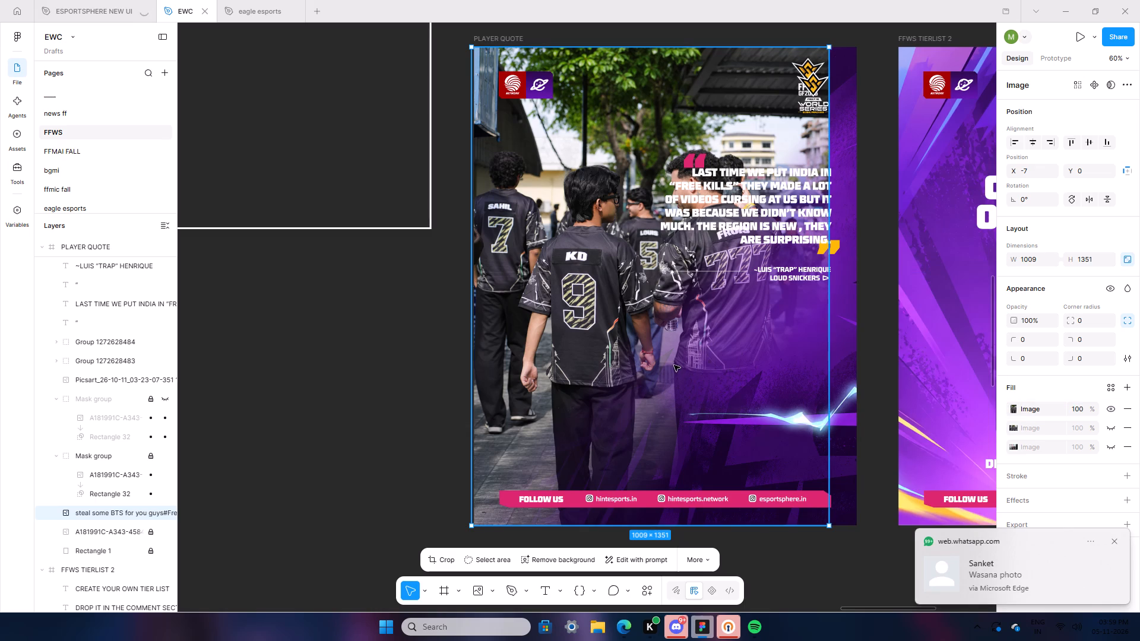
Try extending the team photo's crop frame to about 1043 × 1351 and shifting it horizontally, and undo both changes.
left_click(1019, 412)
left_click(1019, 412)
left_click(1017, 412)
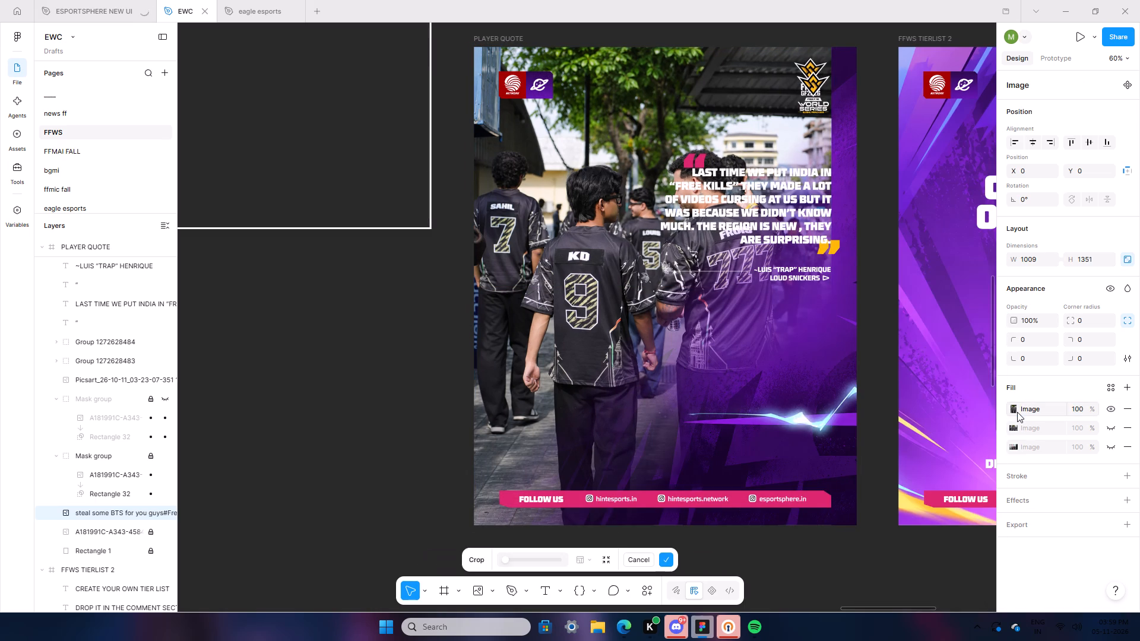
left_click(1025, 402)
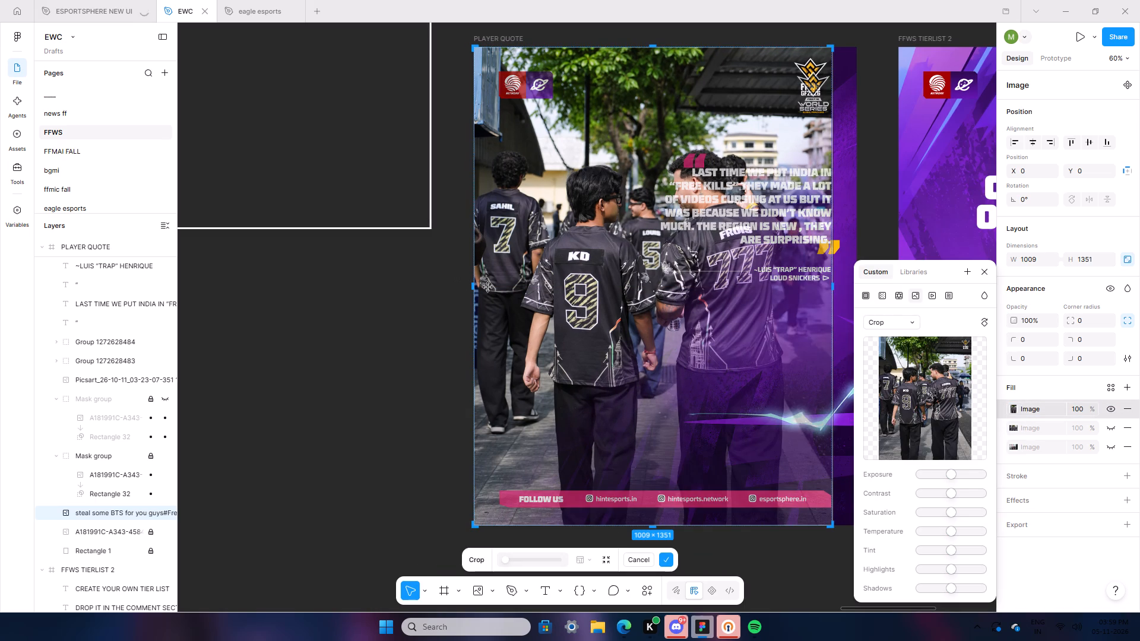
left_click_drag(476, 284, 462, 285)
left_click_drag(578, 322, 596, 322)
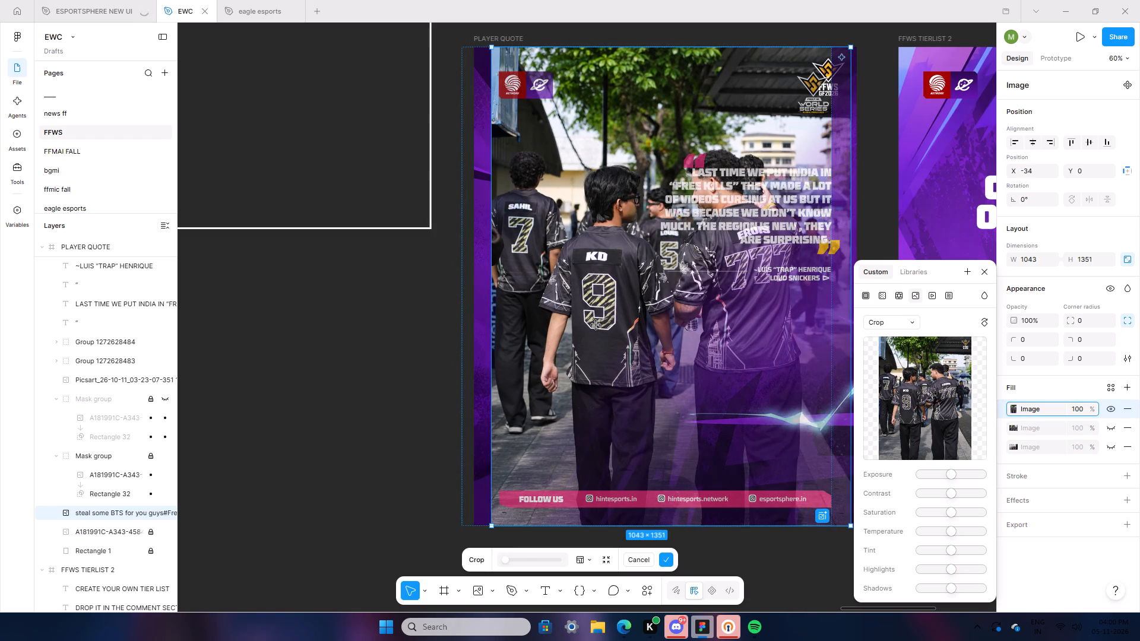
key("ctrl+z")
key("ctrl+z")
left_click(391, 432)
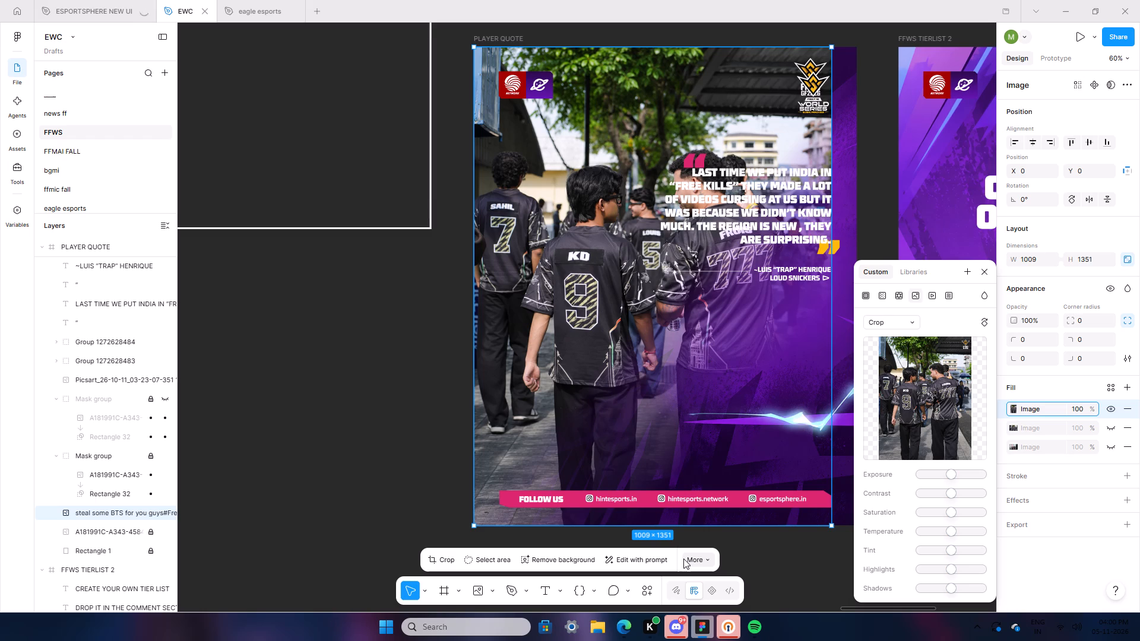
Scale the team photo proportionally to about 1080 × 1446 so it spans the PLAYER QUOTE poster's full width.
left_click(981, 278)
left_click_drag(835, 527, 864, 537)
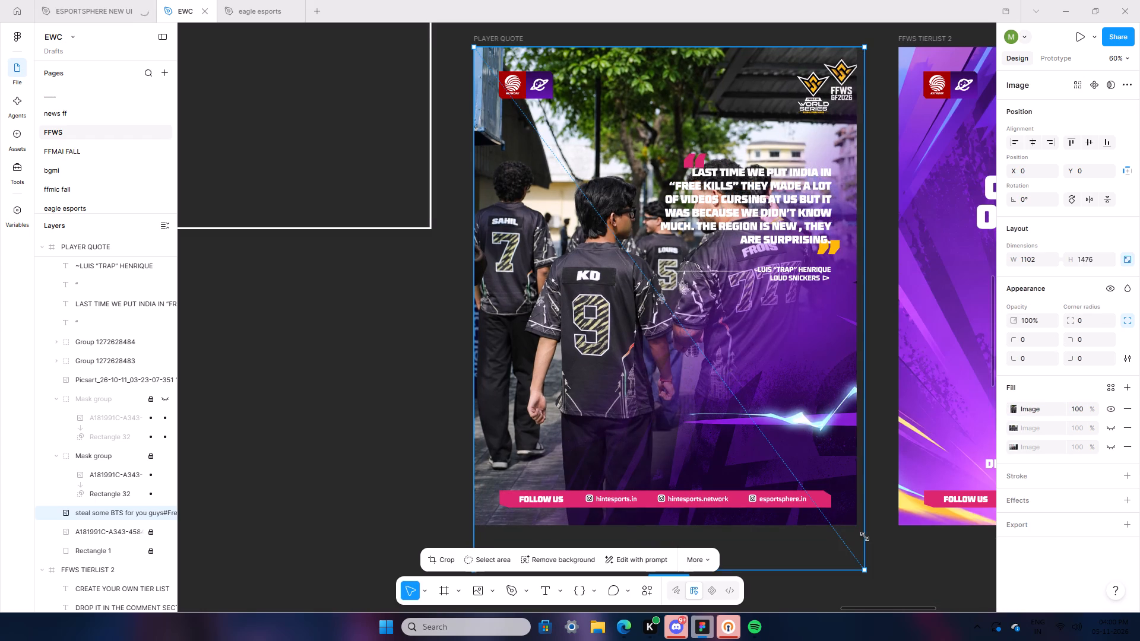
left_click_drag(864, 537, 857, 531)
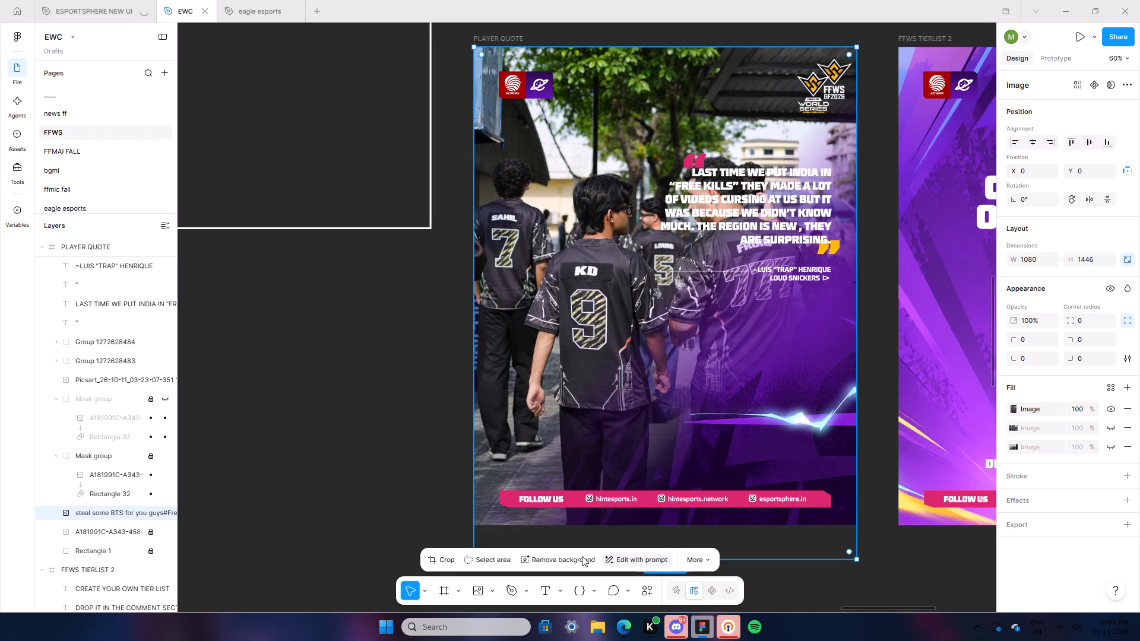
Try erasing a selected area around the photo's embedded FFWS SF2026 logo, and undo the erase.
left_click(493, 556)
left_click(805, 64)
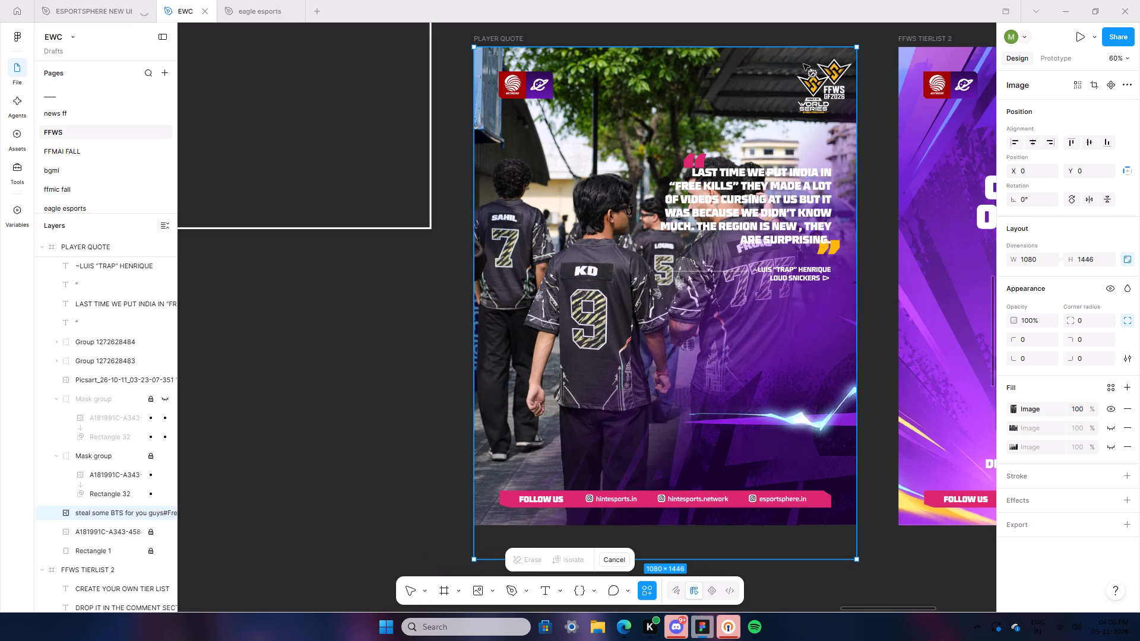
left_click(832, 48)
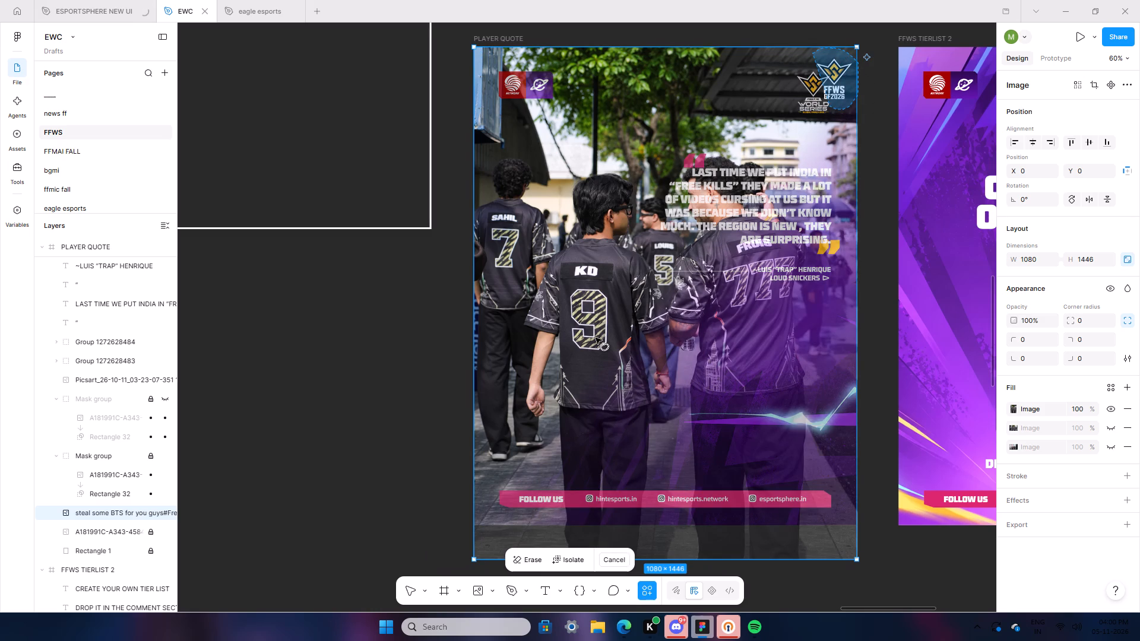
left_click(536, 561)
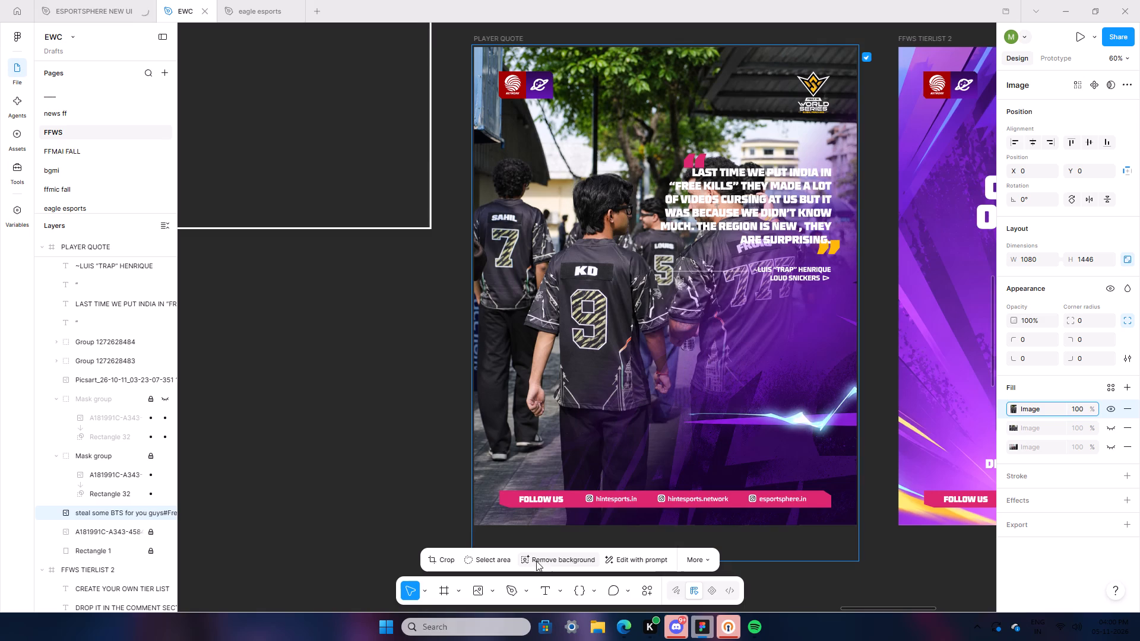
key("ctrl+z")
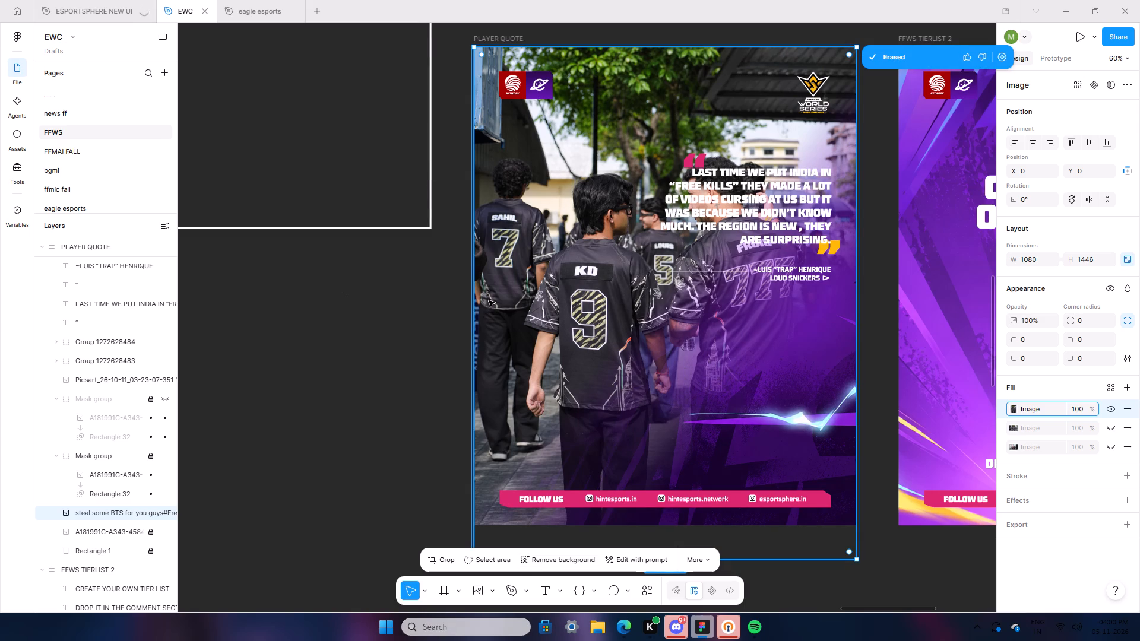
Select a wider area around the embedded FFWS SF2026 logo in the team photo's upper-right corner and erase it.
left_click(501, 565)
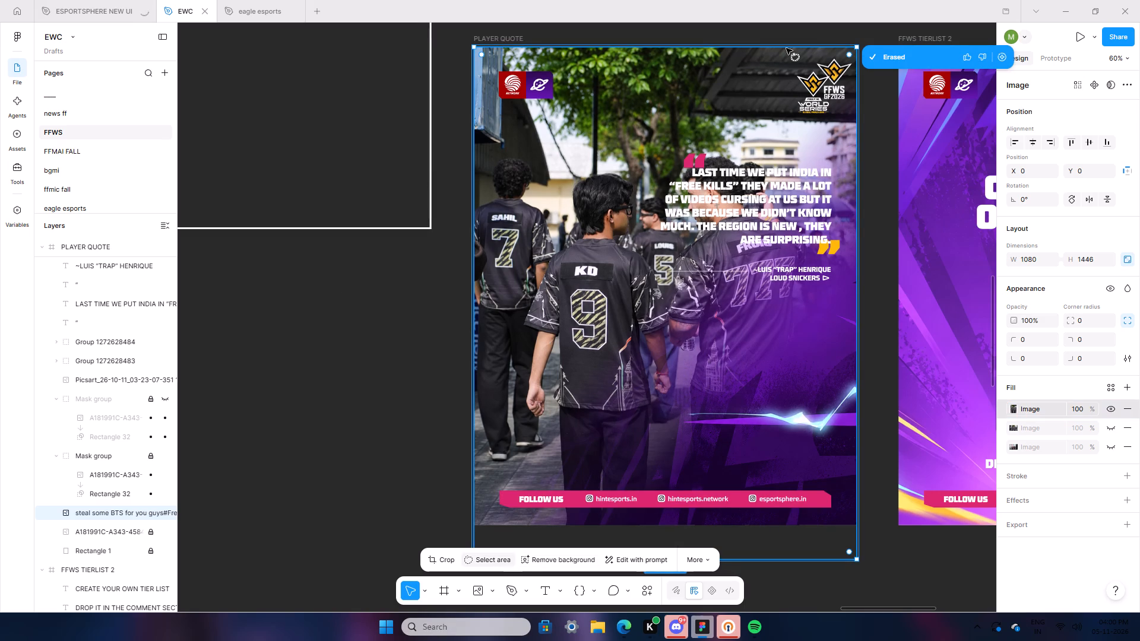
left_click(835, 53)
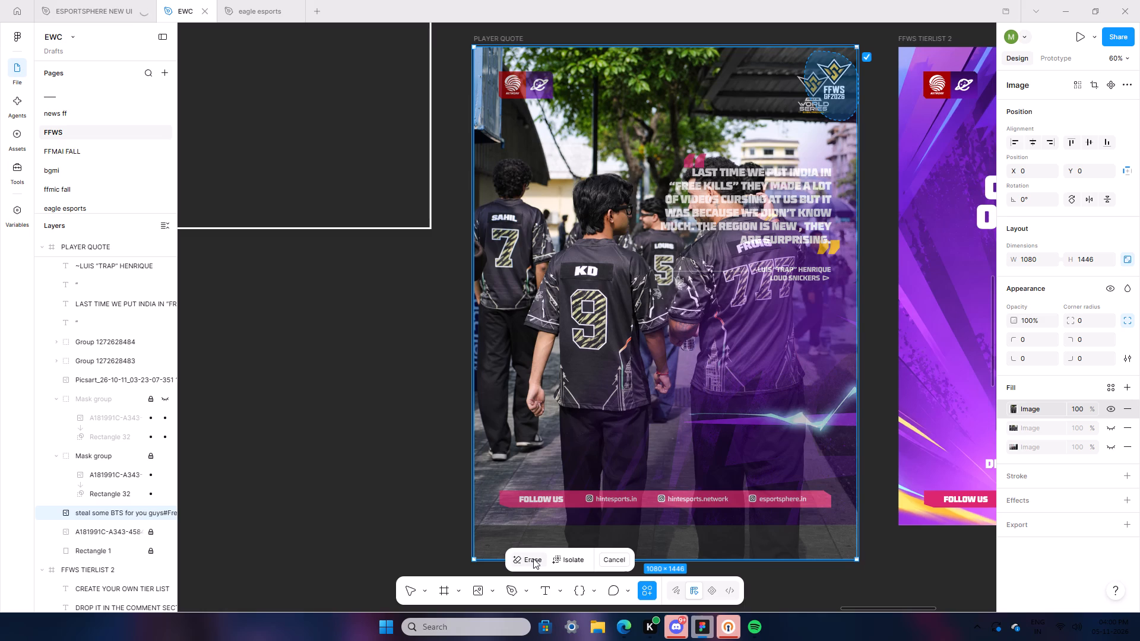
left_click(533, 559)
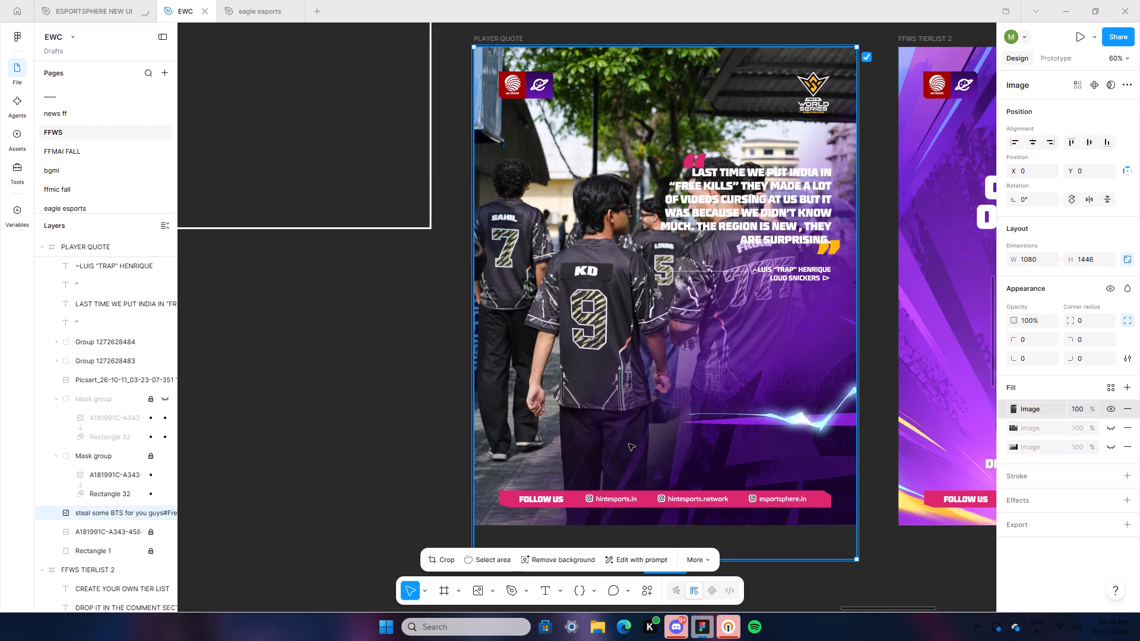
Lock the team photo layer in the PLAYER QUOTE frame.
double_click(375, 376)
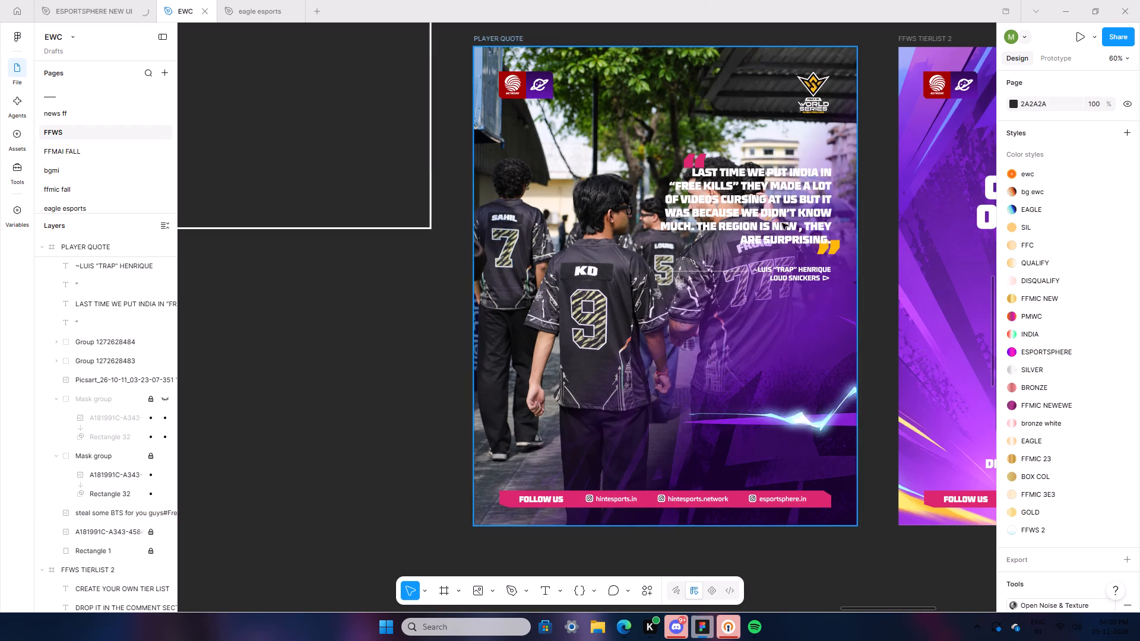
left_click(149, 516)
left_click(357, 509)
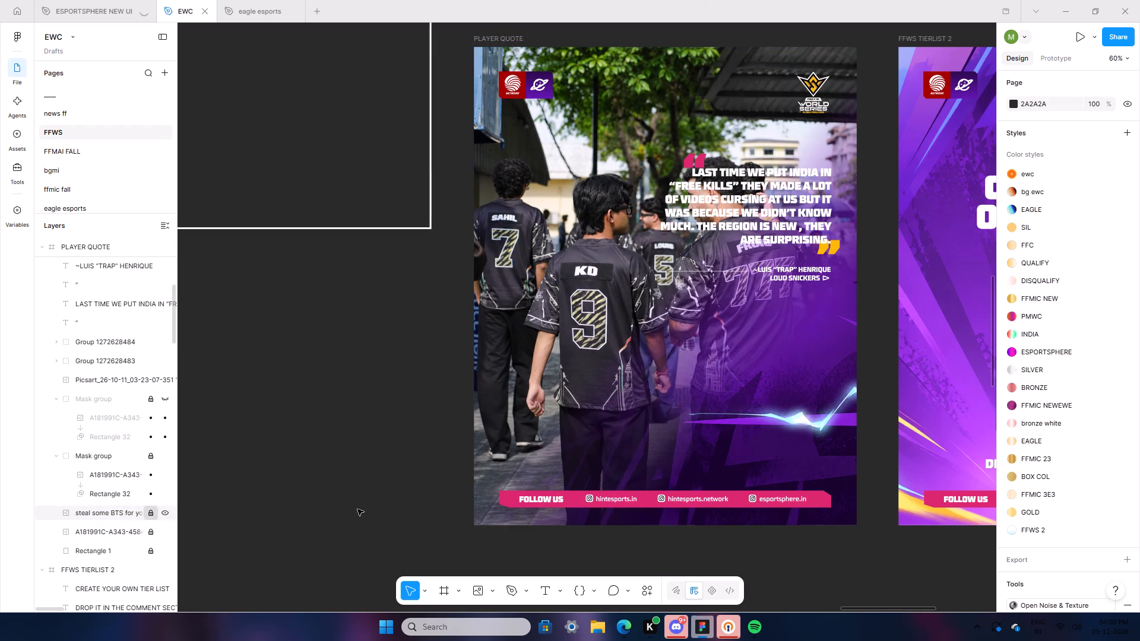
Lock the Picsart image layer so that it stays out of selections around the quote text.
left_click_drag(661, 120, 830, 276)
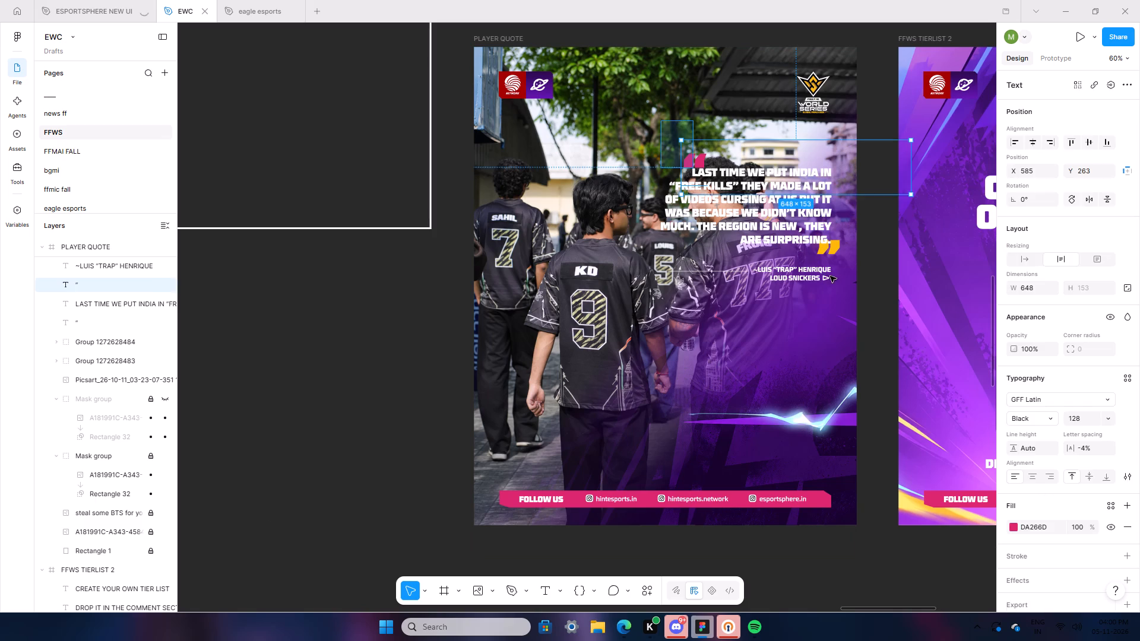
left_click_drag(830, 276, 834, 280)
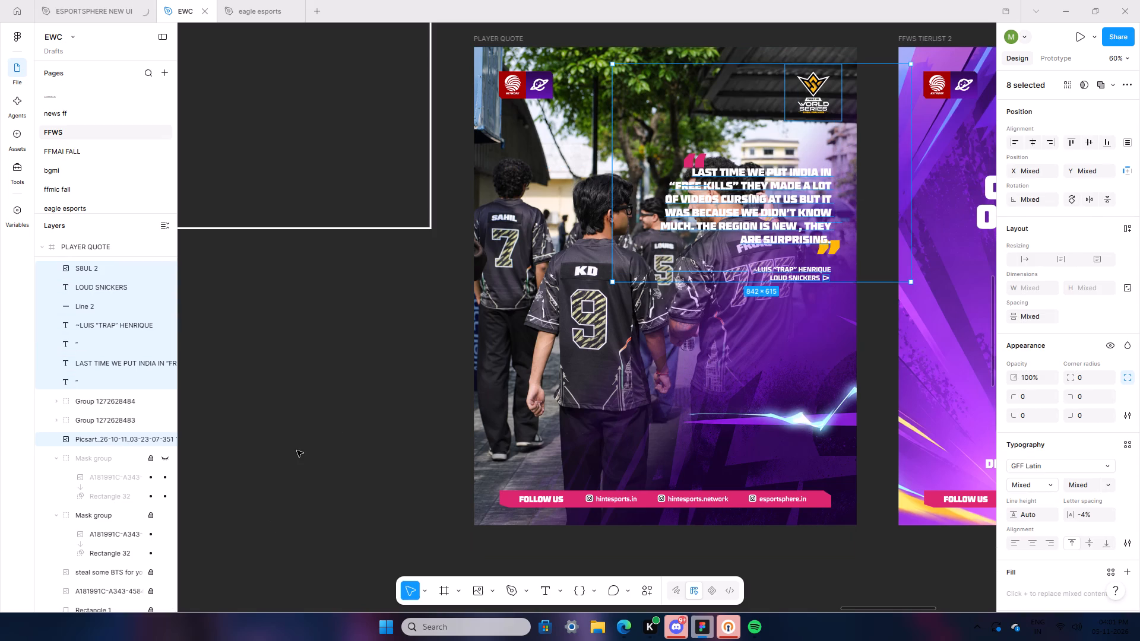
left_click(232, 422)
left_click(149, 443)
left_click(292, 473)
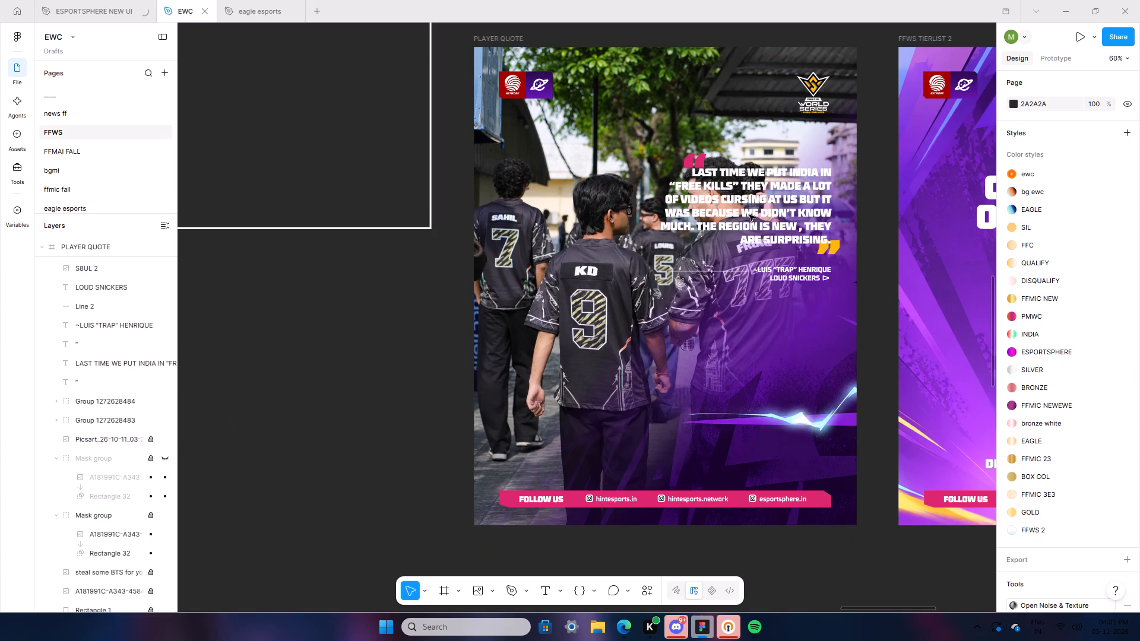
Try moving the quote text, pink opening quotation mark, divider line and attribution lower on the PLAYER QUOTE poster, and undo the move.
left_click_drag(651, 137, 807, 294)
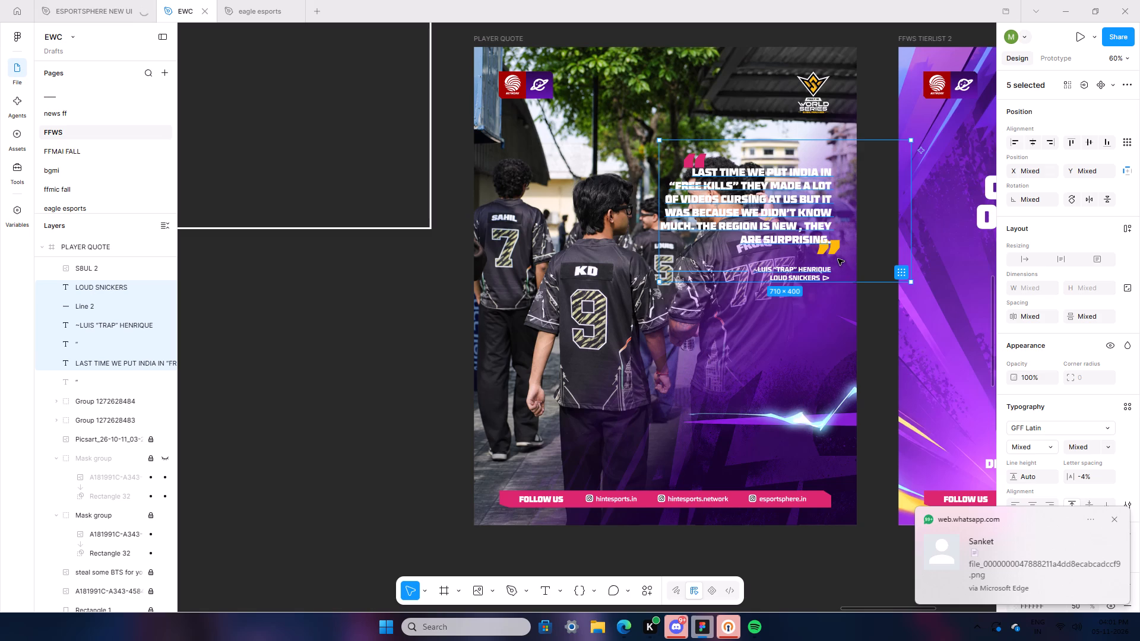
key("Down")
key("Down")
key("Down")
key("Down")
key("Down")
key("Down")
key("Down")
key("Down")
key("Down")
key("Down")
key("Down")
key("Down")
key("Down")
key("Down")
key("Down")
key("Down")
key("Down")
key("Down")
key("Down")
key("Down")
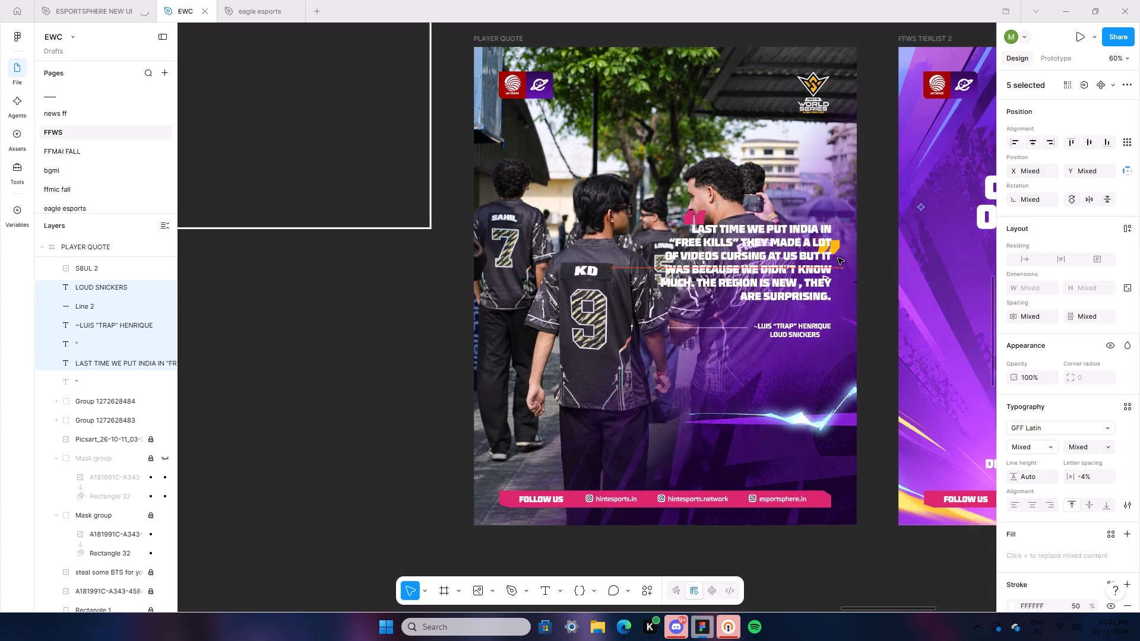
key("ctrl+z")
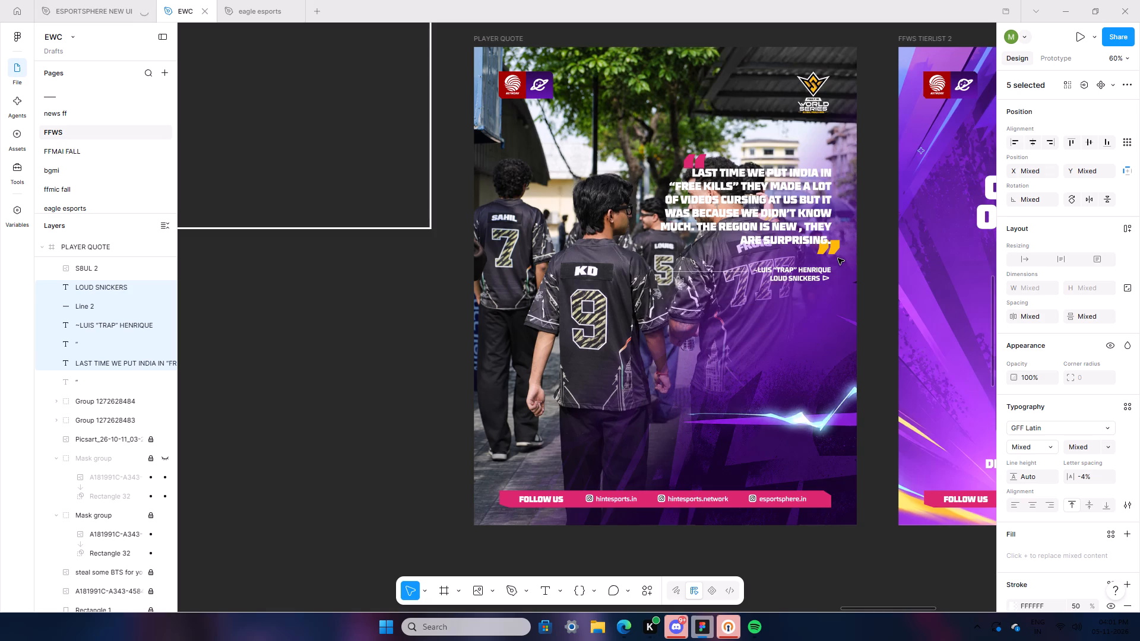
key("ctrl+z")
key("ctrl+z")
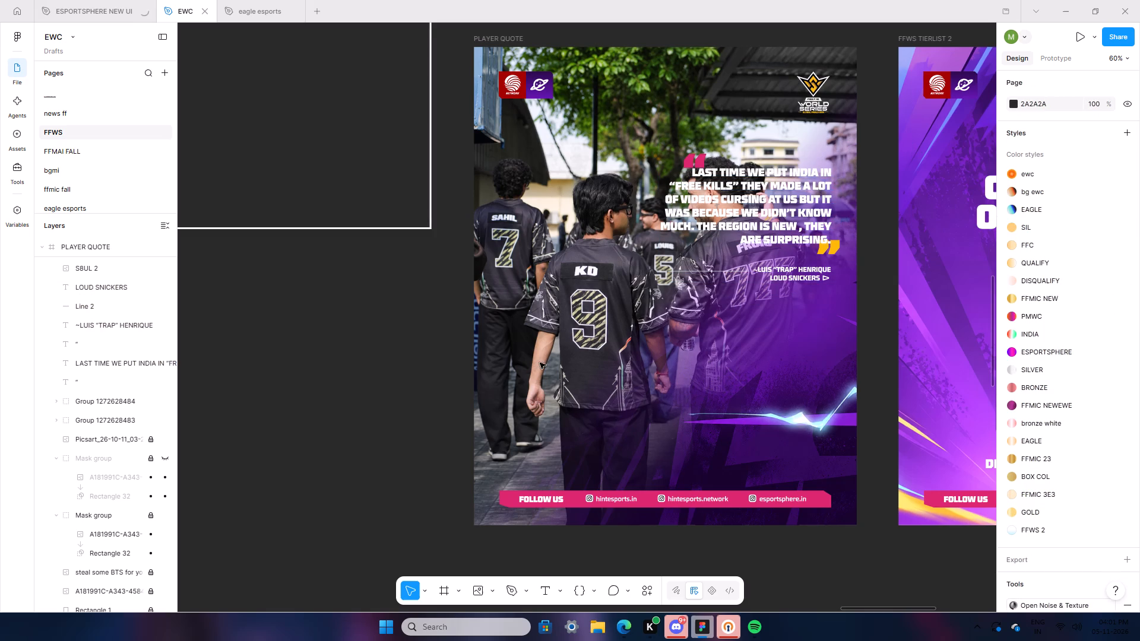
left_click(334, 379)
Move the whole quote block, including quotation marks, divider line and attribution, down to just above the FOLLOW US bar.
left_click_drag(631, 115, 848, 294)
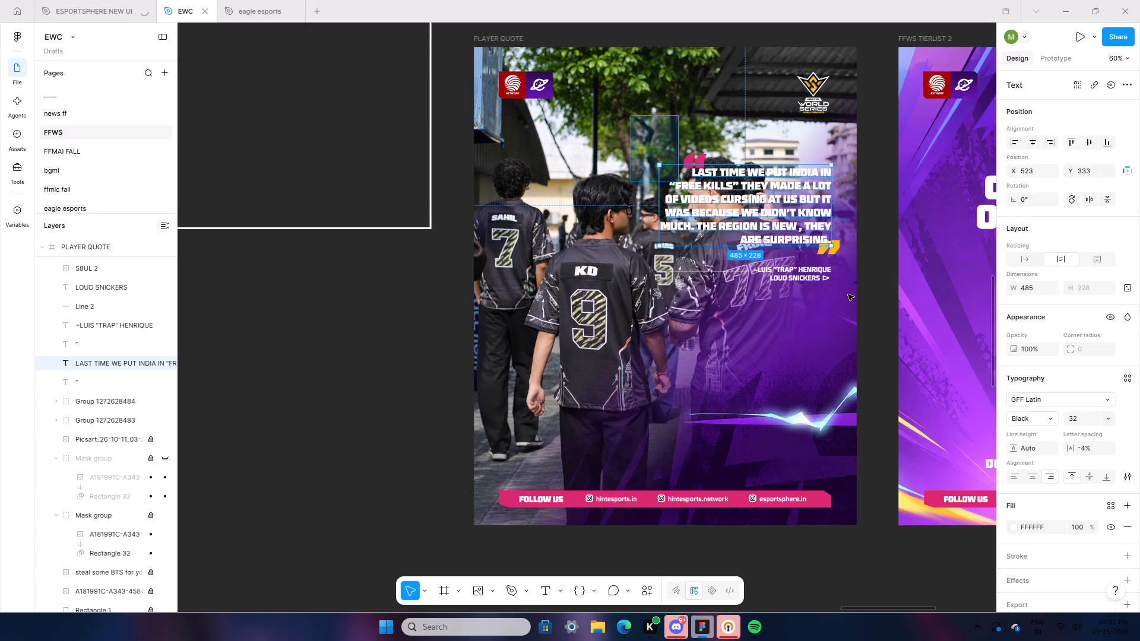
left_click_drag(848, 294, 852, 294)
left_click_drag(846, 259, 837, 337)
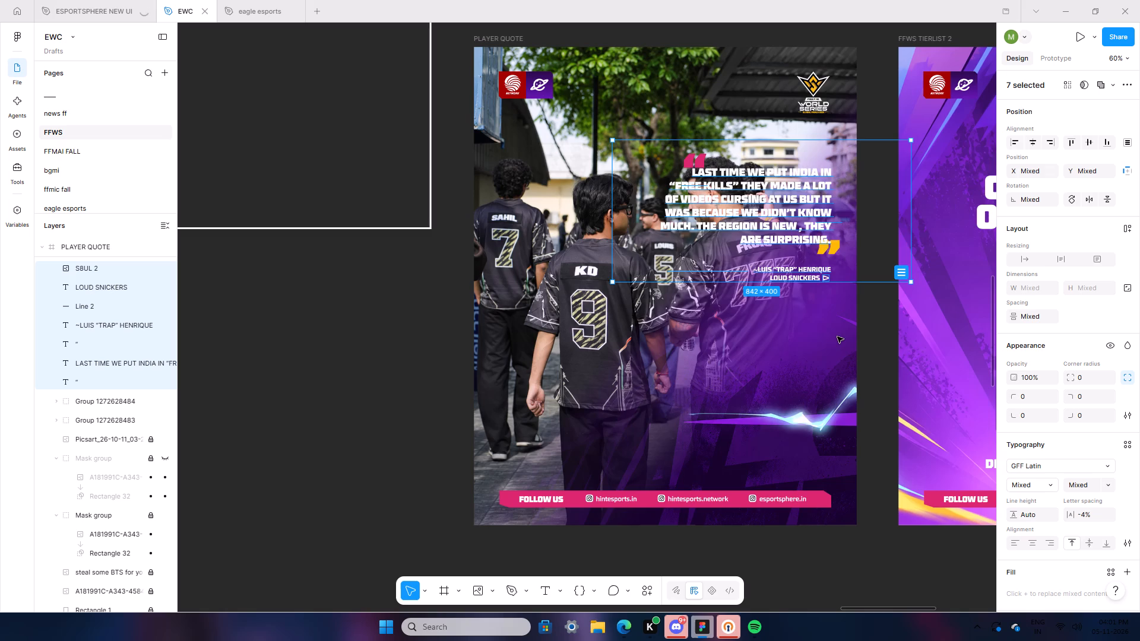
left_click_drag(837, 337, 844, 452)
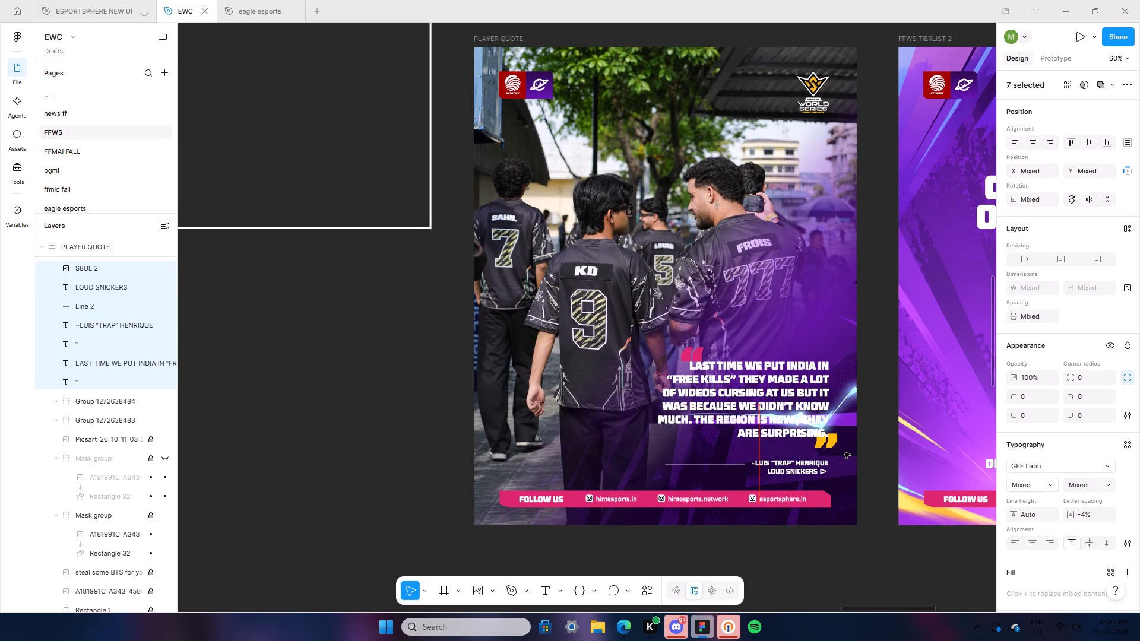
left_click_drag(844, 452, 846, 451)
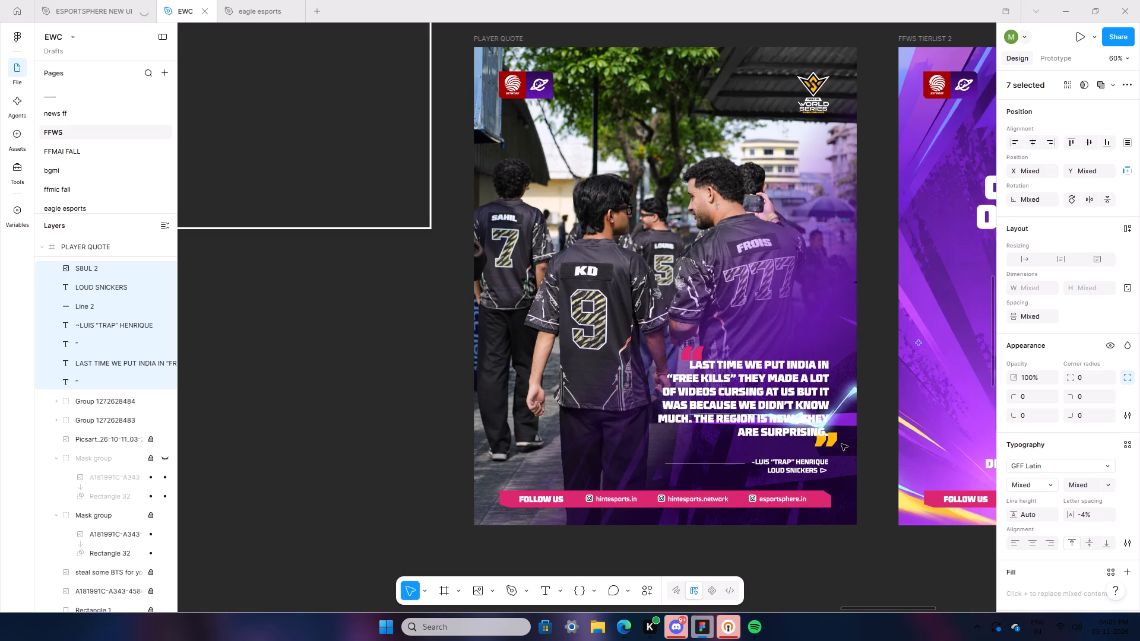
Nudge the quote block 7 px right to line up with the FOLLOW US bar's right edge, and 10 px up.
key("Right")
key("Right")
key("Right")
key("Right")
key("Right")
key("Right")
key("Right")
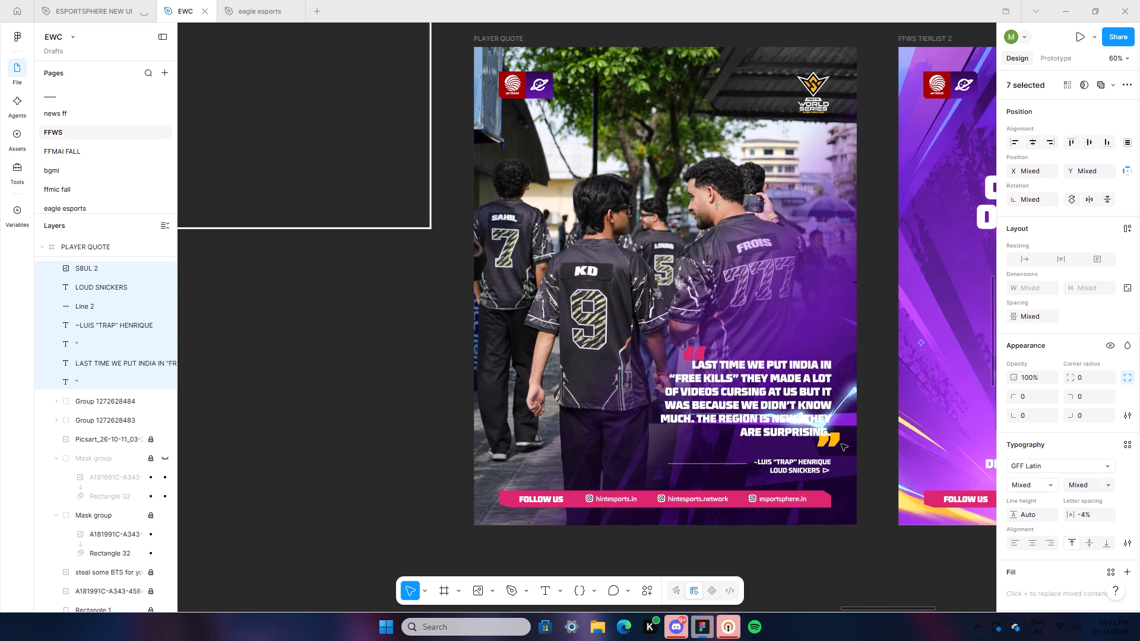
key("Up")
key("Up")
key("Up")
key("Up")
key("Up")
key("Up")
key("Up")
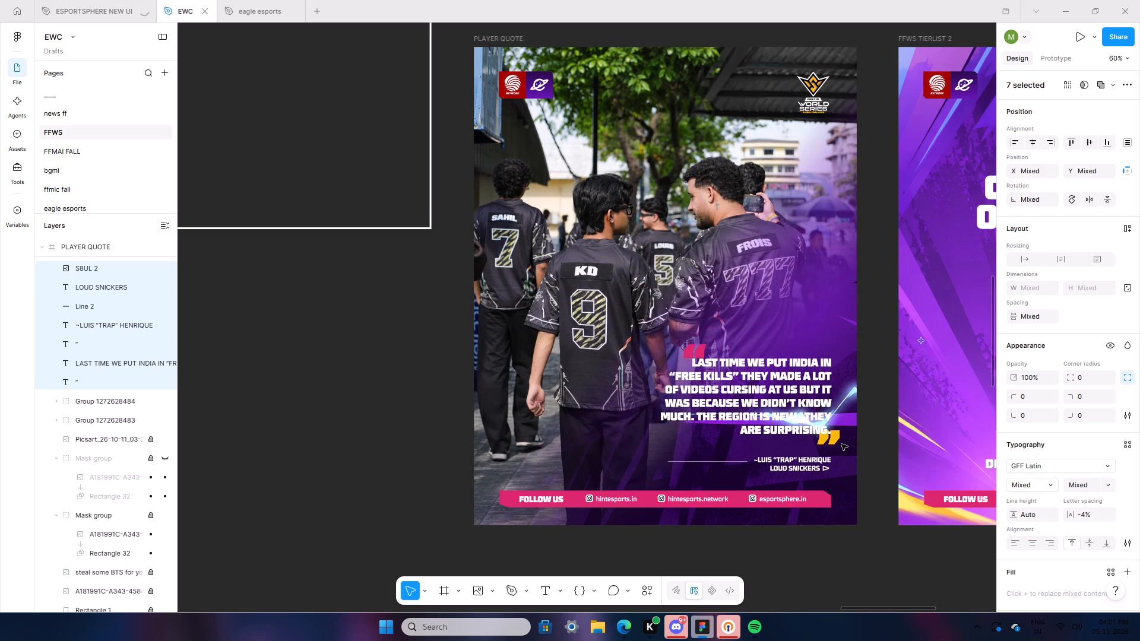
key("Up")
key("Up")
key("Up")
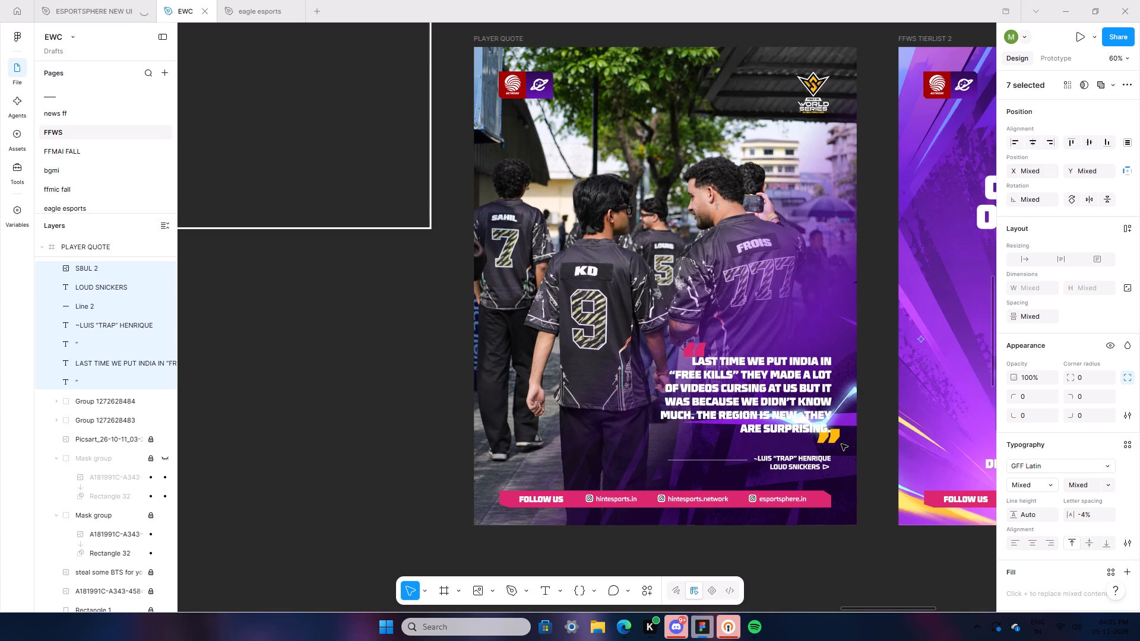
left_click(853, 556)
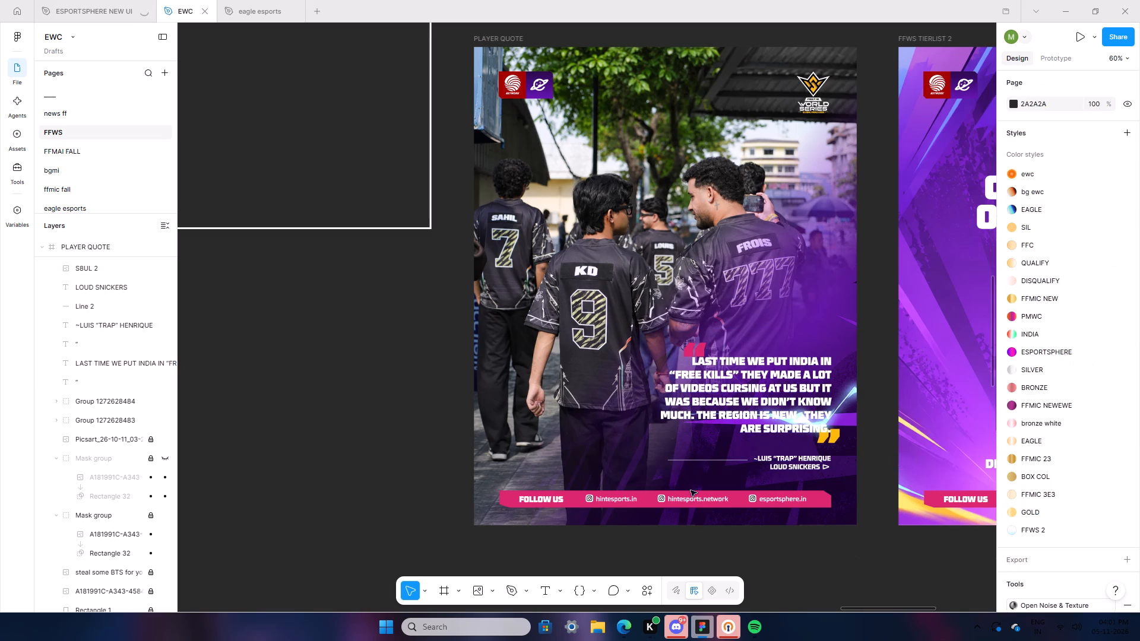
Nudge the whole quote block another 7 px up, placing the quote text at X 523, Y 859.
left_click_drag(621, 318, 837, 487)
key("Up")
key("Up")
key("Up")
key("Up")
key("Up")
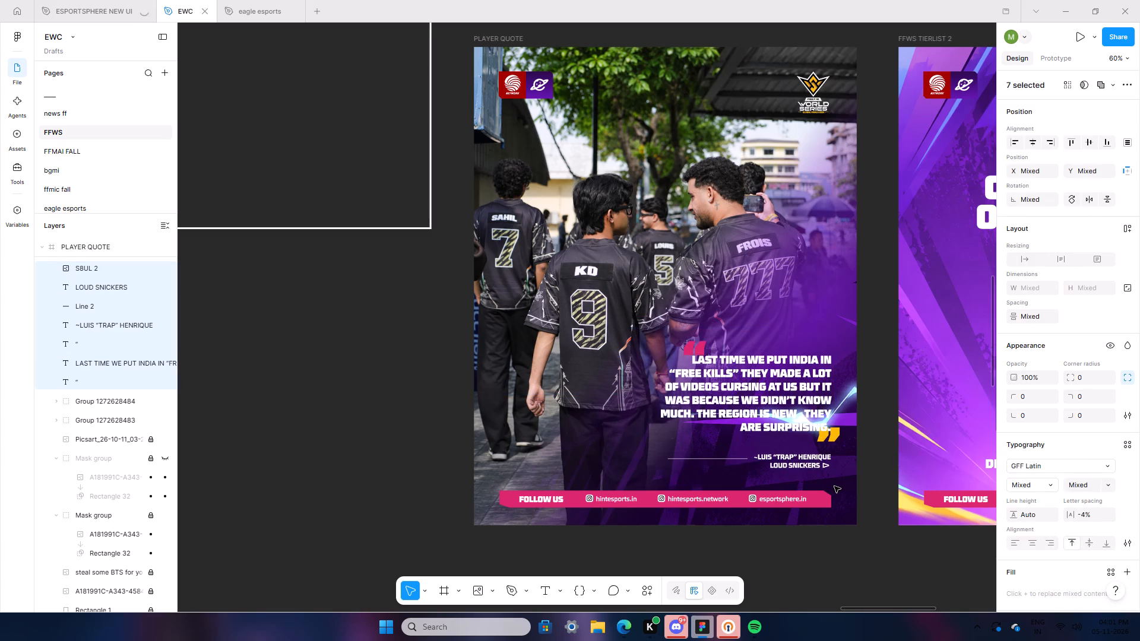
key("Up")
key("Up")
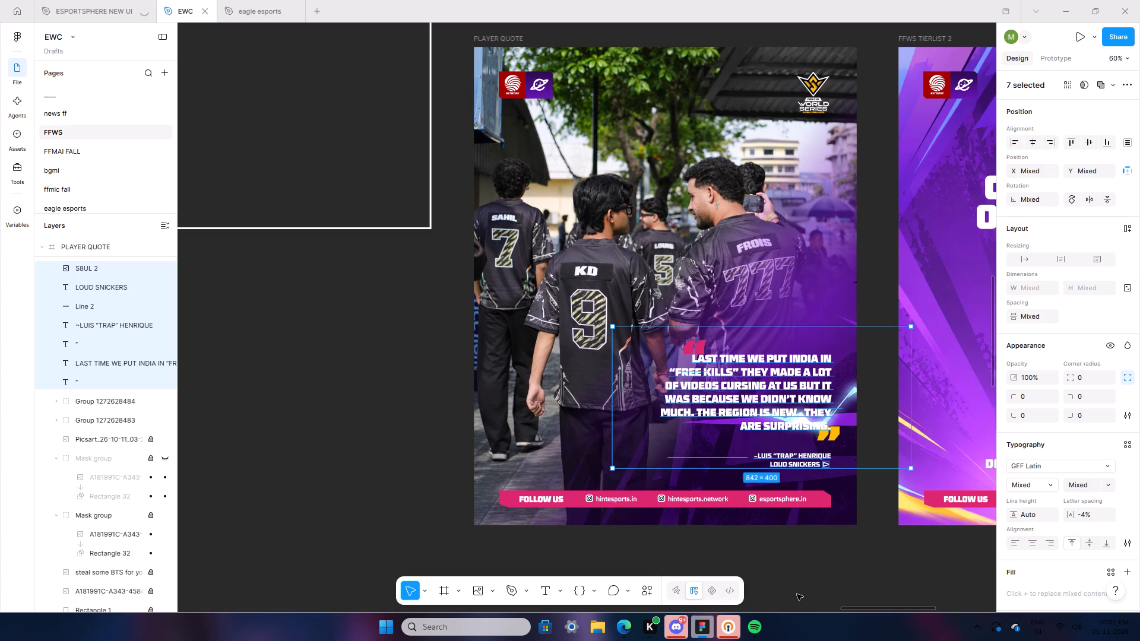
left_click(797, 594)
Reposition the linear gradient of Rectangle 32 in the visible mask group, running diagonally from the KD jersey name to the quote attribution.
left_click(109, 559)
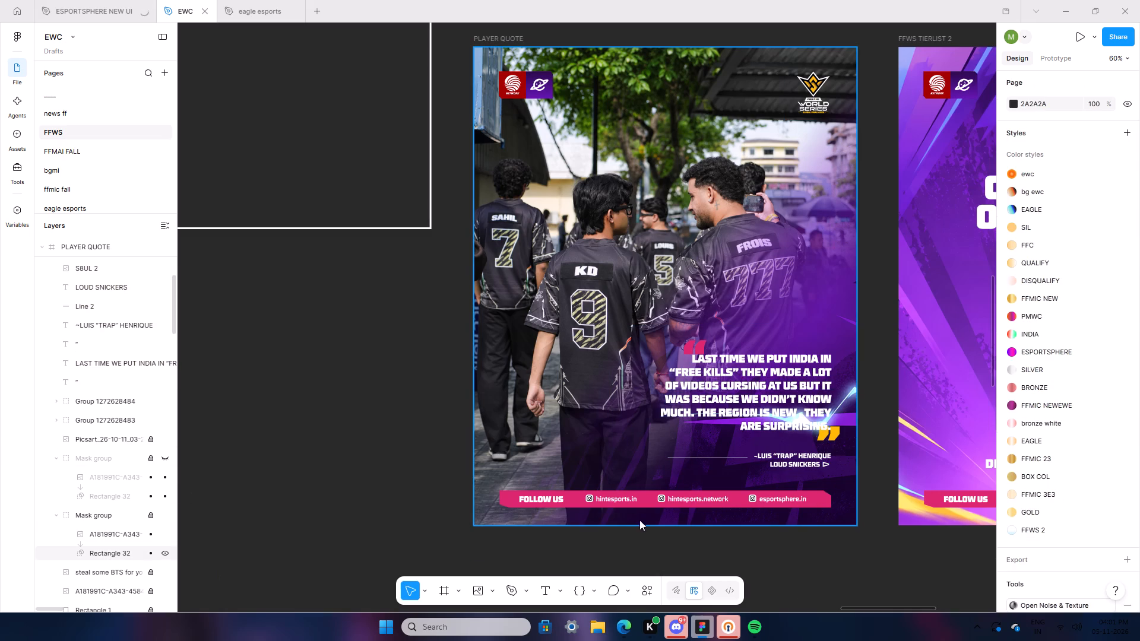
left_click(1013, 456)
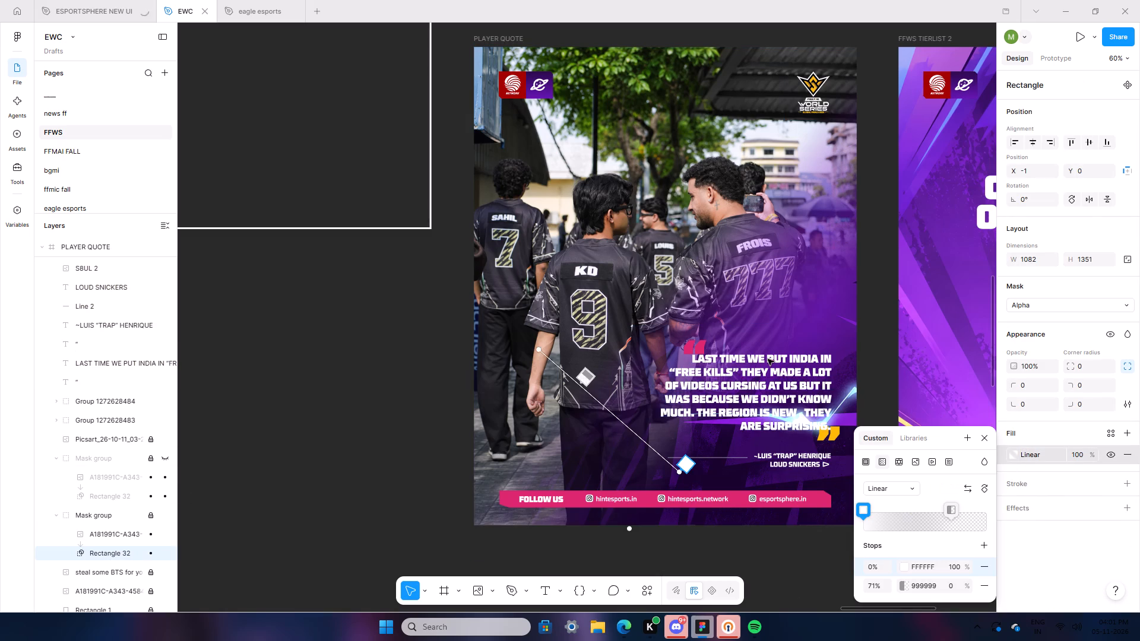
left_click_drag(682, 471, 782, 478)
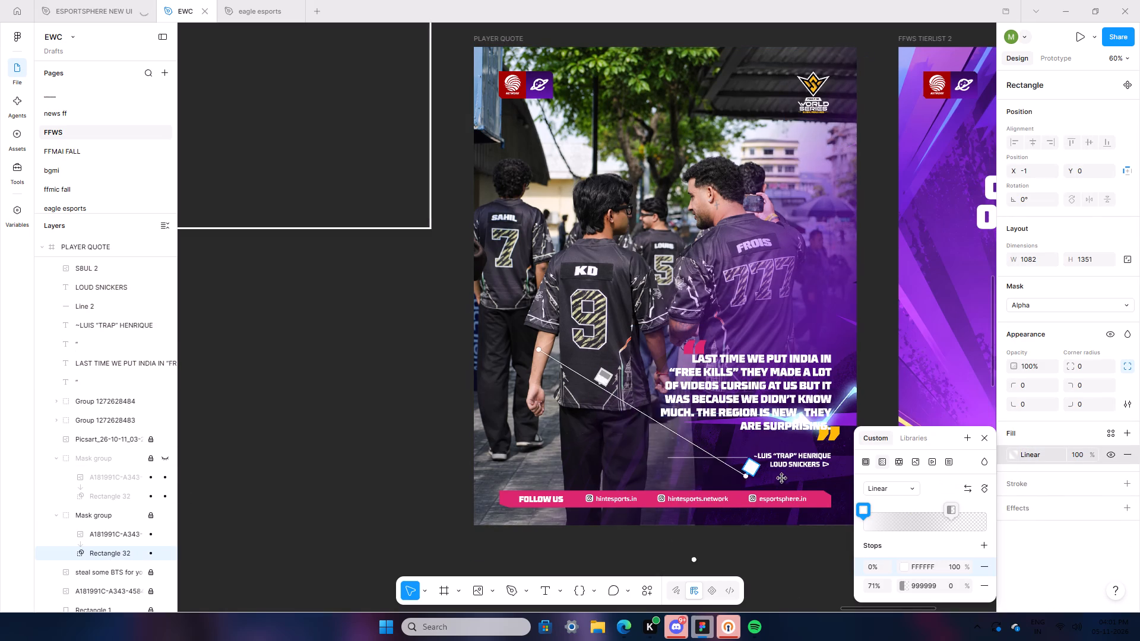
left_click_drag(782, 478, 822, 488)
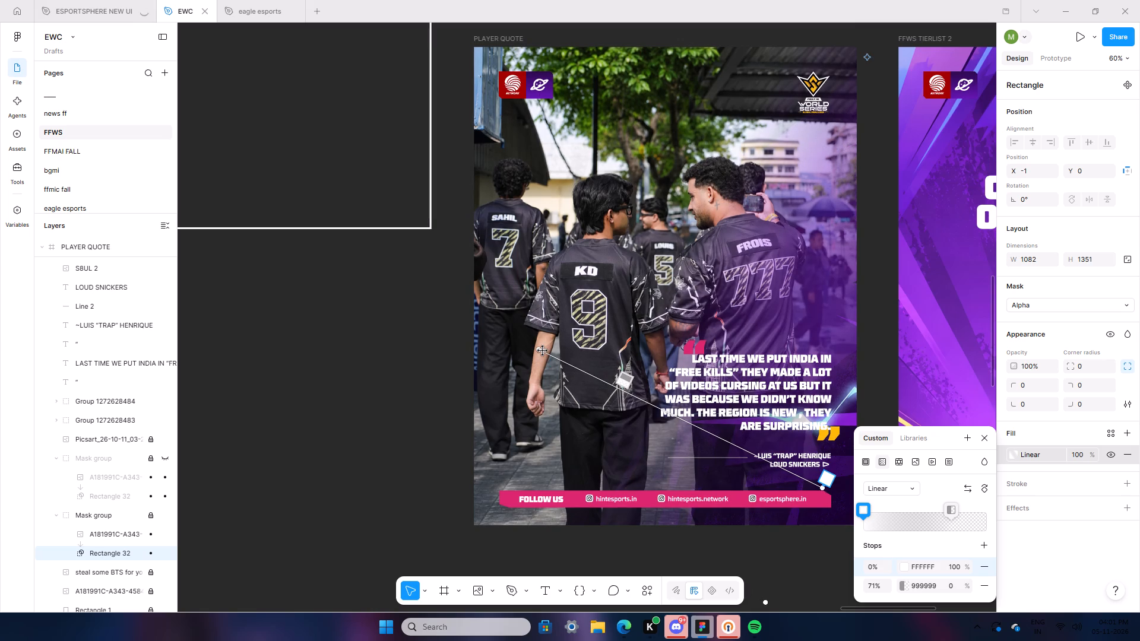
left_click_drag(543, 350, 562, 257)
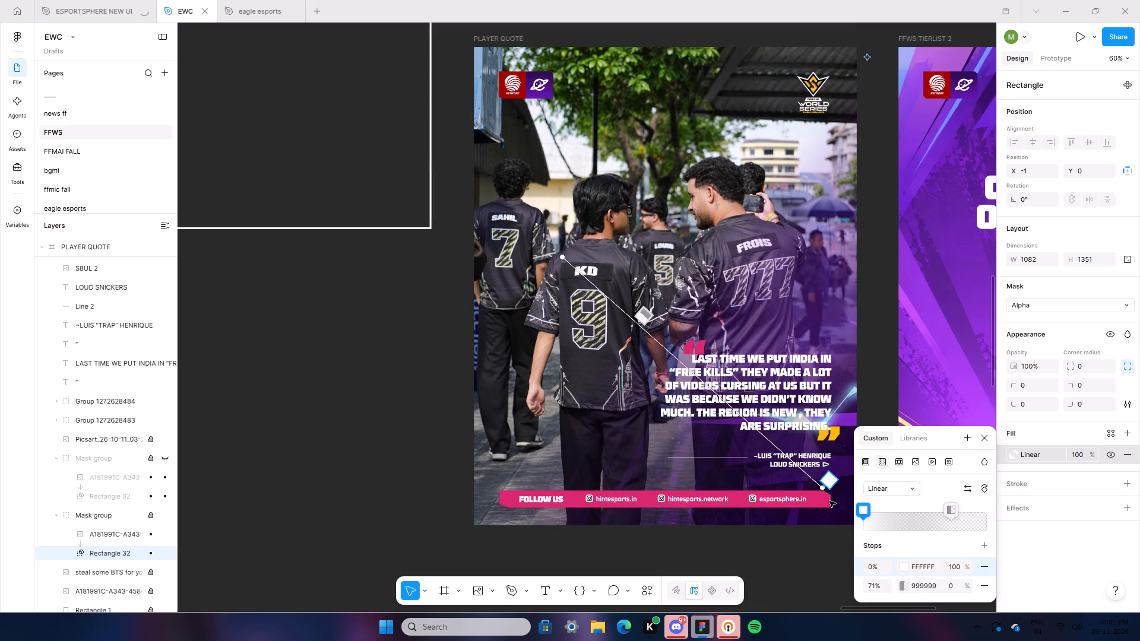
left_click_drag(820, 488, 774, 456)
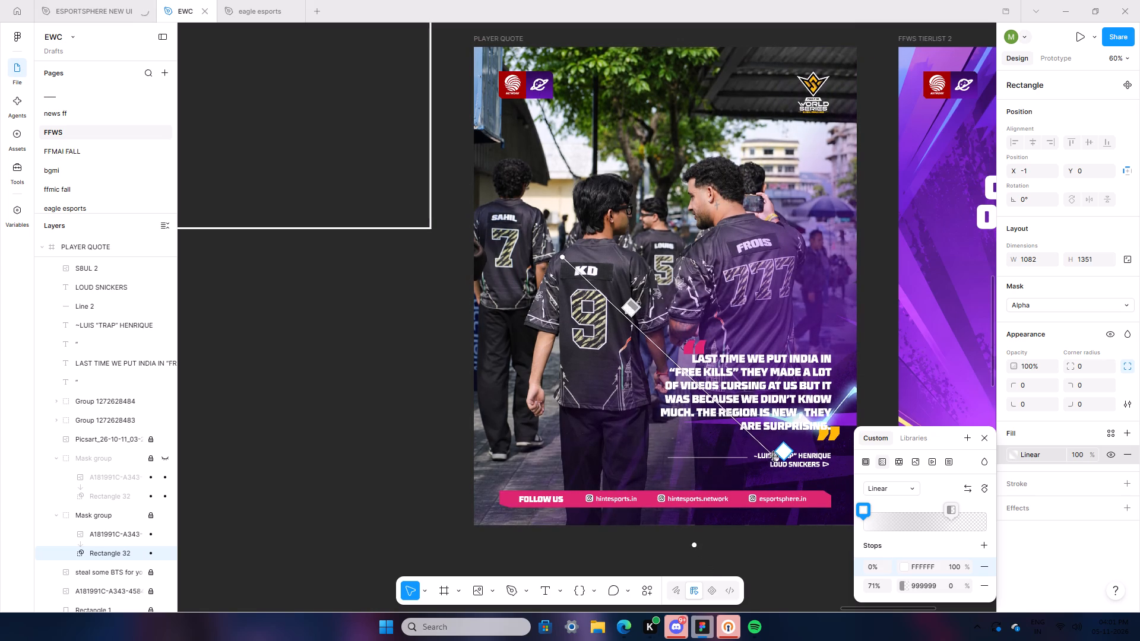
left_click_drag(774, 456, 766, 450)
double_click(828, 567)
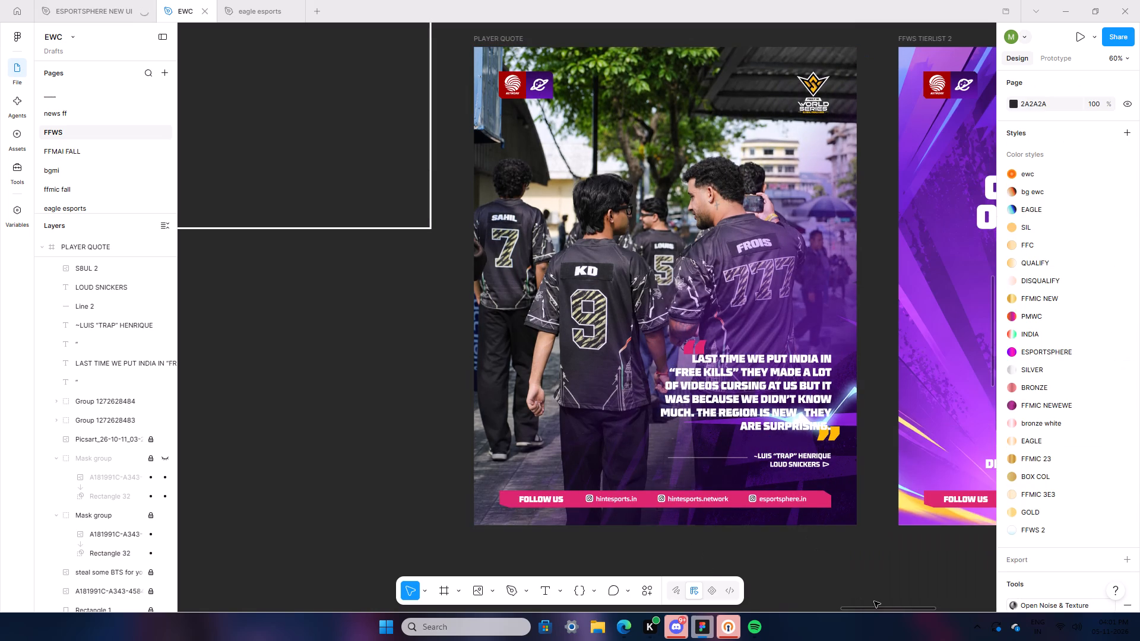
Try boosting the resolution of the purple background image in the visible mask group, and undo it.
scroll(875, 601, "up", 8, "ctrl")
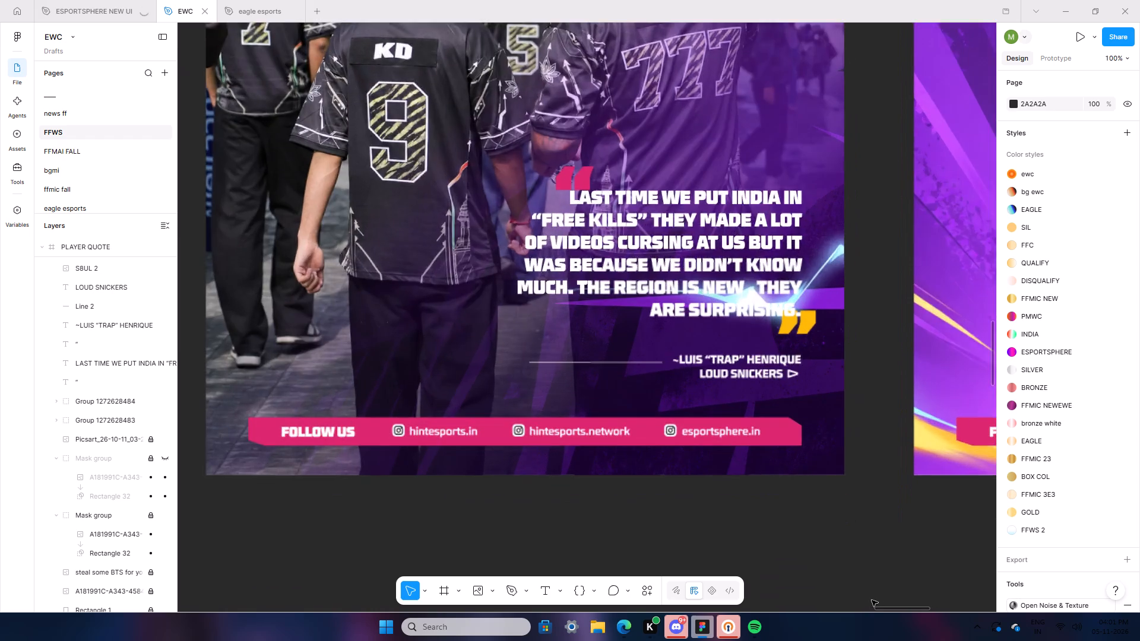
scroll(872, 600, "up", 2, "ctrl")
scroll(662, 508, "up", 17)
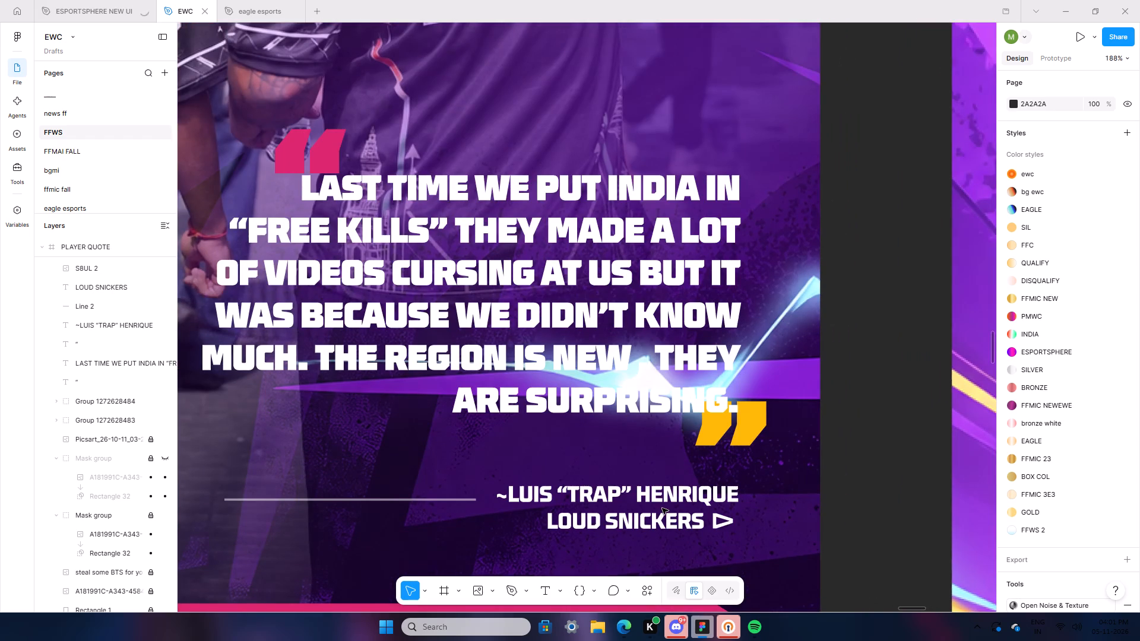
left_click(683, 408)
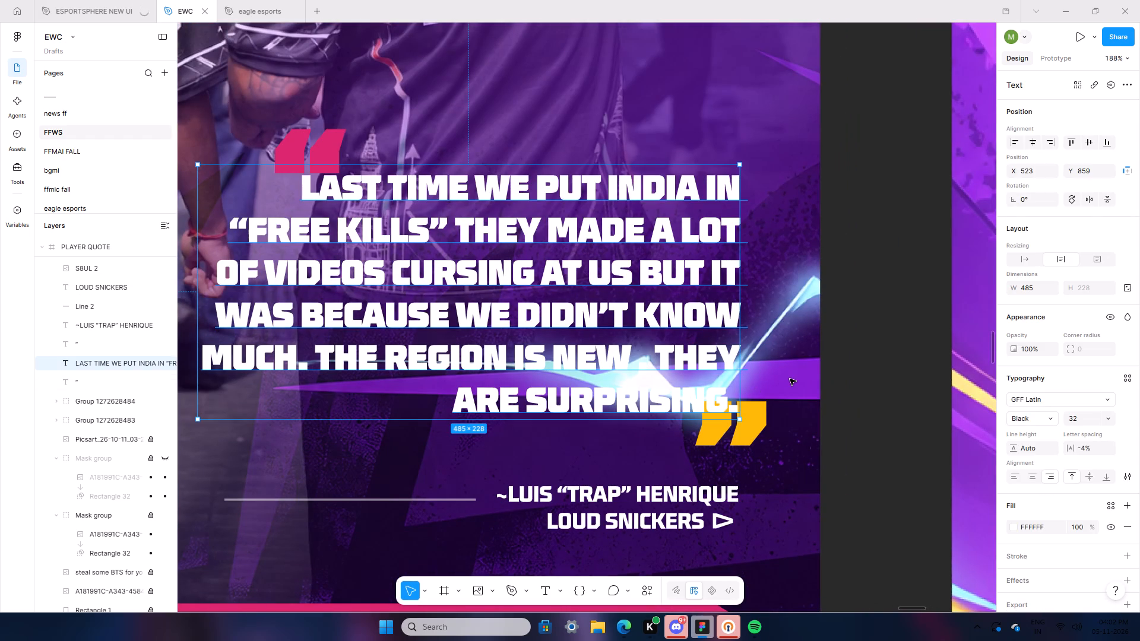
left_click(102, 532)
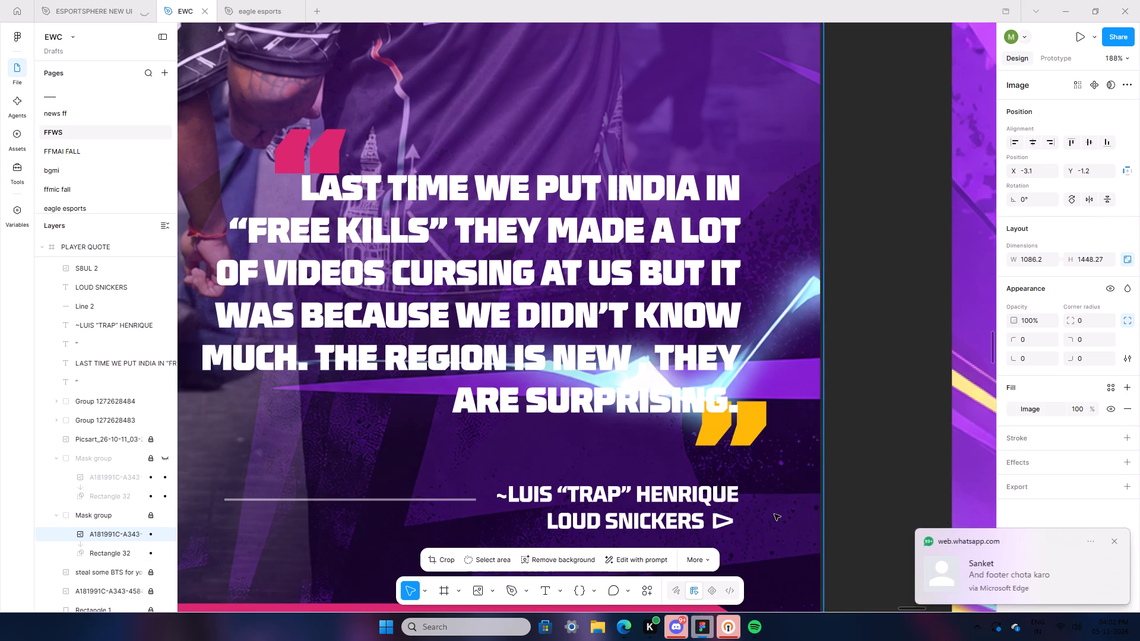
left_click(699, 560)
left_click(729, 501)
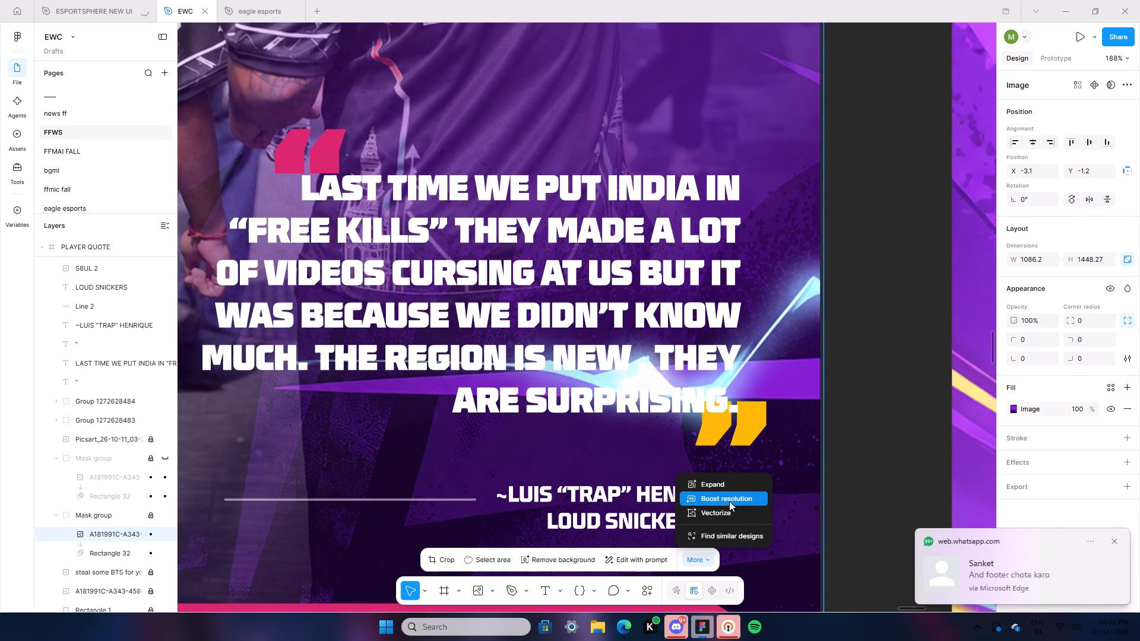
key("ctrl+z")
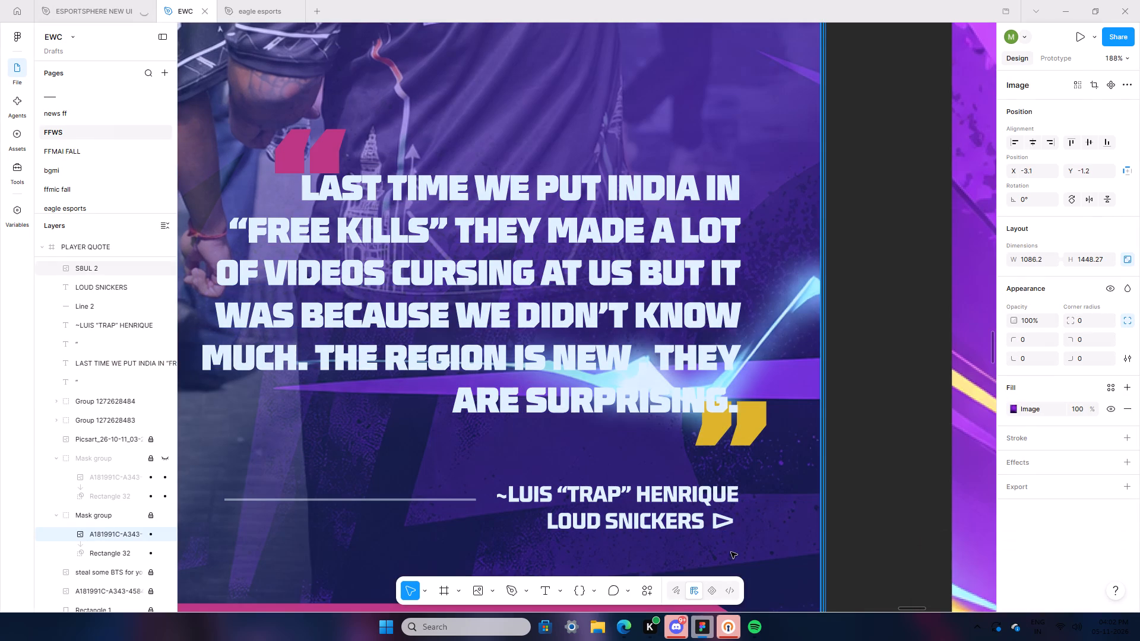
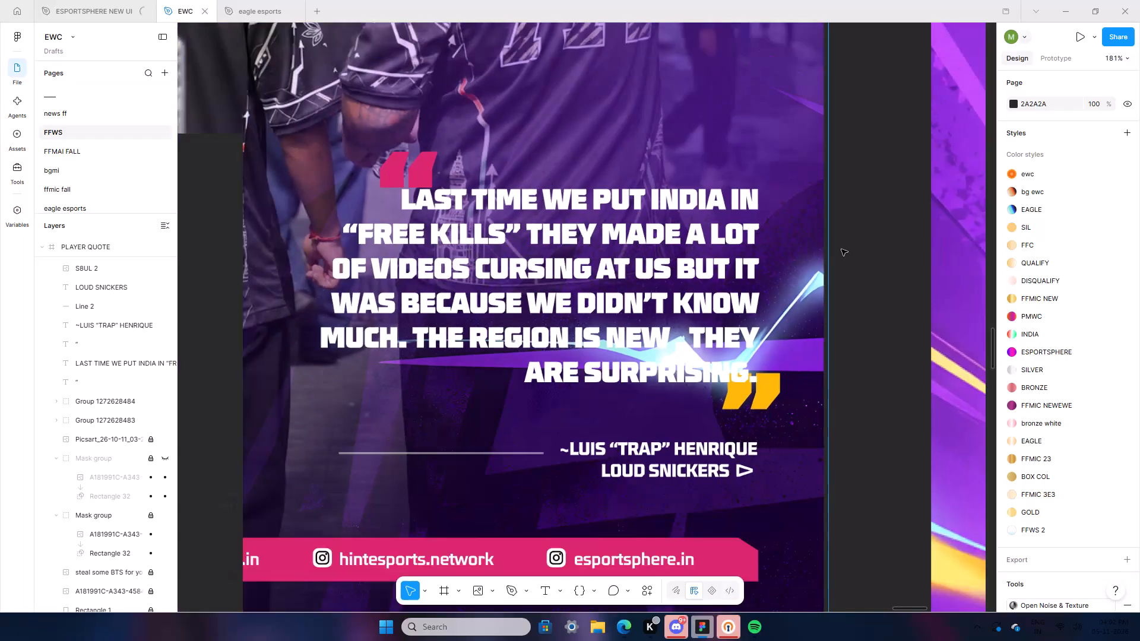
Undo the last two changes made in the PLAYER QUOTE frame.
scroll(857, 318, "up", 10)
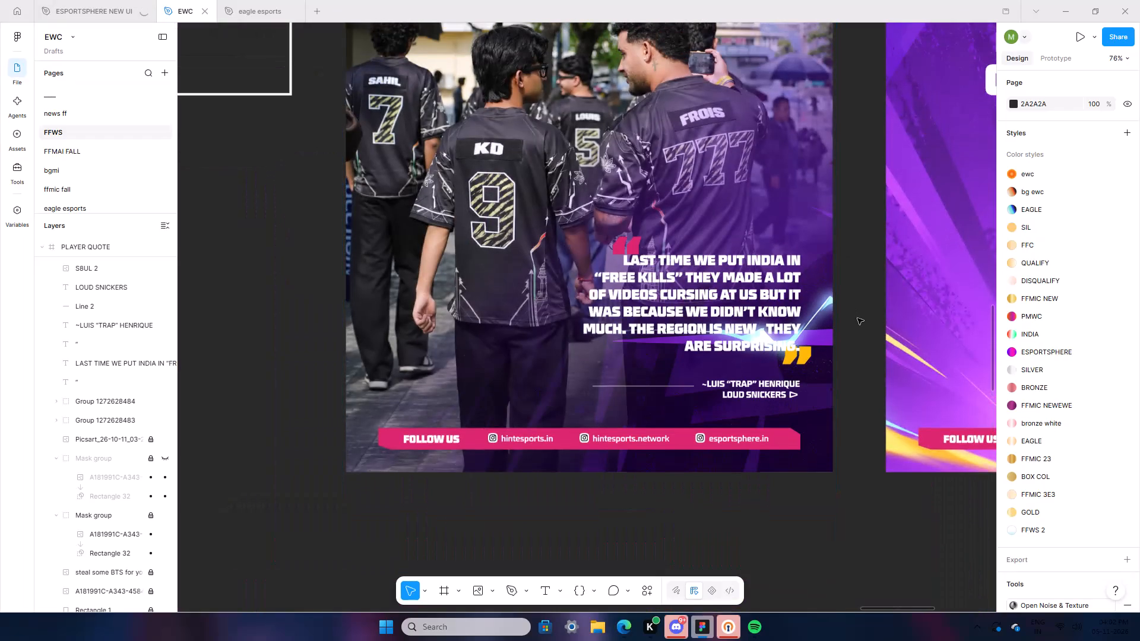
scroll(857, 318, "up", 6)
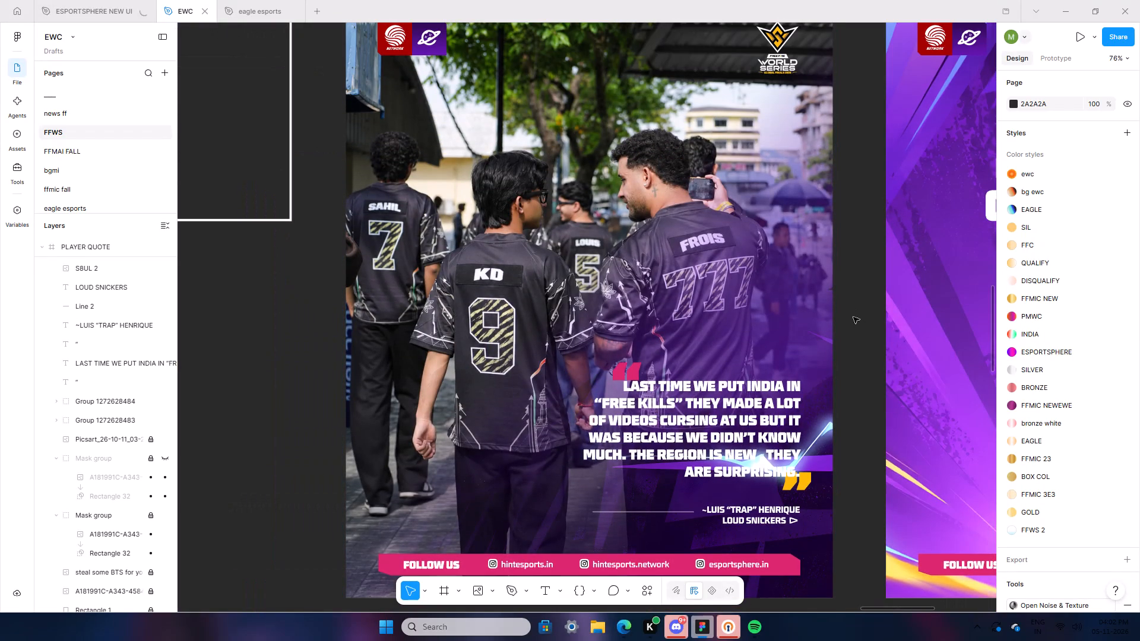
key("ctrl+z")
key("ctrl+z")
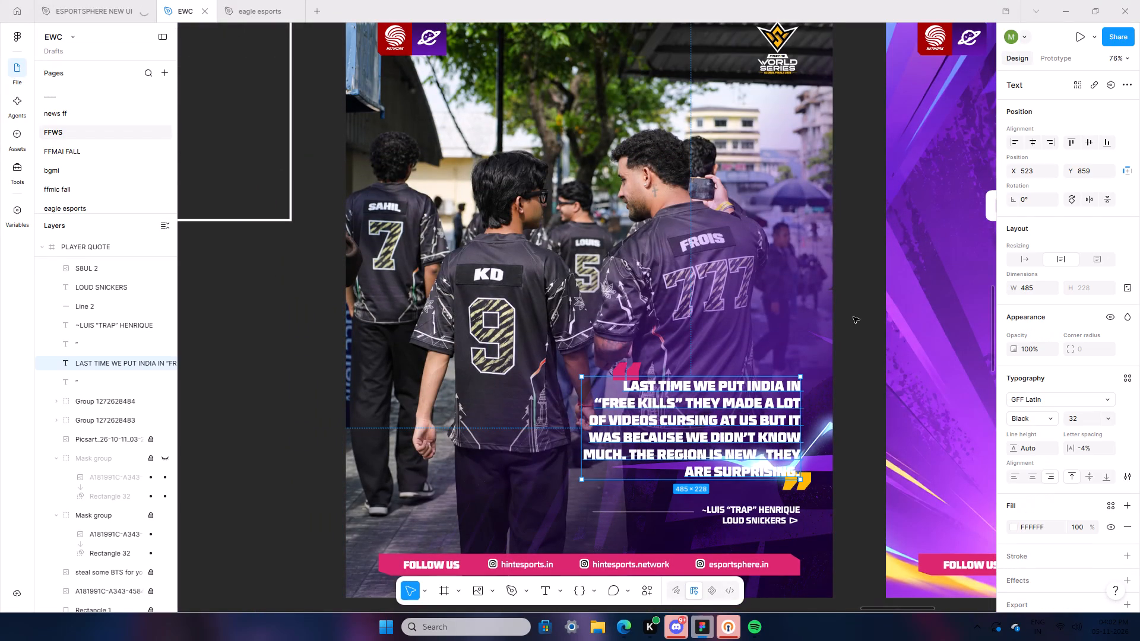
left_click(853, 317)
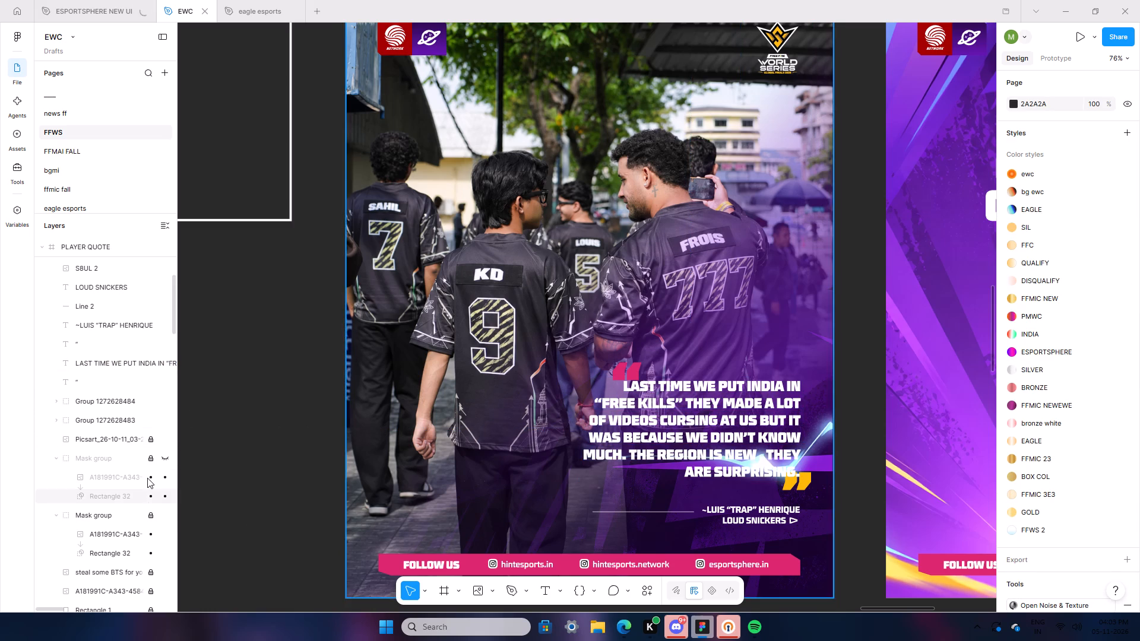
Erase the bright light streak behind the quote text from the purple image in the visible mask group.
scroll(151, 471, "down", 1)
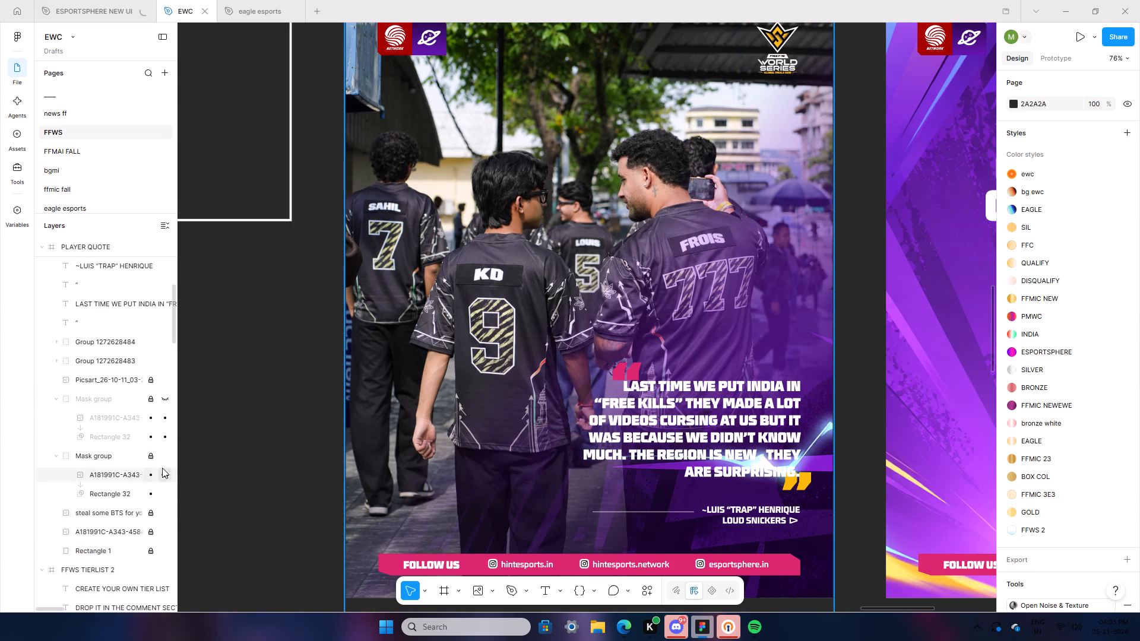
left_click(111, 479)
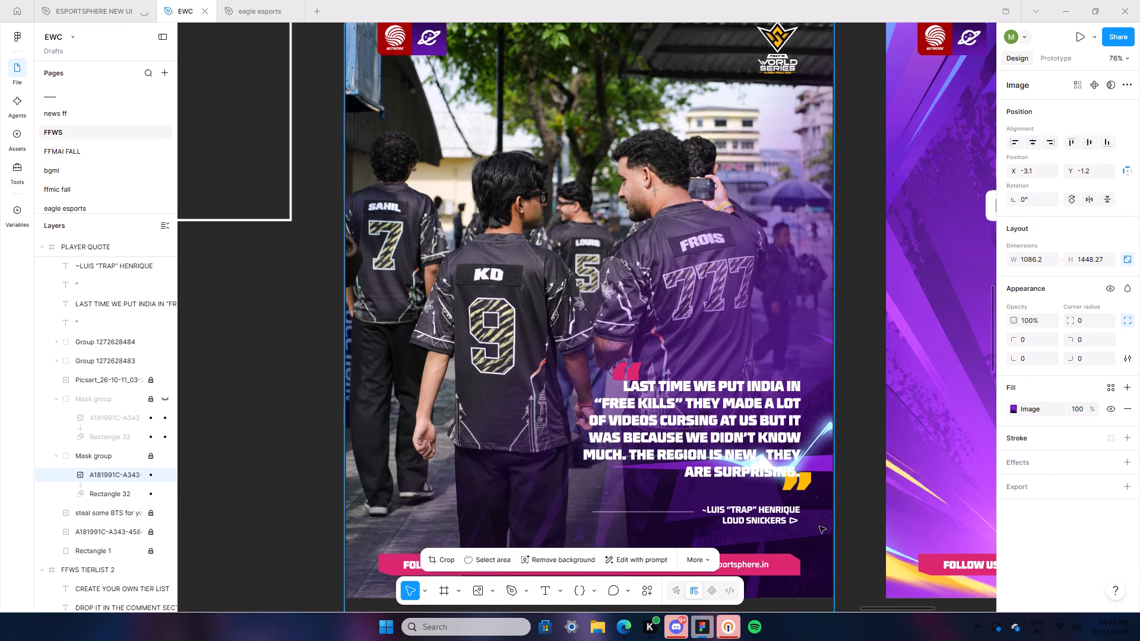
left_click(689, 560)
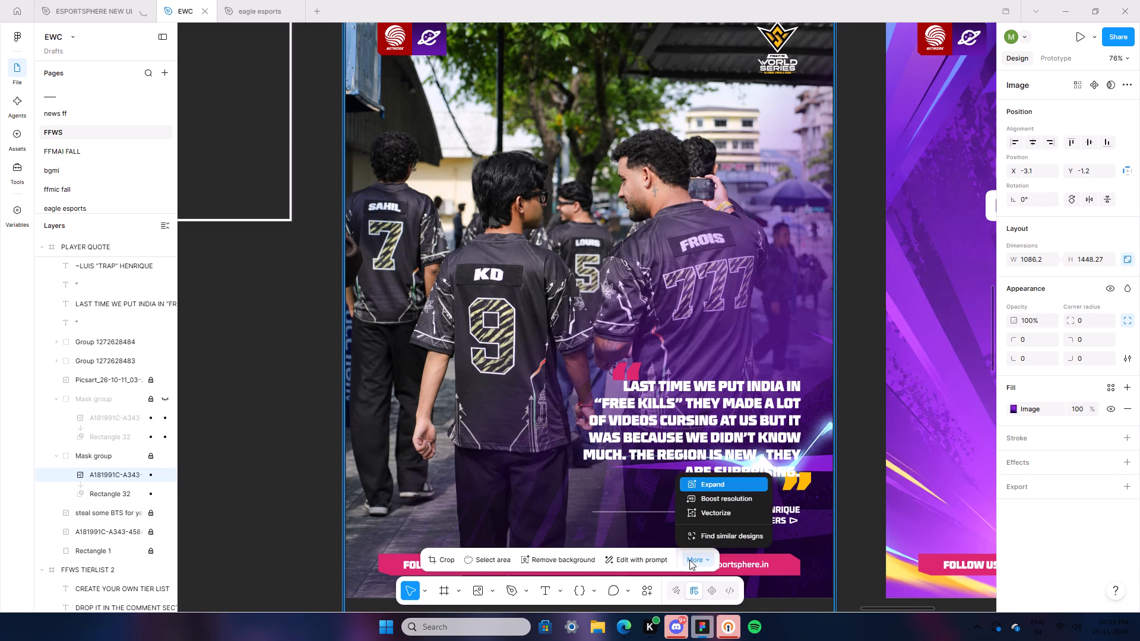
left_click(689, 560)
left_click(496, 562)
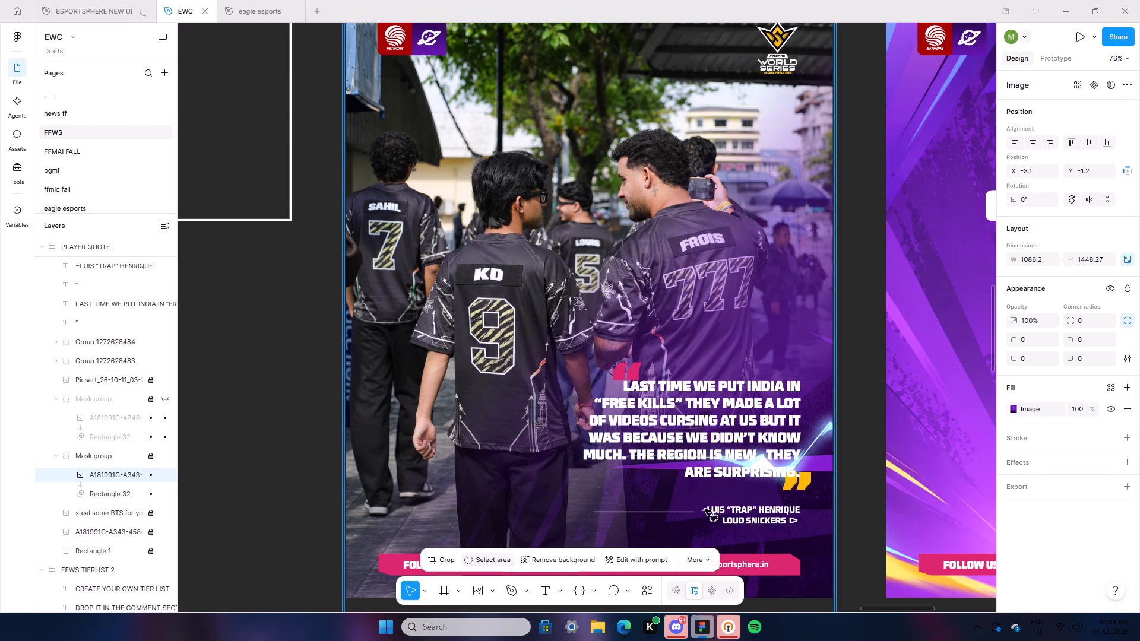
left_click_drag(679, 439, 638, 439)
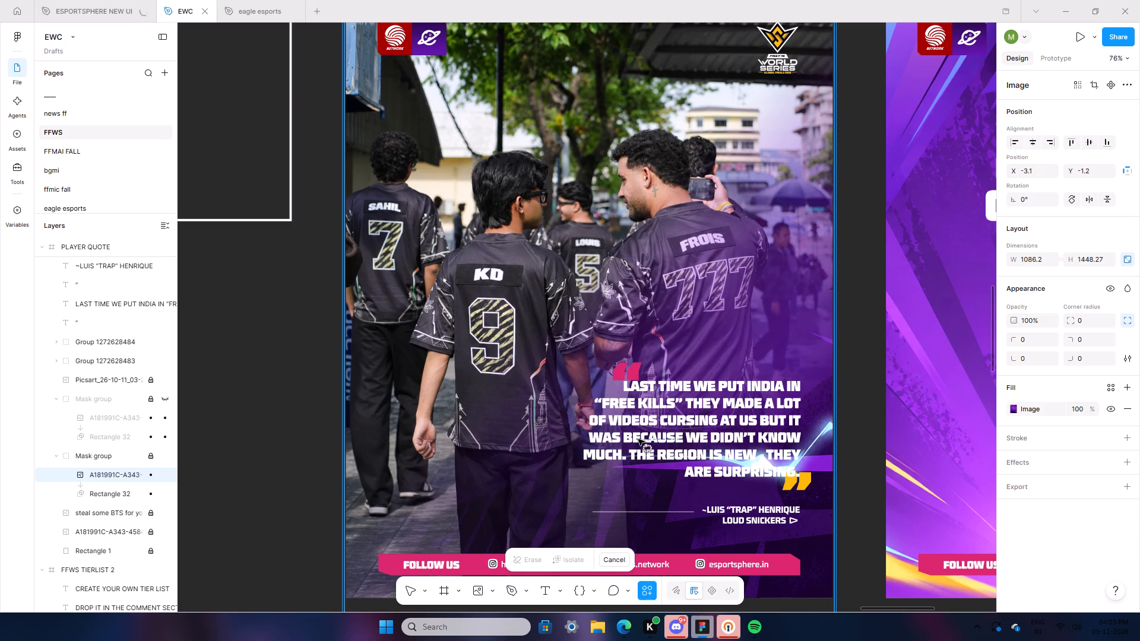
left_click_drag(638, 439, 820, 458)
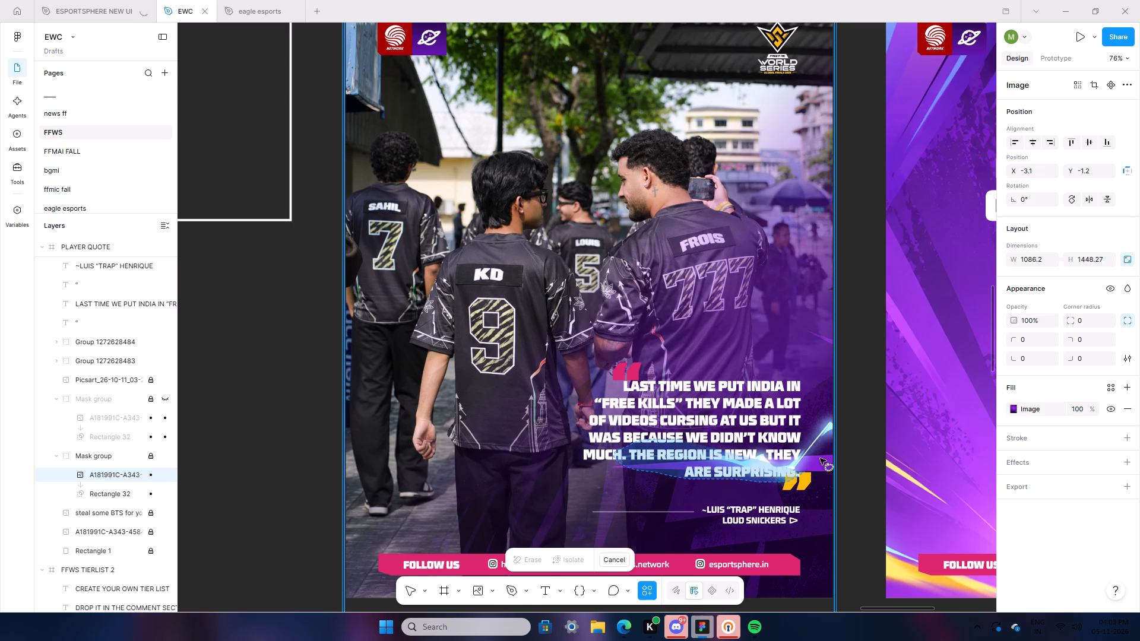
left_click_drag(820, 458, 707, 443)
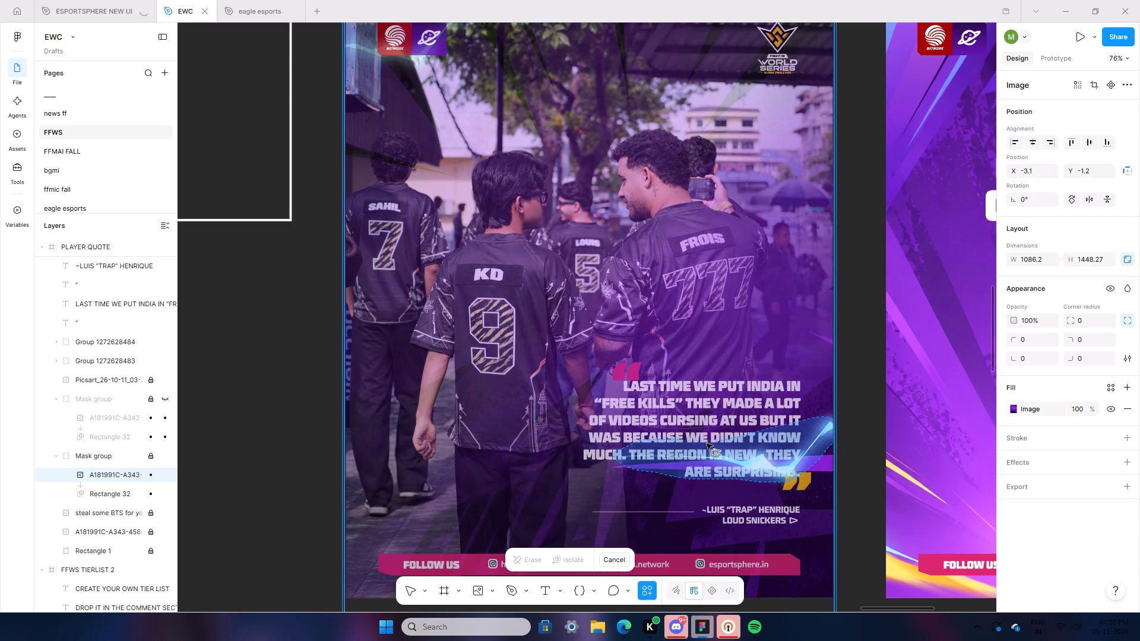
left_click_drag(707, 443, 669, 440)
left_click(528, 563)
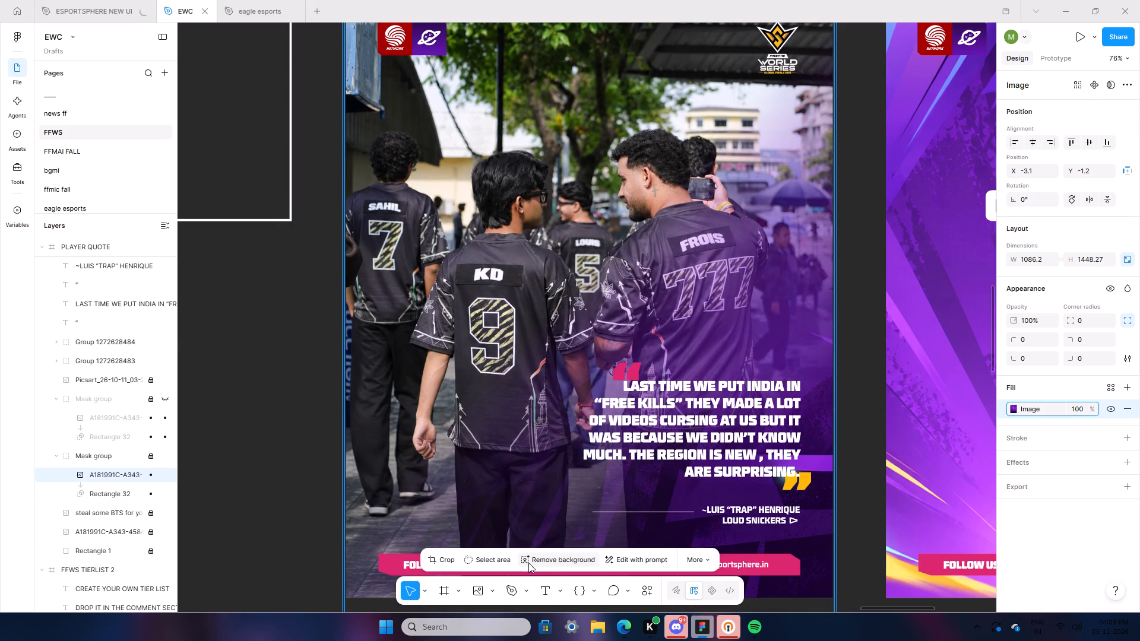
double_click(285, 389)
Move the attribution block (both text lines, divider line and logo) leftward, vertically centred between the quote and the FOLLOW US bar.
scroll(285, 389, "down", 4)
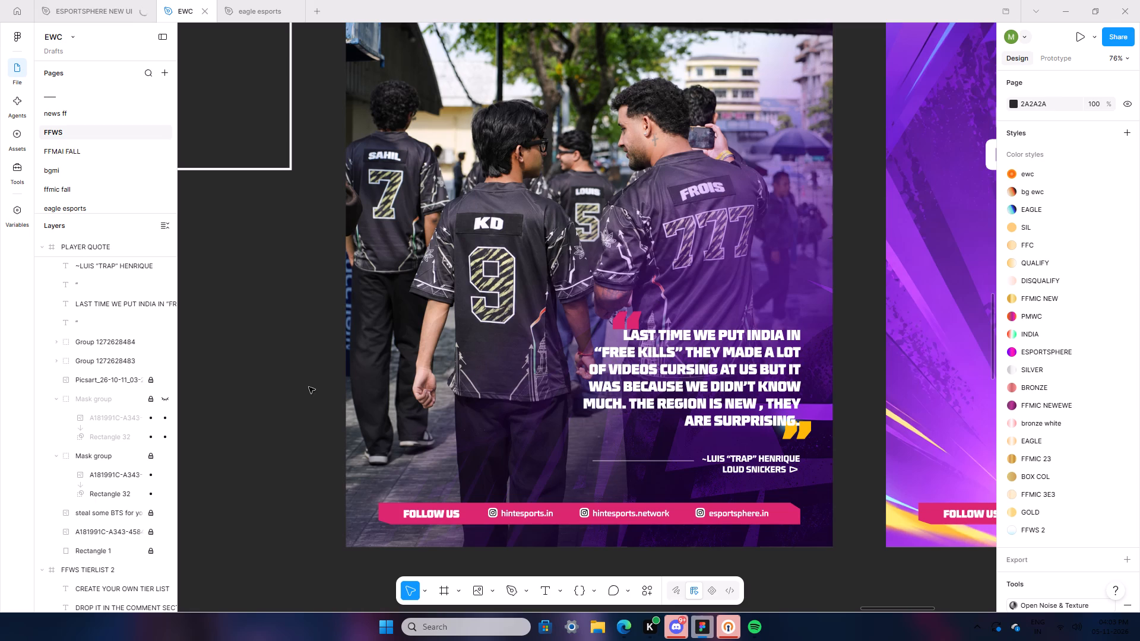
left_click_drag(570, 442, 803, 484)
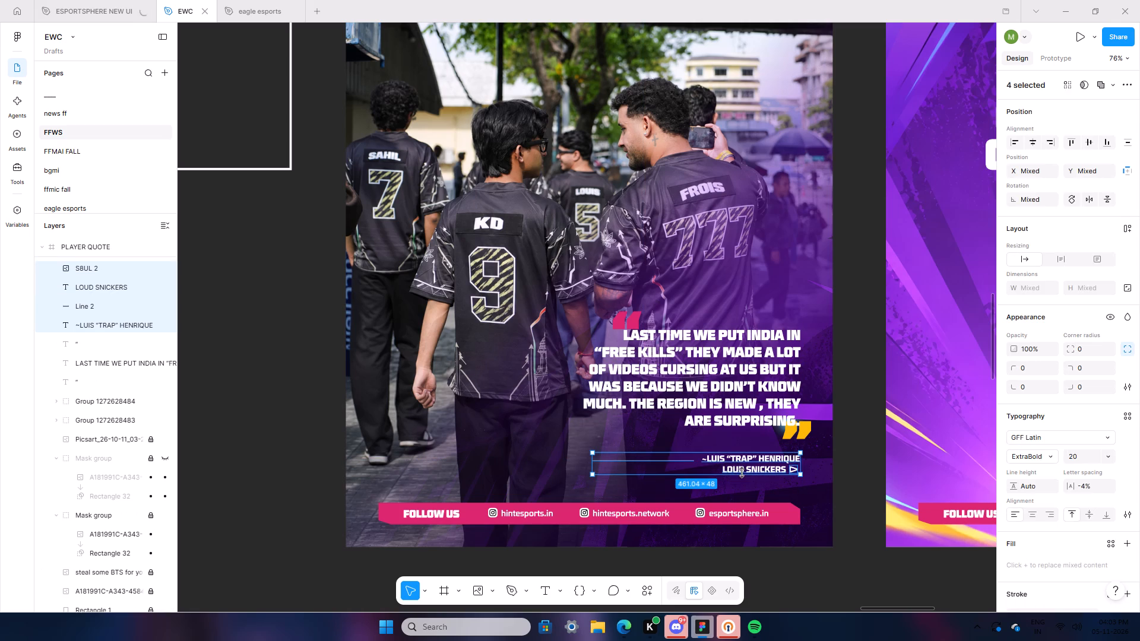
left_click_drag(700, 468, 683, 468)
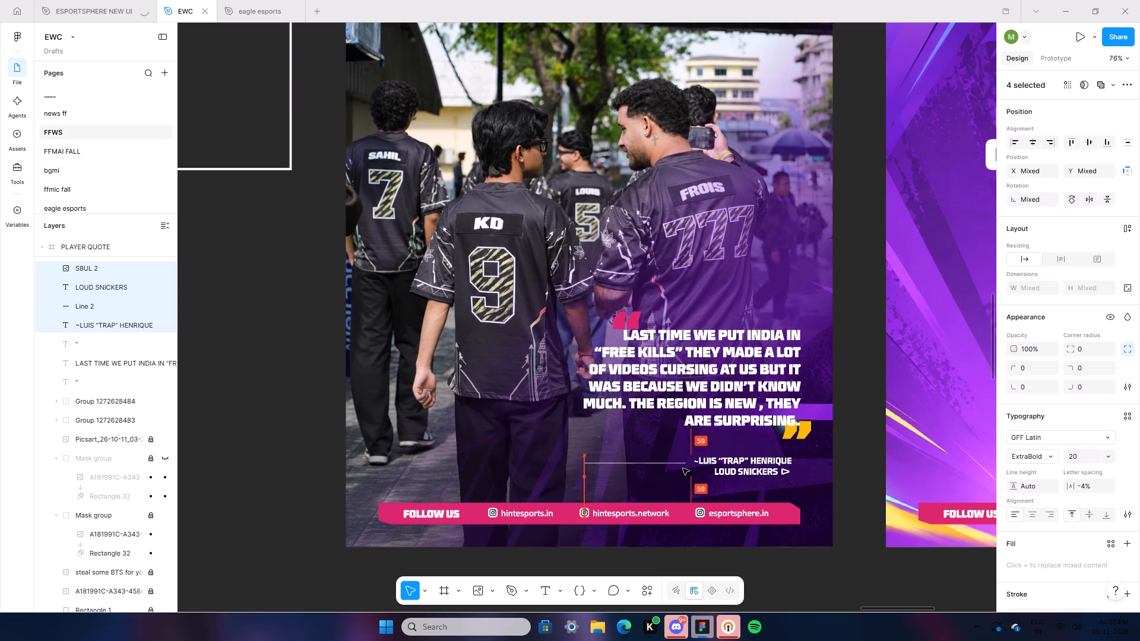
left_click_drag(683, 468, 668, 467)
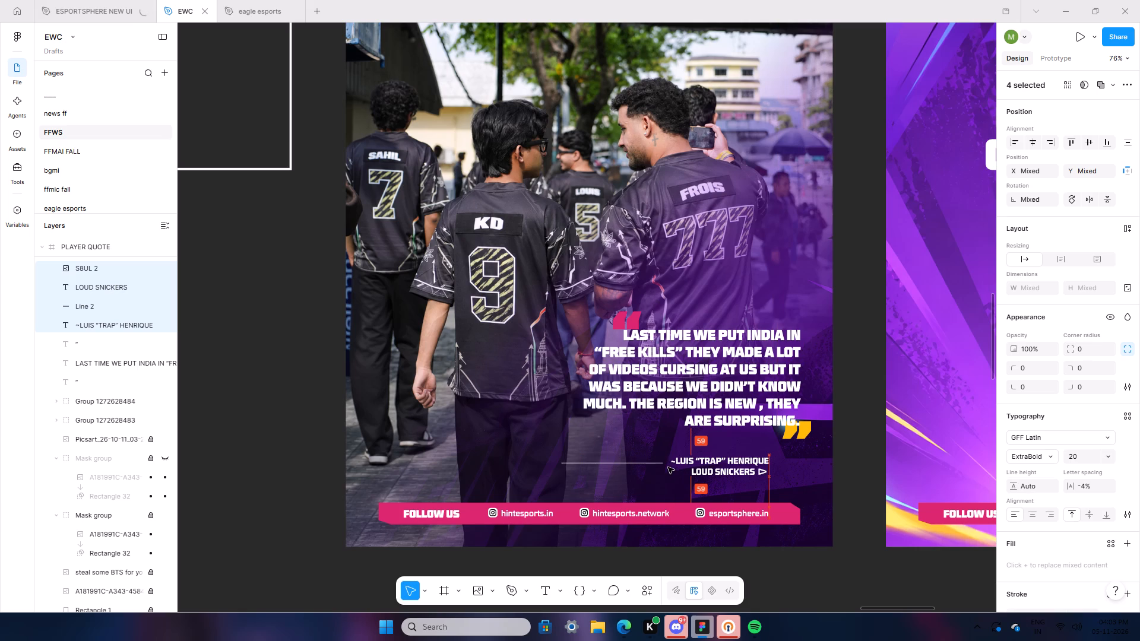
left_click_drag(668, 467, 669, 471)
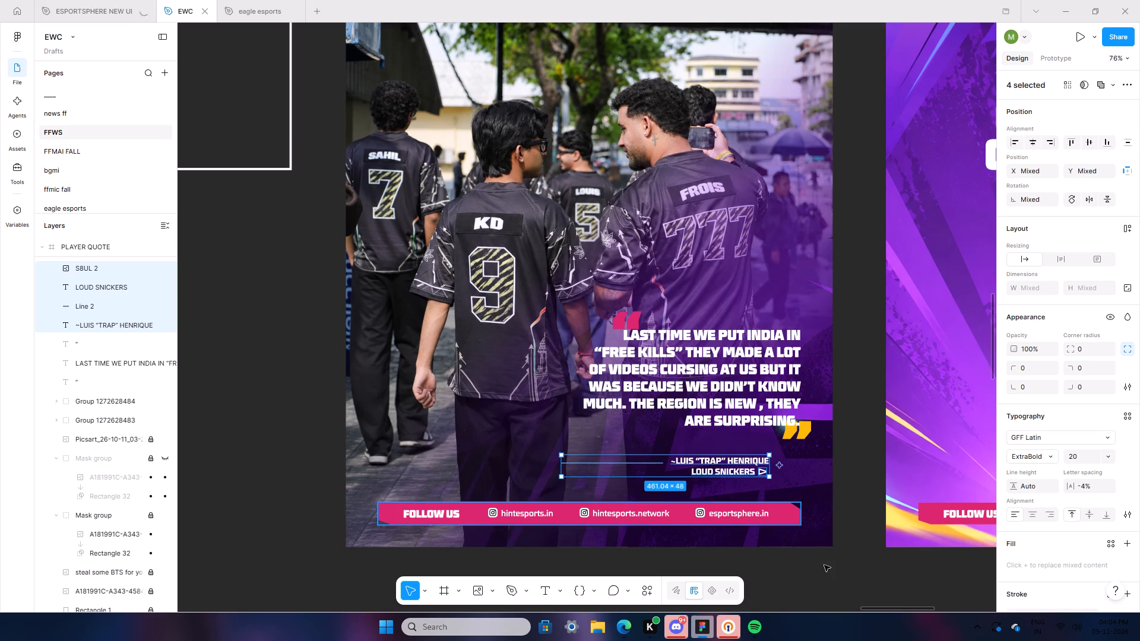
left_click(824, 585)
Draw a 100 × 100 ellipse and park it on the canvas just below the PLAYER QUOTE frame.
scroll(810, 570, "down", 9, "ctrl")
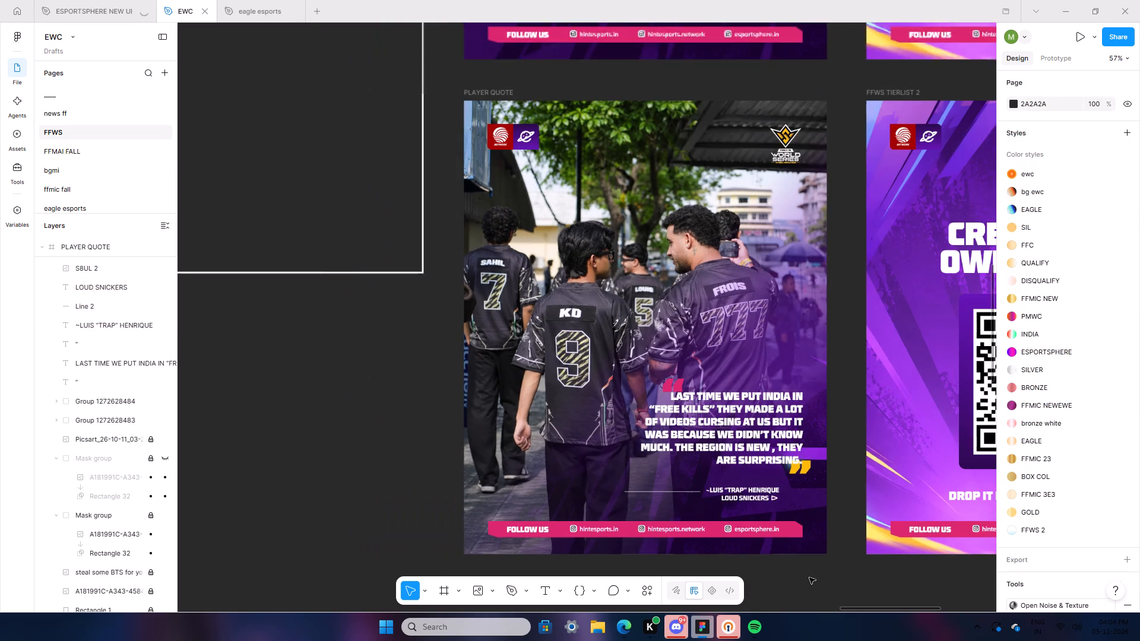
scroll(808, 576, "down", 9)
left_click(491, 596)
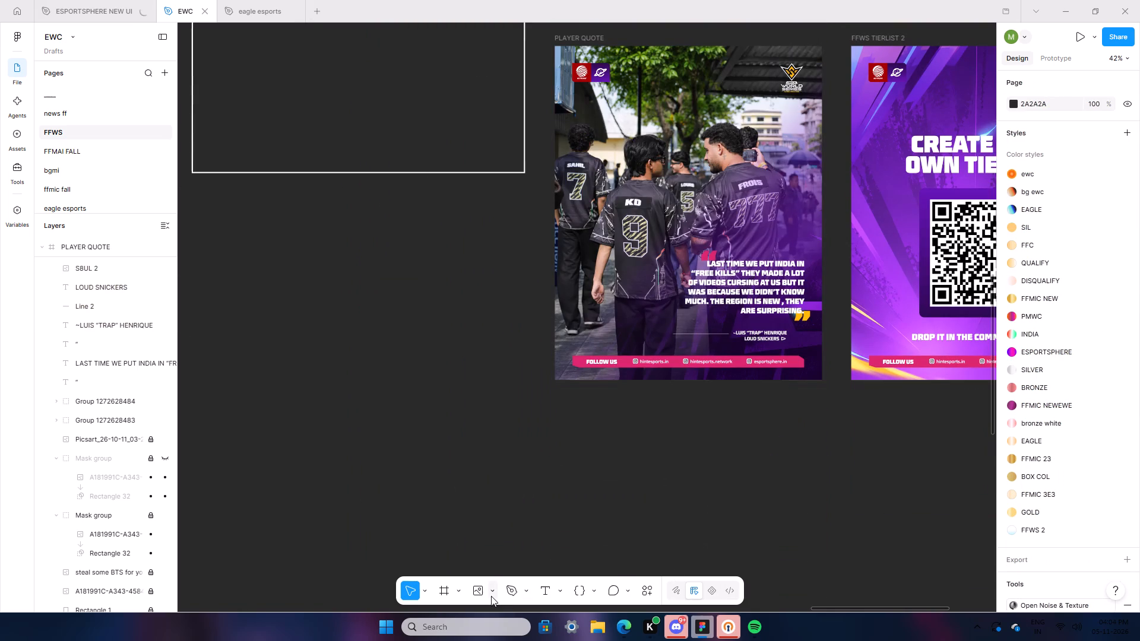
left_click(547, 528)
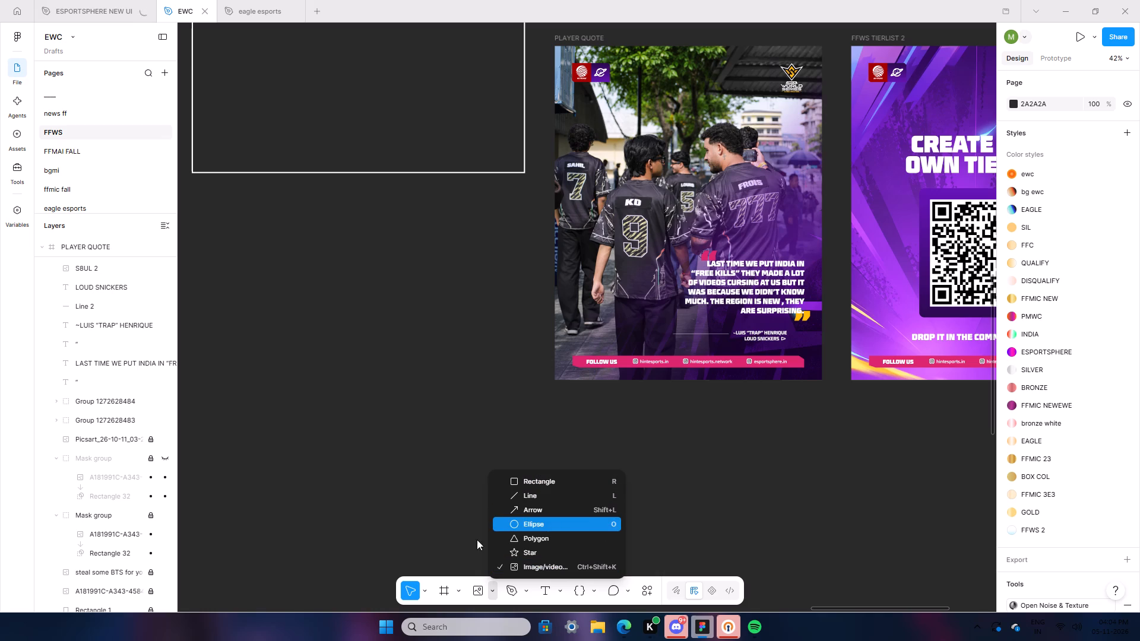
left_click(419, 512)
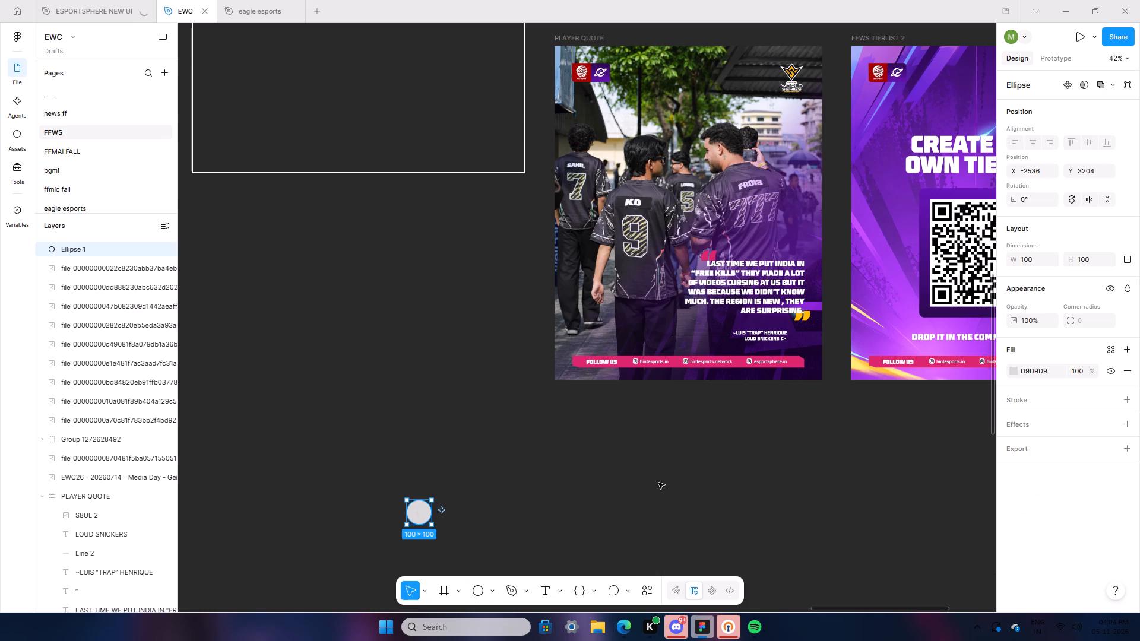
left_click_drag(414, 511, 796, 332)
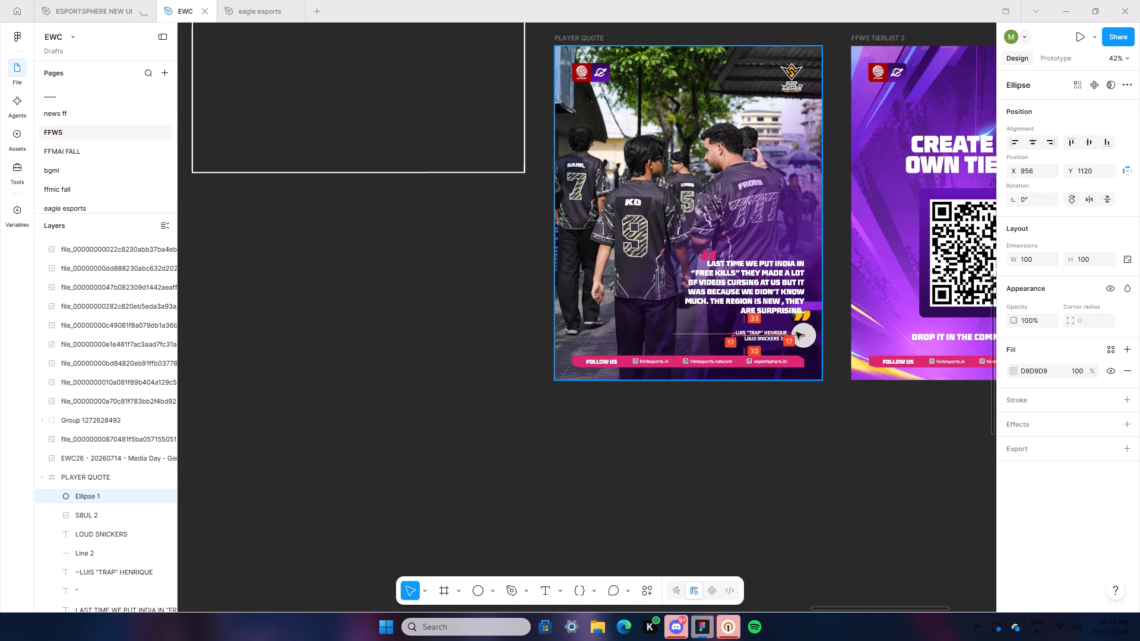
left_click_drag(796, 332, 784, 414)
left_click(831, 445)
Shorten the attribution's divider line to about 156 wide, set its rotation to 180°, and shift it slightly leftward, vertically centred on the attribution text.
scroll(839, 459, "up", 4, "ctrl")
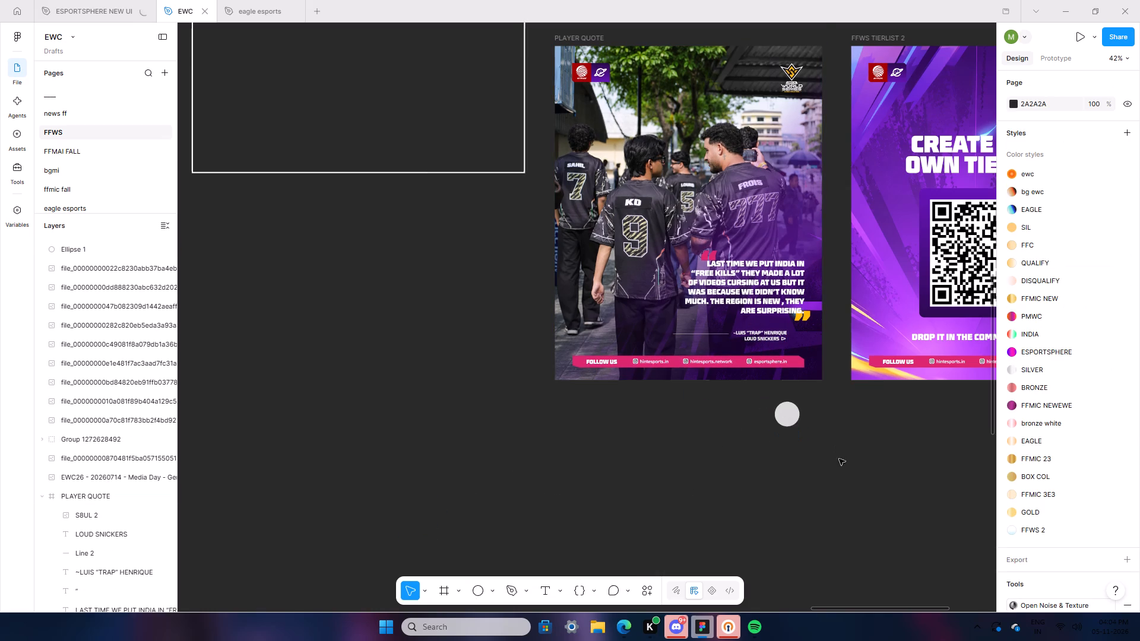
scroll(839, 459, "up", 10, "ctrl")
scroll(546, 518, "up", 7)
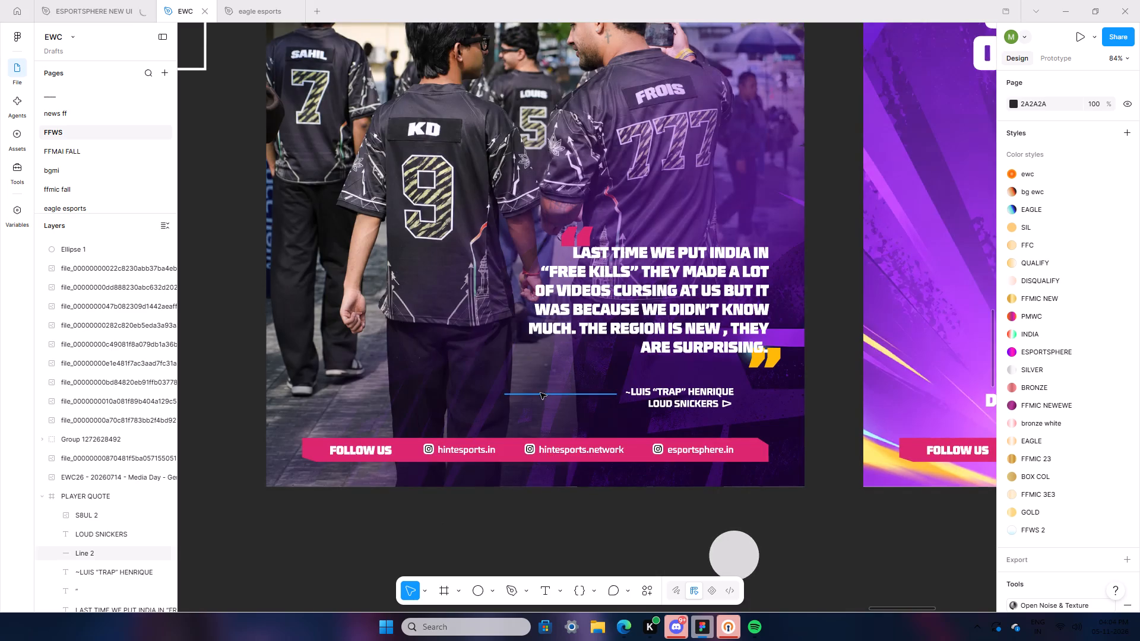
left_click(531, 396)
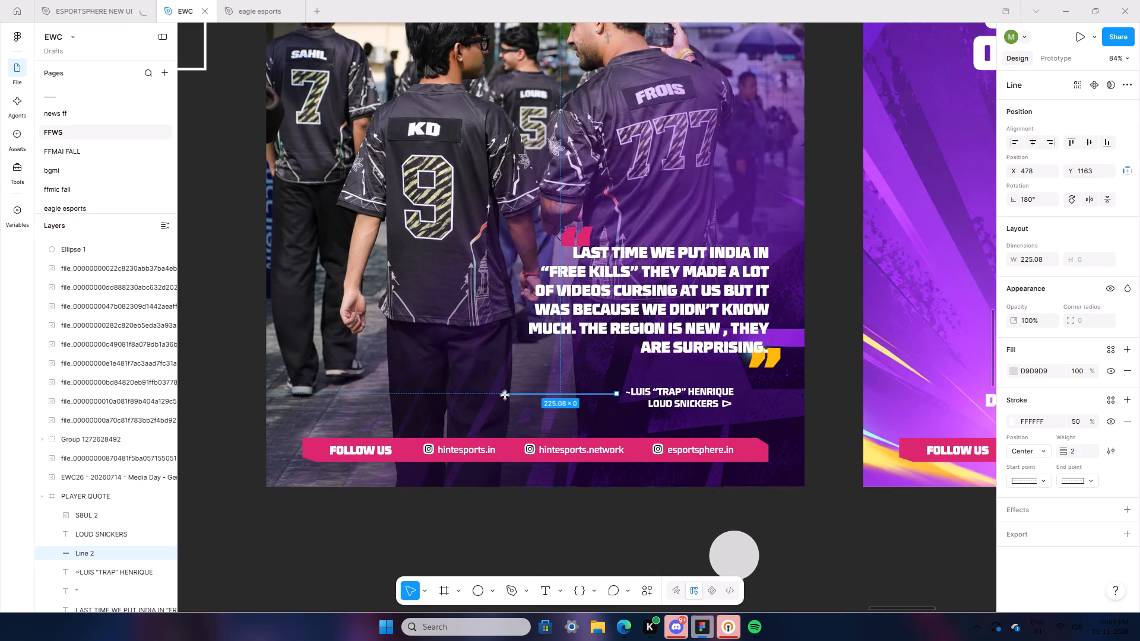
left_click_drag(505, 395, 540, 392)
left_click(1042, 203)
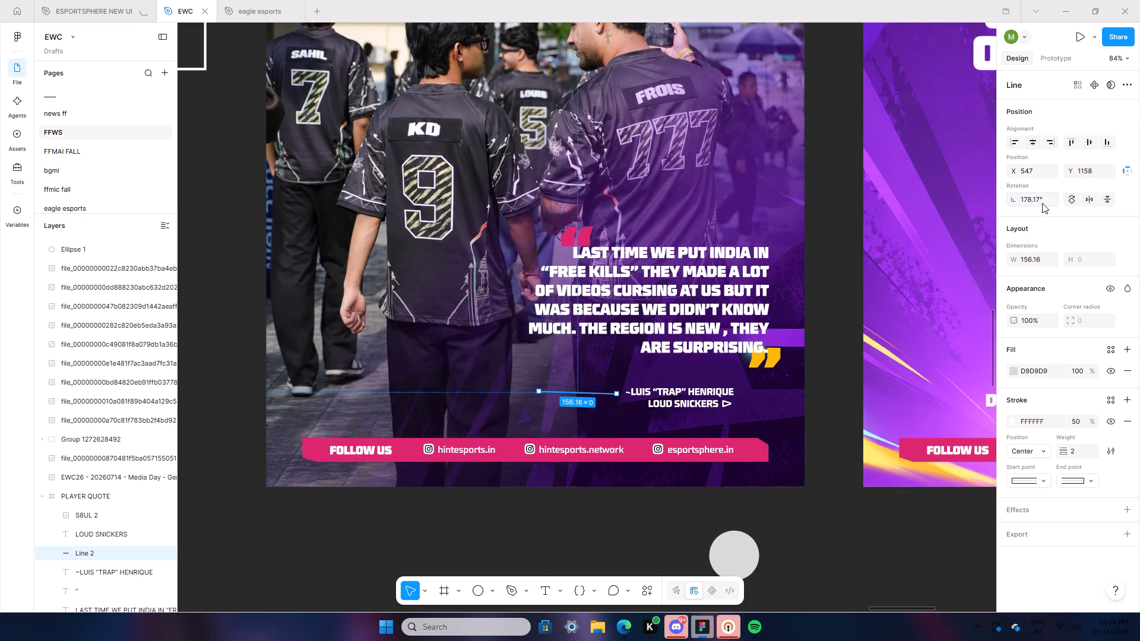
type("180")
left_click(1078, 228)
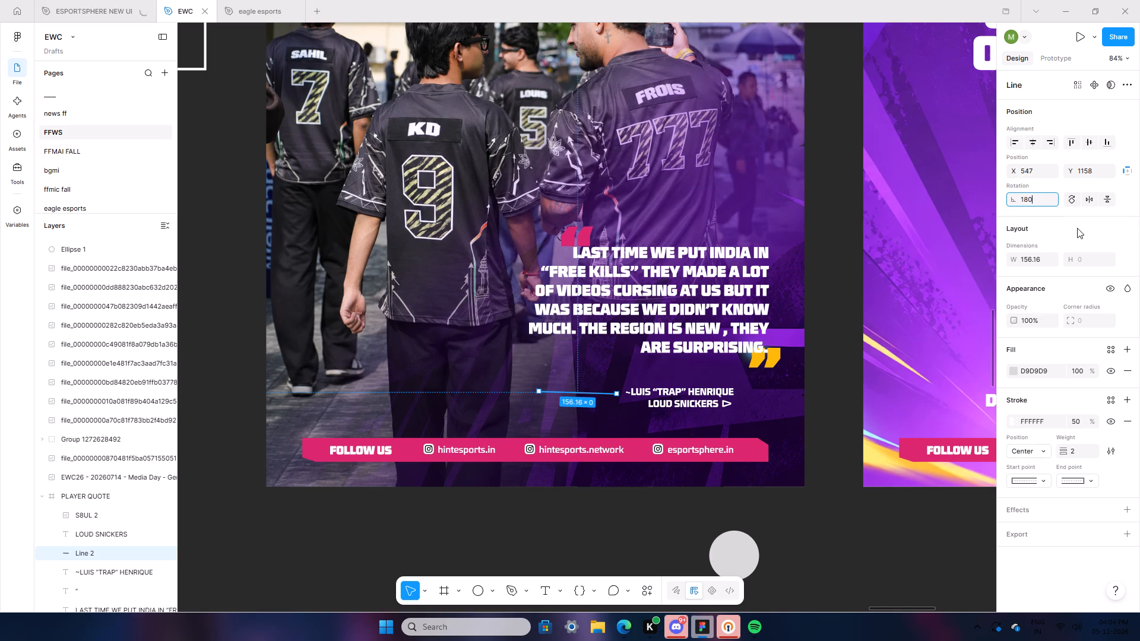
left_click_drag(603, 391, 600, 396)
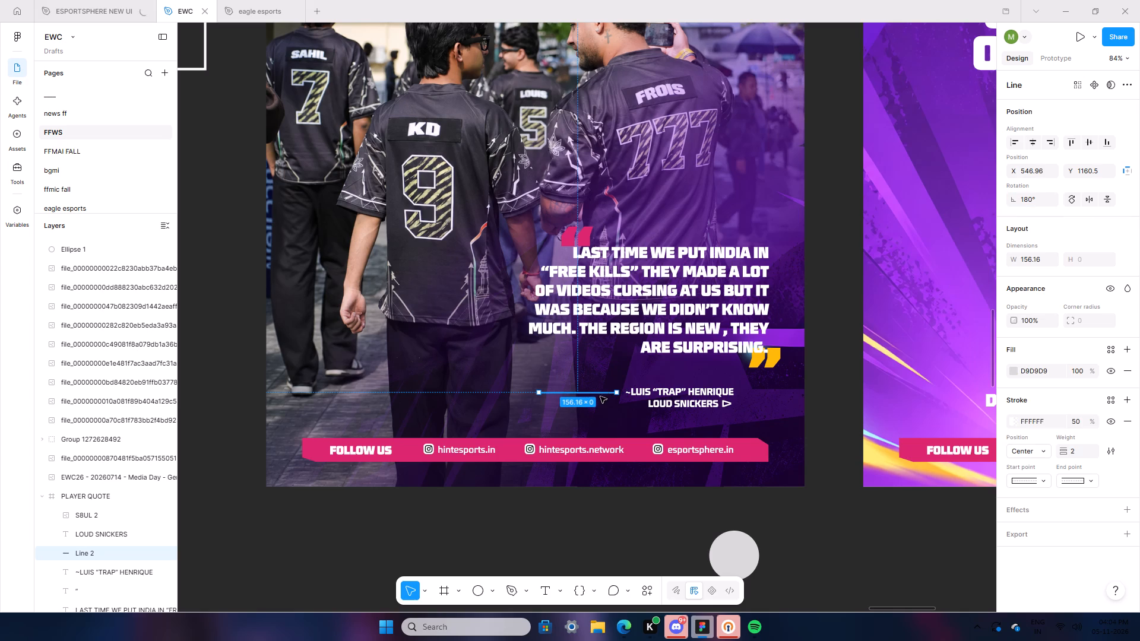
left_click_drag(600, 396, 584, 395)
Nudge both attribution text lines and the small team logo together leftward, close to the end of the divider line.
left_click_drag(615, 373, 710, 425)
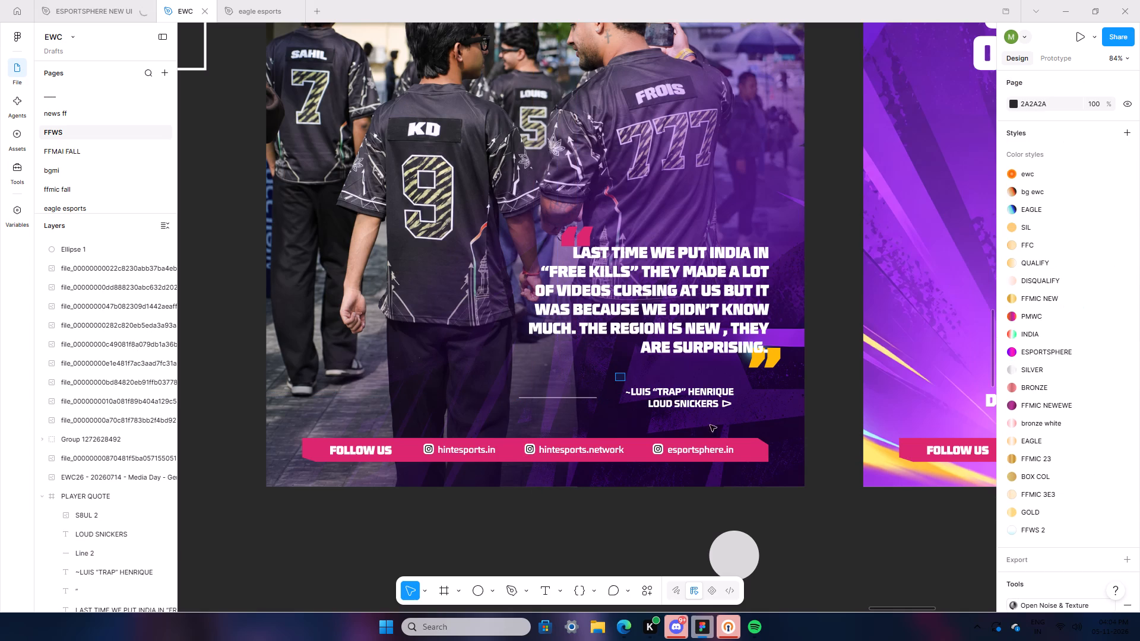
left_click_drag(710, 425, 726, 420)
key("Left")
key("Left")
key("Left")
key("Left")
key("Left")
key("Left")
key("Left")
key("Left")
key("Left")
key("Left")
key("Left")
key("Left")
key("Left")
key("Left")
key("Left")
key("Left")
key("Left")
key("Left")
key("Left")
key("Left")
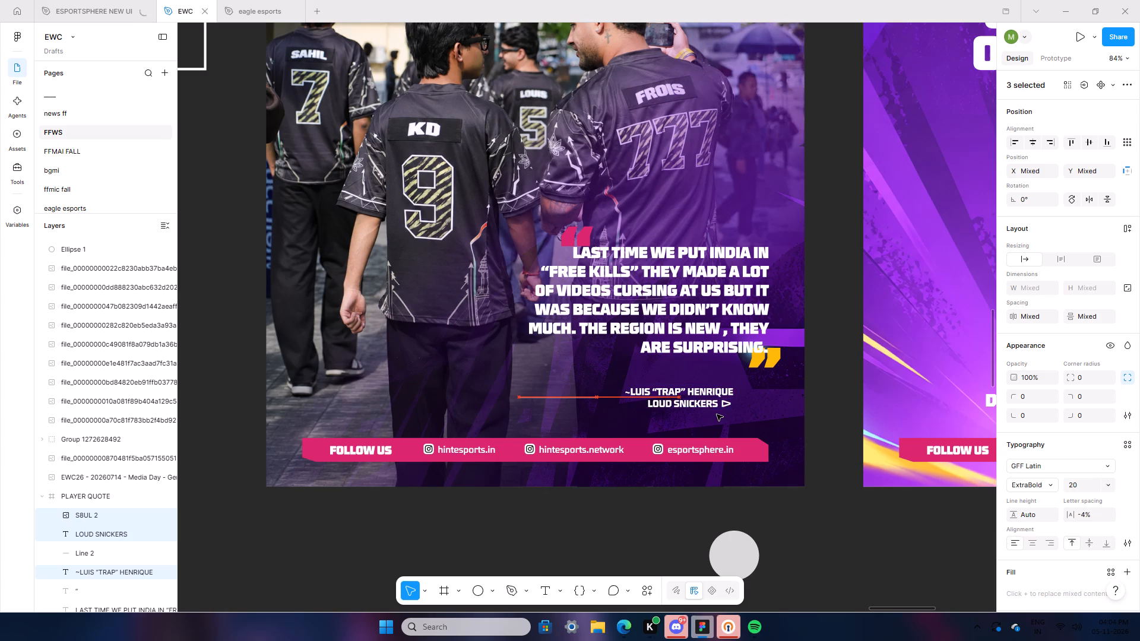
key("Left")
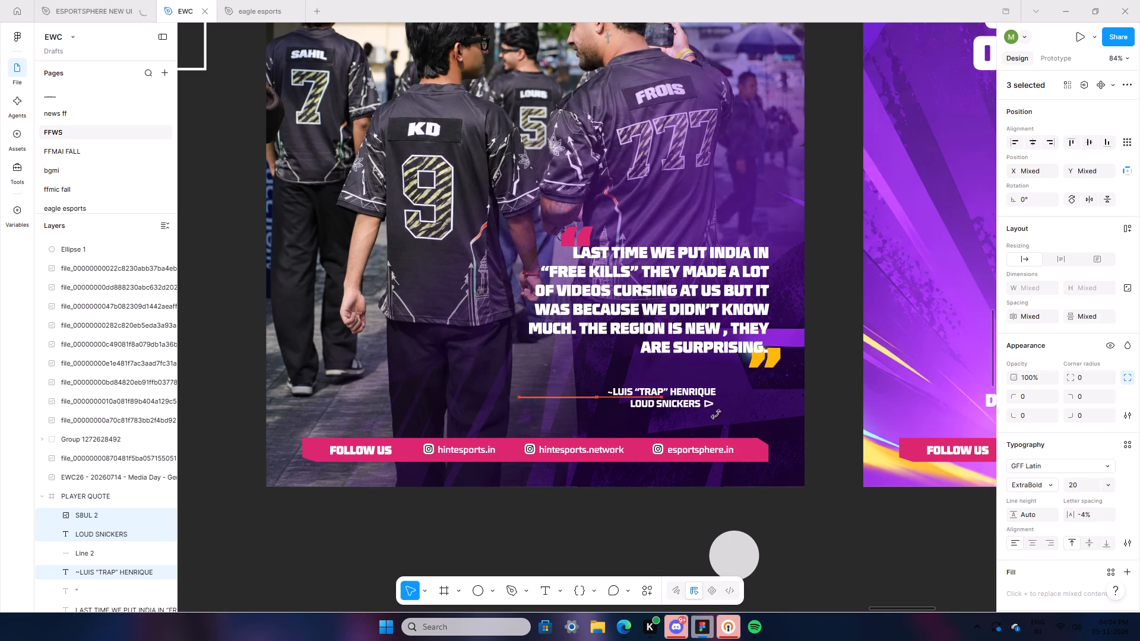
left_click(853, 544)
Fill the ellipse below the PLAYER QUOTE frame with the FOLLOW US bar's pink, DA266D.
left_click(751, 568)
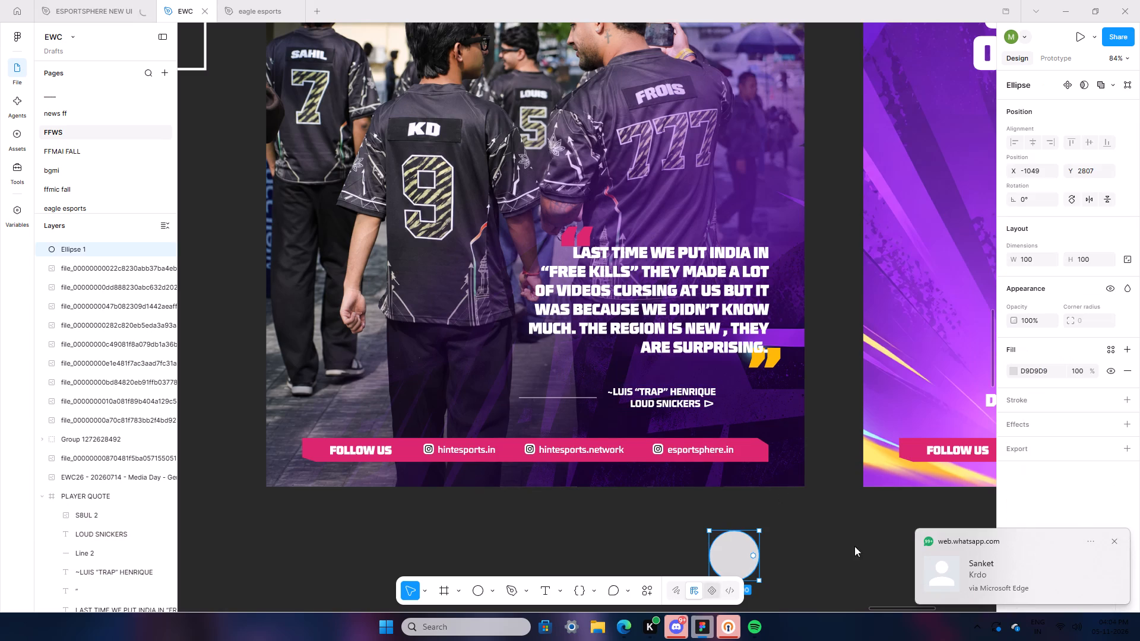
left_click(1125, 538)
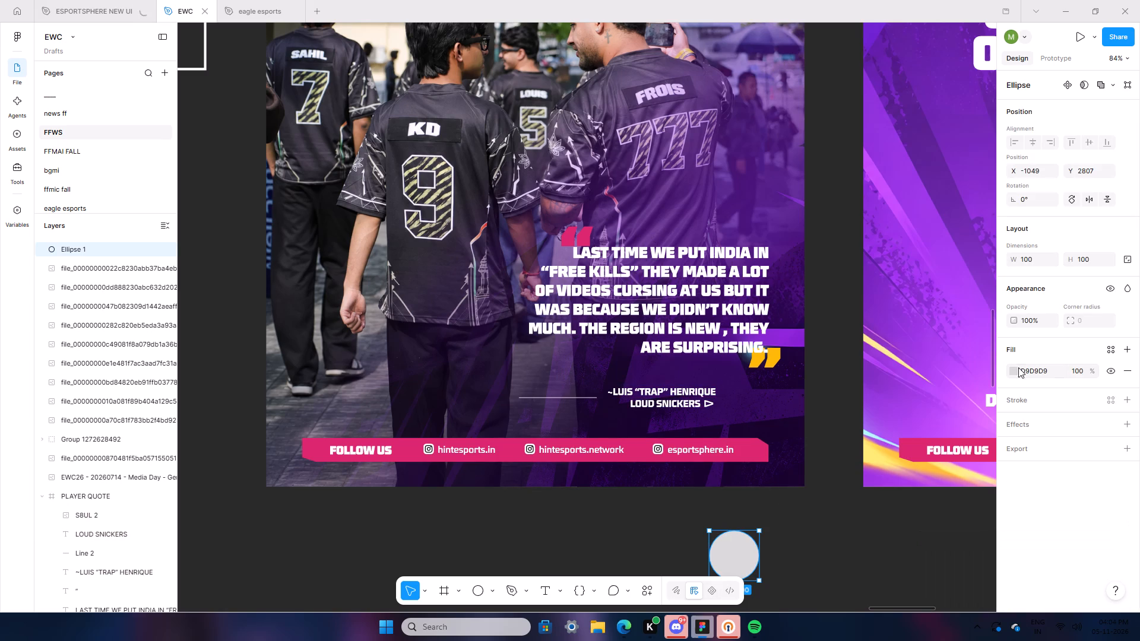
left_click(1013, 367)
left_click(871, 488)
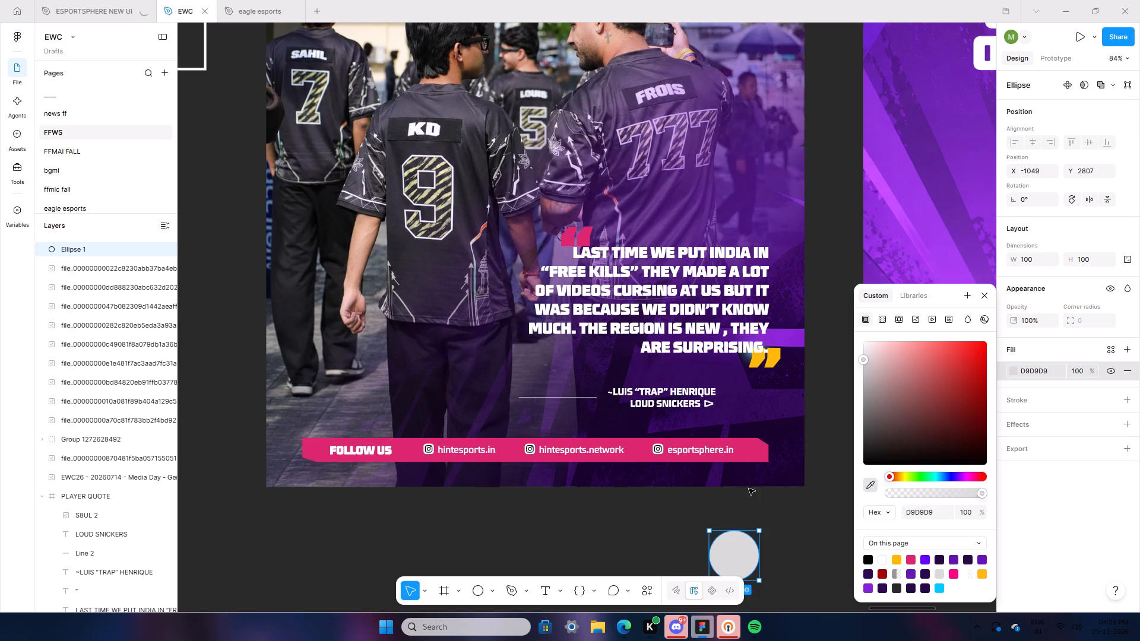
left_click(751, 450)
left_click(793, 599)
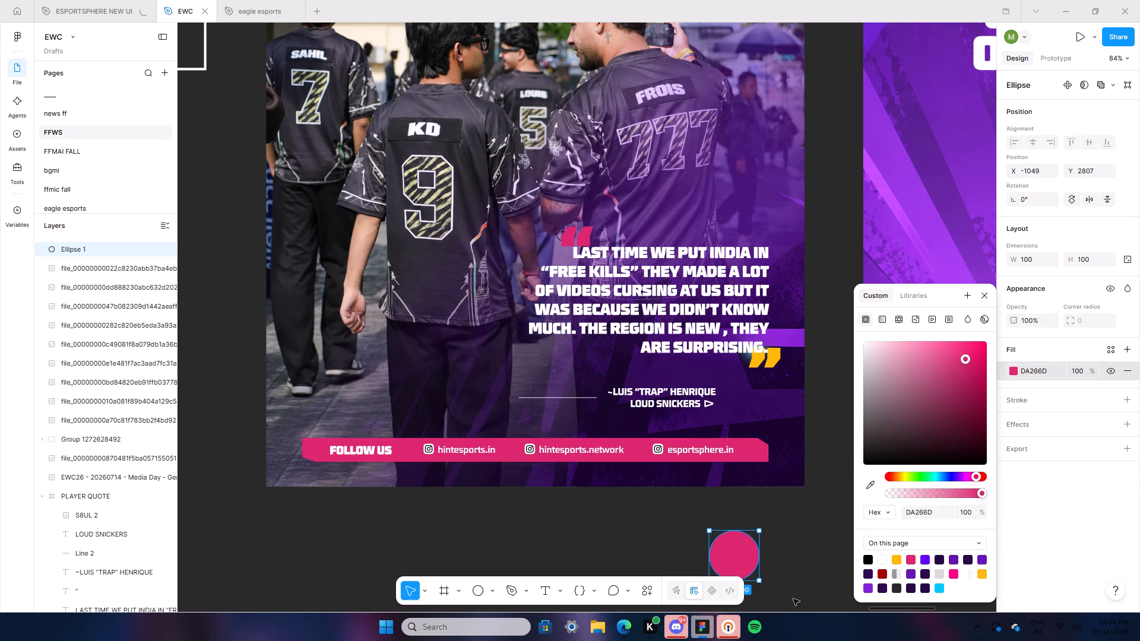
Lock the pink ellipse's proportions, scale it to 63 × 63, and place it after the attribution text, flush with the quote's right edge.
left_click(745, 571)
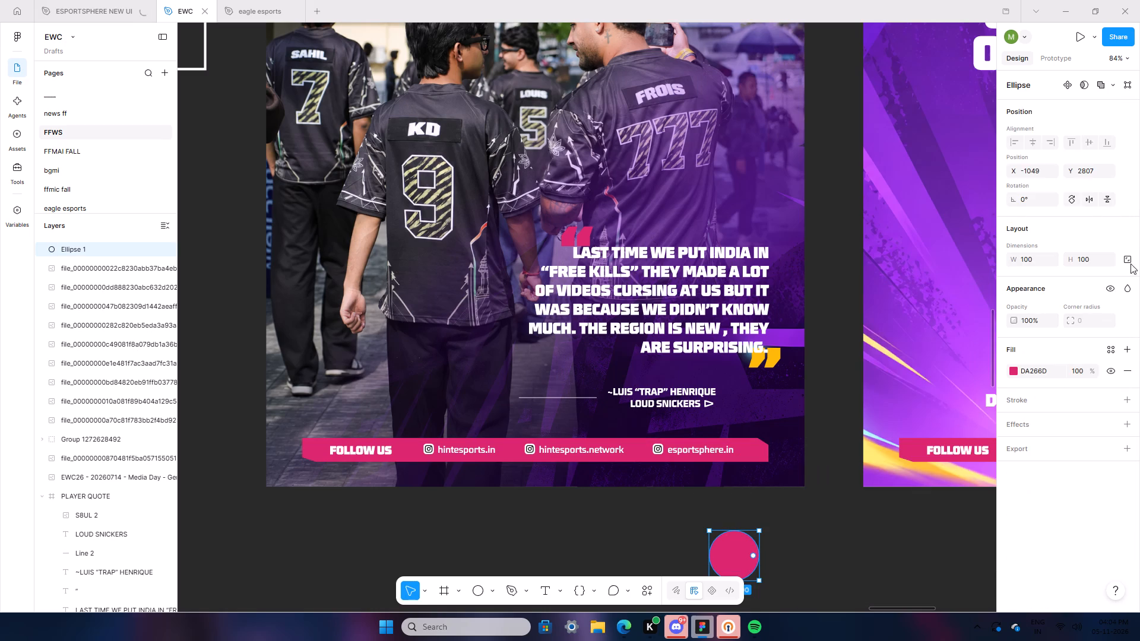
left_click(1123, 261)
left_click_drag(749, 581, 748, 562)
left_click_drag(740, 554, 752, 407)
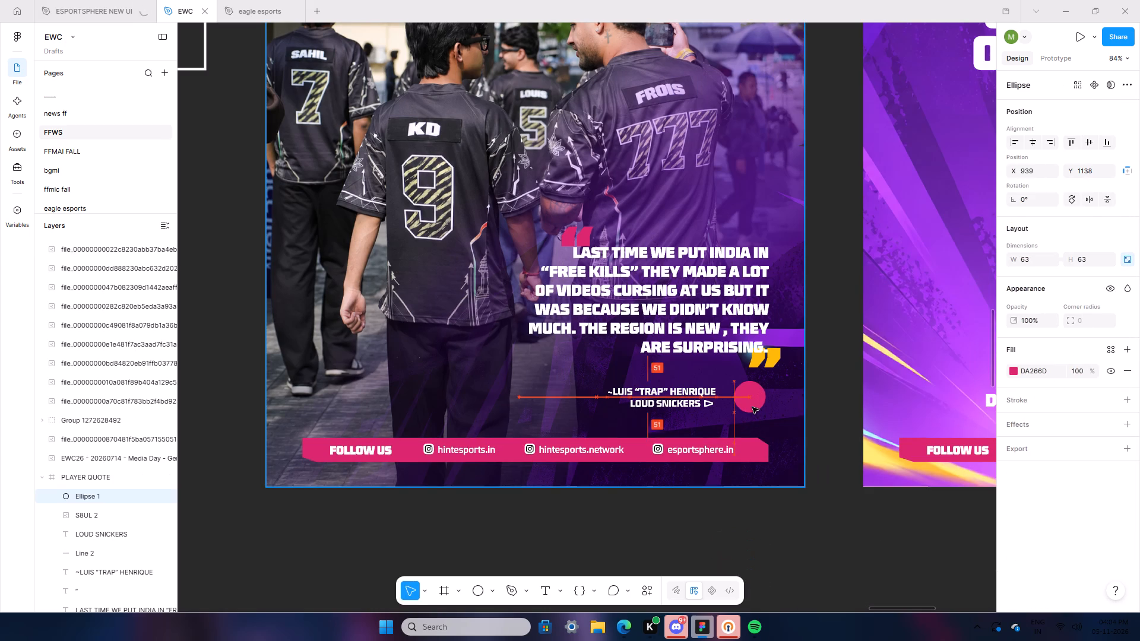
left_click_drag(752, 407, 758, 408)
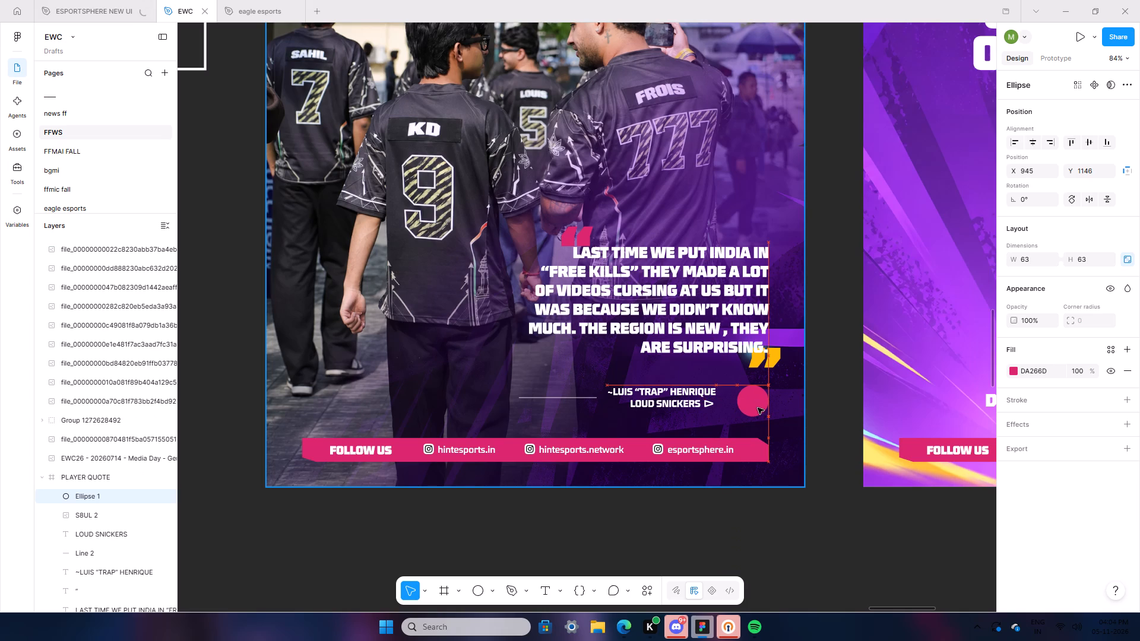
left_click_drag(758, 408, 758, 405)
left_click(785, 584)
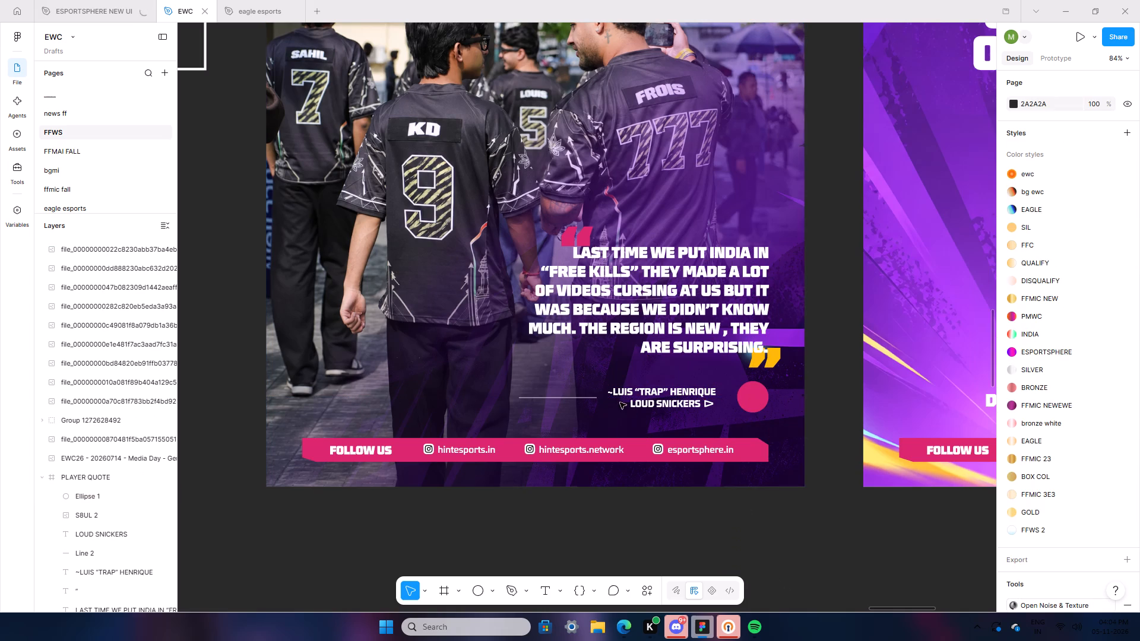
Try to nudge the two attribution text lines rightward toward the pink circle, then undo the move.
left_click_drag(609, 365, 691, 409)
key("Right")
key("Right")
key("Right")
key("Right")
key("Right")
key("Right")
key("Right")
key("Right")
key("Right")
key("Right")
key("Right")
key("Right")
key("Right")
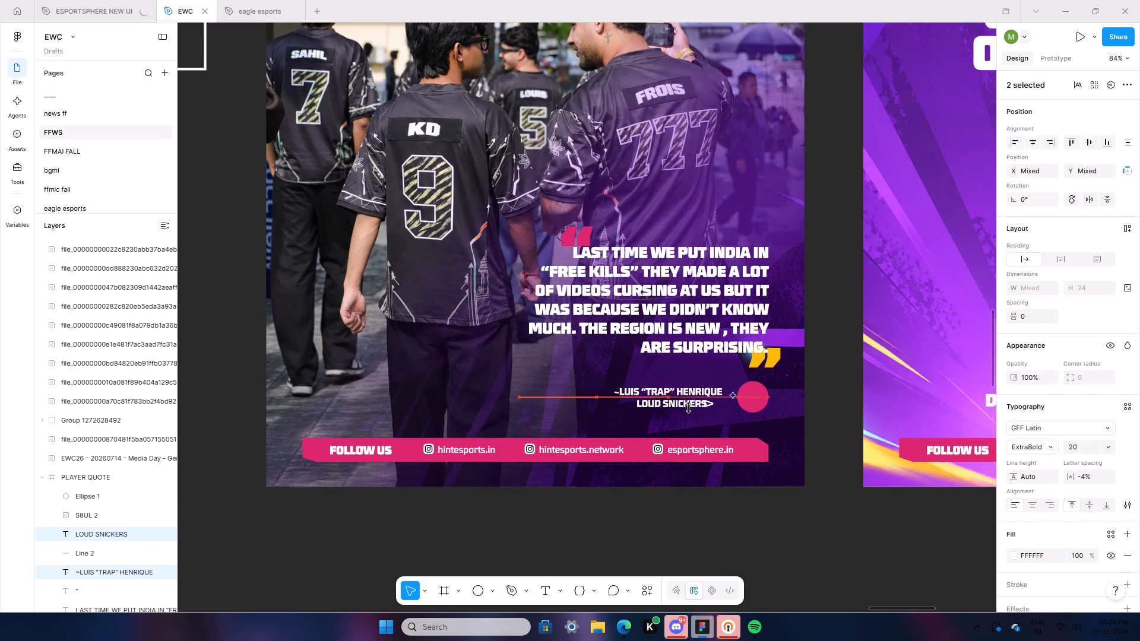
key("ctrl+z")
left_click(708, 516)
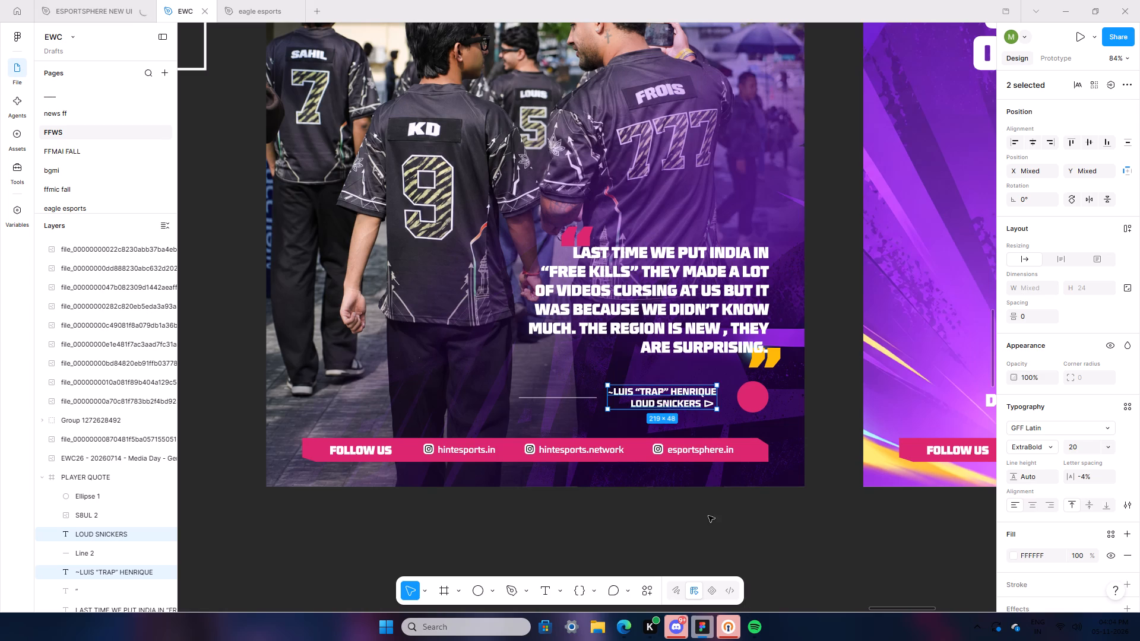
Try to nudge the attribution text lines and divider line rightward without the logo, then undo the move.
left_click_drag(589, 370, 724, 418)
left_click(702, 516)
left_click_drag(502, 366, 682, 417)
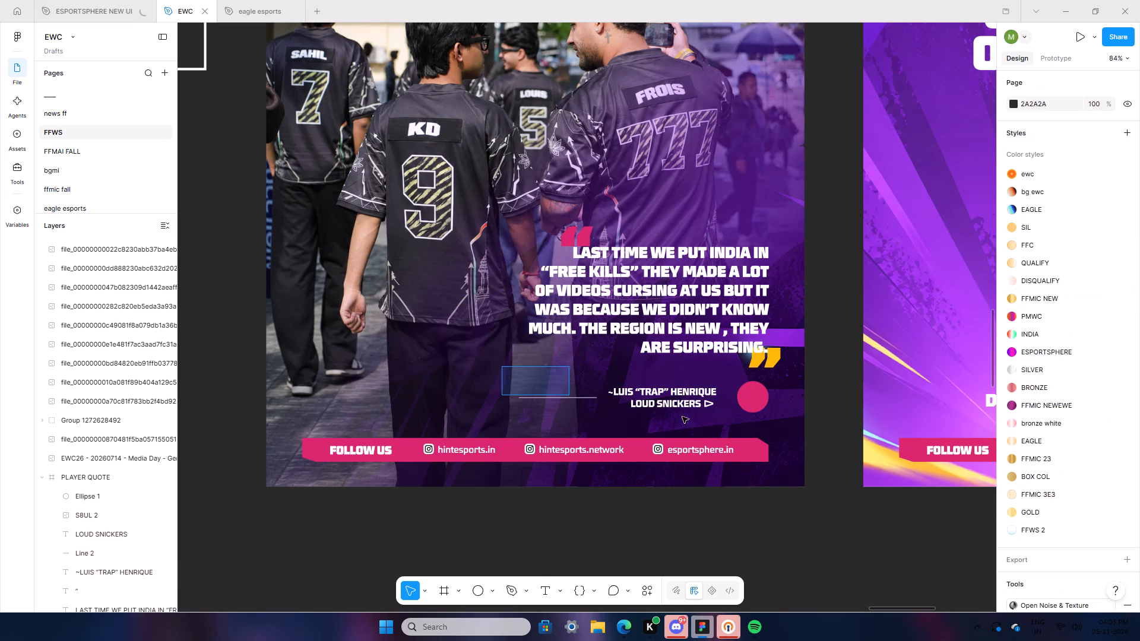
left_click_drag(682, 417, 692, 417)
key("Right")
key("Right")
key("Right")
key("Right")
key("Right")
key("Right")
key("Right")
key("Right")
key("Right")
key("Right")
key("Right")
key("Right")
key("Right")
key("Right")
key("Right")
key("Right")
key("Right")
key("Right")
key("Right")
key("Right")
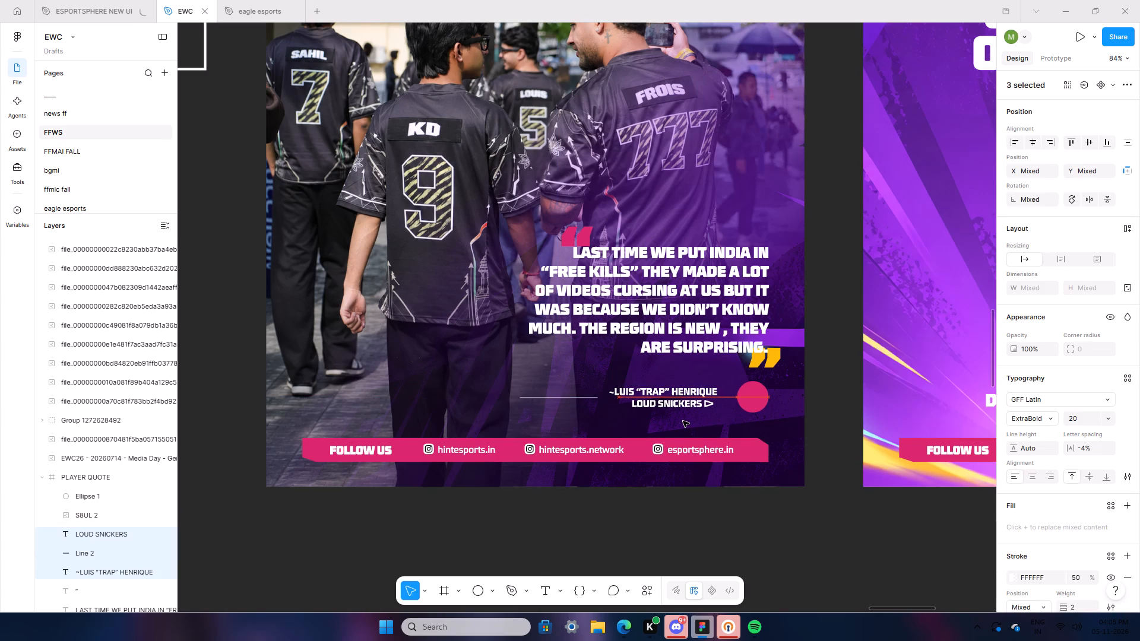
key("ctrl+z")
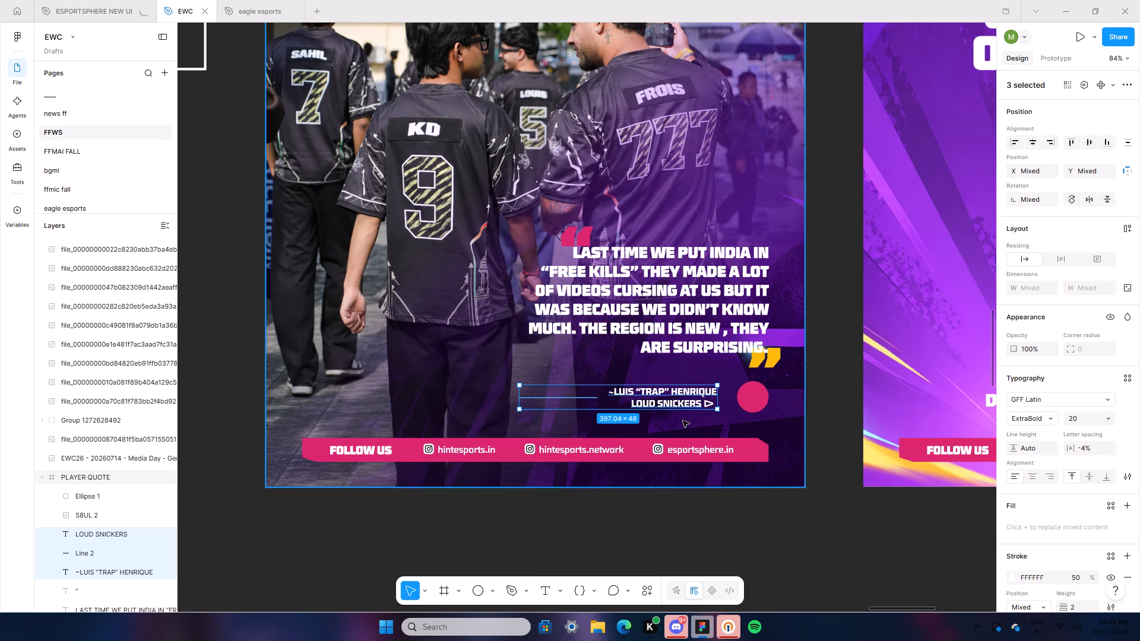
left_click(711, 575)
Nudge both attribution text lines, the divider line and the logo together about 20 px rightward, closer to the pink circle.
left_click_drag(495, 375, 731, 417)
key("Right")
key("Right")
key("Right")
key("Right")
key("Right")
key("Right")
key("Right")
key("Right")
key("Right")
key("Right")
key("Right")
key("Right")
key("Right")
key("Right")
key("Right")
key("Right")
key("Right")
key("Right")
key("Right")
key("Right")
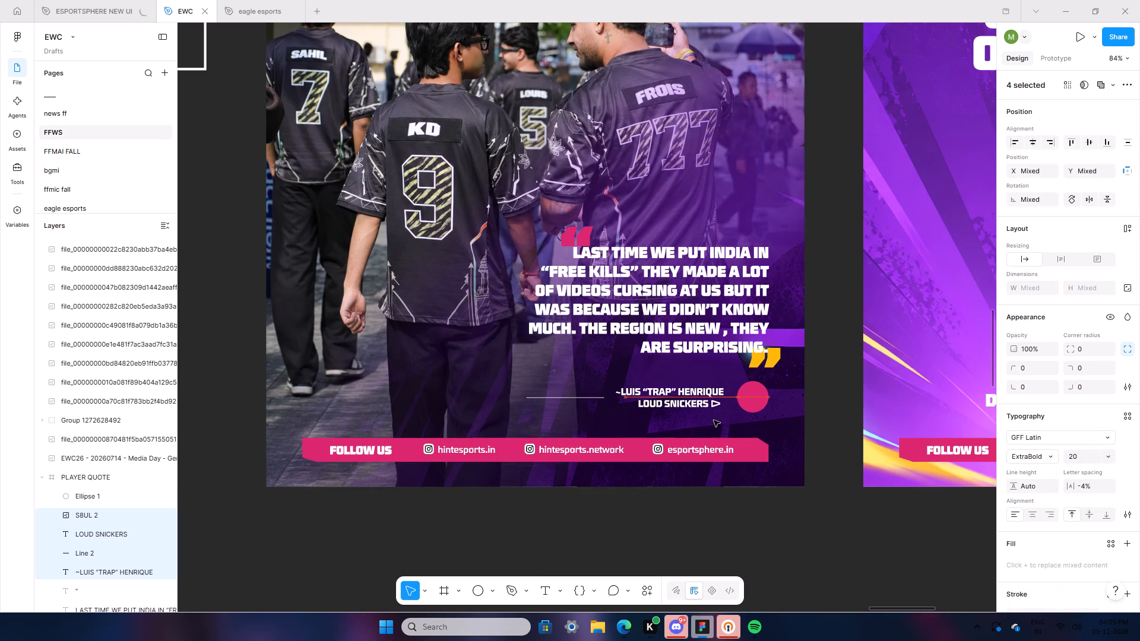
left_click(794, 516)
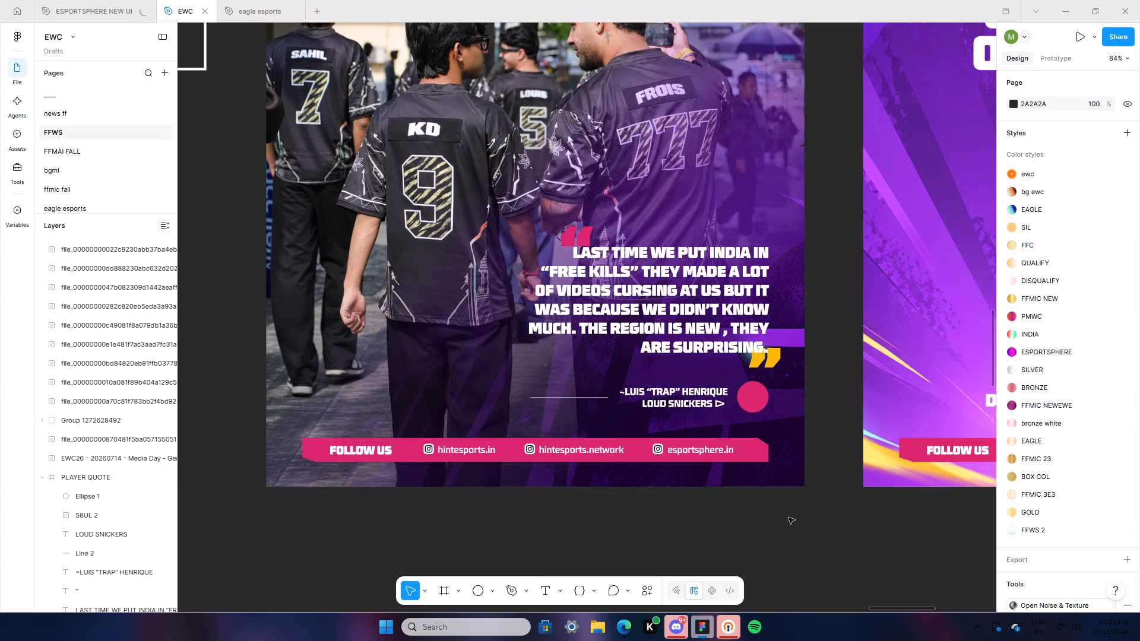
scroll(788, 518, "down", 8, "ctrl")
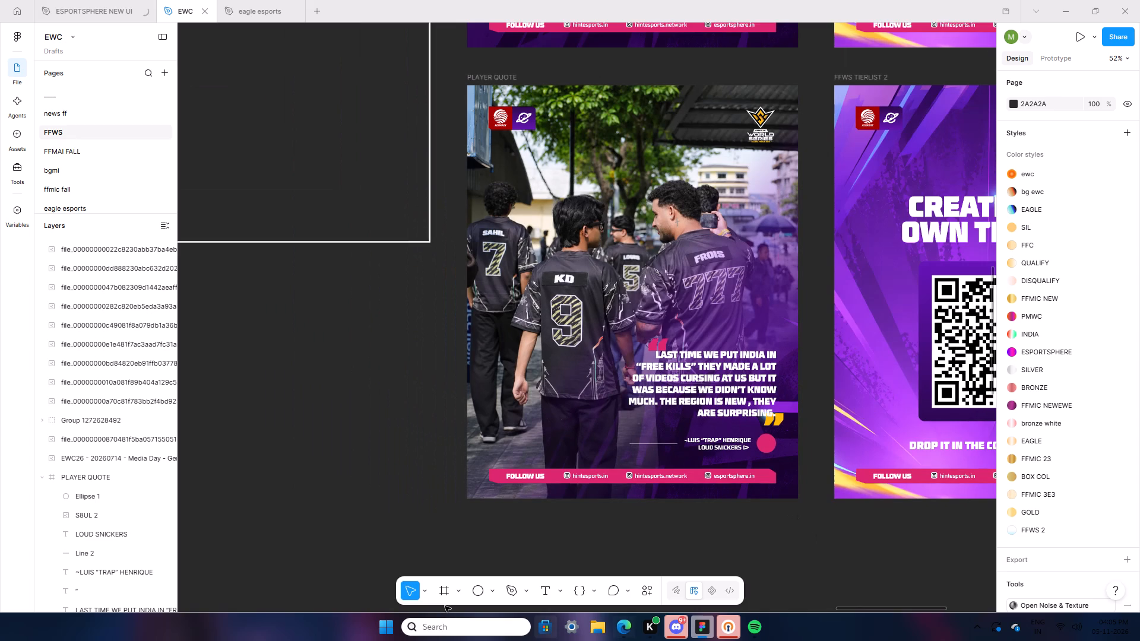
Wrap the pink circle beside the attribution in its own frame and turn on content clipping for that frame.
left_click(762, 442)
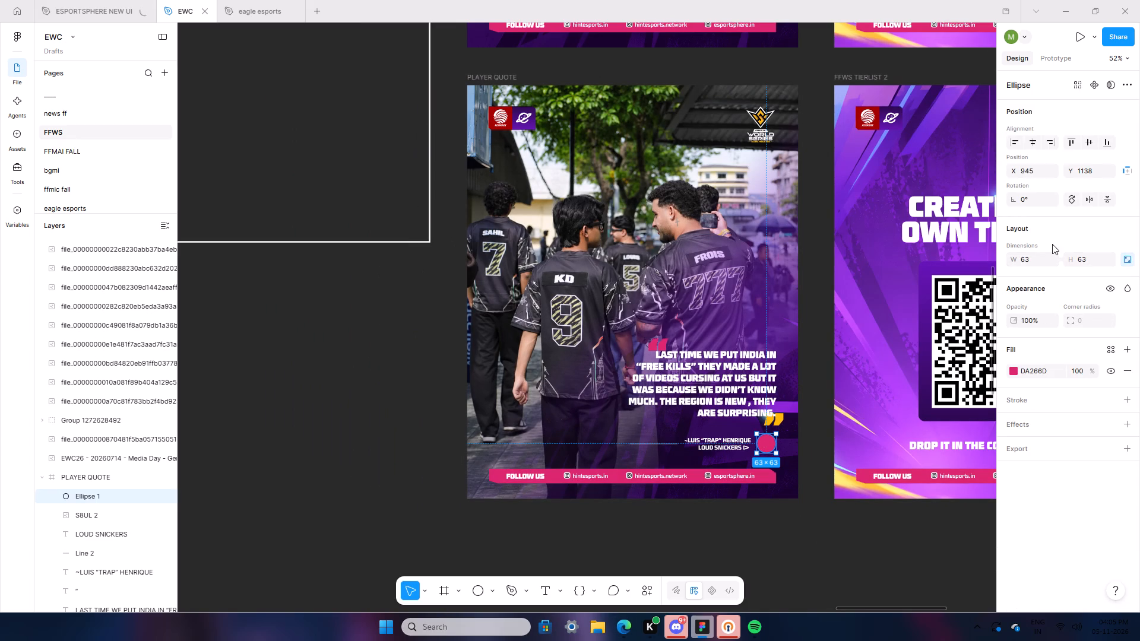
right_click(764, 445)
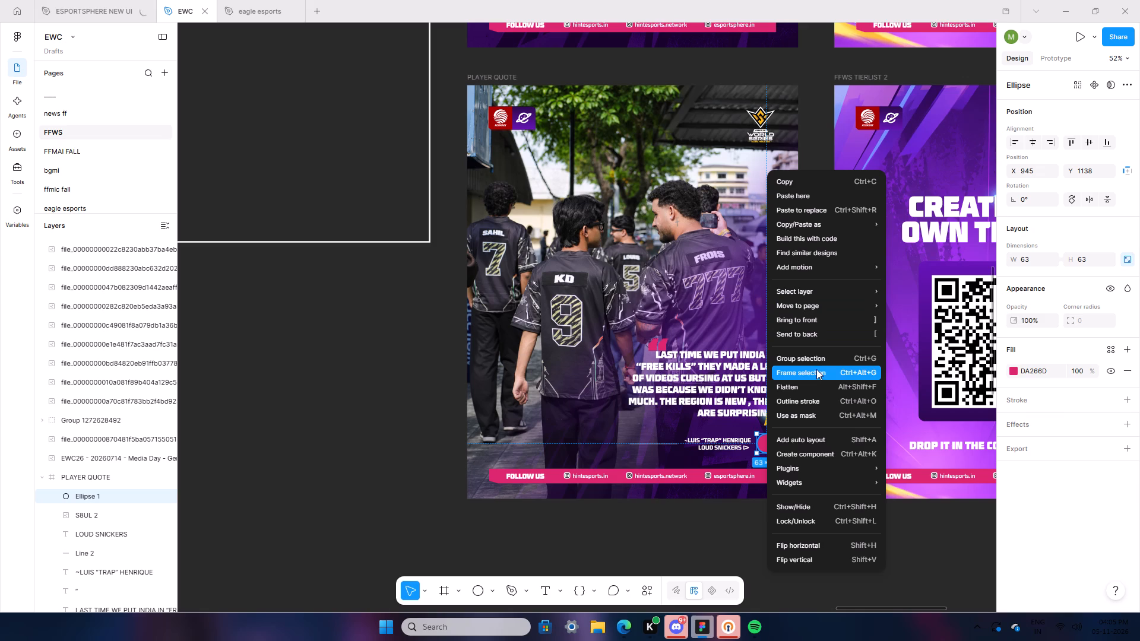
left_click(816, 369)
left_click(1017, 307)
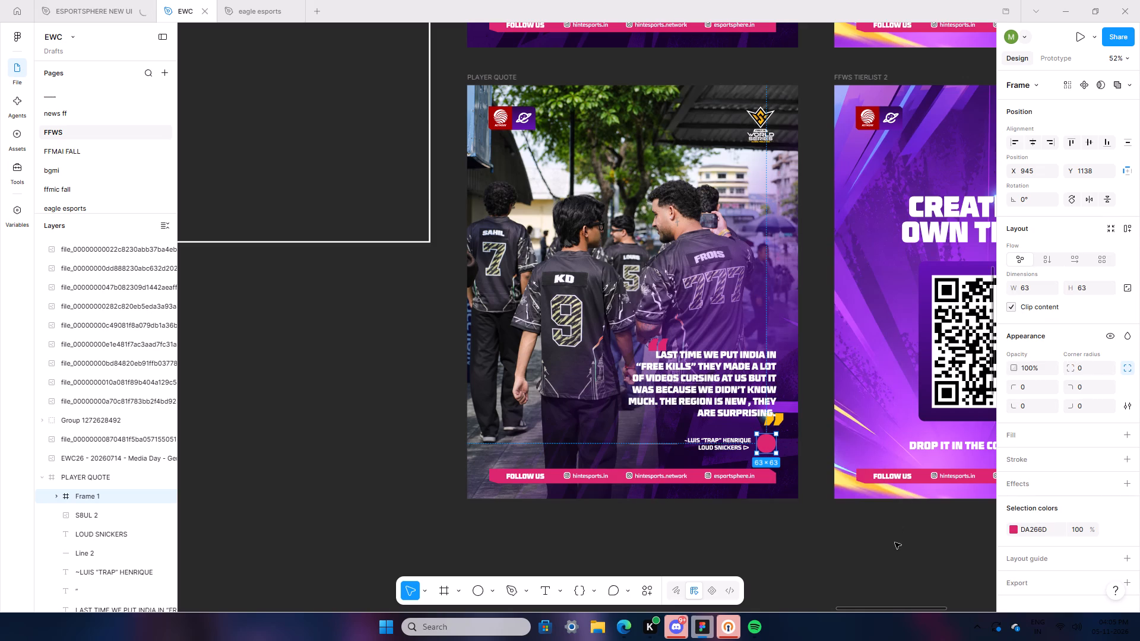
left_click(895, 542)
Import the EWC26 Media Day LOUD TRAP-CUT-POSE6 image from Downloads and place it on the empty canvas beside the PLAYER QUOTE post.
left_click(489, 587)
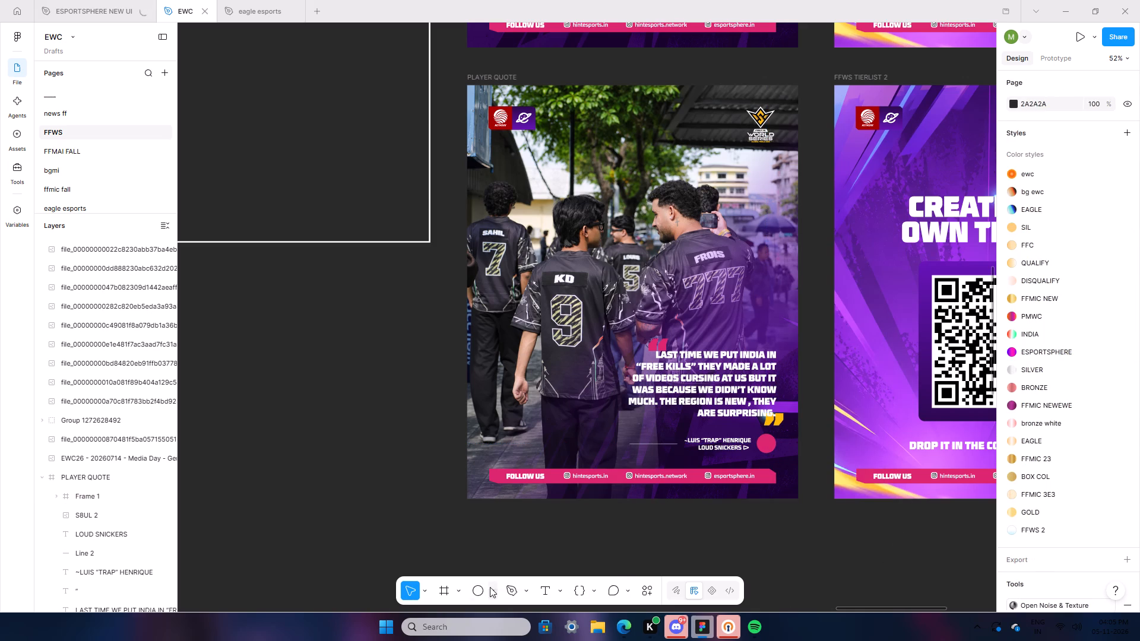
left_click(546, 554)
left_click(495, 591)
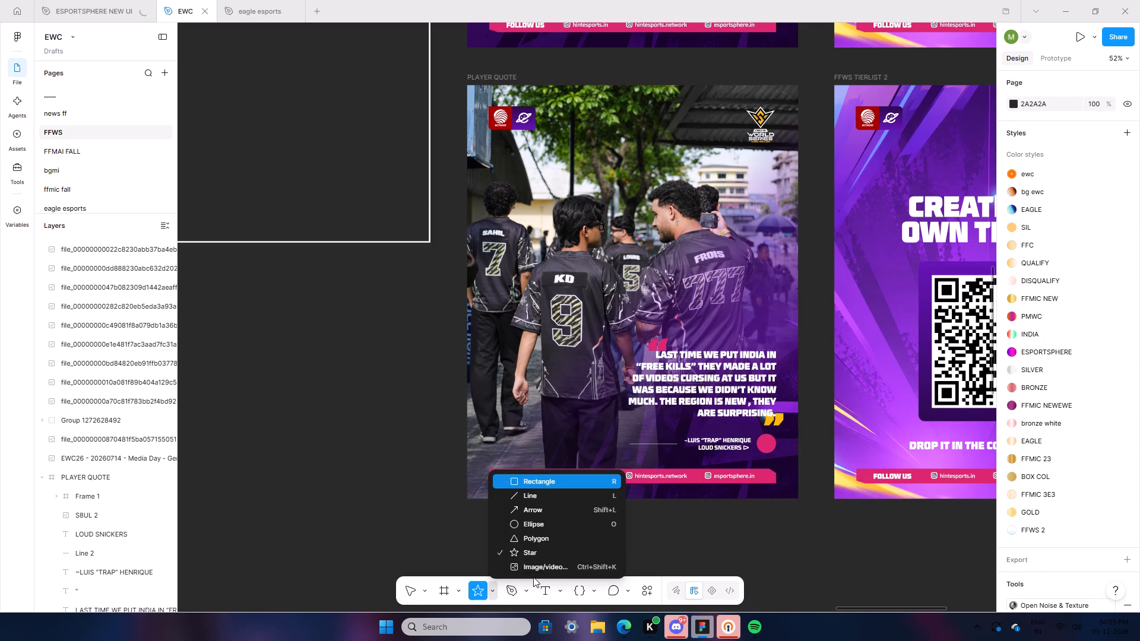
left_click(534, 572)
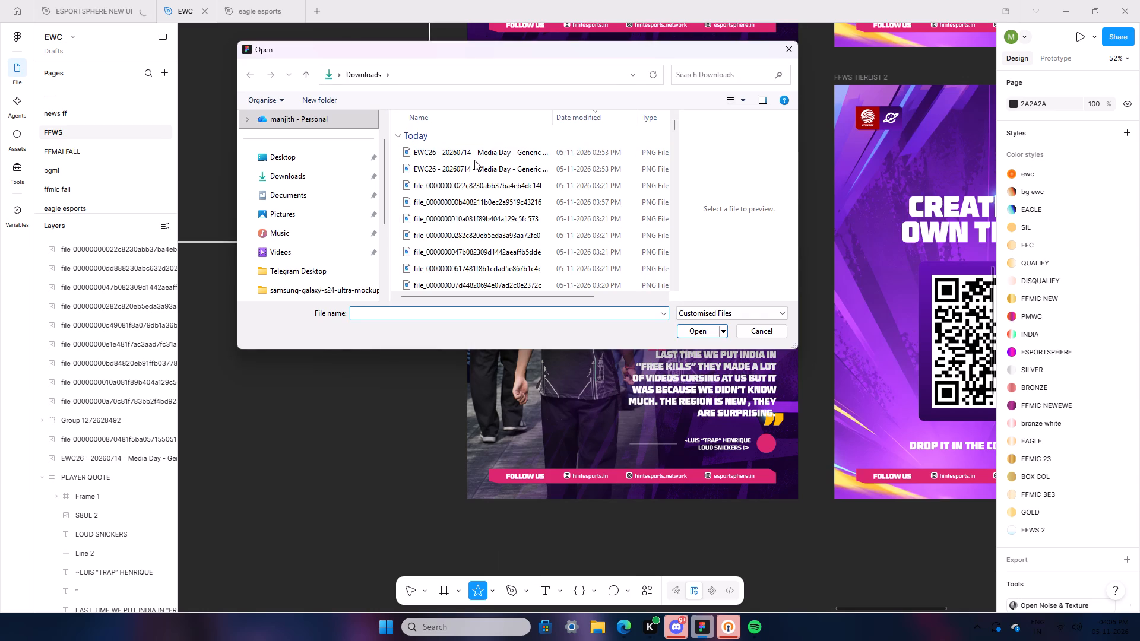
left_click(474, 160)
left_click(474, 149)
left_click(482, 169)
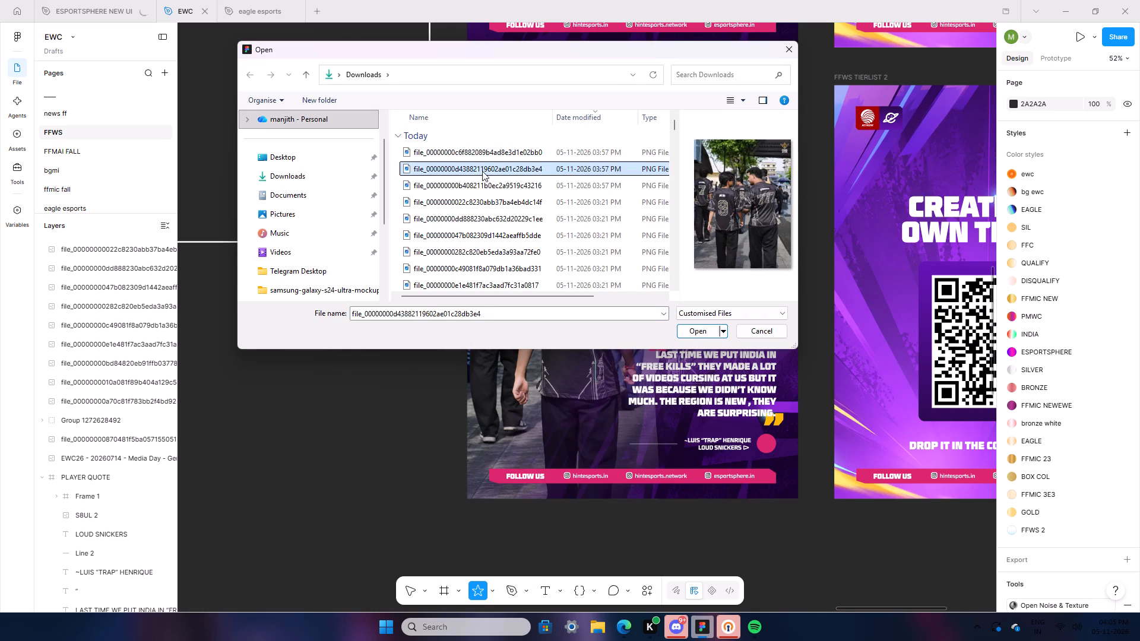
left_click(484, 178)
left_click(484, 184)
left_click(480, 221)
left_click(482, 271)
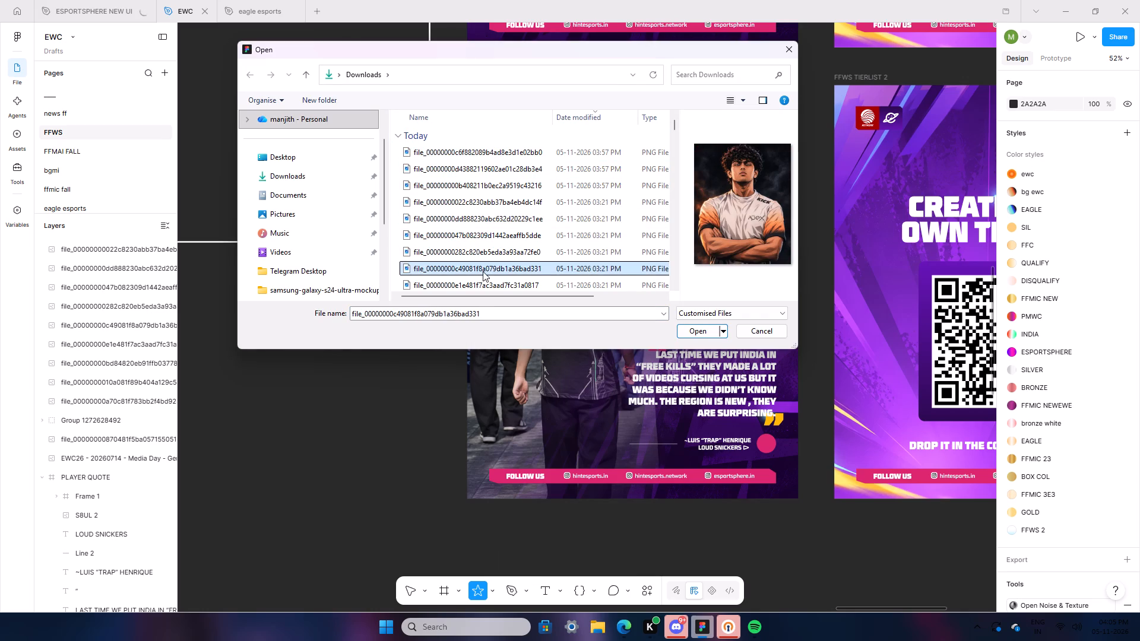
scroll(484, 269, "down", 5)
left_click(483, 243)
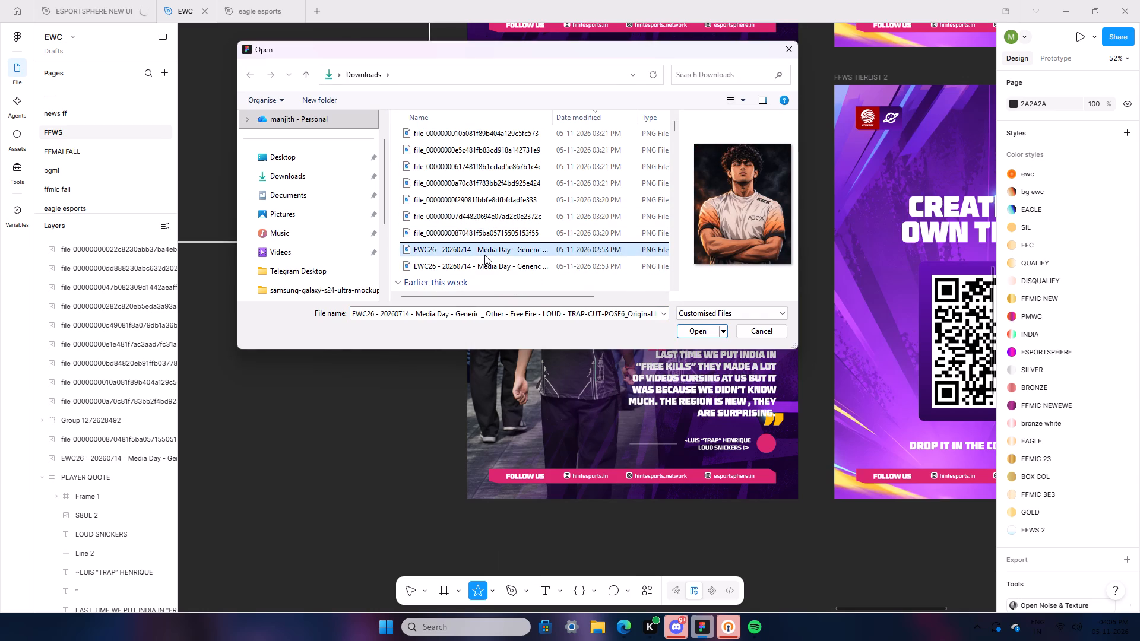
left_click(485, 261)
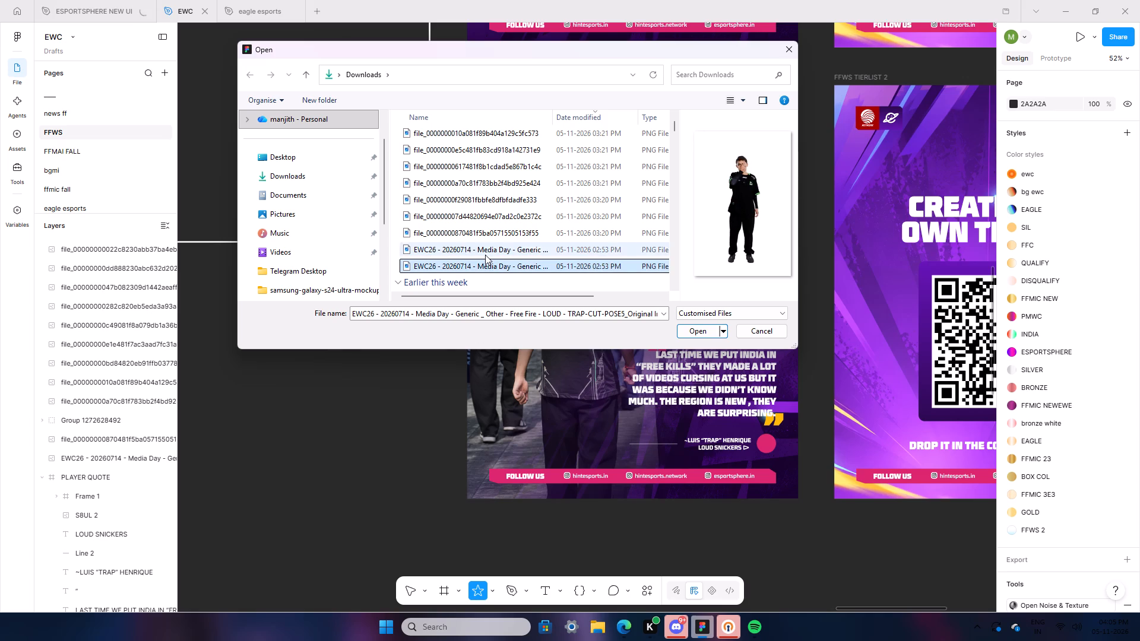
left_click(484, 253)
double_click(484, 253)
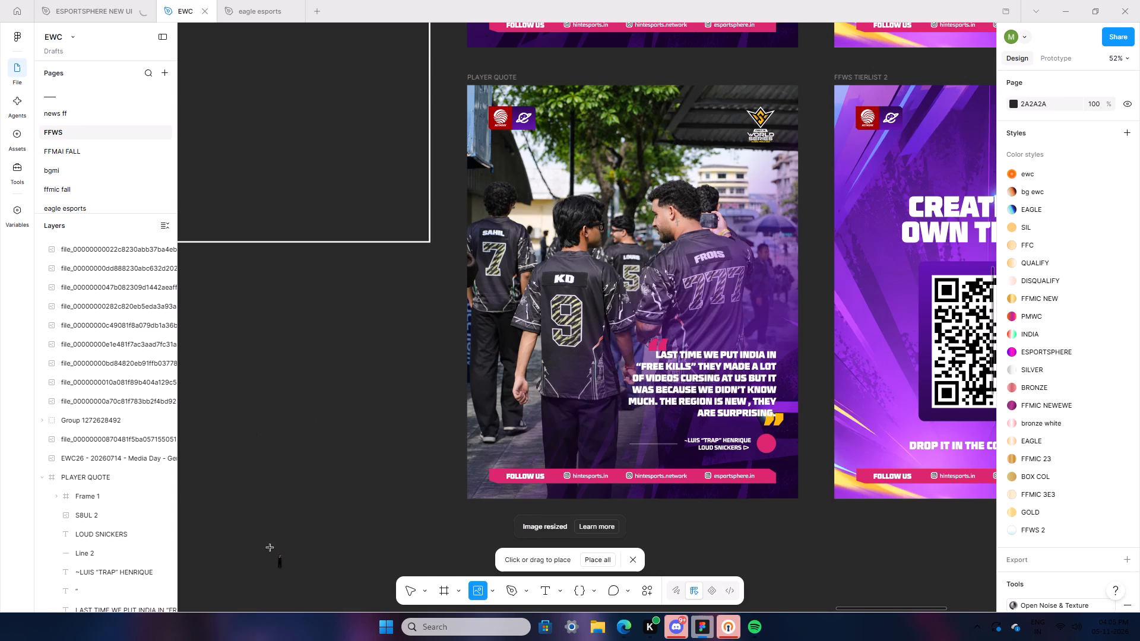
left_click(279, 526)
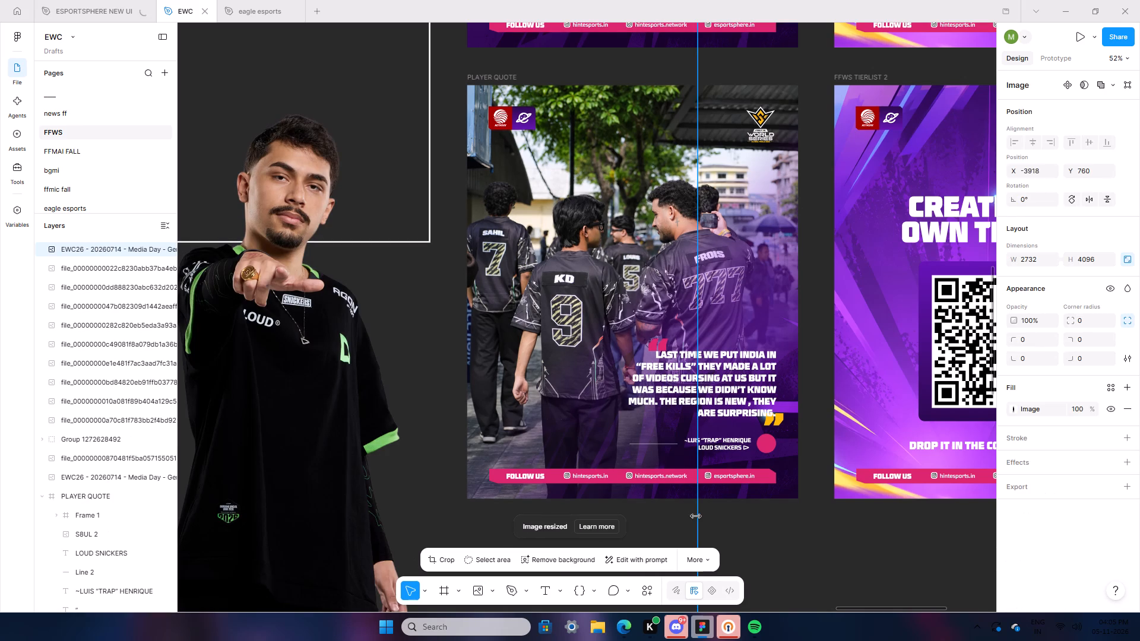
Scale the imported player cutout proportionally down to about 379 × 568 and move it over the post's pink circle.
left_click_drag(696, 516, 312, 486)
left_click_drag(205, 459, 205, 459)
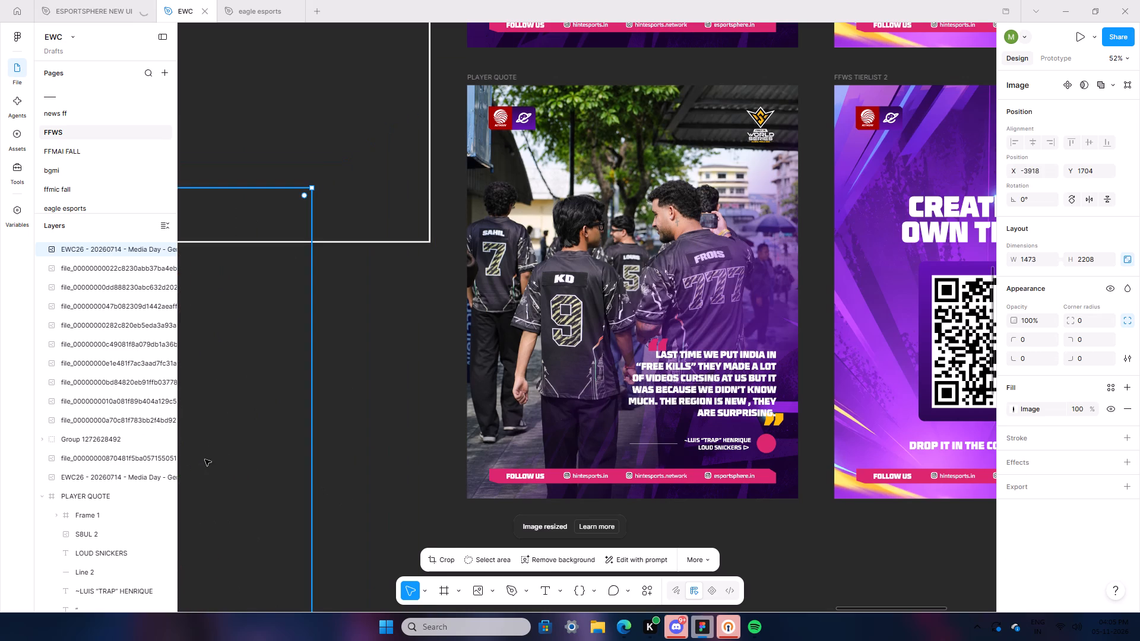
left_click_drag(205, 459, 831, 567)
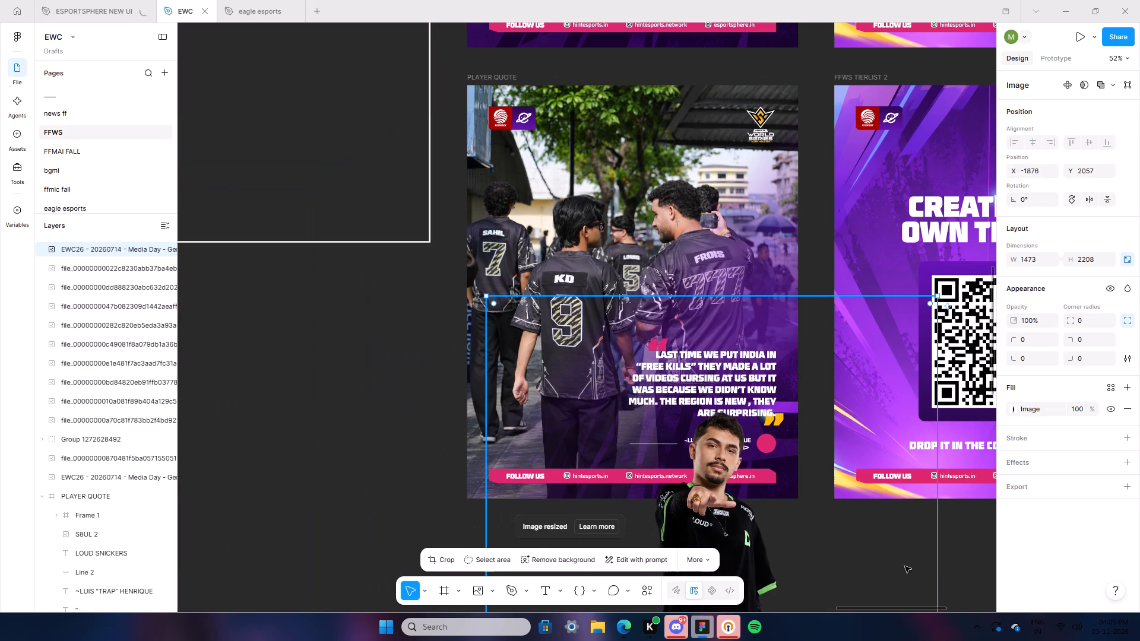
scroll(907, 566, "down", 10)
left_click_drag(938, 528, 825, 521)
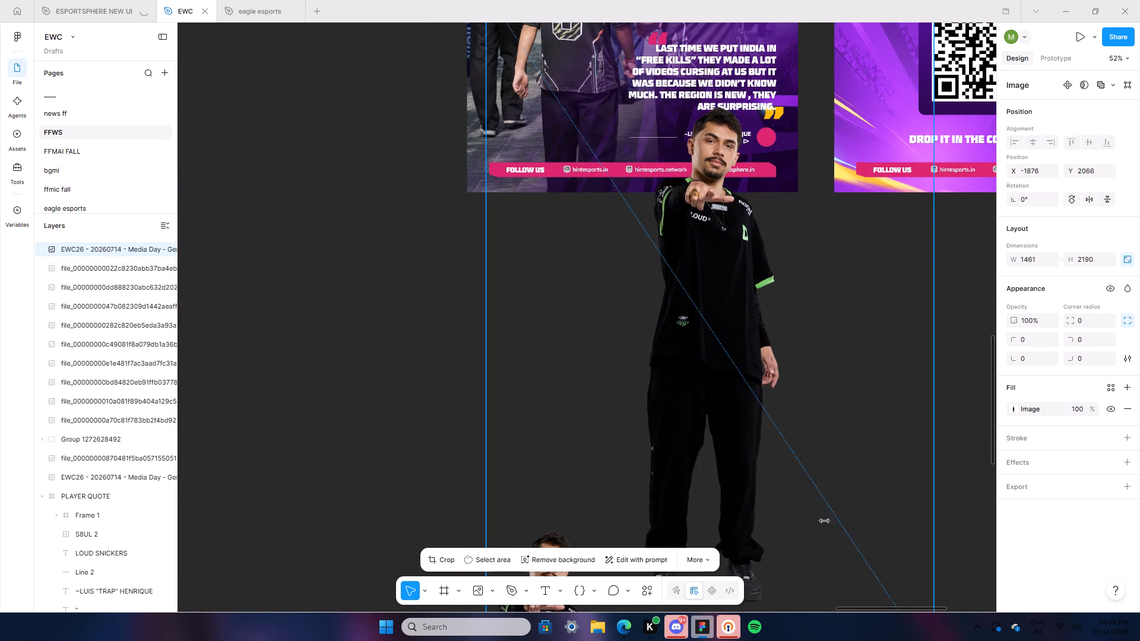
left_click_drag(825, 521, 763, 523)
left_click_drag(657, 400, 777, 359)
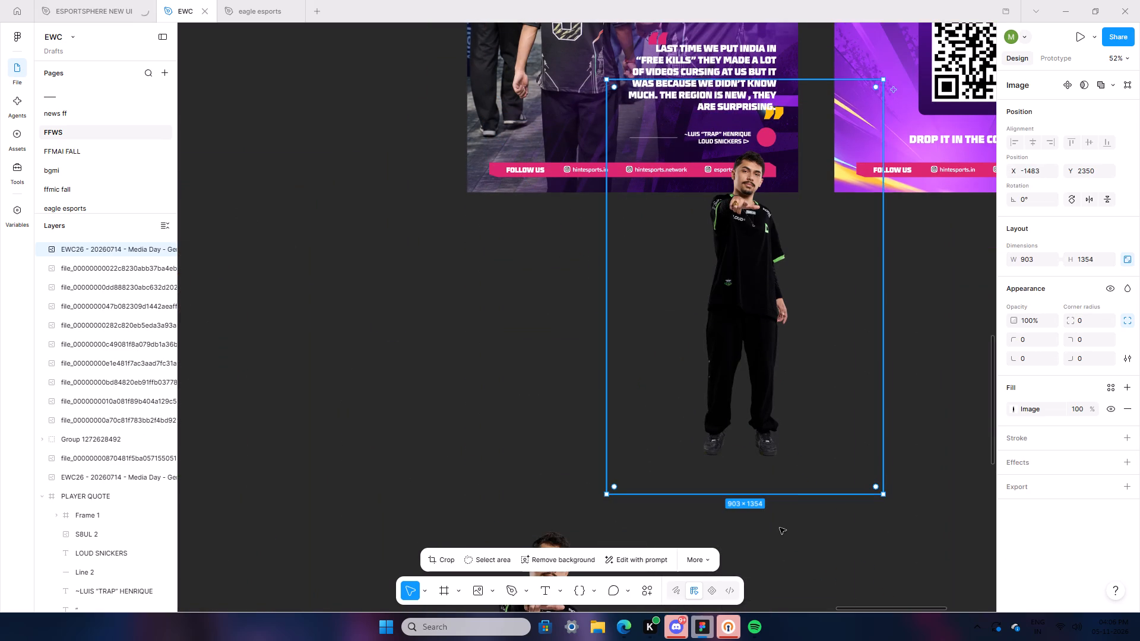
left_click_drag(798, 493, 775, 253)
left_click_drag(747, 146, 769, 161)
Scale the player cutout down to about 252 × 377 and position it with his head over the pink circle.
scroll(833, 356, "up", 15, "ctrl")
scroll(596, 494, "up", 7)
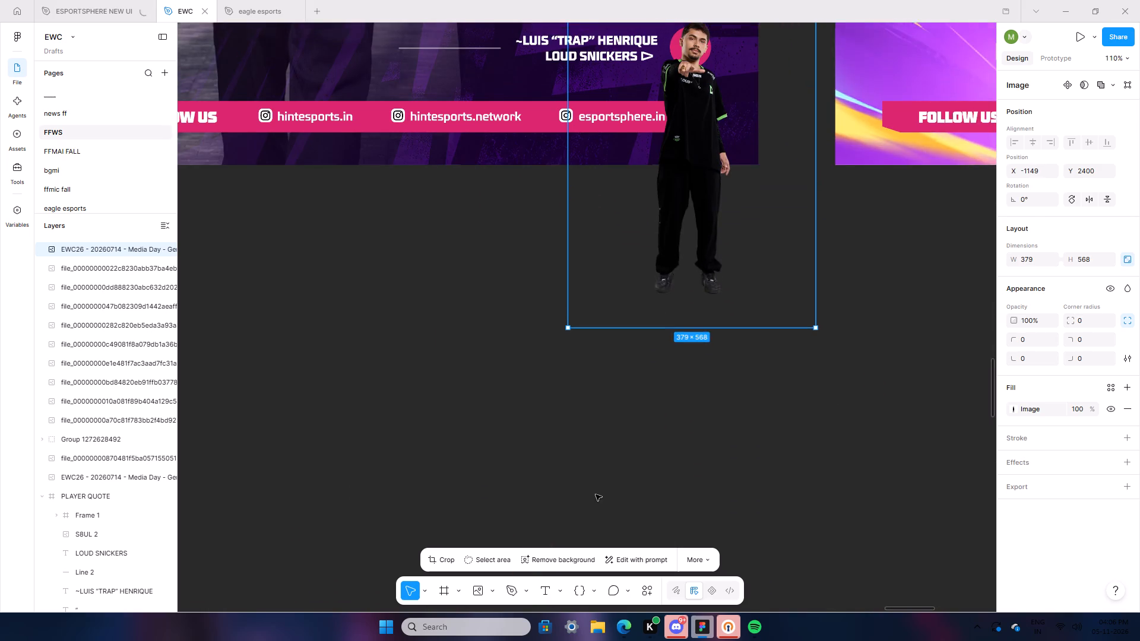
scroll(675, 482, "up", 6, "ctrl")
scroll(712, 375, "up", 1)
left_click_drag(743, 310, 761, 217)
scroll(753, 277, "up", 20)
scroll(753, 277, "up", 1)
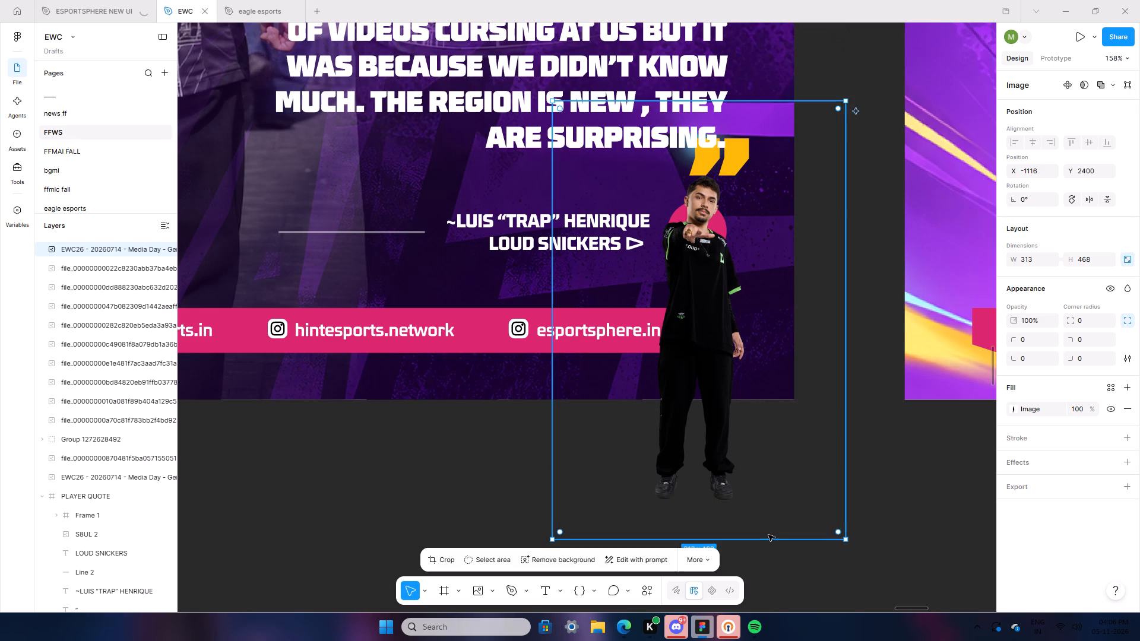
left_click_drag(768, 535, 759, 454)
left_click_drag(746, 391, 746, 438)
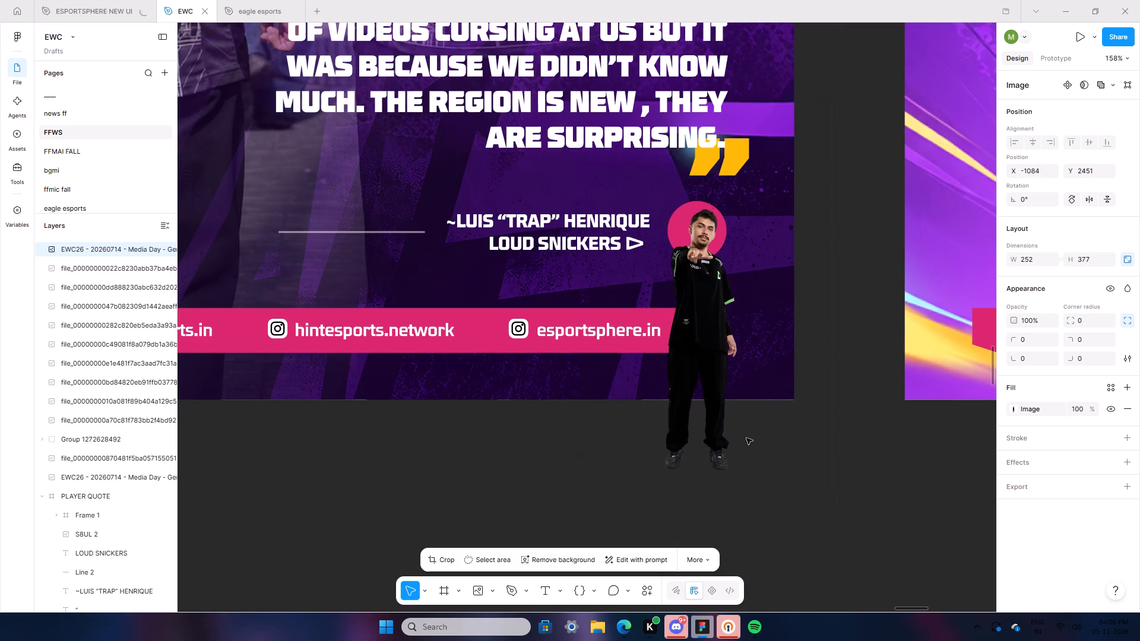
left_click_drag(746, 438, 744, 434)
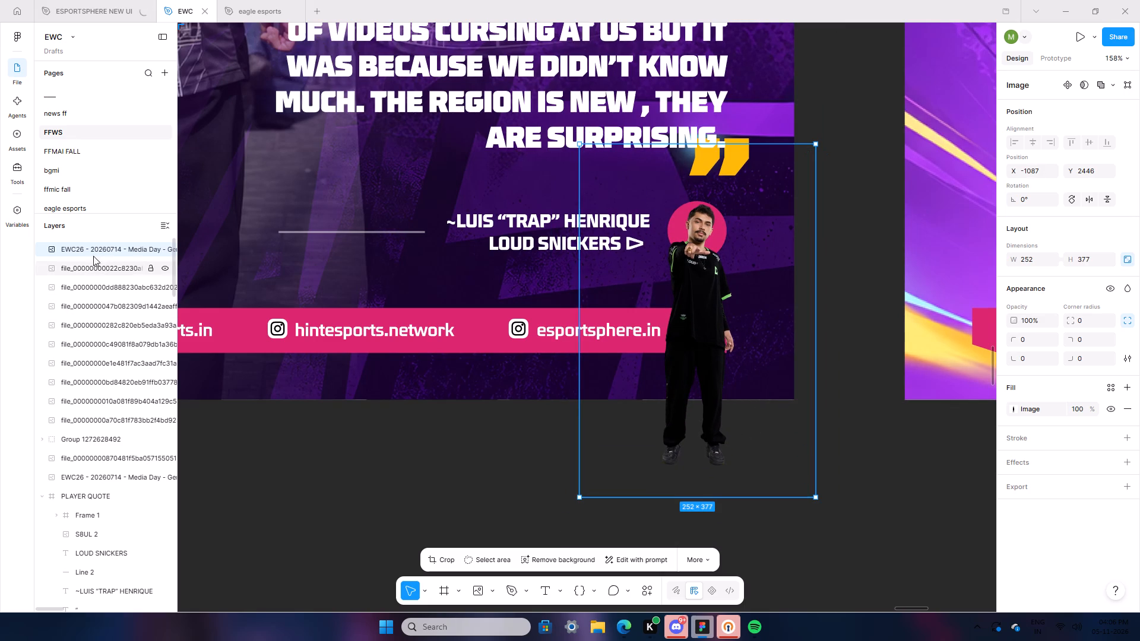
Move the player cutout layer into Frame 1 of the PLAYER QUOTE post, directly above Ellipse 1.
left_click_drag(93, 249, 118, 549)
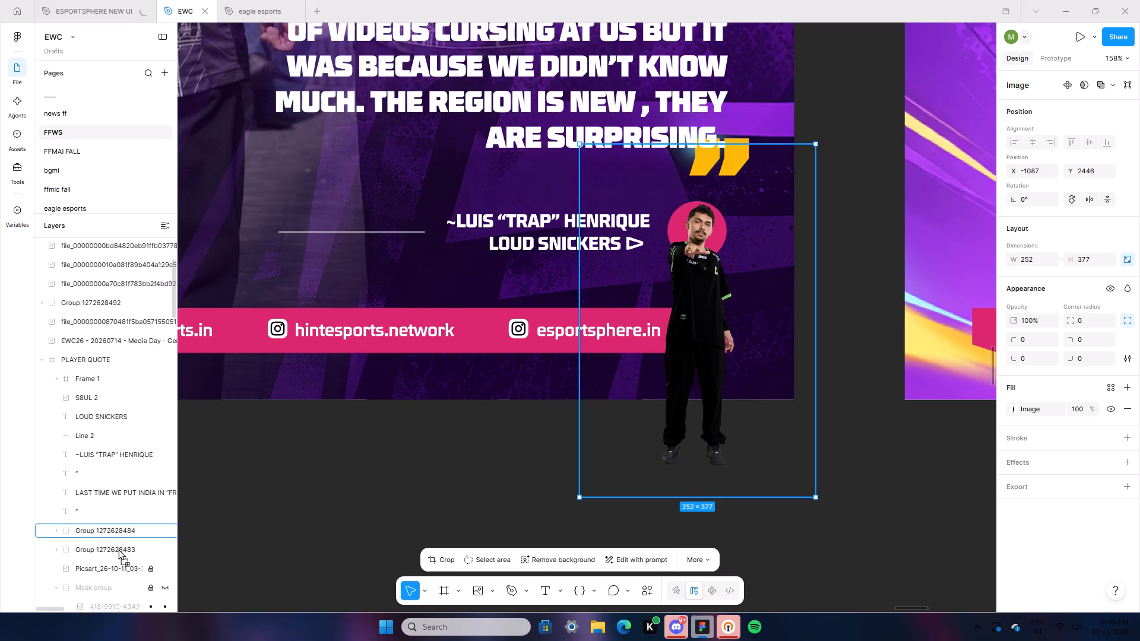
left_click_drag(118, 549, 91, 499)
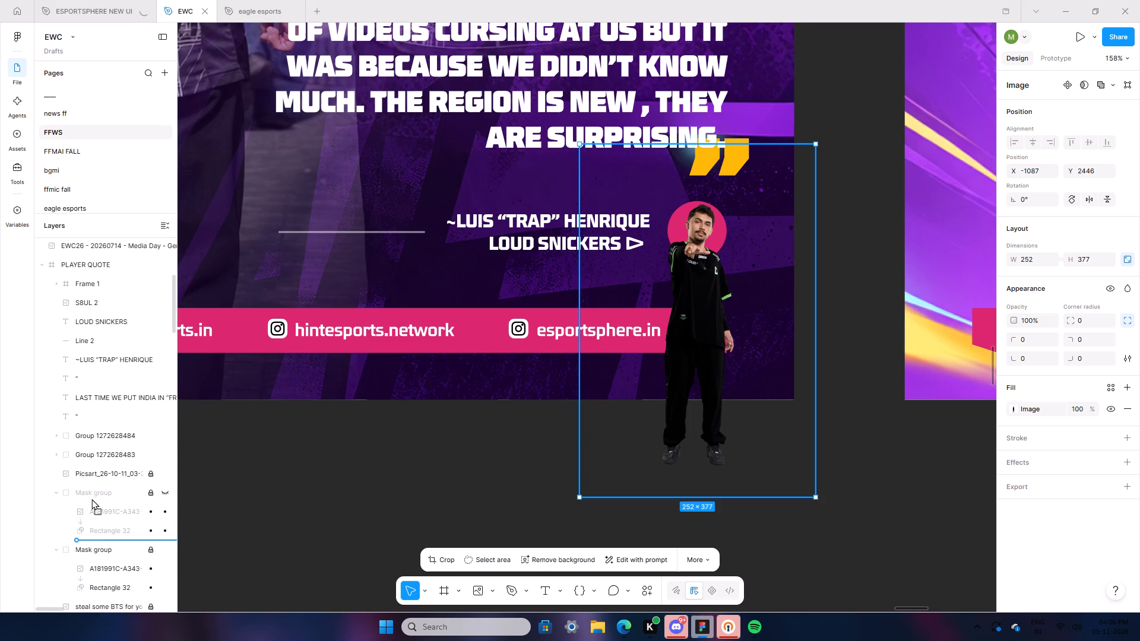
left_click_drag(91, 499, 90, 314)
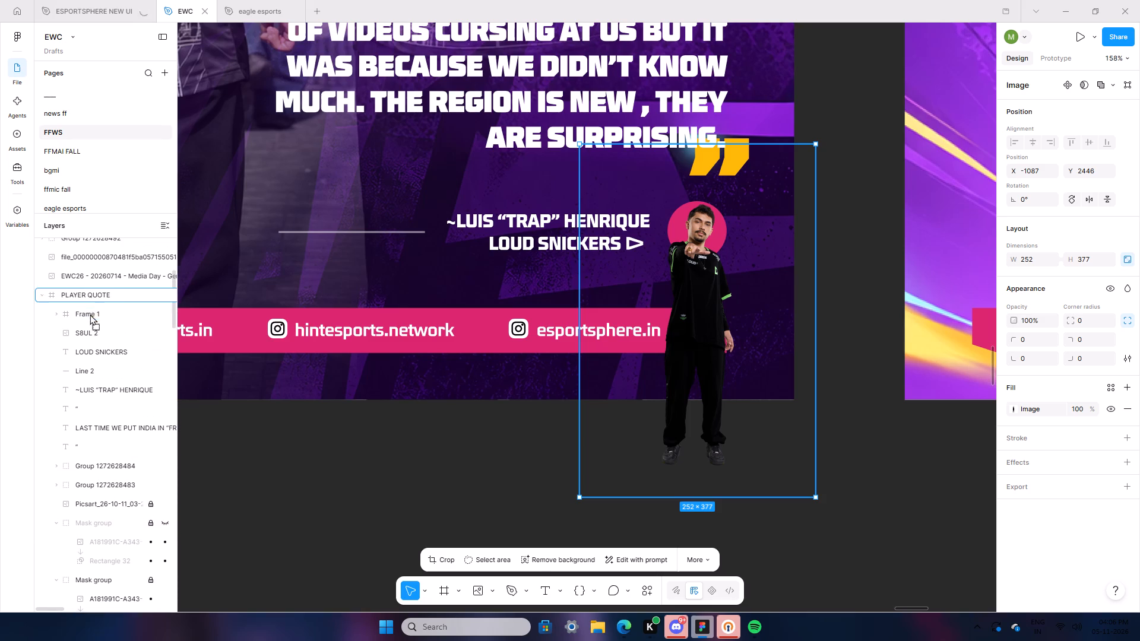
left_click_drag(90, 314, 90, 342)
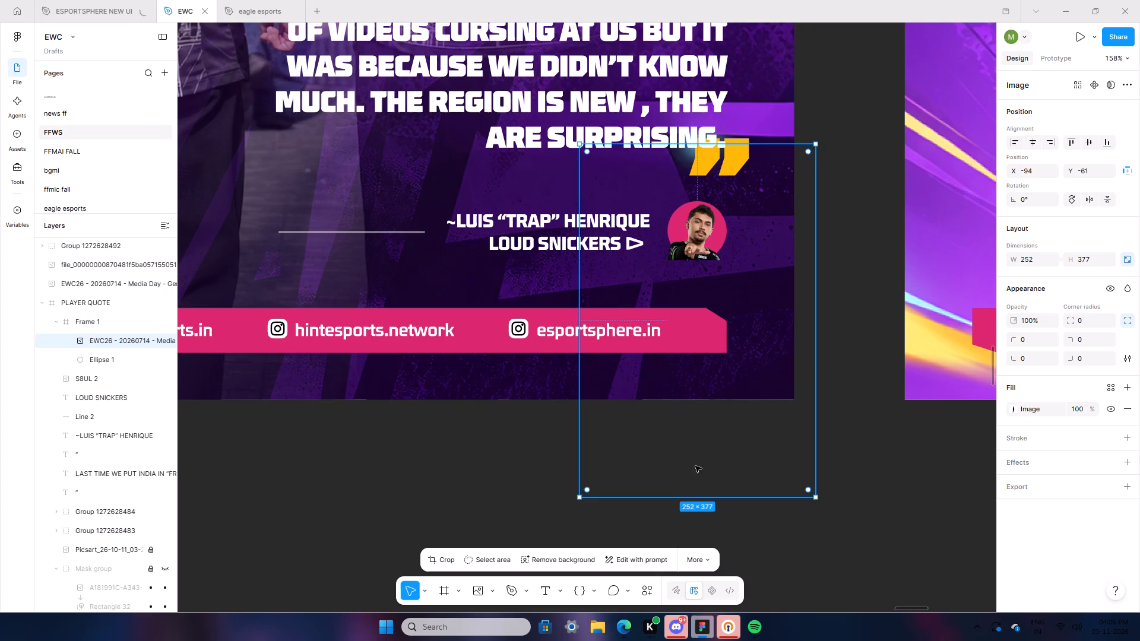
Shrink the player cutout further inside the circle's frame and lower it so his head and upper body fit within the circle.
left_click_drag(725, 500, 720, 475)
left_click_drag(720, 475, 696, 389)
scroll(699, 404, "up", 3)
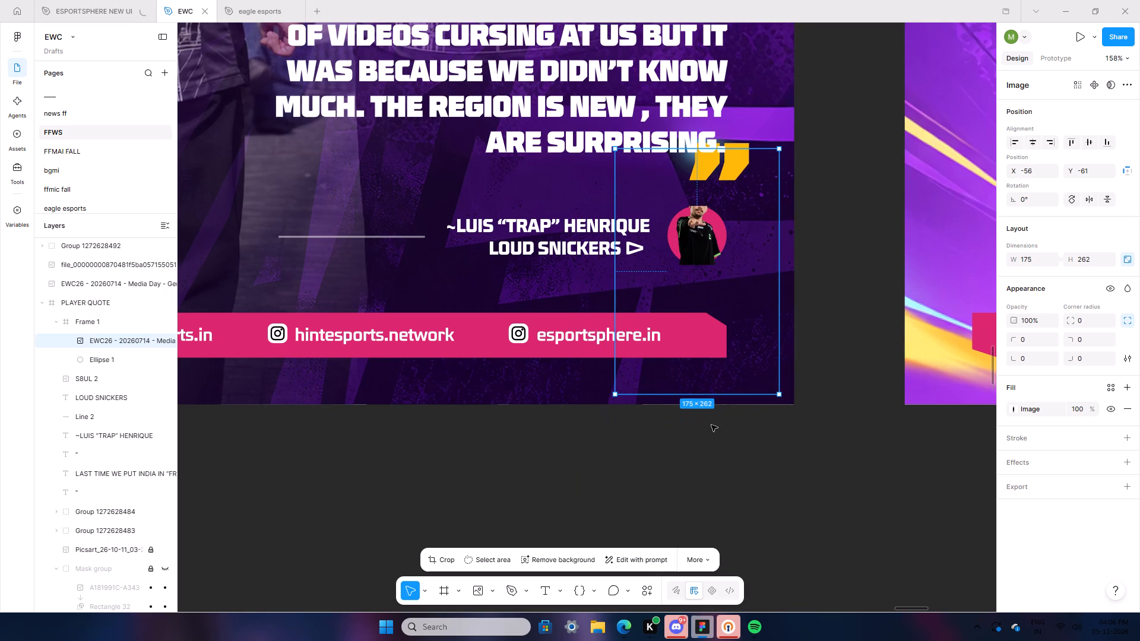
scroll(711, 425, "up", 4)
scroll(765, 511, "up", 14)
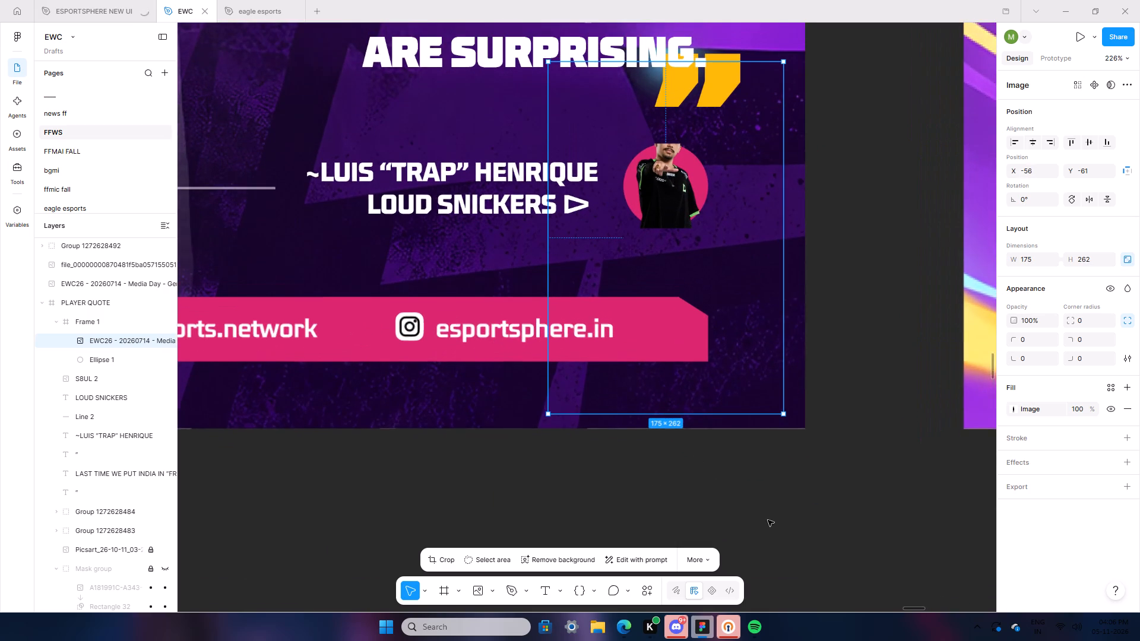
left_click_drag(715, 443, 708, 385)
left_click_drag(680, 275, 683, 310)
left_click(853, 360)
Examine the PLAYER QUOTE post with the avatar in place, both close up and alongside the neighbouring posts.
scroll(853, 360, "down", 12, "ctrl")
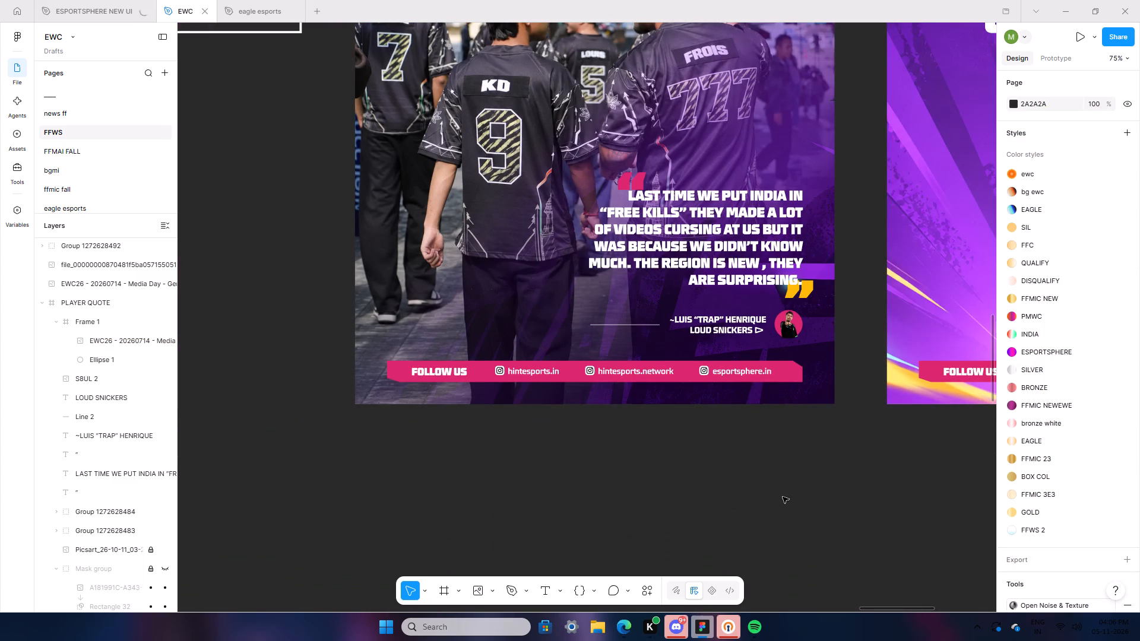
scroll(783, 497, "down", 3, "ctrl")
scroll(801, 522, "up", 8)
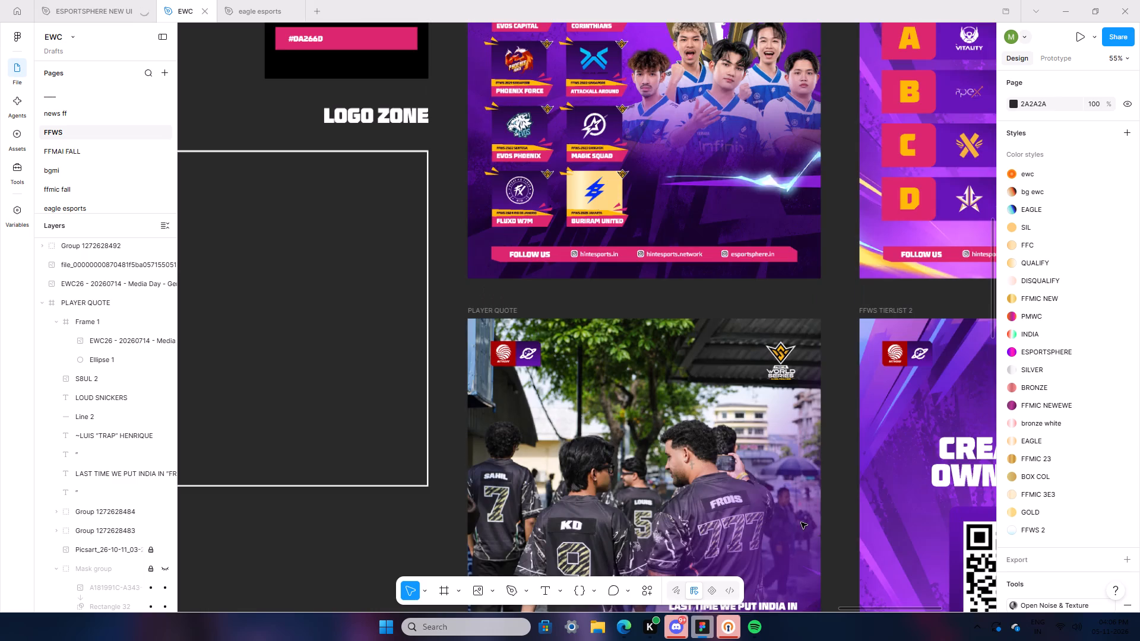
scroll(801, 525, "down", 15)
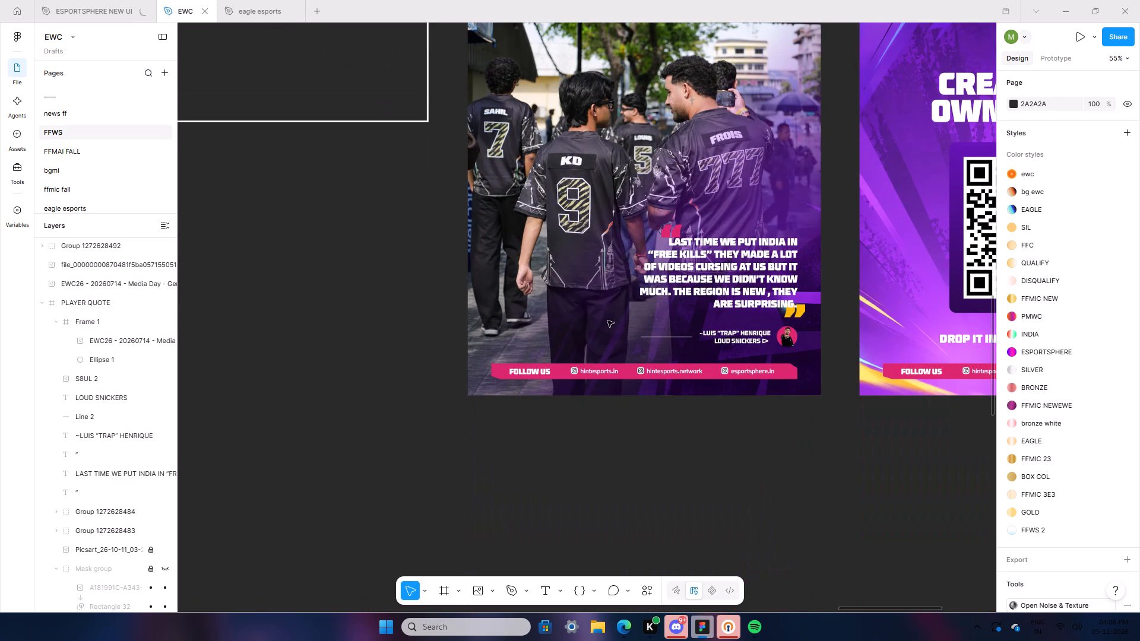
scroll(713, 521, "up", 6, "ctrl")
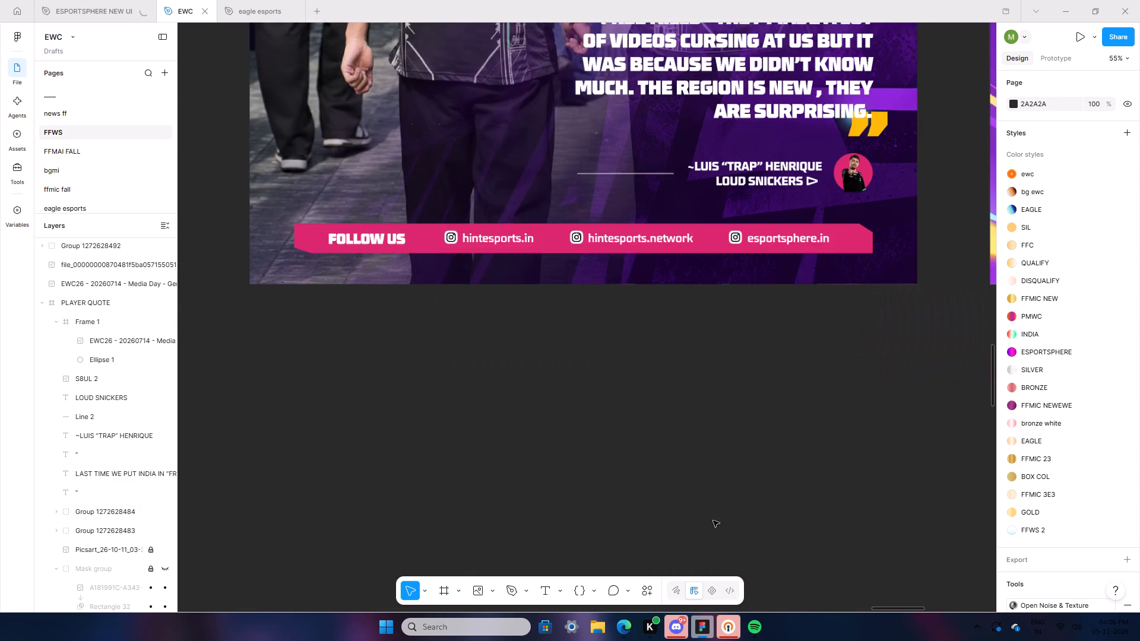
scroll(713, 521, "up", 1, "ctrl")
scroll(713, 521, "up", 6)
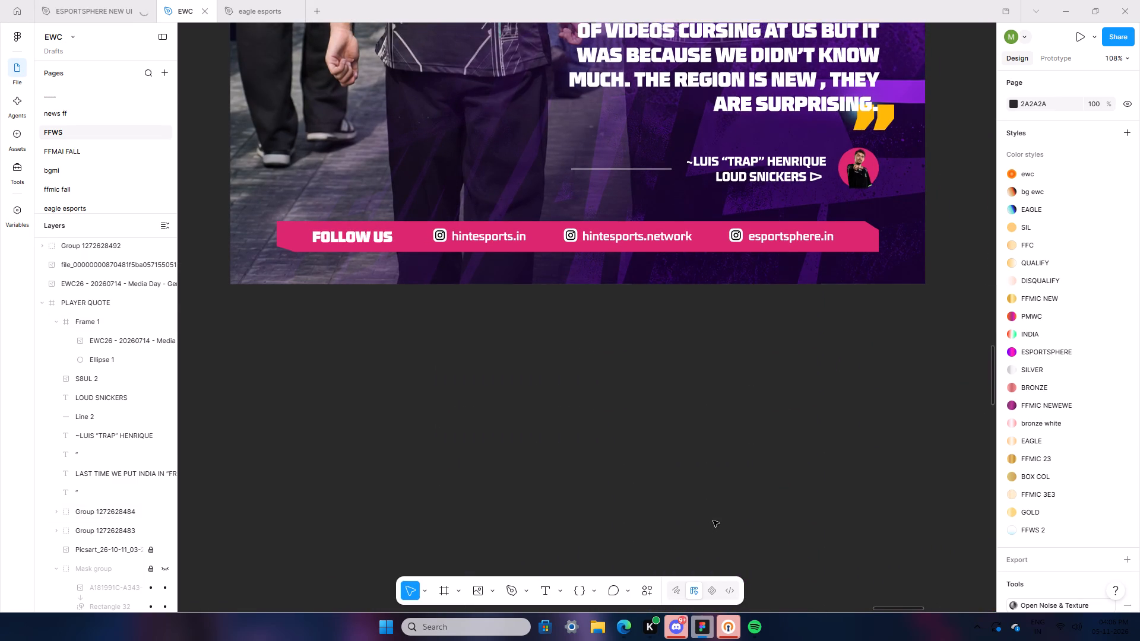
scroll(713, 521, "up", 2)
scroll(713, 521, "down", 5, "ctrl")
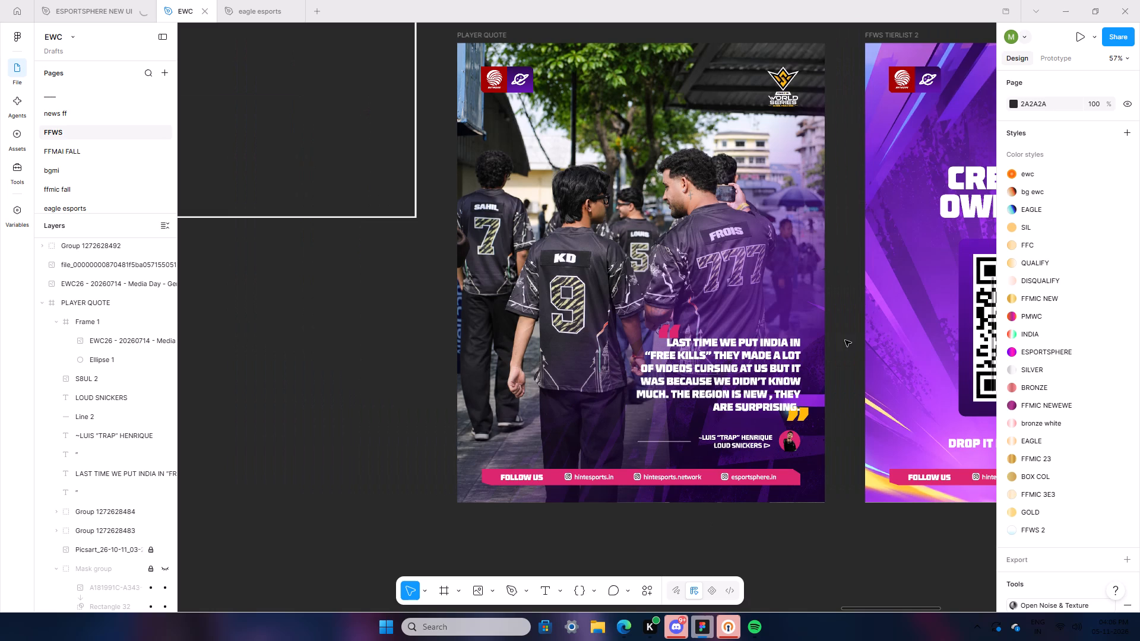
Shift the opaque end of the gradient on the visible mask group's Rectangle 32 diagonally toward the post's lower-right corner.
scroll(88, 553, "down", 2)
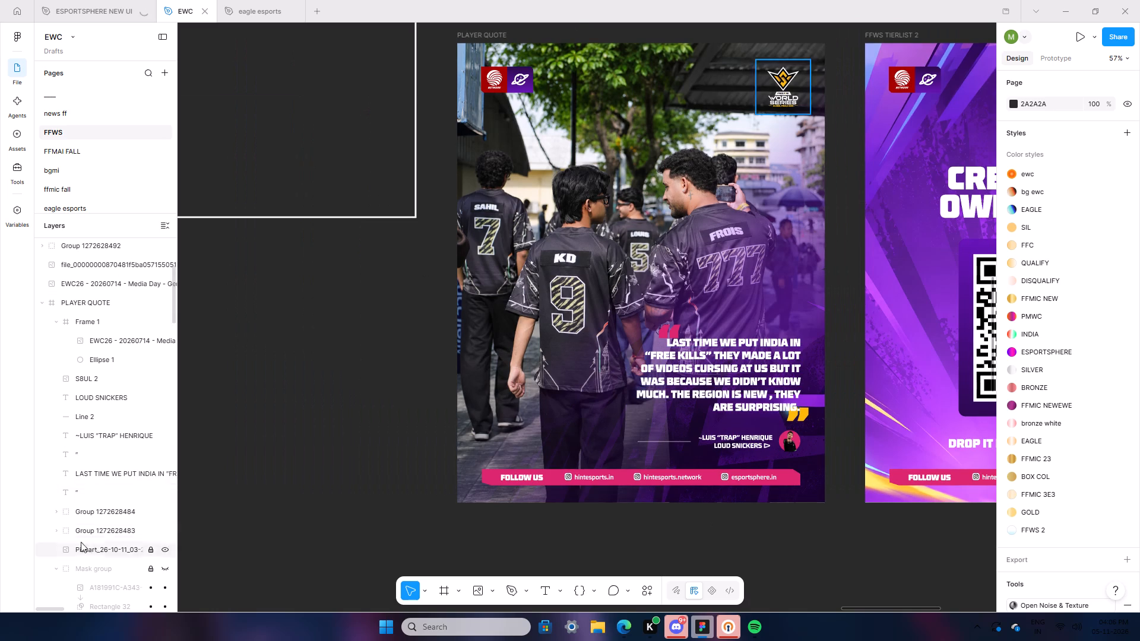
left_click(96, 550)
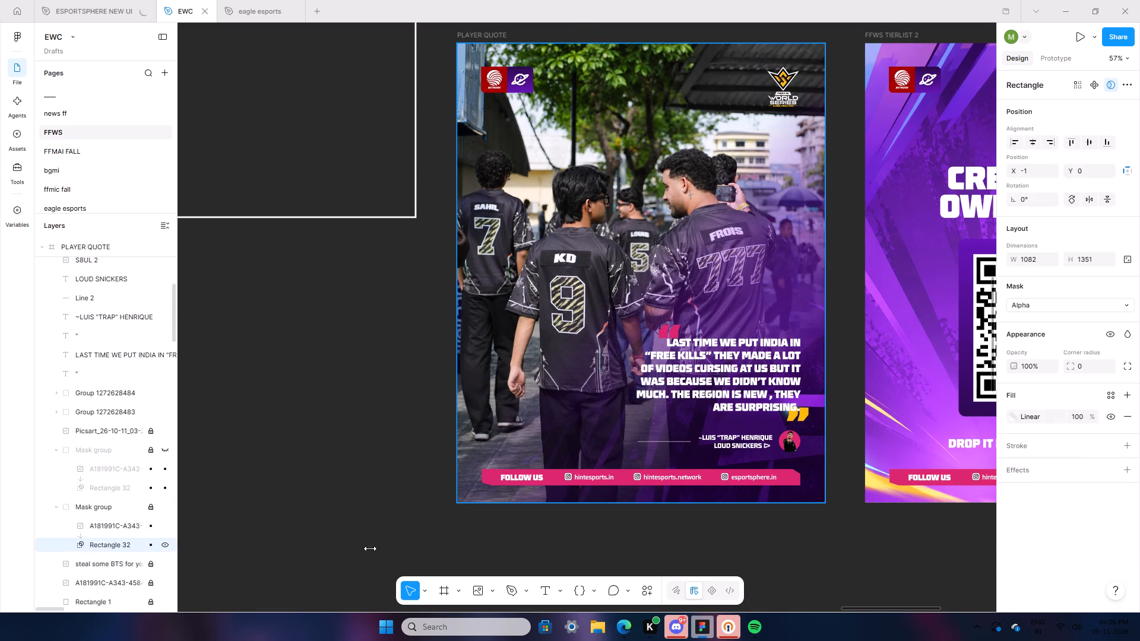
left_click(1015, 453)
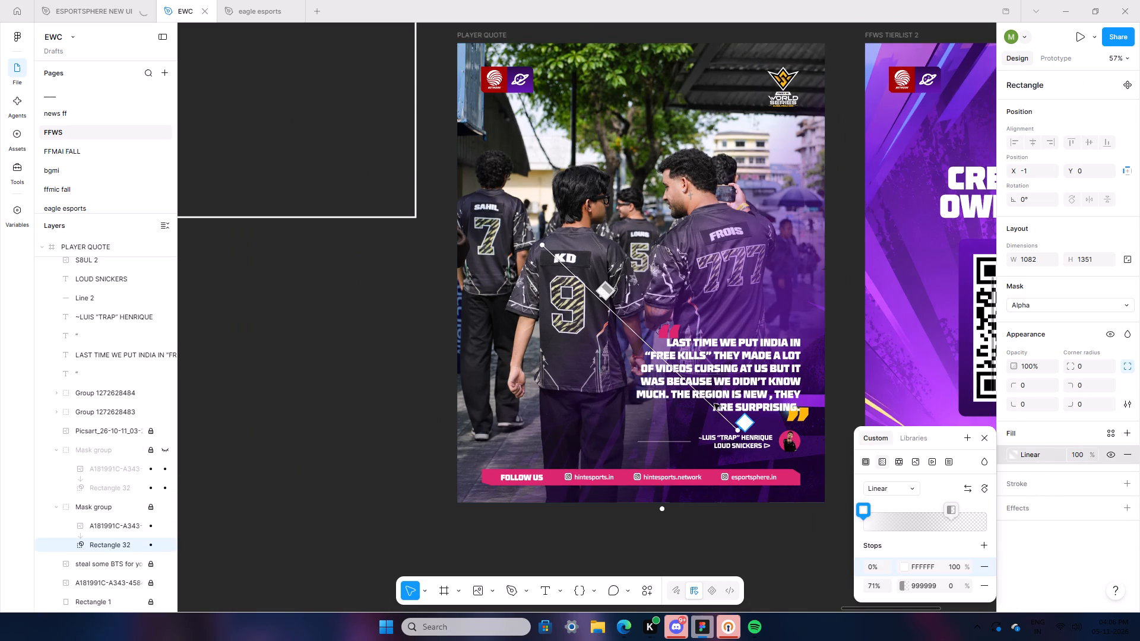
left_click_drag(742, 429, 765, 455)
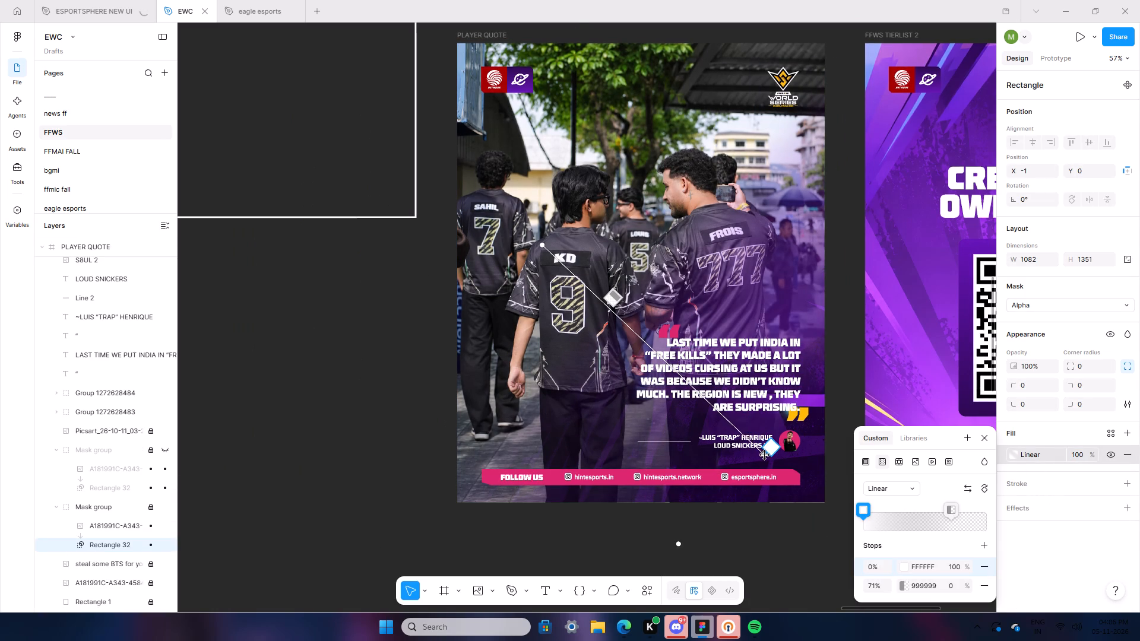
left_click_drag(765, 455, 769, 458)
double_click(780, 586)
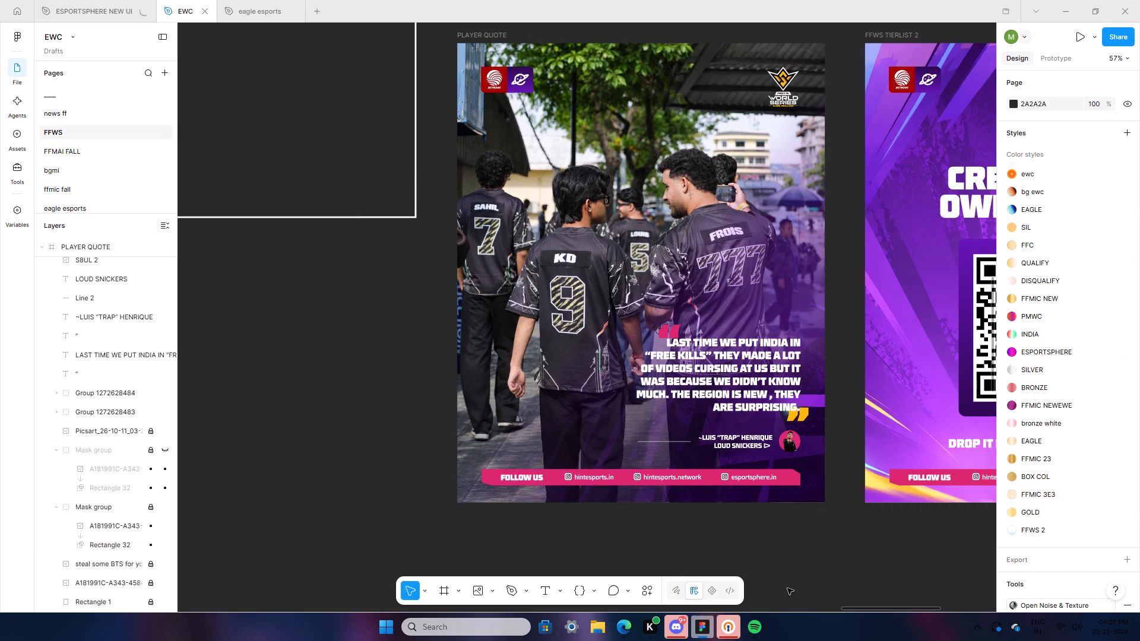
scroll(777, 569, "up", 4)
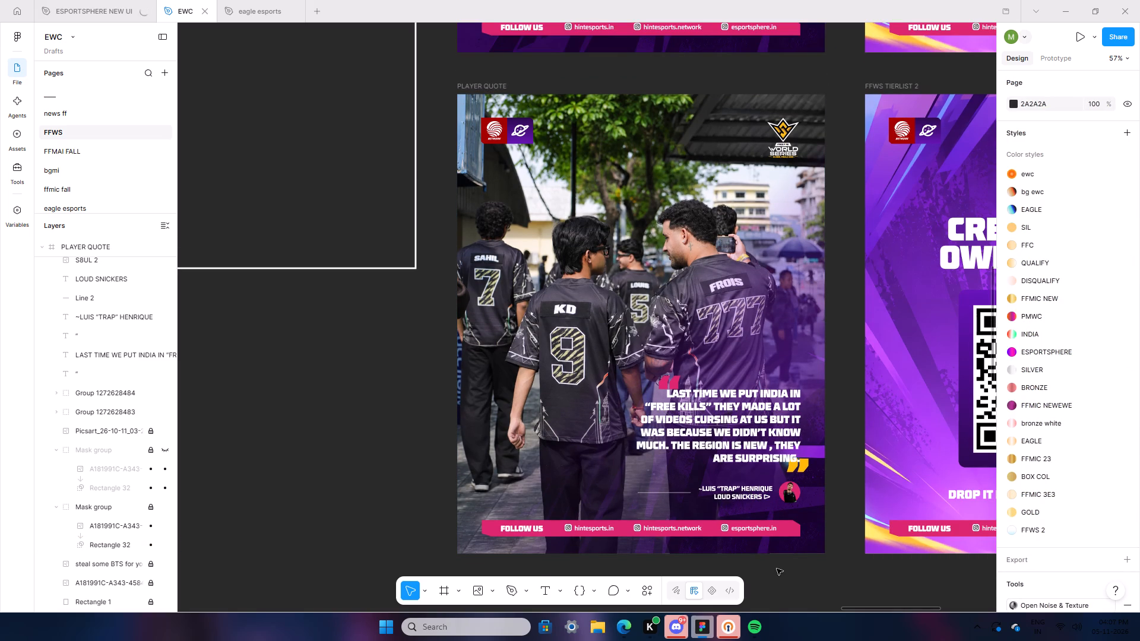
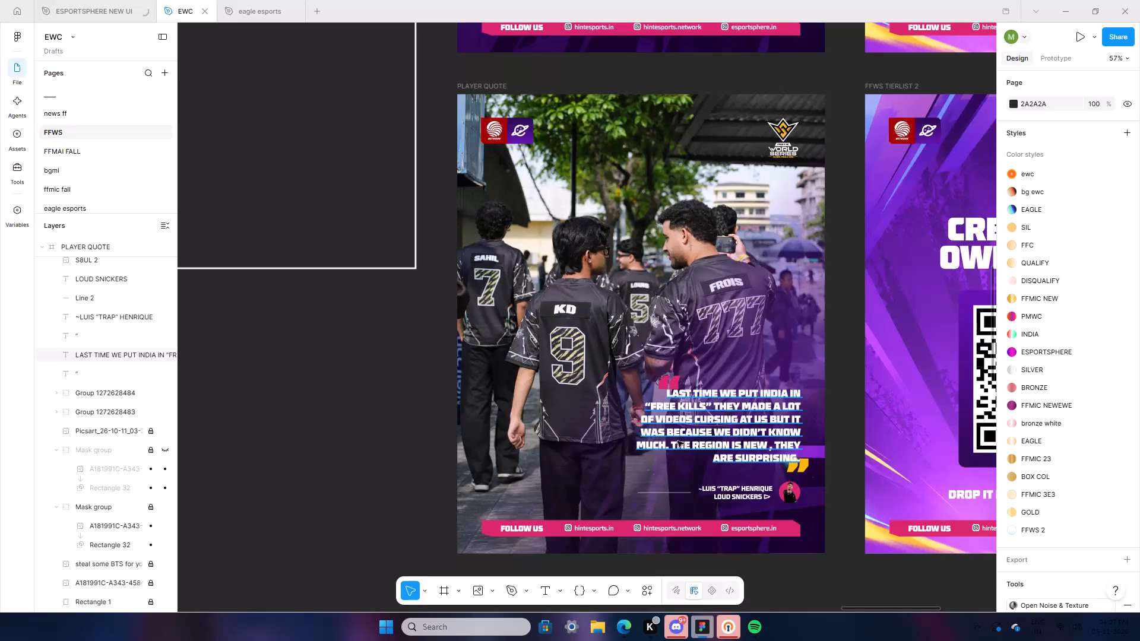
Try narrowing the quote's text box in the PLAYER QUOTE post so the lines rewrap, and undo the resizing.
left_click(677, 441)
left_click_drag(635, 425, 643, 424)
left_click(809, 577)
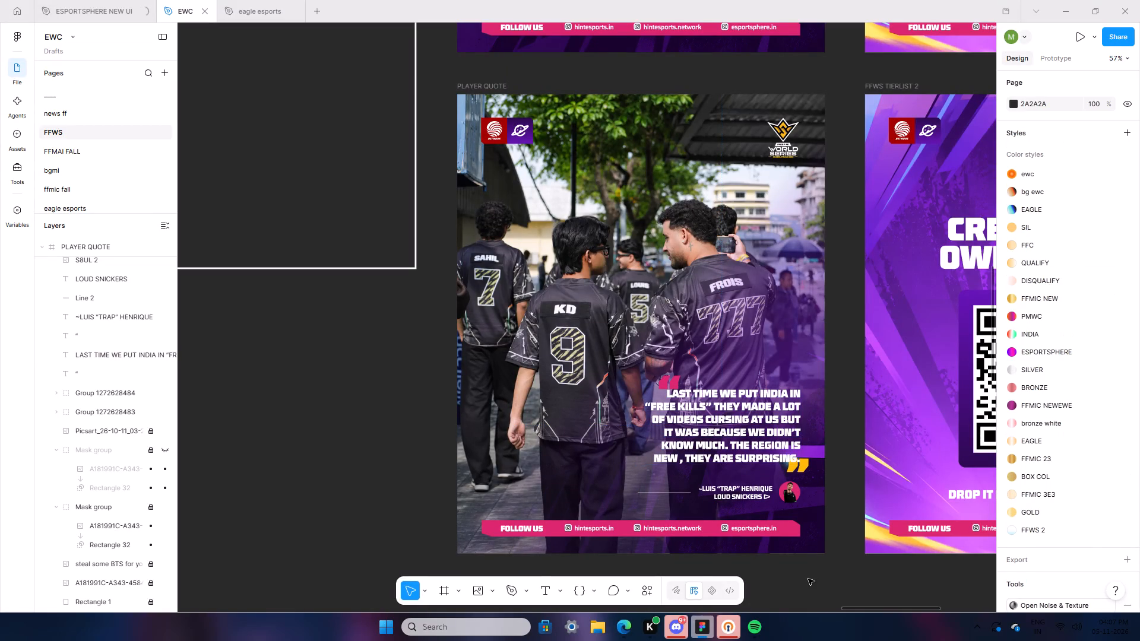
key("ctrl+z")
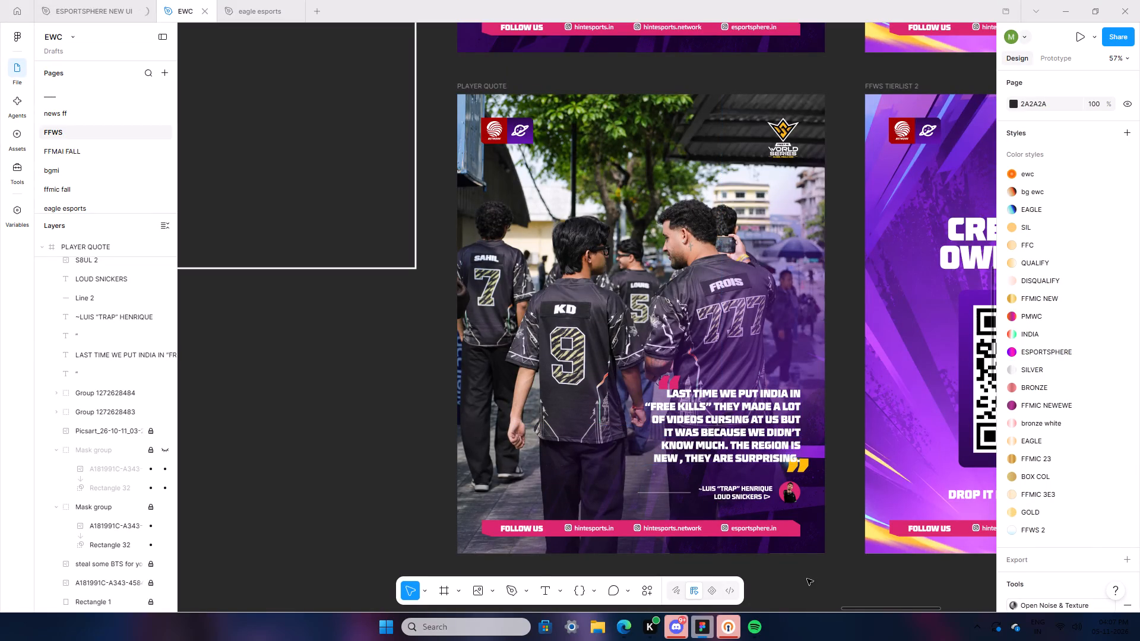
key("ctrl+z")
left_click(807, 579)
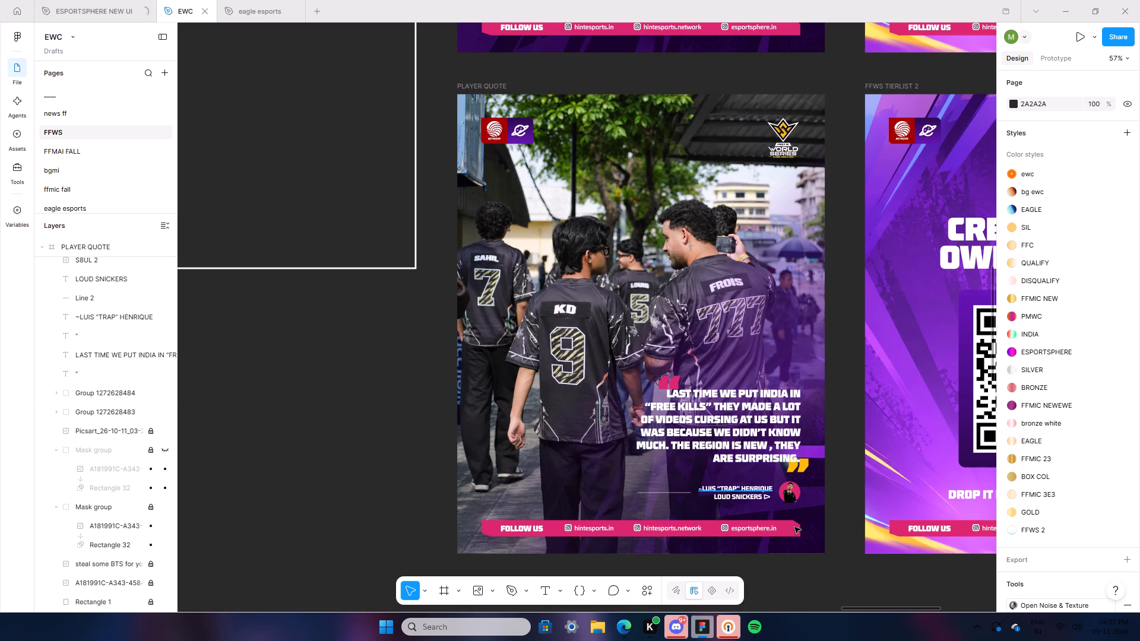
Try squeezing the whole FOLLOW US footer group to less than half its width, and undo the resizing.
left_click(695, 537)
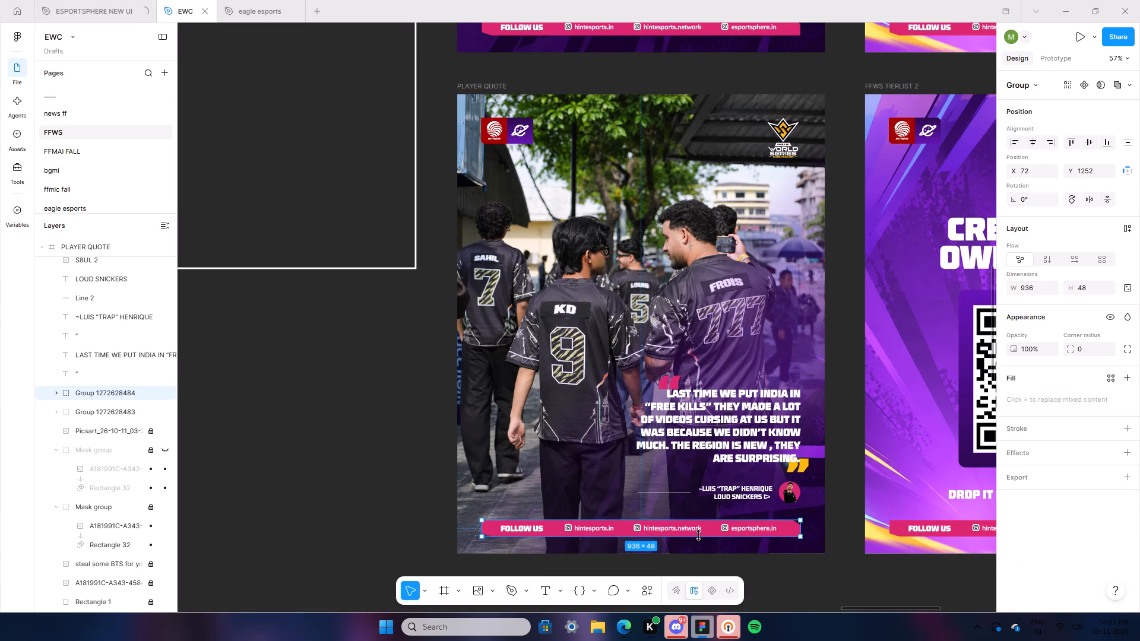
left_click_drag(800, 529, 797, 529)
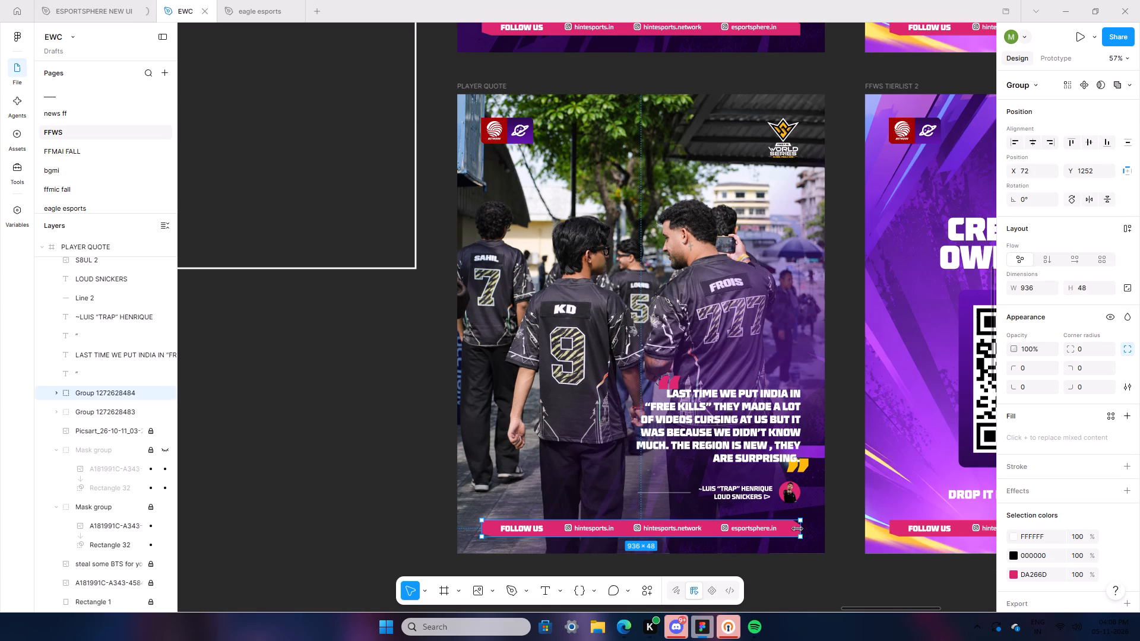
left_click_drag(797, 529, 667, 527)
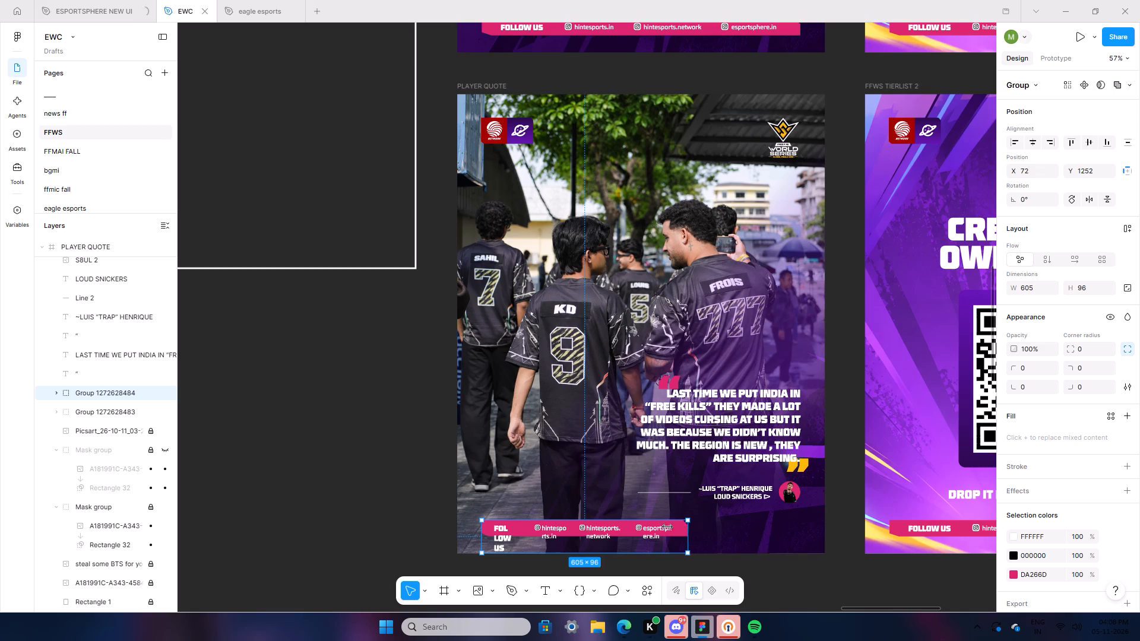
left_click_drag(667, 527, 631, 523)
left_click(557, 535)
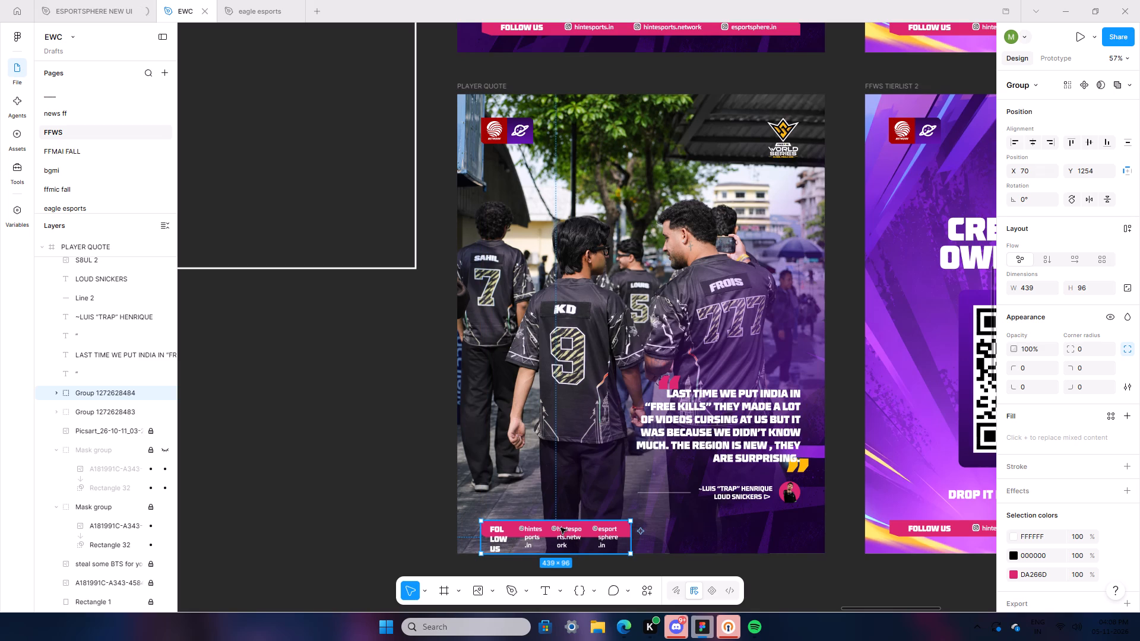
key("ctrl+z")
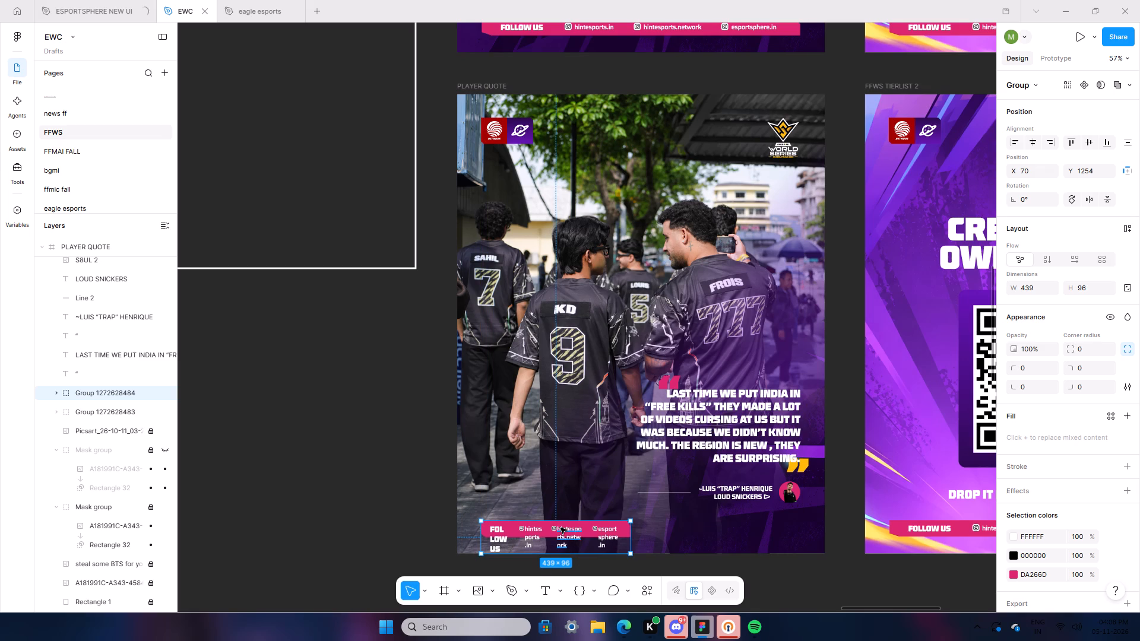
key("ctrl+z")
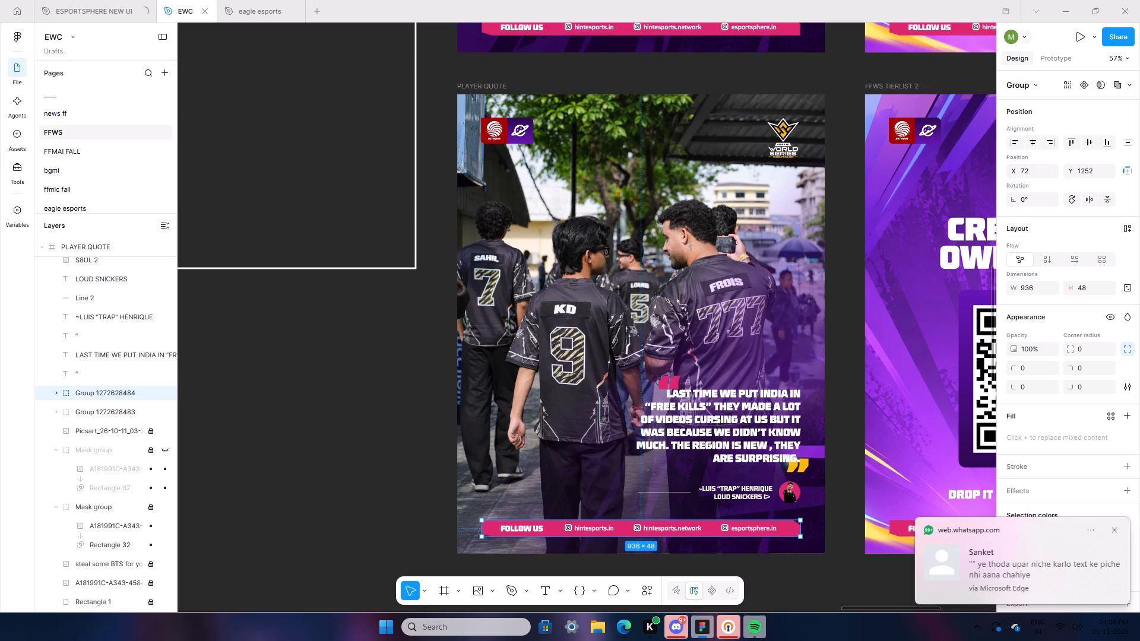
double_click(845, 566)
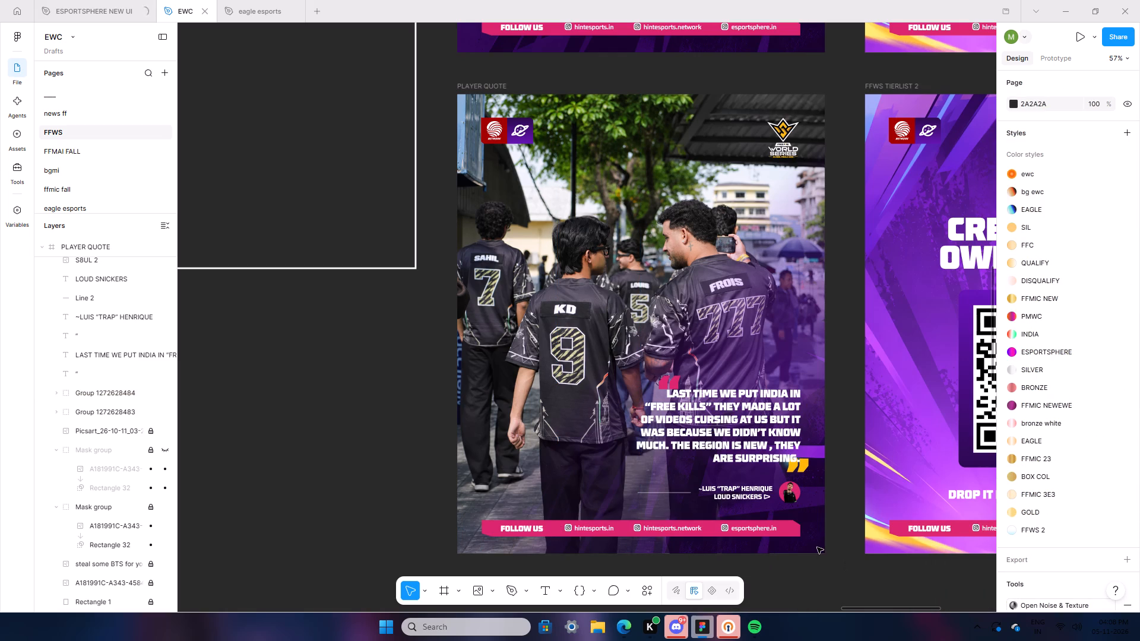
Move the quote text together with its opening and closing quotation marks slightly upward, away from the speaker attribution.
scroll(821, 594, "up", 9, "ctrl")
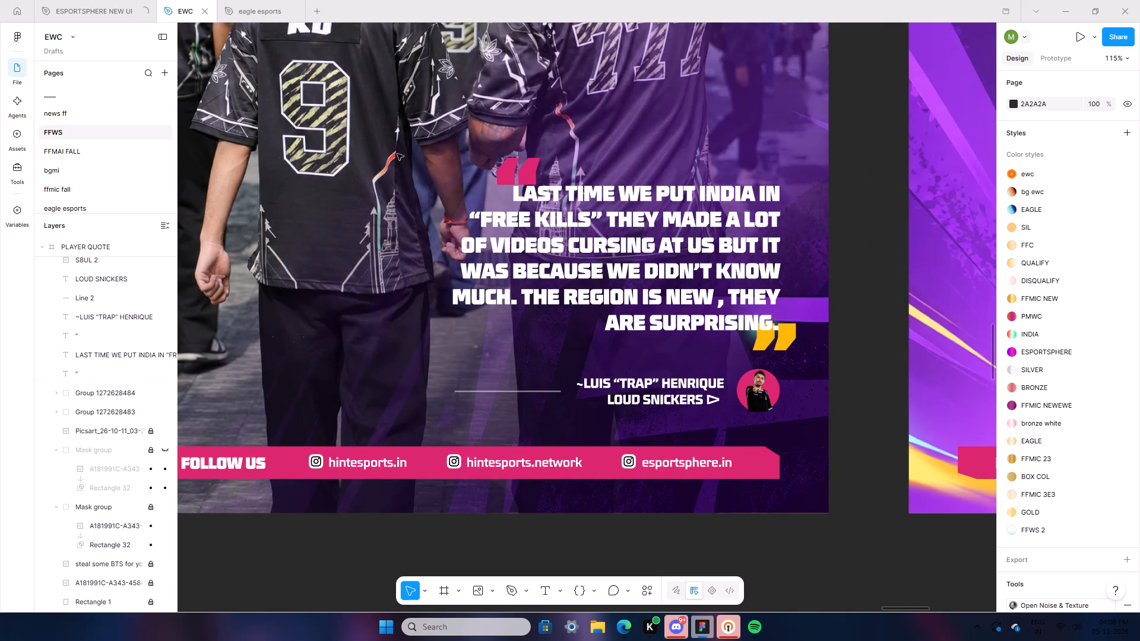
left_click_drag(426, 138, 802, 336)
key("Up")
key("Up")
key("Up")
key("Up")
key("Up")
key("Up")
key("Up")
key("Up")
key("Up")
key("Up")
key("Up")
key("Up")
key("Up")
key("Up")
key("Up")
key("Up")
key("Up")
key("Up")
key("Up")
key("Up")
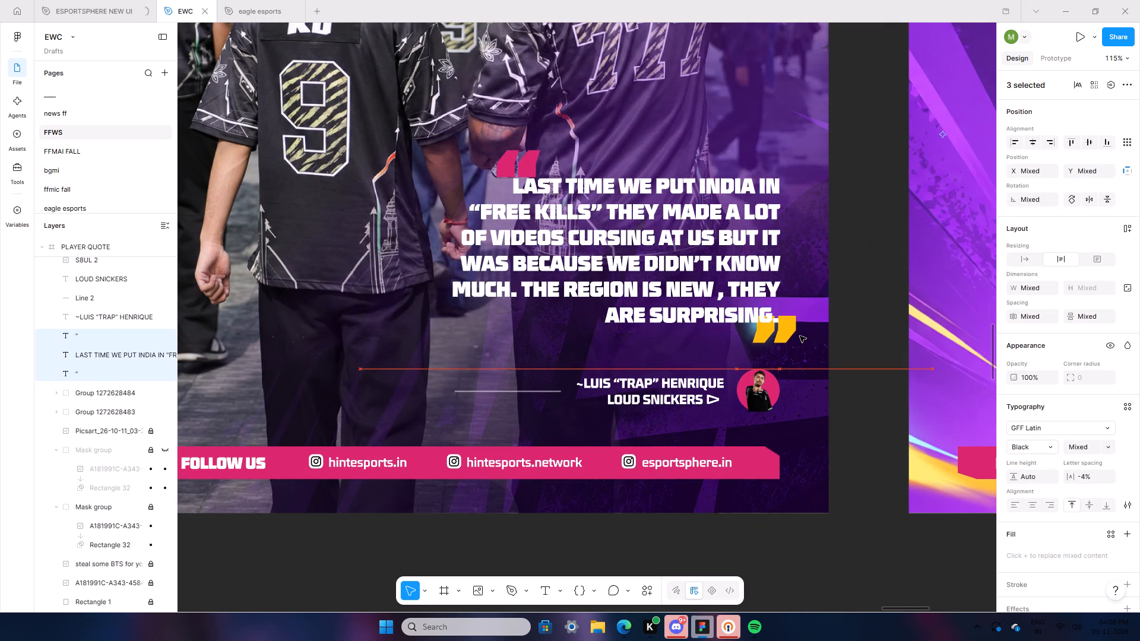
key("Up")
key("Up")
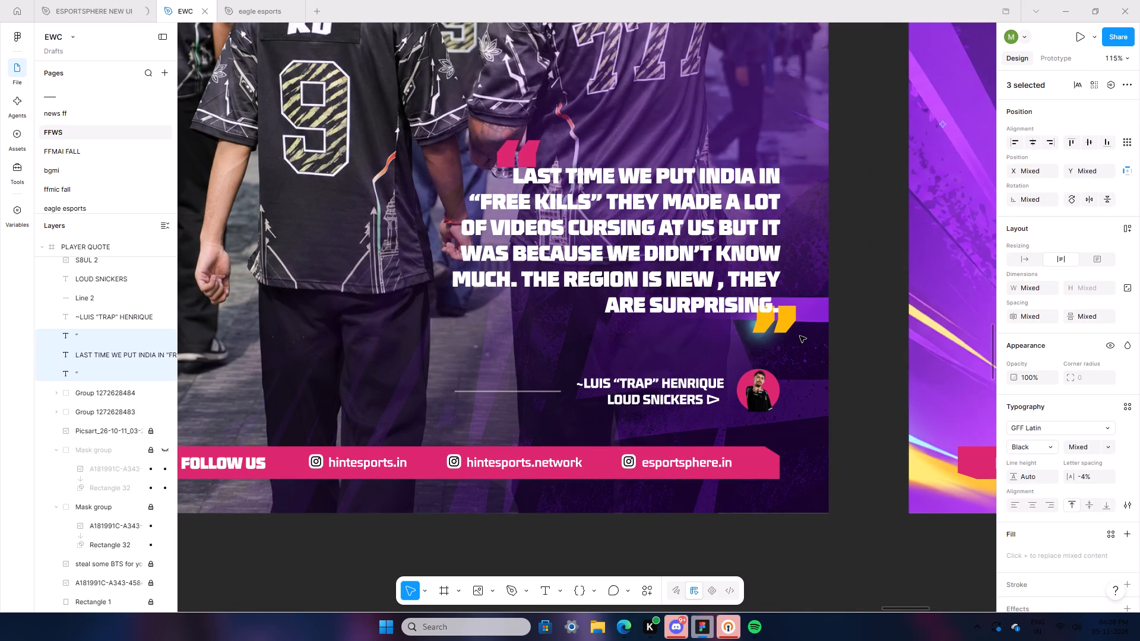
left_click(829, 572)
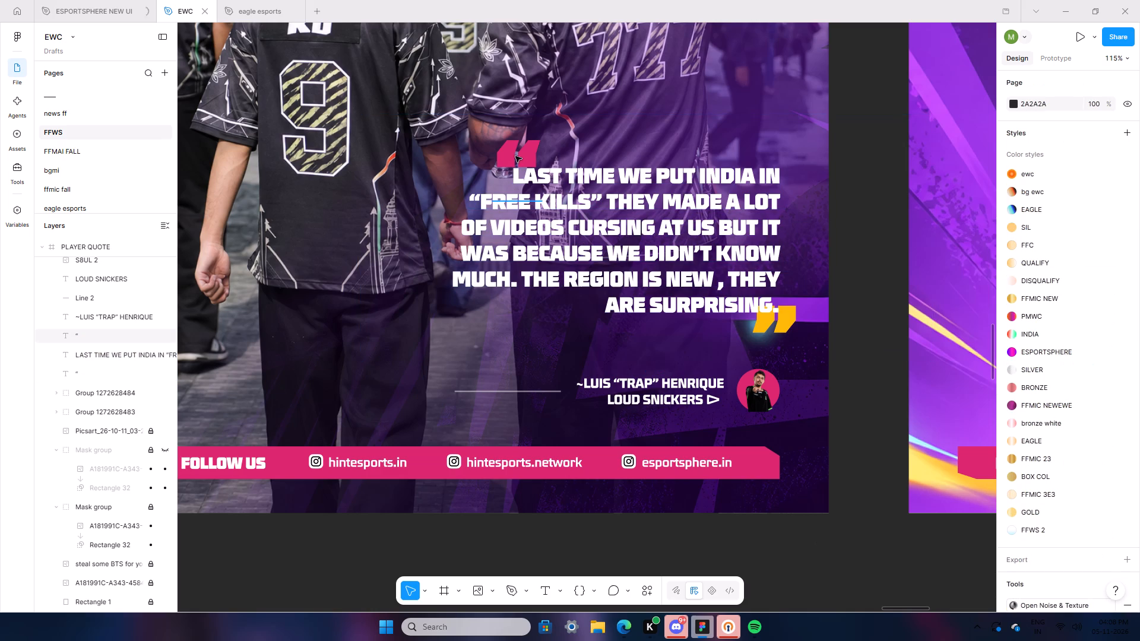
Raise the pink opening quotation mark to Y 742 so it sits clear above the quote's first line.
left_click(516, 141)
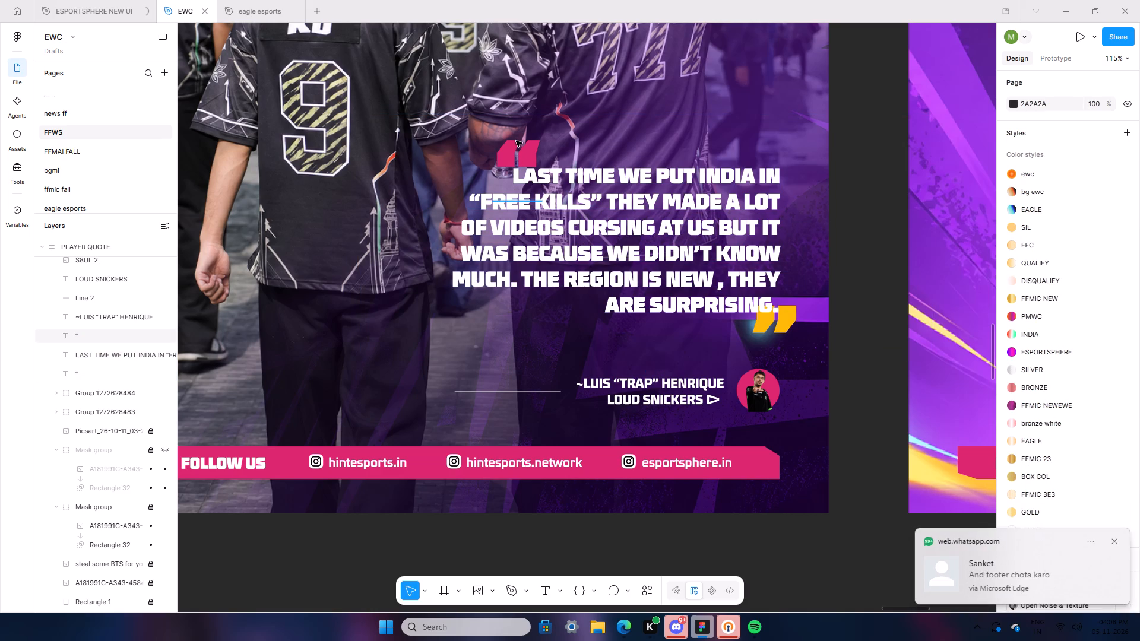
key("Up")
key("Up")
key("Up")
key("Up")
key("Up")
key("Up")
key("Up")
key("Up")
key("Up")
key("Up")
key("Up")
key("Up")
key("Up")
key("Up")
key("Up")
key("Up")
key("Up")
key("Up")
key("Up")
key("Up")
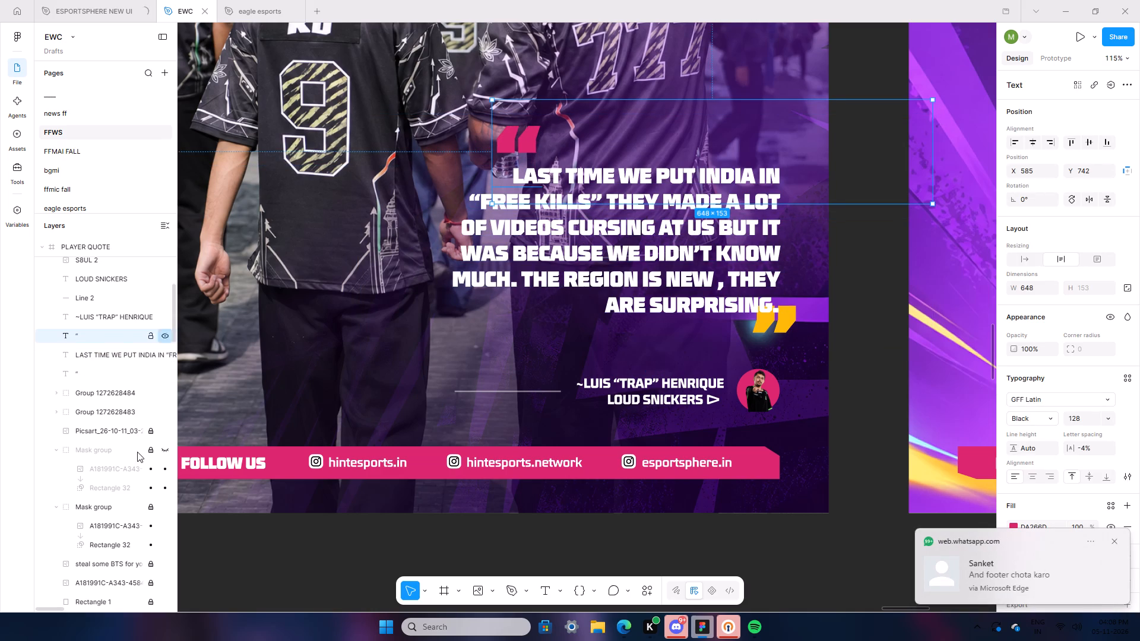
Place the yellow closing quotation mark at X 387, Y 994, clear below the quote's last line.
left_click(97, 367)
key("Right")
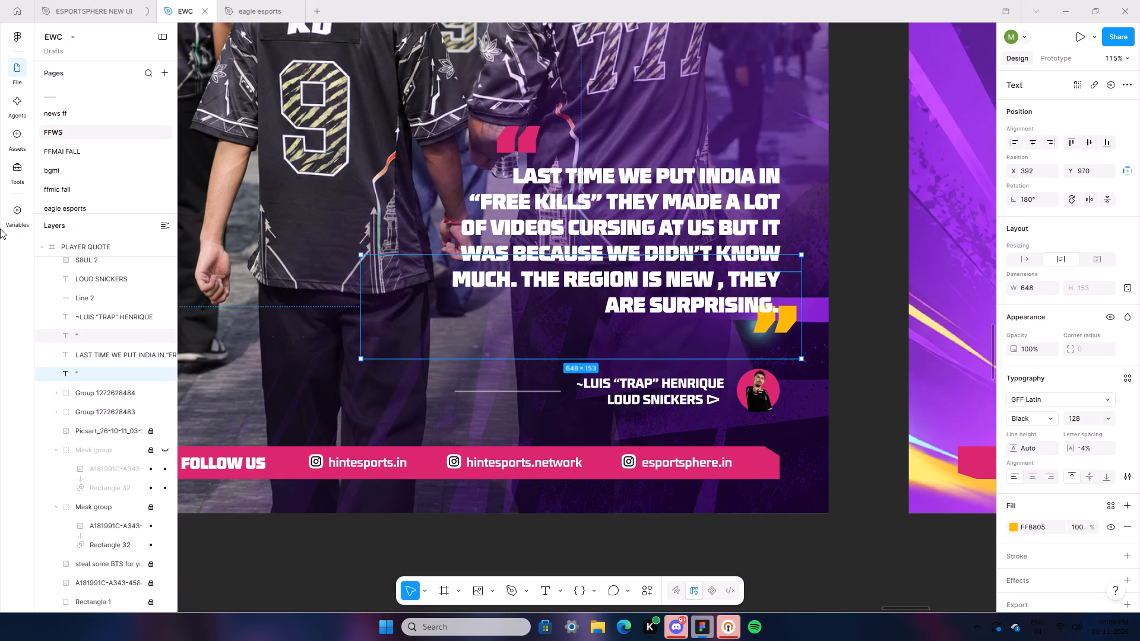
key("Down")
key("Down")
key("Down")
key("Down")
key("Down")
key("Down")
key("Down")
key("Down")
key("Down")
key("Down")
key("Down")
key("Down")
key("Down")
key("Down")
key("Down")
key("Down")
key("Down")
key("Down")
key("Down")
key("Down")
key("Down")
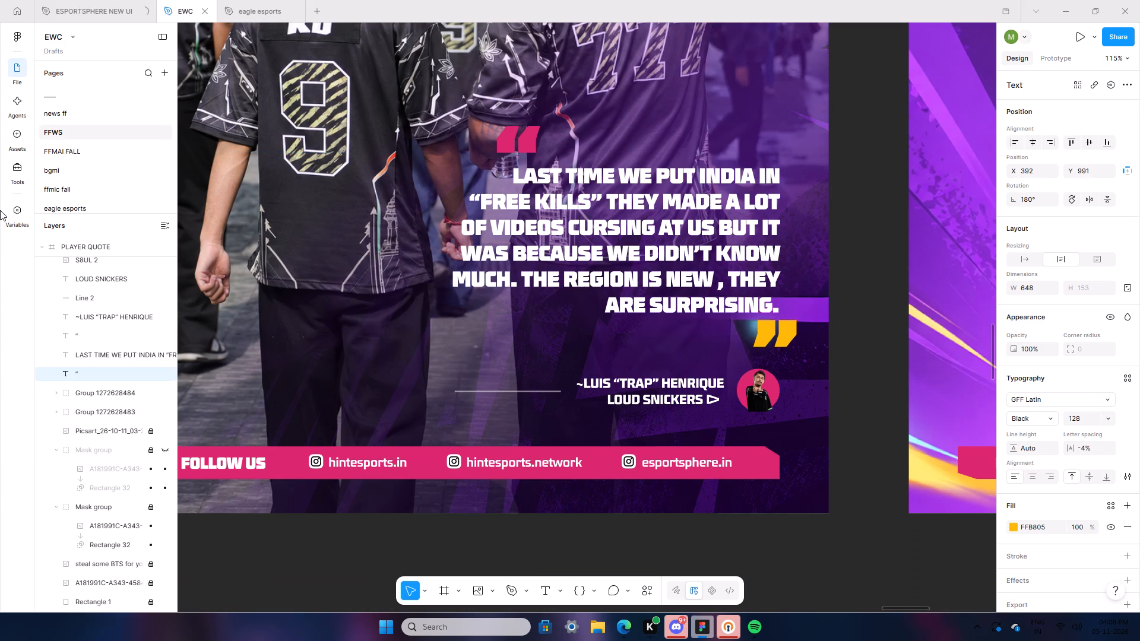
key("Left")
key("Left")
key("Left")
key("Left")
key("Left")
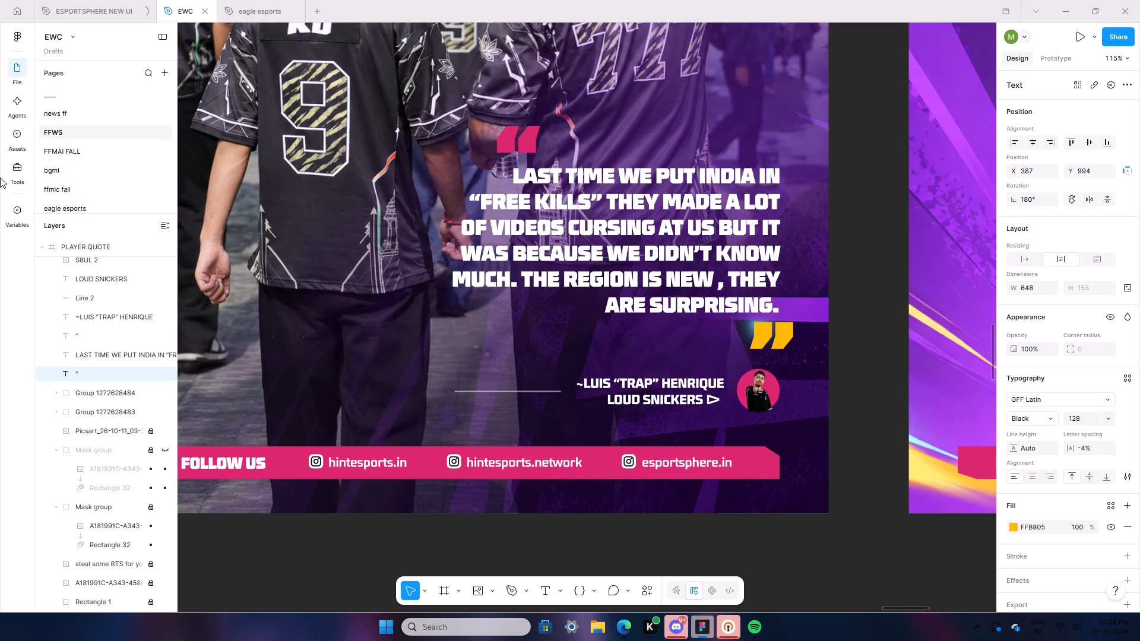
left_click(808, 516)
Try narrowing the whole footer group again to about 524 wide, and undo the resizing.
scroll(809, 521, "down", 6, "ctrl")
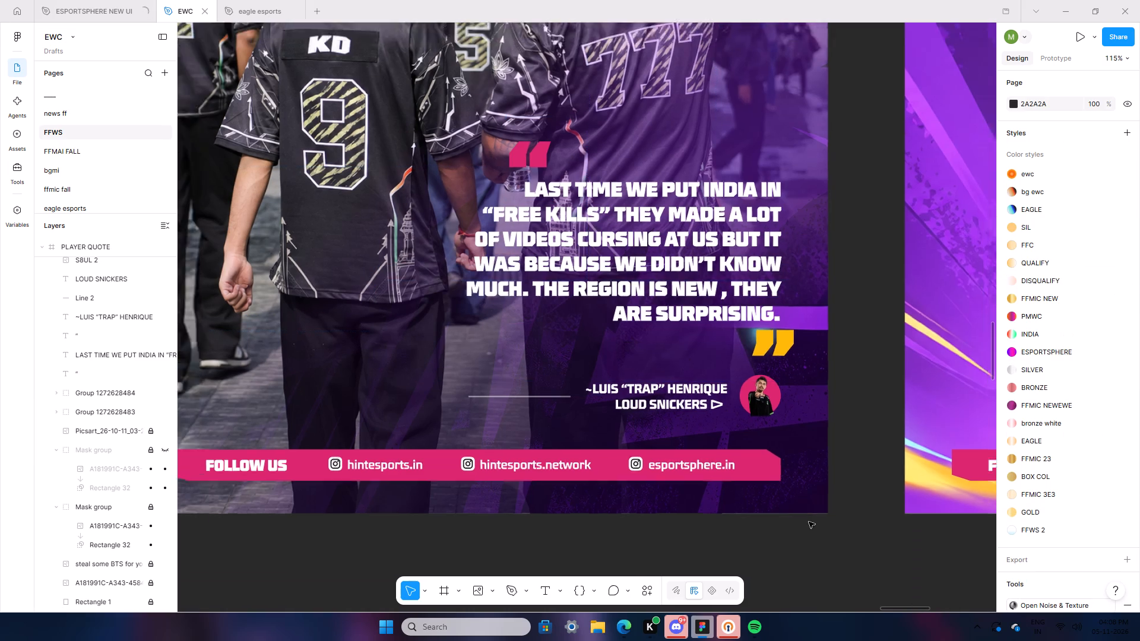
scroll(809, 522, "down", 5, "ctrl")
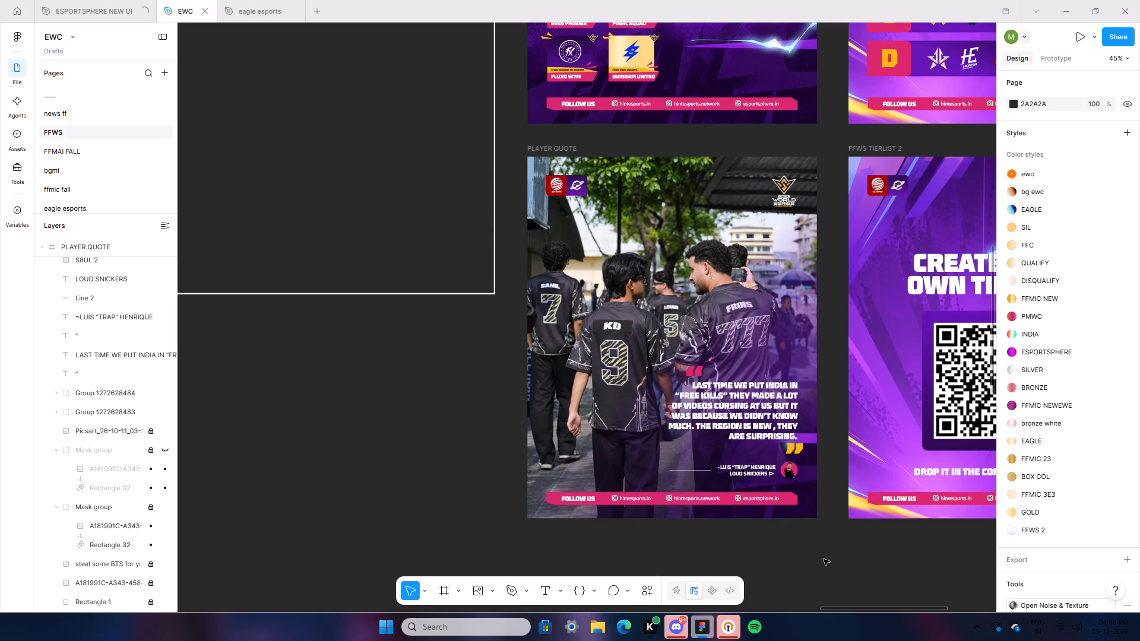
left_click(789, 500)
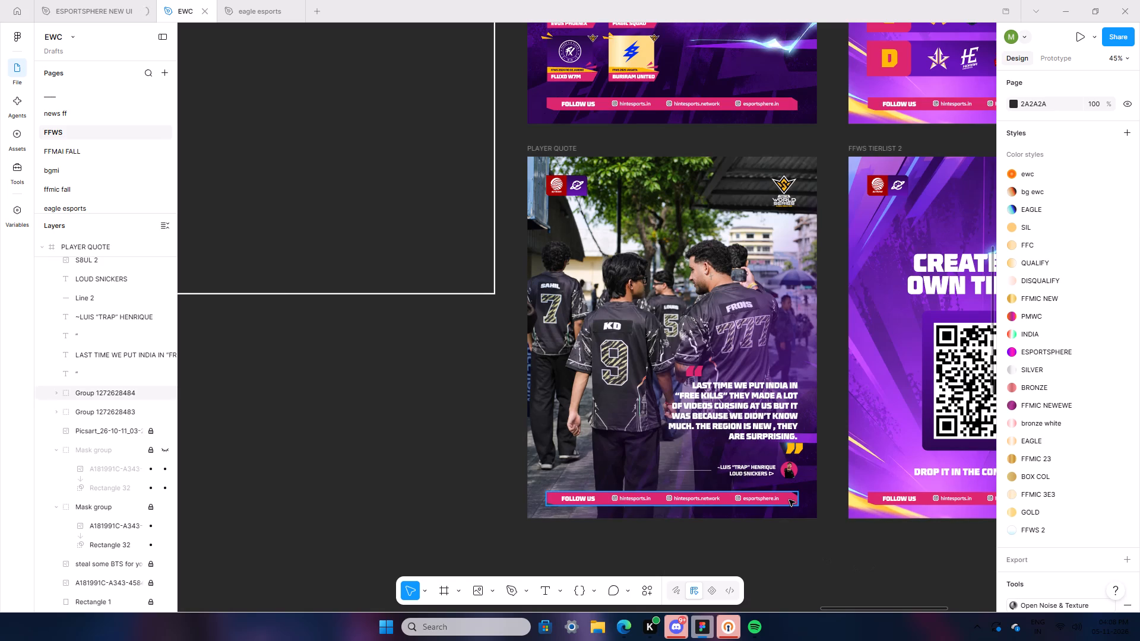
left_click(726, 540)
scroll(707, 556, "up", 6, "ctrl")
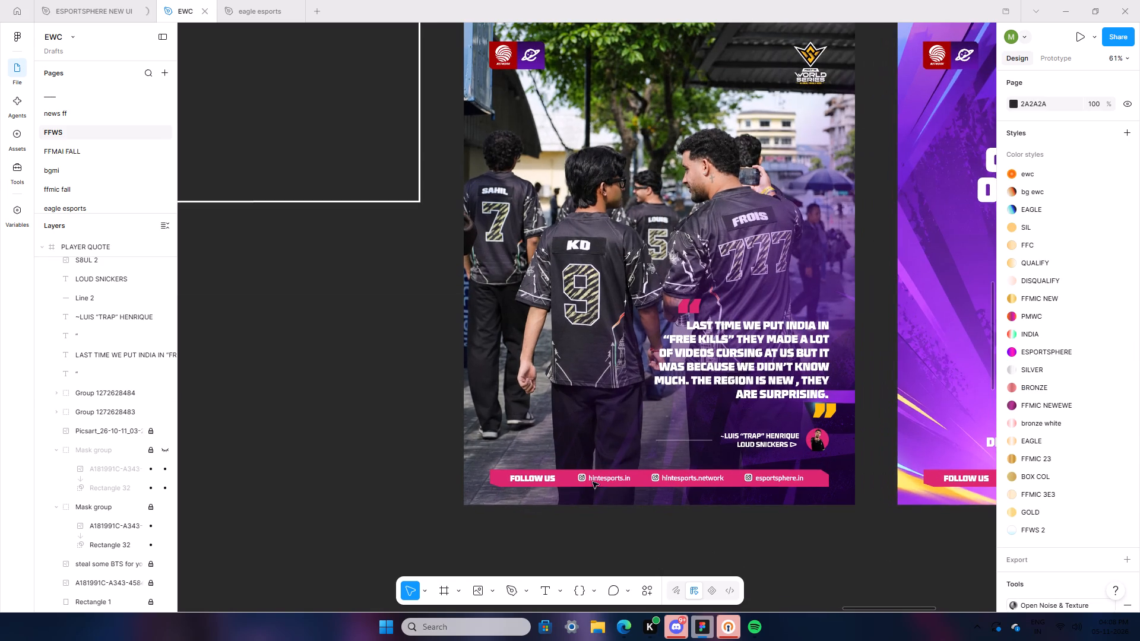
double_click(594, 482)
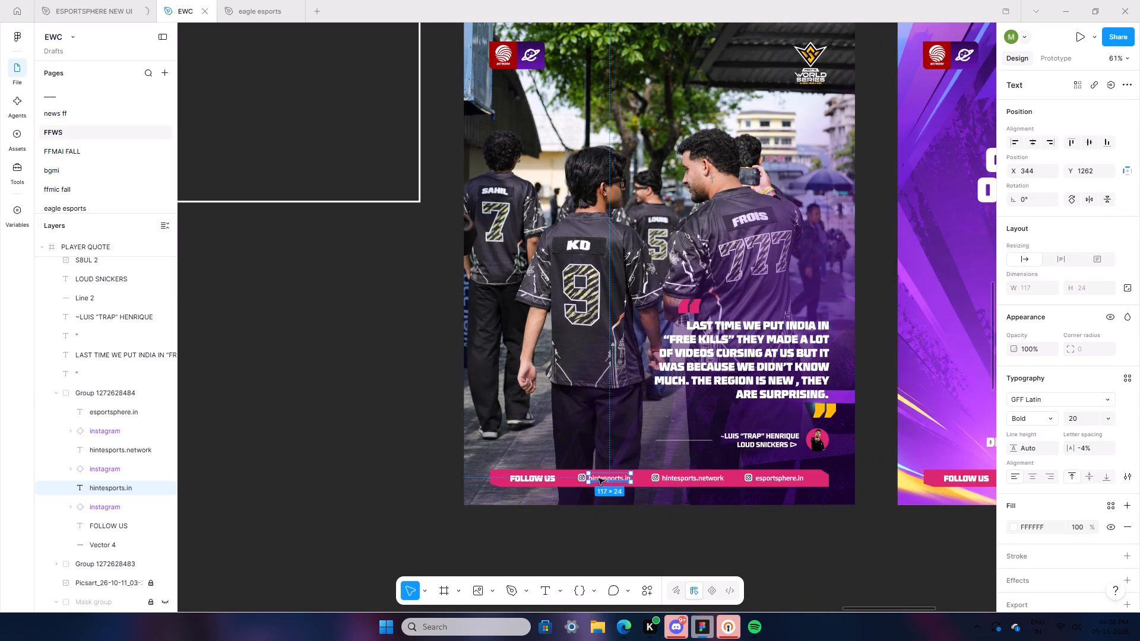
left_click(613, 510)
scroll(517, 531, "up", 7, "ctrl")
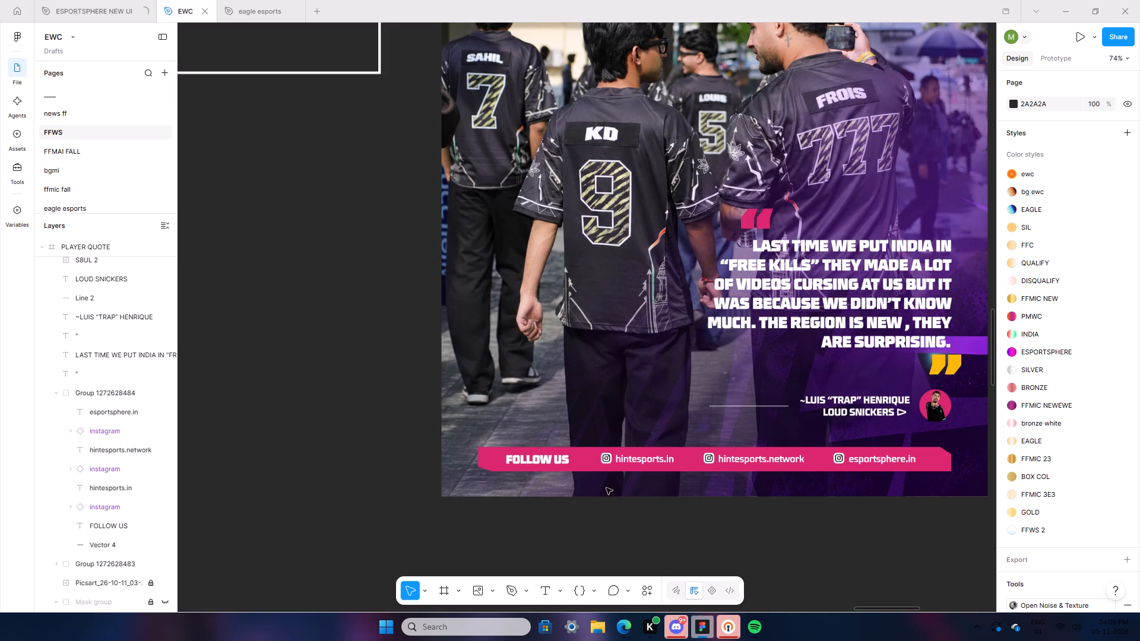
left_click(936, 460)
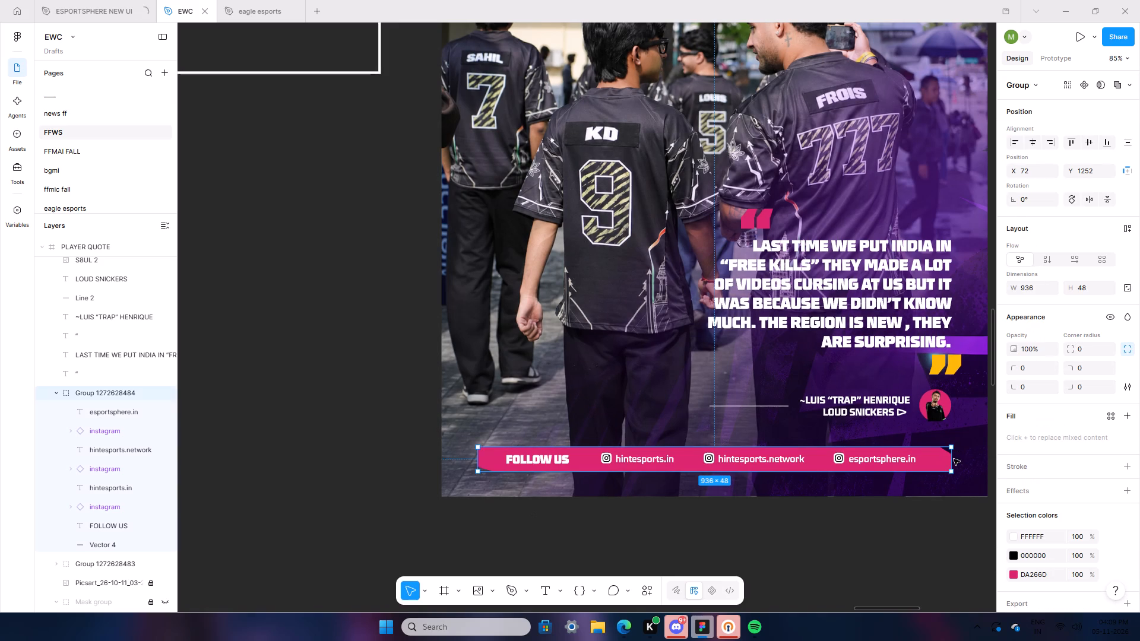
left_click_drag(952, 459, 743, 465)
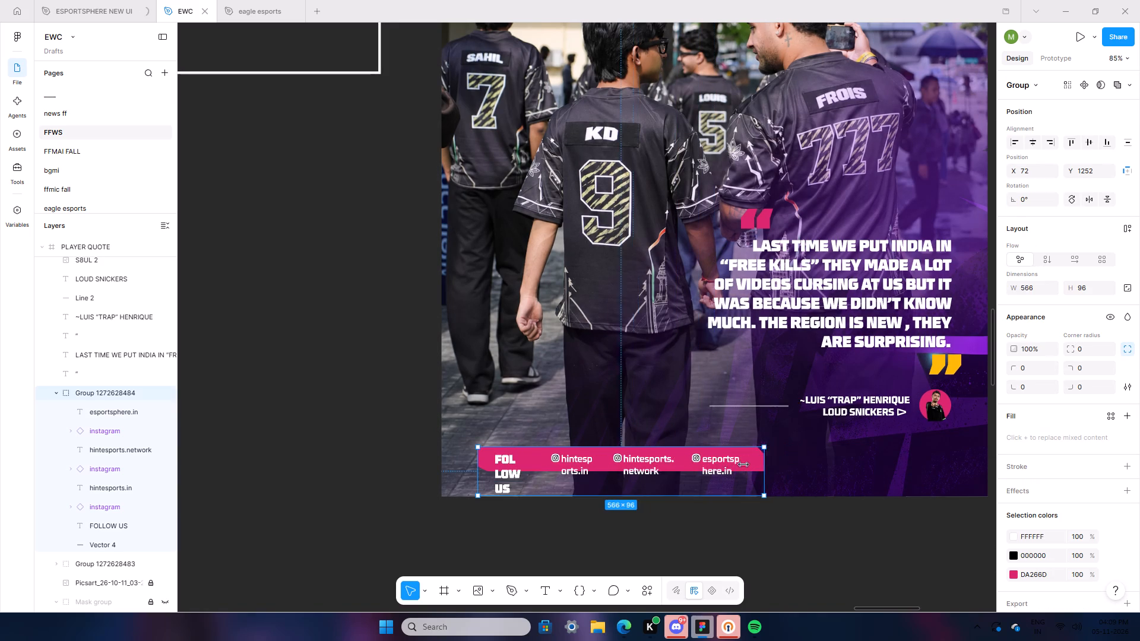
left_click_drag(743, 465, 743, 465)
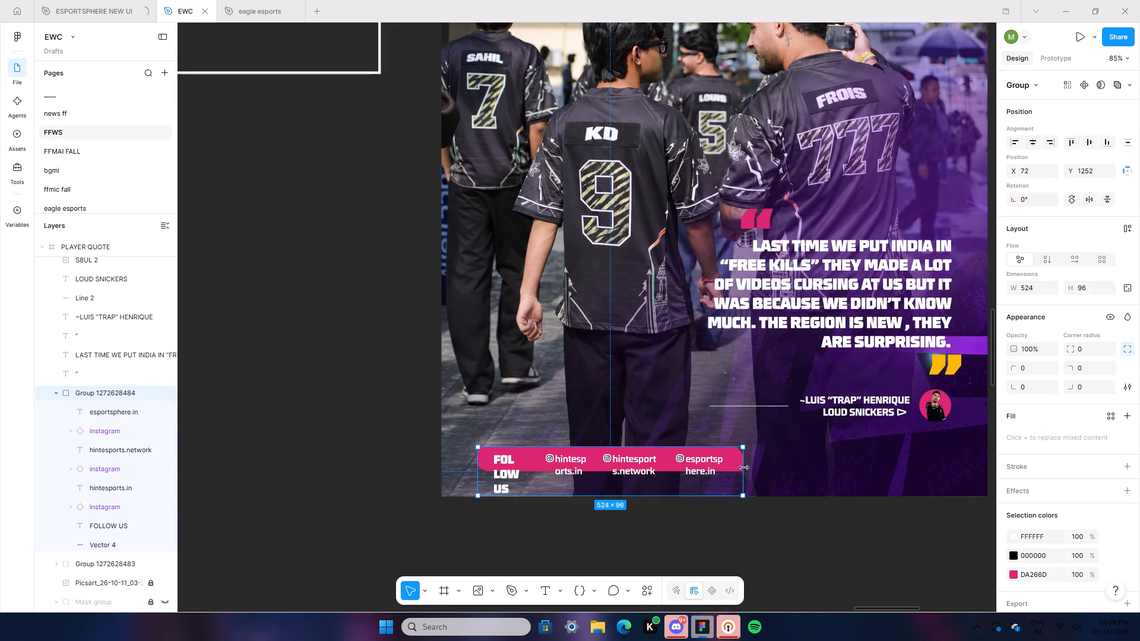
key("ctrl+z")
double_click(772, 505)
Shorten only the footer's pink background bar, Vector 4, from its right end to about 587 wide, leaving its text unscaled.
double_click(549, 458)
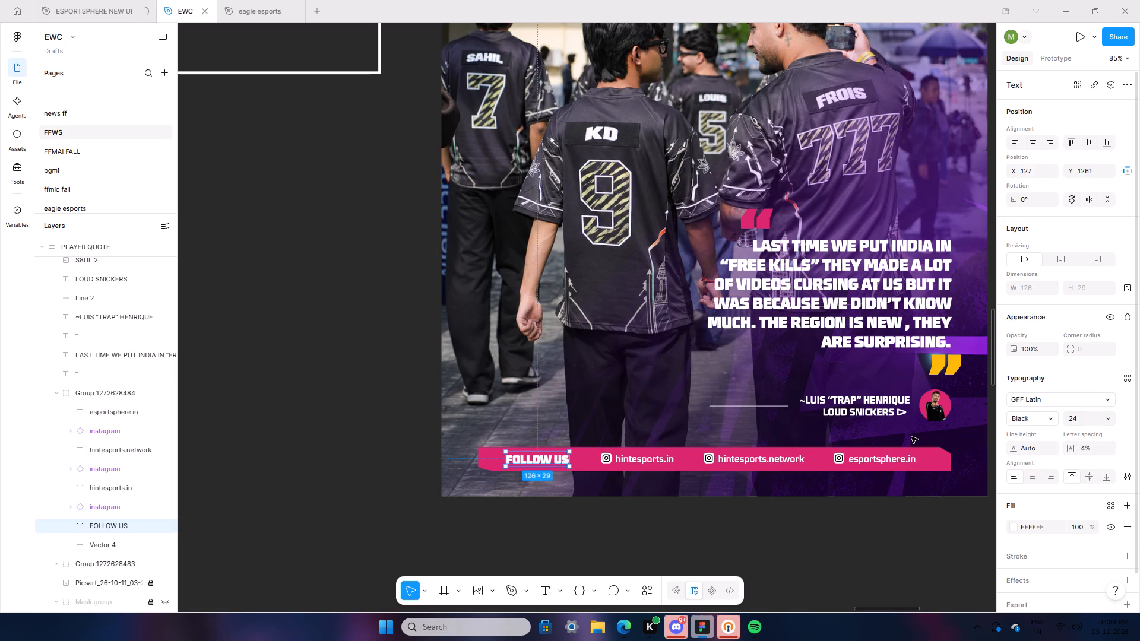
double_click(925, 453)
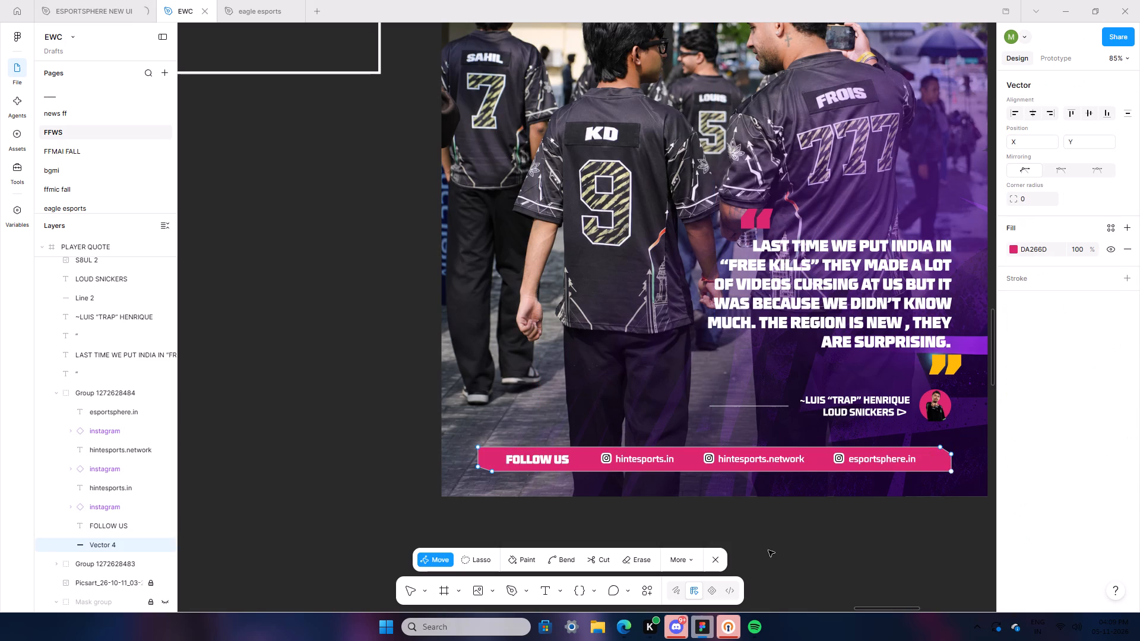
left_click(719, 563)
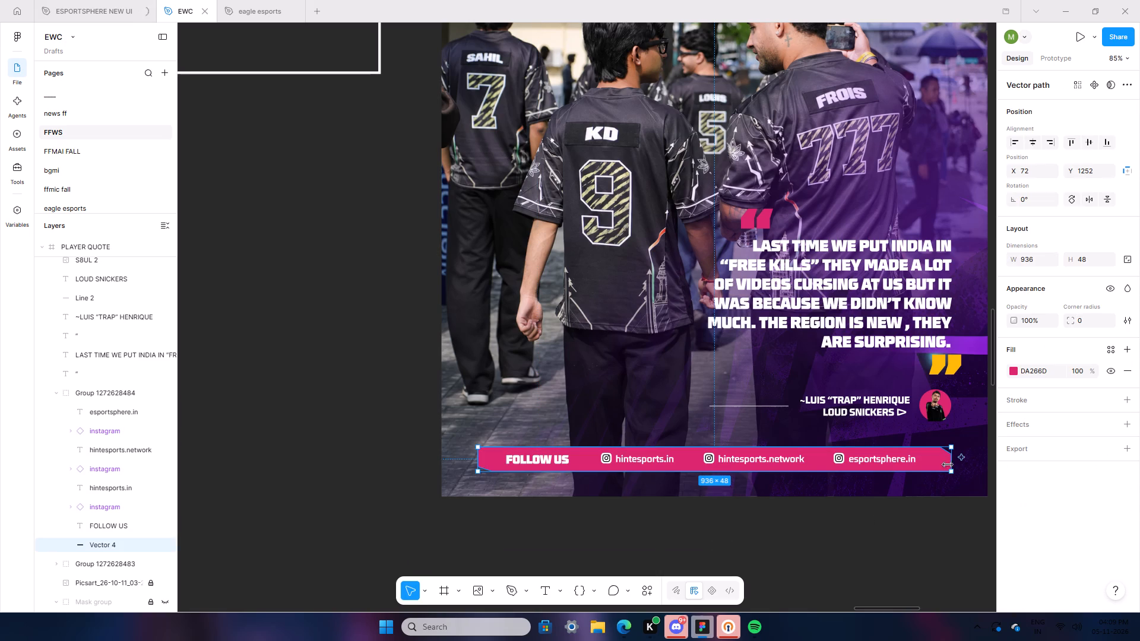
left_click_drag(948, 465, 777, 481)
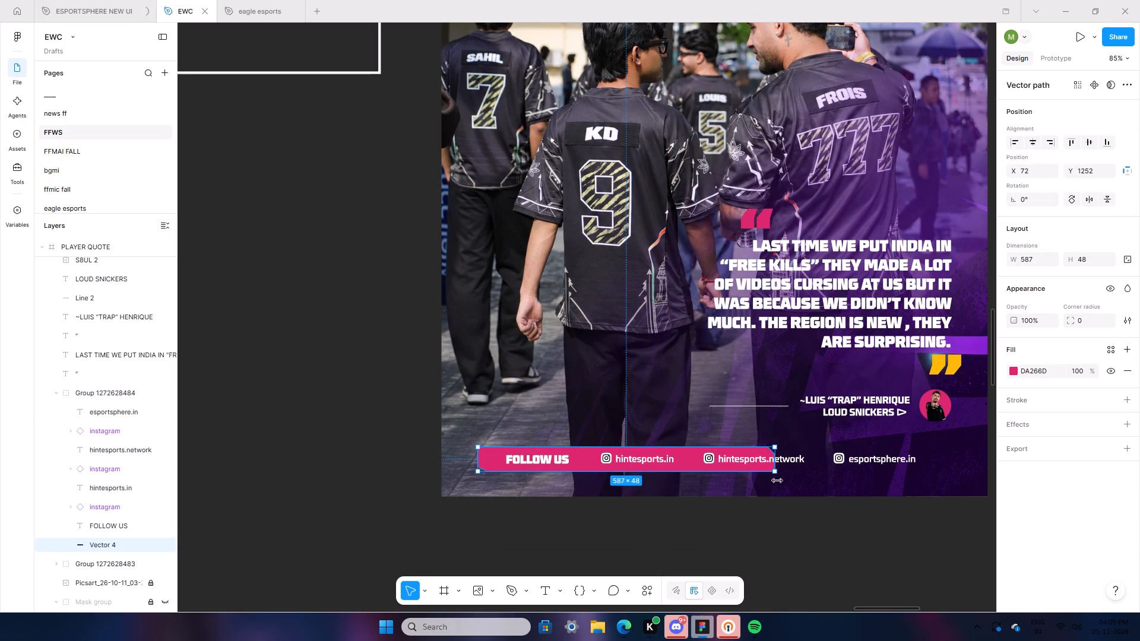
left_click_drag(777, 481, 773, 483)
left_click(816, 553)
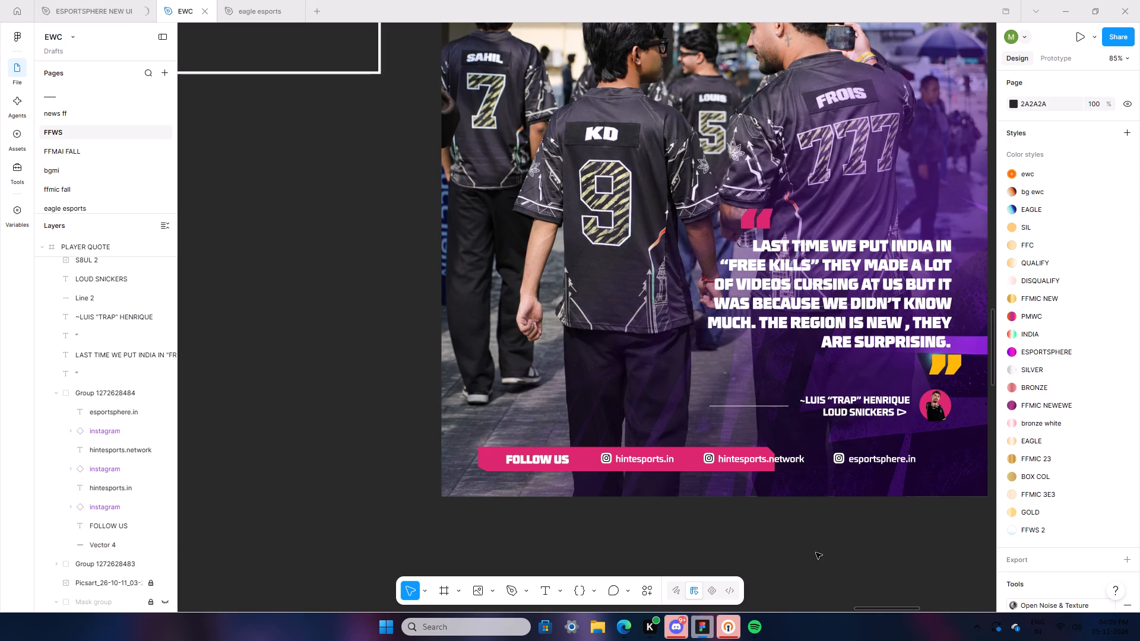
scroll(816, 553, "down", 4)
scroll(816, 550, "down", 7, "ctrl")
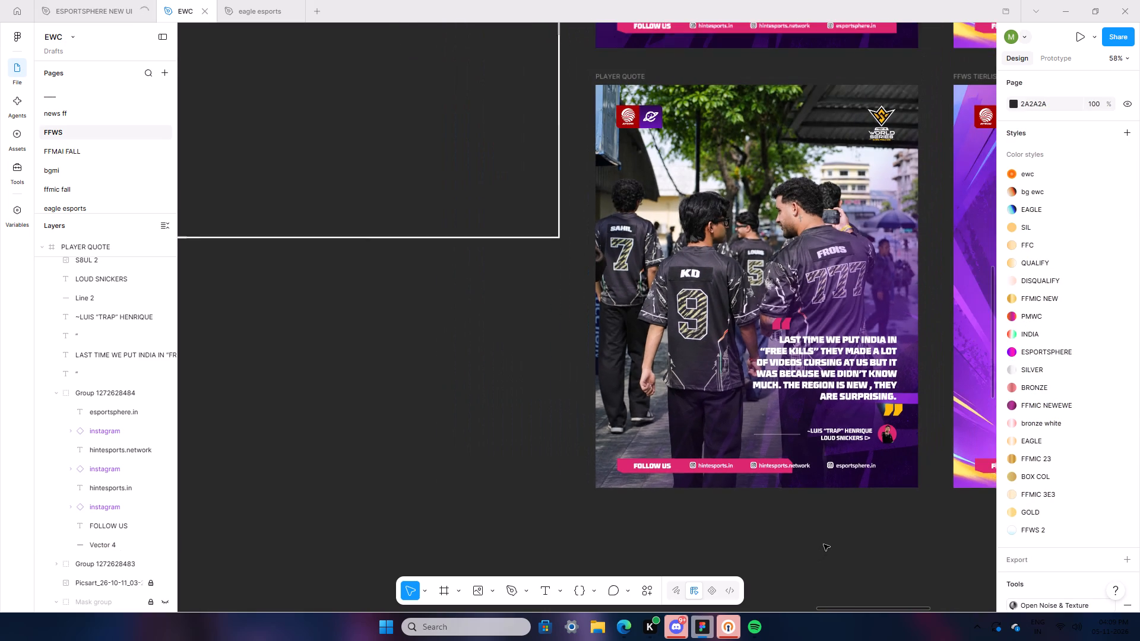
Shorten the footer's pink background bar, Vector 4, from its right end to 496 wide, keeping its 48 height.
double_click(739, 471)
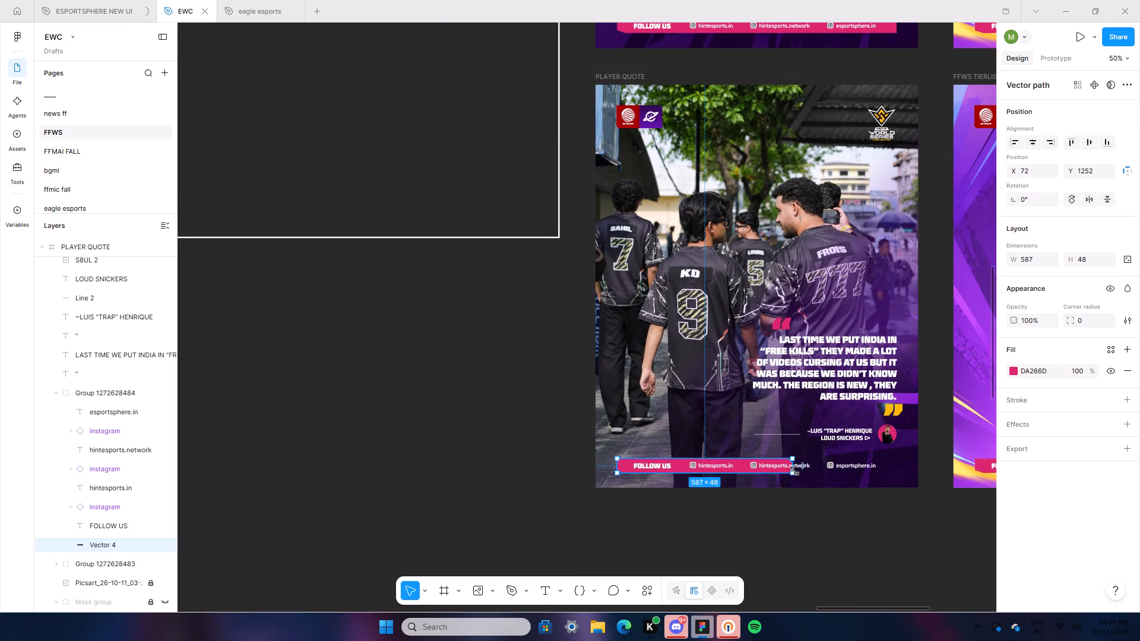
left_click_drag(796, 468, 786, 468)
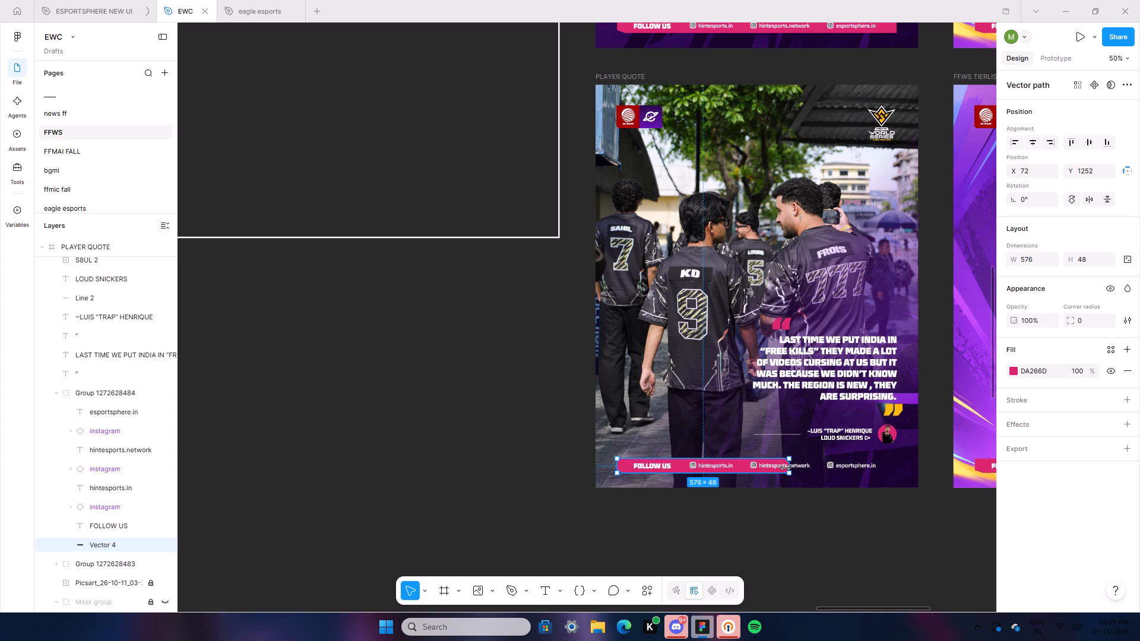
left_click_drag(786, 468, 765, 462)
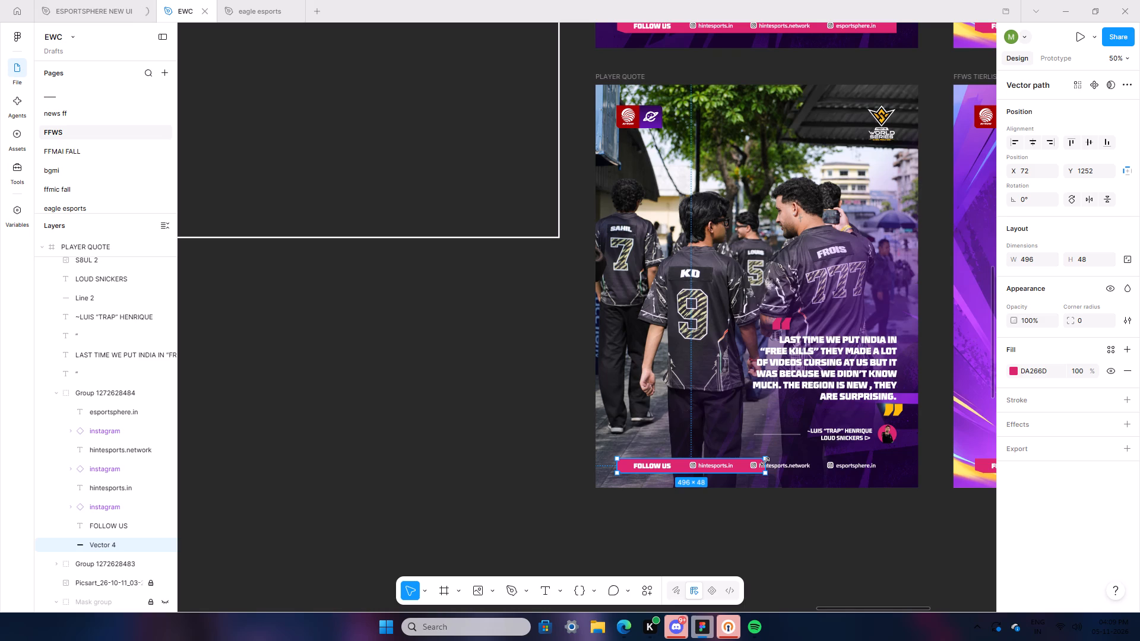
left_click(805, 542)
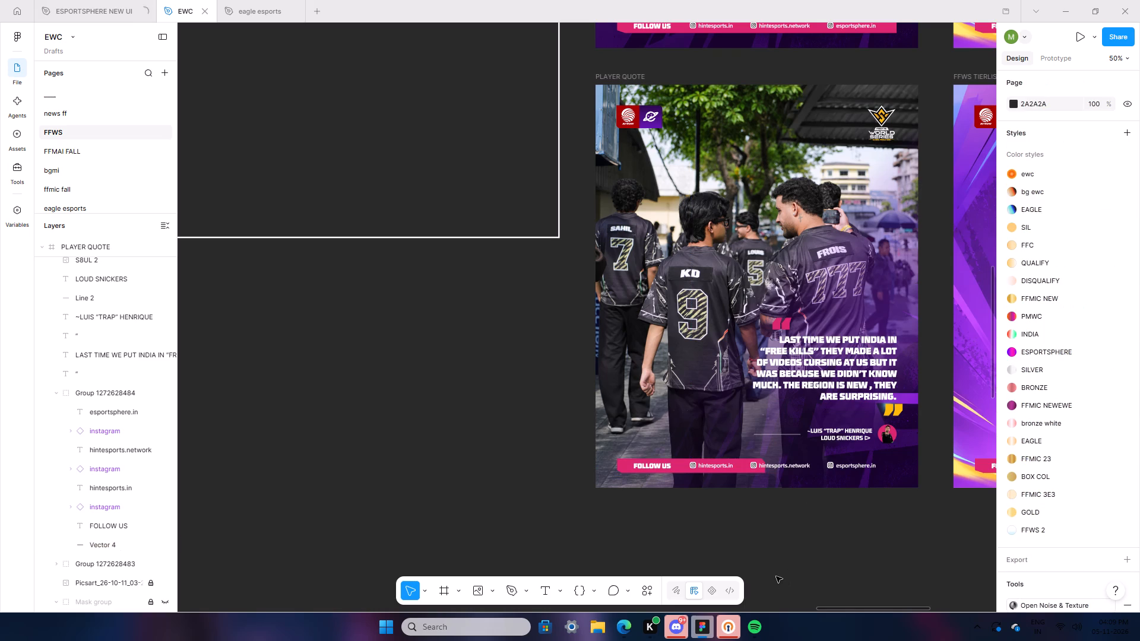
Delete the FOLLOW US text from the footer bar of the PLAYER QUOTE poster.
scroll(776, 548, "up", 11, "ctrl")
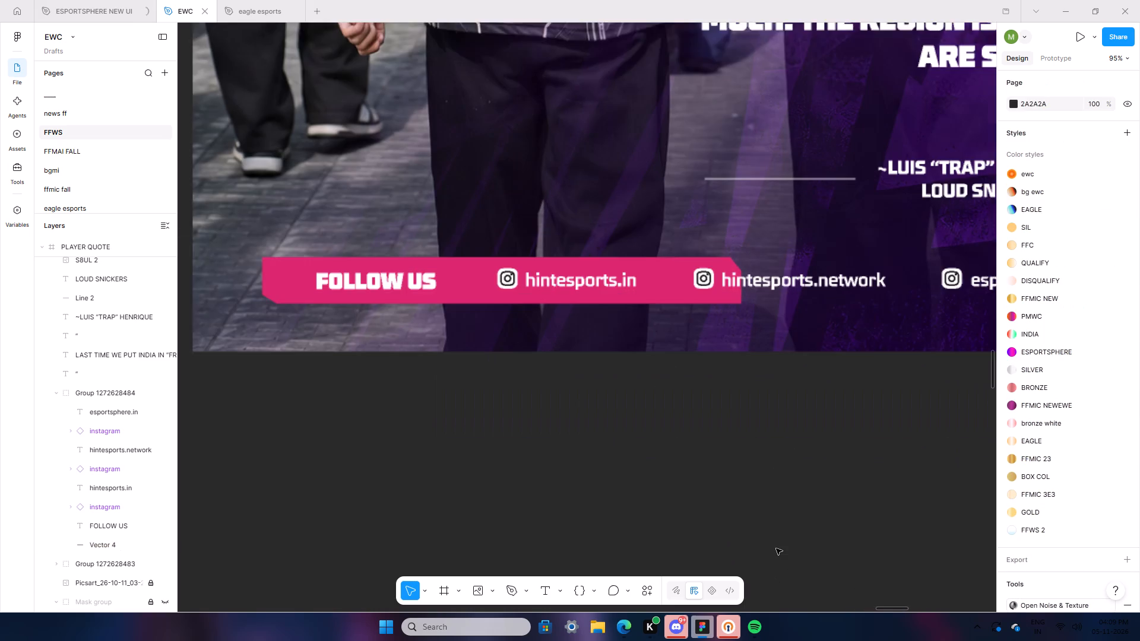
double_click(334, 275)
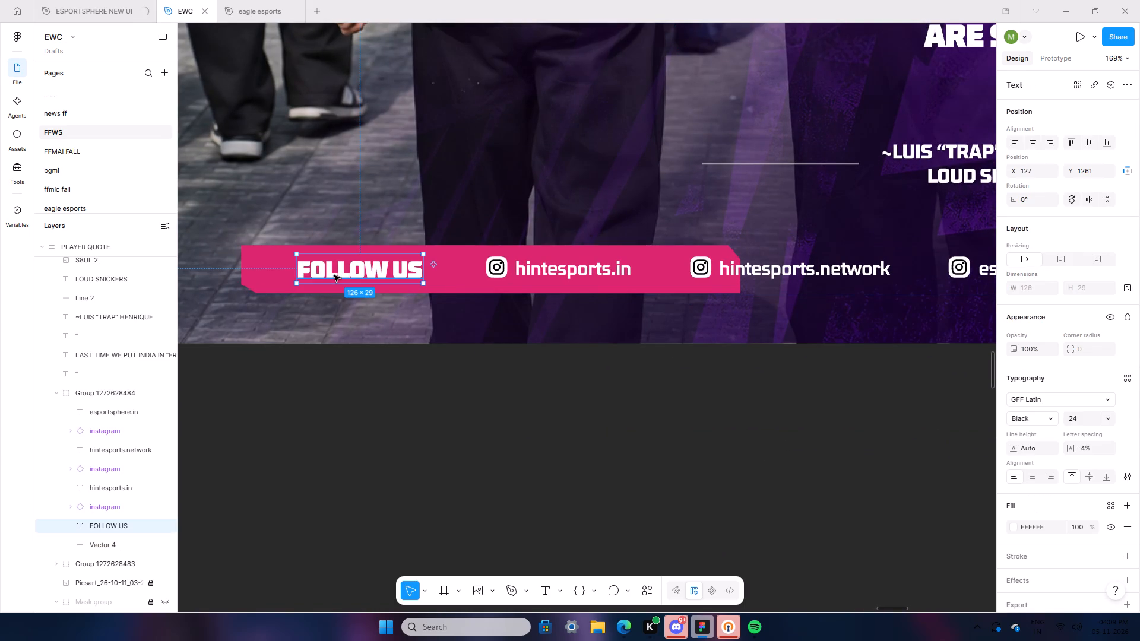
key("BackSpace")
double_click(511, 271)
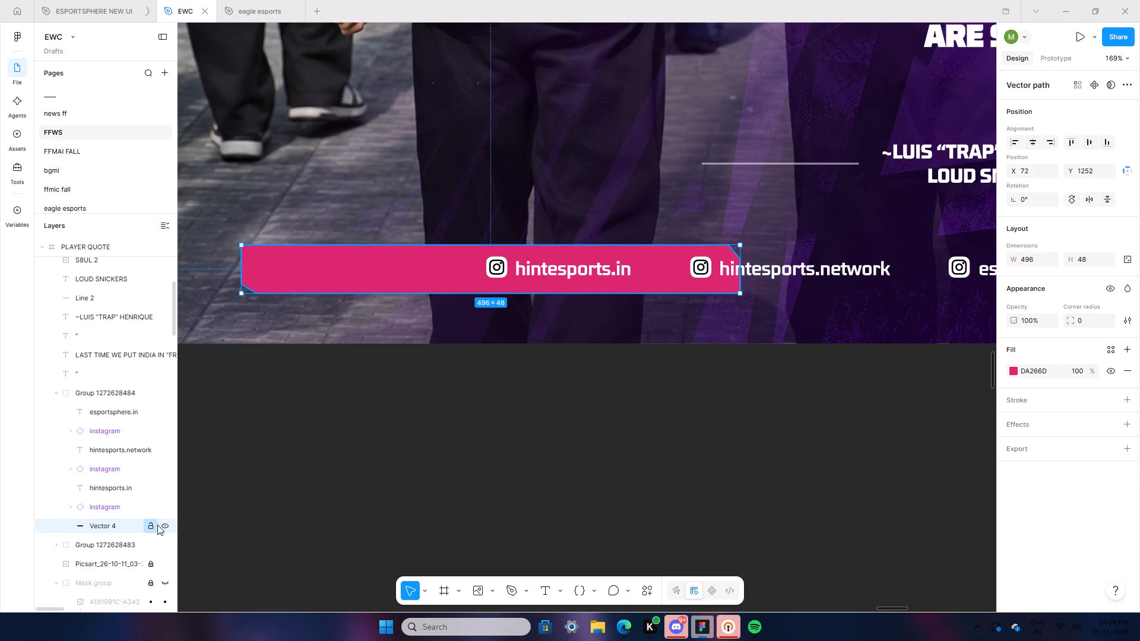
left_click(114, 398)
right_click(114, 398)
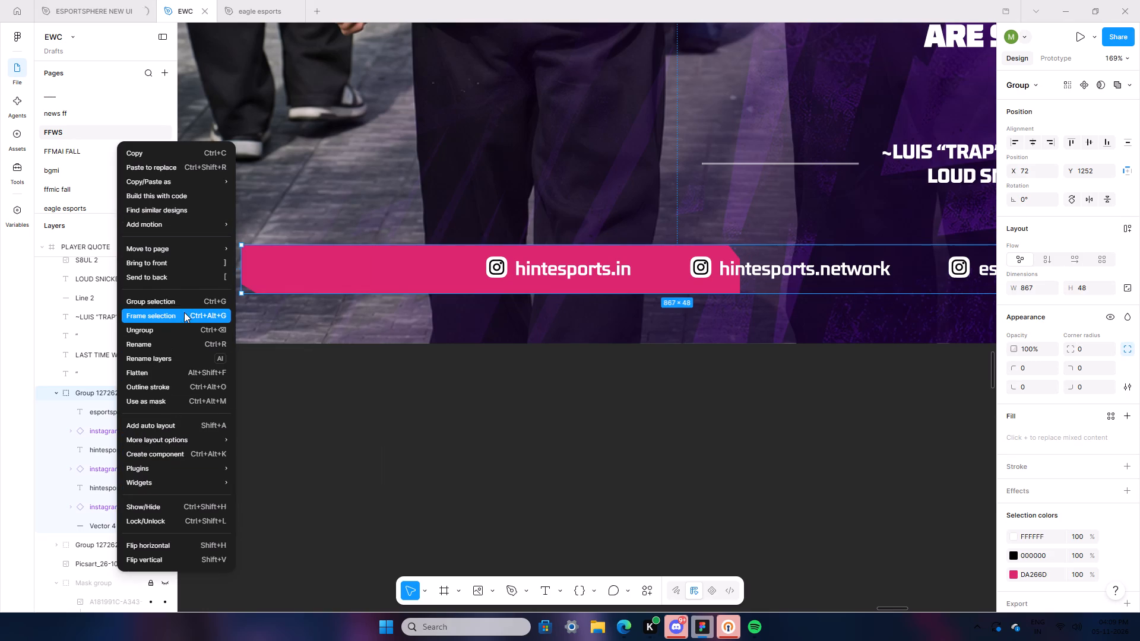
left_click(176, 332)
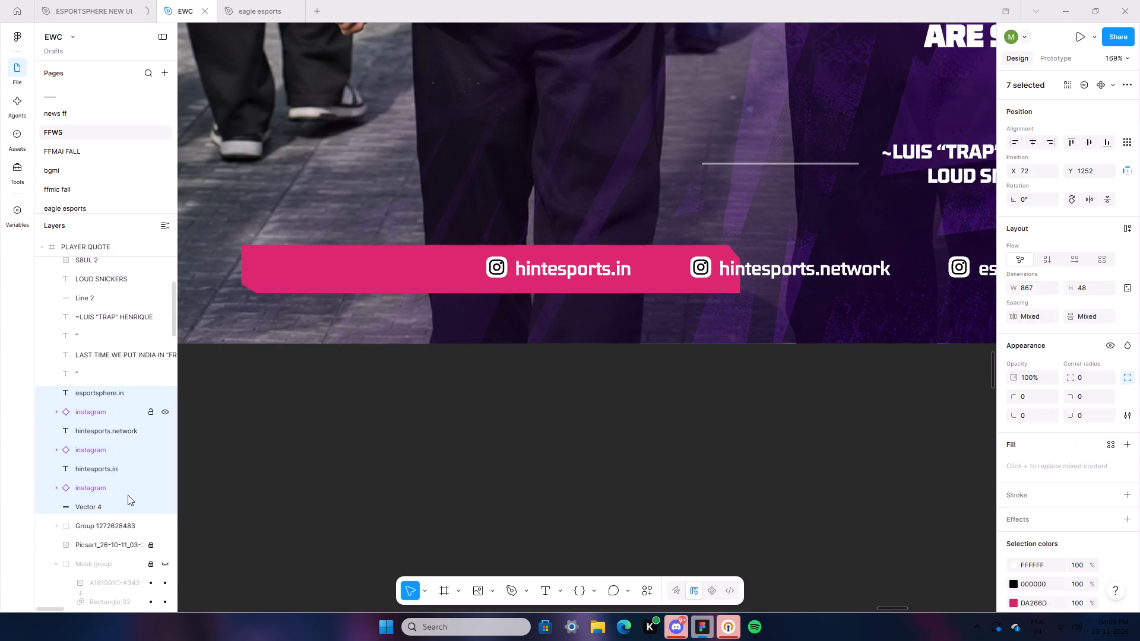
Lock the pink footer bar layer, Vector 4.
left_click(150, 510)
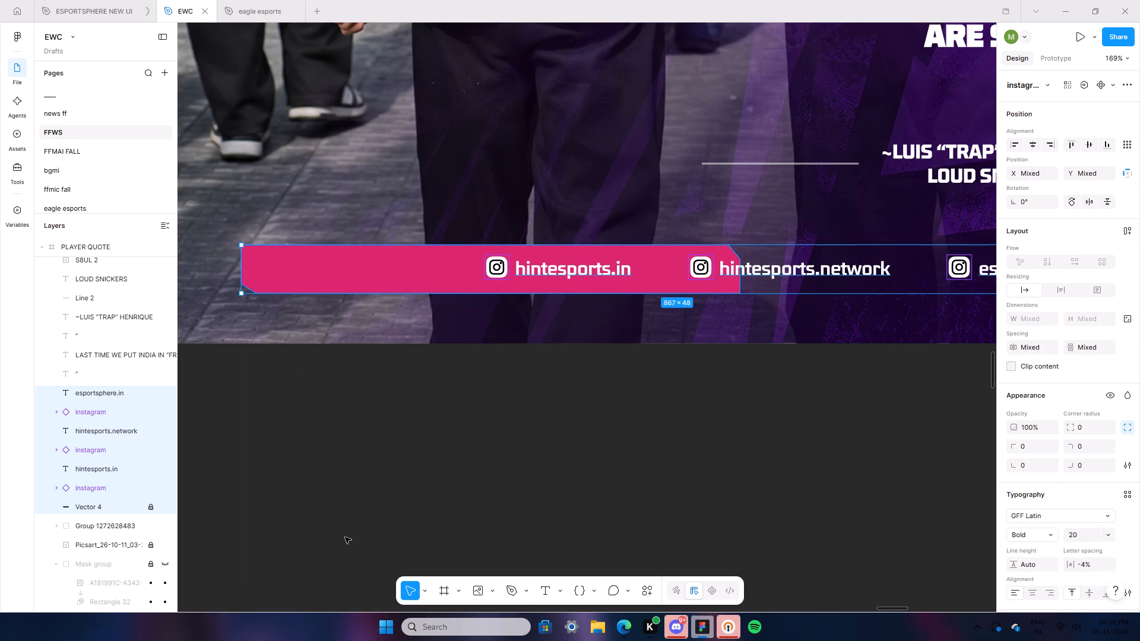
left_click(345, 537)
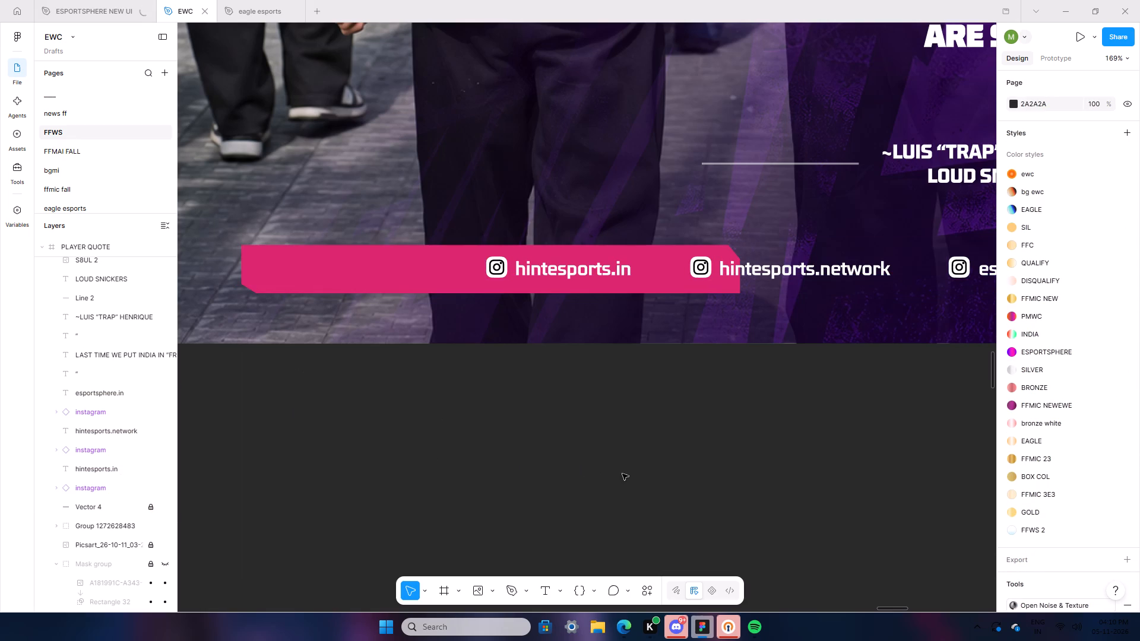
Move the hintesports.in handle together with its Instagram icon to the left end of the pink footer bar.
scroll(584, 448, "down", 1)
scroll(584, 448, "down", 11, "ctrl")
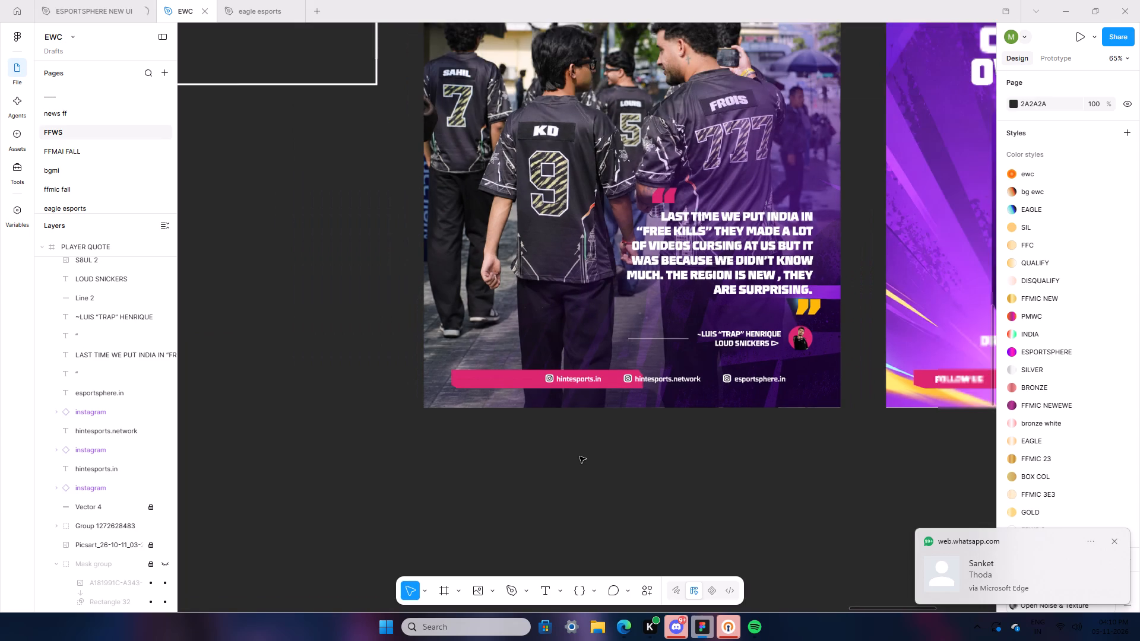
scroll(579, 456, "down", 5, "ctrl")
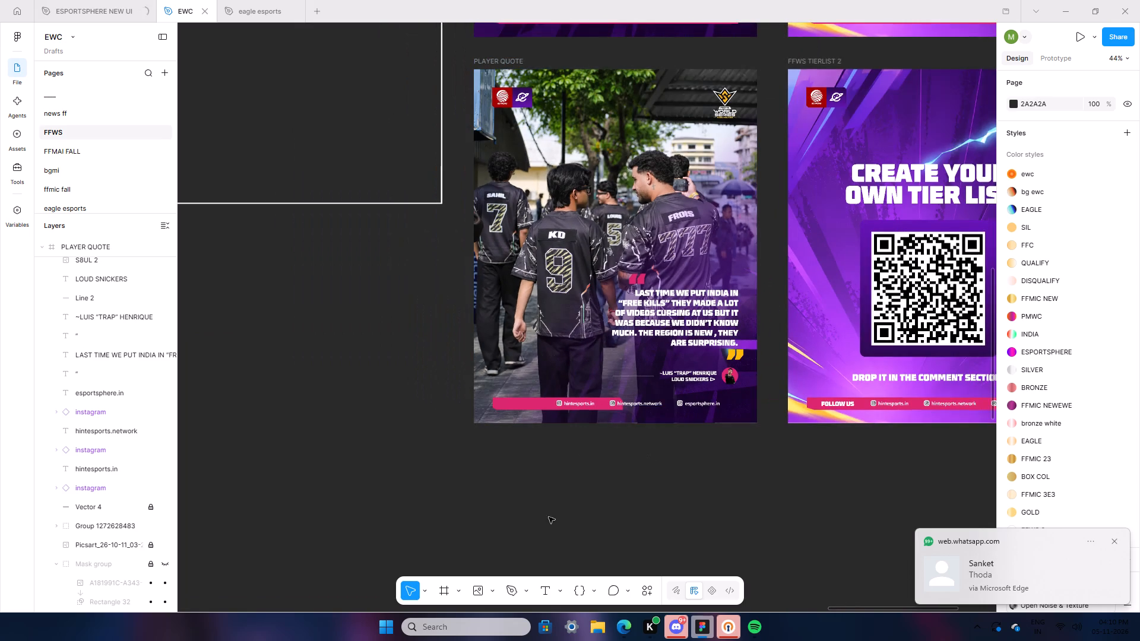
scroll(559, 560, "up", 14, "ctrl")
left_click_drag(533, 235, 533, 234)
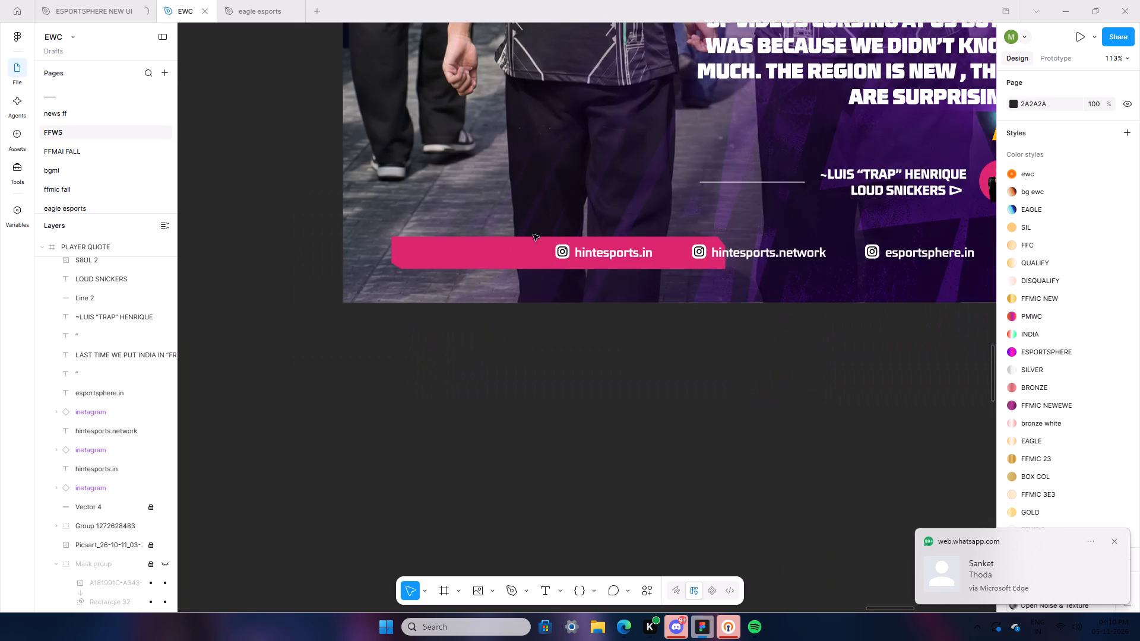
left_click_drag(533, 234, 620, 255)
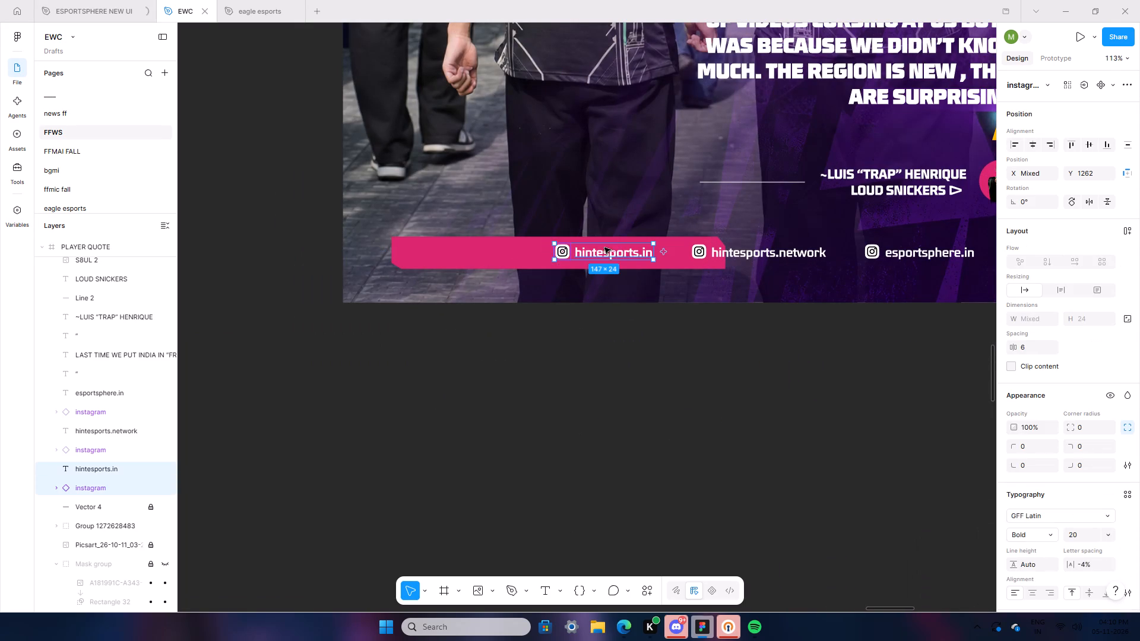
left_click_drag(604, 247, 450, 246)
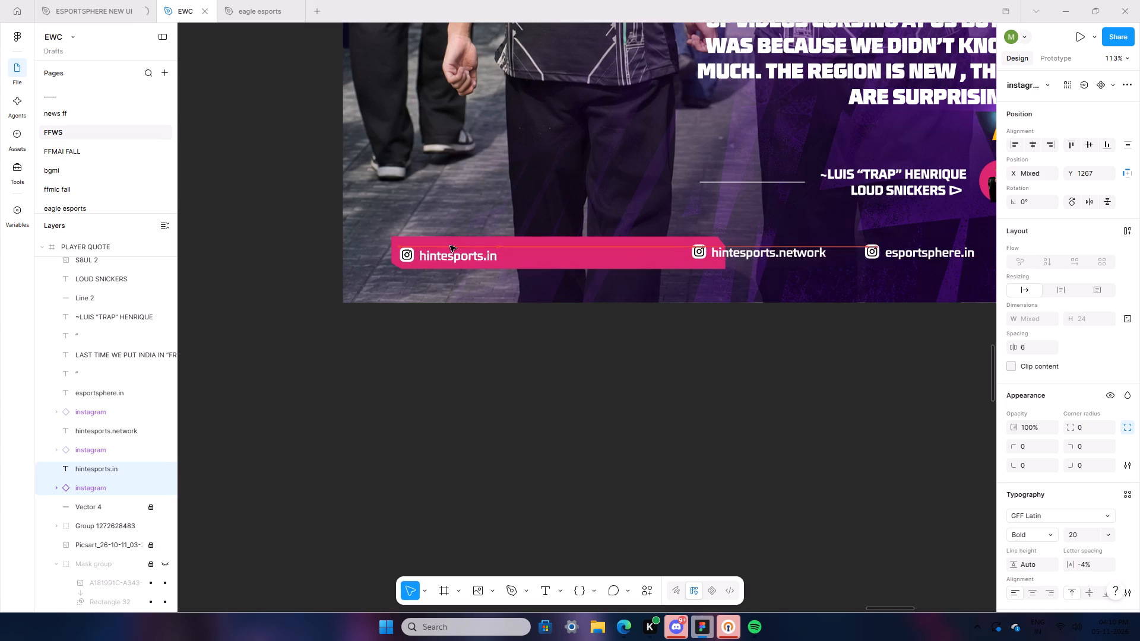
Place the hintesports.in handle and its Instagram icon near the pink bar's left end, vertically centred on the bar.
left_click_drag(450, 246, 454, 247)
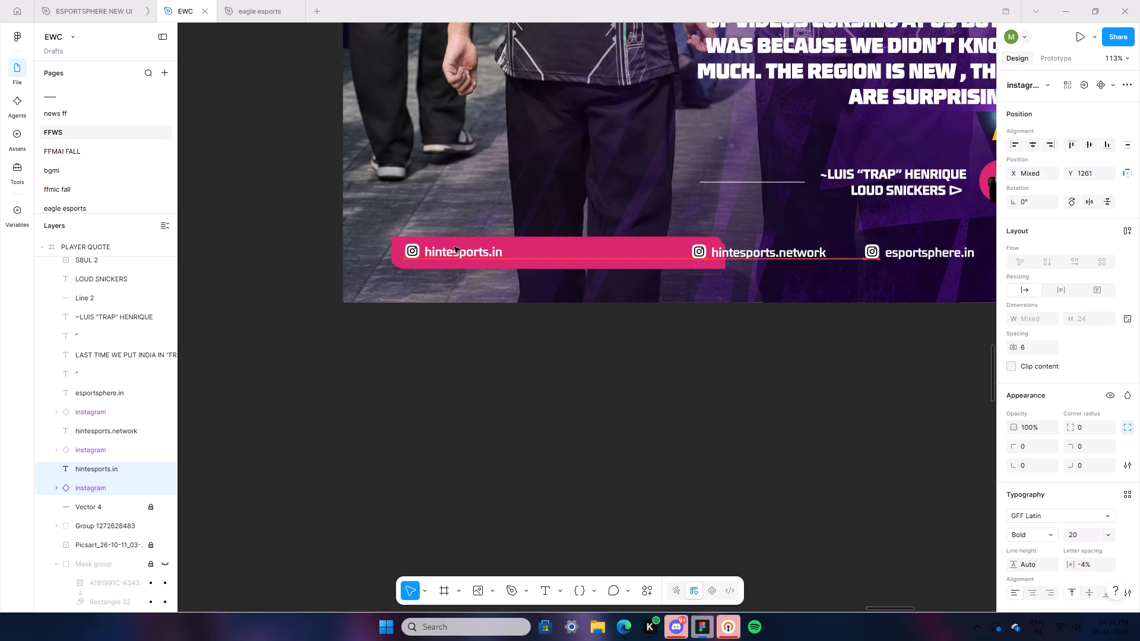
left_click_drag(454, 247, 454, 249)
left_click(627, 249)
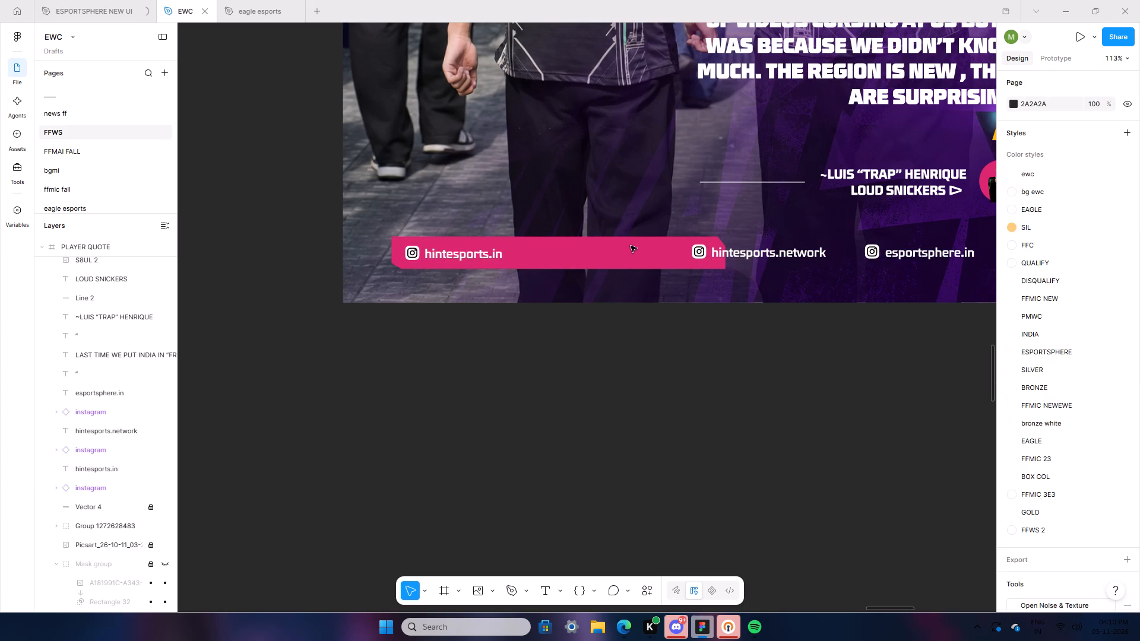
Move the hintesports.network handle with its icon onto the pink bar, just right of hintesports.in, at Y 1264.
left_click_drag(673, 223, 810, 261)
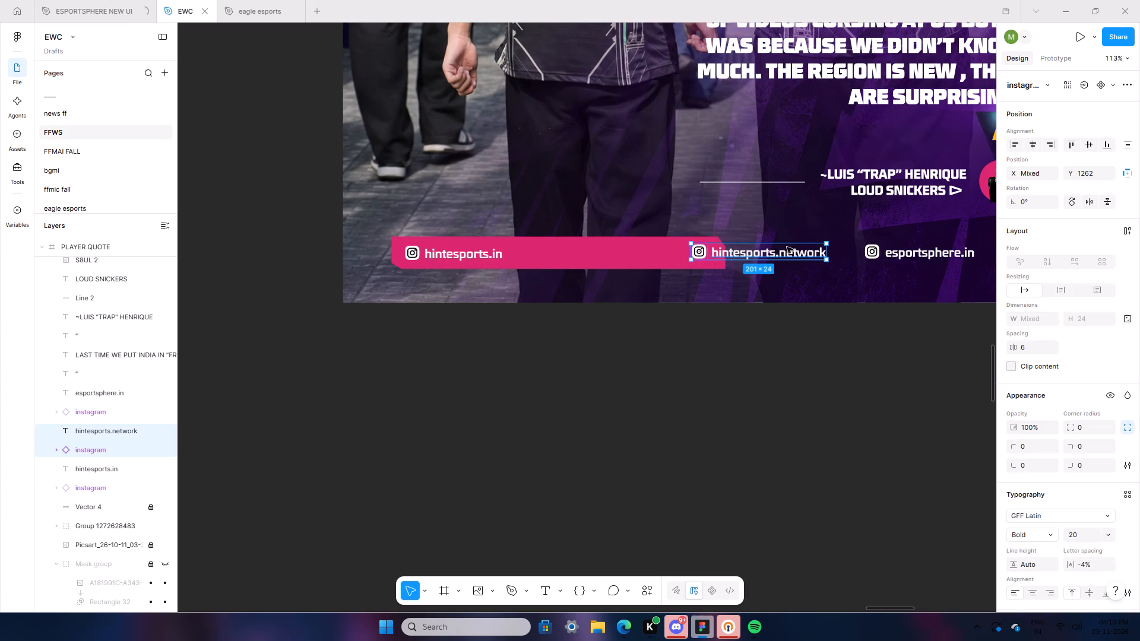
left_click_drag(779, 251, 607, 250)
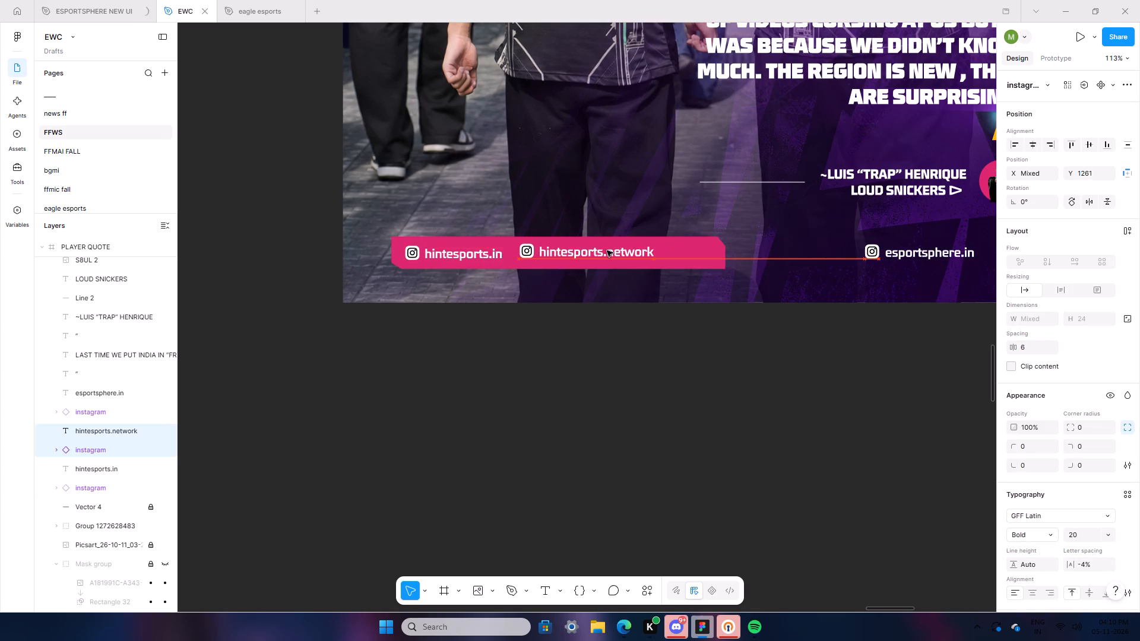
left_click_drag(607, 250, 604, 252)
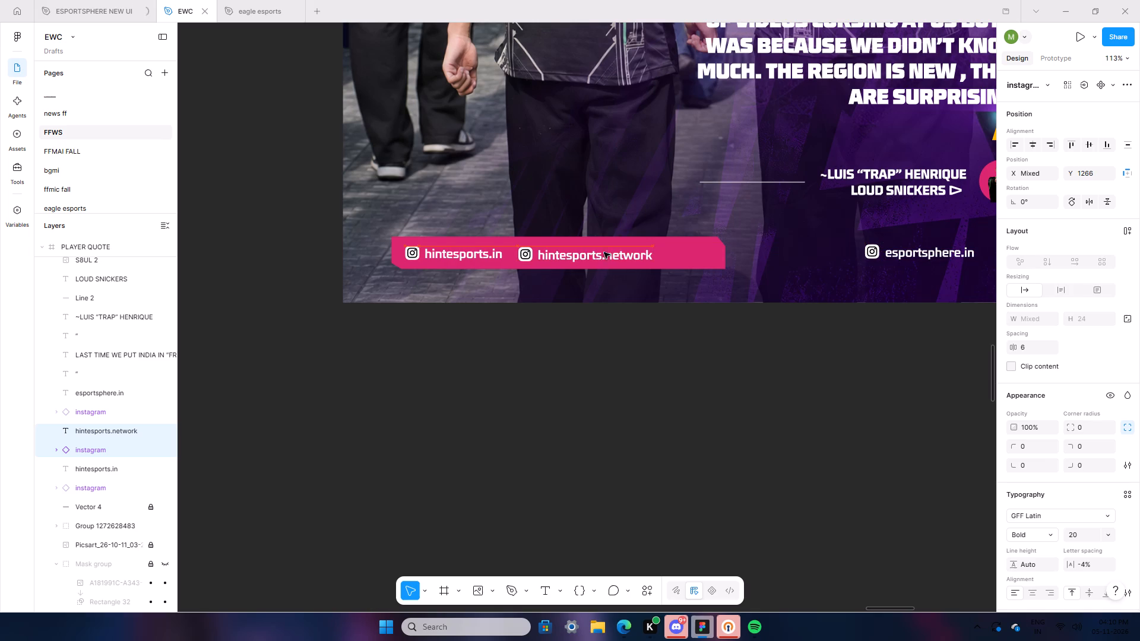
left_click_drag(604, 252, 604, 252)
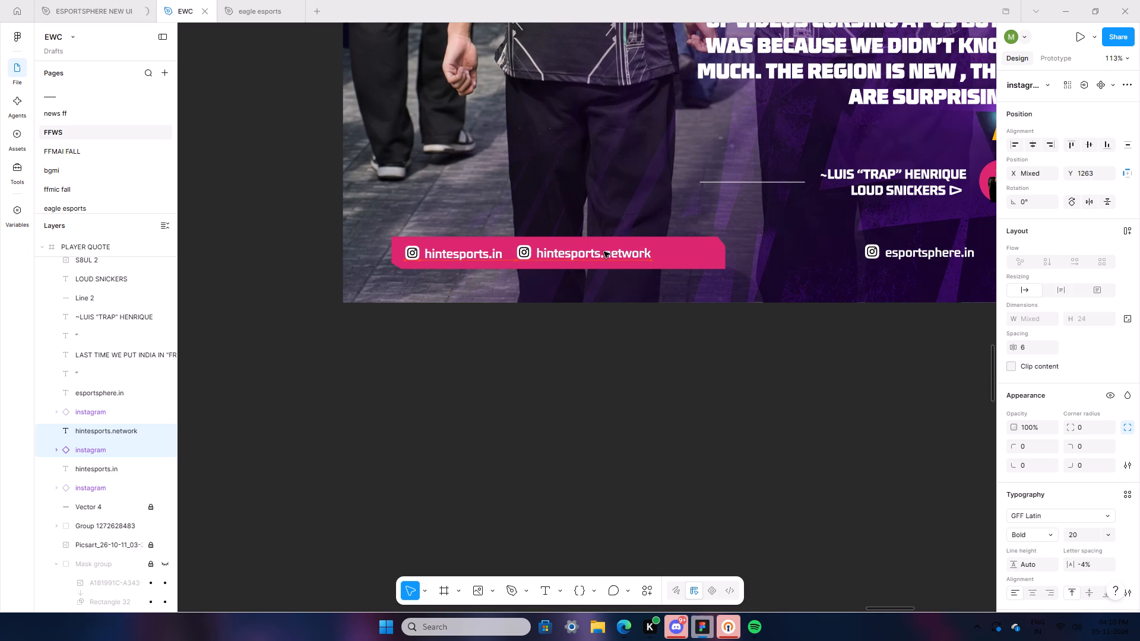
left_click_drag(604, 252, 604, 252)
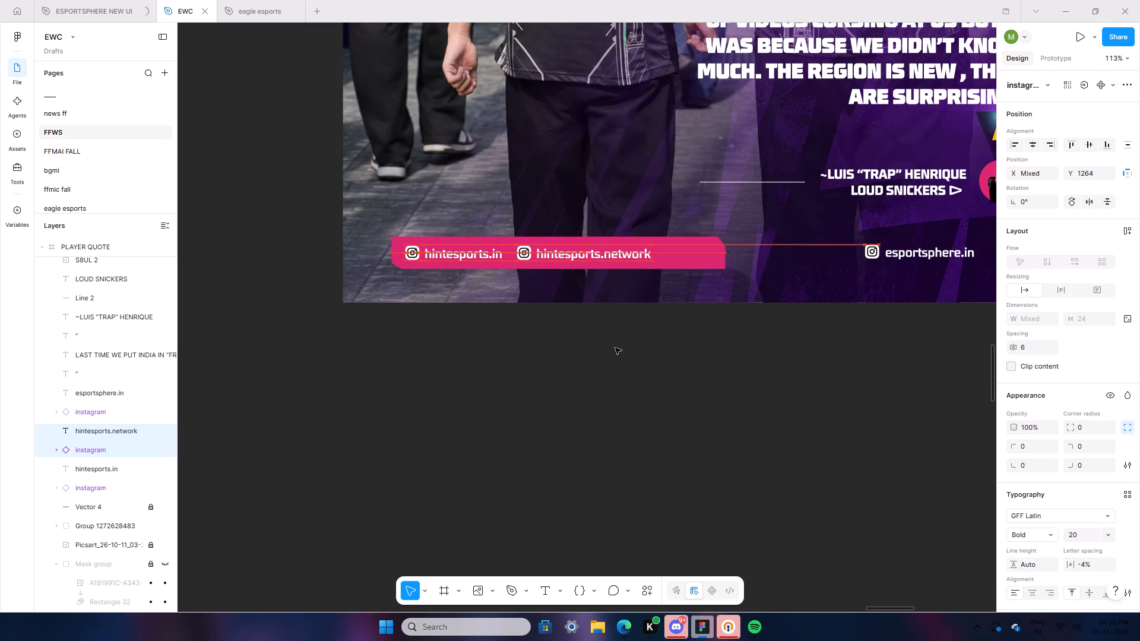
left_click(616, 348)
Unlock the footer's pink background bar, Vector 4, and extend its right end to 772 wide.
scroll(626, 399, "down", 12, "ctrl")
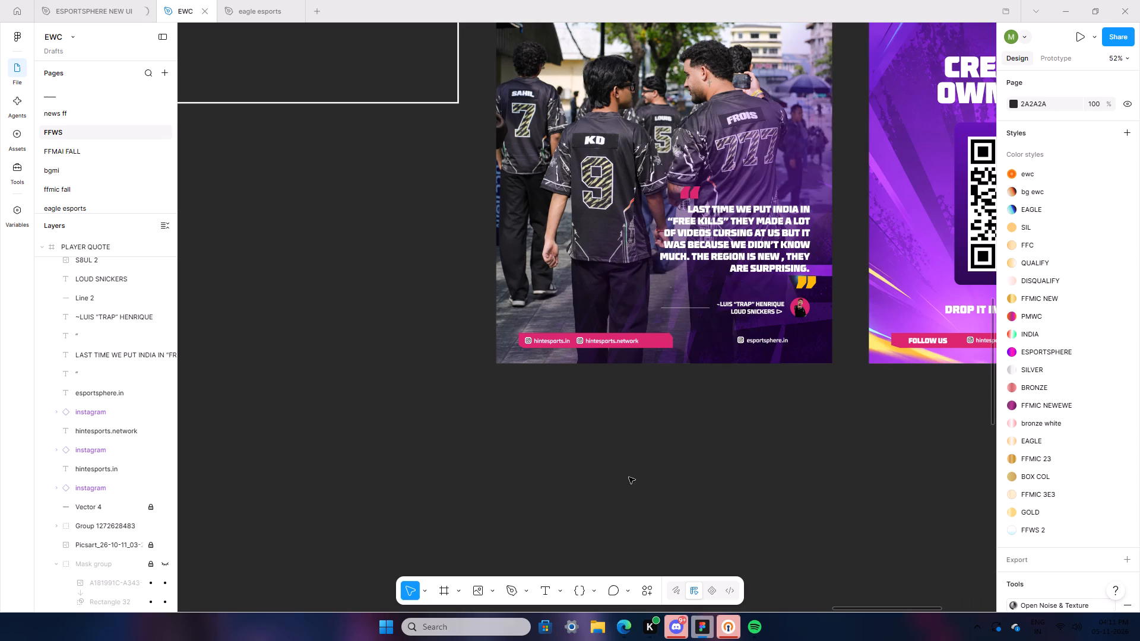
scroll(630, 478, "up", 7, "ctrl")
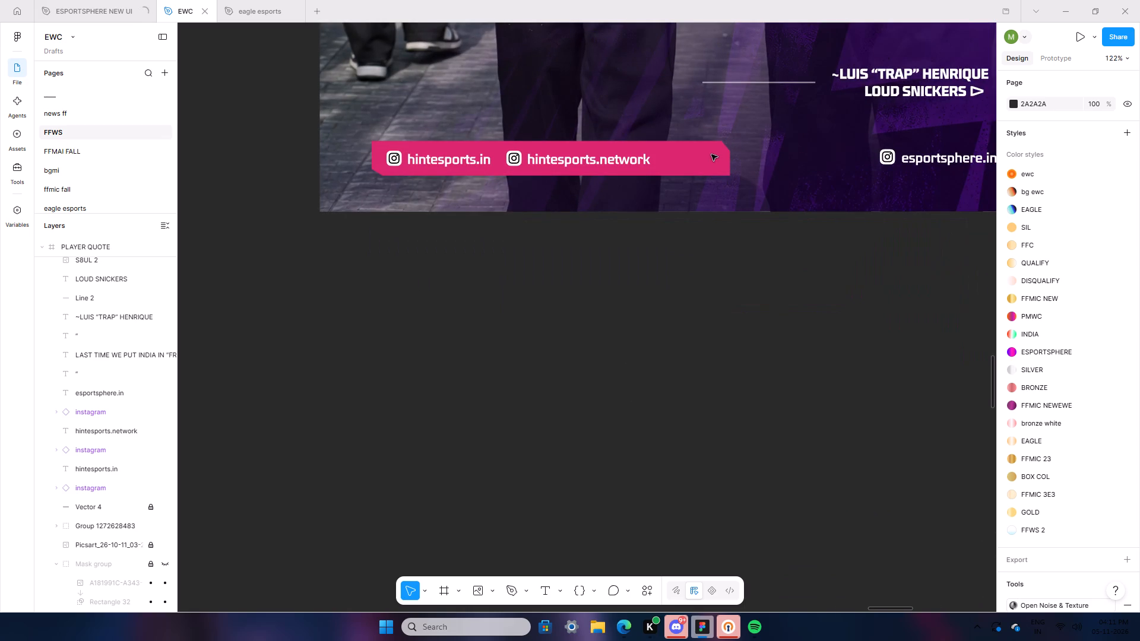
left_click(113, 507)
left_click(148, 509)
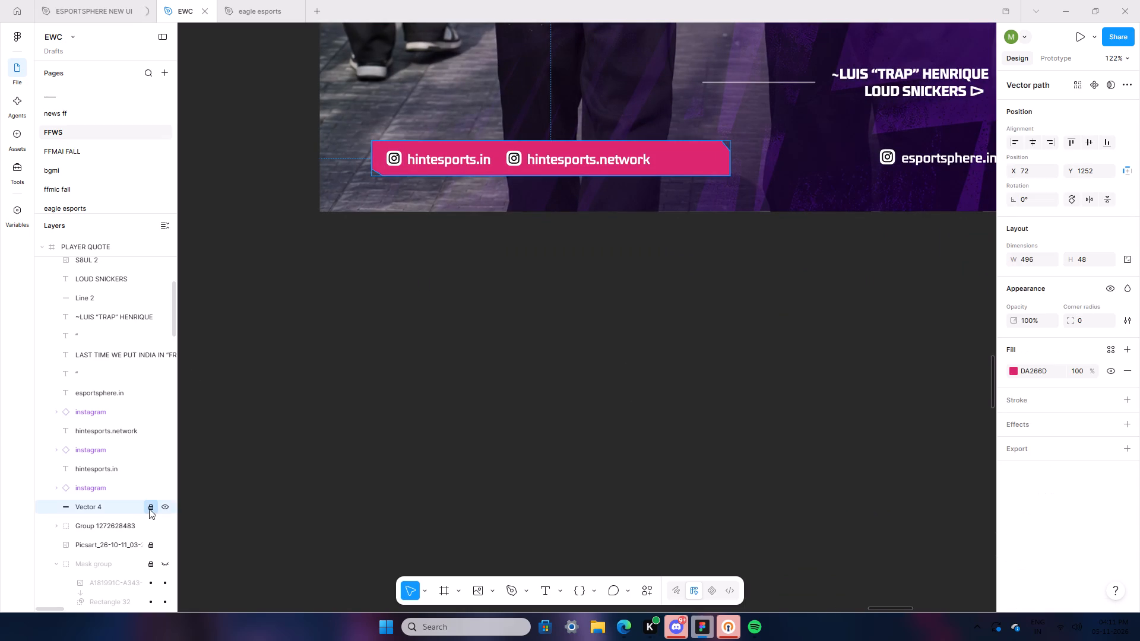
scroll(573, 441, "up", 6, "ctrl")
scroll(593, 413, "down", 9, "ctrl")
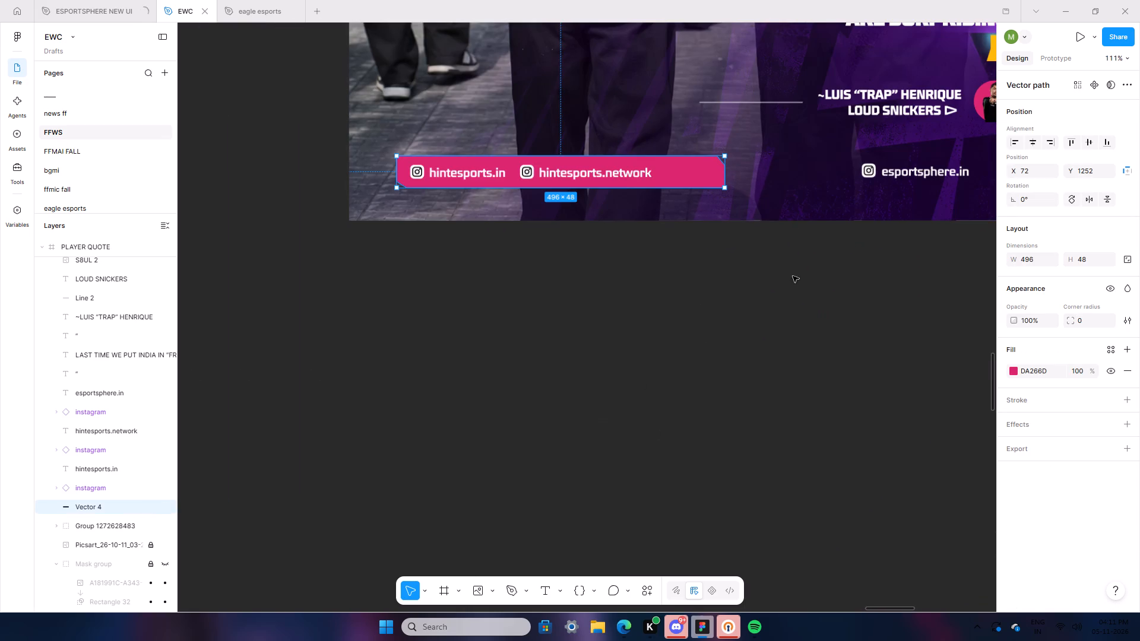
left_click_drag(726, 172, 868, 179)
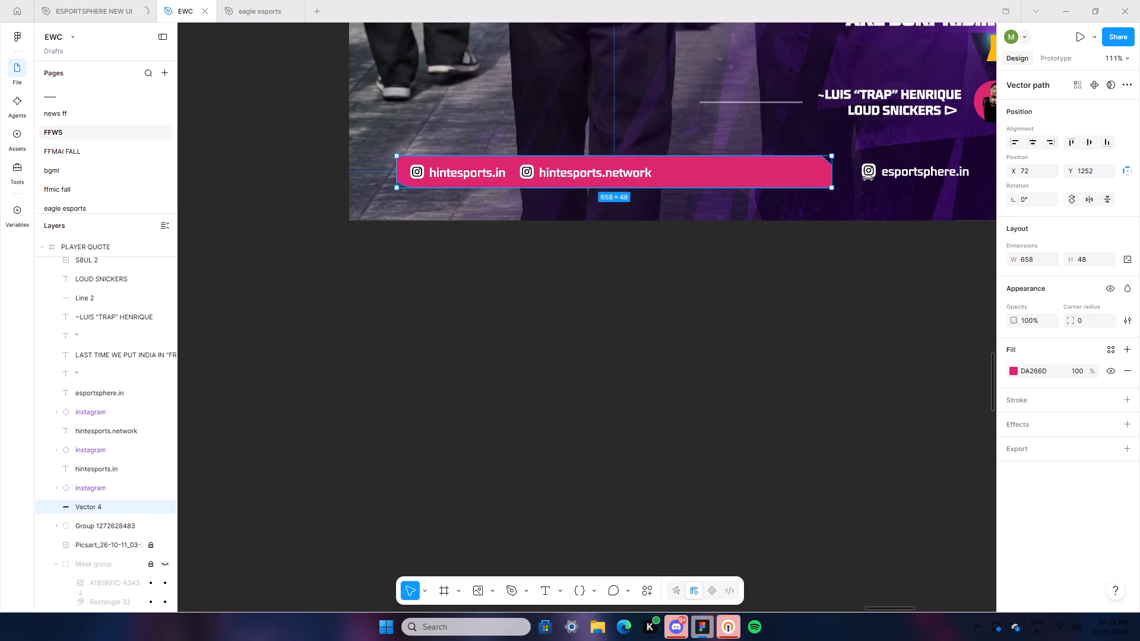
left_click_drag(868, 179, 907, 180)
left_click(915, 343)
Shorten the pink bar from its right end so it stops at the esportsphere.in Instagram icon.
scroll(914, 344, "down", 10, "ctrl")
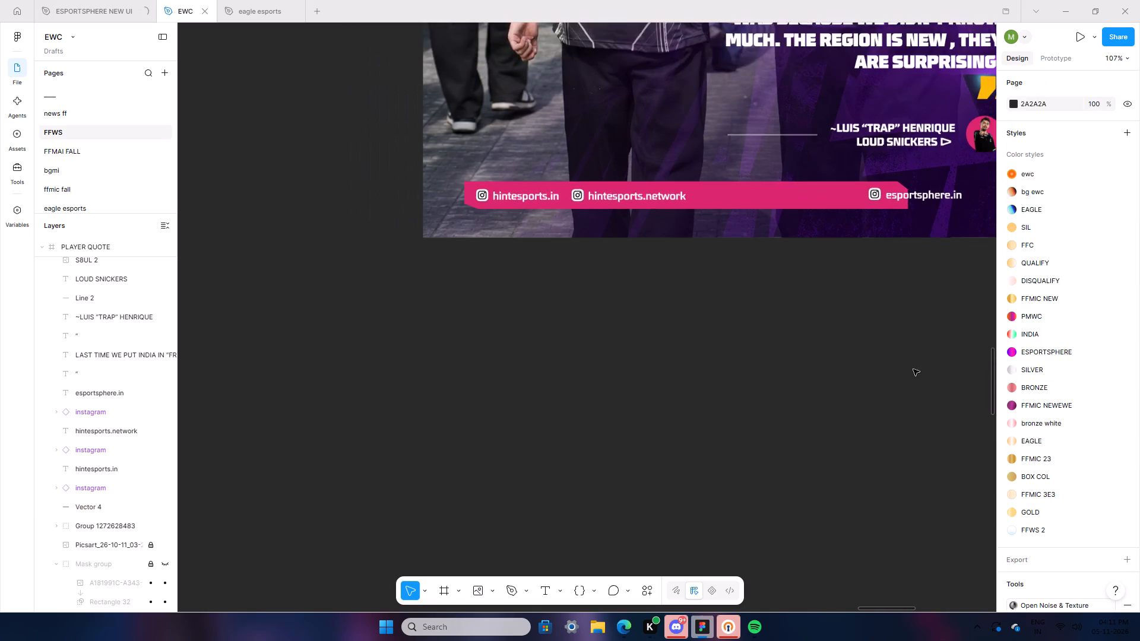
scroll(913, 369, "down", 2, "ctrl")
scroll(928, 438, "up", 4)
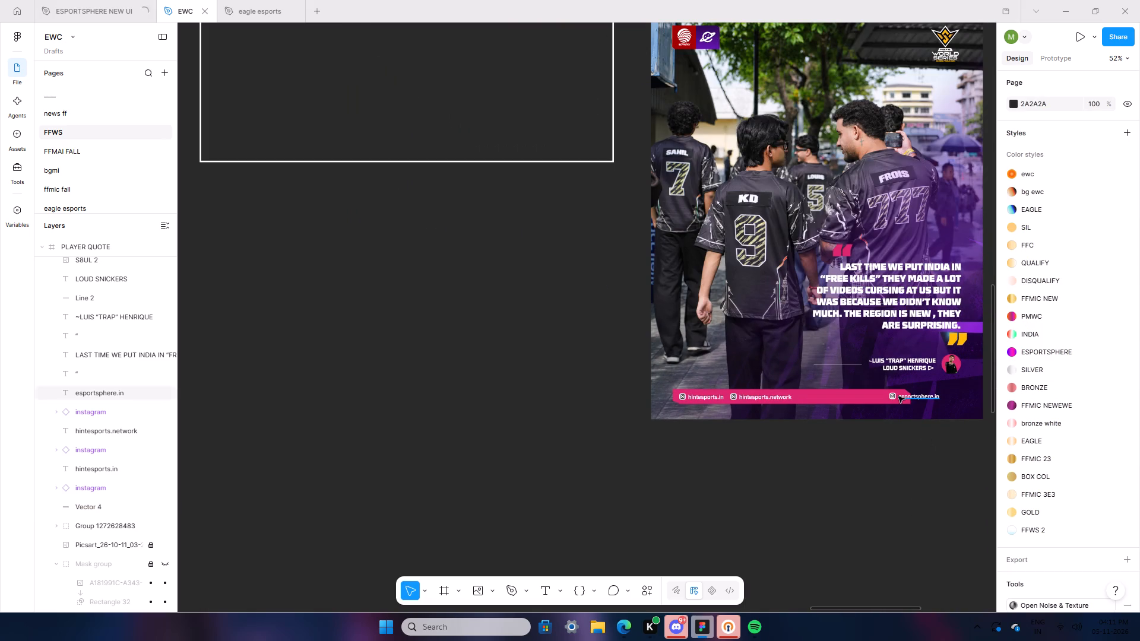
left_click(864, 394)
left_click(910, 401)
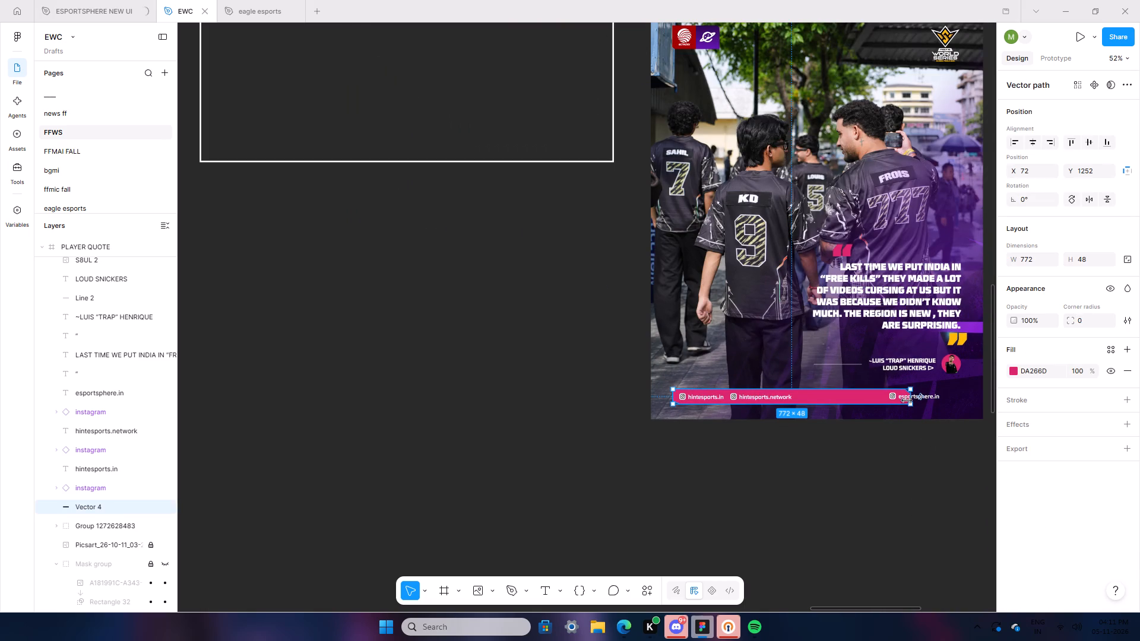
left_click_drag(912, 398, 905, 399)
left_click_drag(905, 399, 897, 399)
left_click(875, 467)
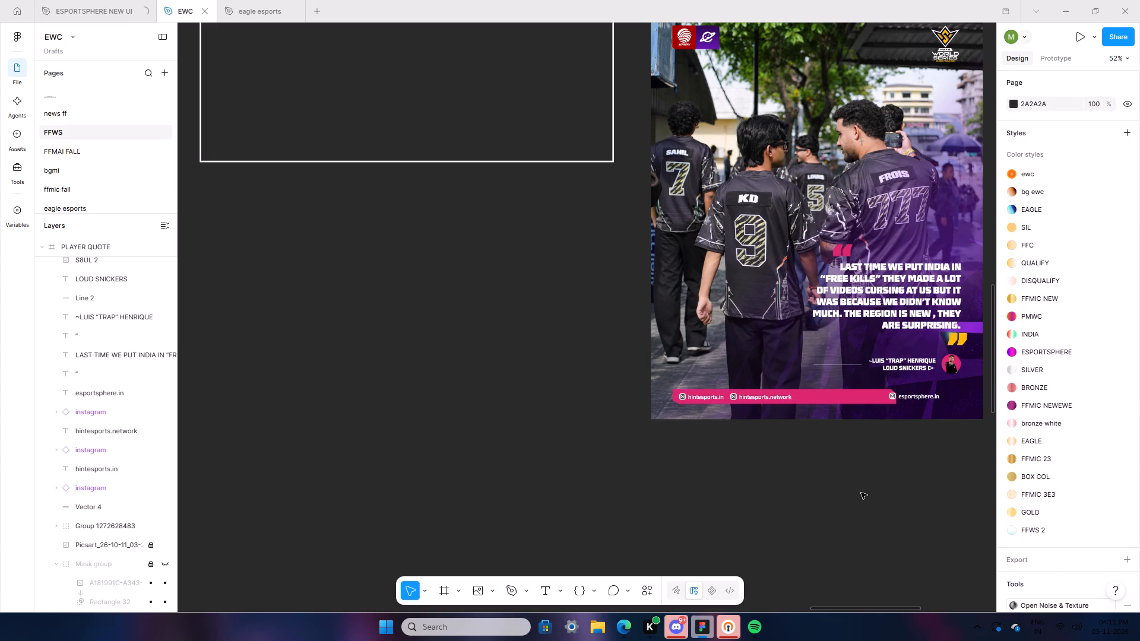
Lock the pink background bar, Vector 4.
scroll(823, 497, "up", 2, "ctrl")
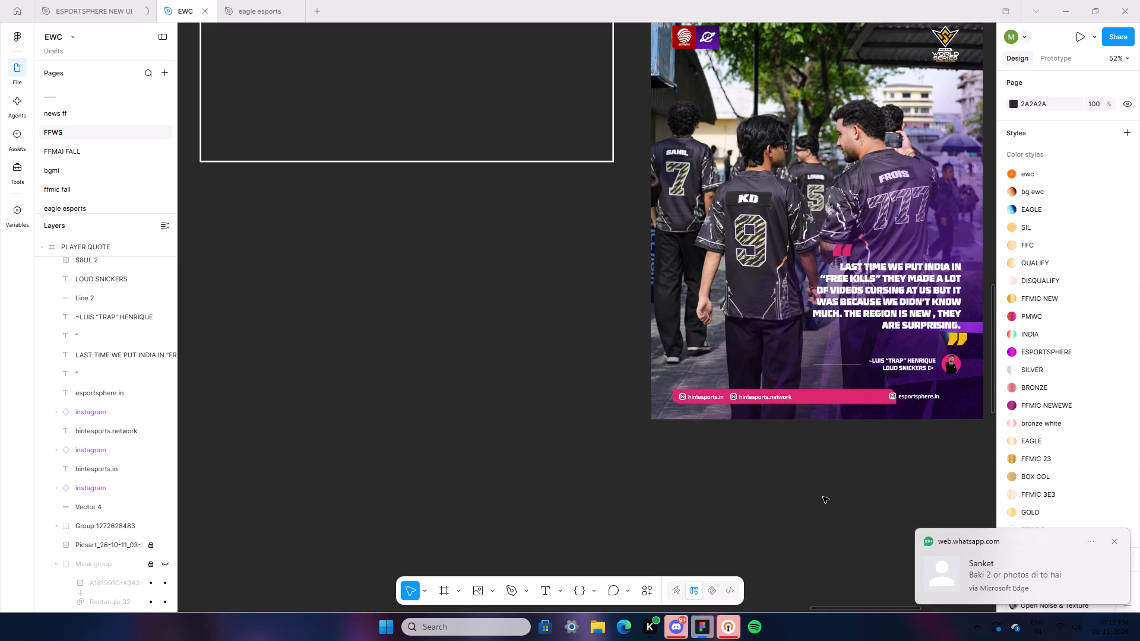
scroll(823, 497, "up", 5, "ctrl")
scroll(655, 404, "up", 6)
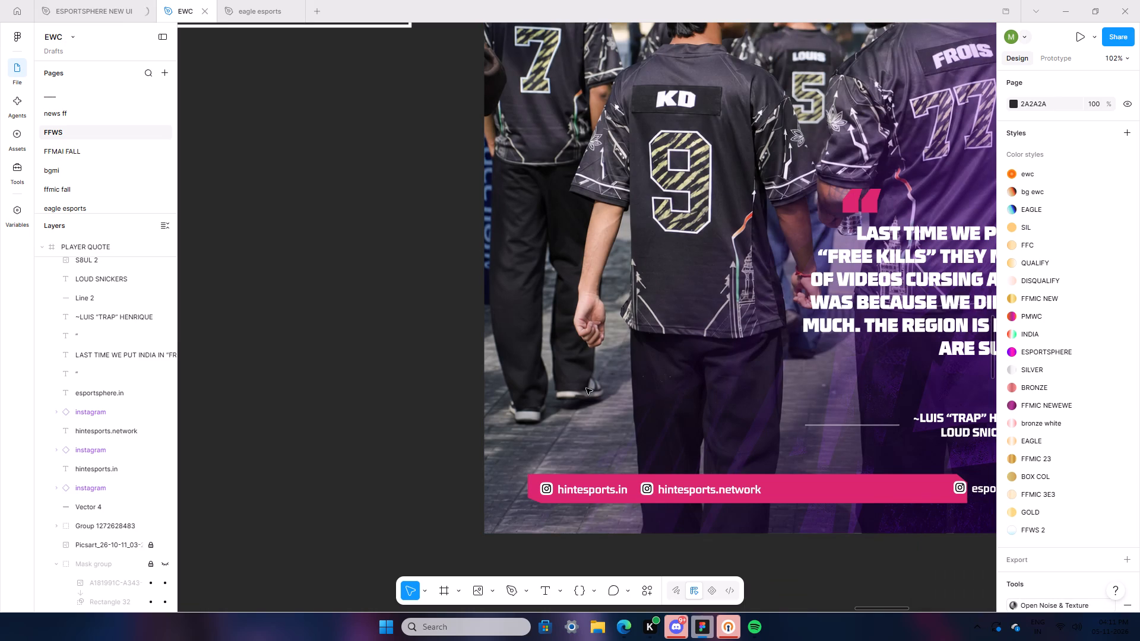
scroll(654, 507, "down", 3)
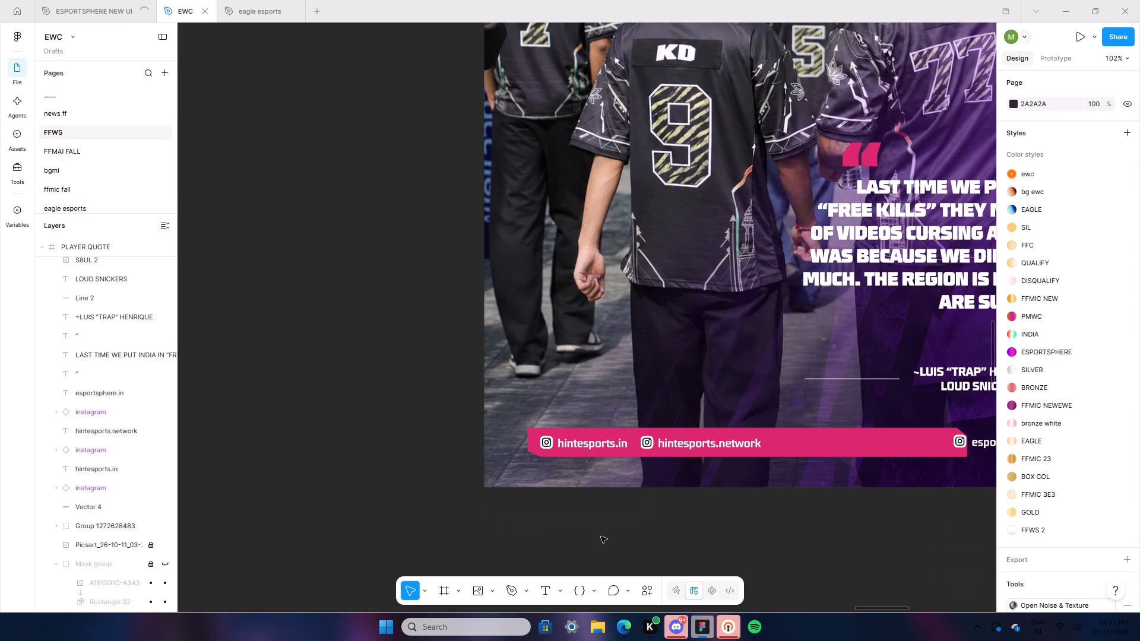
left_click(601, 537)
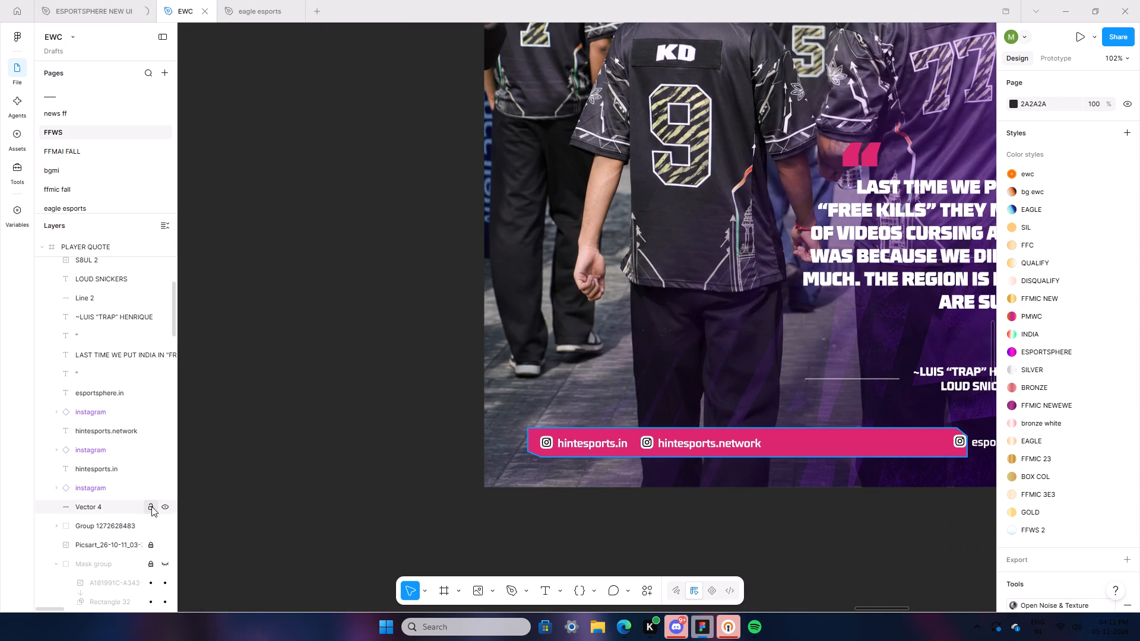
left_click(151, 506)
left_click(649, 527)
Move the esportsphere.in handle with its Instagram icon inside the pink bar near its right end, at Y 1264.
scroll(949, 497, "up", 4, "ctrl")
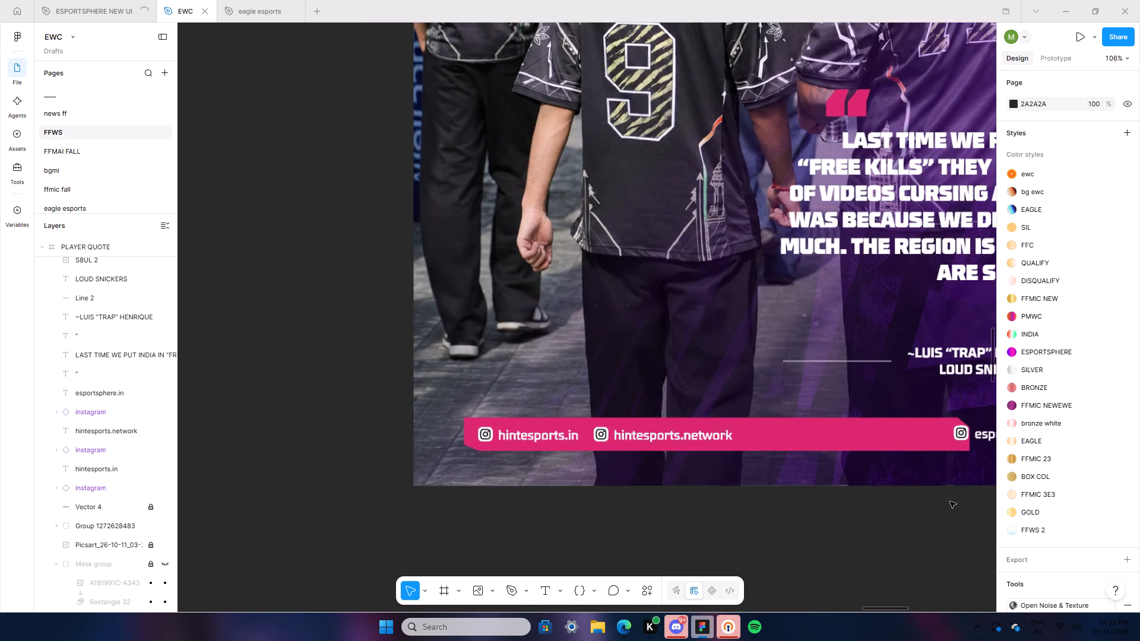
left_click(881, 608)
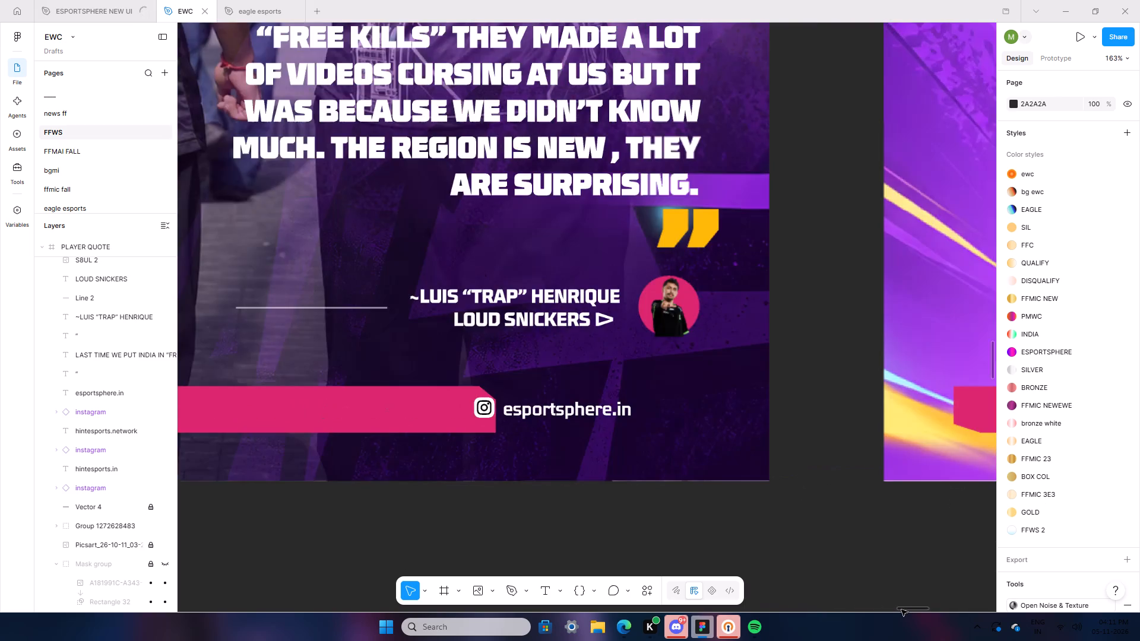
left_click_drag(906, 385, 1010, 433)
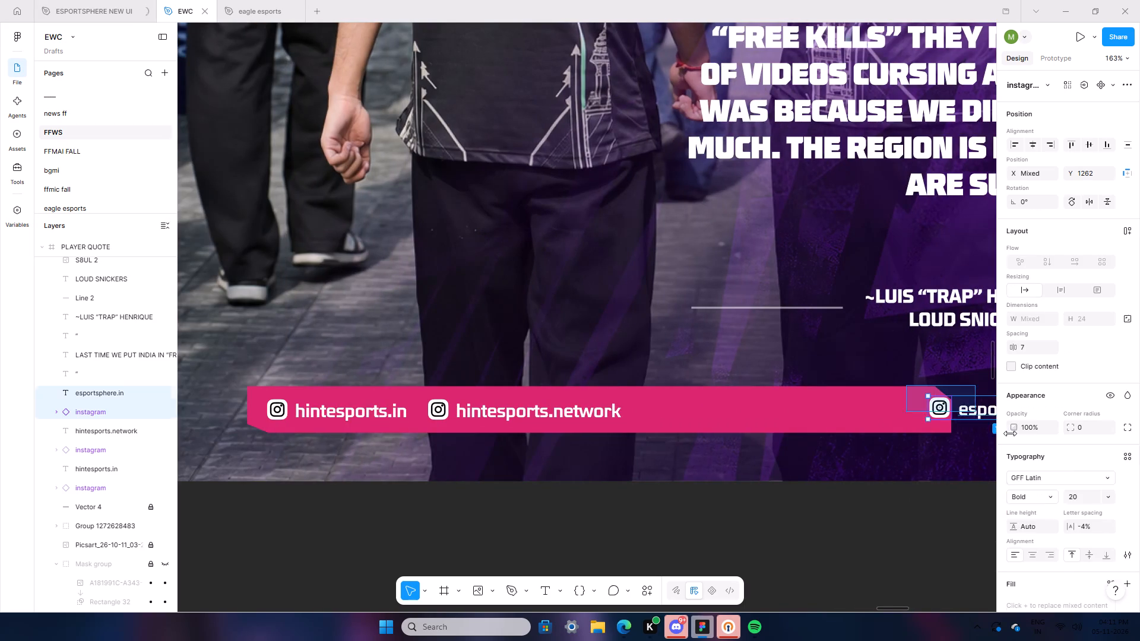
left_click_drag(1010, 433, 904, 435)
left_click_drag(857, 406, 859, 407)
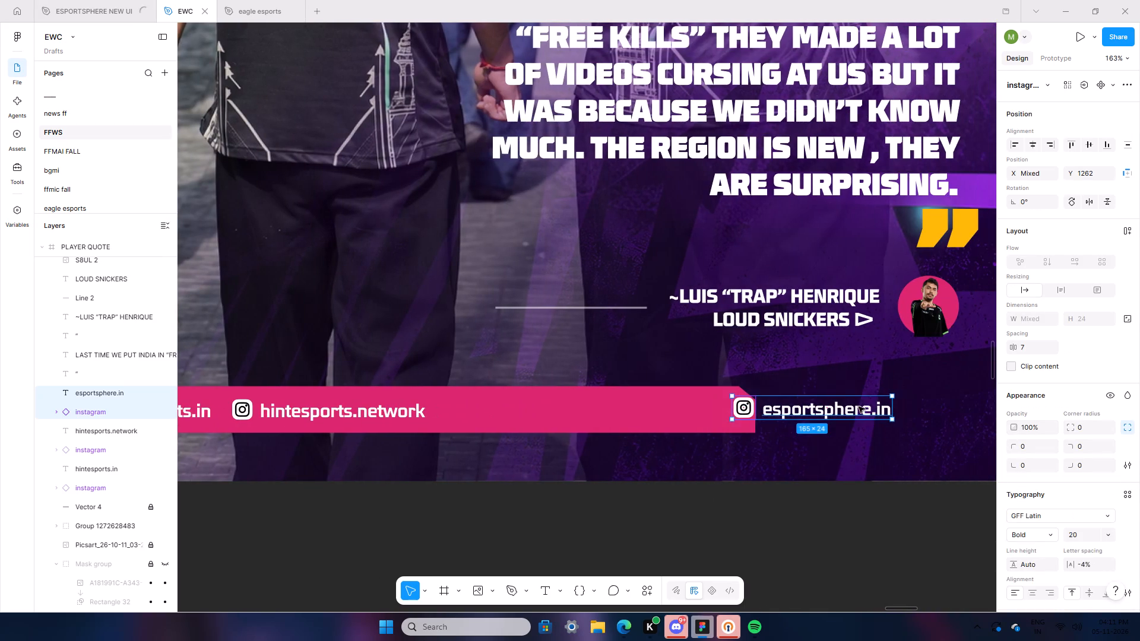
left_click_drag(859, 407, 686, 411)
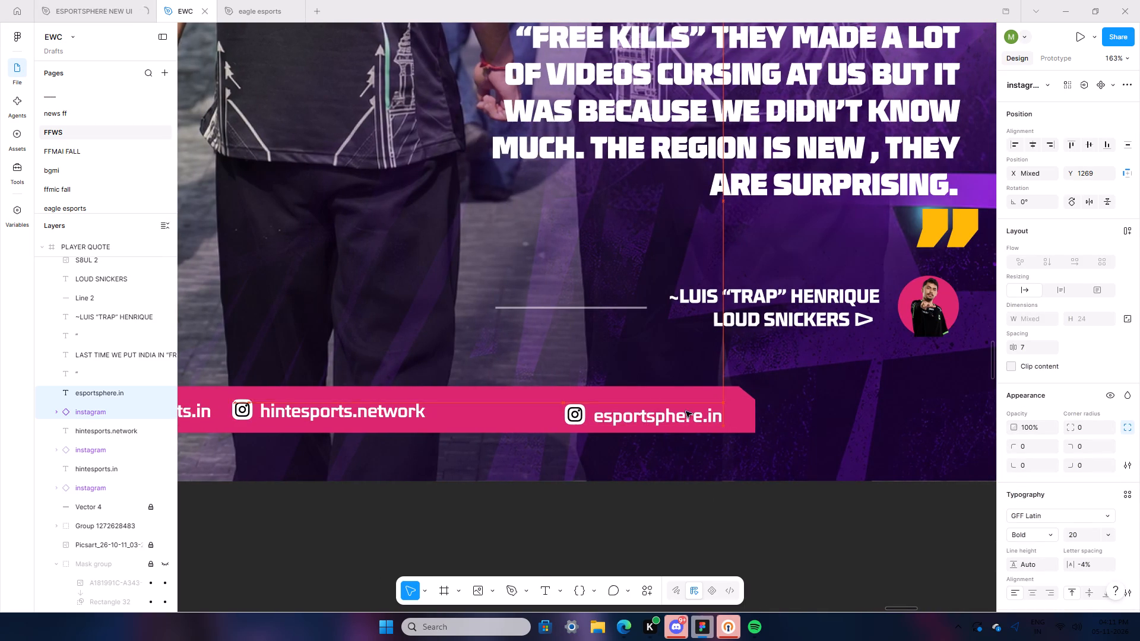
left_click_drag(686, 411, 693, 408)
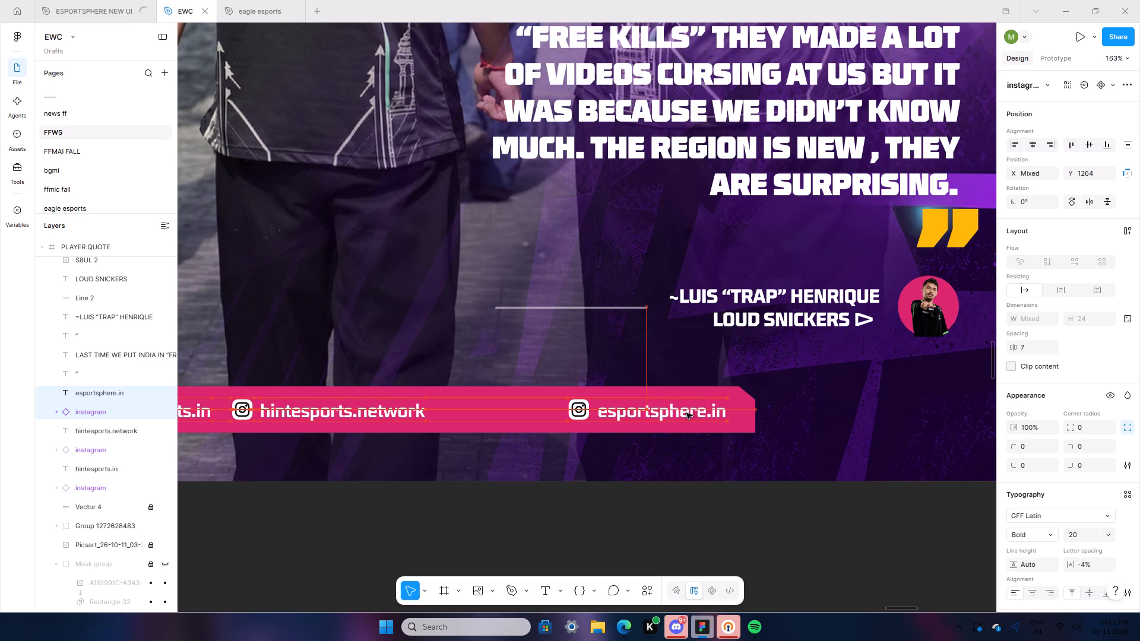
left_click(560, 507)
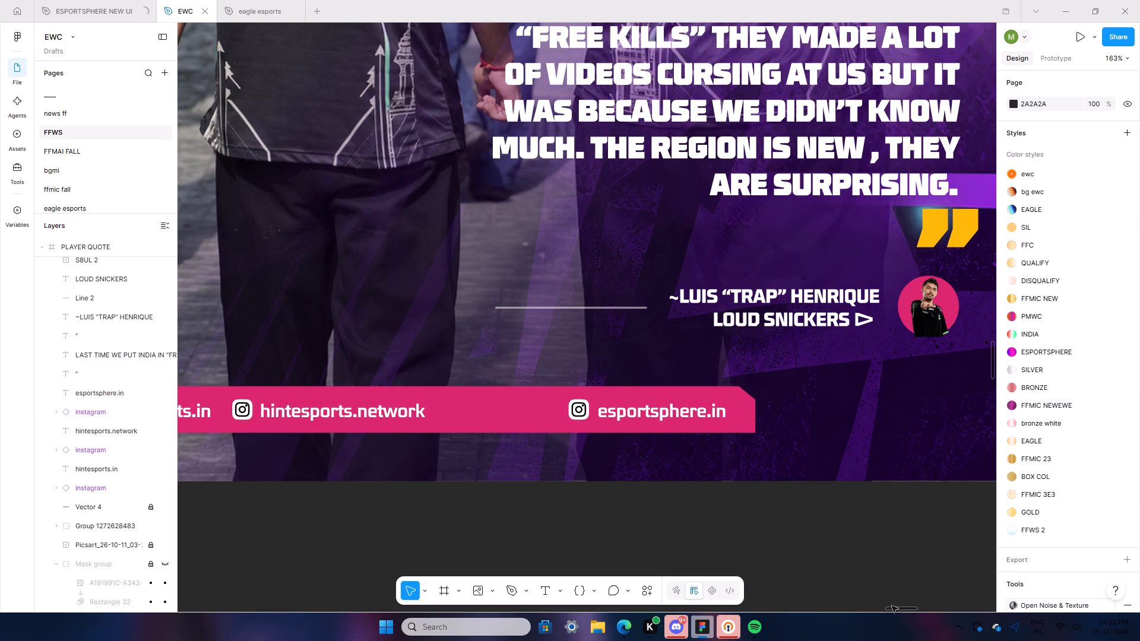
Move the hintesports.network handle with its Instagram icon rightward, close beside esportsphere.in, keeping it at Y 1264.
left_click_drag(892, 605, 880, 603)
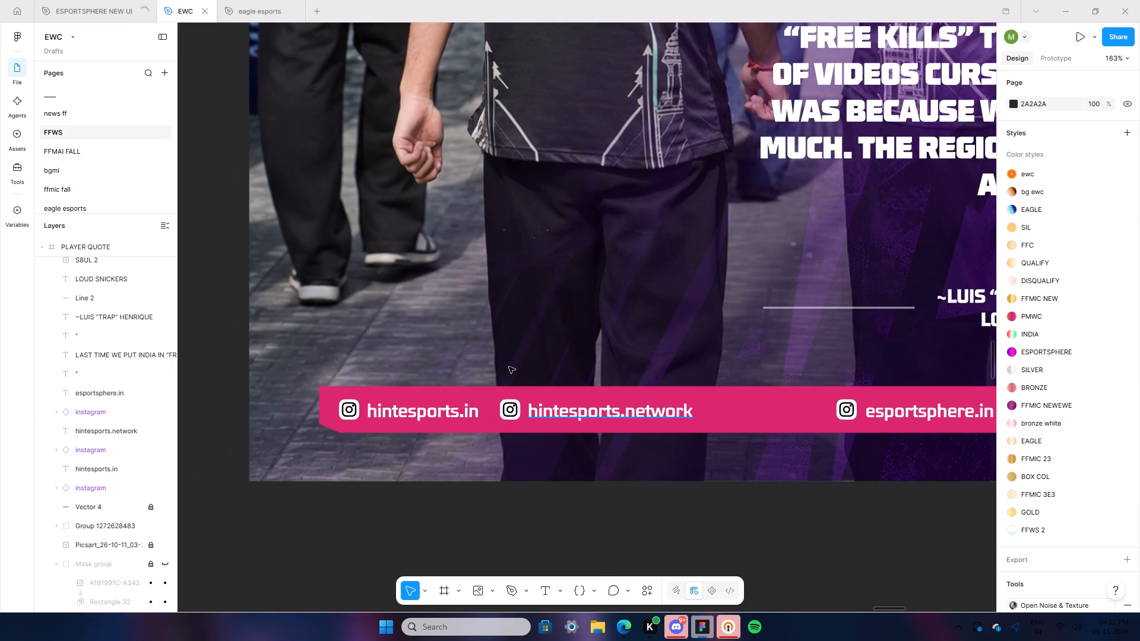
left_click_drag(497, 368, 661, 421)
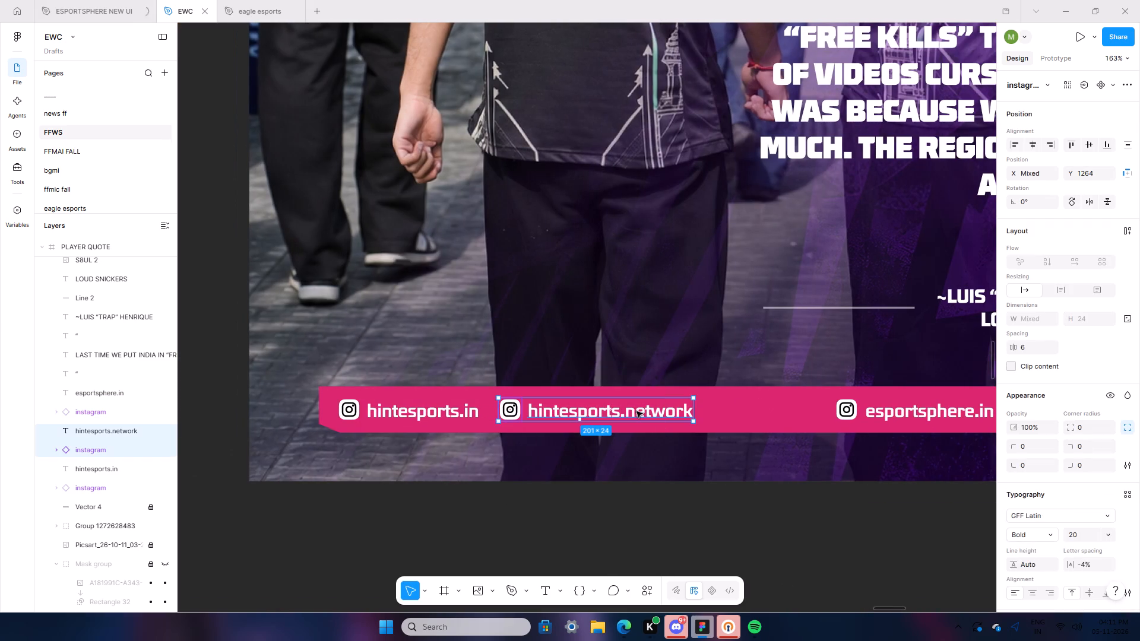
left_click_drag(636, 411, 743, 410)
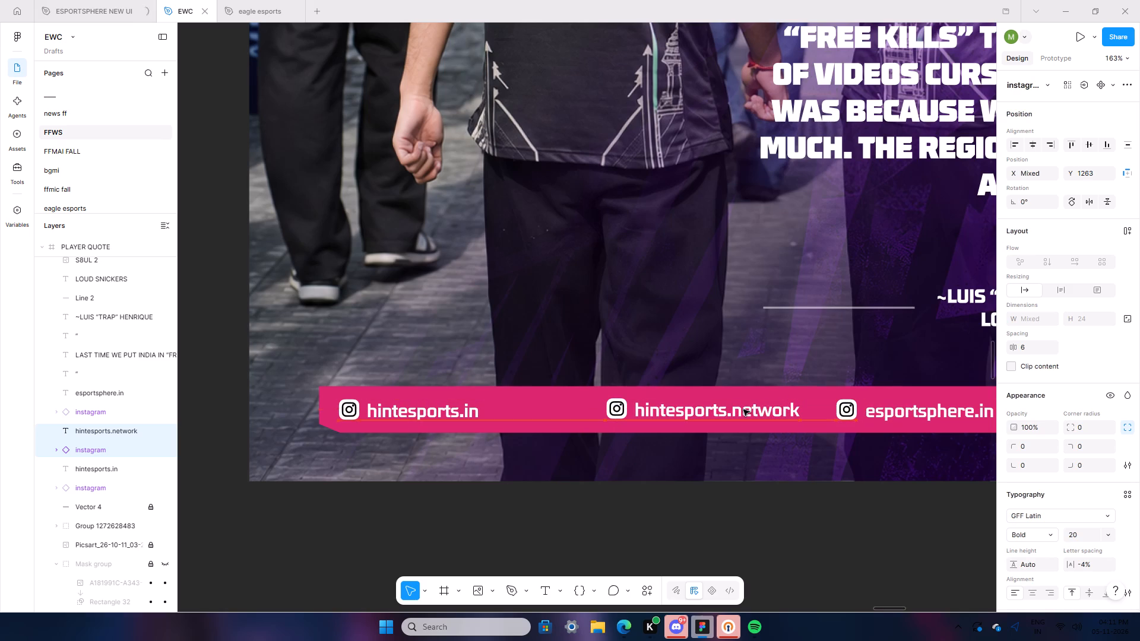
left_click_drag(743, 410, 743, 411)
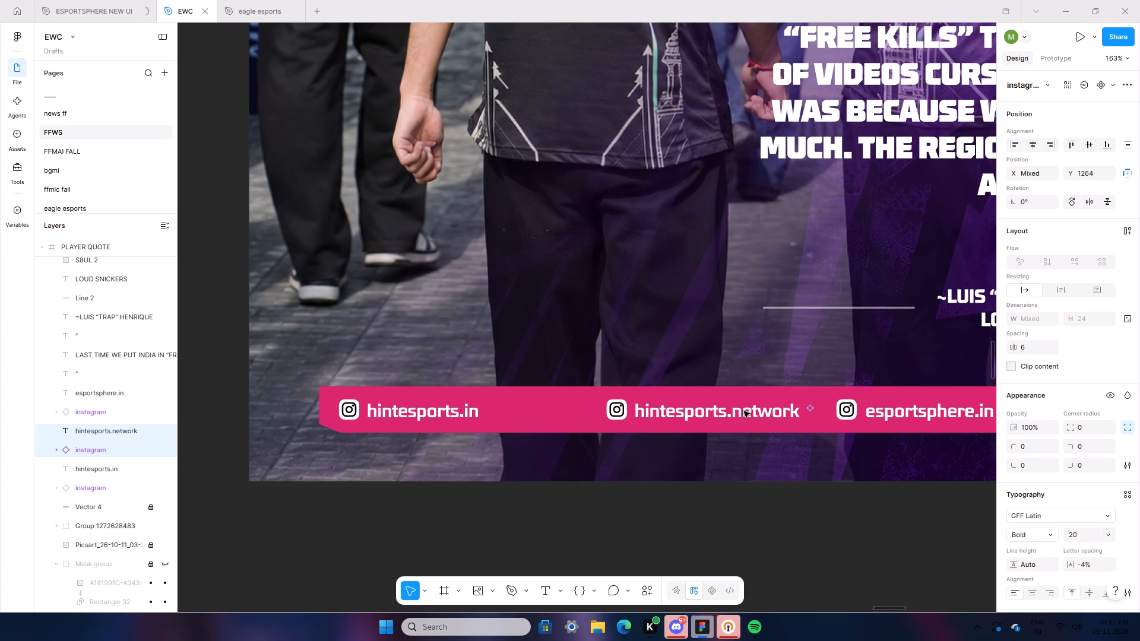
key("Right")
key("Right")
key("Right")
key("Right")
key("Right")
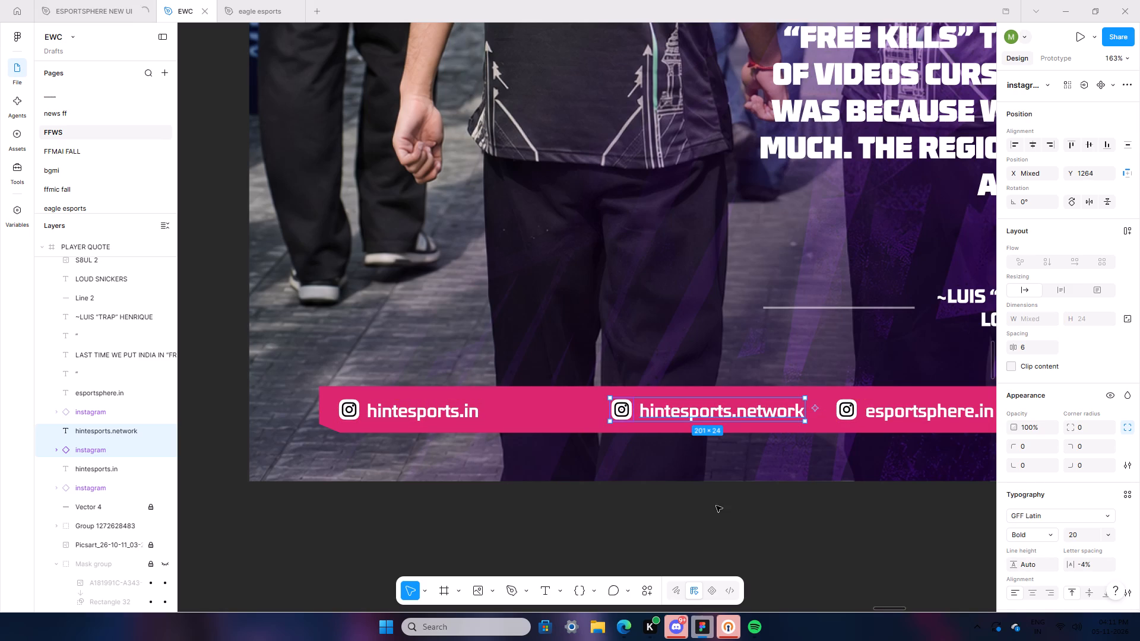
left_click(696, 529)
Shift the hintesports.in handle with its Instagram icon rightward until its gap to hintesports.network matches the gap before esportsphere.in.
left_click_drag(324, 386, 458, 423)
key("Right")
key("Right")
key("Right")
key("Right")
key("Right")
key("Right")
key("Right")
key("Right")
key("Right")
key("Right")
key("Right")
key("Right")
key("Right")
key("Right")
key("Right")
key("Right")
key("Right")
key("Right")
key("Right")
key("Right")
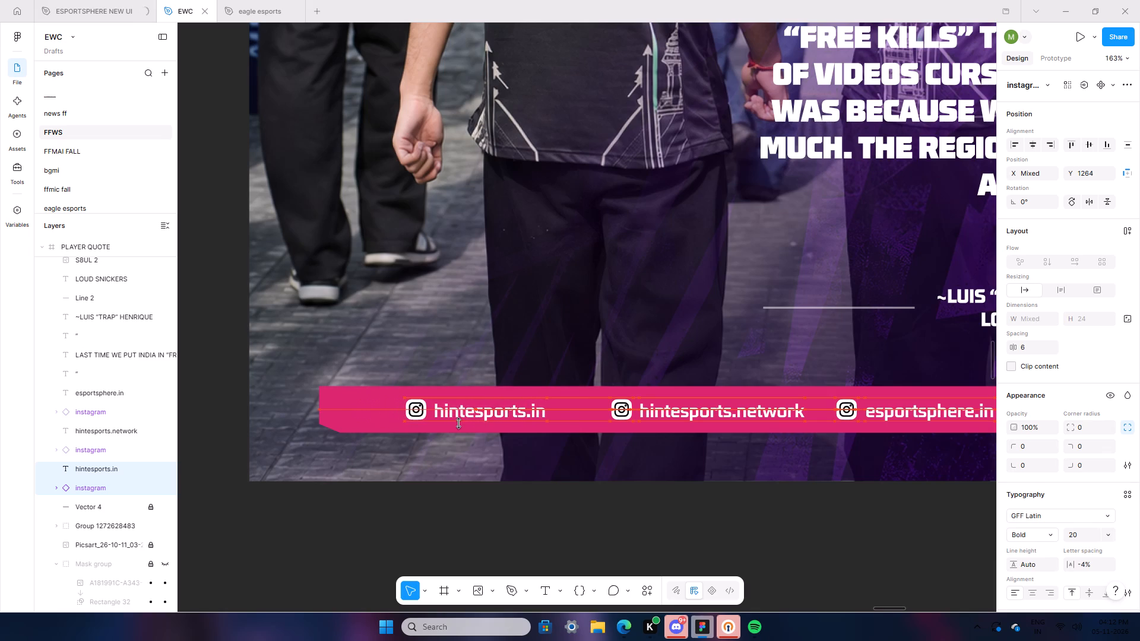
key("Right")
key("Right")
key("Right")
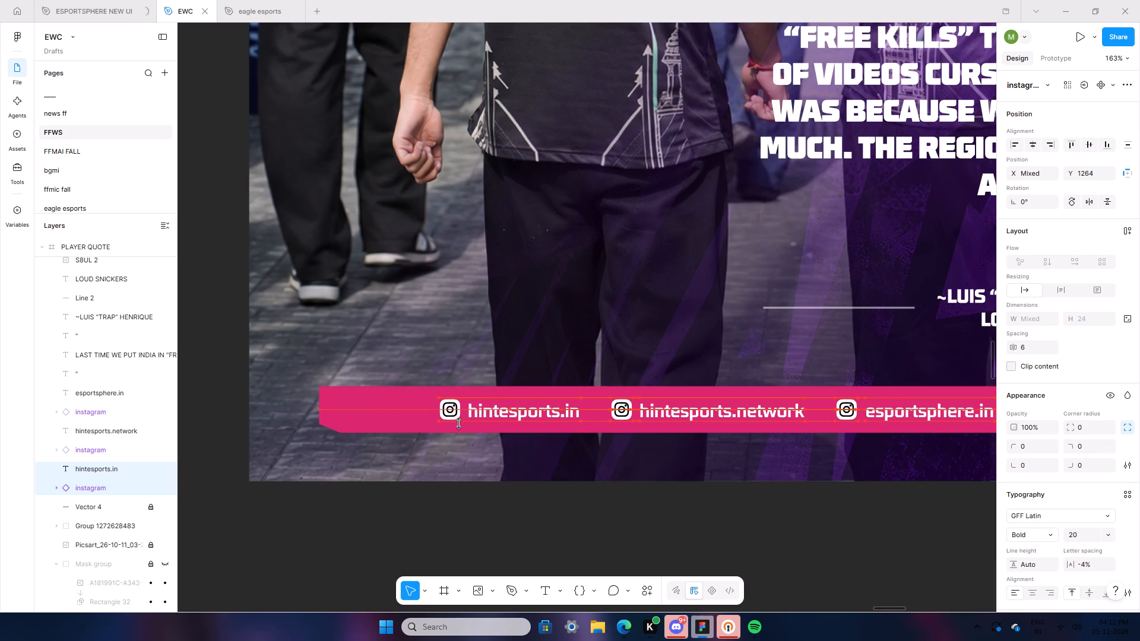
key("Right")
key("Right")
key("Right")
key("Right")
key("Left")
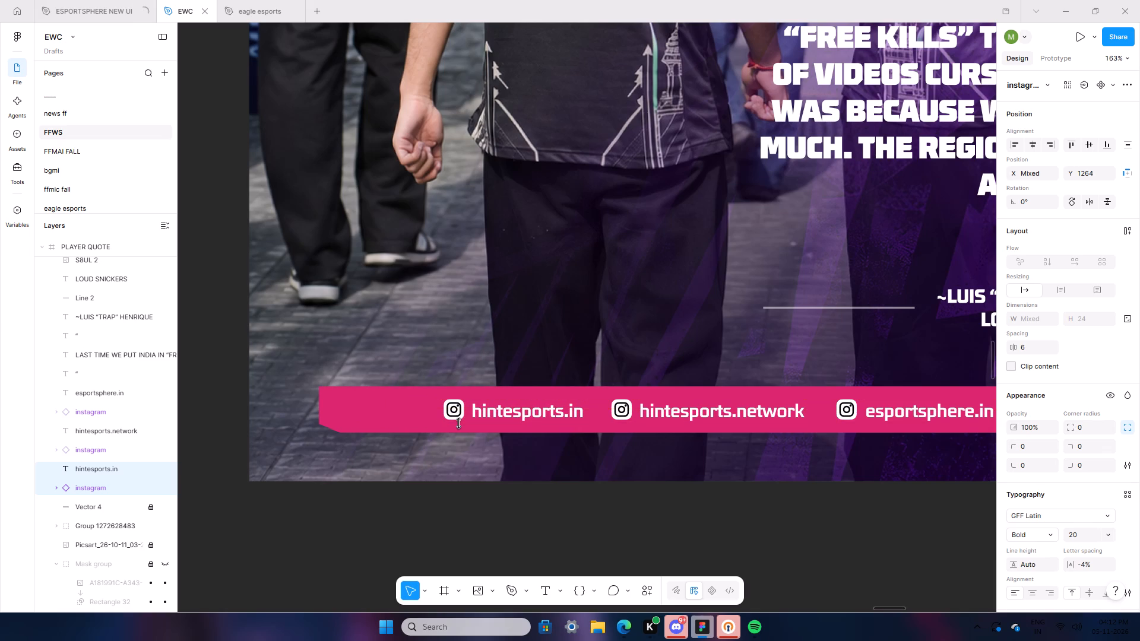
key("Left")
left_click(520, 504)
Shift the hintesports.in handle and its icon leftward, leaving a moderate margin from the pink bar's left end.
scroll(521, 506, "down", 6, "ctrl")
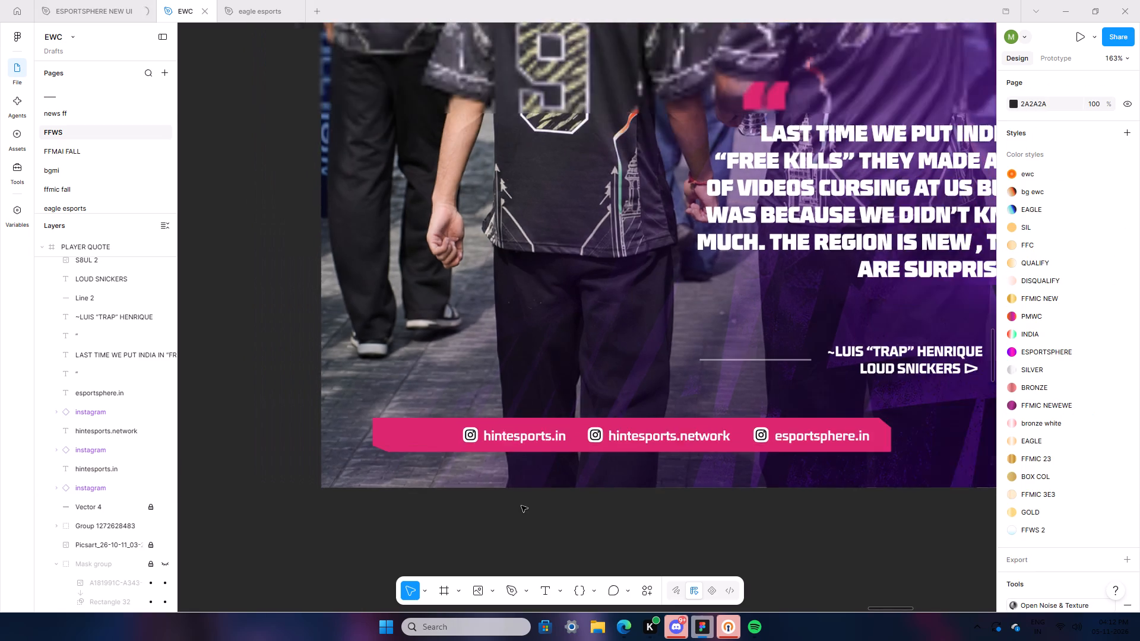
scroll(521, 506, "down", 14, "ctrl")
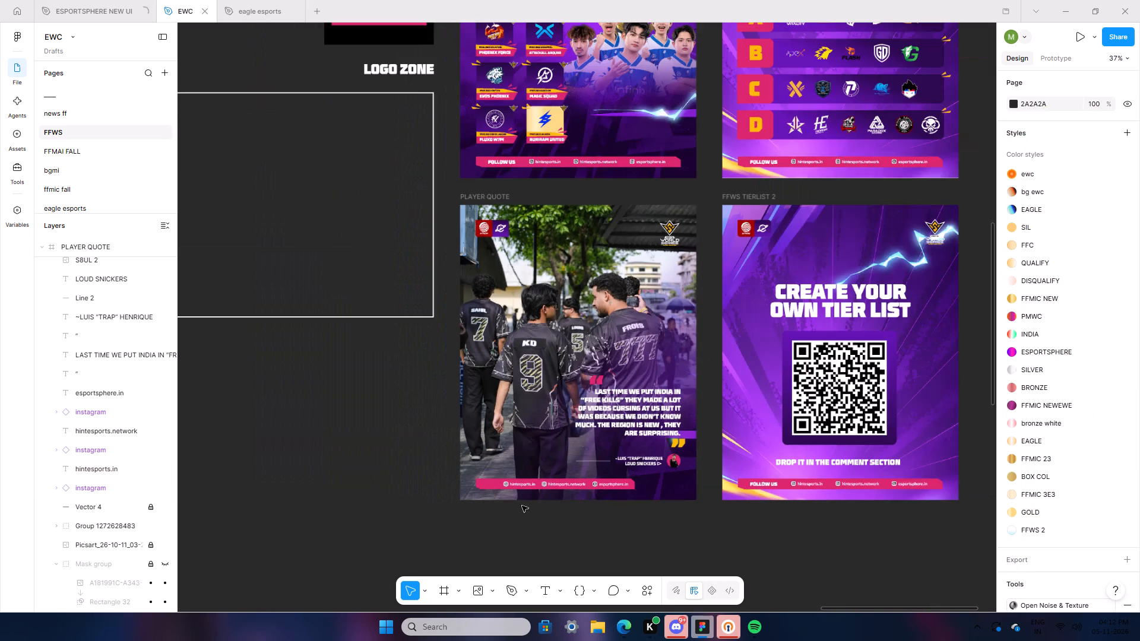
scroll(464, 513, "up", 11, "ctrl")
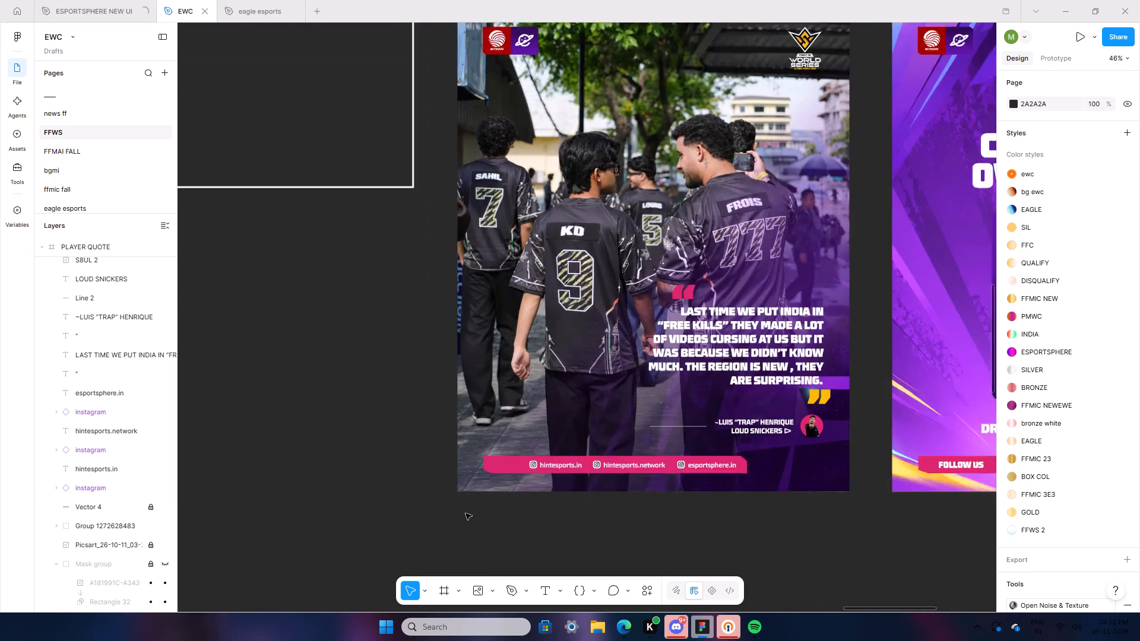
scroll(465, 513, "up", 4, "ctrl")
left_click_drag(564, 401, 701, 453)
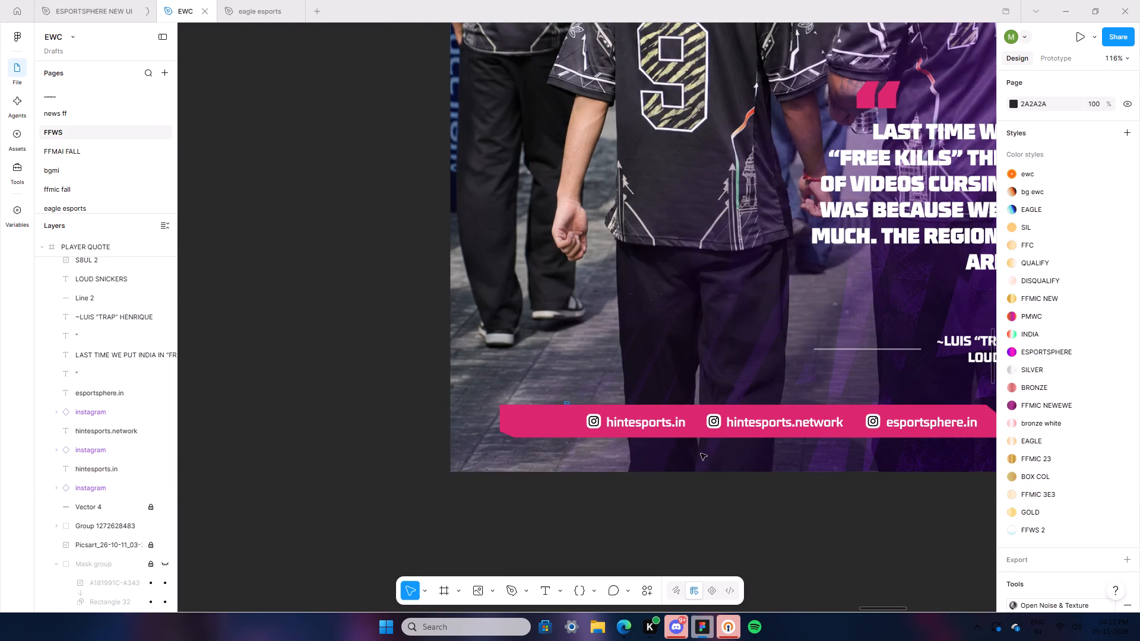
left_click_drag(701, 453, 687, 443)
key("Left")
key("Left")
key("Left")
key("Left")
key("Left")
key("Left")
key("Left")
key("Left")
key("Left")
key("Left")
key("Left")
key("Left")
key("Left")
key("Left")
key("Left")
key("Left")
key("Left")
key("Left")
key("Left")
key("Left")
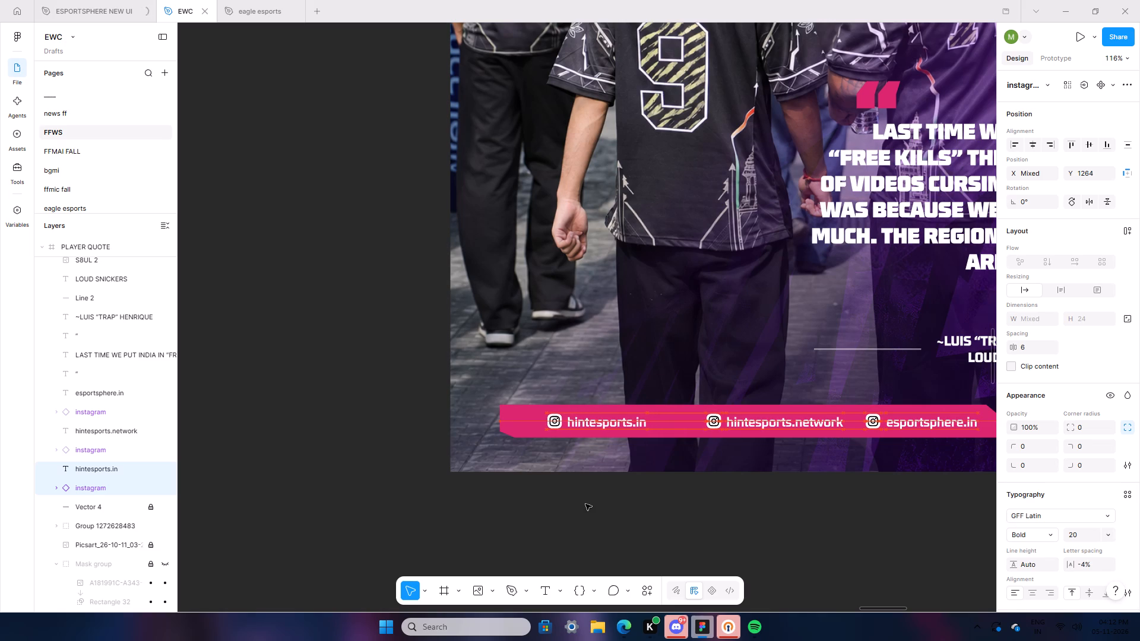
left_click(585, 504)
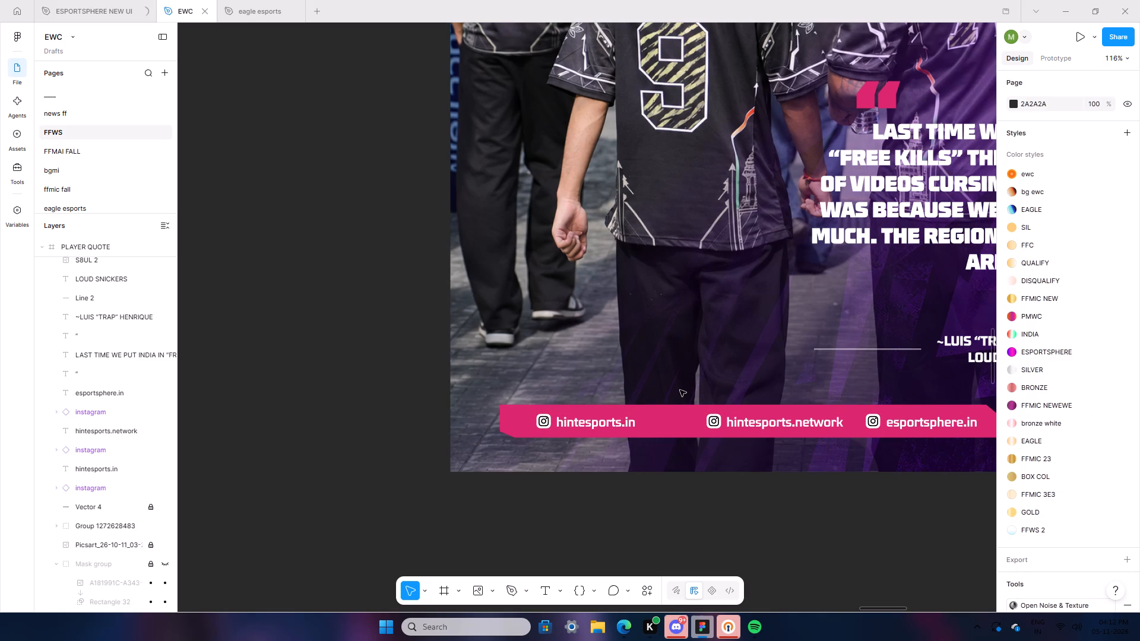
Shift the hintesports.network handle and its icon leftward to sit midway between the hintesports.in and esportsphere.in handles.
left_click_drag(680, 390, 812, 440)
key("Left")
key("Left")
key("Left")
key("Left")
key("Left")
key("Left")
key("Left")
key("Left")
key("Left")
key("Left")
key("Left")
key("Left")
key("Left")
key("Left")
key("Left")
key("Left")
key("Left")
key("Left")
key("Left")
key("Left")
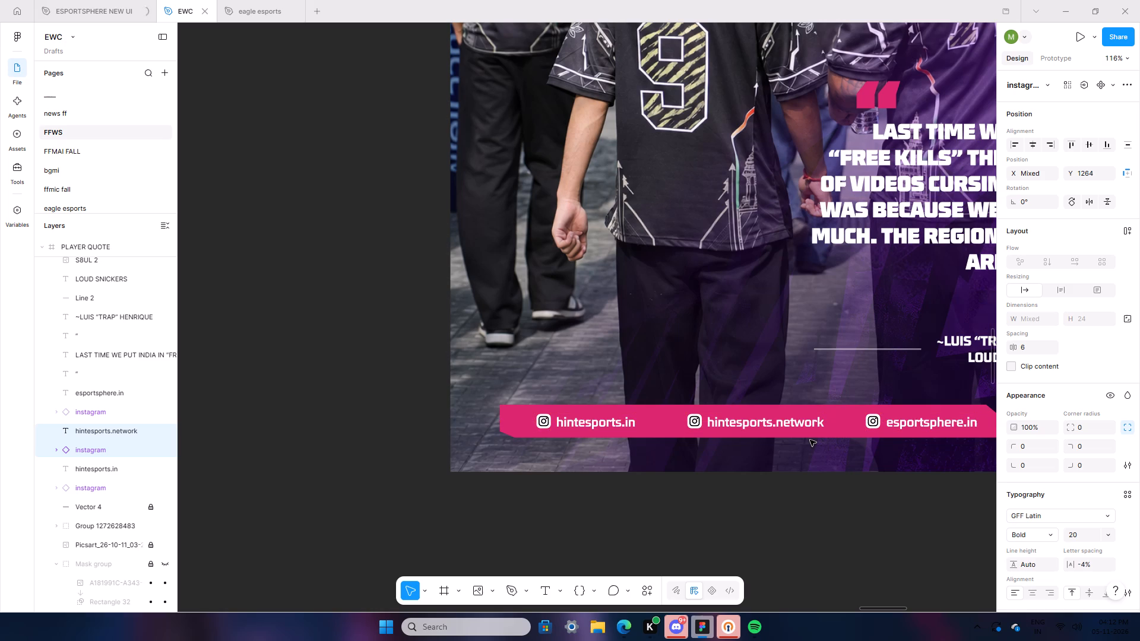
key("Left")
key("Left")
left_click(802, 456)
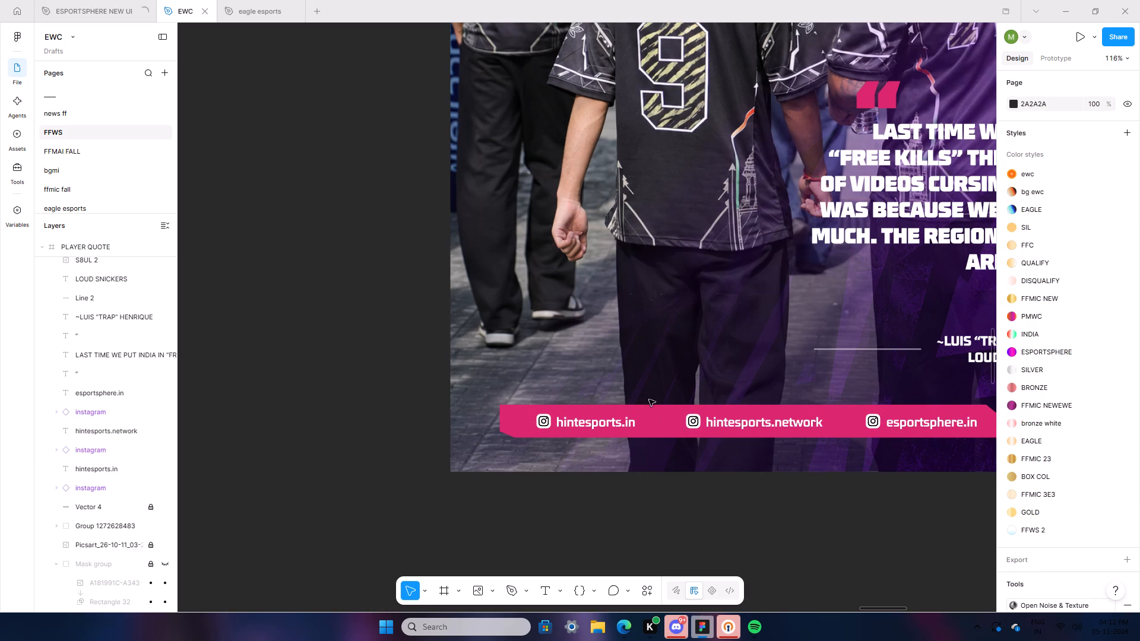
left_click_drag(666, 398, 789, 442)
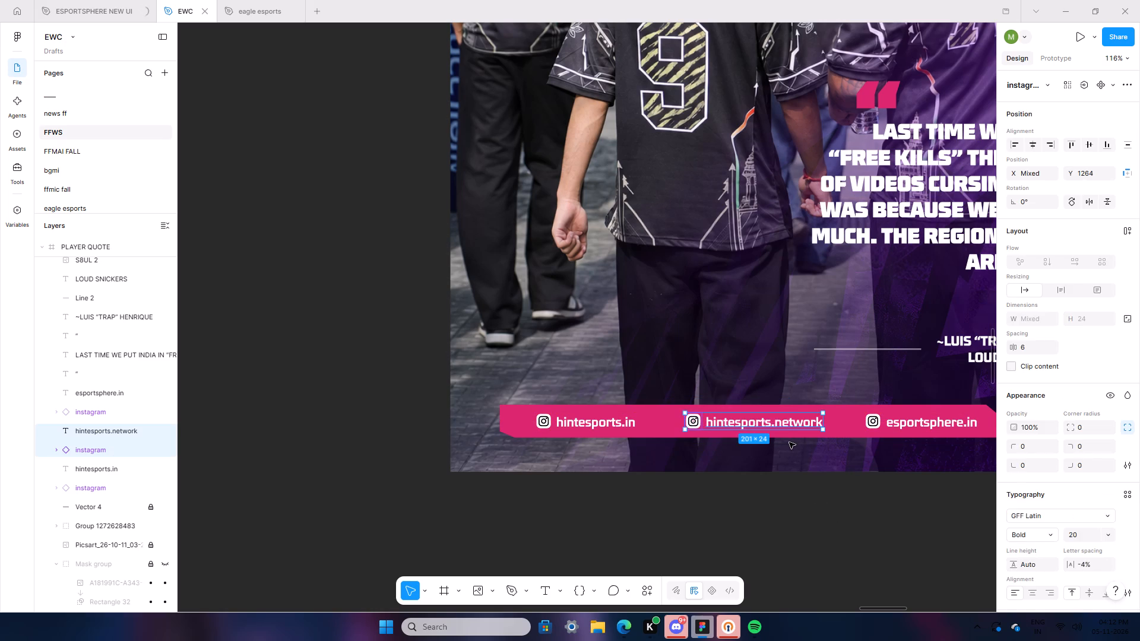
key("Left")
key("Left")
key("Left")
key("Left")
key("Left")
key("Left")
key("Left")
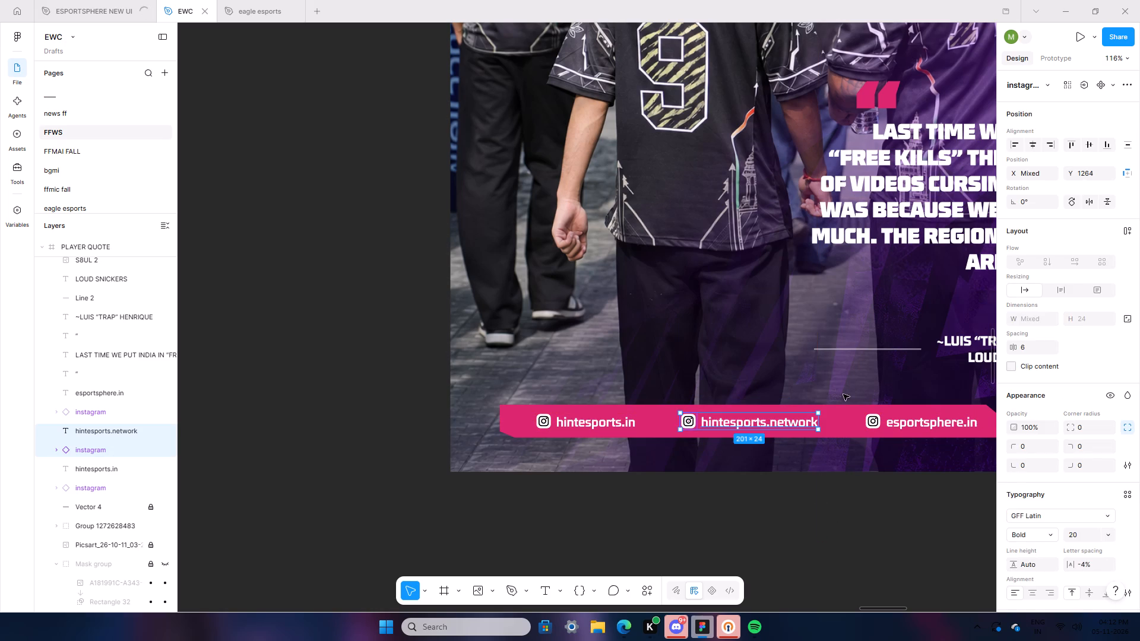
left_click(864, 378)
Nudge the esportsphere.in handle and its icon slightly leftward to even out the spacing of the three handles.
left_click_drag(839, 386, 964, 434)
key("Left")
key("Left")
key("Left")
key("Left")
key("Left")
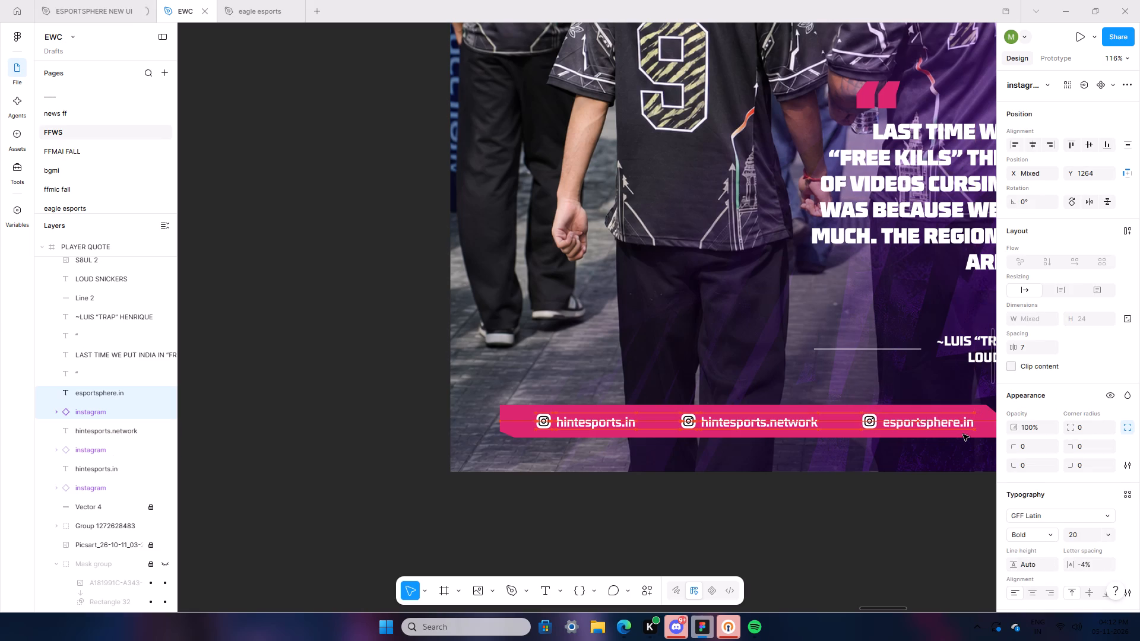
key("Left")
left_click(807, 504)
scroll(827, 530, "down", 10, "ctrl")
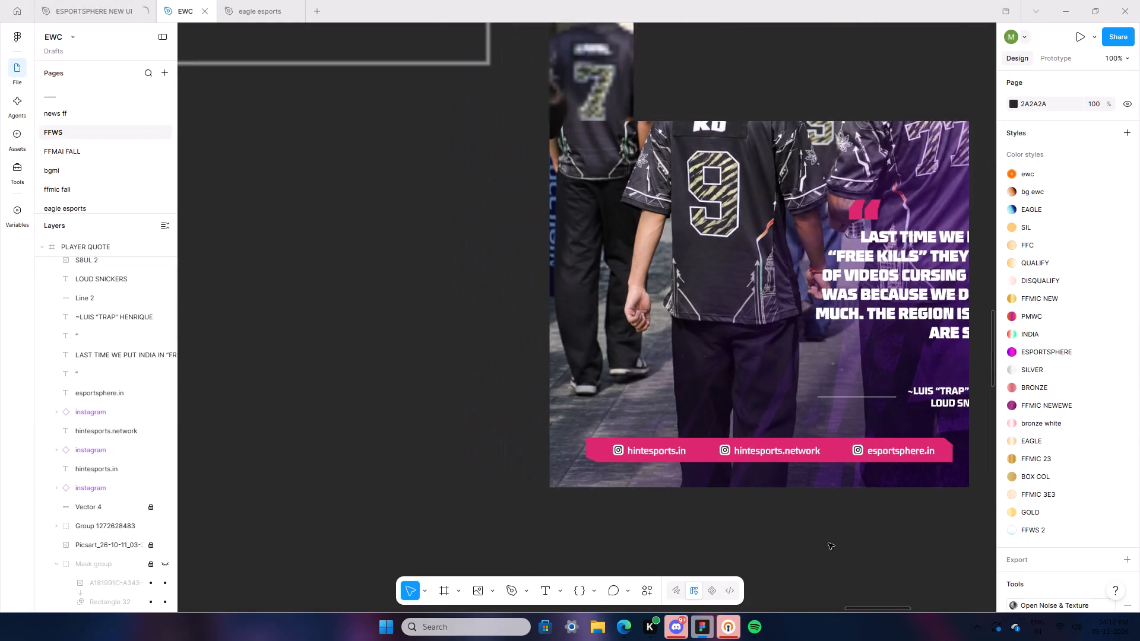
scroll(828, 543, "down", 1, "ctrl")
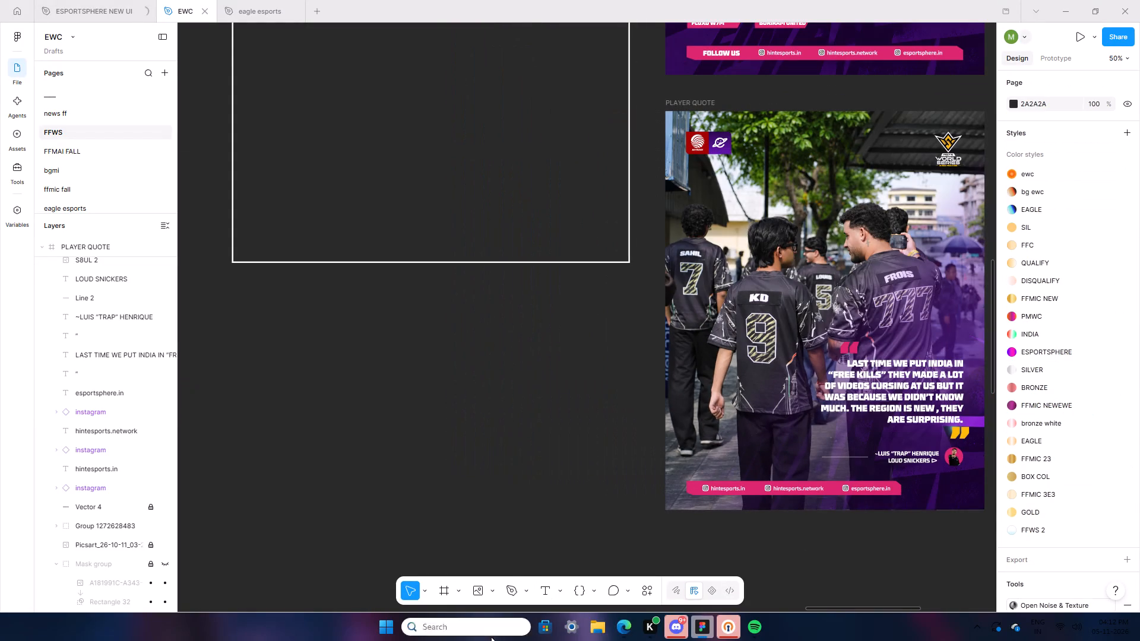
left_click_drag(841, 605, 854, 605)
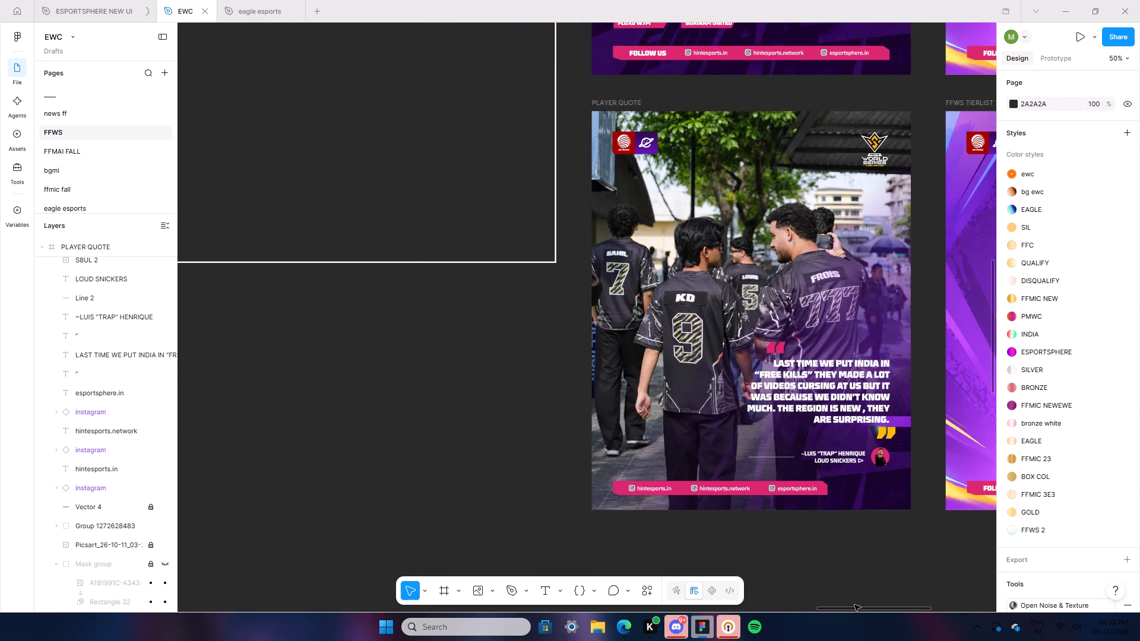
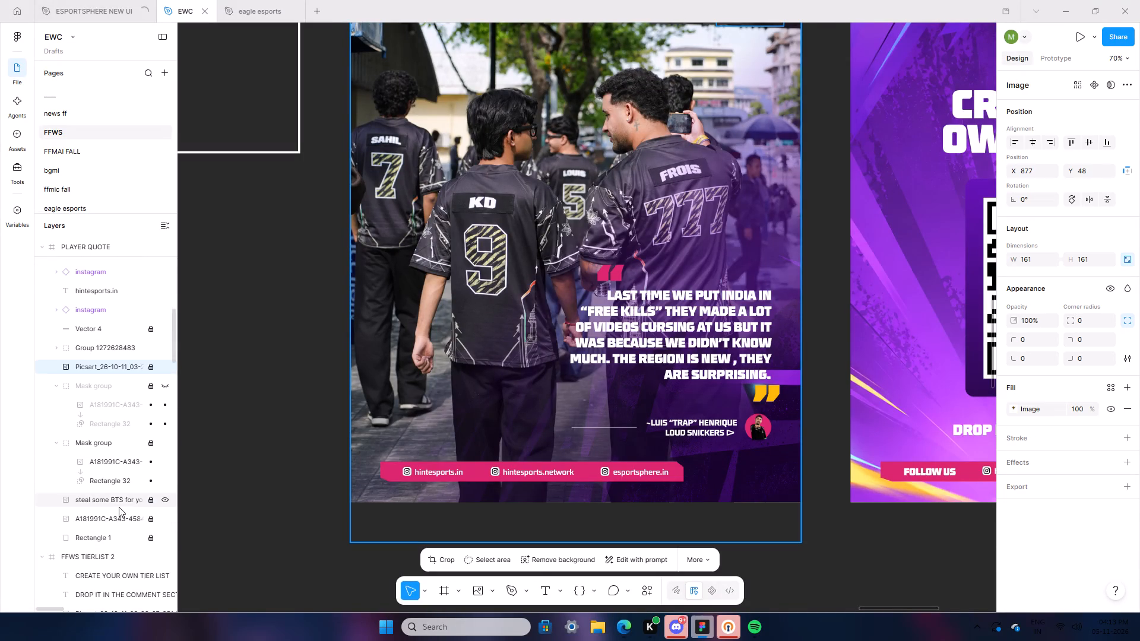
Replace the post's background image with the downloaded photo of four players in blue-and-white jerseys seen from behind.
left_click(1025, 407)
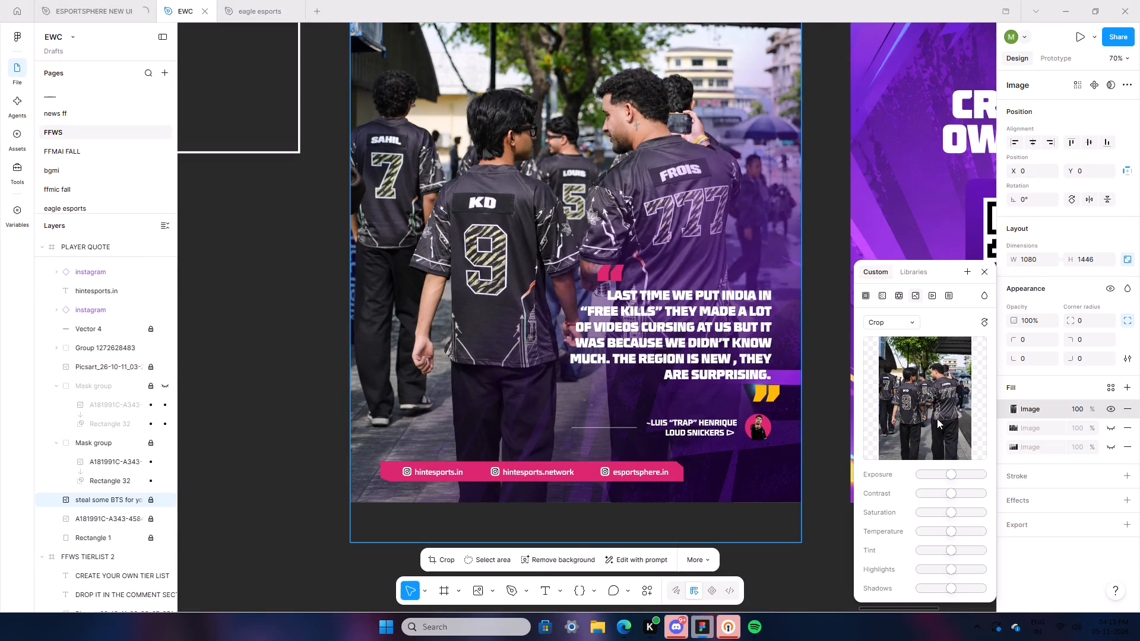
left_click(934, 387)
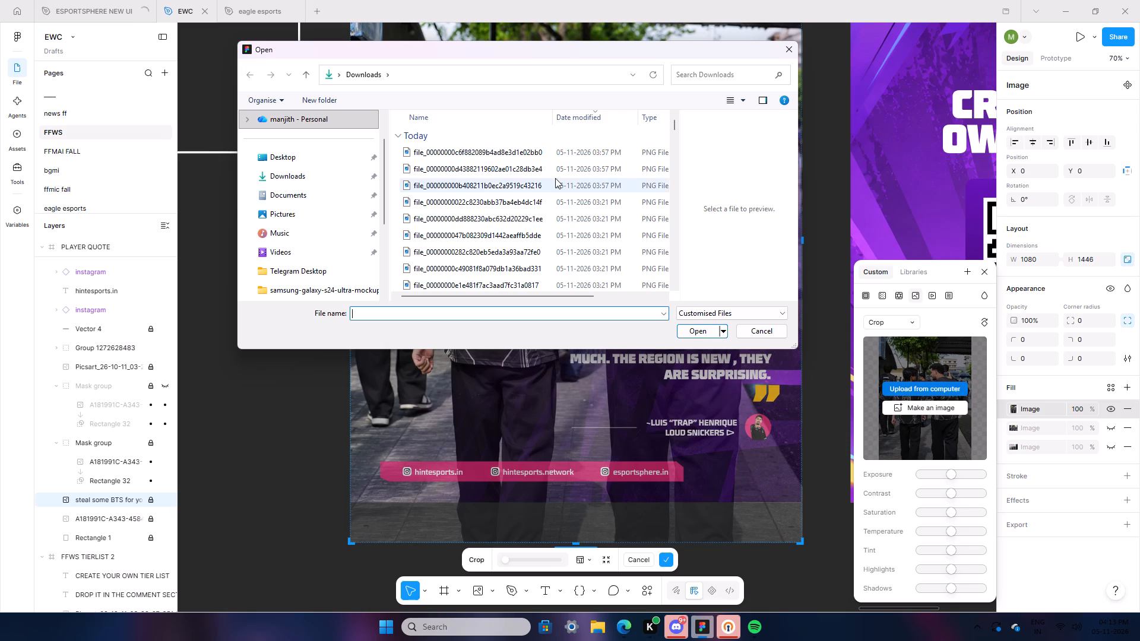
left_click(508, 154)
left_click(521, 173)
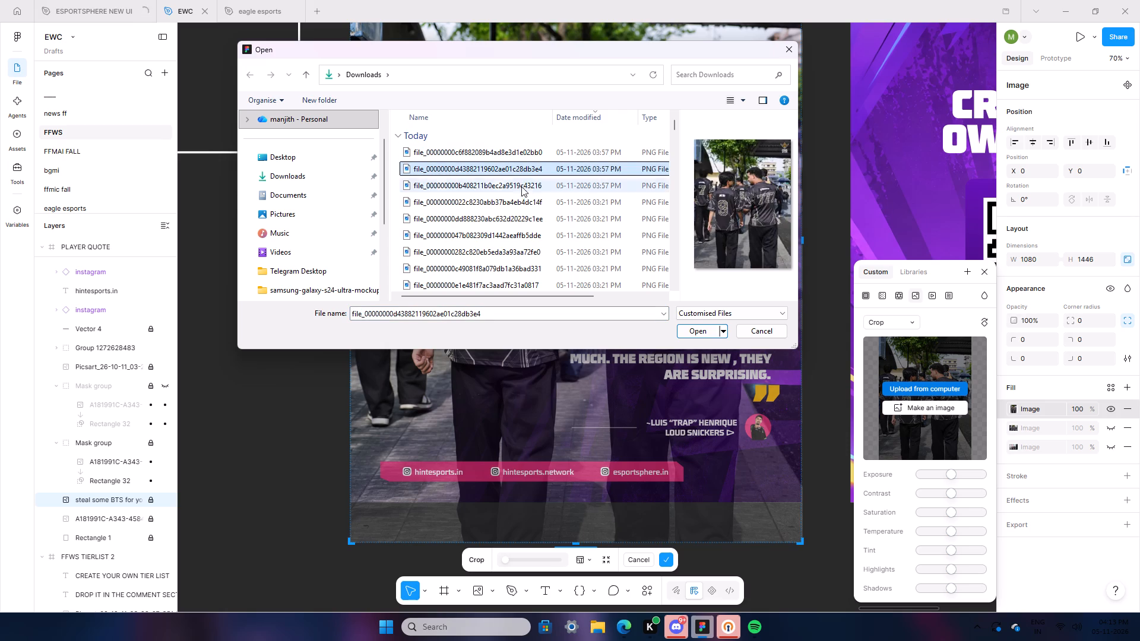
left_click(527, 192)
left_click(533, 207)
left_click(520, 186)
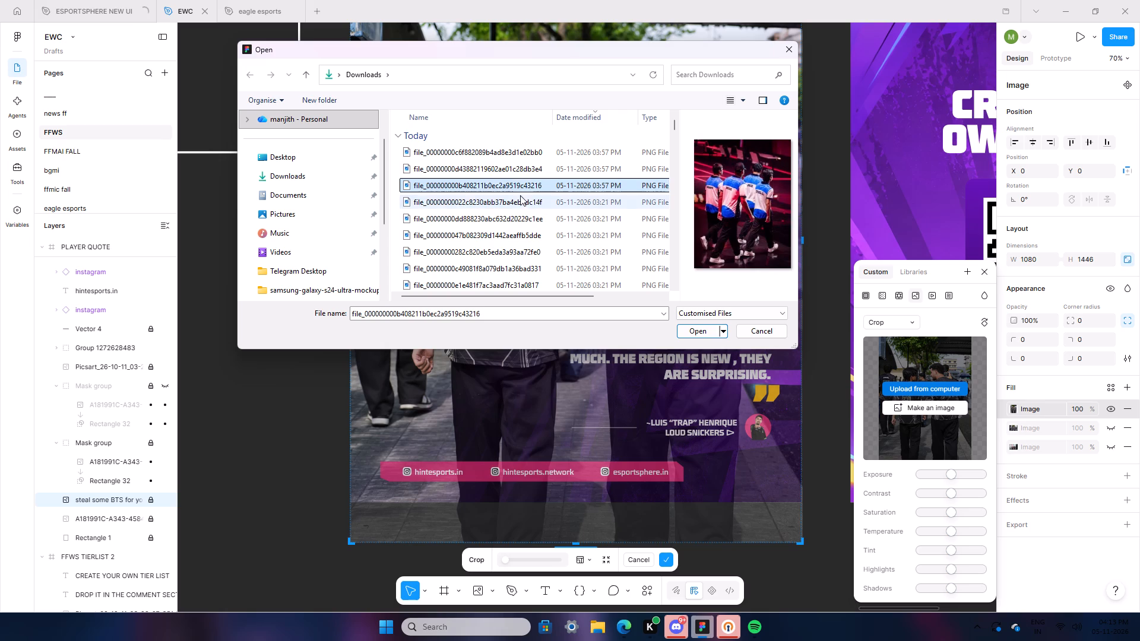
double_click(509, 182)
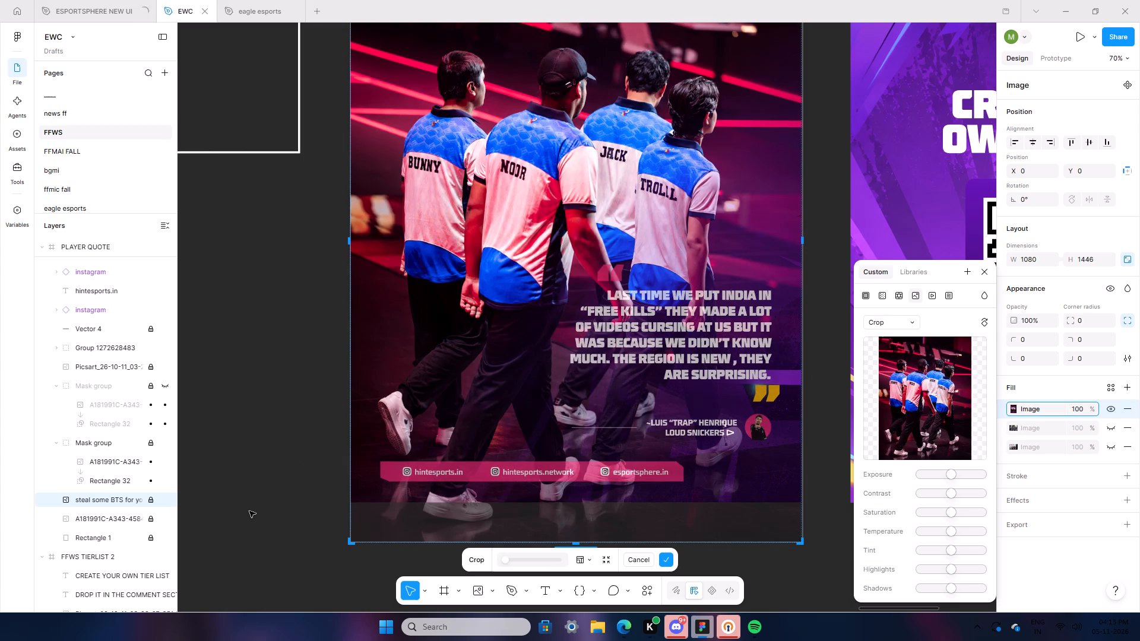
double_click(249, 510)
scroll(282, 515, "down", 5, "ctrl")
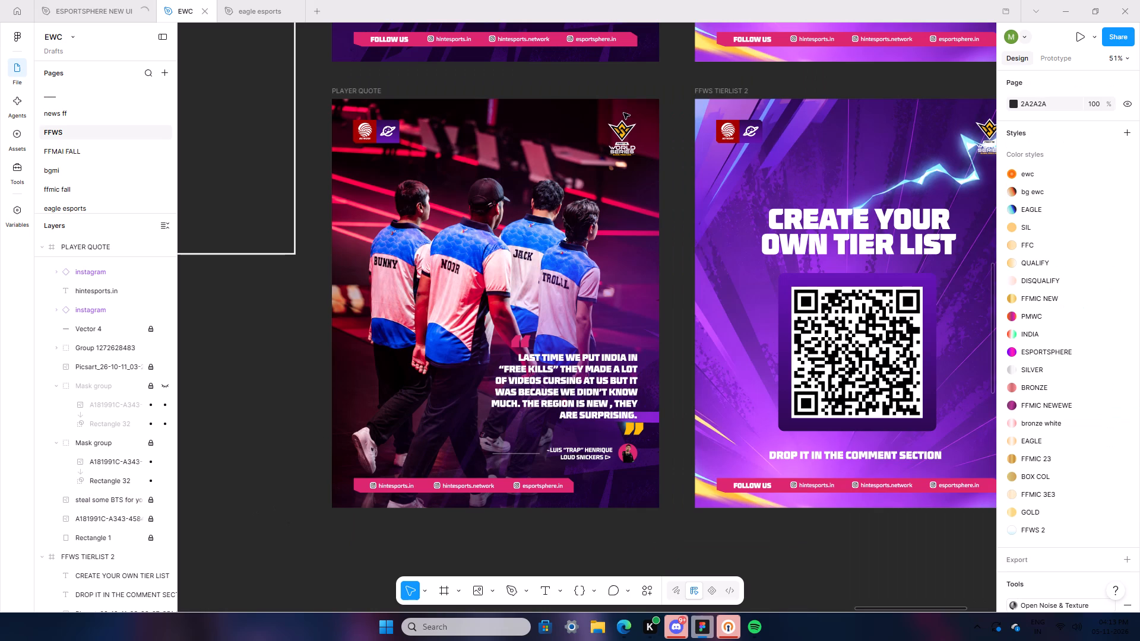
Export the PLAYER QUOTE frame.
left_click(354, 94)
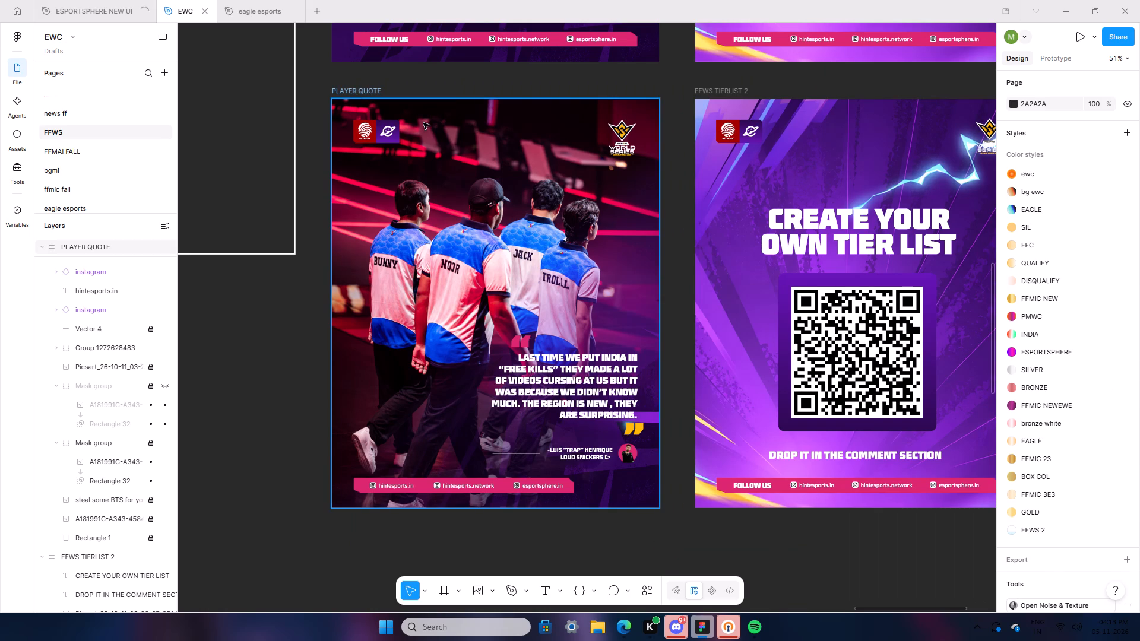
scroll(1101, 477, "down", 7)
left_click(1065, 540)
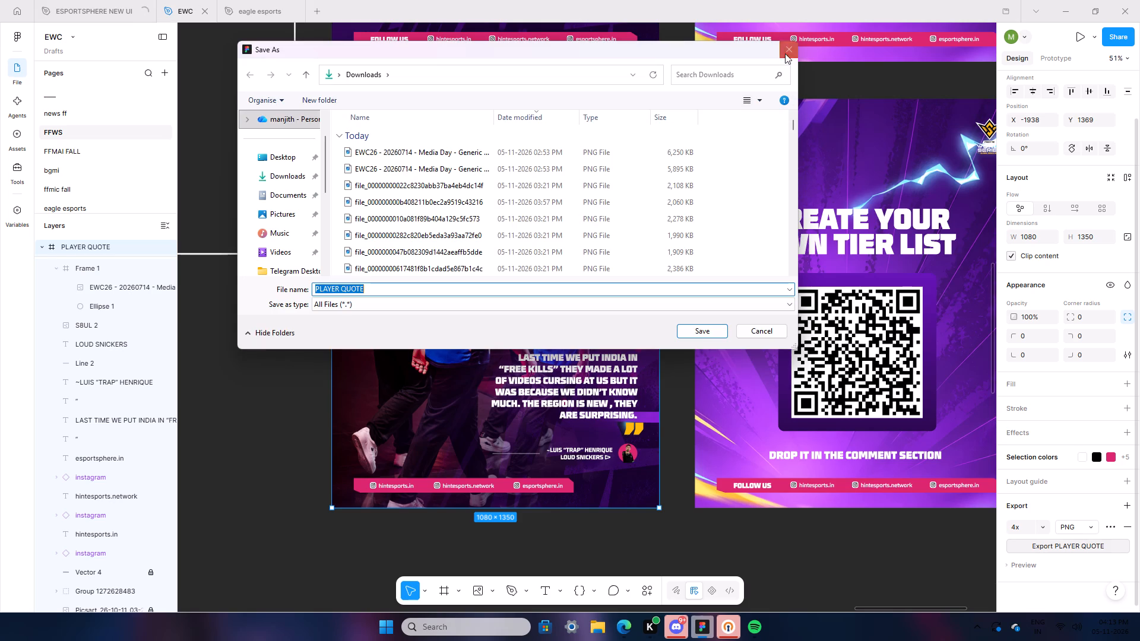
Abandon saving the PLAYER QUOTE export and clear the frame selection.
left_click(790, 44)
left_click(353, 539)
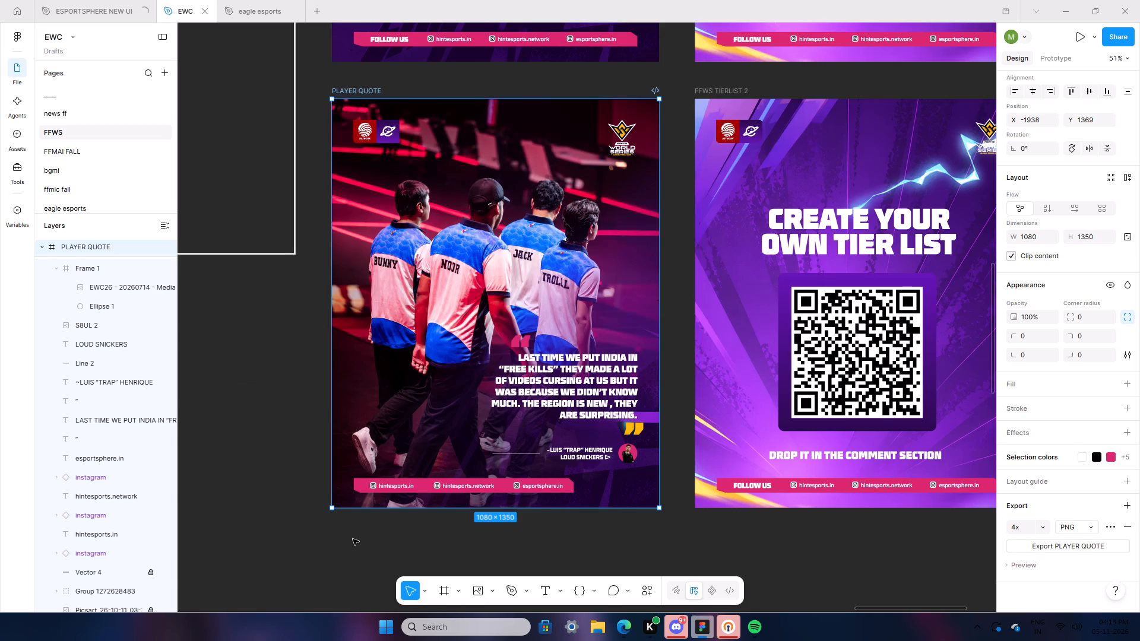
Nudge the hintesports.network handle and its icon slightly rightward along the footer's pink bar, toward the esportsphere.in handle.
scroll(353, 539, "up", 17, "ctrl")
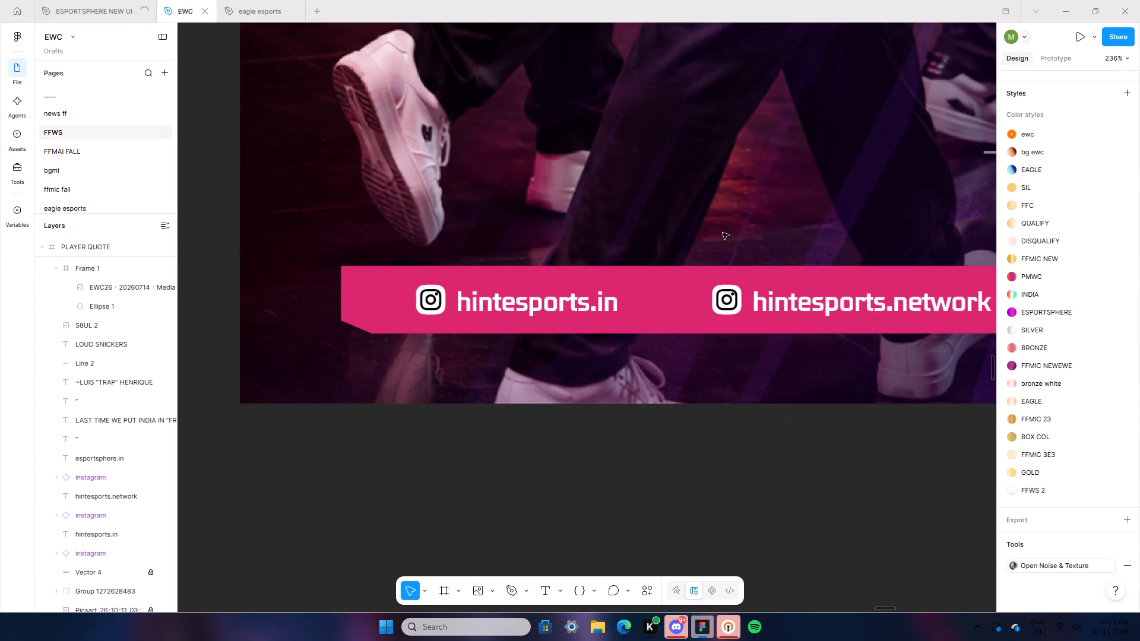
left_click_drag(705, 245, 964, 306)
key("Right")
key("Right")
key("Right")
key("Right")
key("Right")
key("Right")
key("Right")
key("Right")
key("Right")
key("Right")
key("Right")
key("Right")
key("Right")
key("Right")
key("Right")
key("Right")
key("Right")
key("Right")
key("Right")
key("Right")
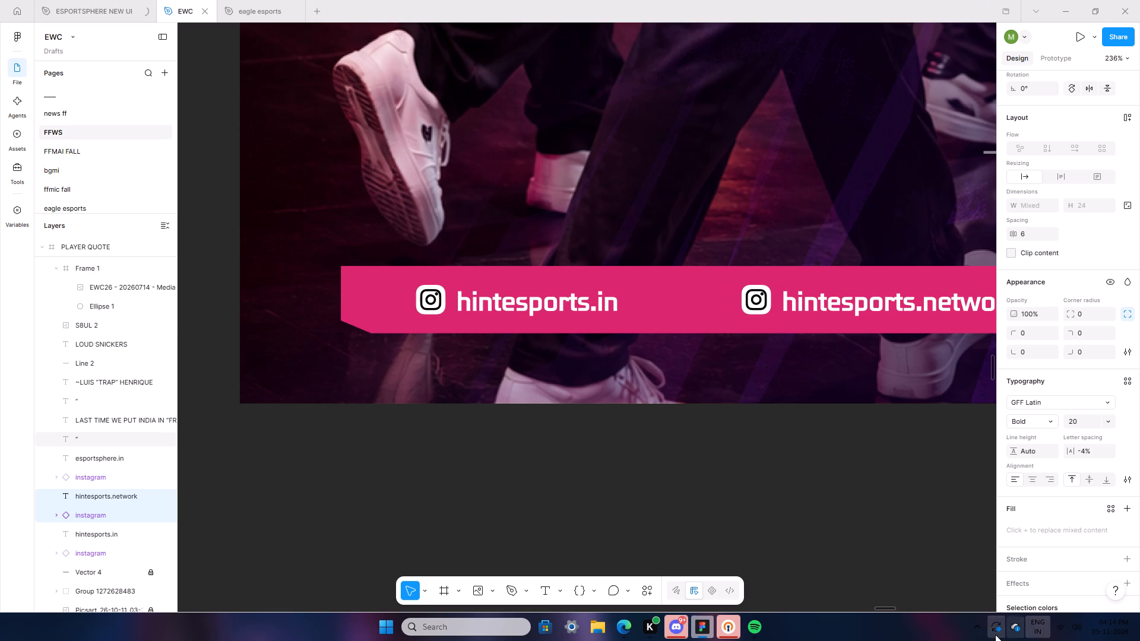
left_click_drag(885, 608, 894, 613)
key("Right")
key("Right")
key("Right")
key("Right")
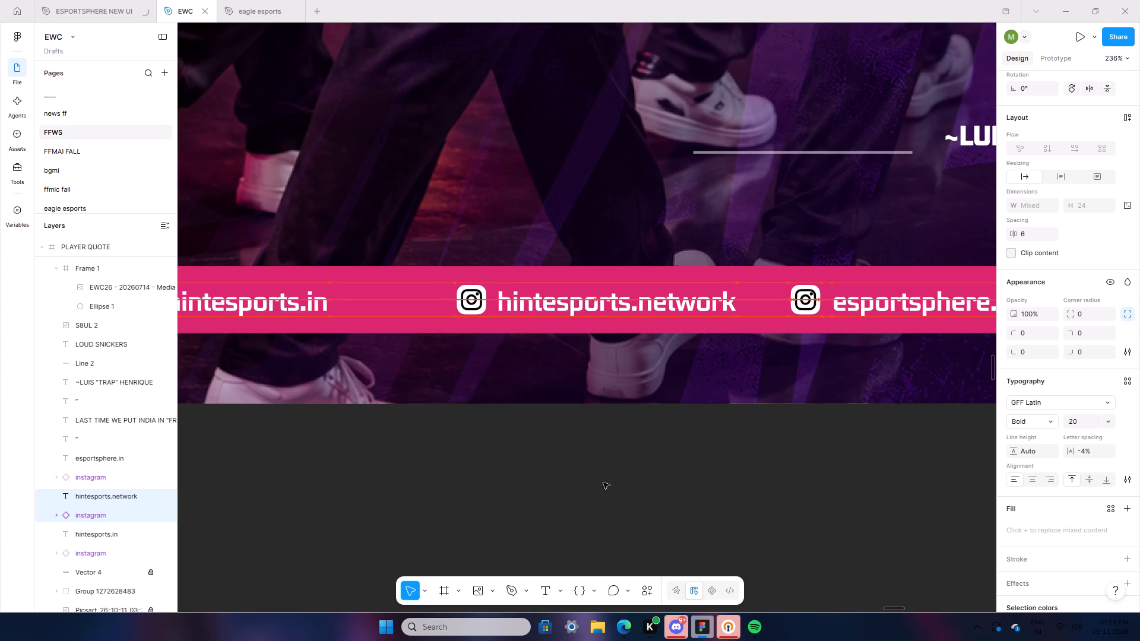
left_click(349, 513)
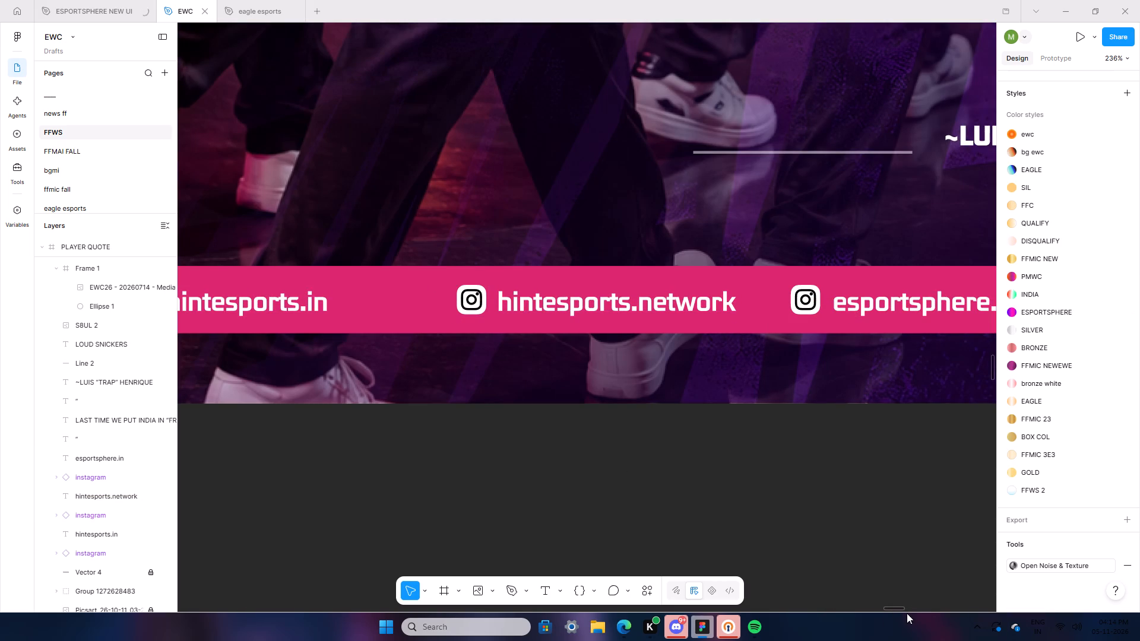
Shift the hintesports.in handle and its icon rightward along the pink bar, closer to the hintesports.network handle.
left_click_drag(898, 610, 886, 611)
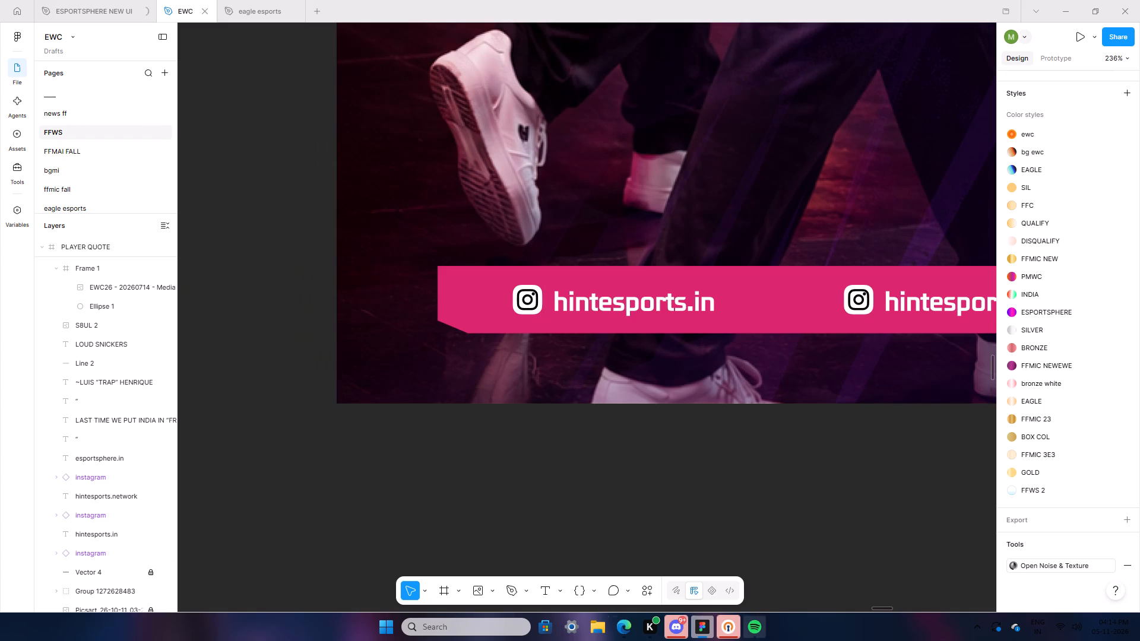
left_click_drag(482, 259, 683, 348)
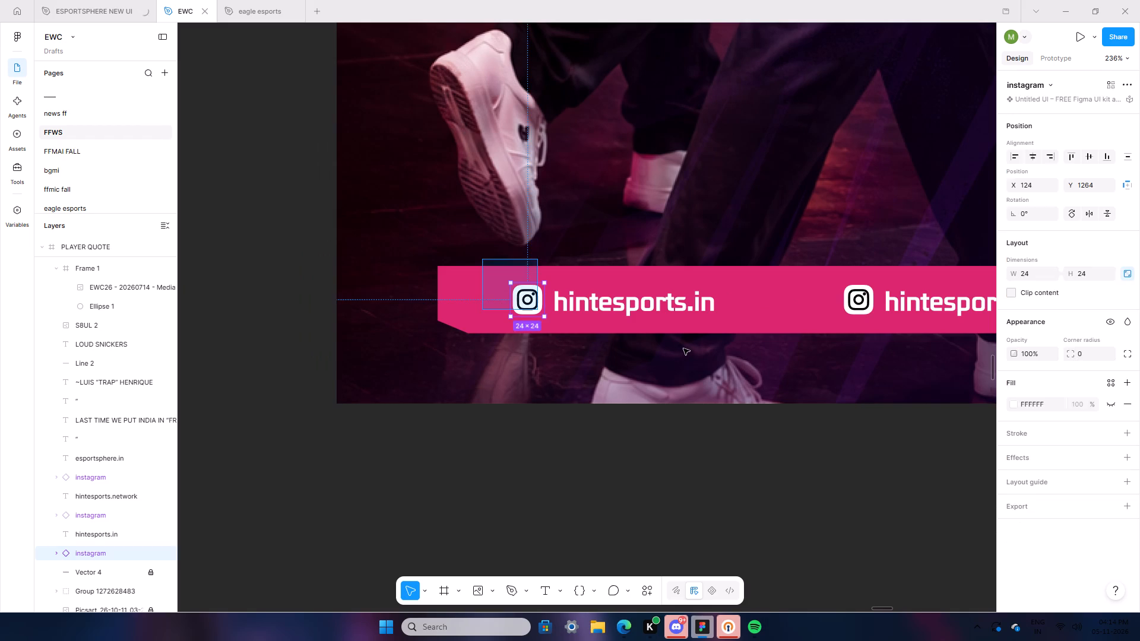
left_click_drag(683, 348, 685, 348)
key("Right")
key("Right")
key("Right")
key("Right")
key("Right")
key("Right")
key("Right")
key("Right")
key("Right")
key("Right")
key("Right")
key("Right")
key("Right")
key("Right")
key("Right")
key("Right")
key("Right")
key("Right")
key("Right")
key("Right")
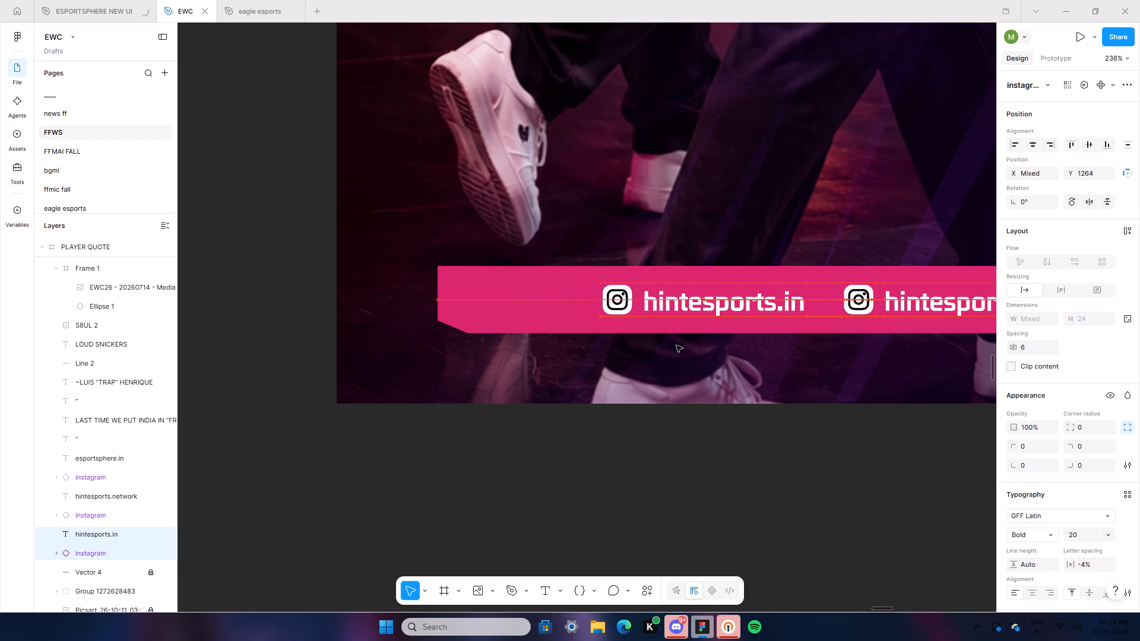
left_click(830, 451)
Select the hintesports.in handle together with its Instagram icon and bring up the actions available for the pair.
scroll(829, 452, "down", 7, "ctrl")
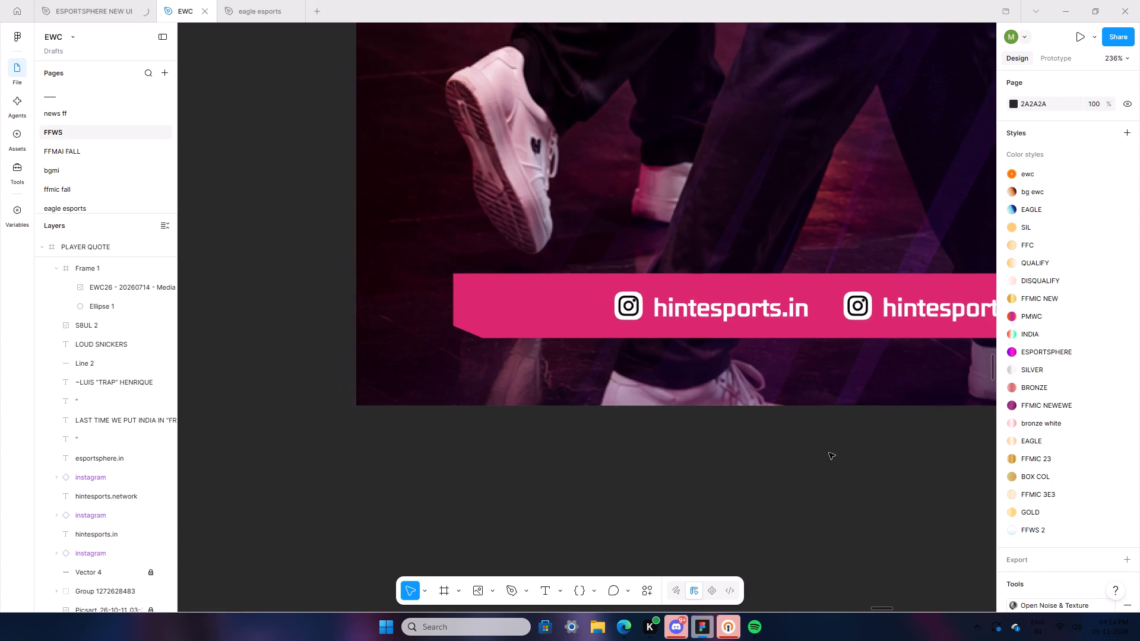
scroll(829, 472, "down", 8, "ctrl")
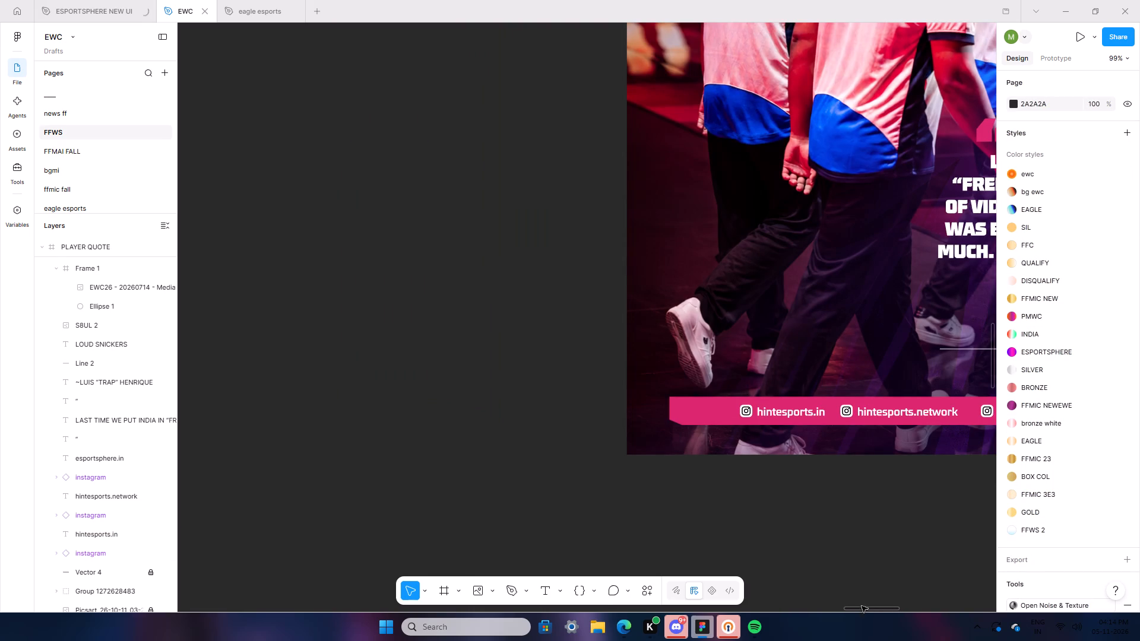
left_click_drag(861, 607, 887, 610)
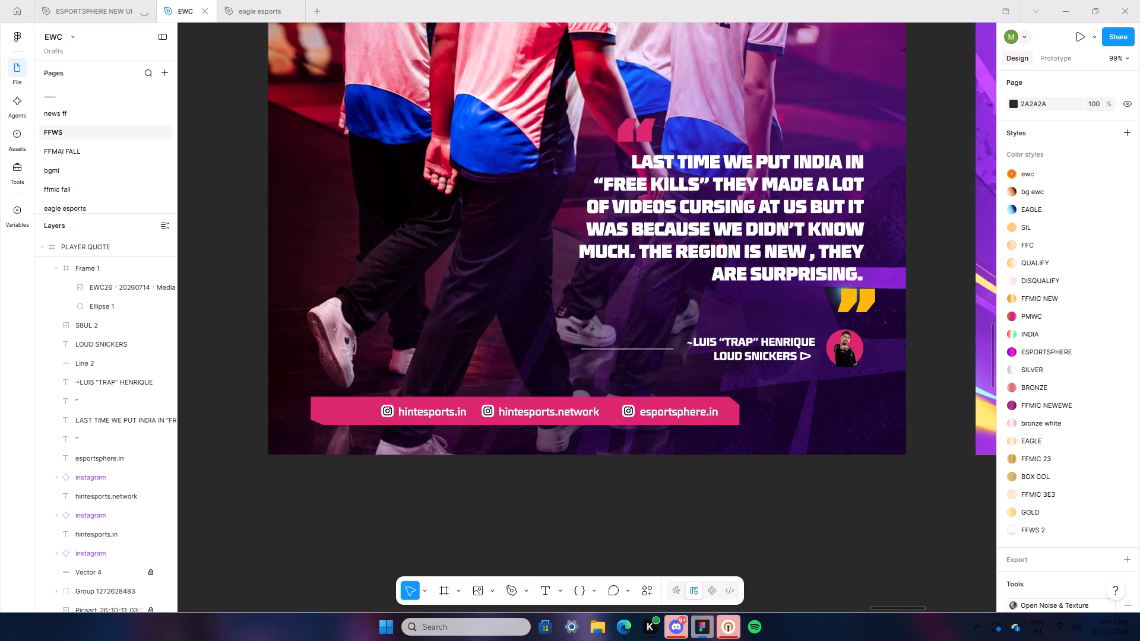
left_click_drag(351, 380, 436, 424)
left_click_drag(436, 424, 443, 426)
right_click(428, 408)
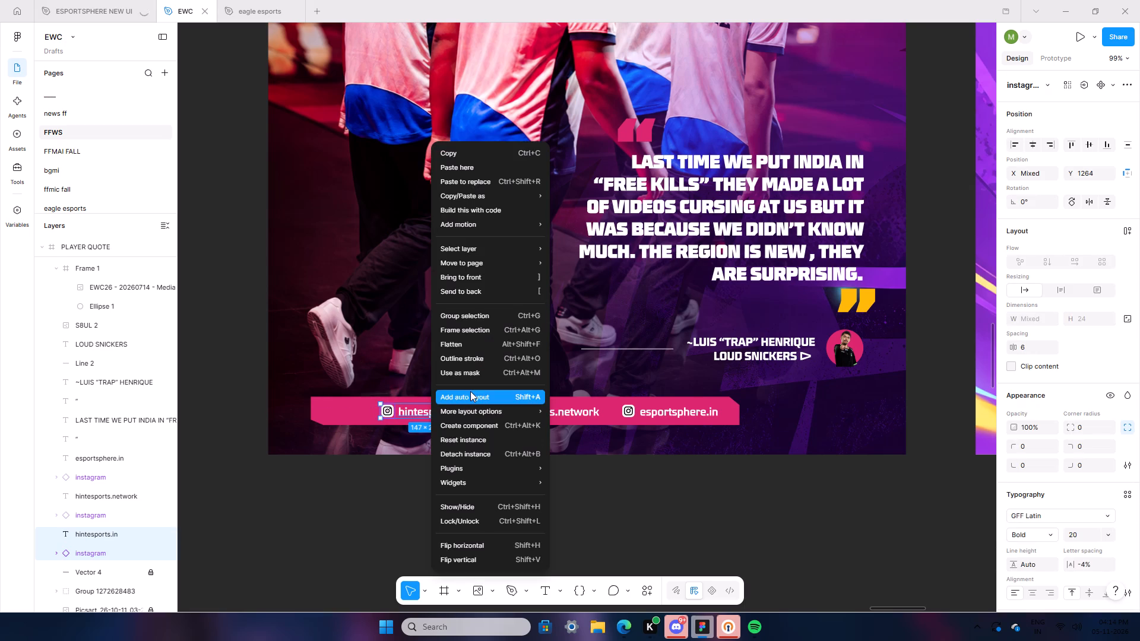
Group the hintesports.in handle with its Instagram icon.
left_click(460, 320)
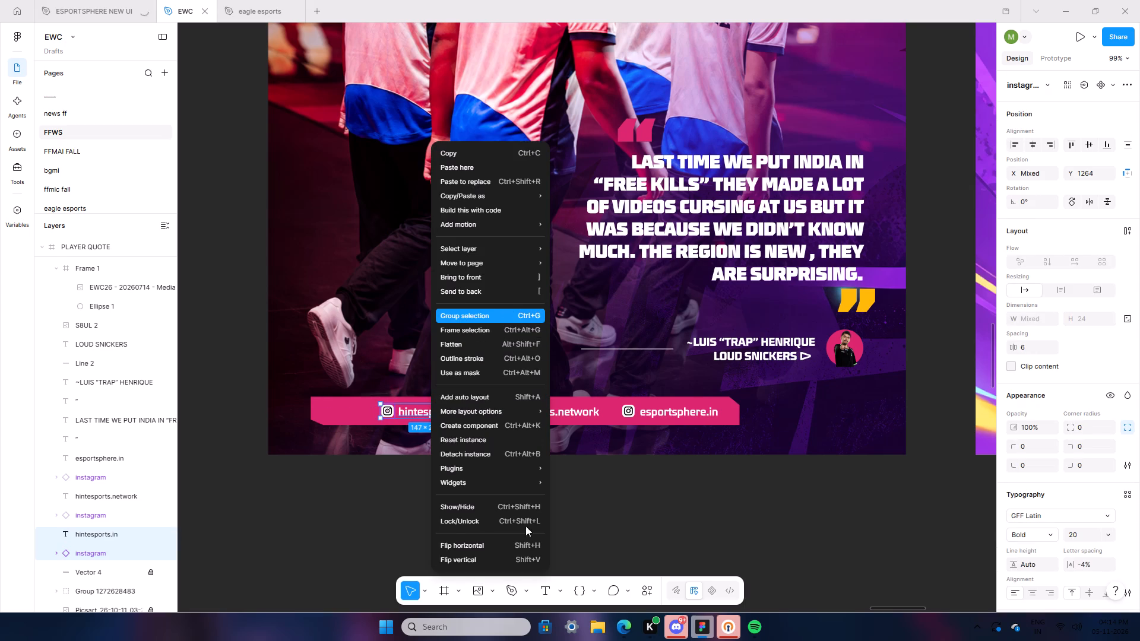
left_click(586, 507)
Group the hintesports.network handle with its Instagram icon.
left_click_drag(477, 385, 601, 430)
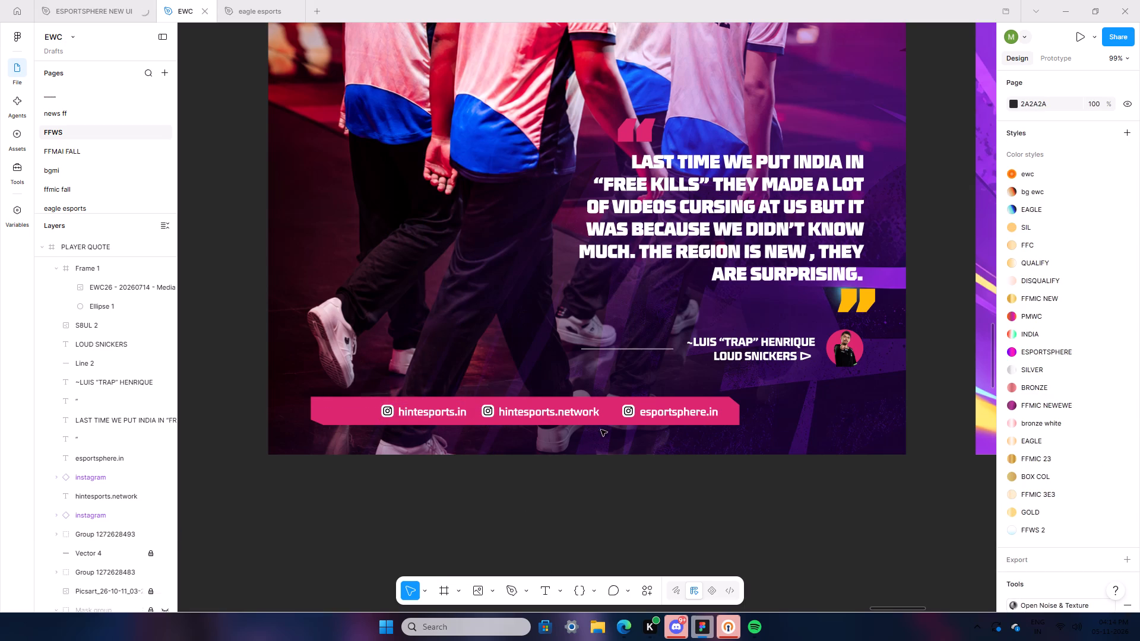
left_click_drag(601, 430, 612, 437)
right_click(551, 421)
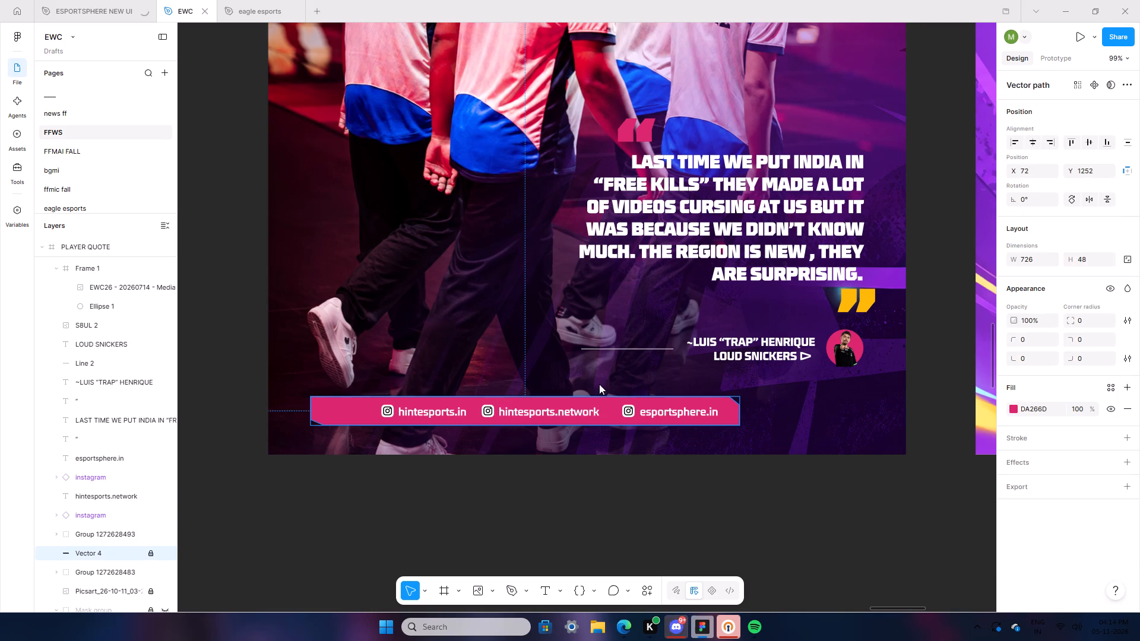
double_click(495, 462)
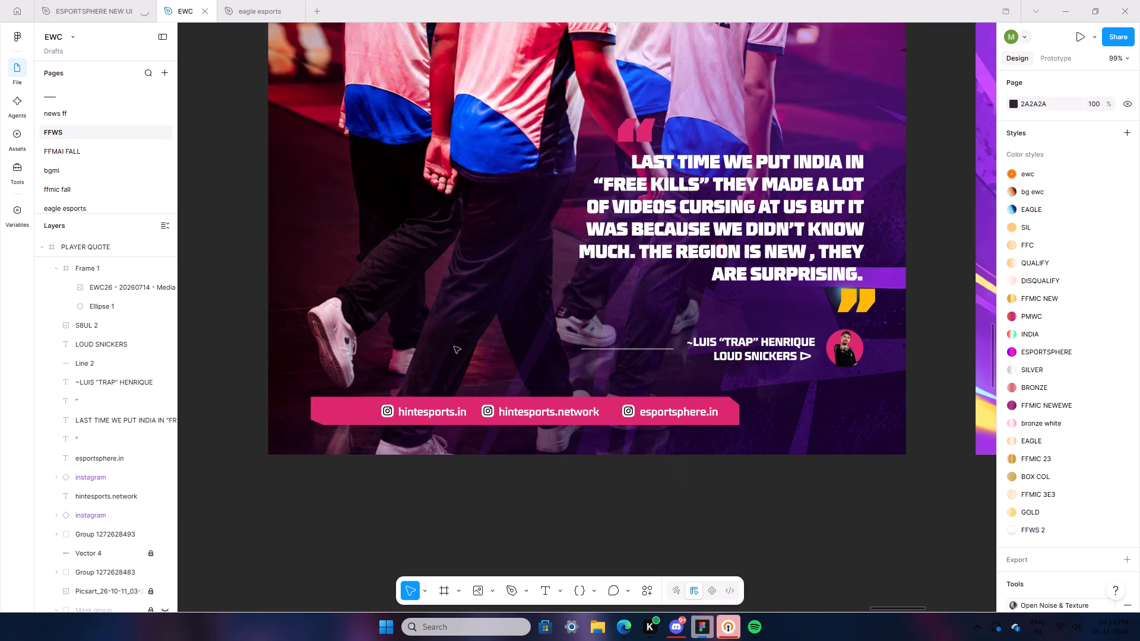
left_click_drag(457, 354, 570, 431)
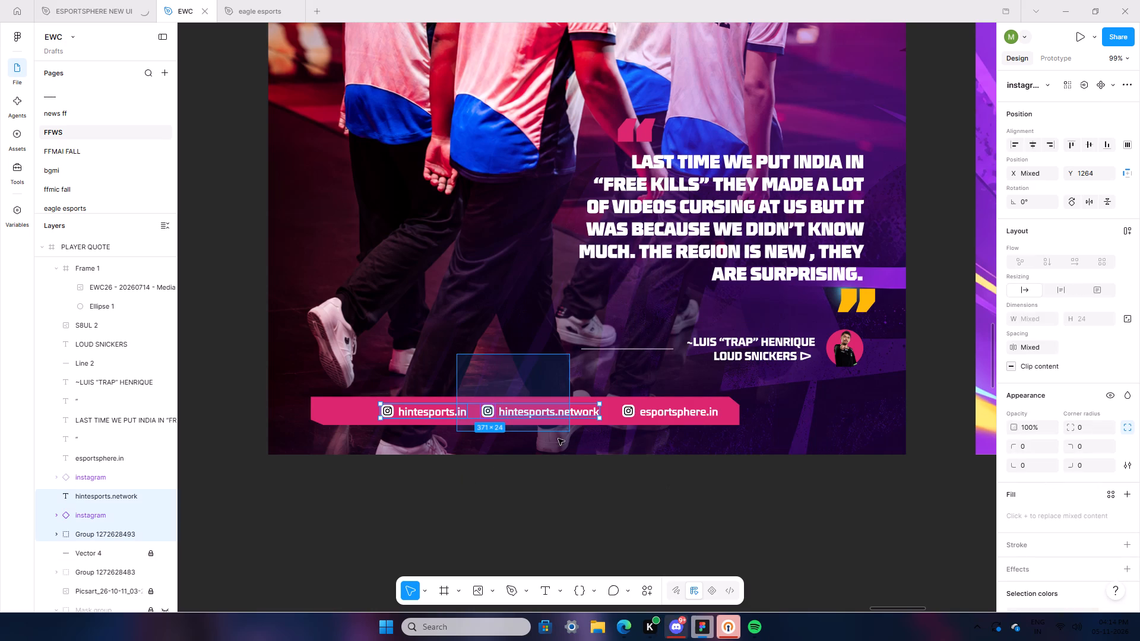
left_click(503, 503)
left_click(509, 498)
left_click_drag(486, 383, 565, 428)
right_click(536, 410)
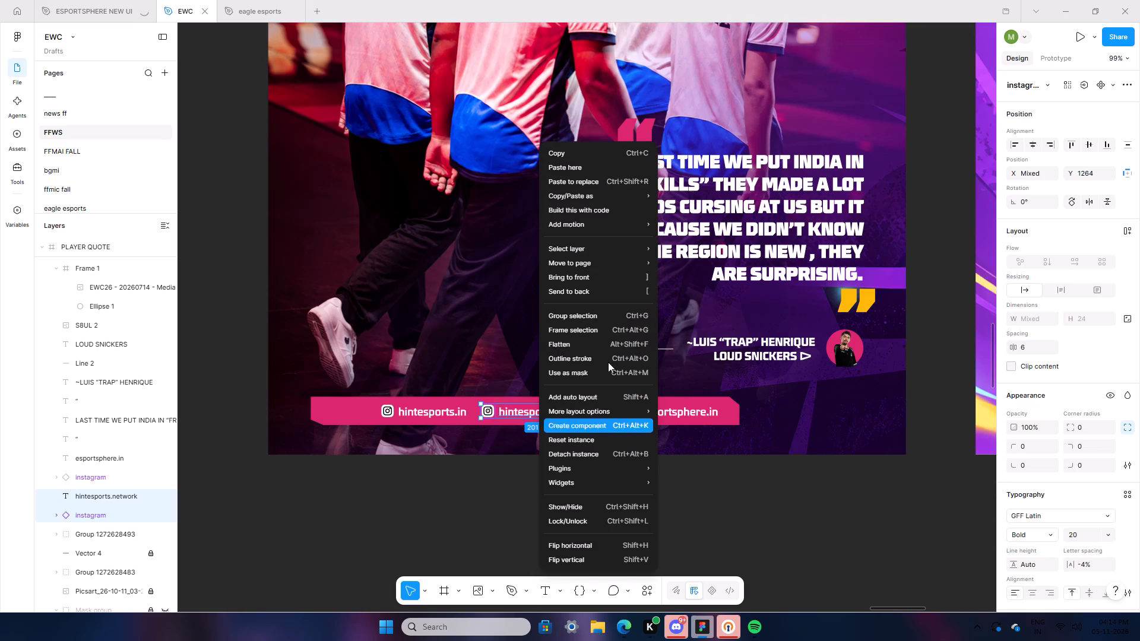
left_click(581, 321)
double_click(703, 501)
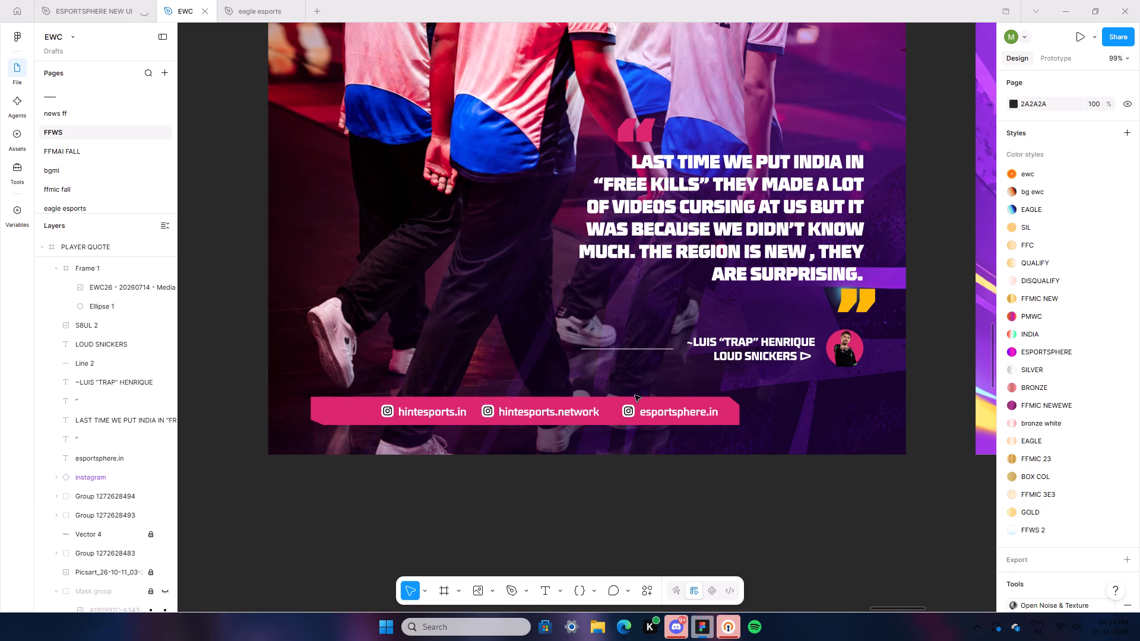
Group the esportsphere.in handle with its Instagram icon.
left_click_drag(614, 382, 711, 434)
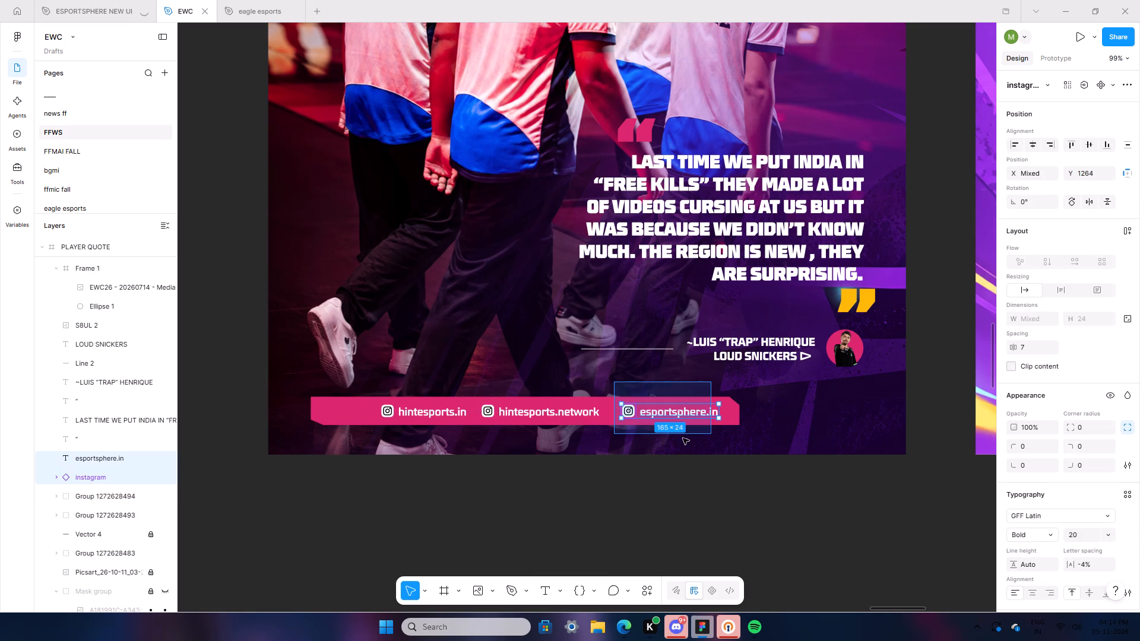
right_click(685, 411)
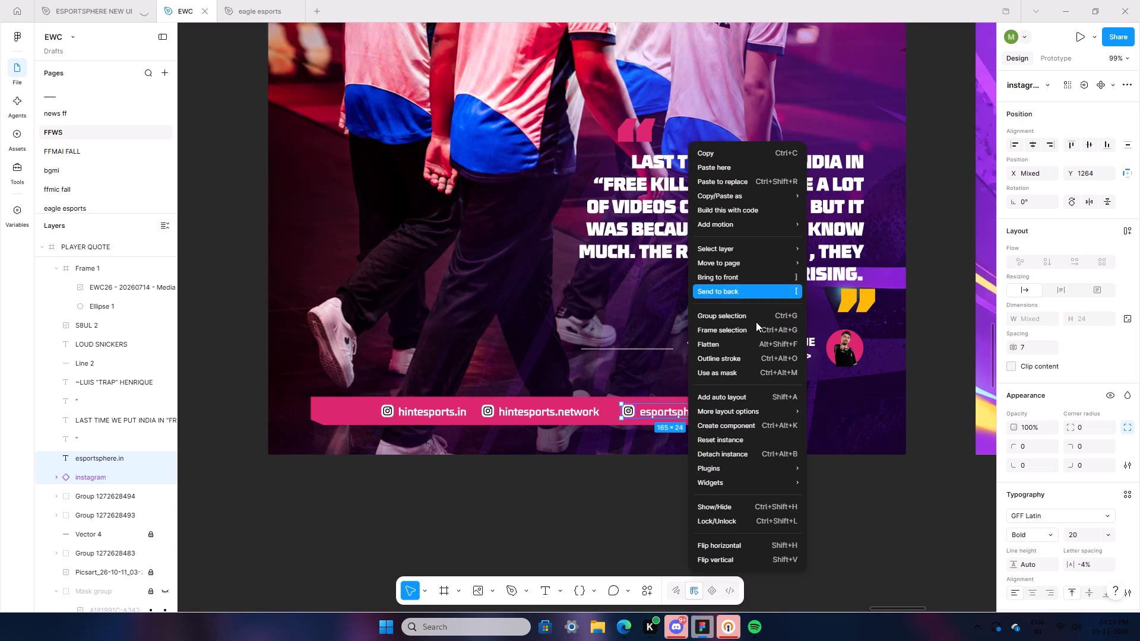
left_click(755, 319)
left_click(574, 501)
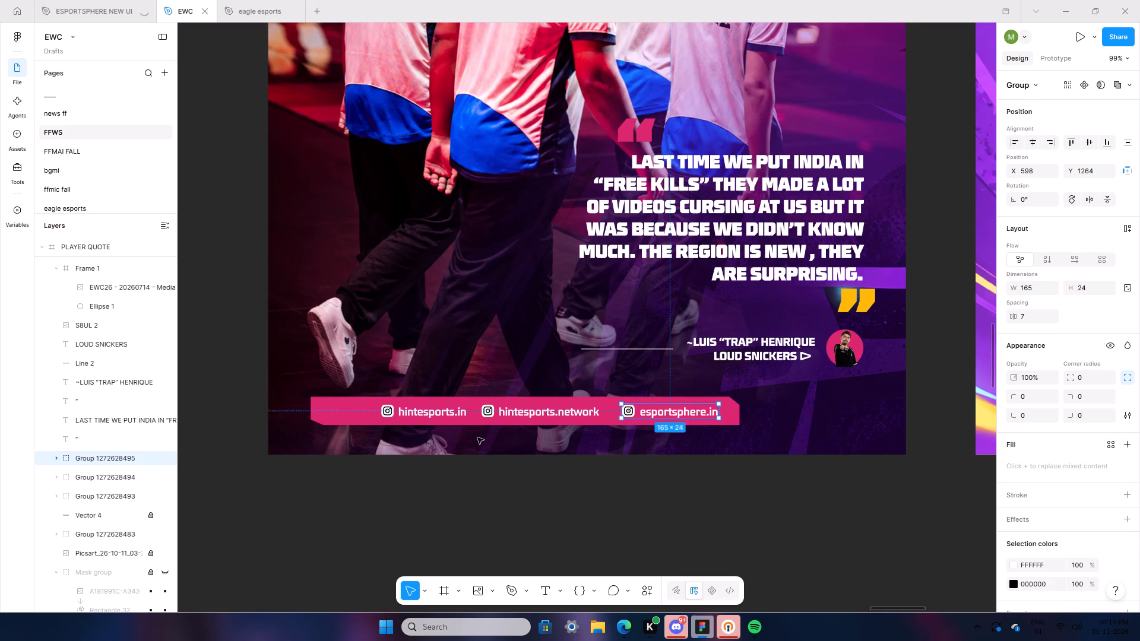
Shift the hintesports.in group leftward along the pink footer bar to X 114, keeping Y at 1264.
left_click(431, 412)
key("Left")
key("Left")
key("Left")
key("Left")
key("Left")
key("Left")
key("Left")
key("Left")
key("Left")
key("Left")
key("Left")
key("Left")
key("Left")
key("Left")
key("Left")
key("Left")
key("Left")
key("Left")
key("Left")
key("Left")
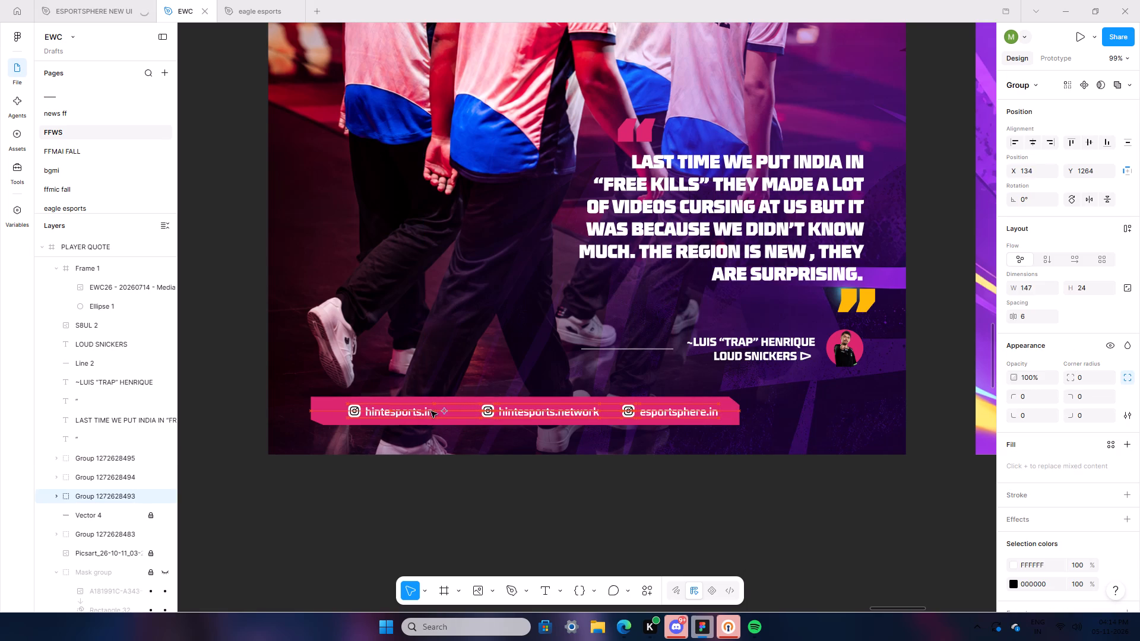
key("Left")
key("Left")
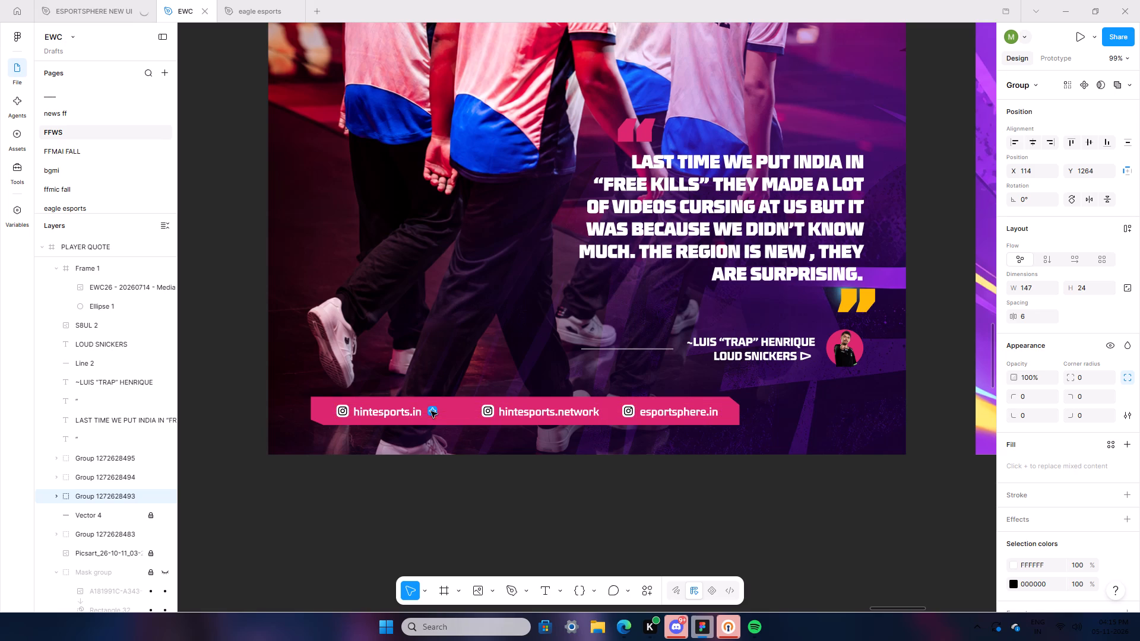
left_click(483, 497)
Shift the esportsphere.in group slightly rightward along the pink footer bar, keeping it level with the other handles.
left_click_drag(476, 379, 609, 426)
left_click(655, 500)
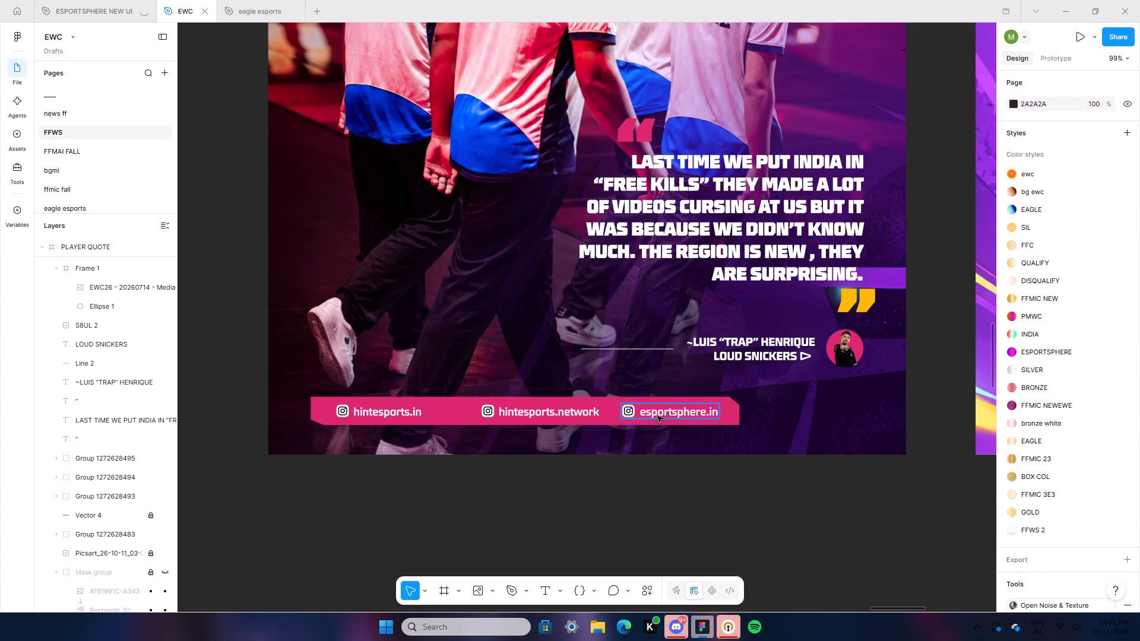
left_click(657, 415)
left_click(679, 407)
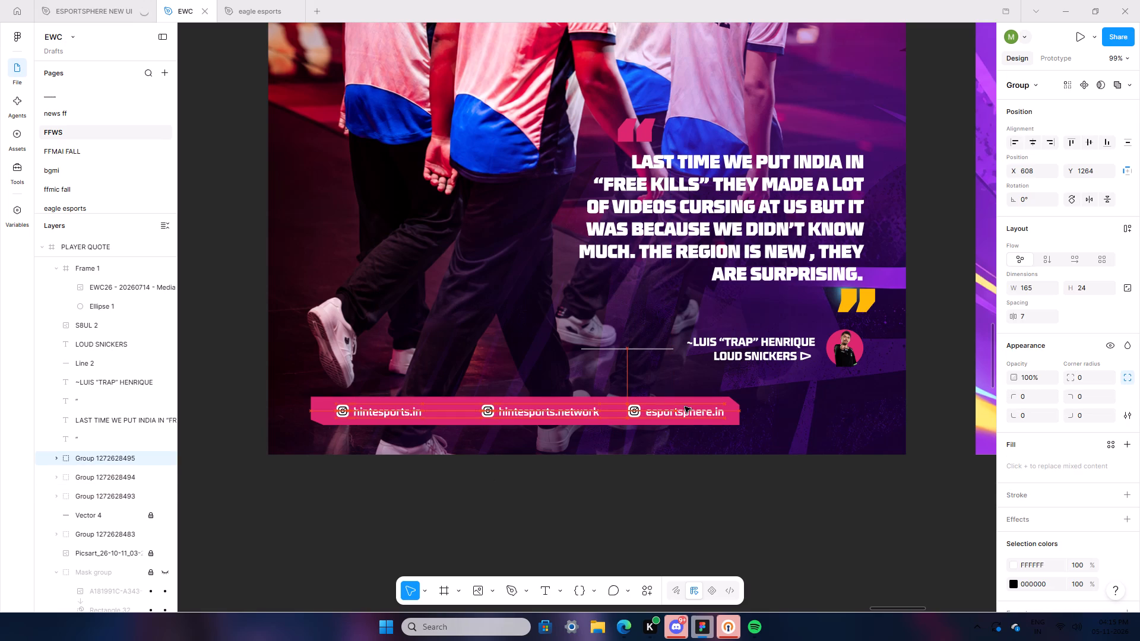
left_click(602, 492)
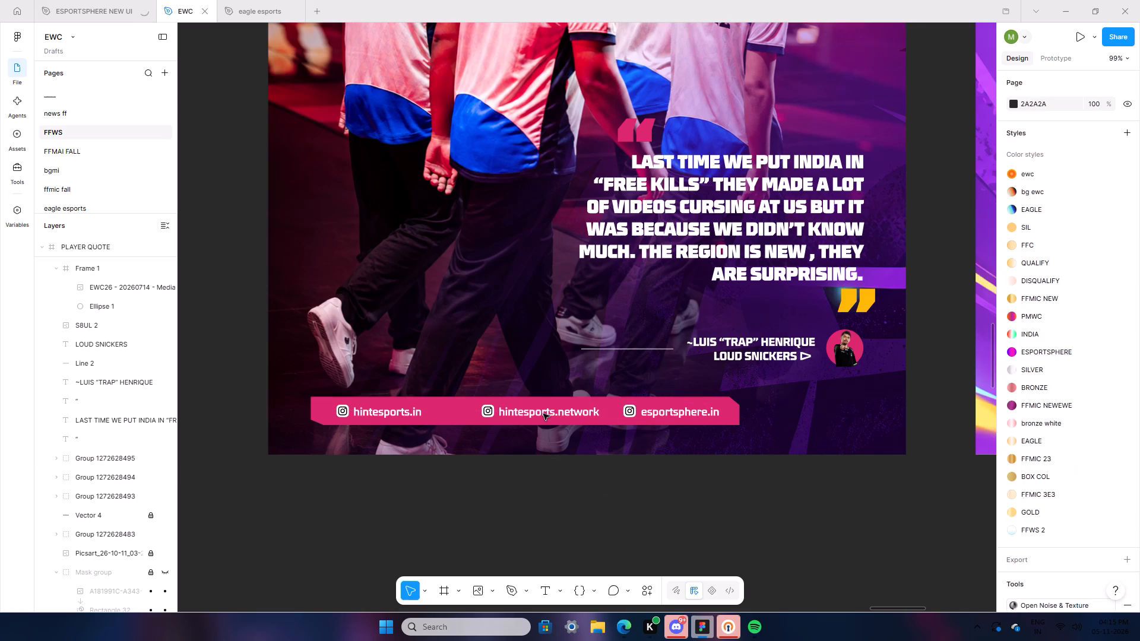
Shift the hintesports.network group leftward to X 335, Y 1264, between the other two handles on the footer bar.
left_click(543, 413)
left_click_drag(540, 413, 526, 414)
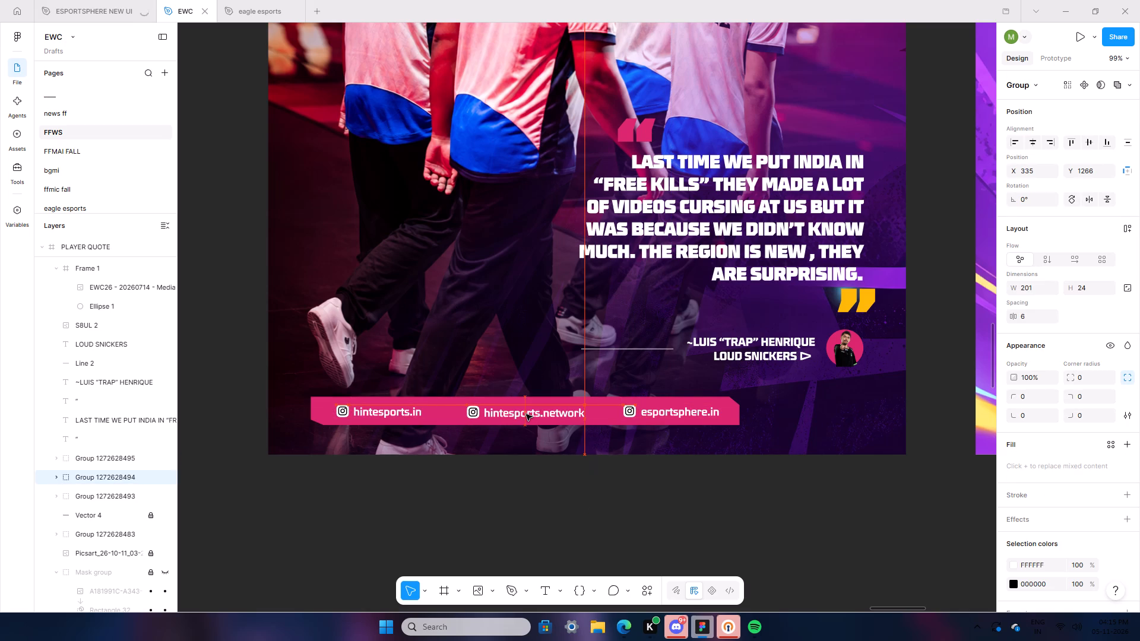
left_click_drag(526, 414, 525, 417)
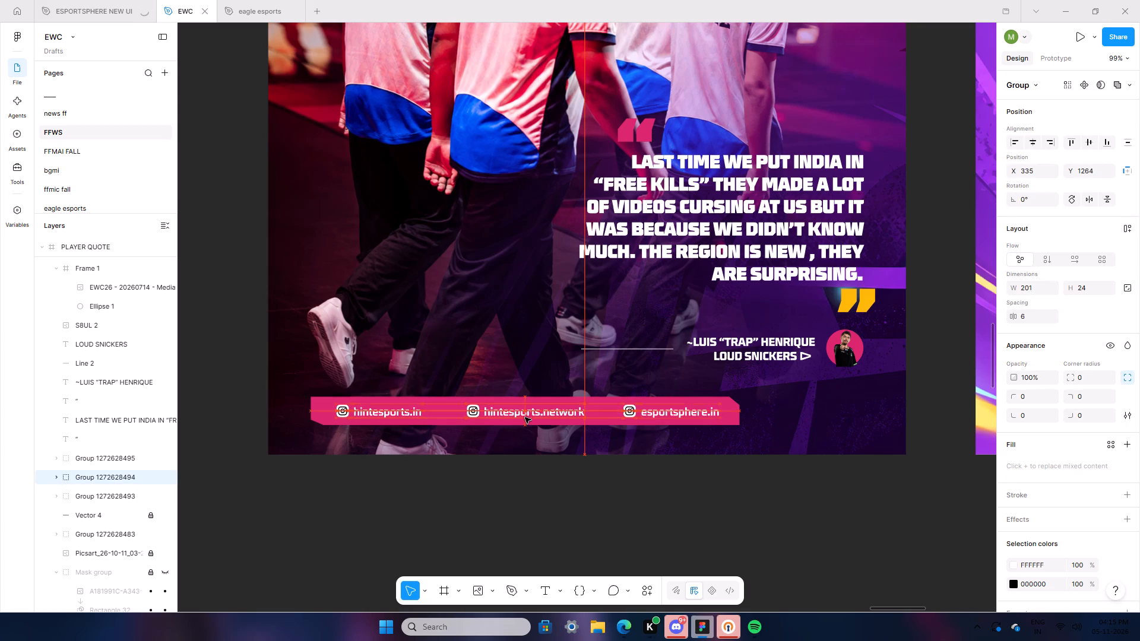
left_click_drag(525, 417, 526, 418)
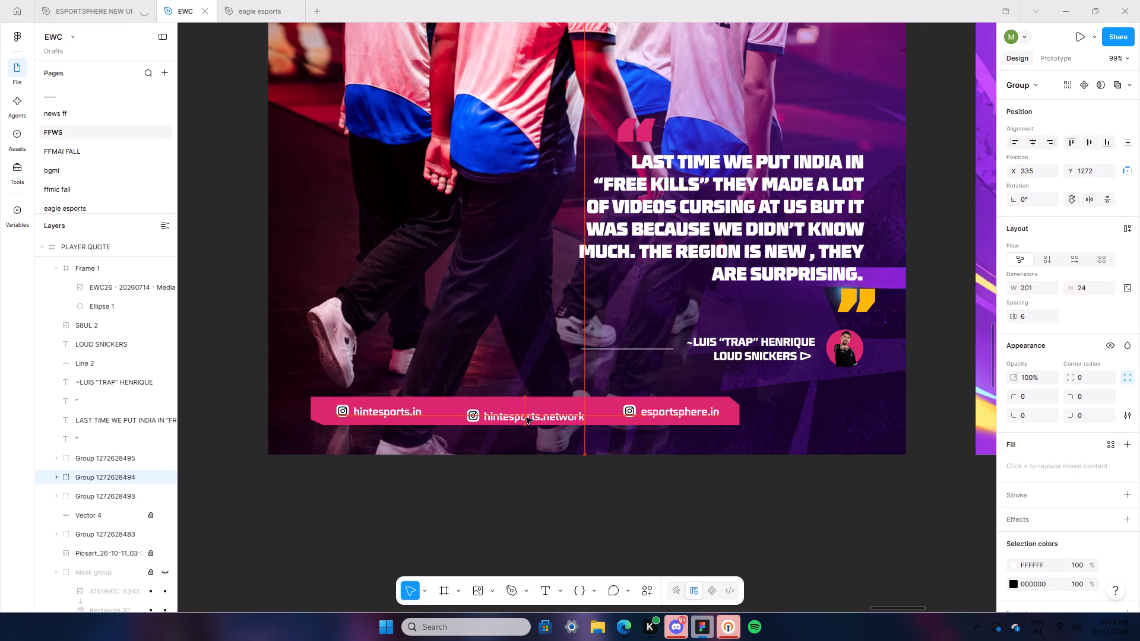
left_click_drag(526, 418, 525, 413)
left_click(583, 520)
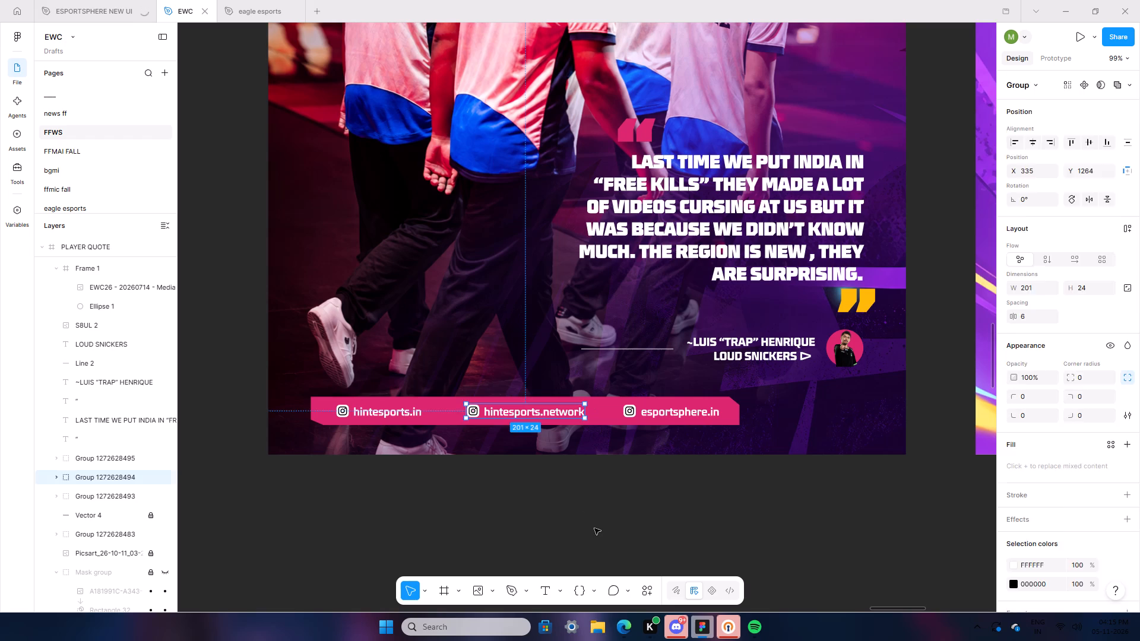
Examine the whole PLAYER QUOTE post for overall layout, footer handle spacing and quote legibility.
scroll(595, 534, "down", 4, "ctrl")
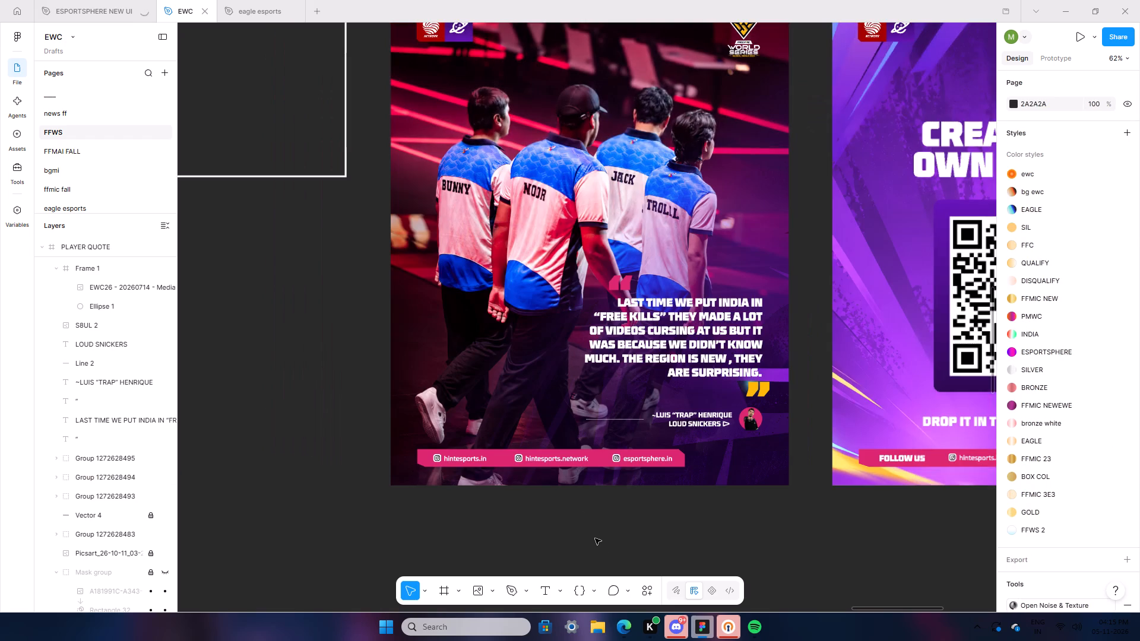
scroll(595, 538, "down", 3)
scroll(589, 553, "up", 3)
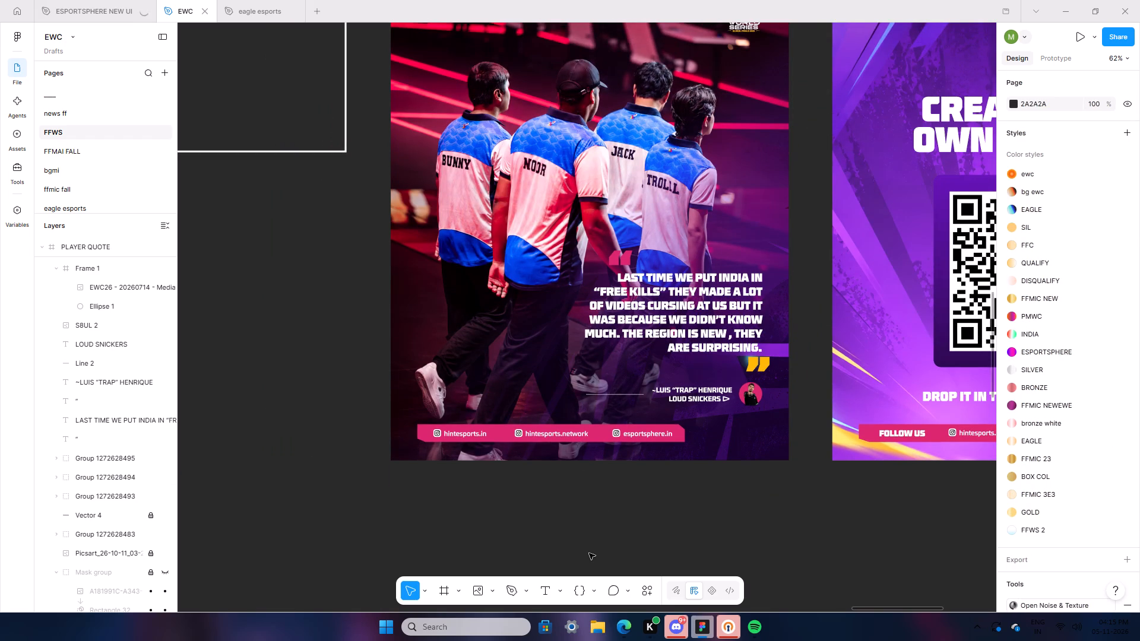
scroll(540, 520, "down", 2)
scroll(537, 533, "down", 4, "ctrl")
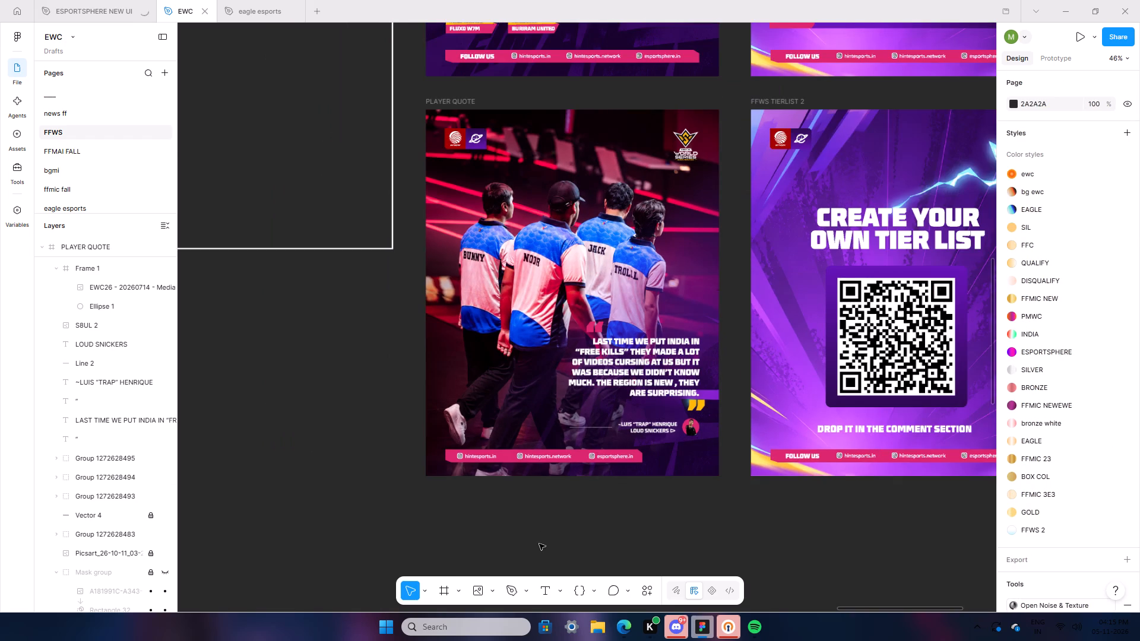
scroll(539, 544, "up", 2)
scroll(538, 560, "up", 3, "ctrl")
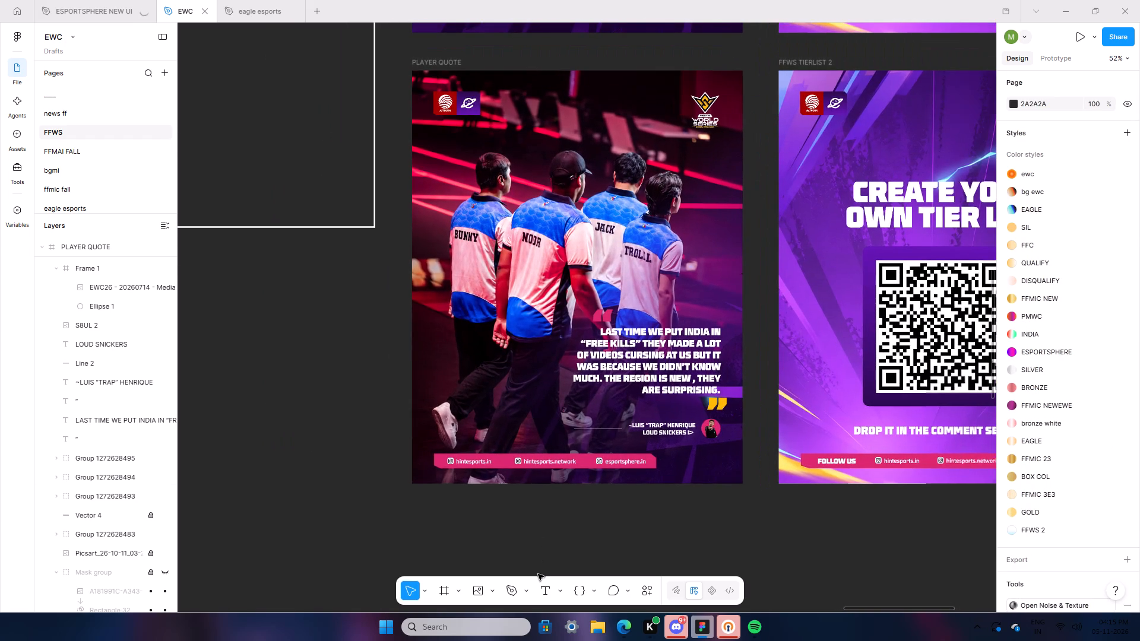
scroll(527, 547, "up", 2)
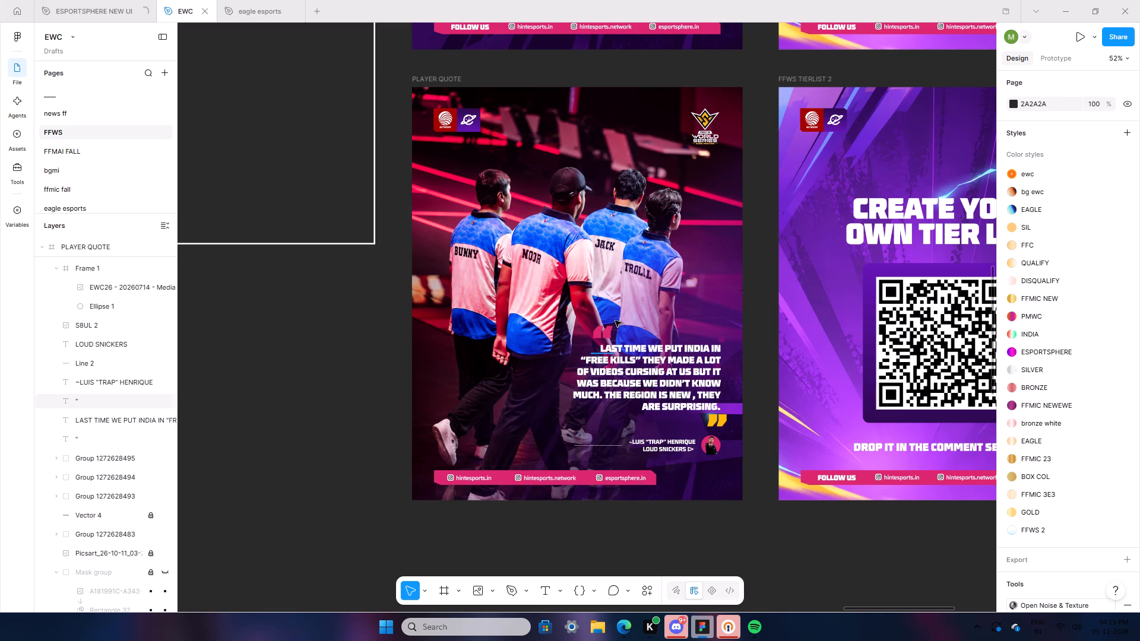
Change the opening quotation mark's fill to white (FFFFFF).
left_click(81, 402)
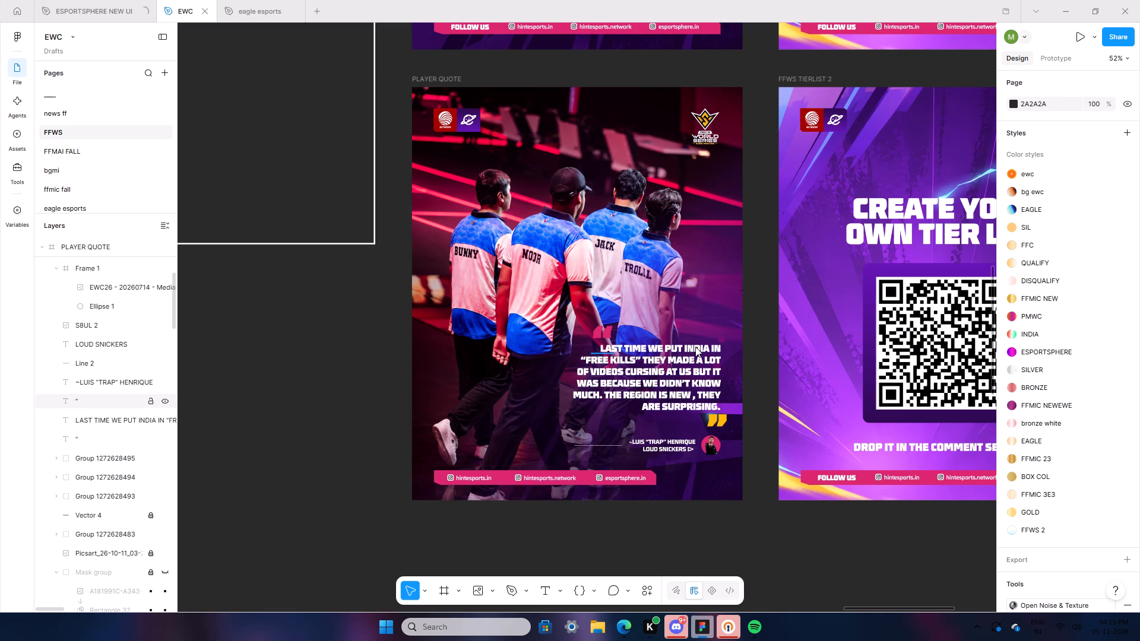
left_click(1014, 526)
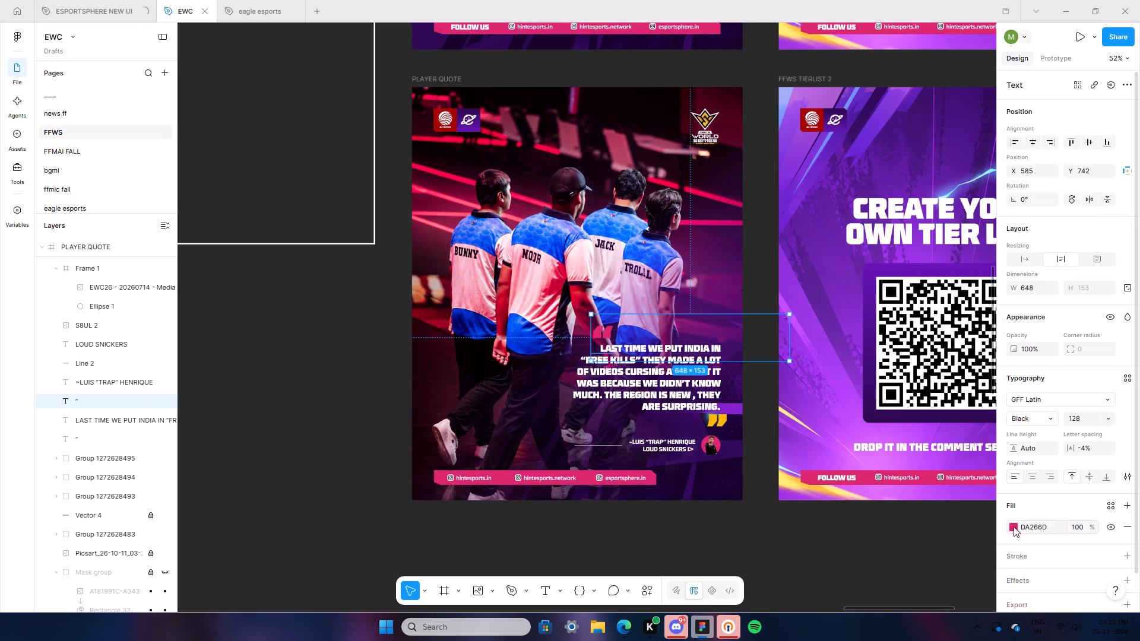
left_click_drag(902, 389, 839, 266)
scroll(888, 369, "up", 1)
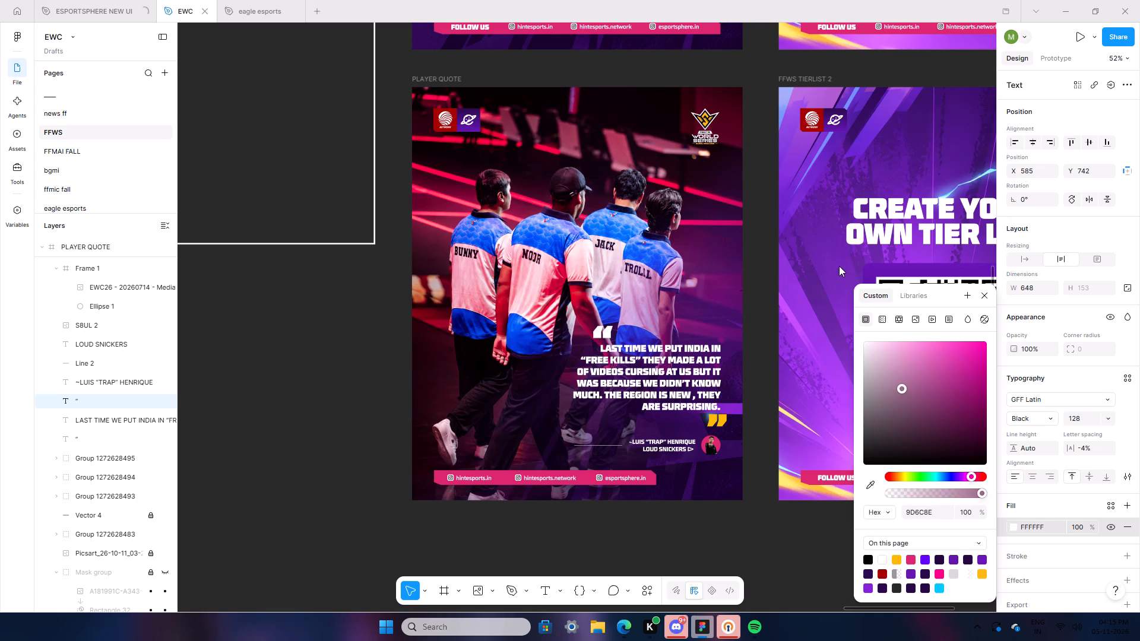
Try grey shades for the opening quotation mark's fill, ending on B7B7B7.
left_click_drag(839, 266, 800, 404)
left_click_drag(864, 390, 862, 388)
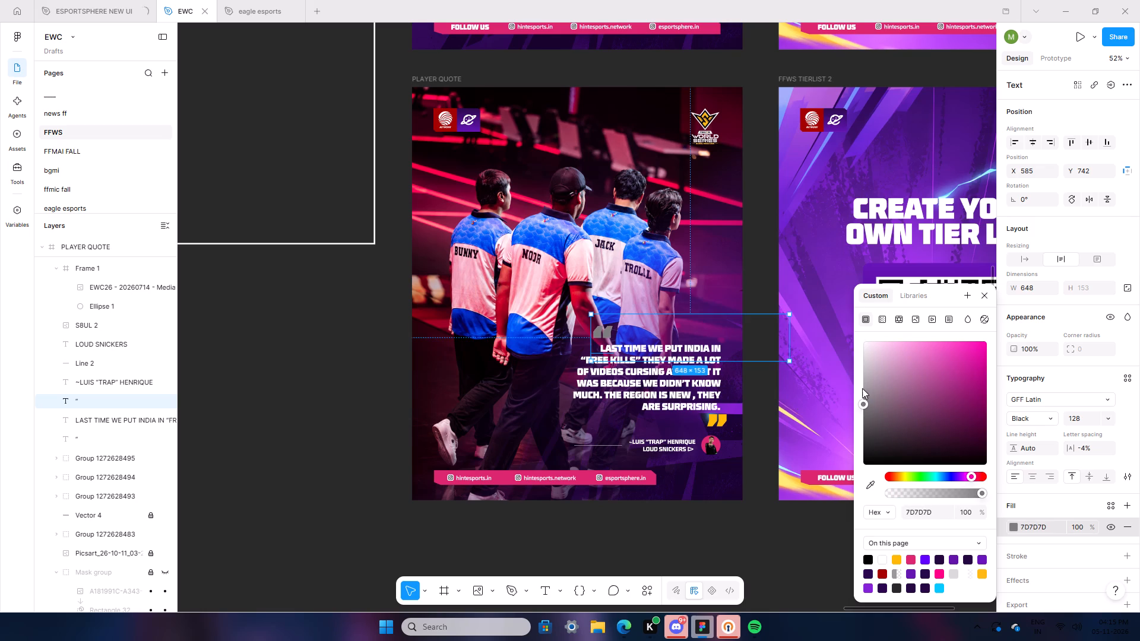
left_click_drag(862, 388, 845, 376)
Apply the FFWS 2 library colour style to the opening quotation mark.
left_click(921, 302)
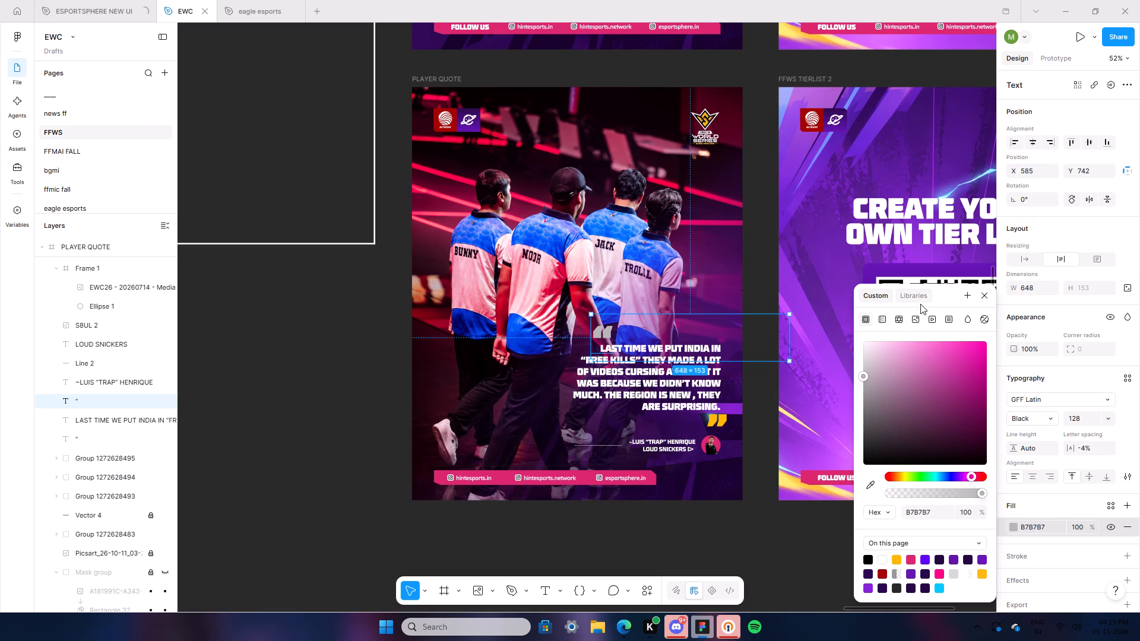
scroll(921, 514, "down", 12)
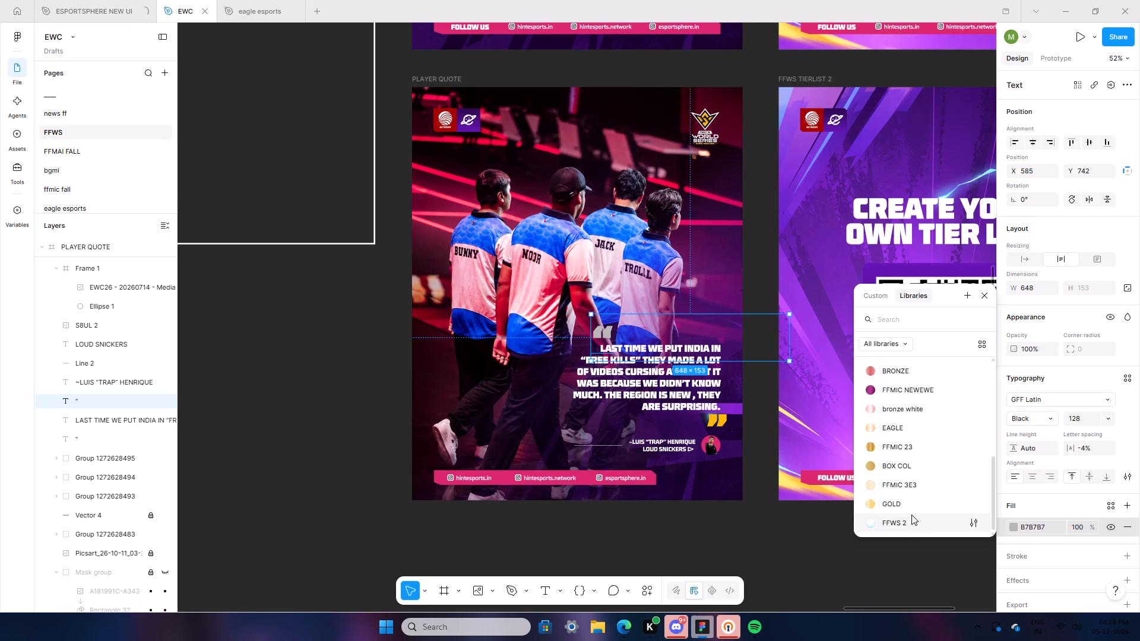
left_click(907, 516)
double_click(705, 542)
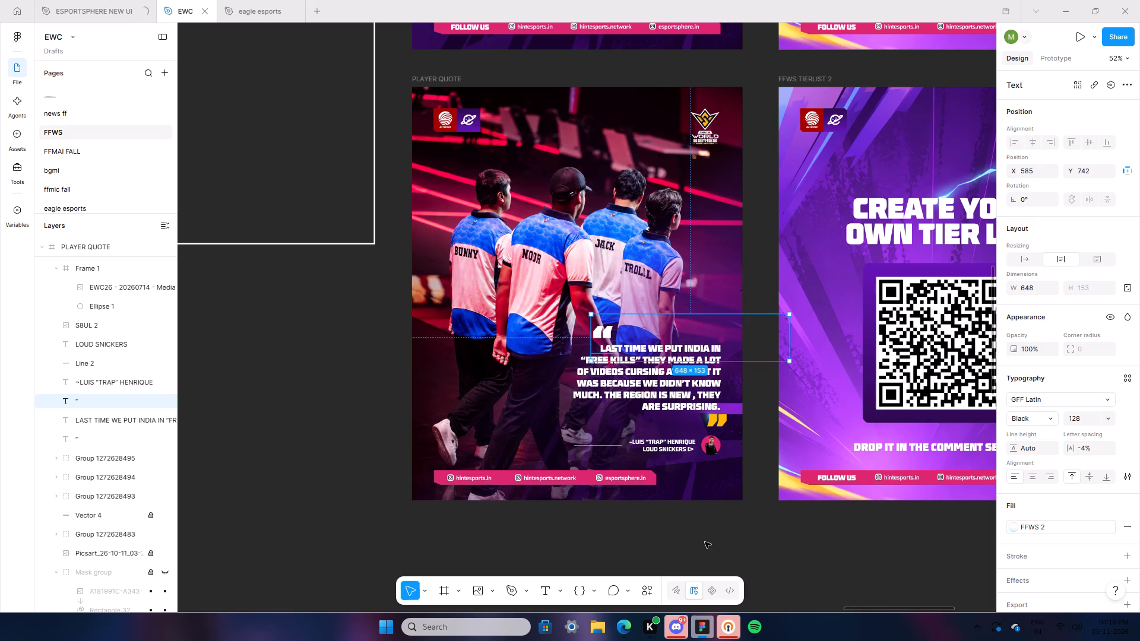
scroll(1139, 625, "up", 1)
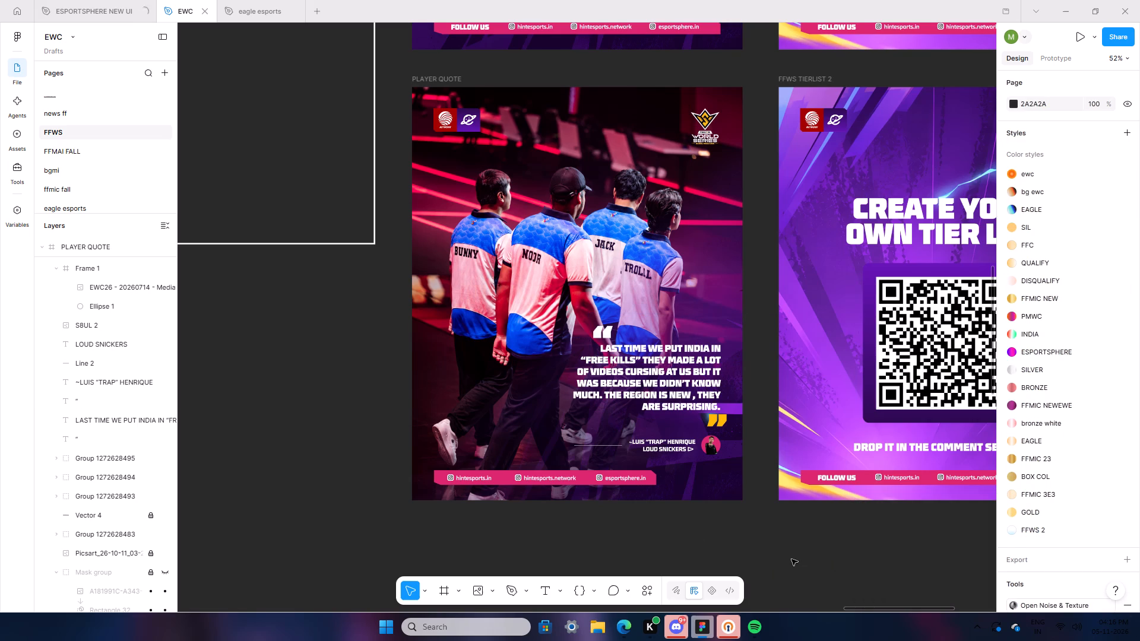
Give the quote paragraph a linear gradient fill running from white at its right edge to grey 999999 at its left edge.
left_click(663, 357)
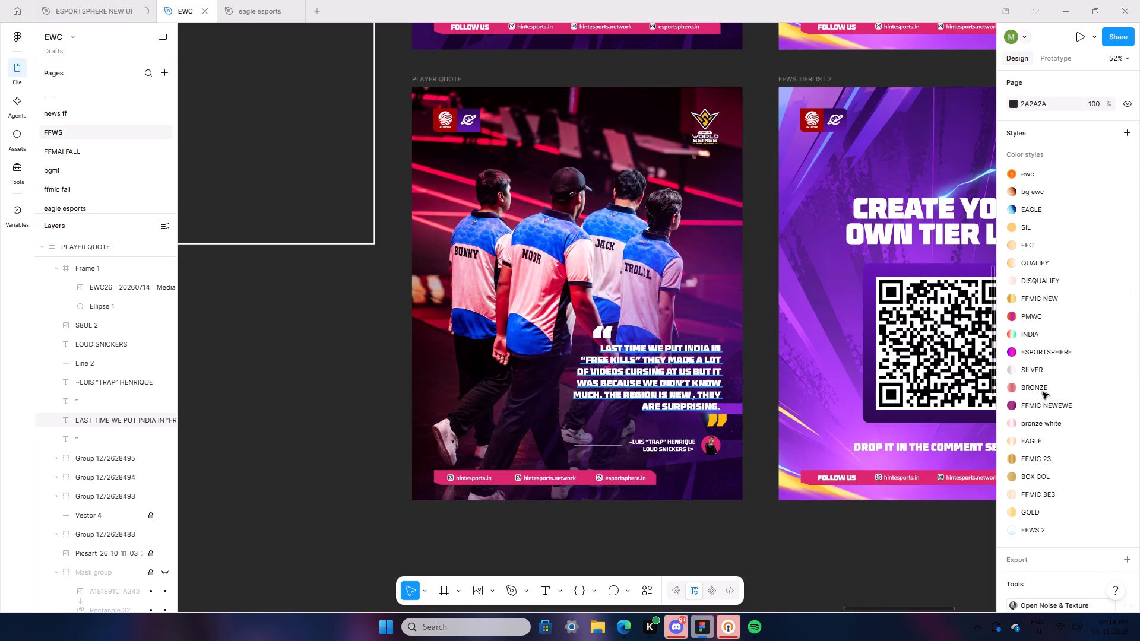
left_click(1012, 529)
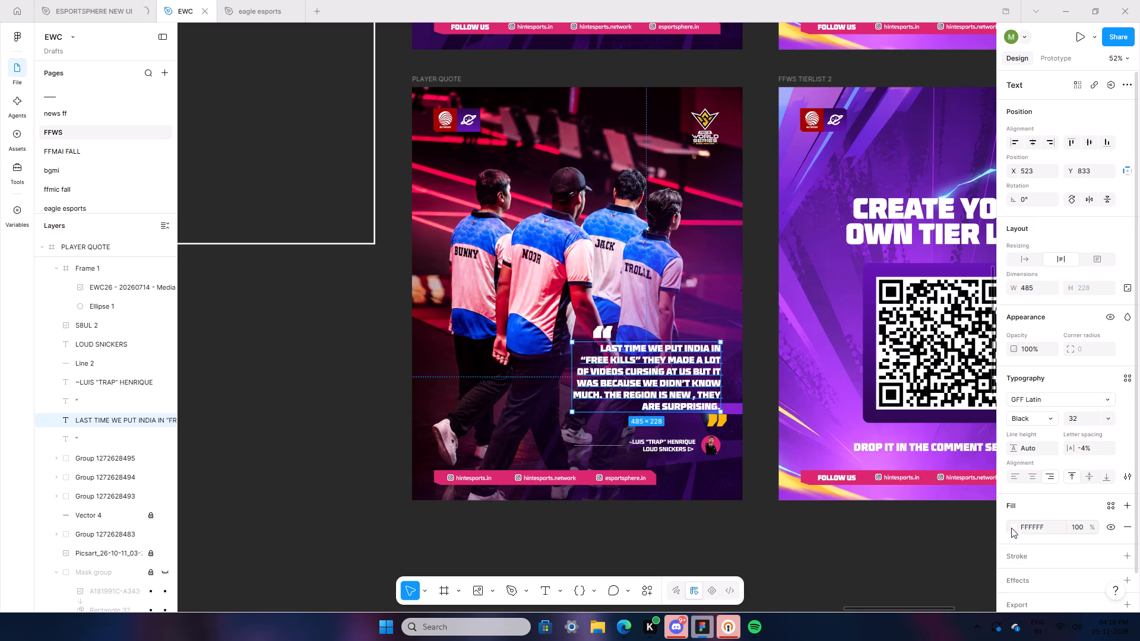
left_click(876, 319)
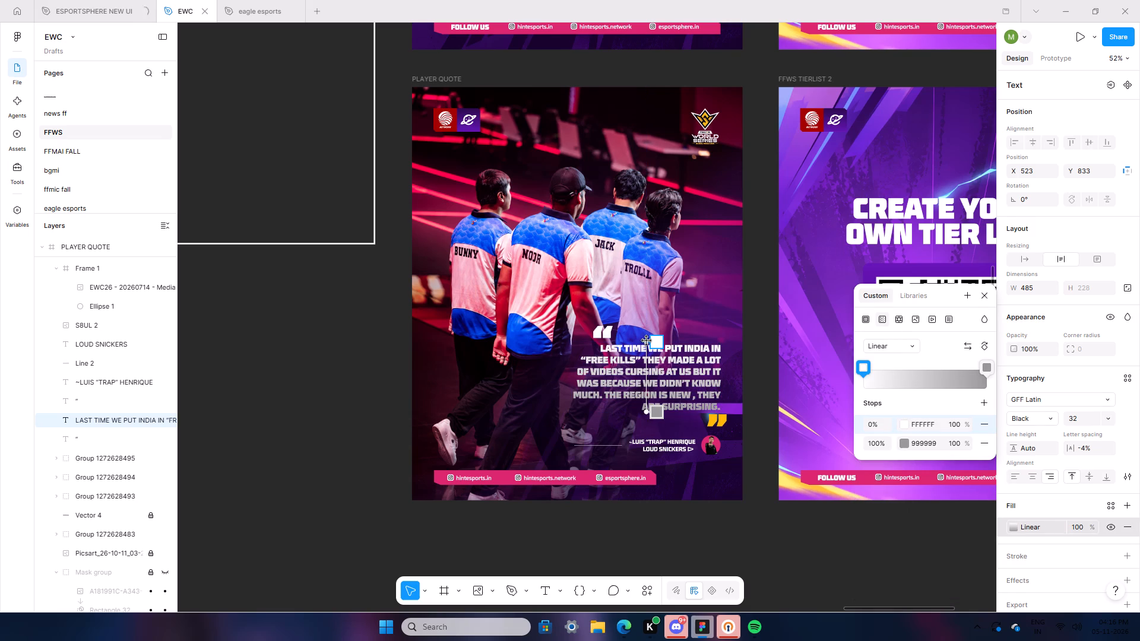
left_click_drag(646, 339, 727, 367)
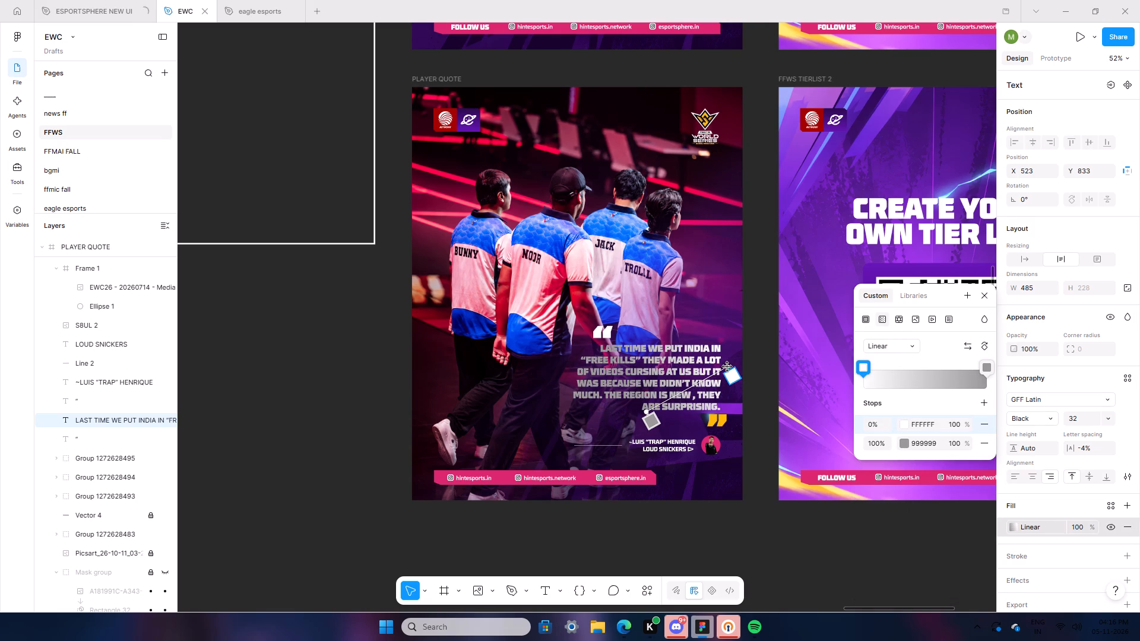
left_click_drag(645, 413, 622, 401)
left_click_drag(622, 401, 575, 385)
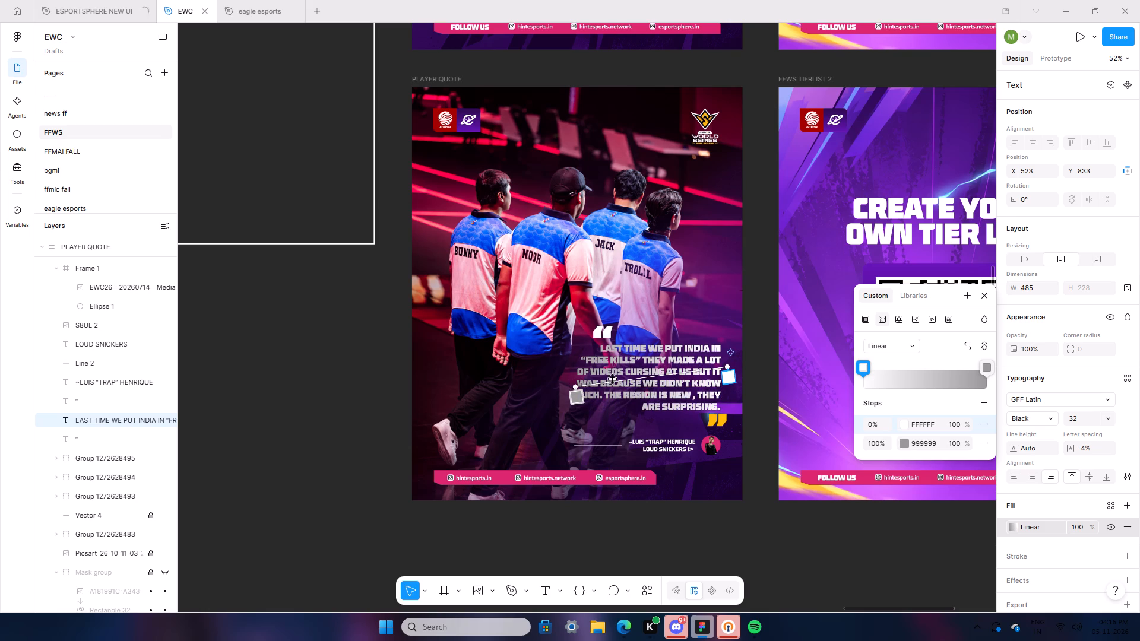
Try 50% opacity on the quote gradient's 100% stop, and settle on 95%.
left_click(961, 443)
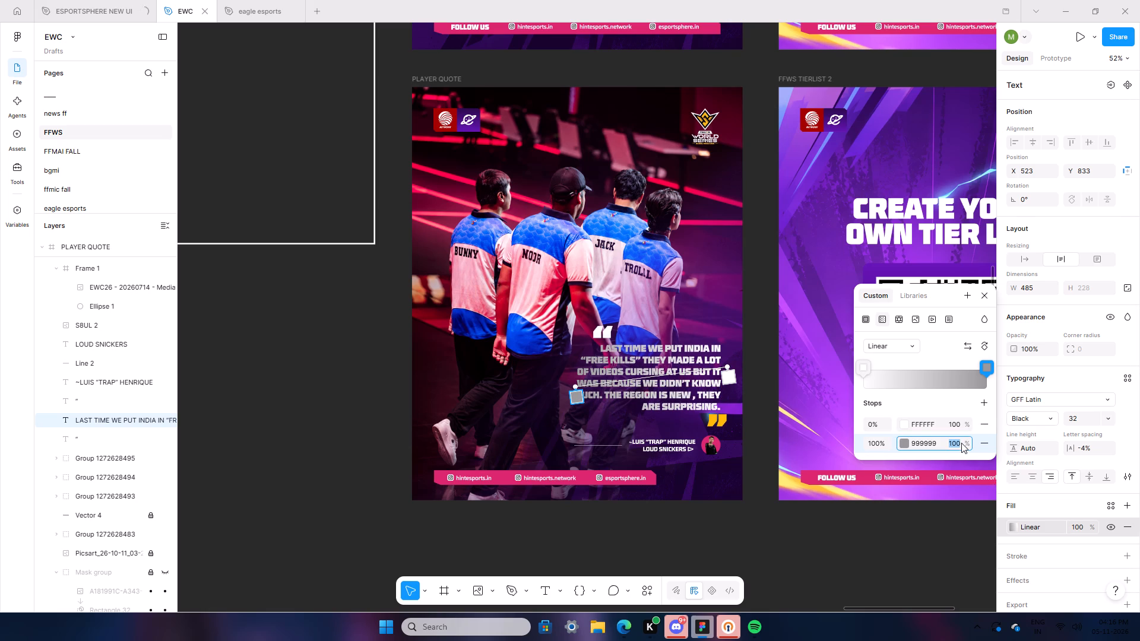
key("5")
key("0")
left_click(951, 405)
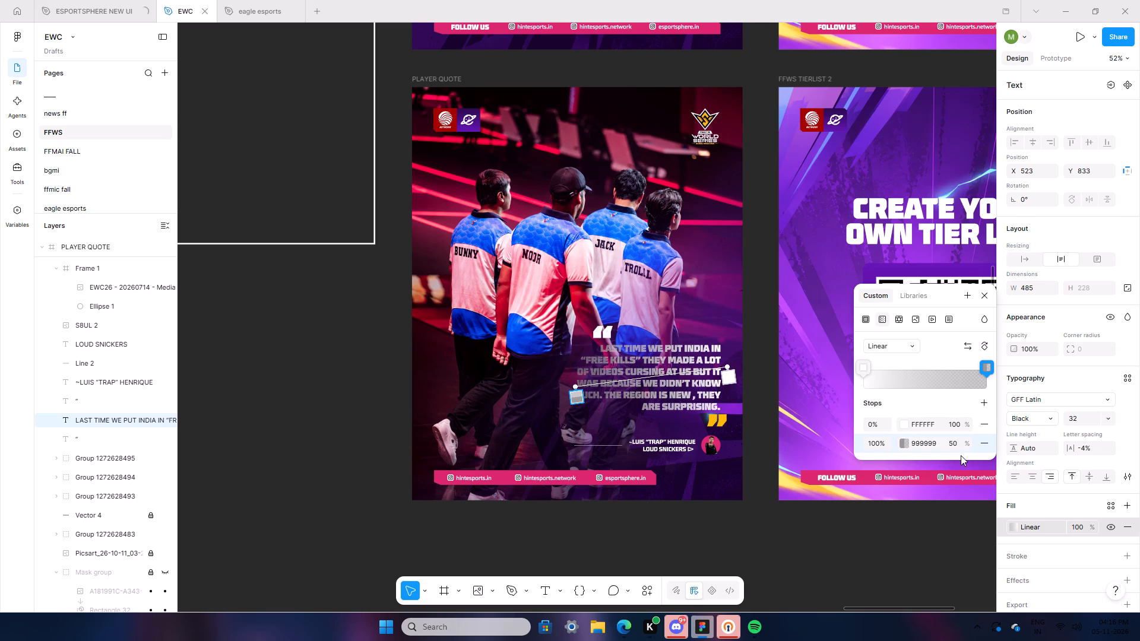
left_click(954, 440)
key("9")
key("5")
left_click(946, 406)
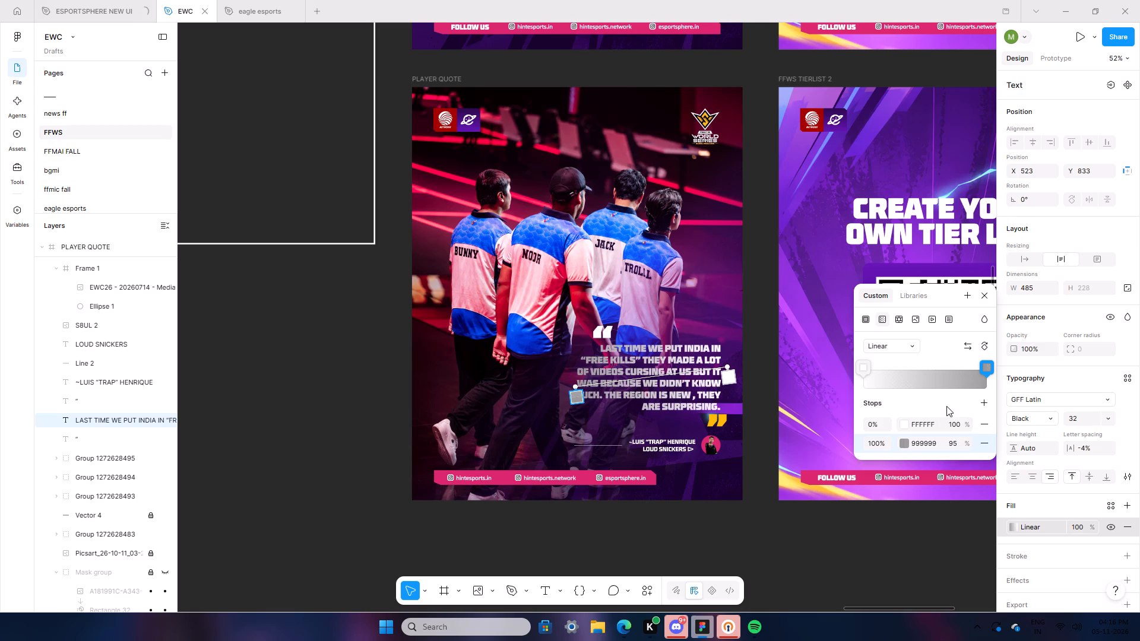
Lighten the quote gradient's 100% stop to light grey E0E0E0.
left_click(904, 439)
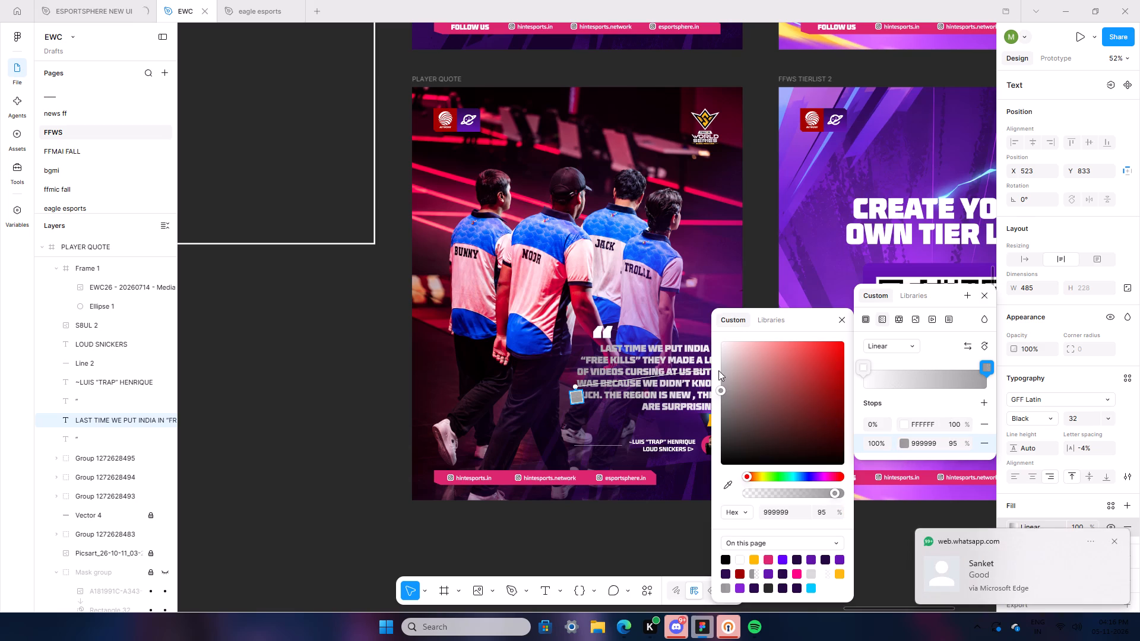
left_click_drag(727, 352, 689, 356)
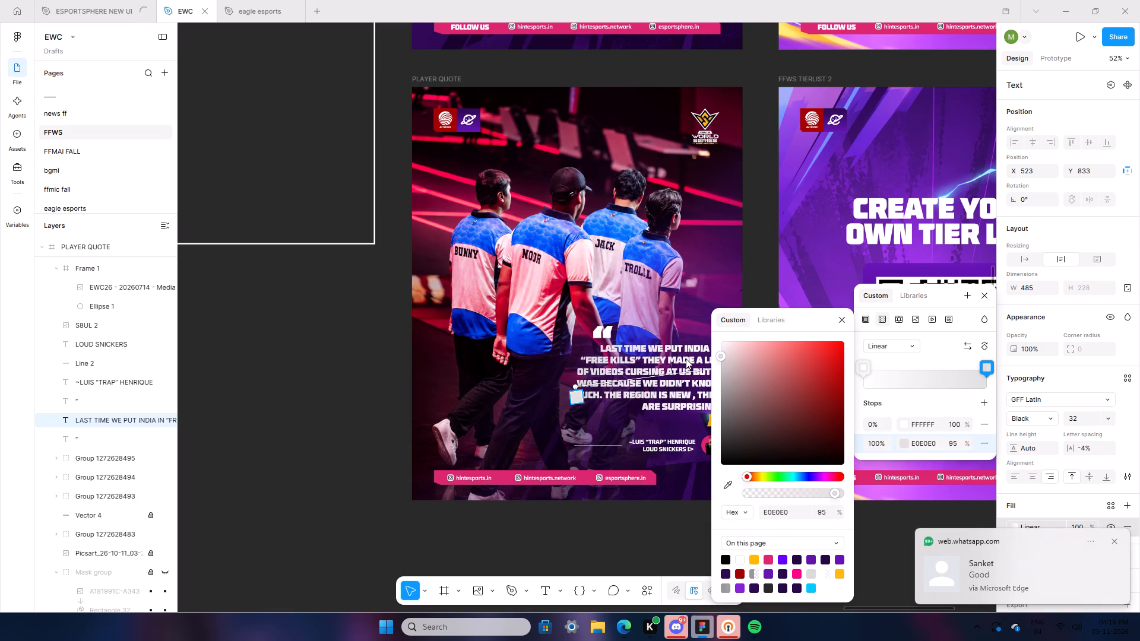
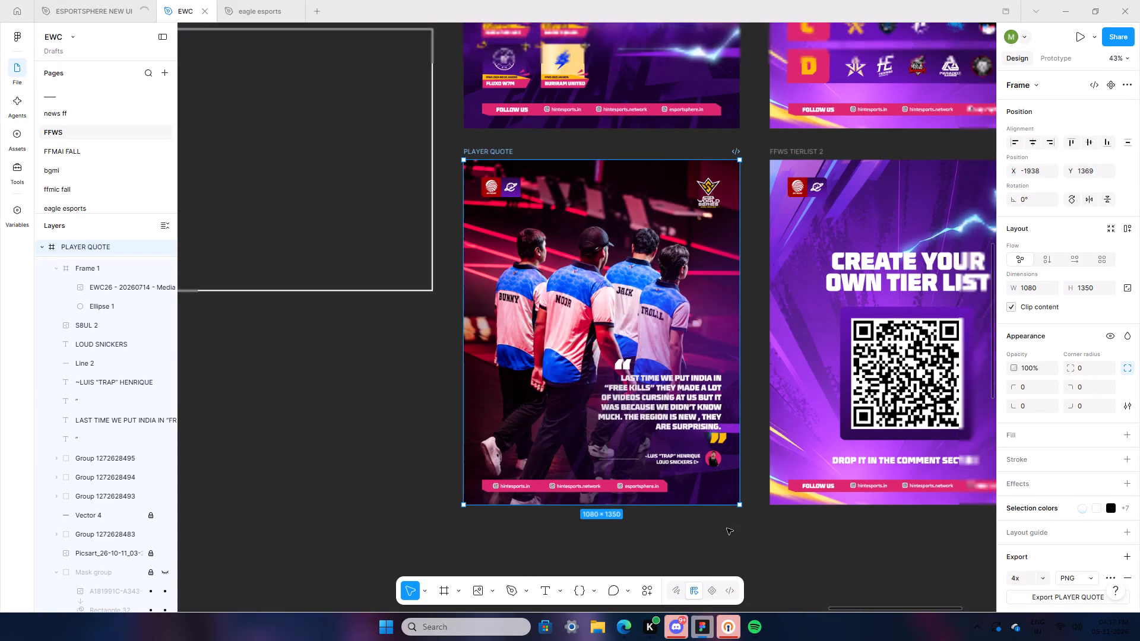
Delete the loose EWC26 Media Day image on the canvas below the PLAYER QUOTE frame.
scroll(727, 528, "down", 17)
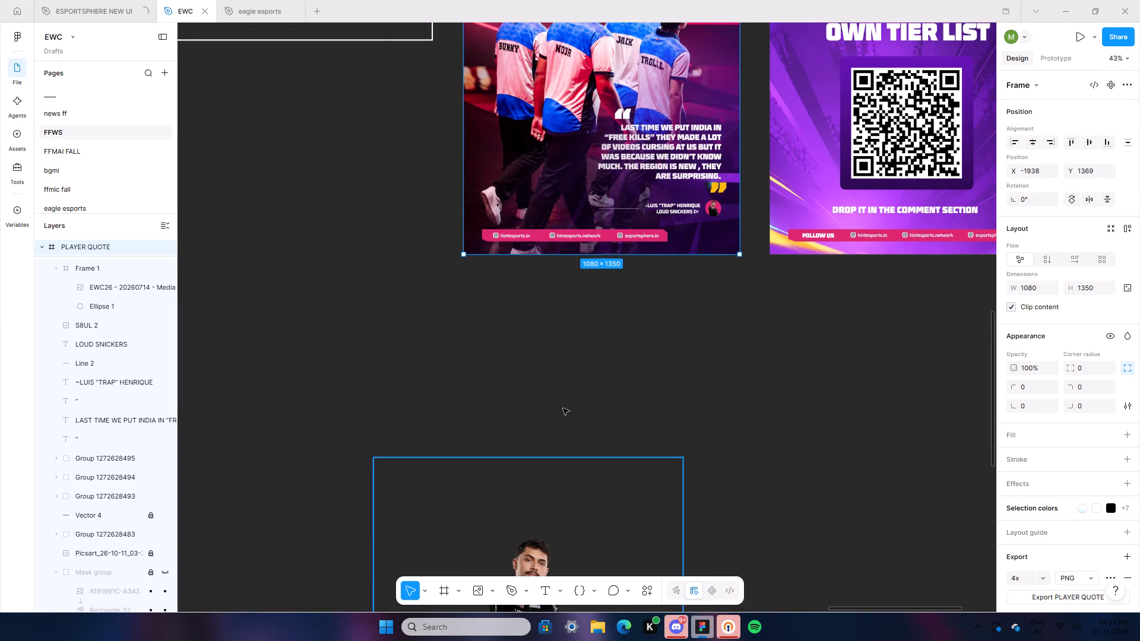
left_click(540, 504)
key("BackSpace")
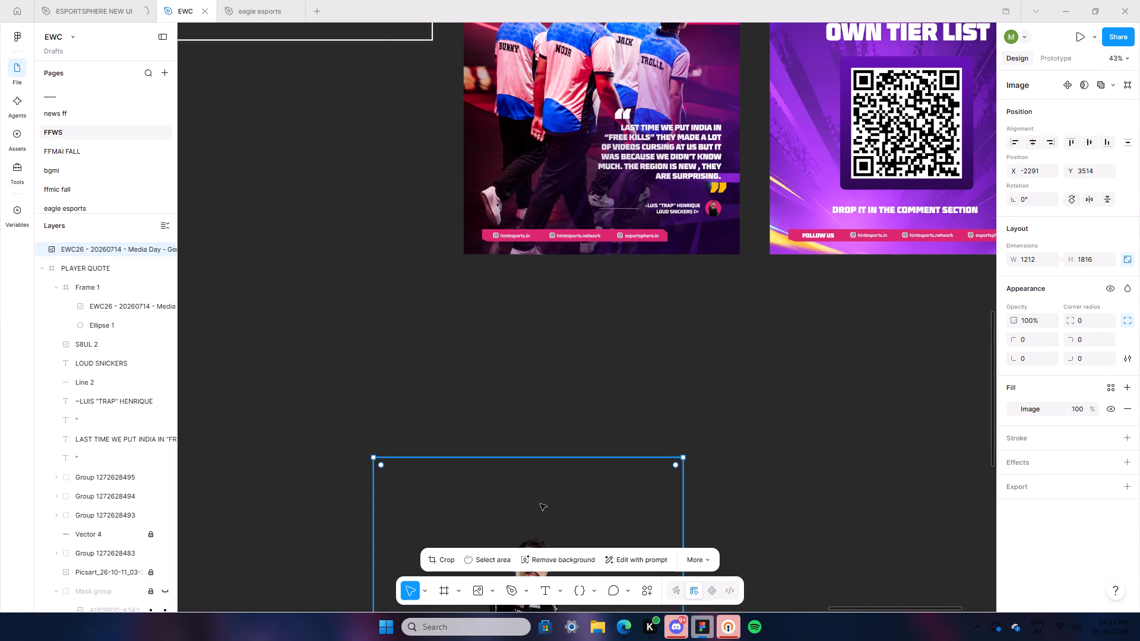
Paste a copy of the PLAYER QUOTE frame directly below the original, aligned with it at X -1938, Y 2862.
scroll(585, 445, "down", 5, "ctrl")
right_click(553, 395)
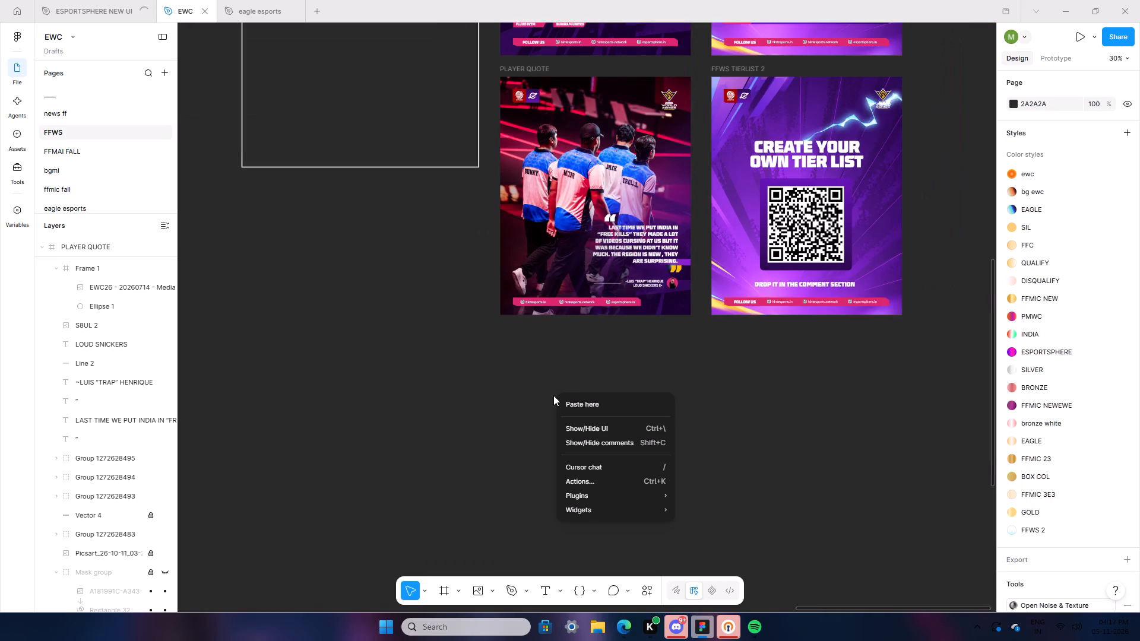
left_click(592, 407)
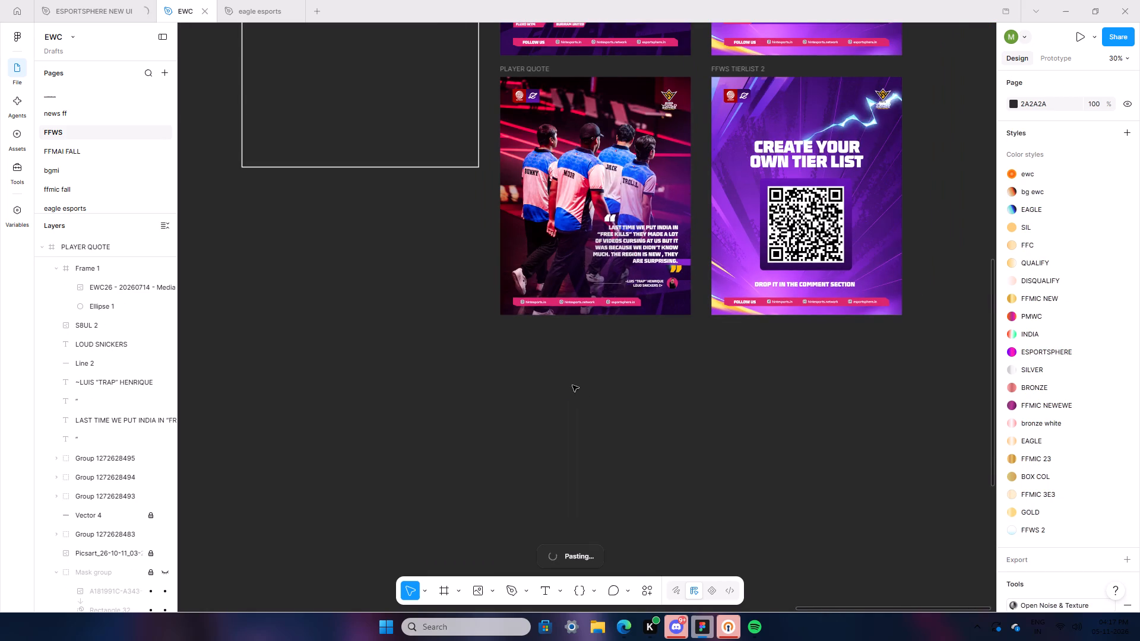
left_click_drag(584, 386, 539, 354)
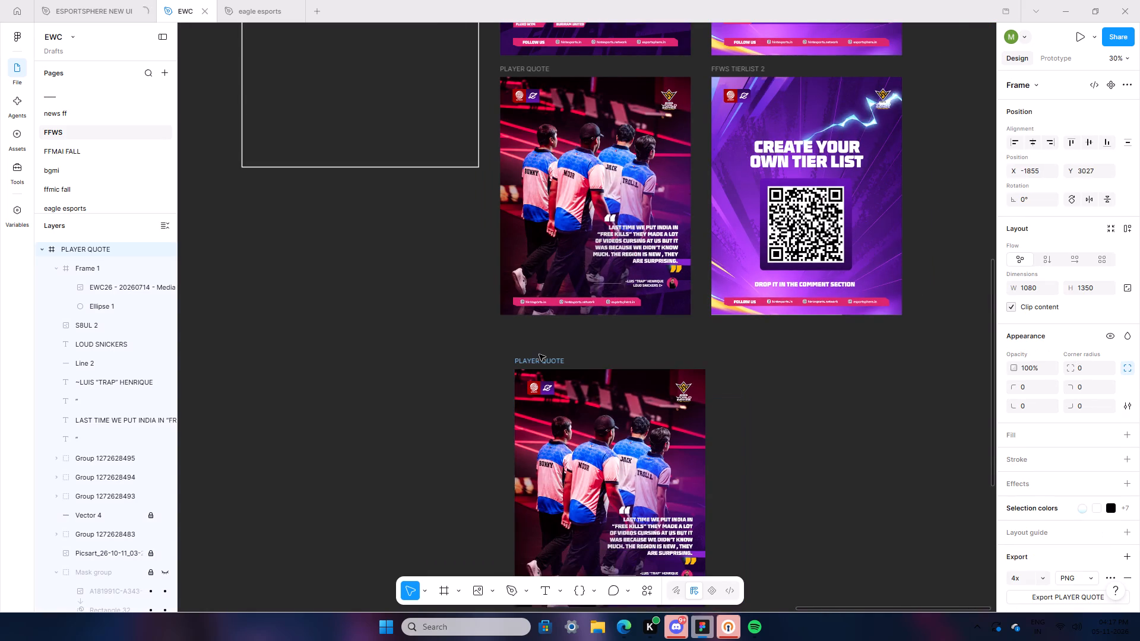
left_click_drag(539, 354, 533, 331)
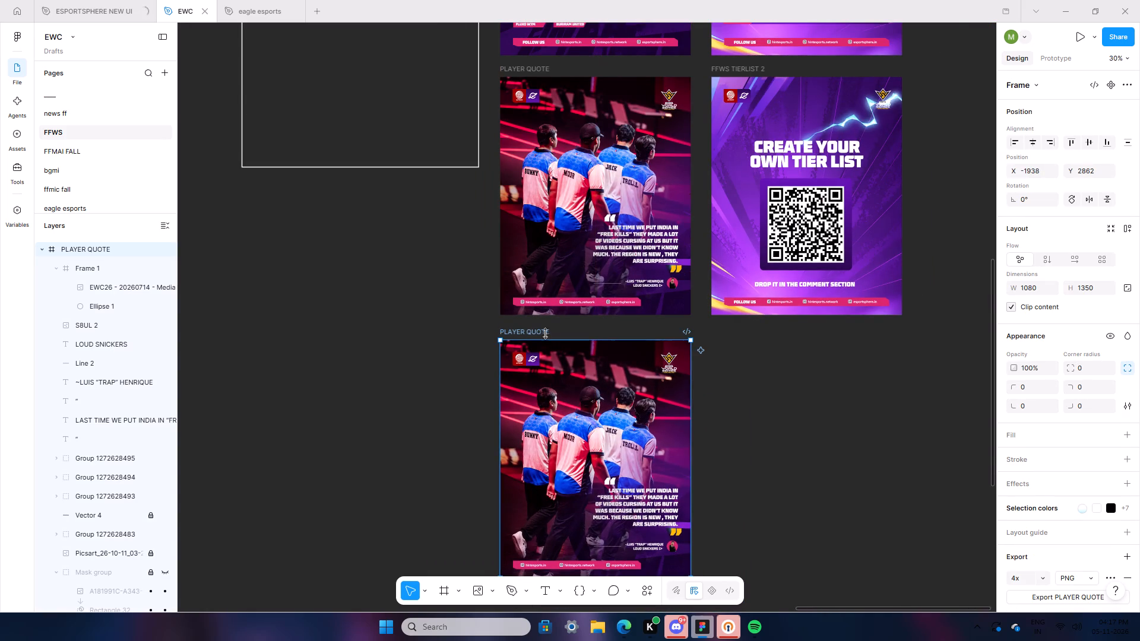
Rename the copied frame as PLAYER QUOTE 2.
double_click(547, 332)
left_click(547, 331)
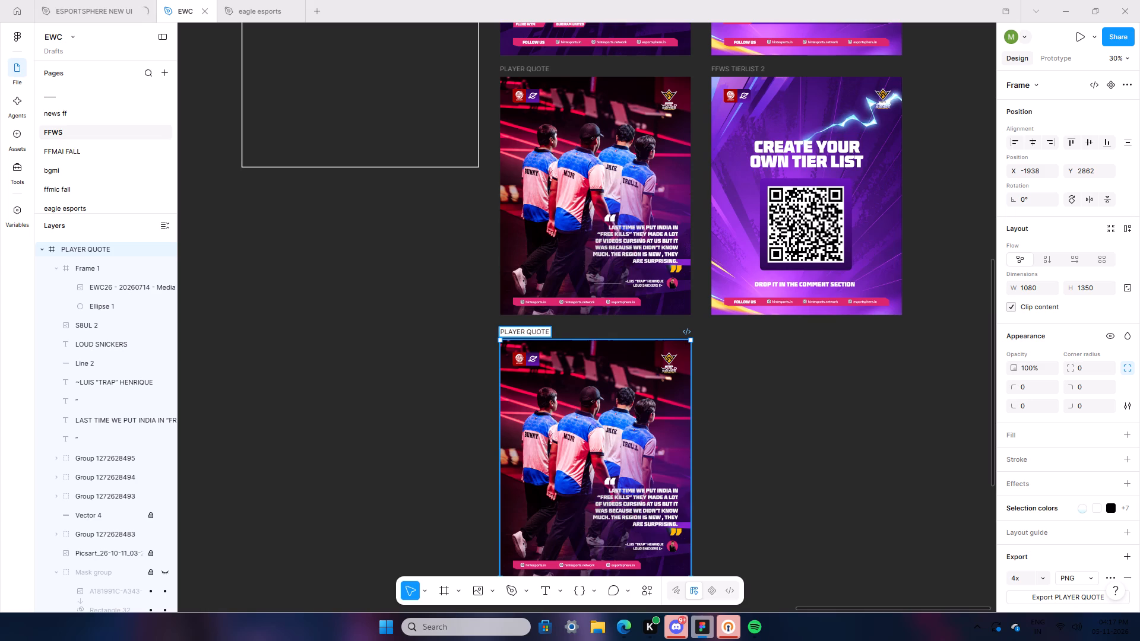
key("space")
type("2")
scroll(547, 331, "up", 1)
left_click(772, 472)
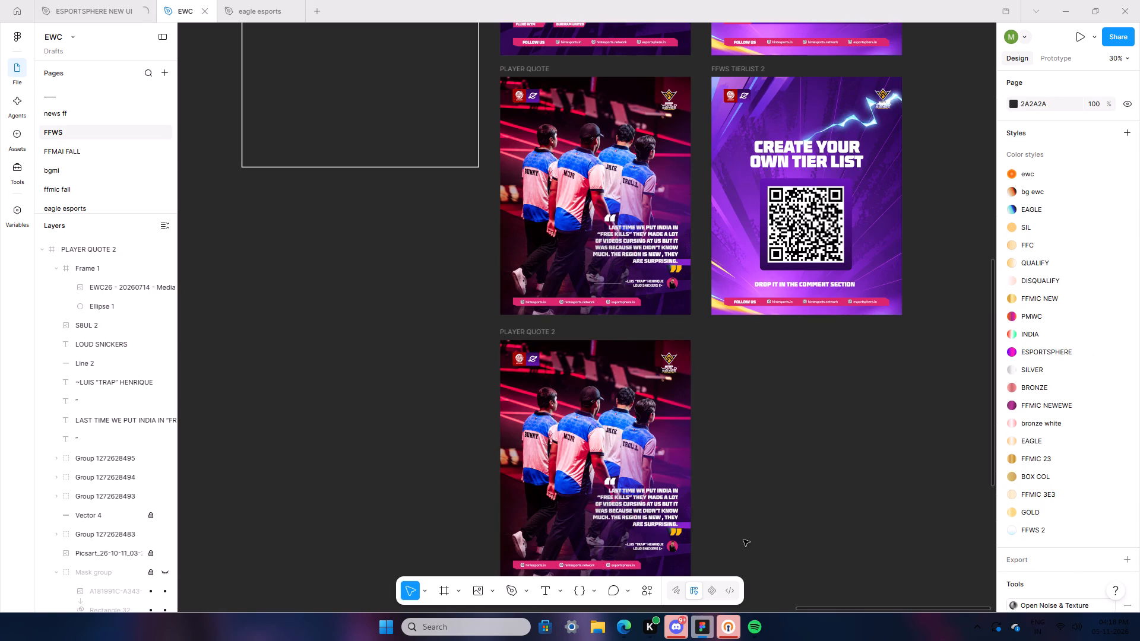
Replace the visible image fill of PLAYER QUOTE 2's locked background photo with the EWC26 - 20260716 Group Stage picture from Downloads.
scroll(729, 519, "down", 4)
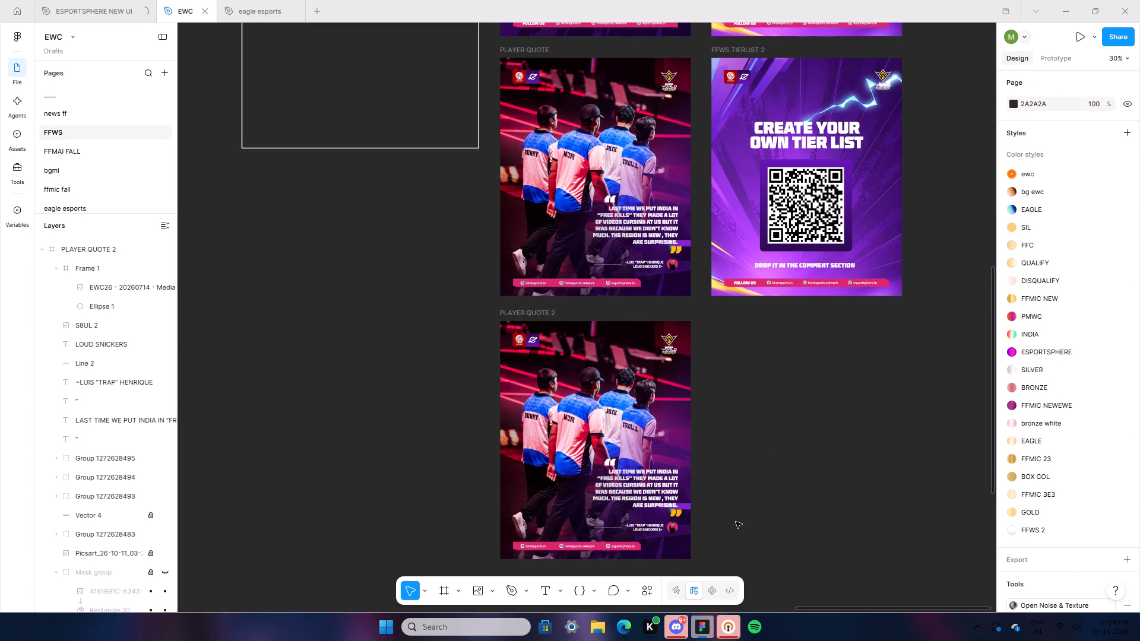
scroll(736, 522, "up", 7, "ctrl")
scroll(681, 507, "up", 1, "ctrl")
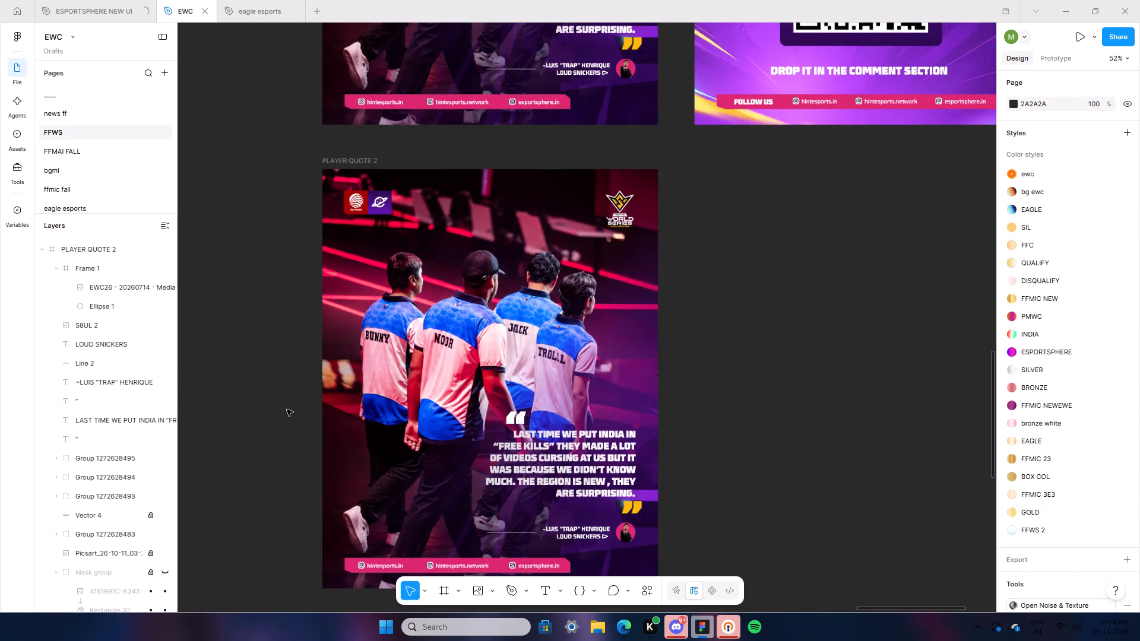
scroll(121, 537, "down", 4)
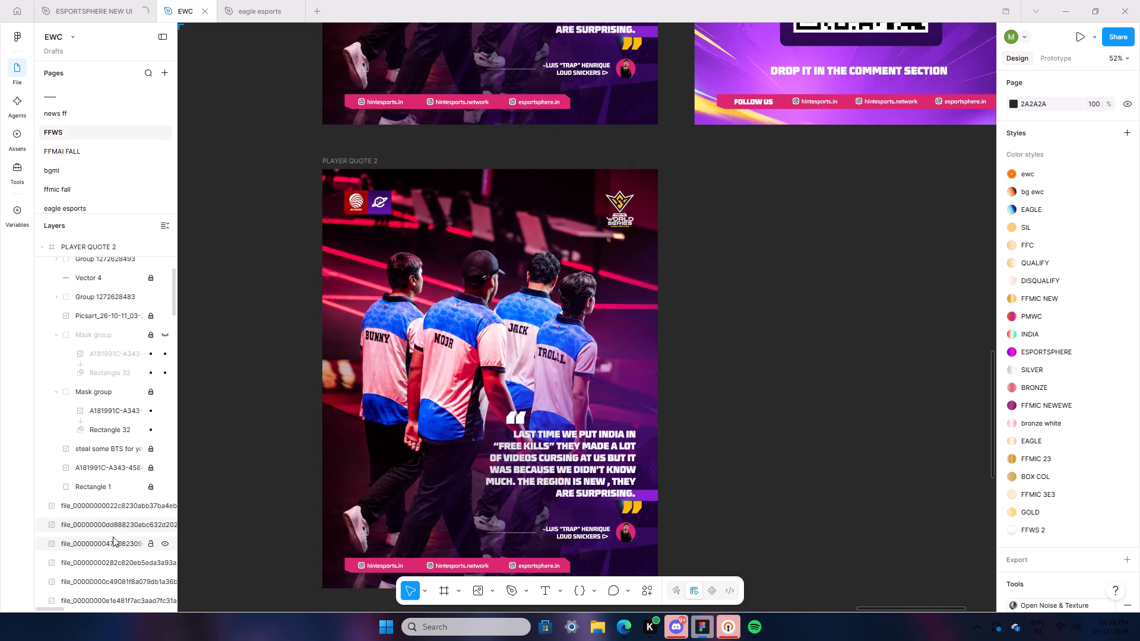
left_click(113, 449)
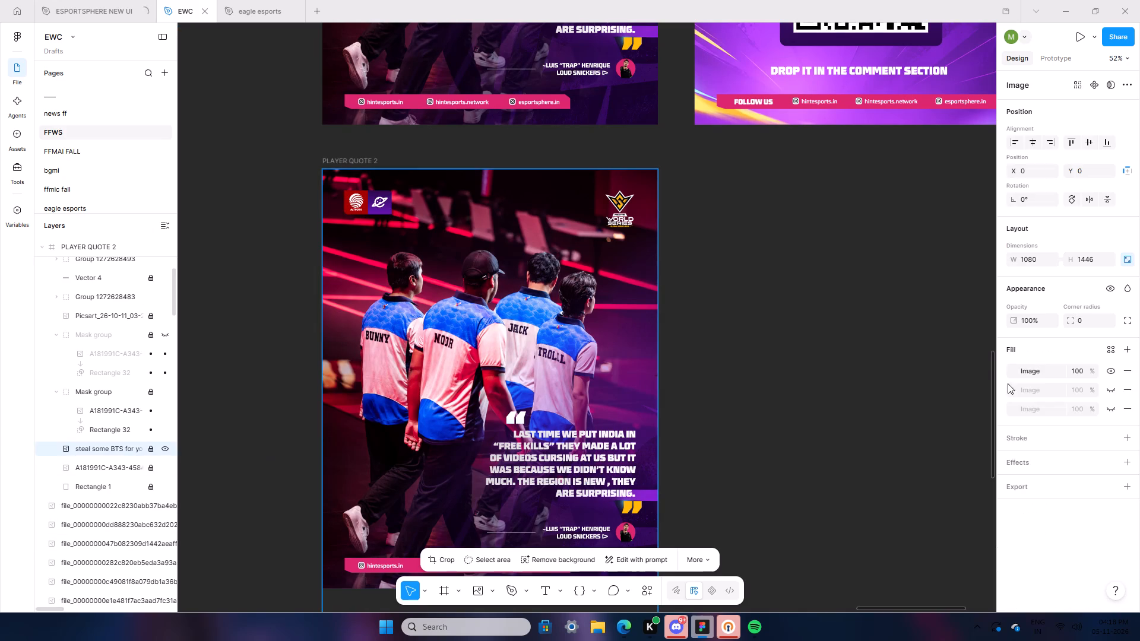
left_click(1022, 407)
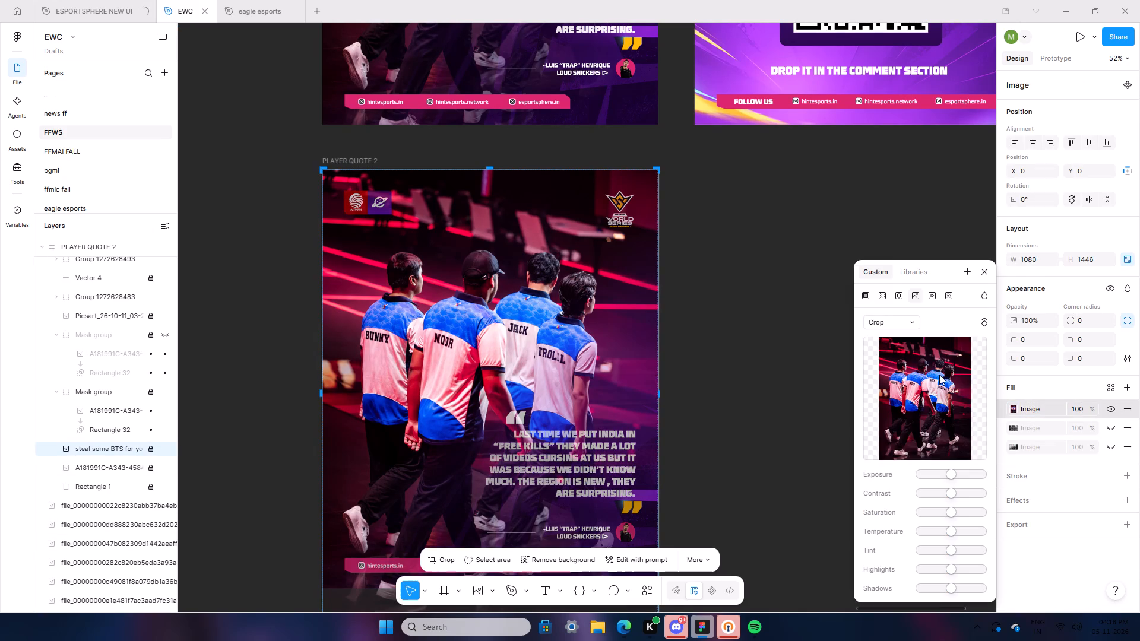
left_click(936, 385)
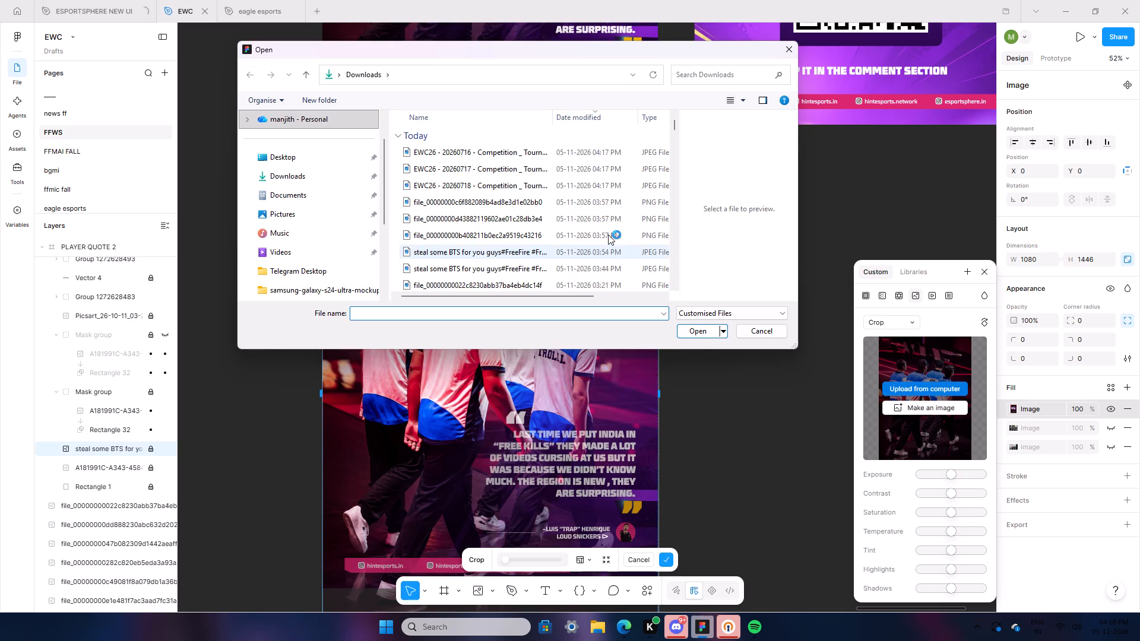
left_click(524, 163)
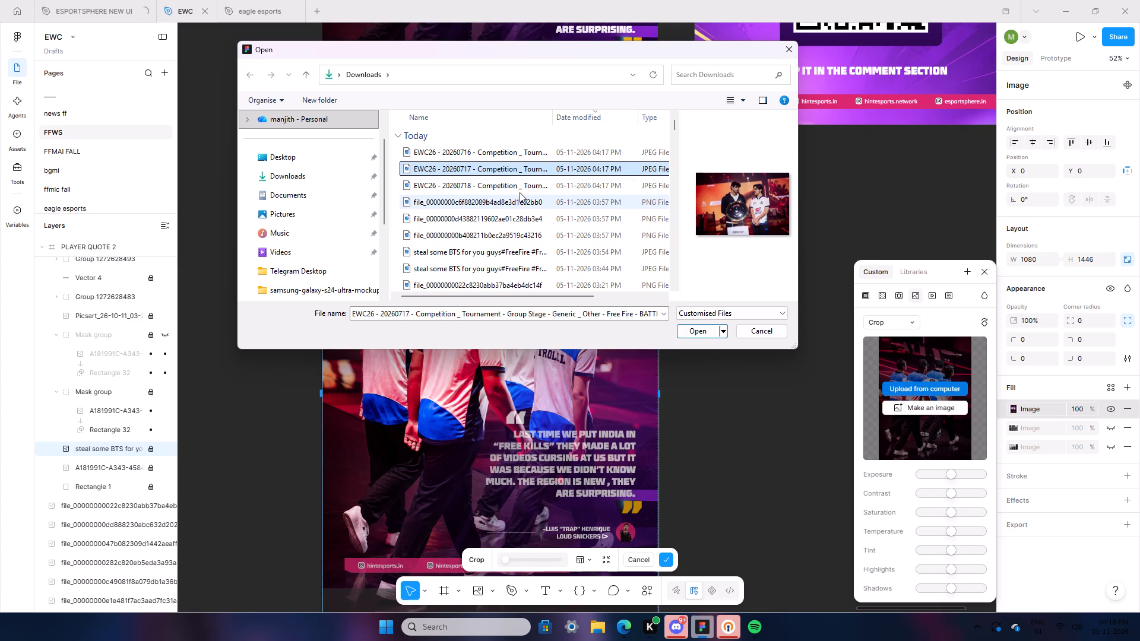
left_click(520, 191)
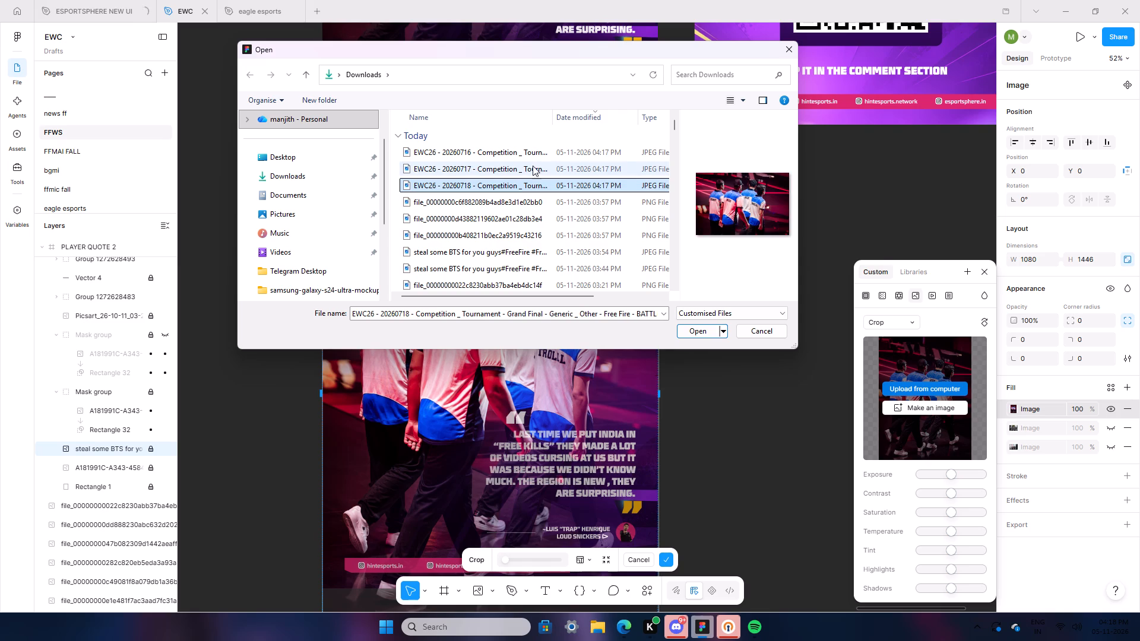
left_click(536, 156)
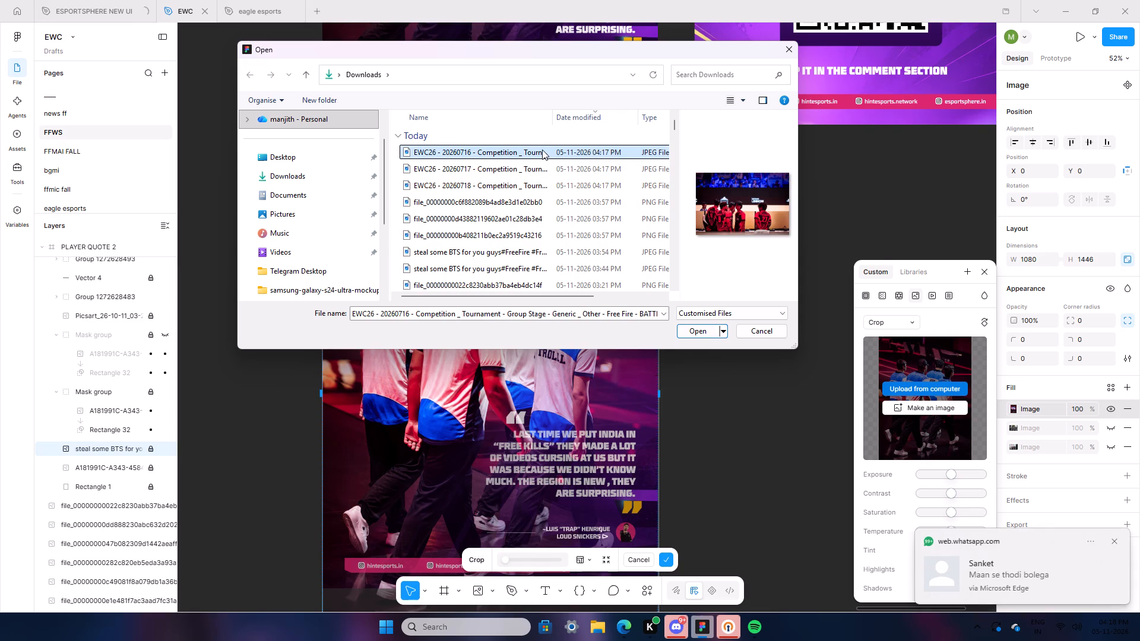
double_click(542, 150)
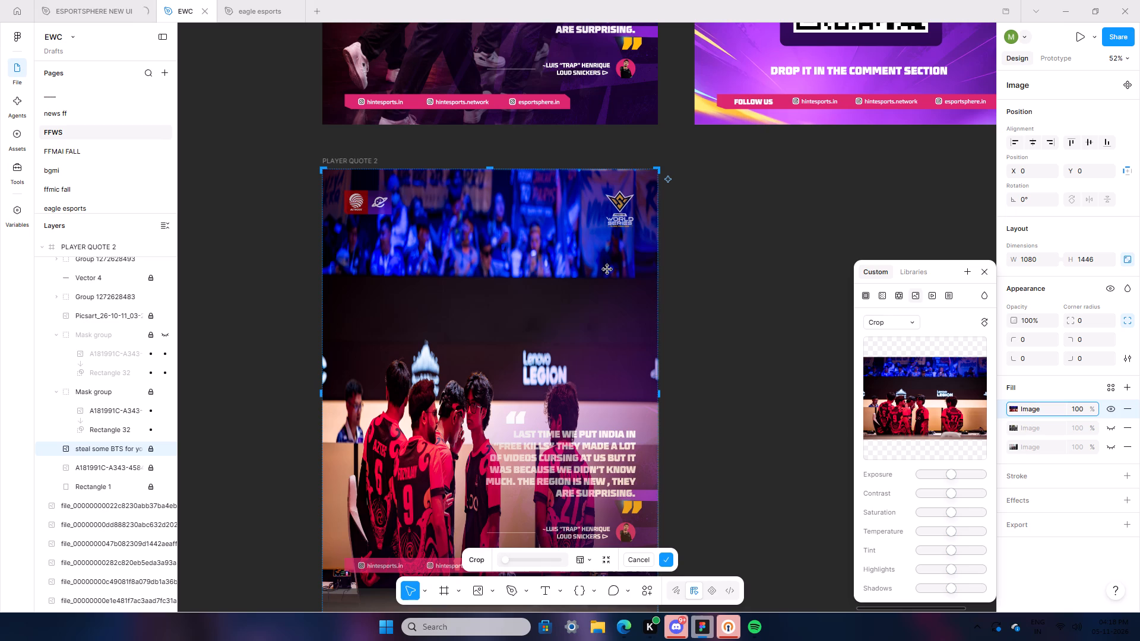
Set the new background photo to Fill, and shift its crop so players AZTEC and FOZYAJAY stand inside the frame.
left_click(898, 322)
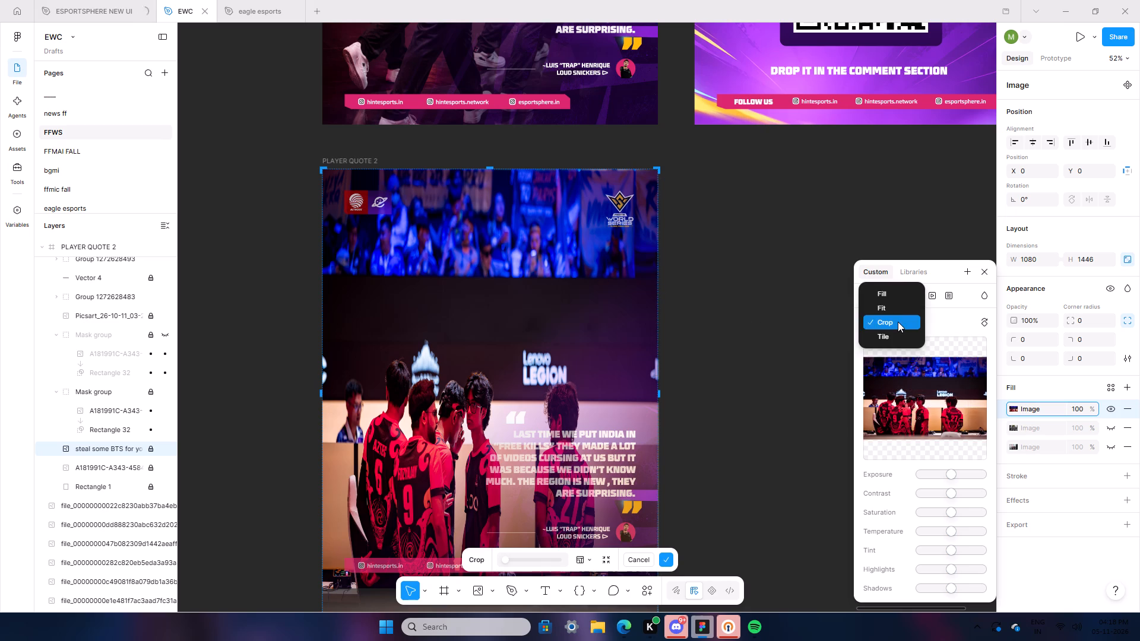
left_click(891, 291)
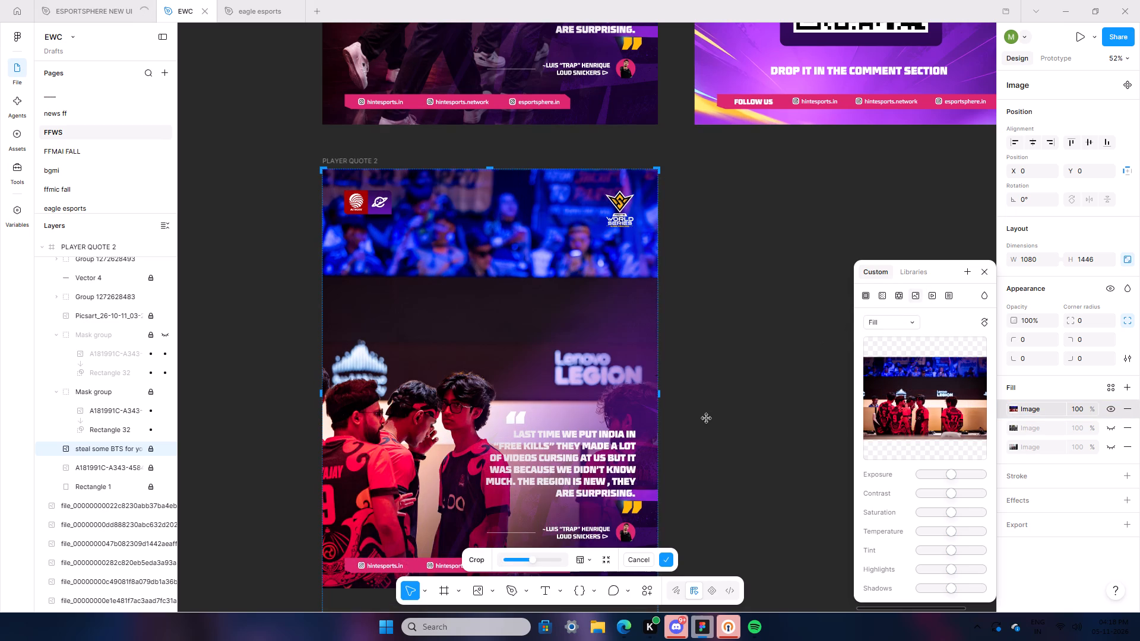
left_click_drag(594, 366, 639, 321)
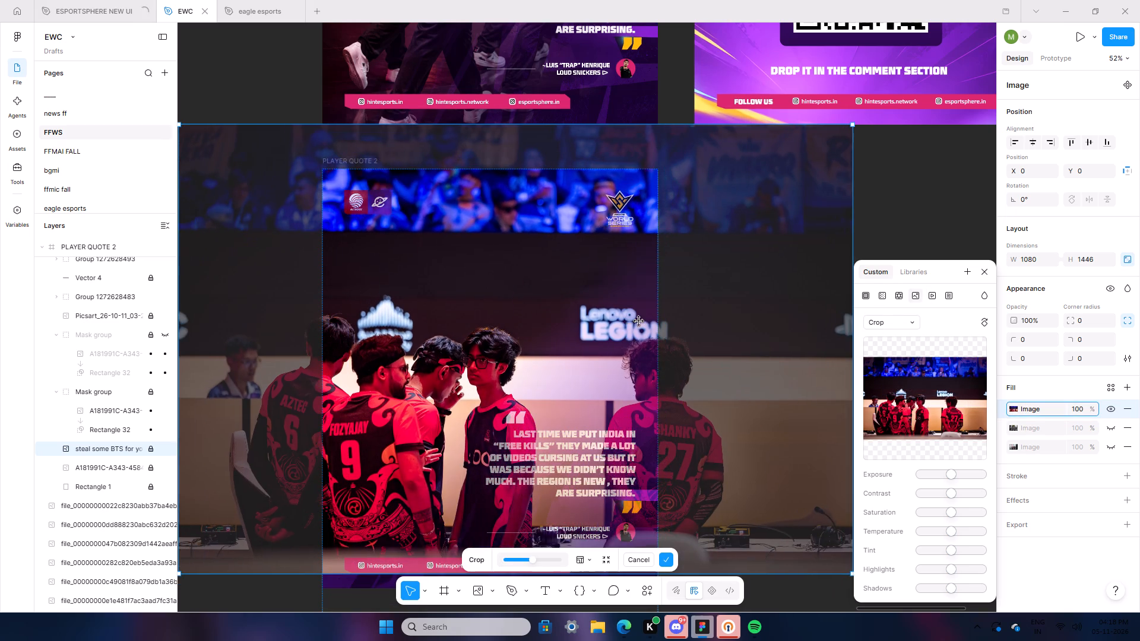
left_click_drag(639, 321, 693, 315)
double_click(208, 288)
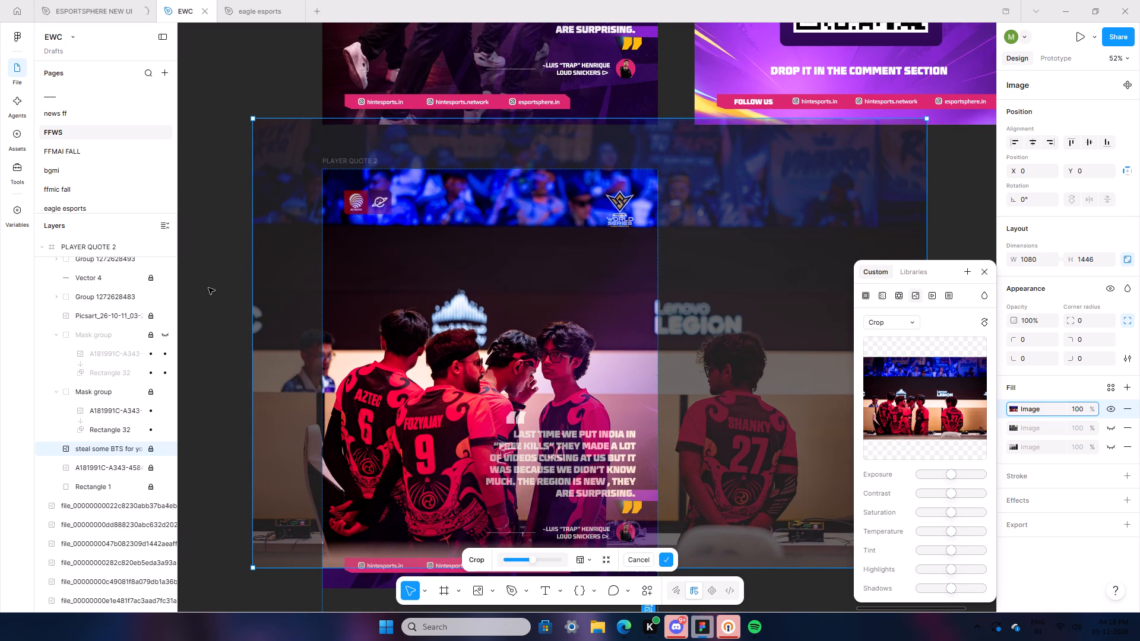
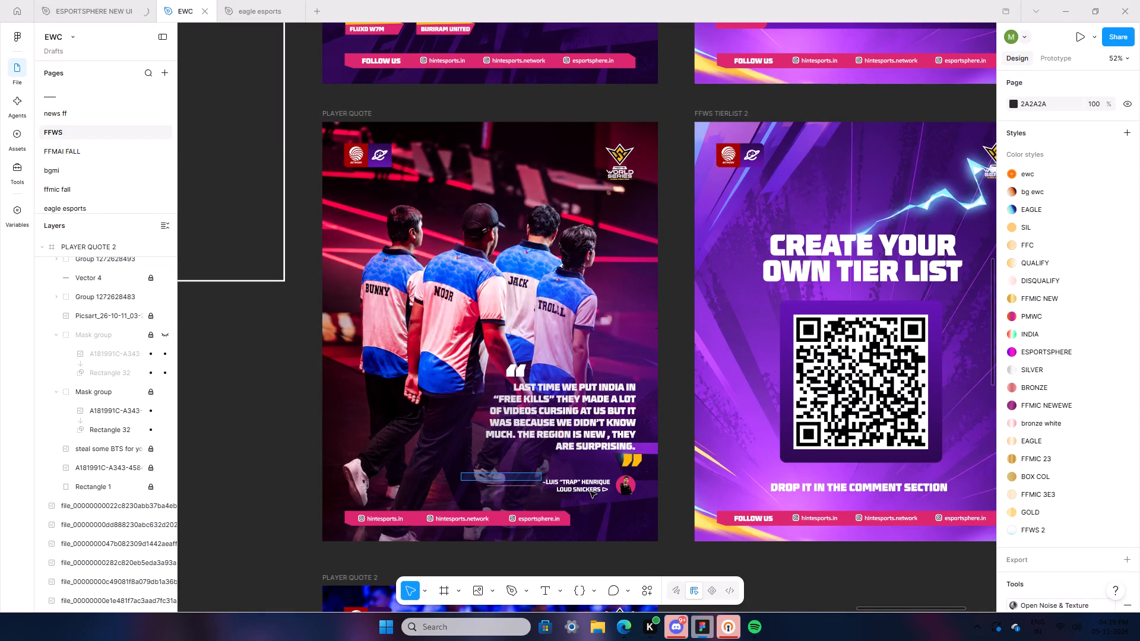
Nudge the author block (name, team, line, team logo and portrait) slightly upward in the PLAYER QUOTE frame.
left_click_drag(590, 491, 632, 495)
key("Up")
key("Up")
key("Up")
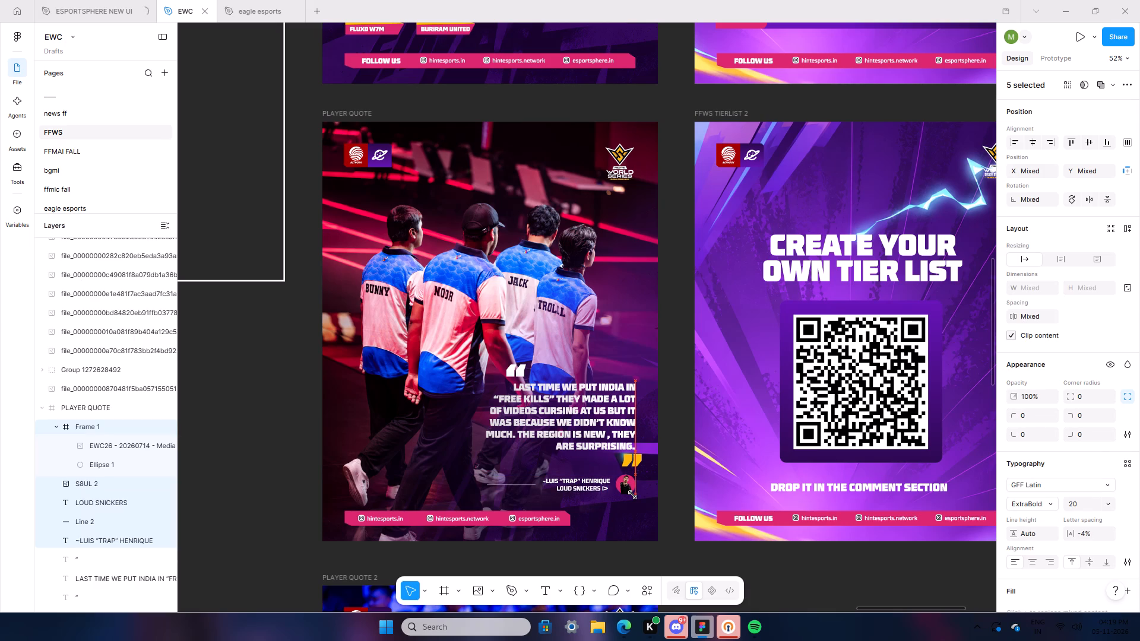
left_click(679, 547)
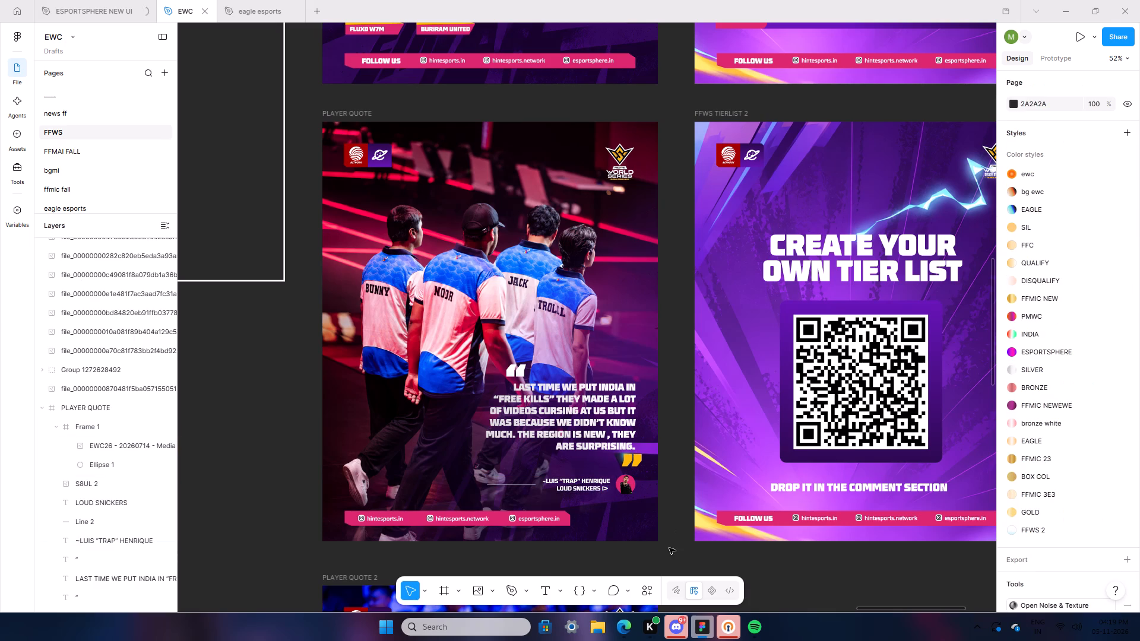
Delete the PLAYER QUOTE 2 frame.
scroll(664, 553, "down", 2, "ctrl")
scroll(664, 553, "down", 14)
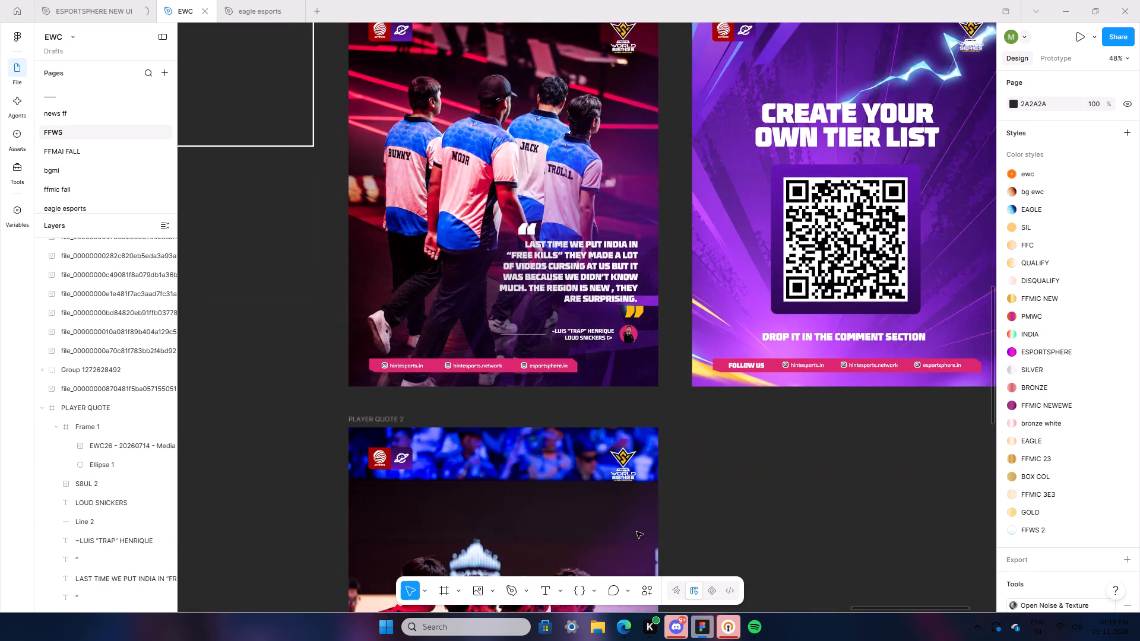
left_click(389, 203)
key("BackSpace")
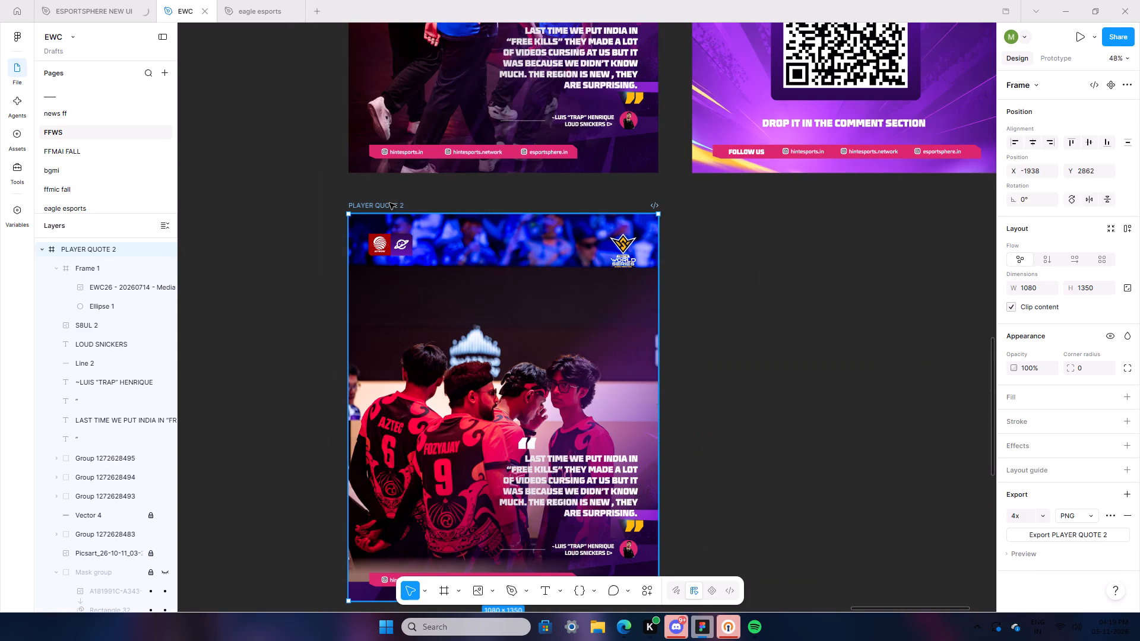
Add the text "VIA: FFWS RAW DOCUMENTARY" on the empty canvas below the PLAYER QUOTE frame.
scroll(538, 300, "up", 9)
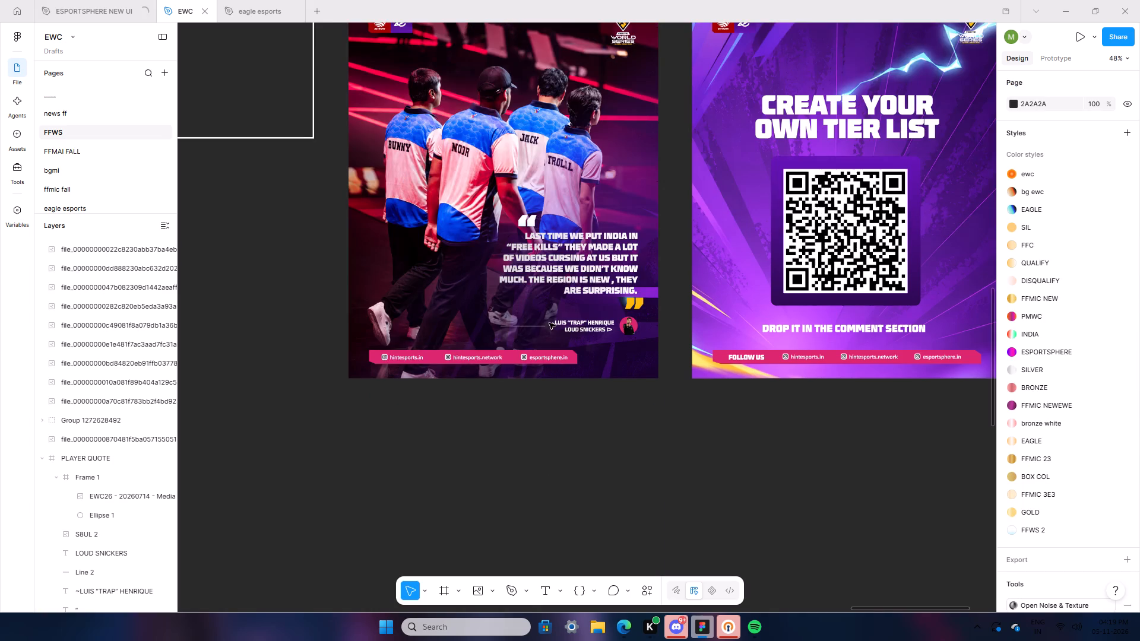
scroll(620, 395, "up", 20)
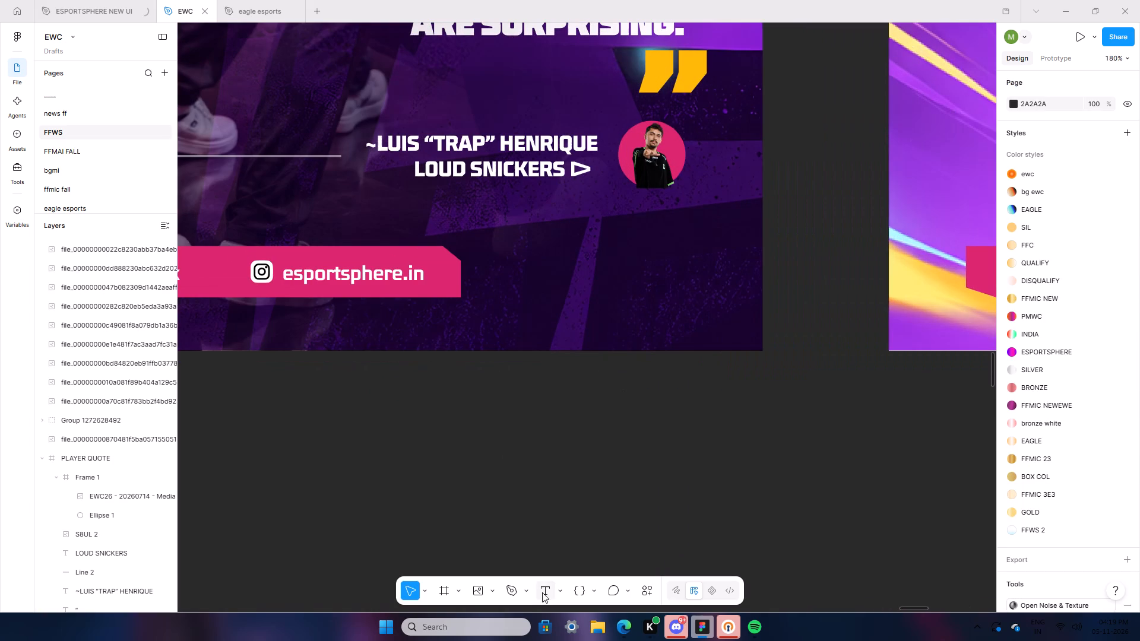
left_click(542, 592)
left_click(522, 543)
type("VIA")
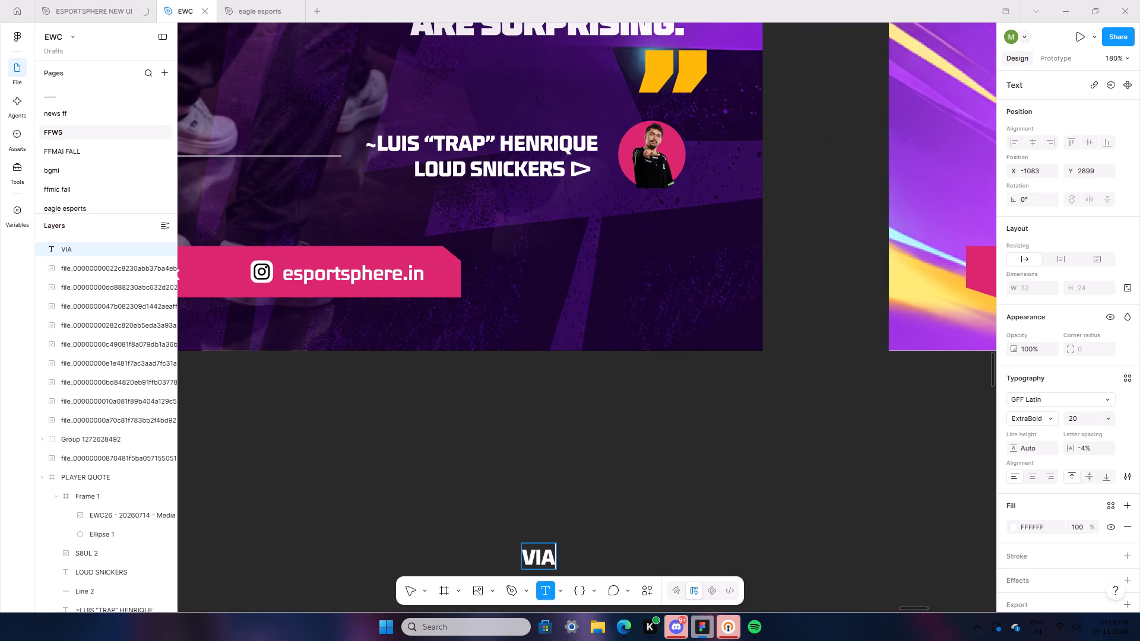
type(":")
key("space")
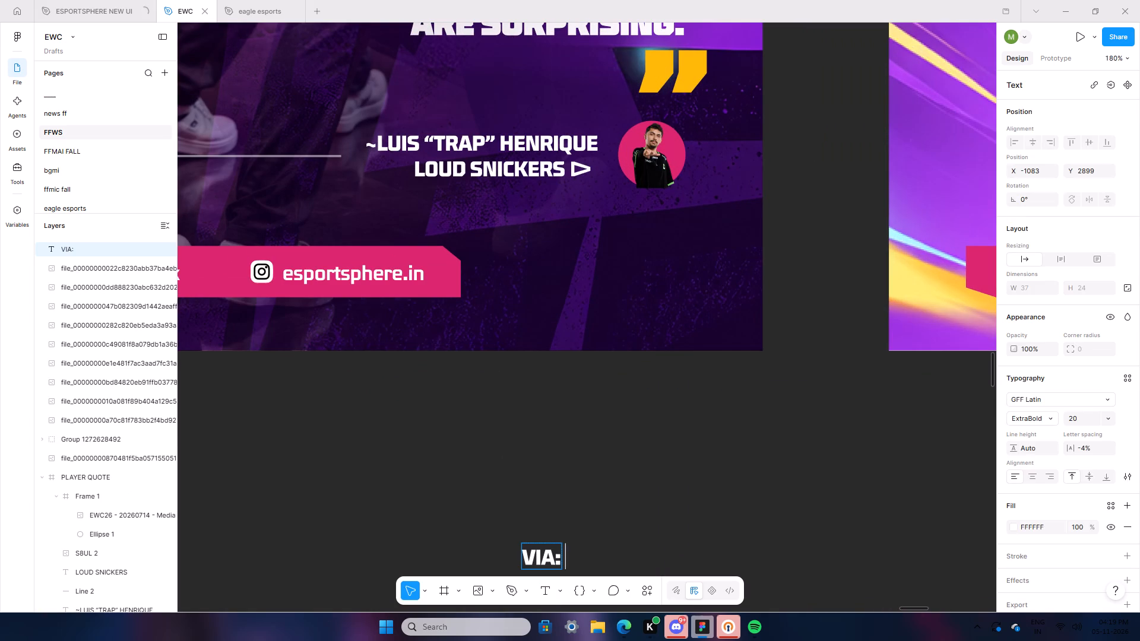
type("FF")
key("space")
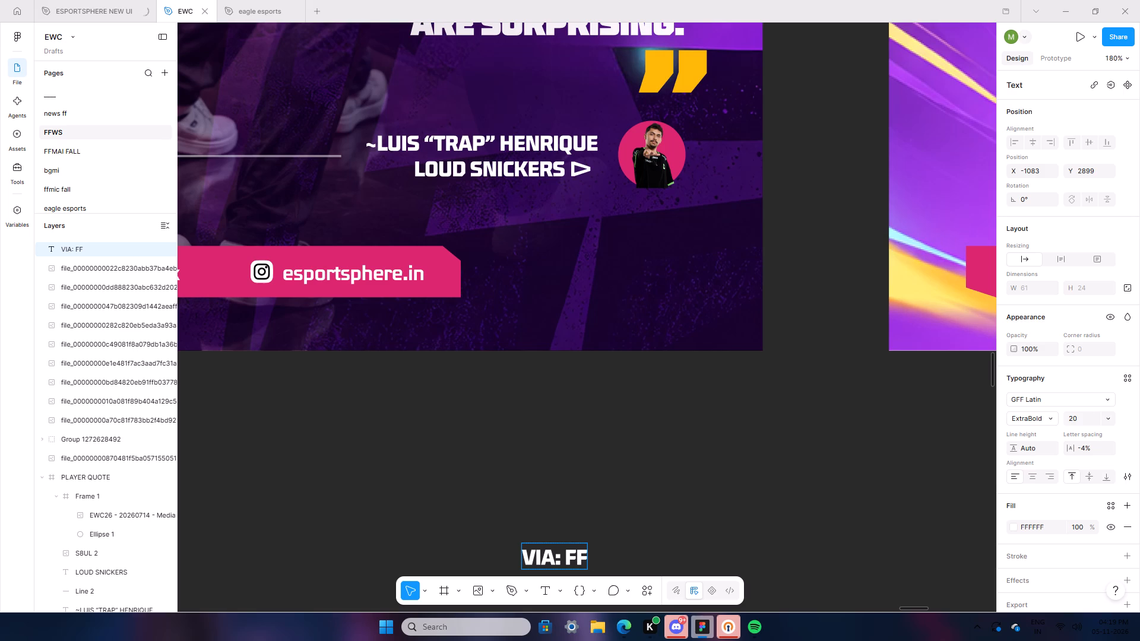
key("BackSpace")
type("WS RAW DOCUMENTARY")
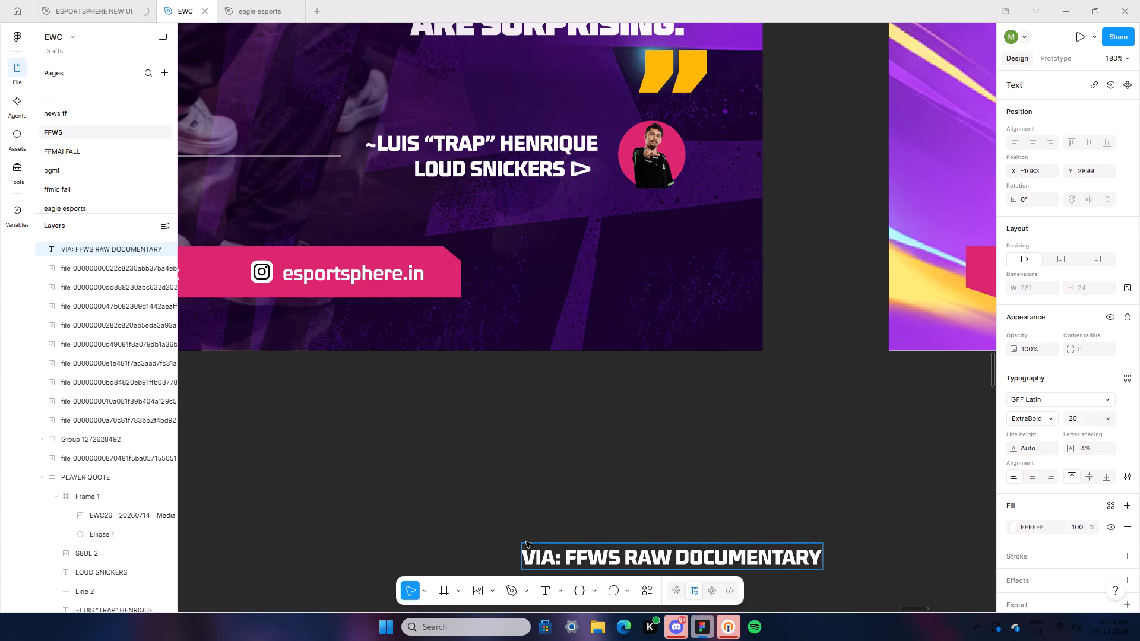
left_click(771, 521)
Move the VIA credit text into the PLAYER QUOTE frame, above the quote and flush with its right edge, at X 728, Y 785.
scroll(680, 503, "down", 8, "ctrl")
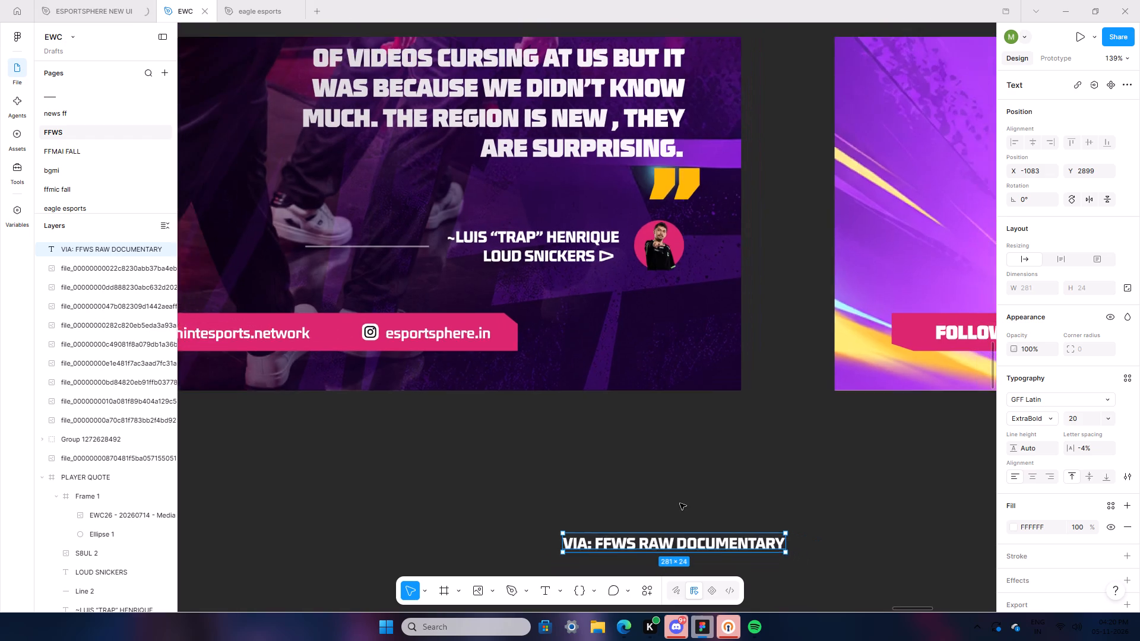
left_click_drag(699, 531, 469, 0)
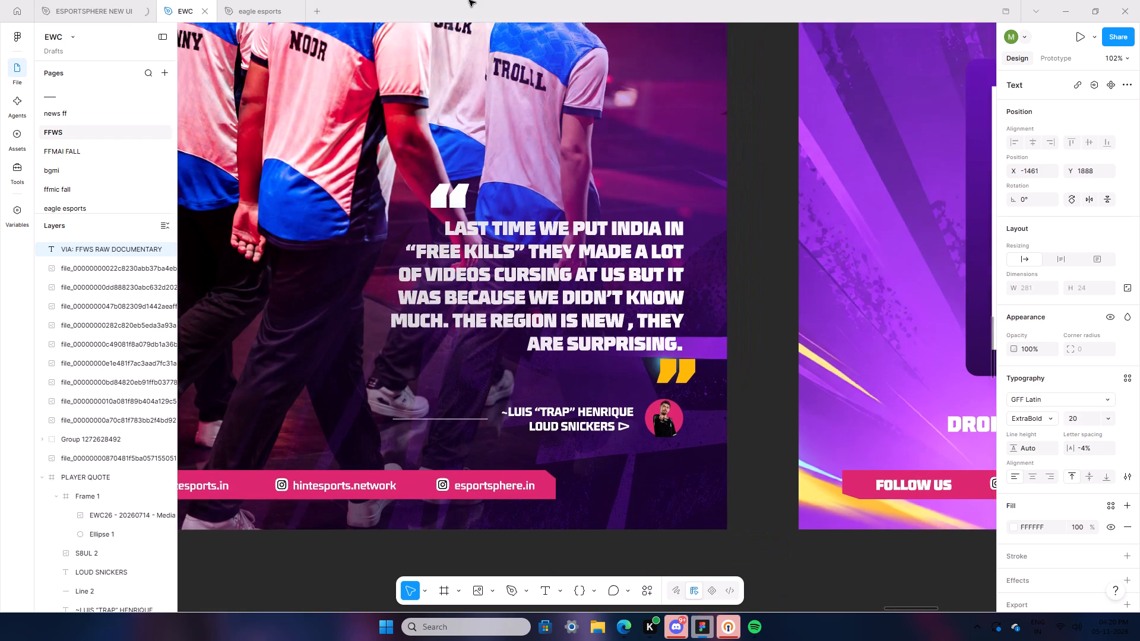
left_click_drag(469, 0, 308, 195)
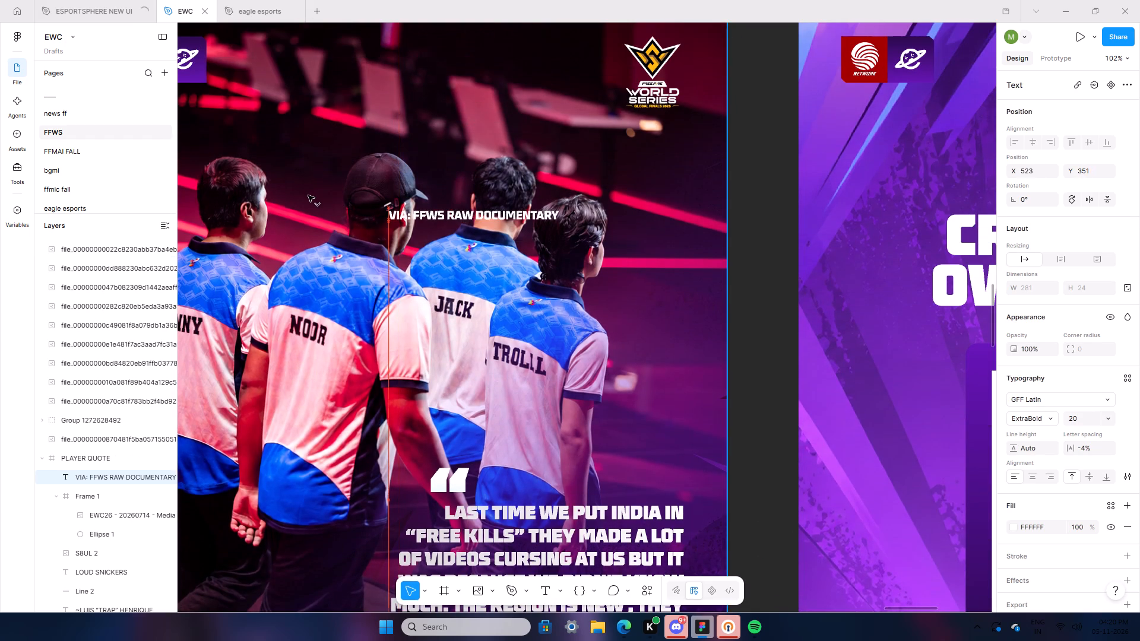
left_click_drag(308, 195, 308, 196)
scroll(408, 304, "down", 4)
scroll(440, 361, "down", 5)
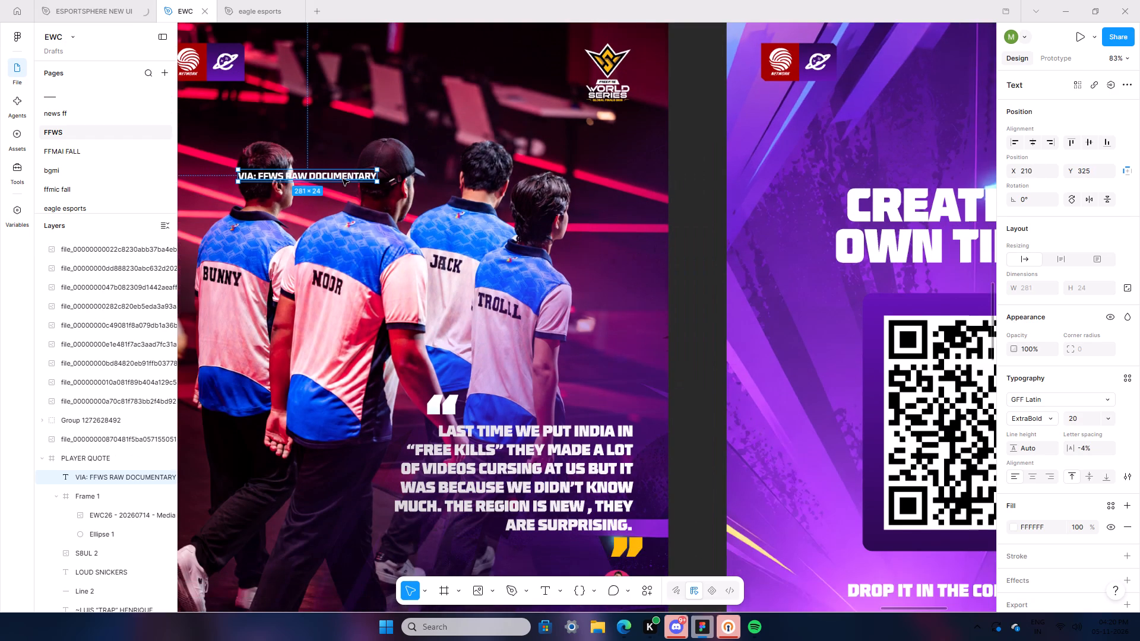
left_click_drag(340, 176, 577, 407)
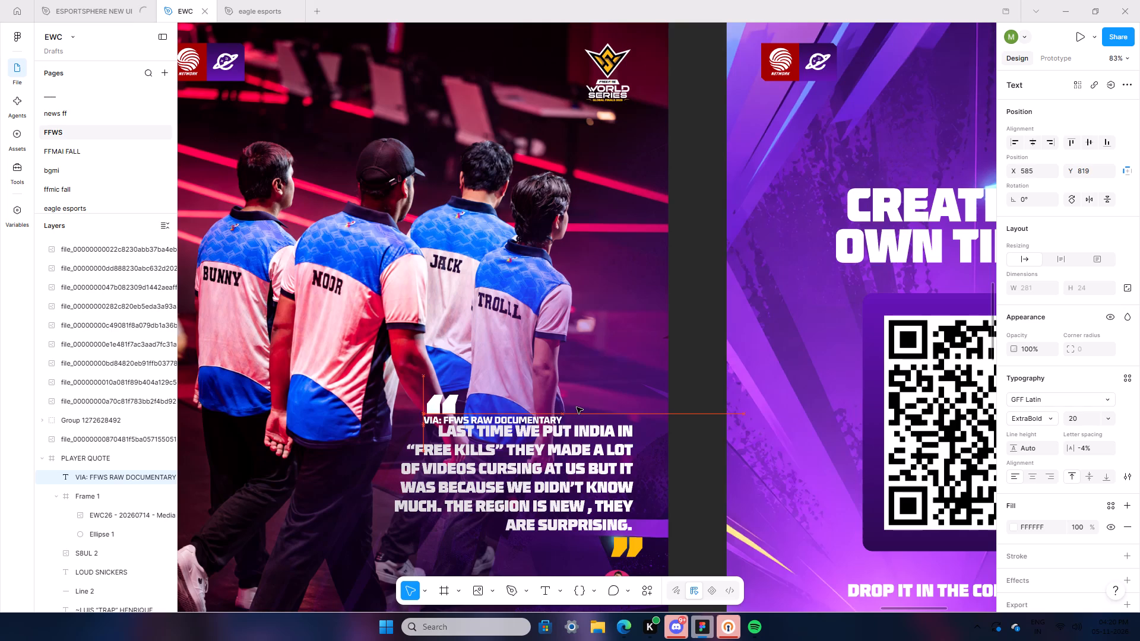
left_click_drag(577, 407, 600, 407)
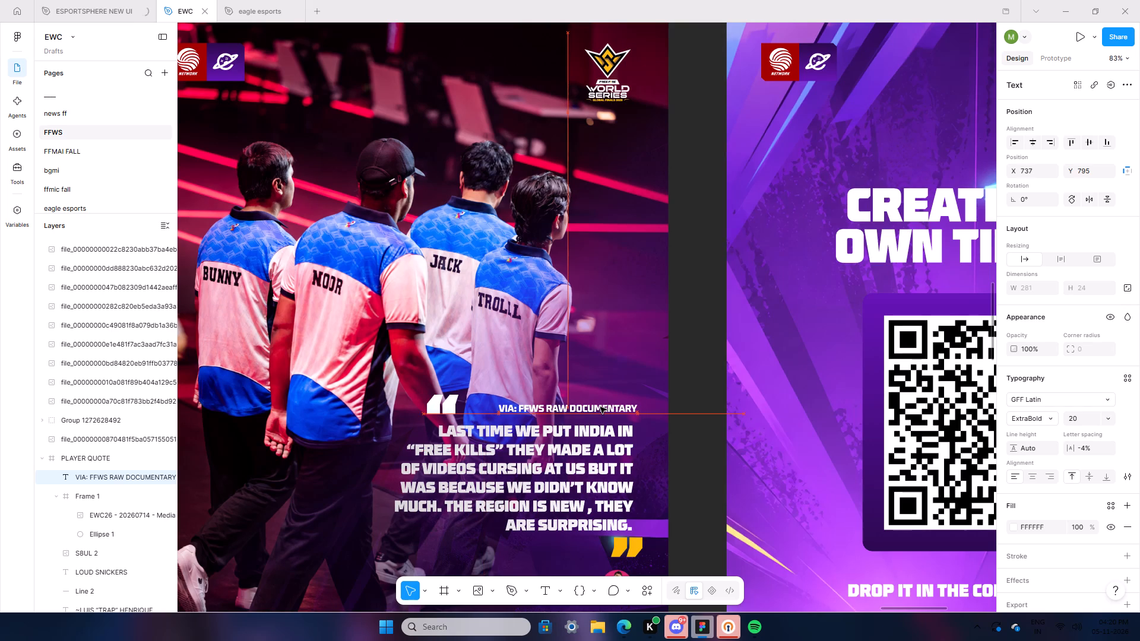
left_click_drag(600, 407, 597, 408)
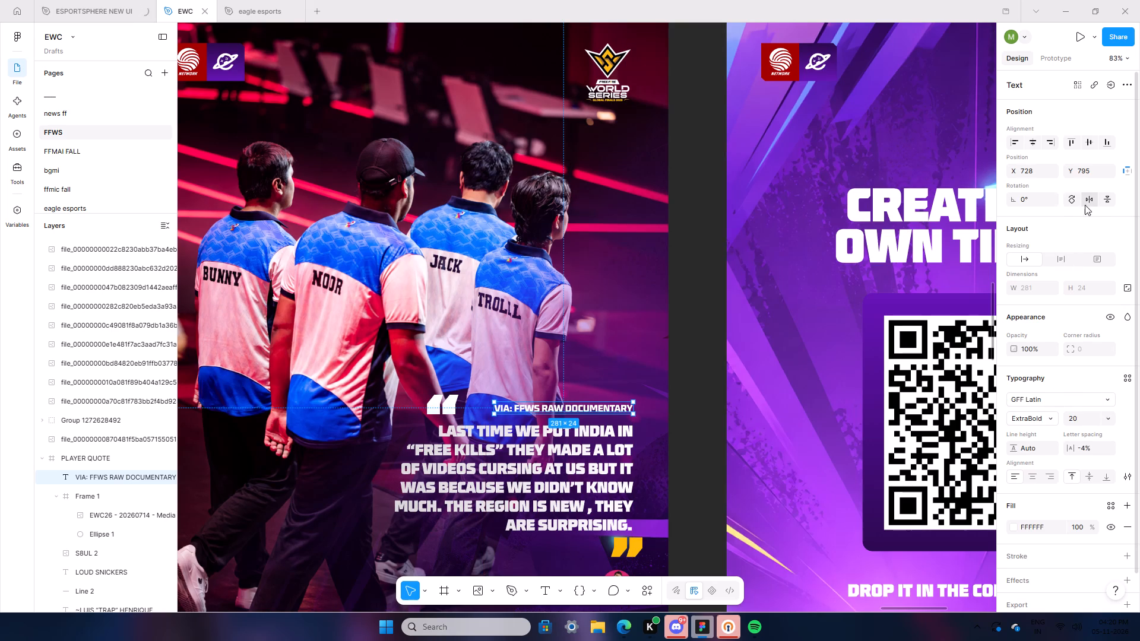
left_click_drag(572, 410, 572, 409)
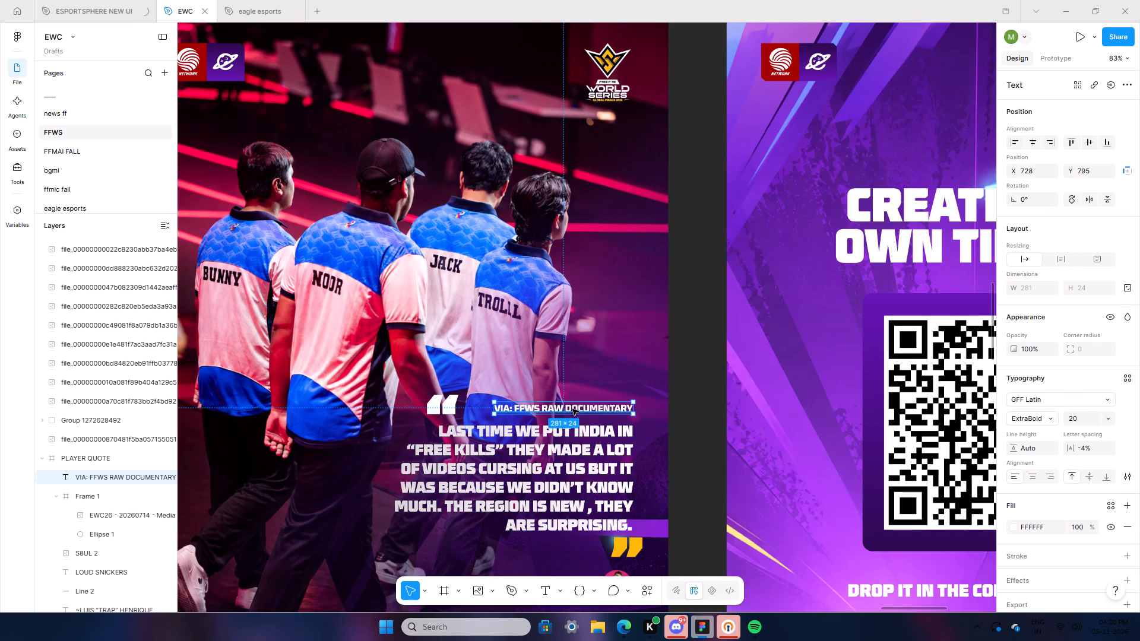
left_click_drag(572, 409, 573, 404)
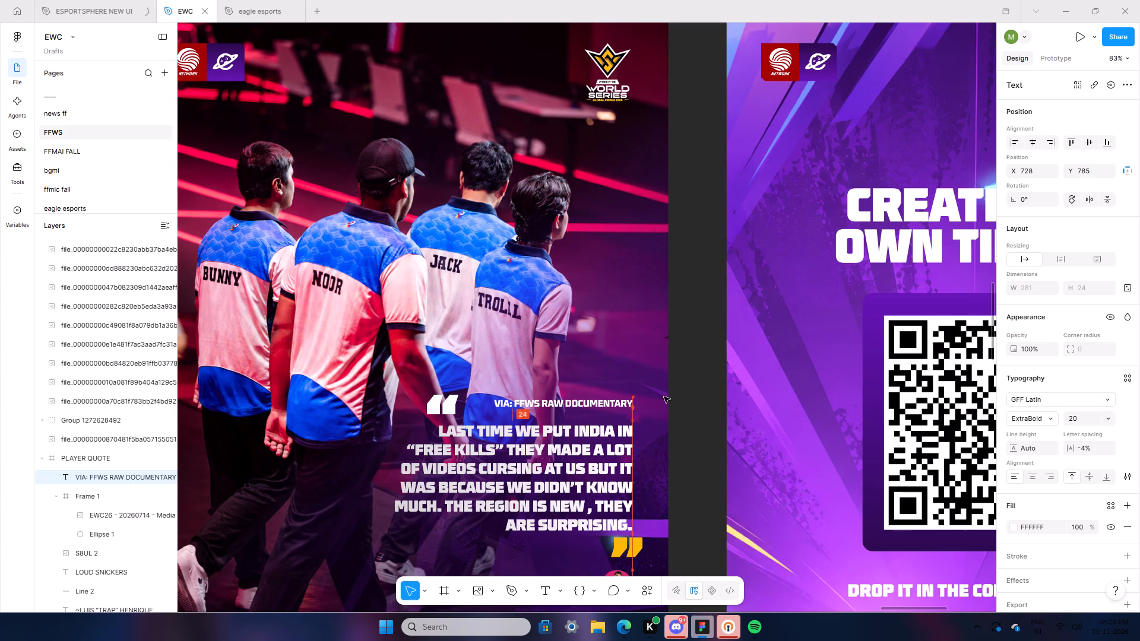
Set the VIA credit text's font weight to Bold.
left_click(1050, 415)
left_click(1045, 407)
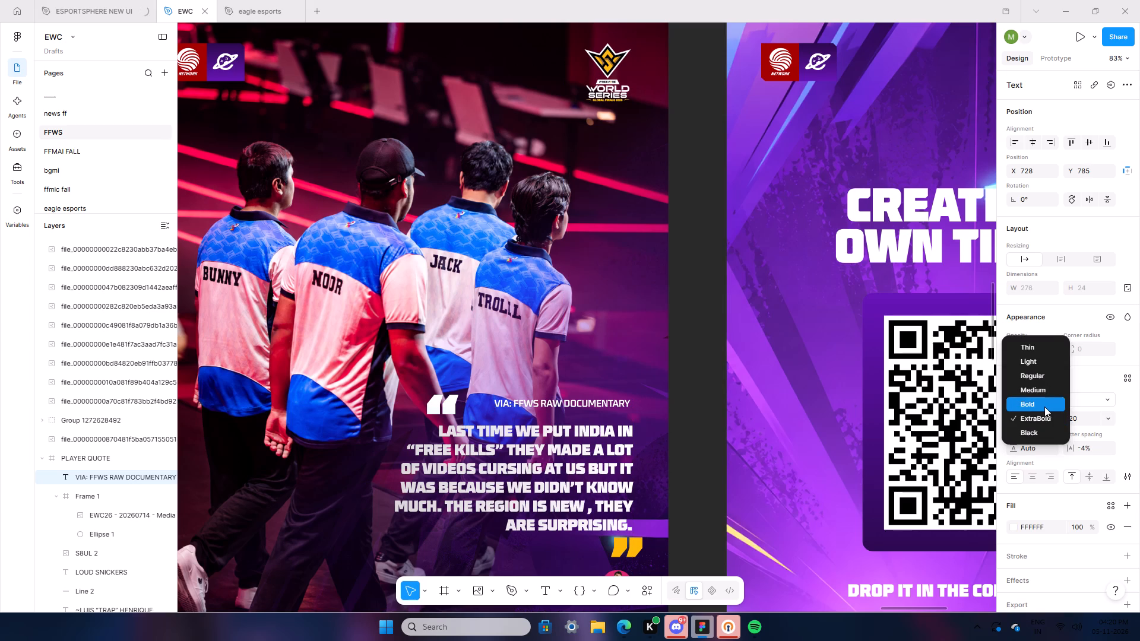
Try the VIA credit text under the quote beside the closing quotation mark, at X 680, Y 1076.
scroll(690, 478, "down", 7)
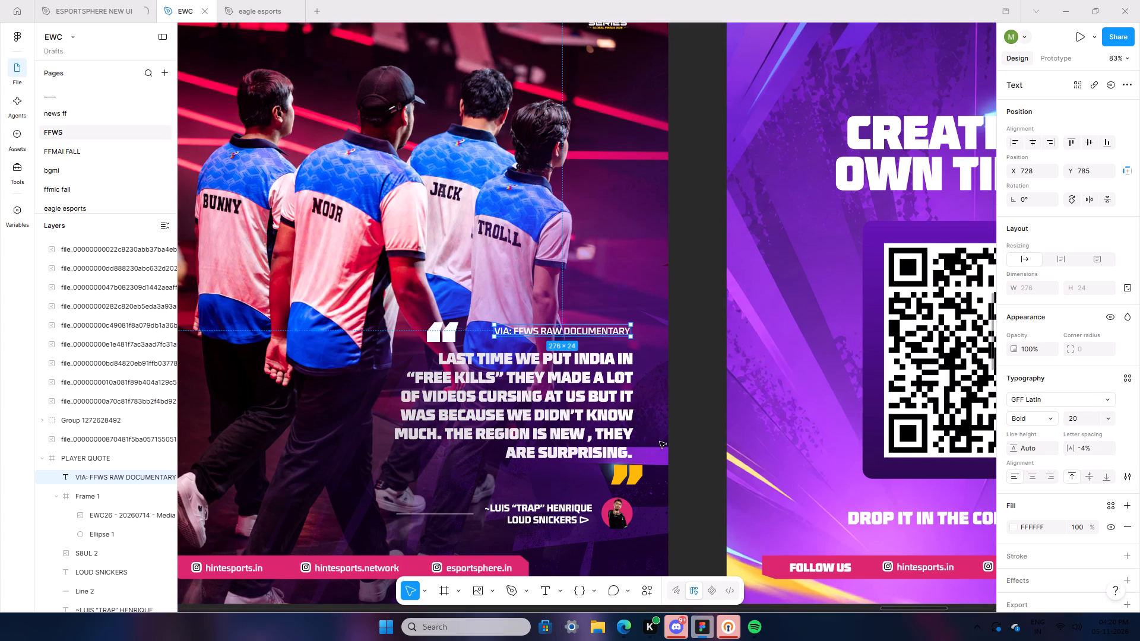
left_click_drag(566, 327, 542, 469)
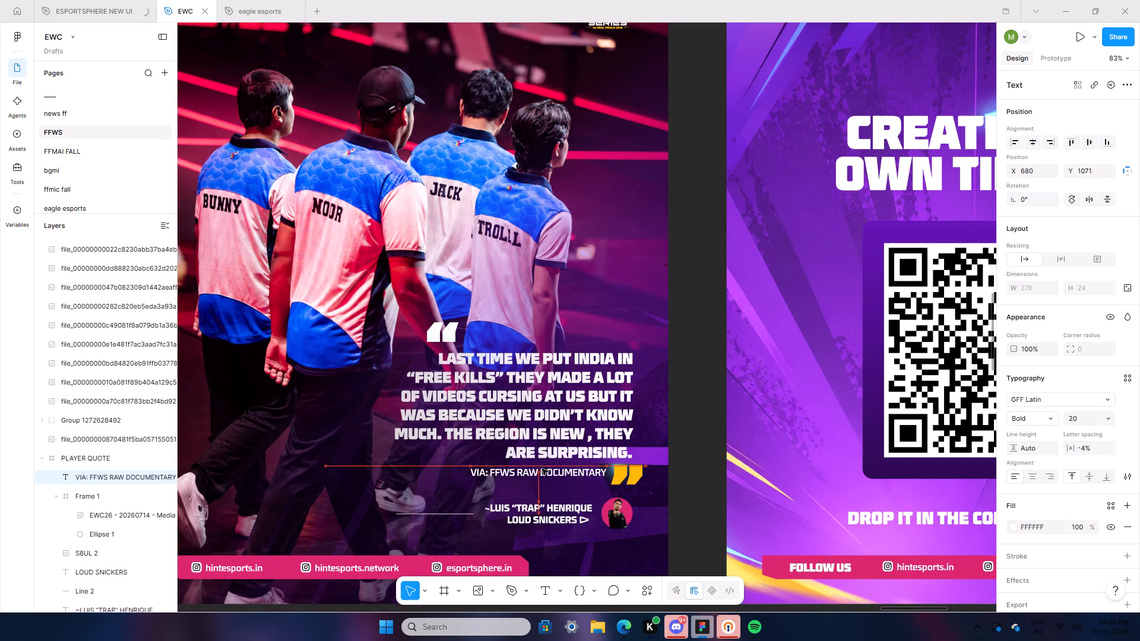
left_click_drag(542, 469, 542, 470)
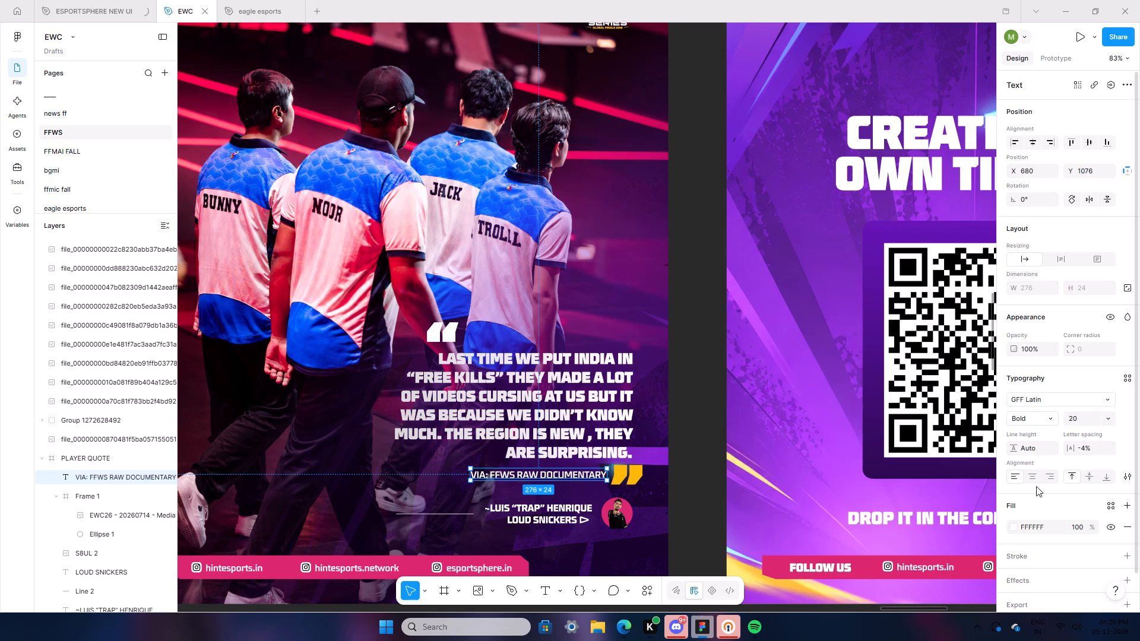
Right-align the VIA credit text and place it above the quote, flush with its right edge, at X 732, Y 795.
left_click(1047, 475)
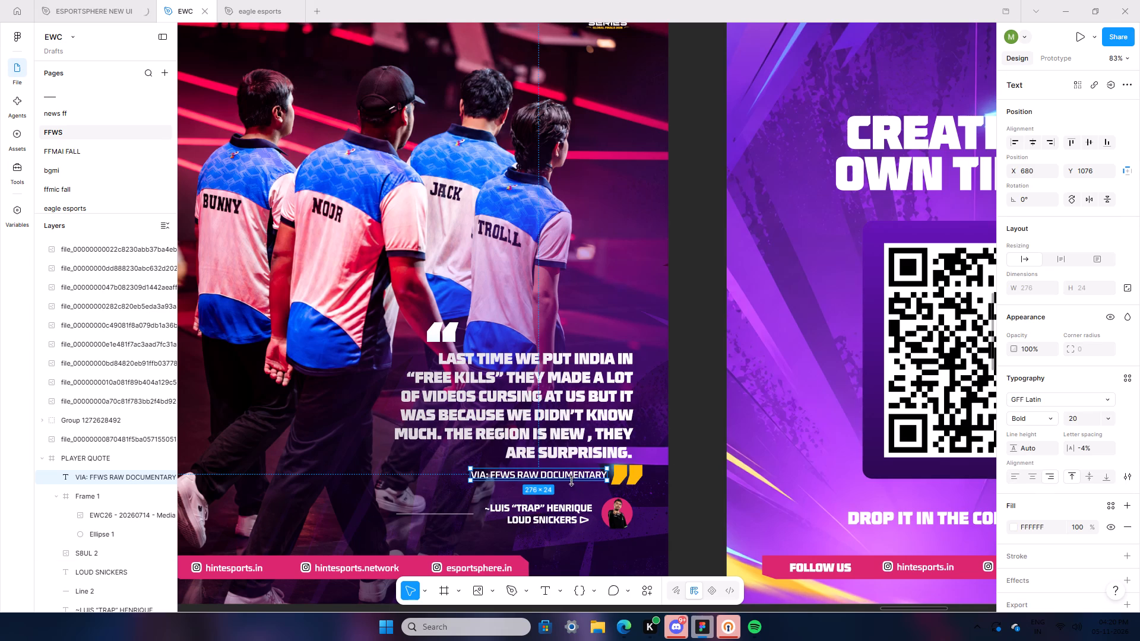
left_click_drag(565, 475, 593, 335)
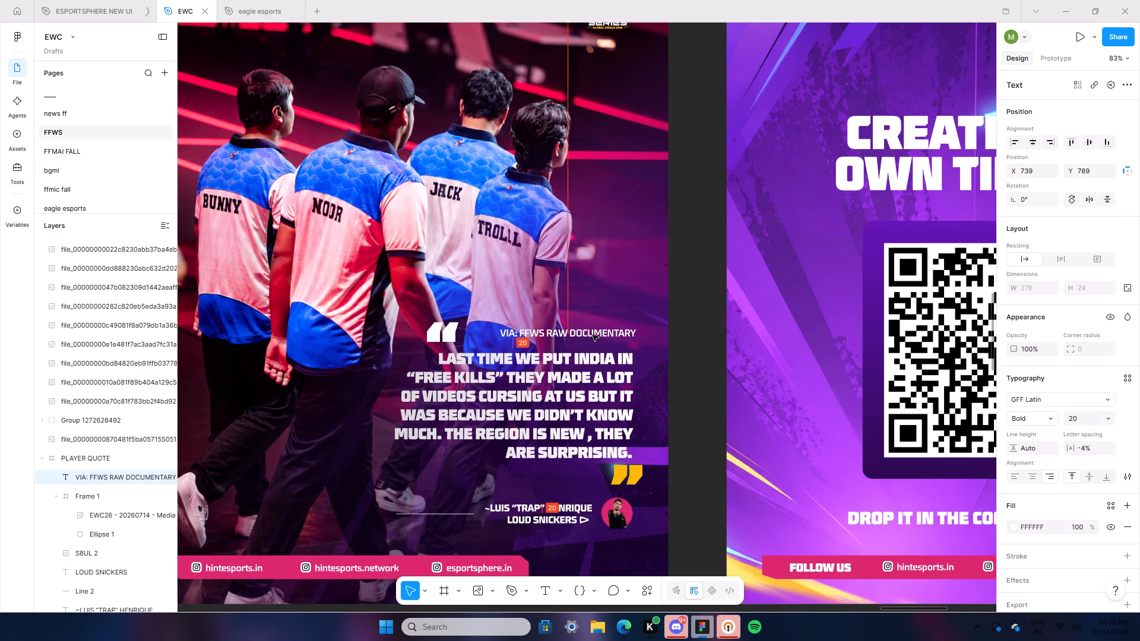
left_click_drag(593, 335, 591, 335)
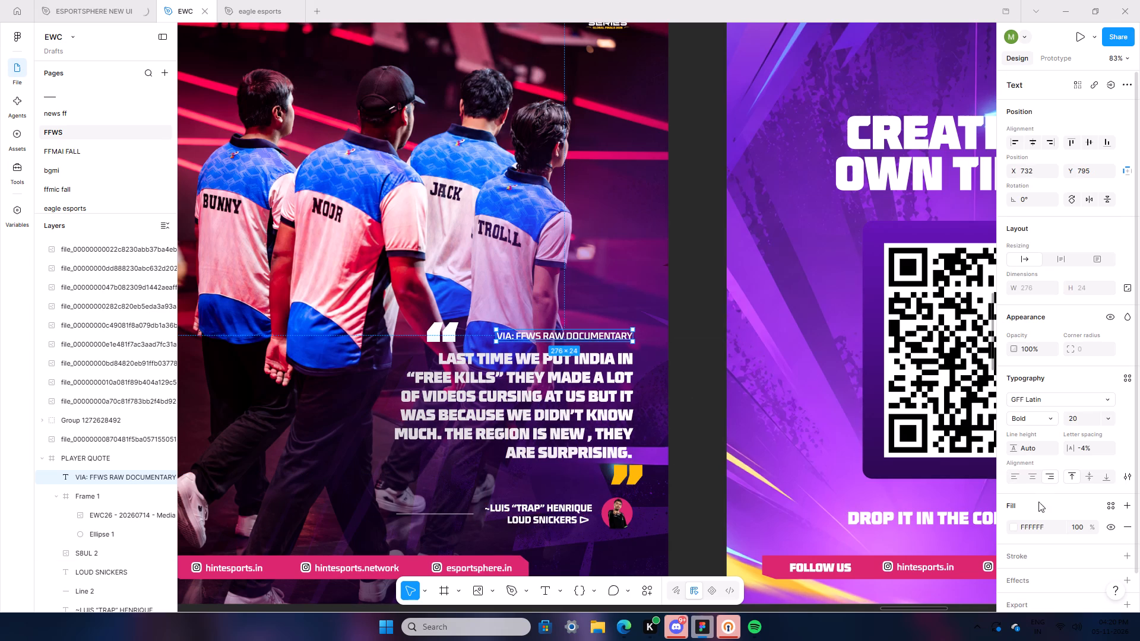
Set the VIA credit text's fill opacity to 50%.
left_click(1086, 528)
type("50")
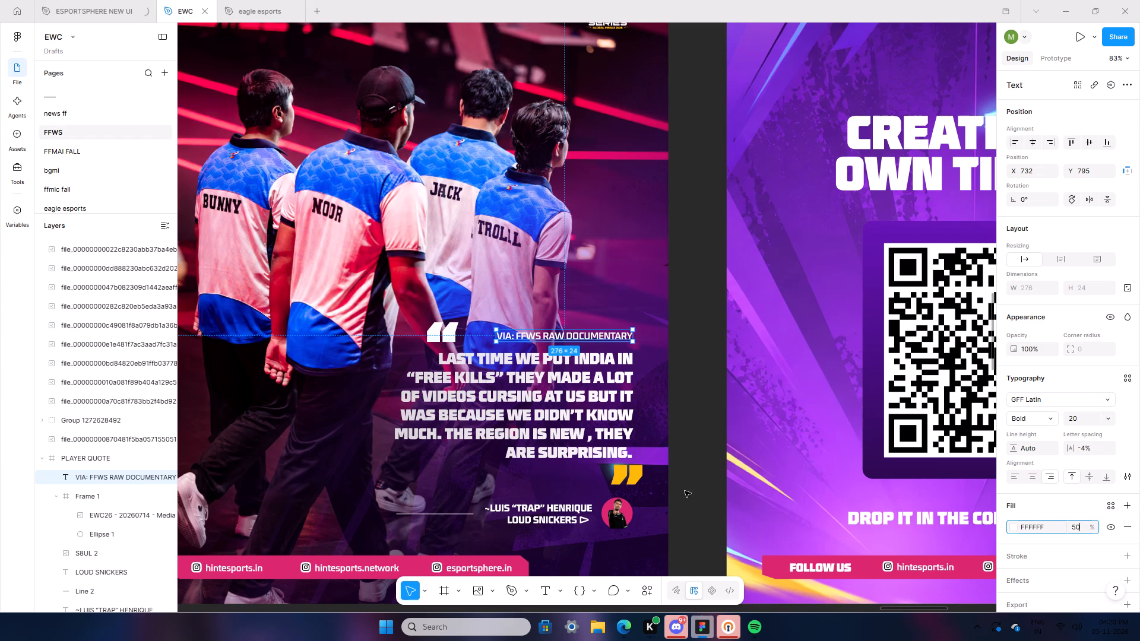
left_click(685, 491)
Reduce the VIA credit text's font size to 15.
scroll(685, 491, "down", 6, "ctrl")
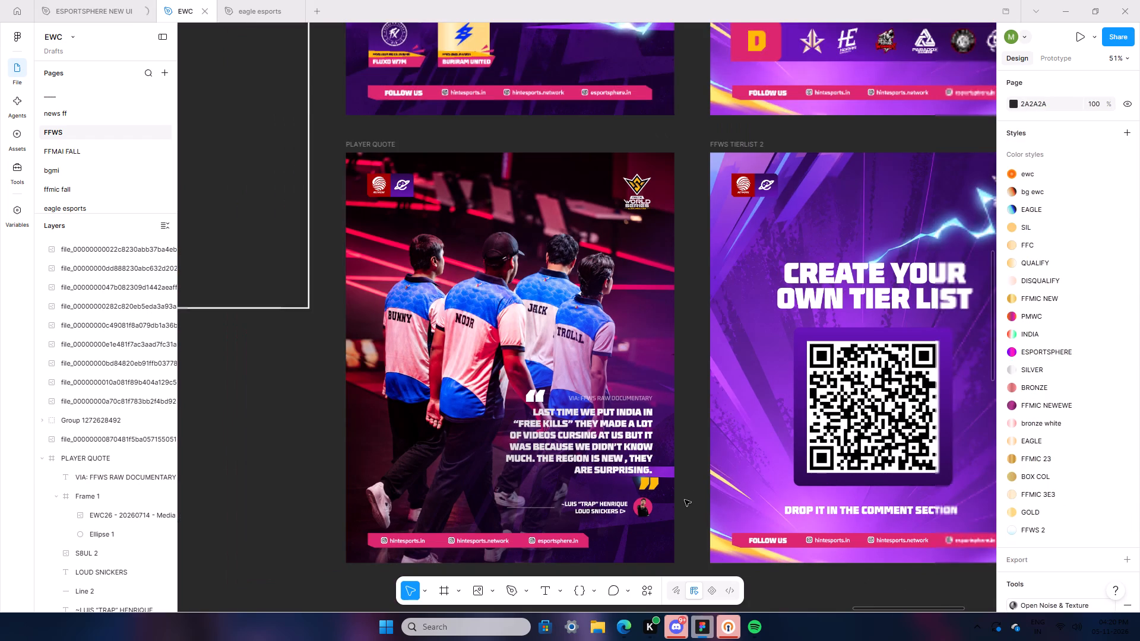
left_click(638, 396)
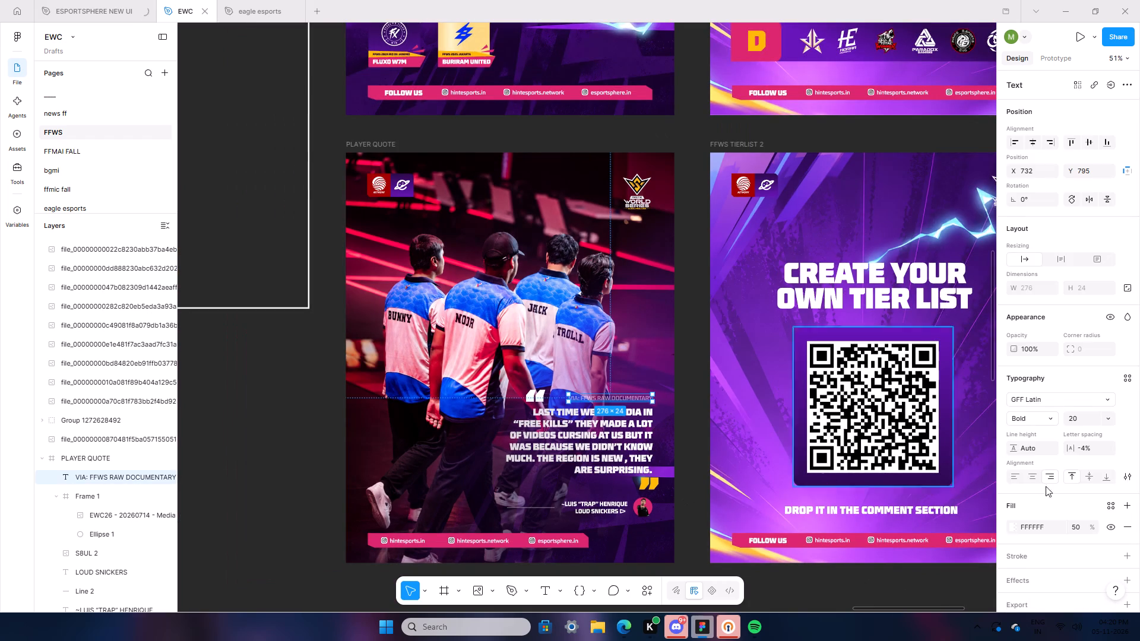
left_click(1105, 415)
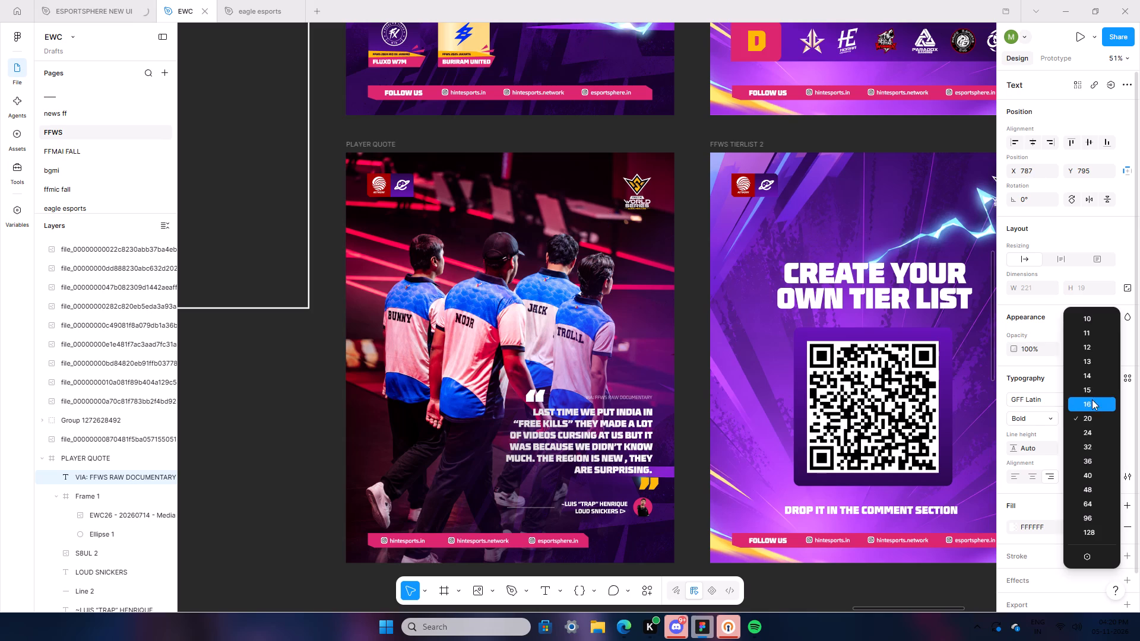
left_click(1094, 390)
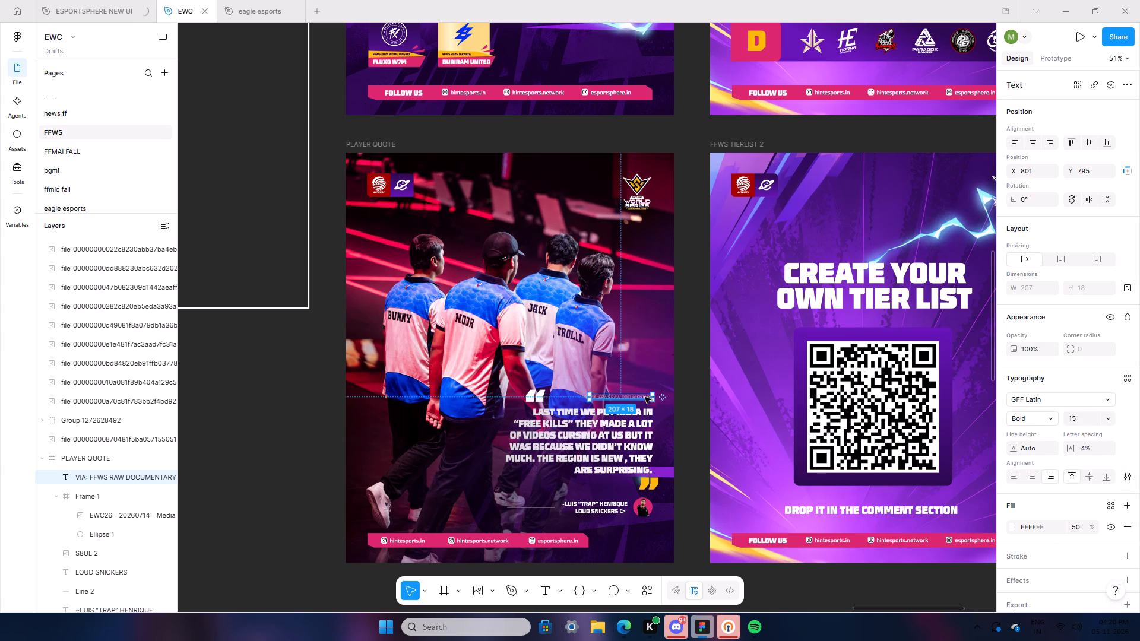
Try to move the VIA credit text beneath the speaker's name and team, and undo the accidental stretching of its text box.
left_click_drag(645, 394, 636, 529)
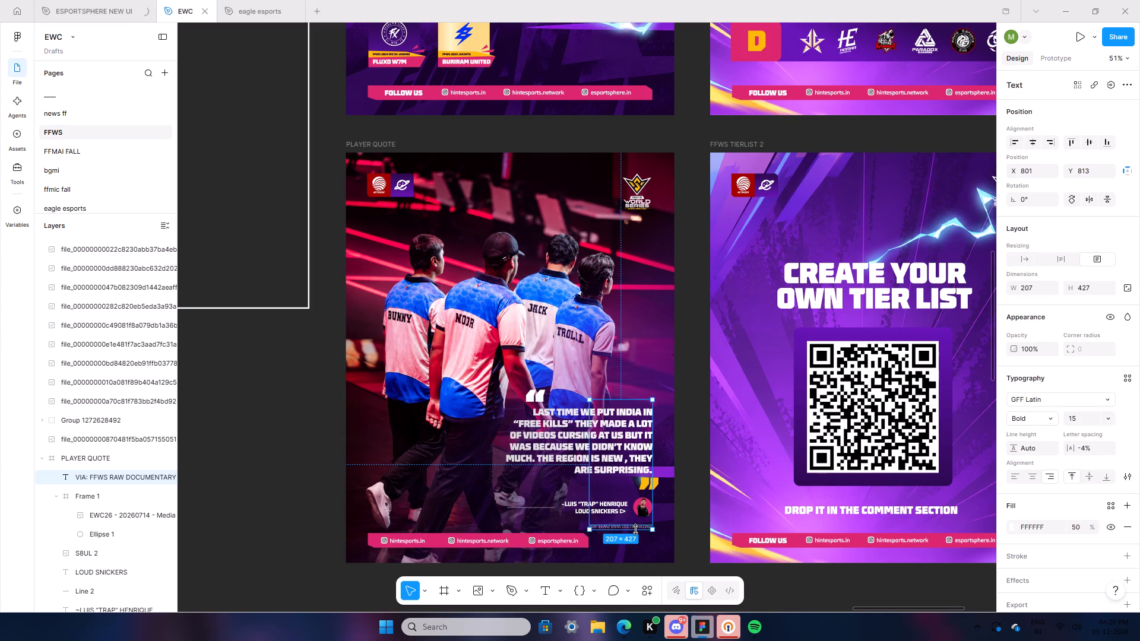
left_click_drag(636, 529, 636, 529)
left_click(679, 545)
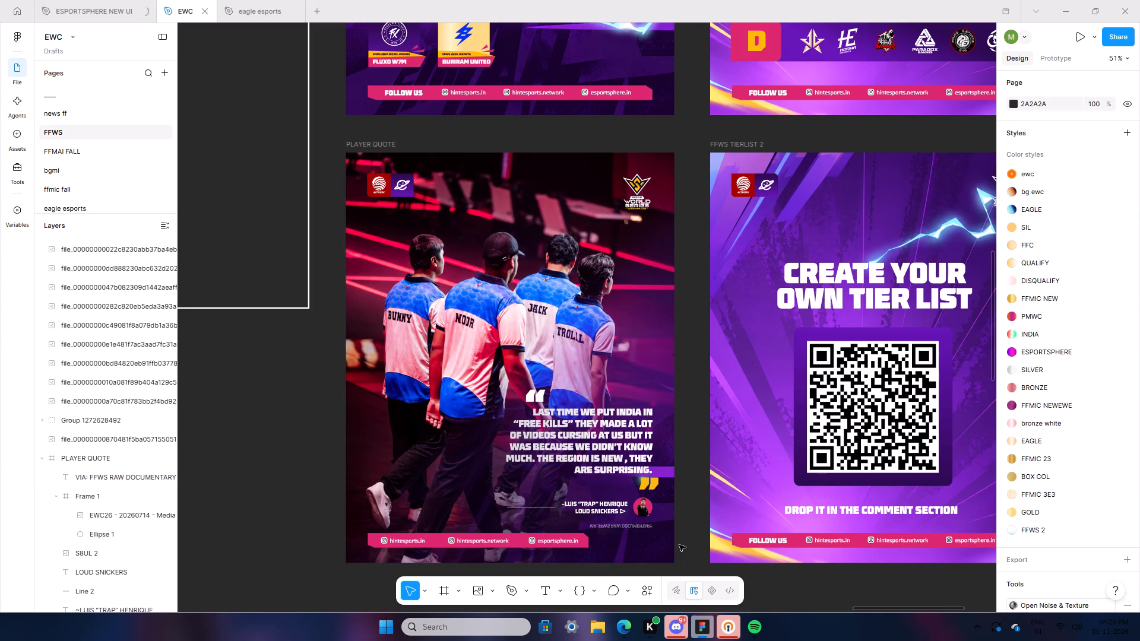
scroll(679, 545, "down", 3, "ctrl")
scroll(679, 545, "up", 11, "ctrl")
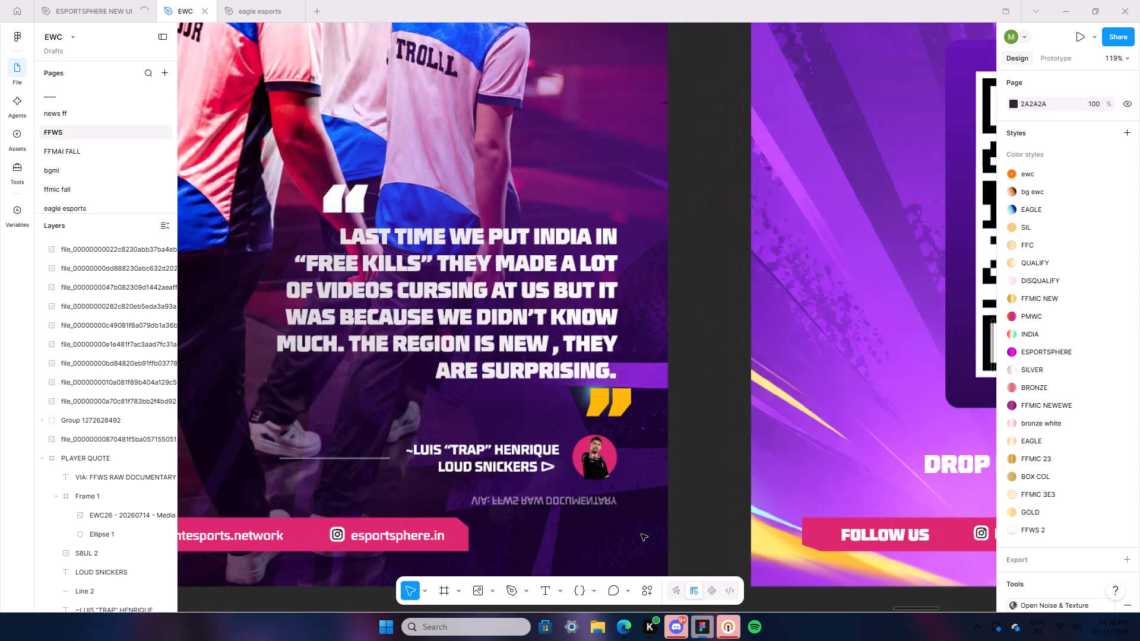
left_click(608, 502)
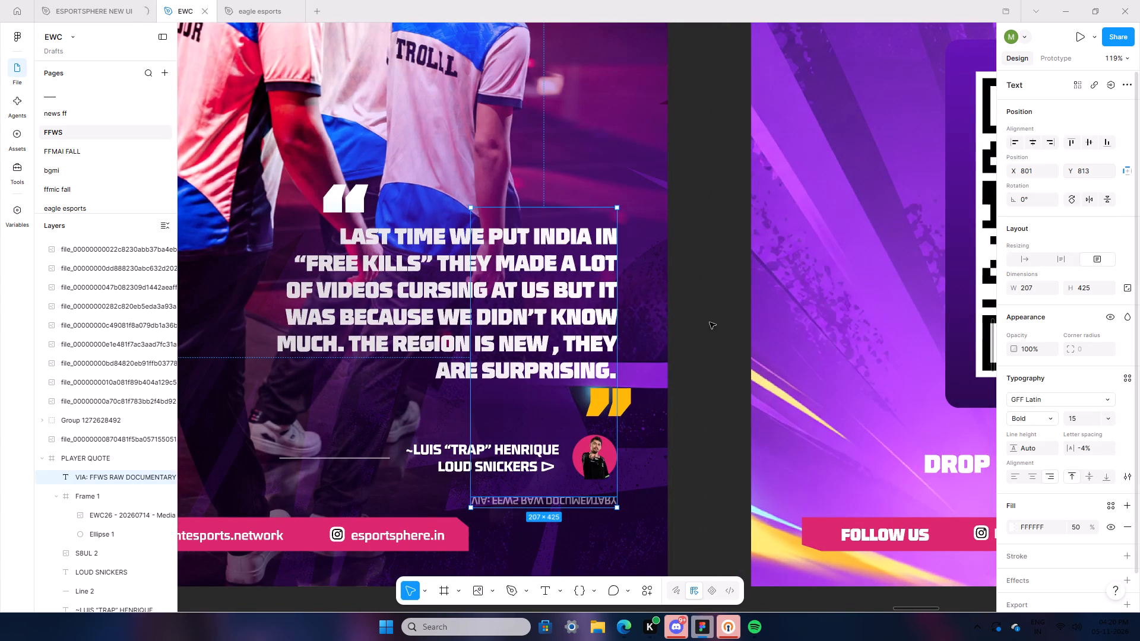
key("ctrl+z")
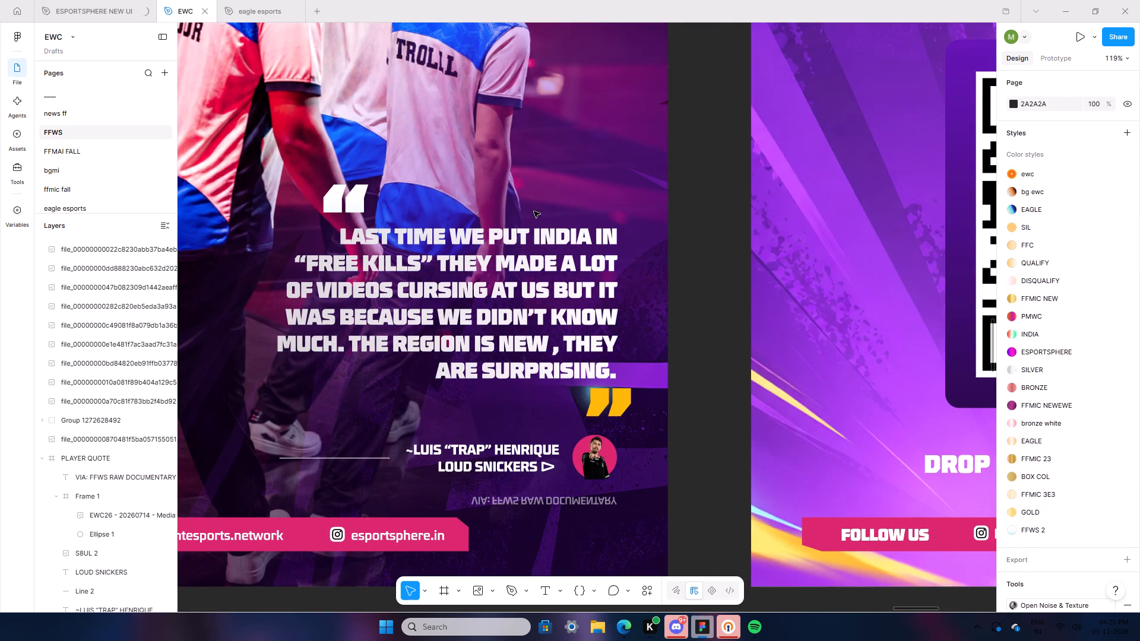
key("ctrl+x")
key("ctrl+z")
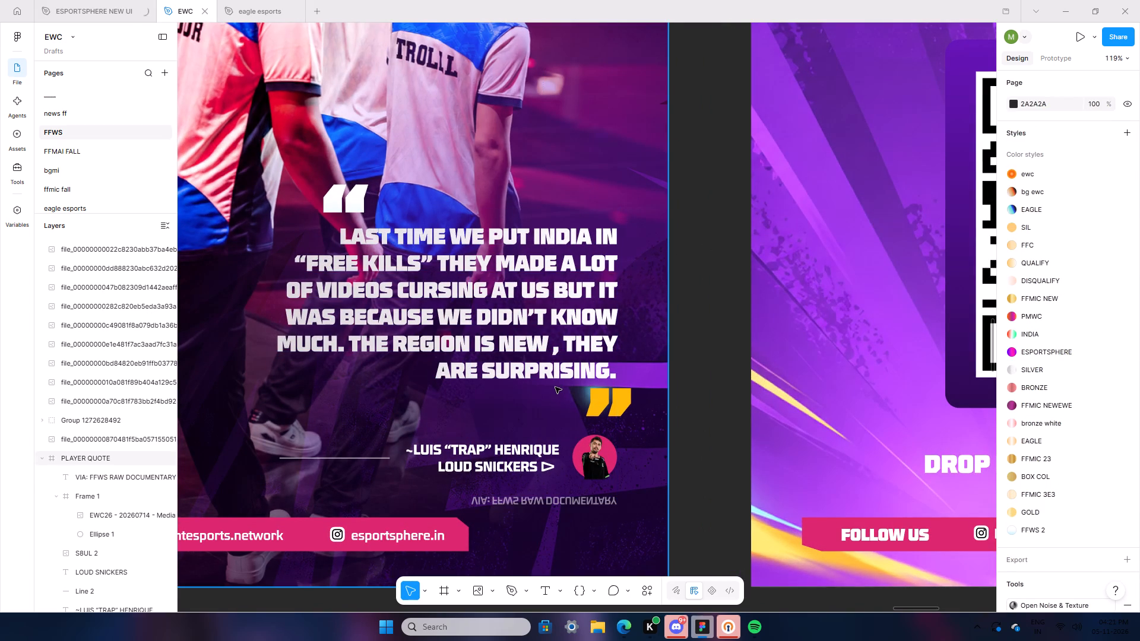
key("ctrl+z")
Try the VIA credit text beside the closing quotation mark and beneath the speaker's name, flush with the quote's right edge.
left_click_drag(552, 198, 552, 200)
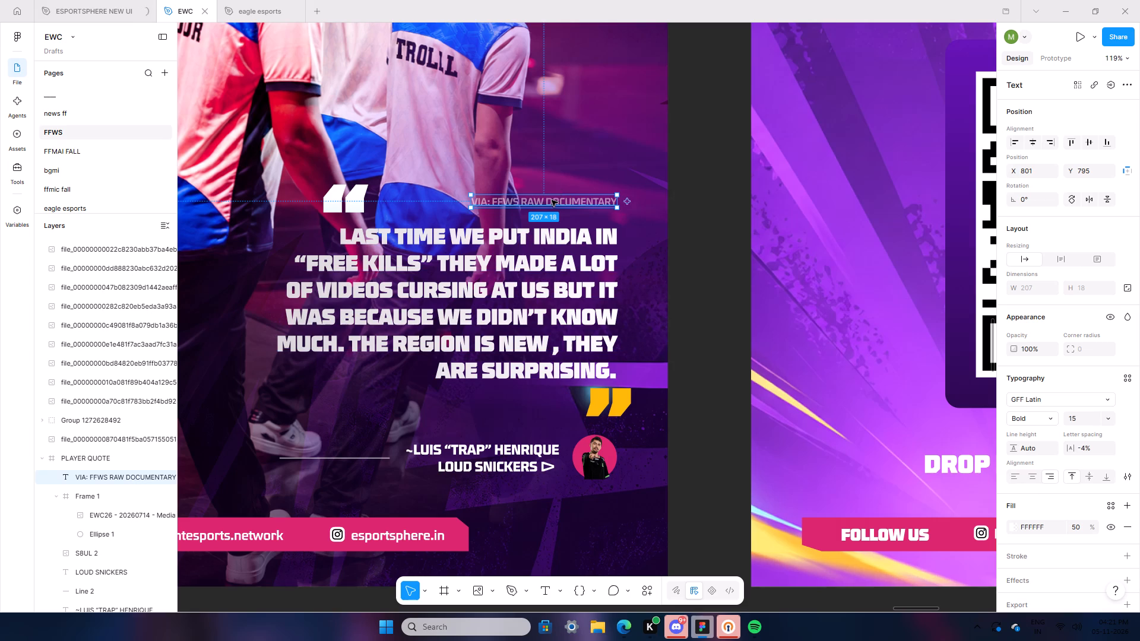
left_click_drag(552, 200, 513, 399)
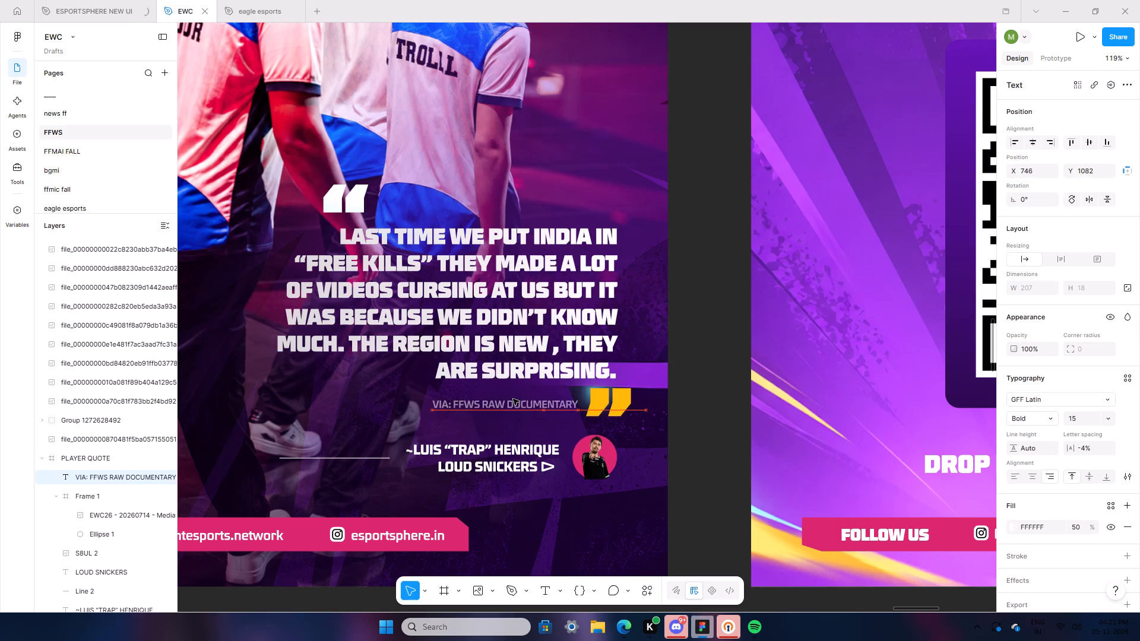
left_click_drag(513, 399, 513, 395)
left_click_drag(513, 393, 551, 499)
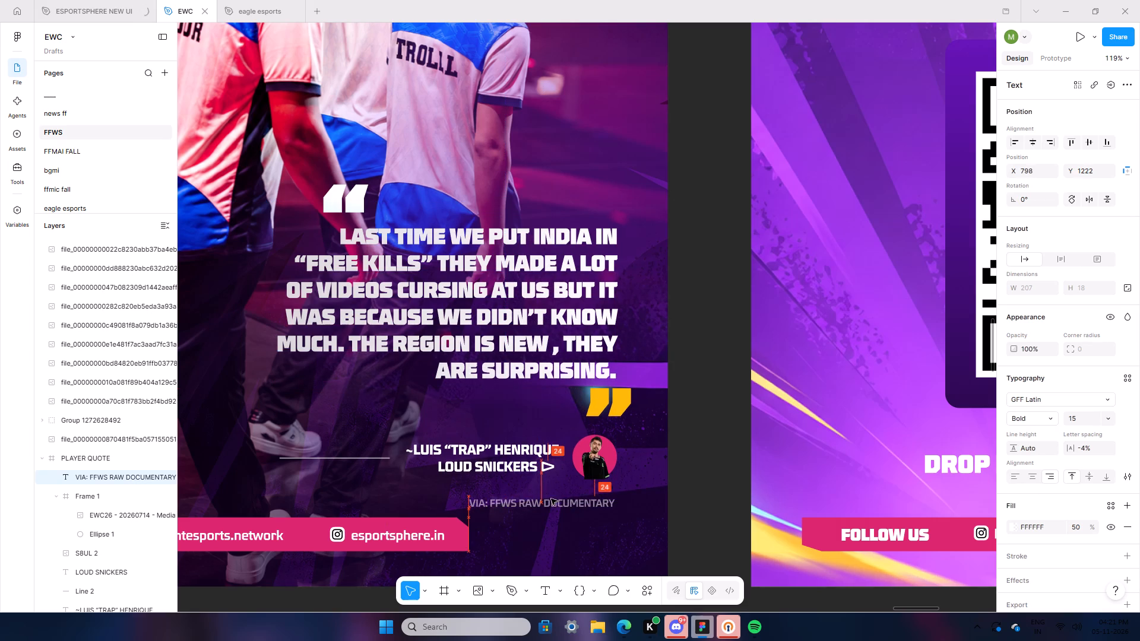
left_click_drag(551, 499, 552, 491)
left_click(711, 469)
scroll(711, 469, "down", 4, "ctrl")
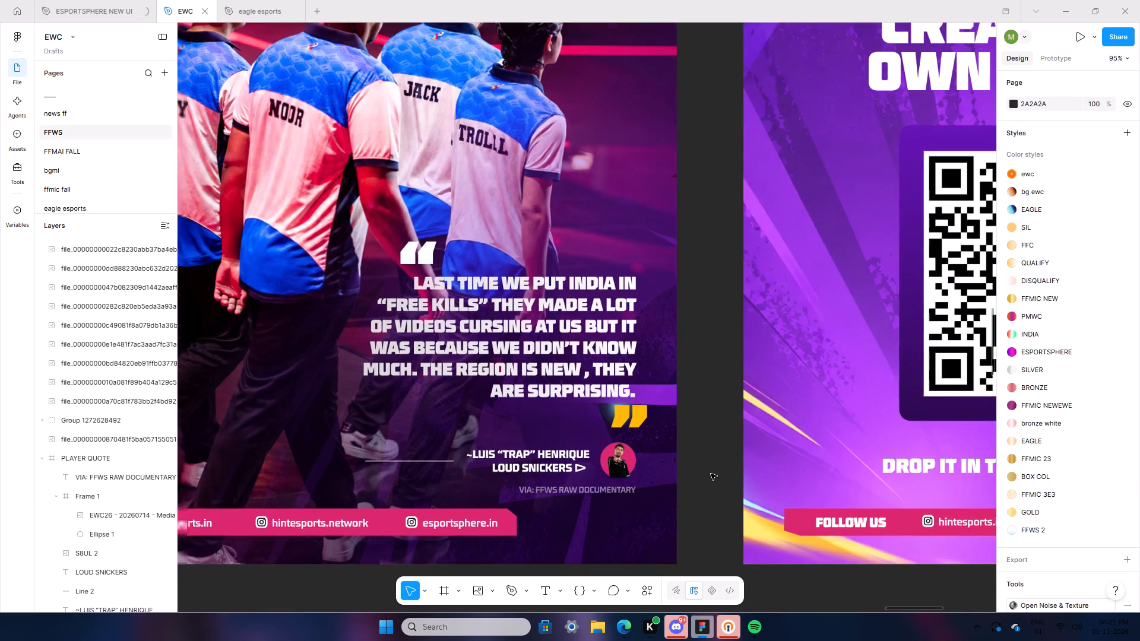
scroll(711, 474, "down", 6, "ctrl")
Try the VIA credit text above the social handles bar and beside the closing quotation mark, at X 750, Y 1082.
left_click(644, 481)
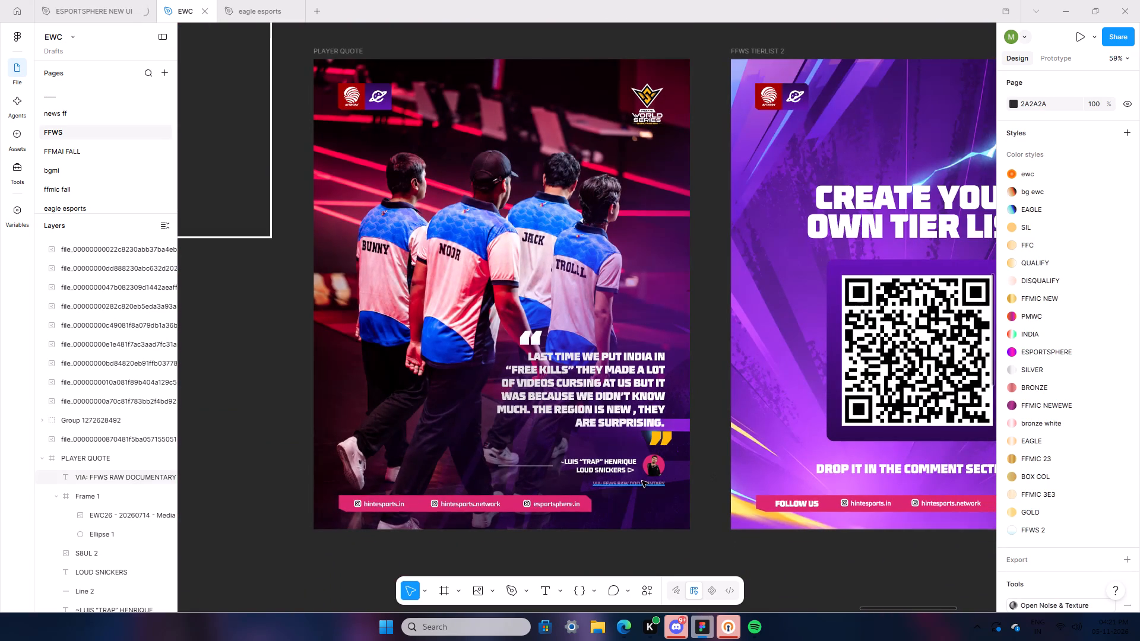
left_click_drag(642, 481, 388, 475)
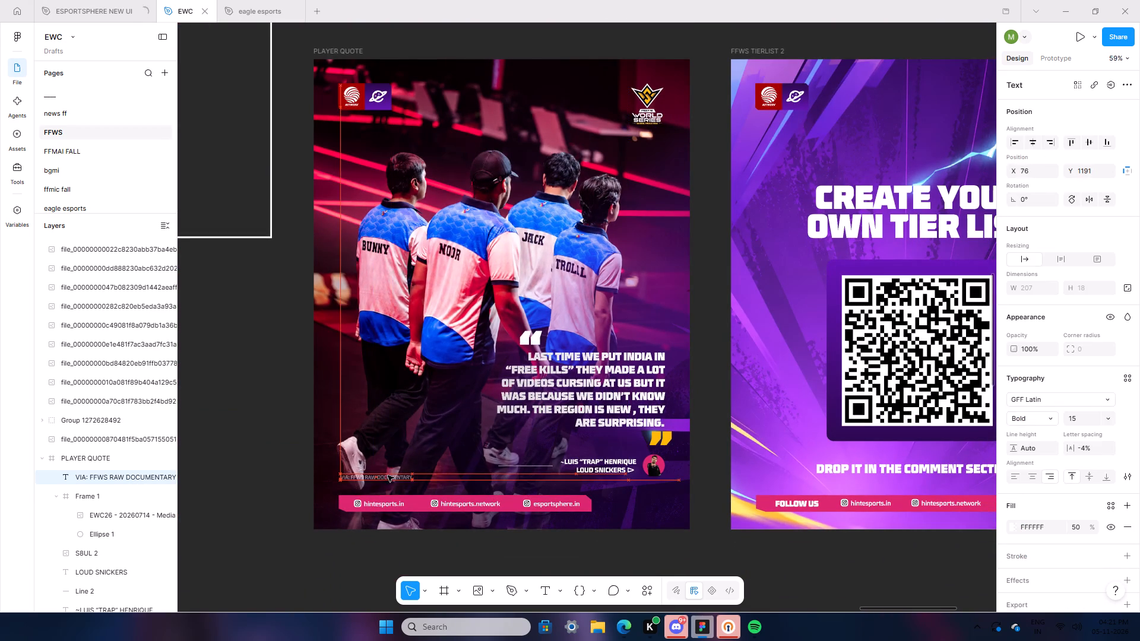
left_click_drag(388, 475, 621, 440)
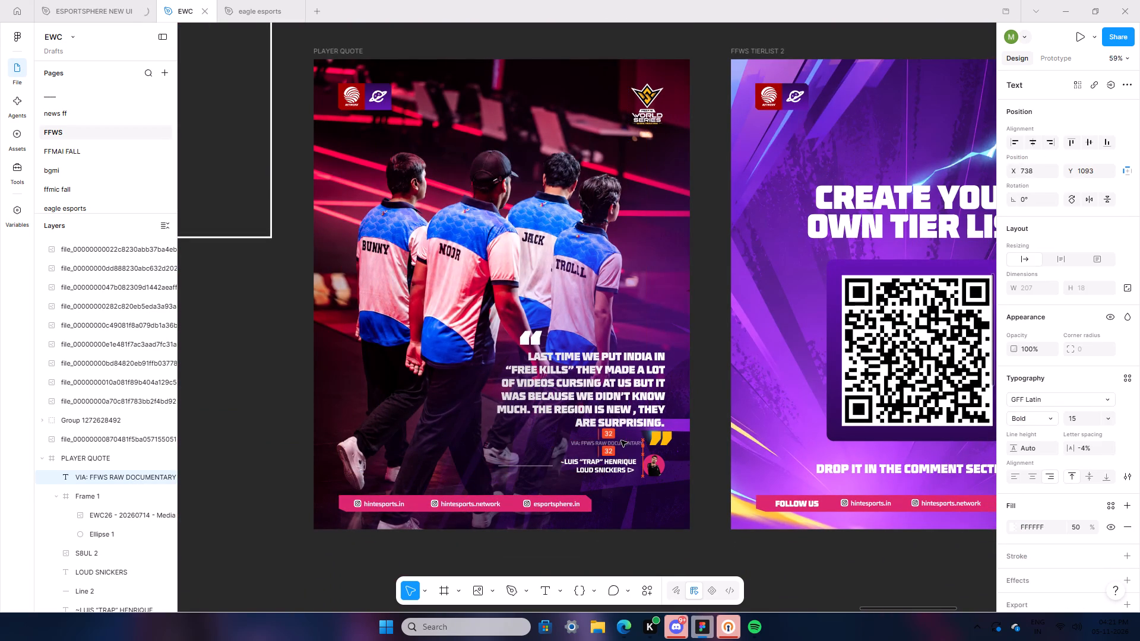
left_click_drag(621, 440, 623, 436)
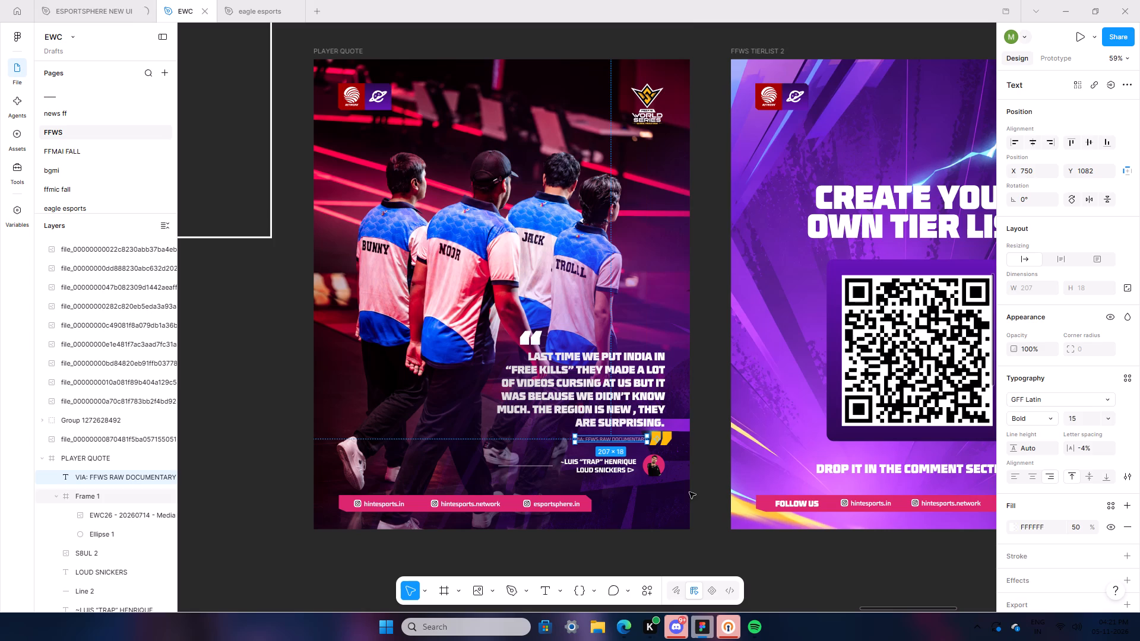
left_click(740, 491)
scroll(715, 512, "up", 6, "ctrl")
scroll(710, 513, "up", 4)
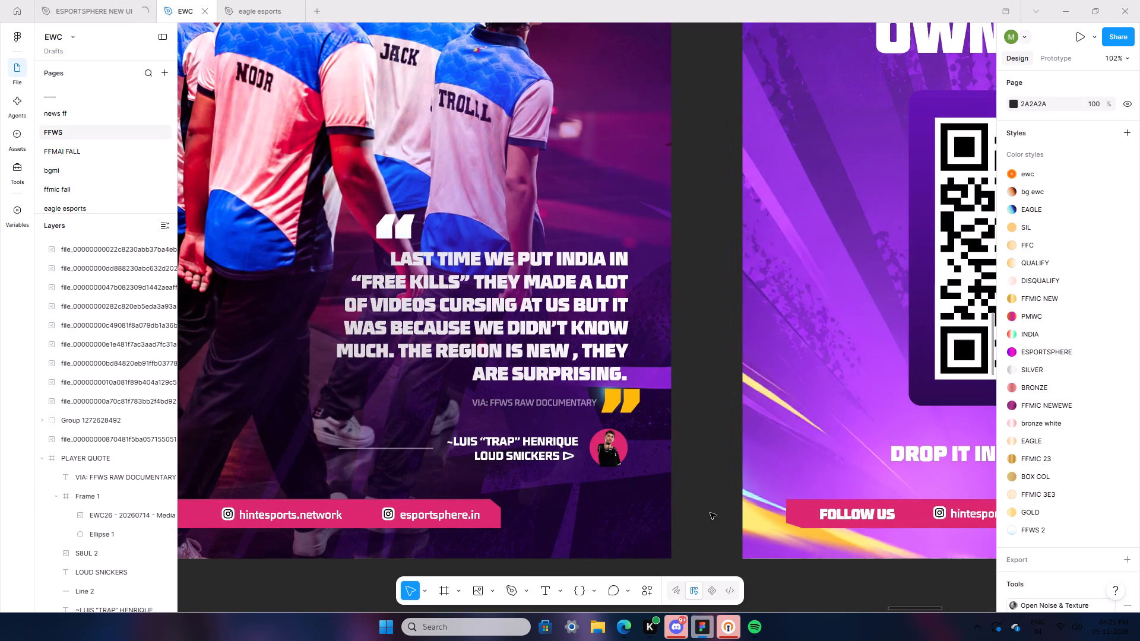
Move the VIA credit text back above the quote, flush with its right edge, at X 801, Y 801.
left_click(546, 419)
left_click(544, 414)
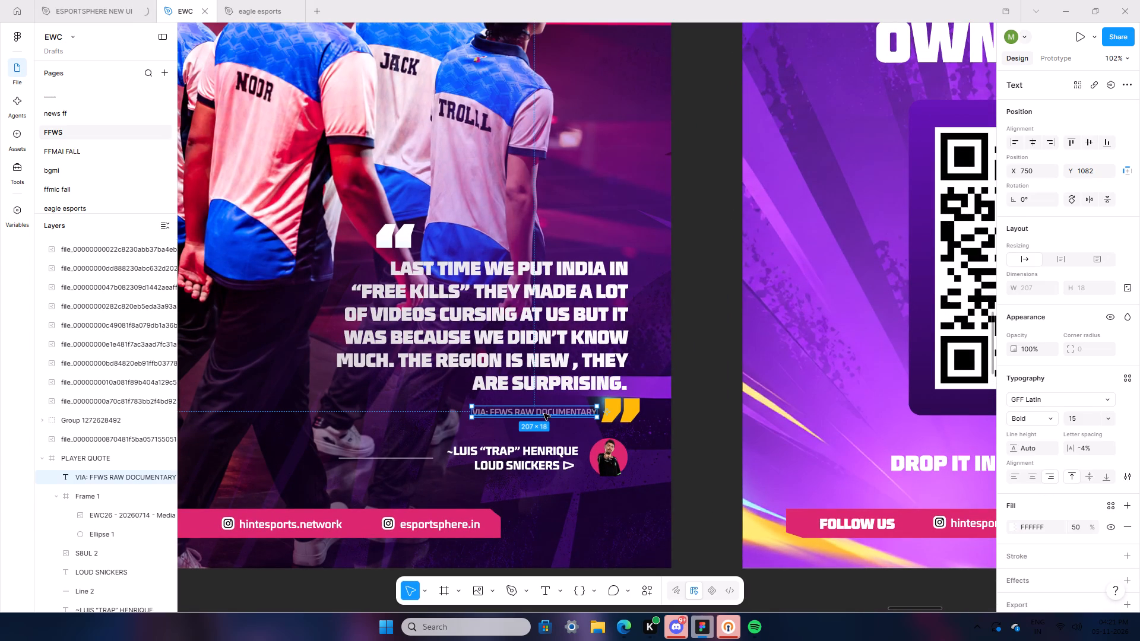
left_click_drag(549, 411, 578, 239)
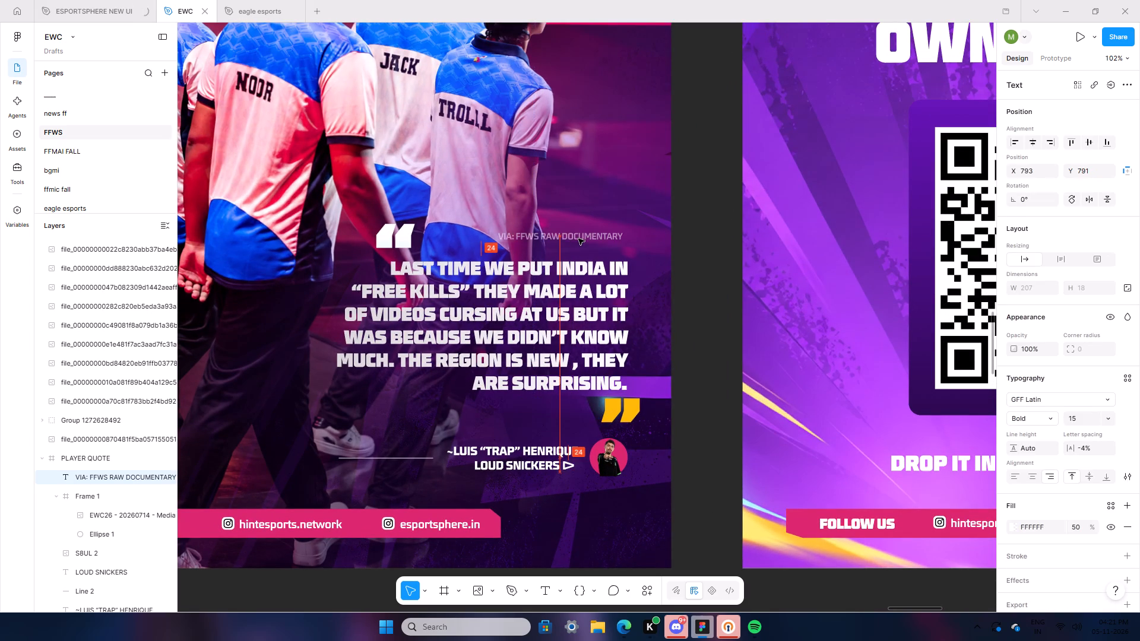
left_click_drag(578, 239, 580, 240)
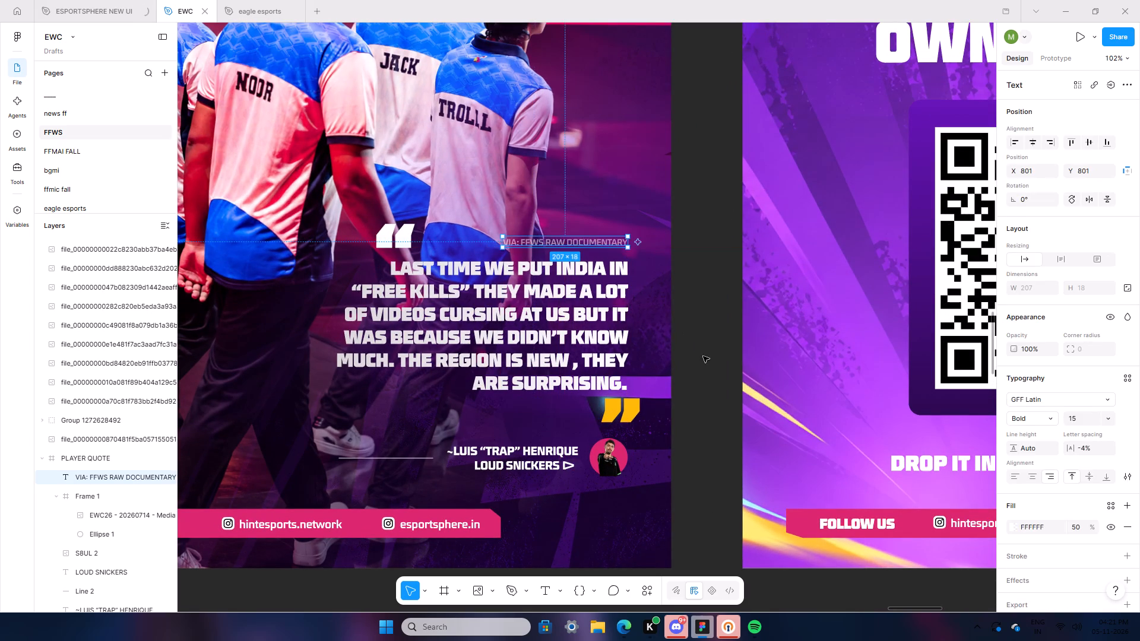
left_click(703, 357)
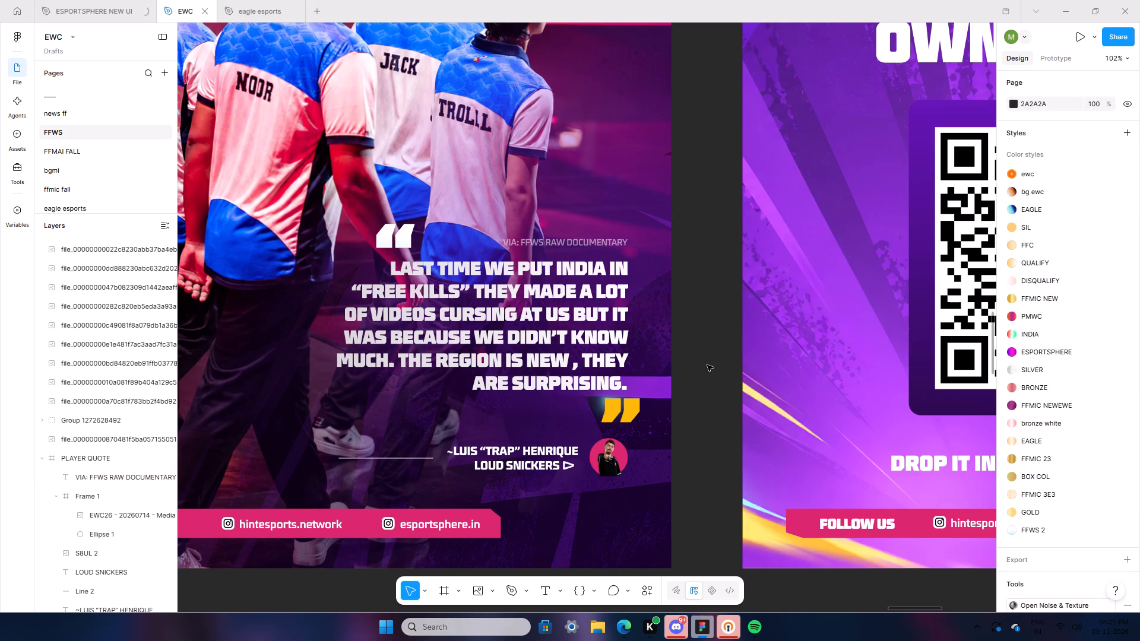
Set the VIA credit text's fill opacity to 85%.
left_click(597, 242)
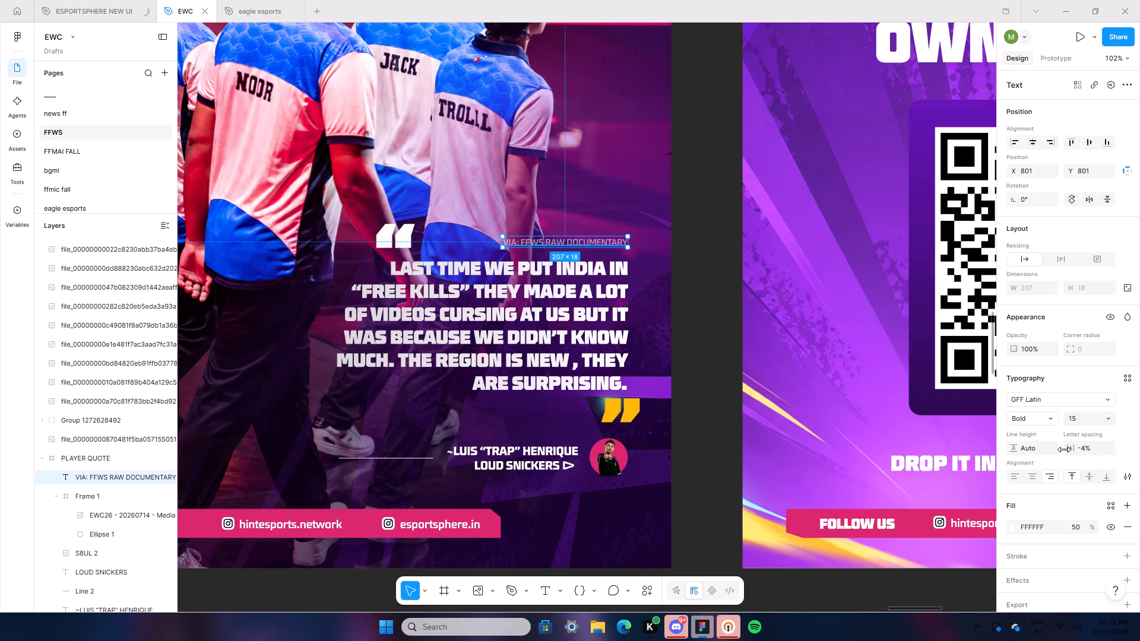
left_click(1075, 528)
type("85")
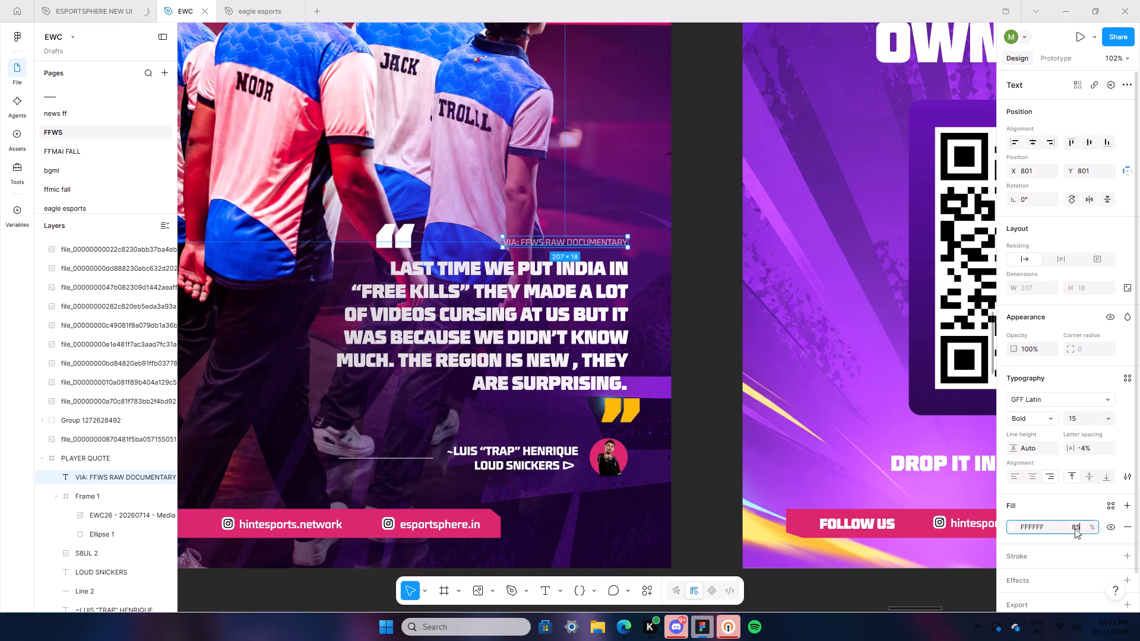
left_click(692, 470)
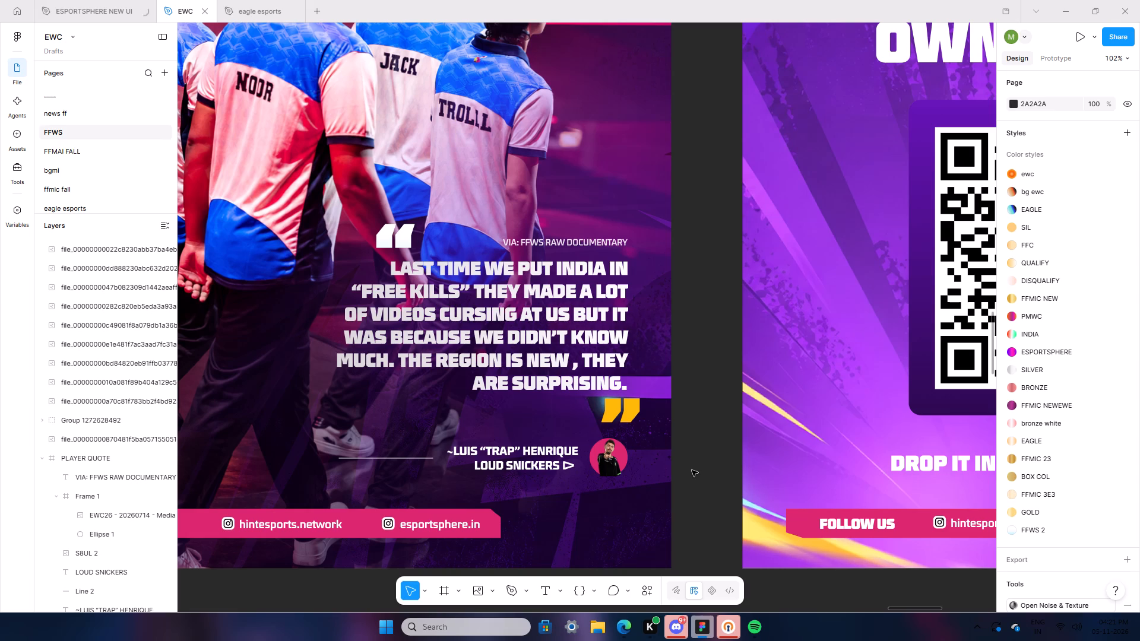
Copy the PLAYER QUOTE frame and paste the duplicate into the empty canvas area below it.
scroll(692, 470, "down", 7, "shift")
scroll(414, 476, "down", 6, "ctrl")
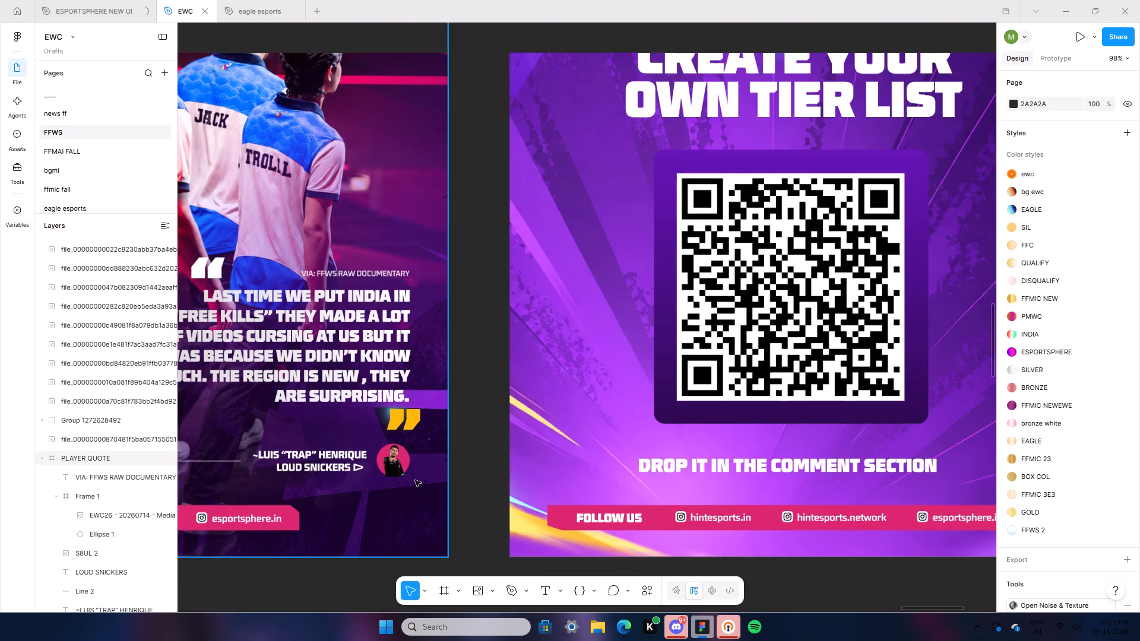
scroll(415, 480, "down", 5, "ctrl")
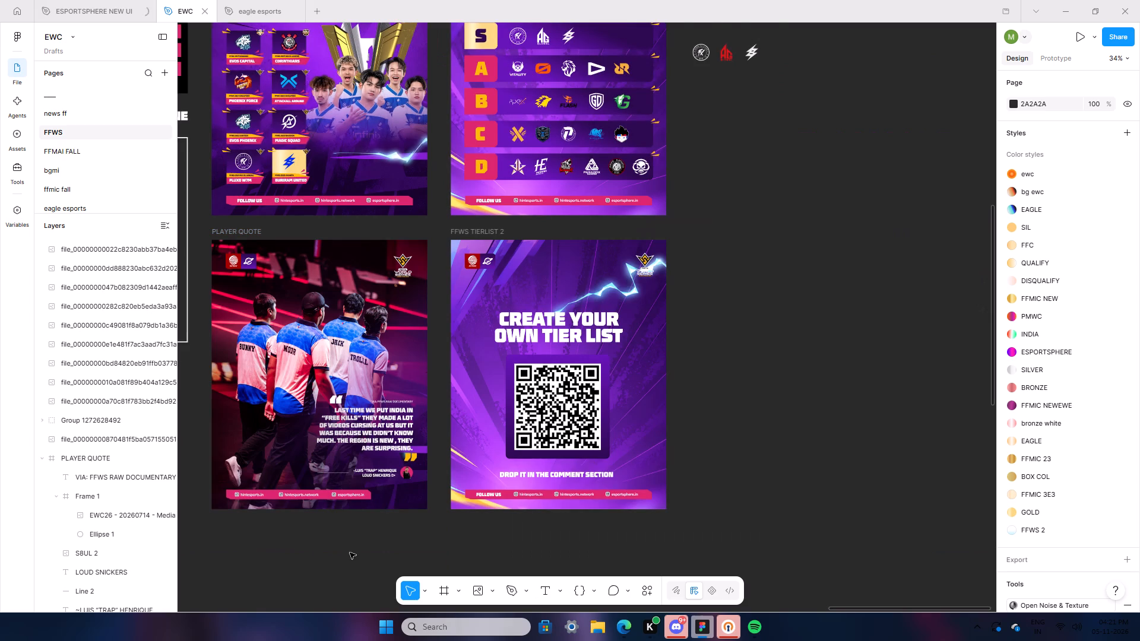
scroll(286, 555, "up", 5, "ctrl")
scroll(260, 468, "down", 2)
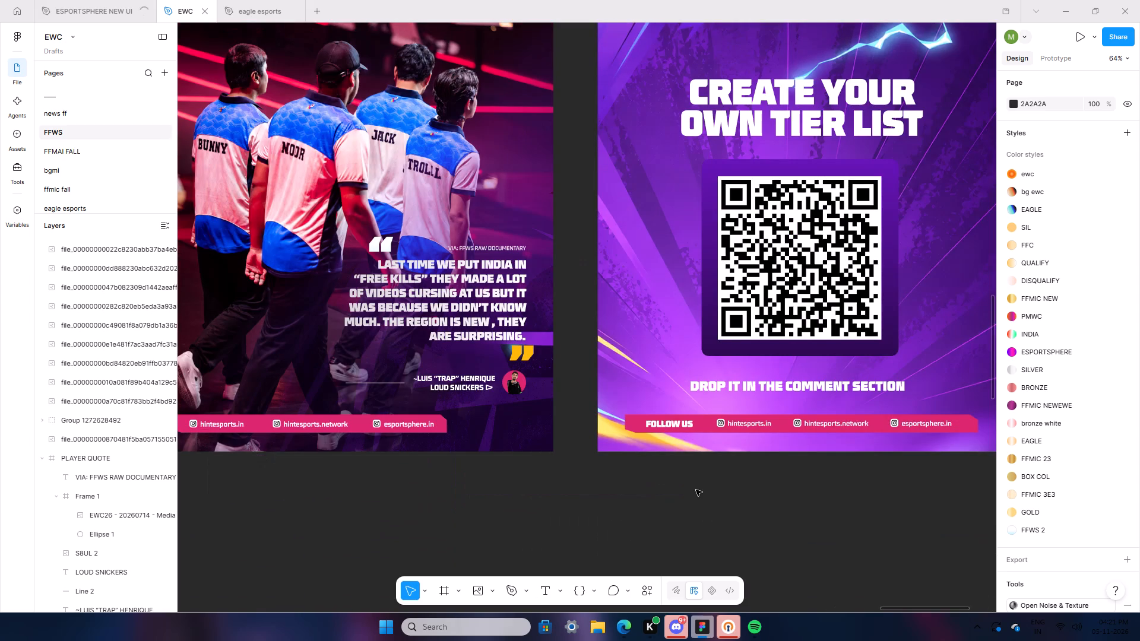
left_click_drag(881, 608, 864, 616)
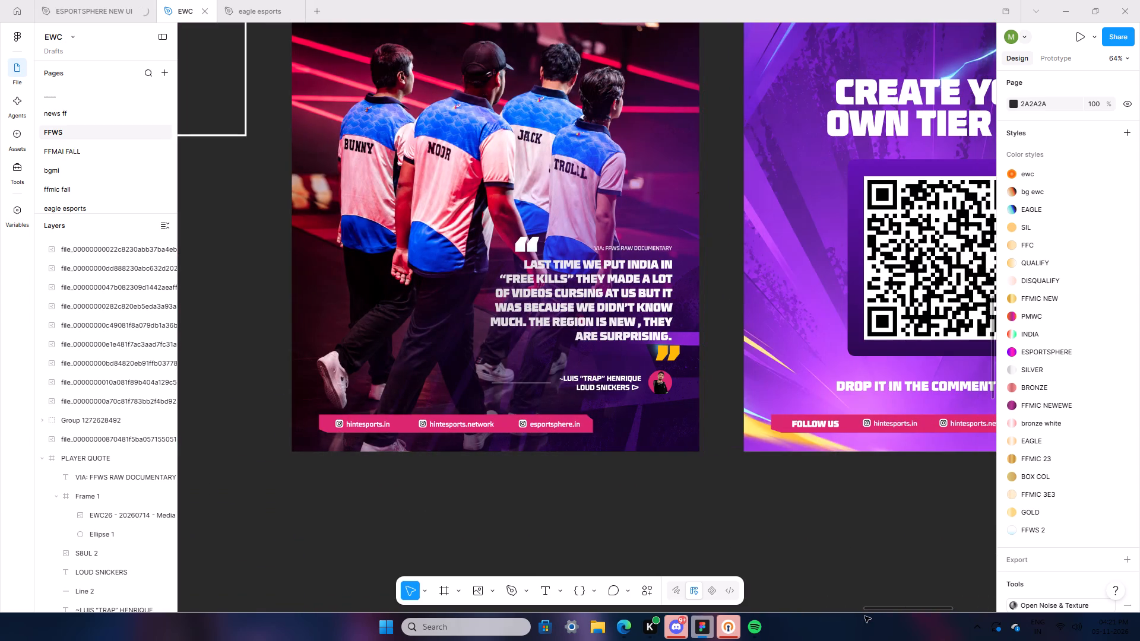
left_click_drag(864, 616, 865, 617)
scroll(704, 545, "down", 3, "ctrl")
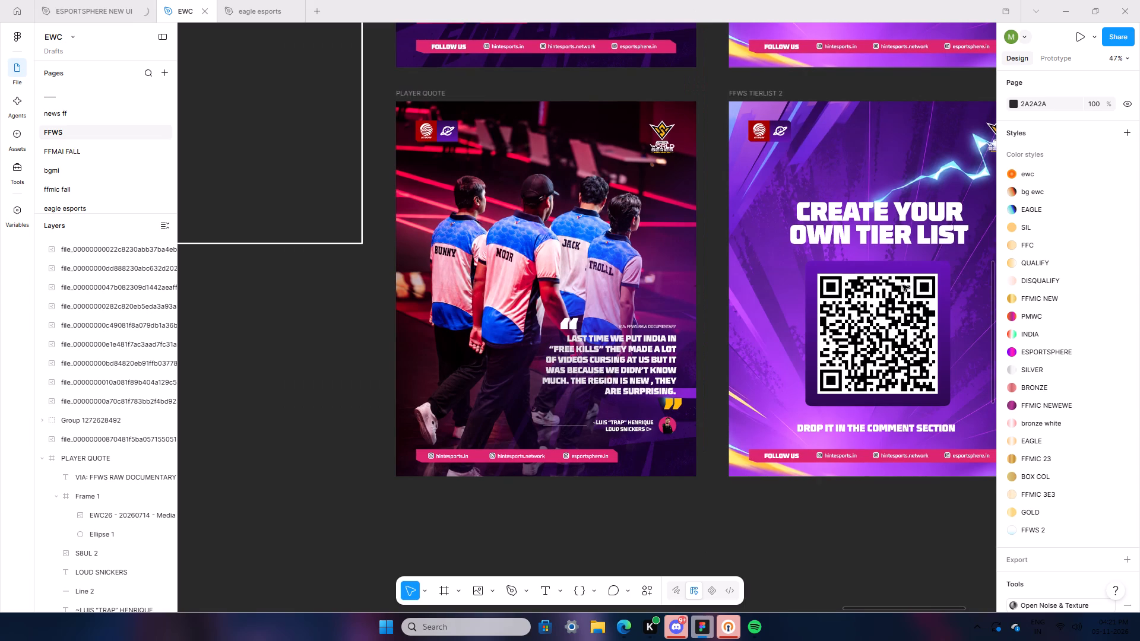
left_click(435, 90)
right_click(435, 90)
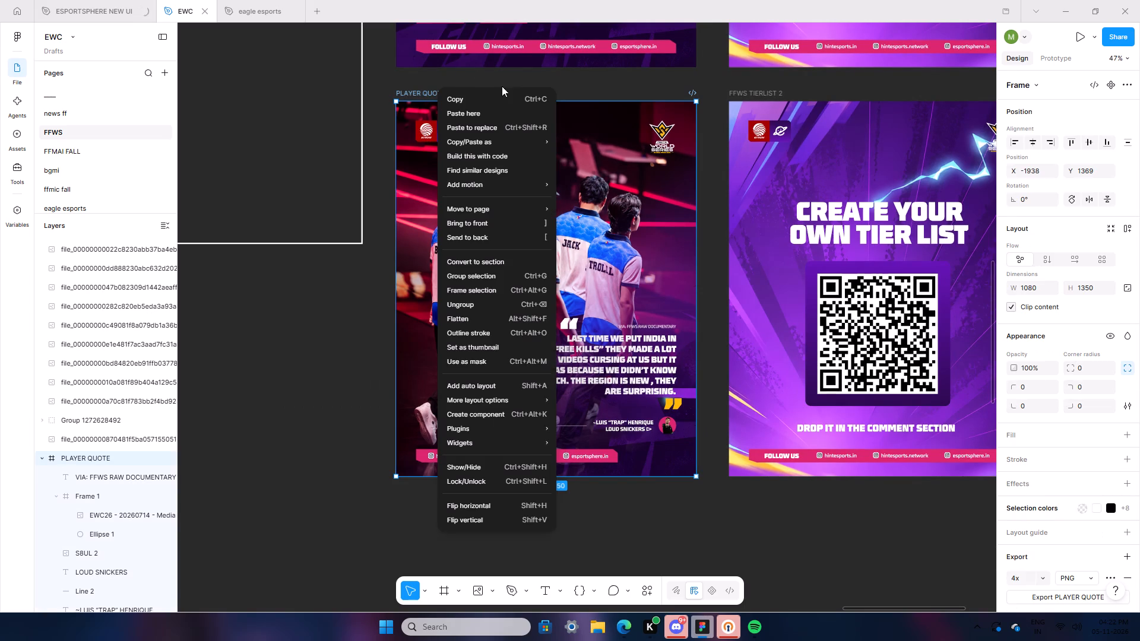
left_click(487, 94)
scroll(681, 490, "down", 8)
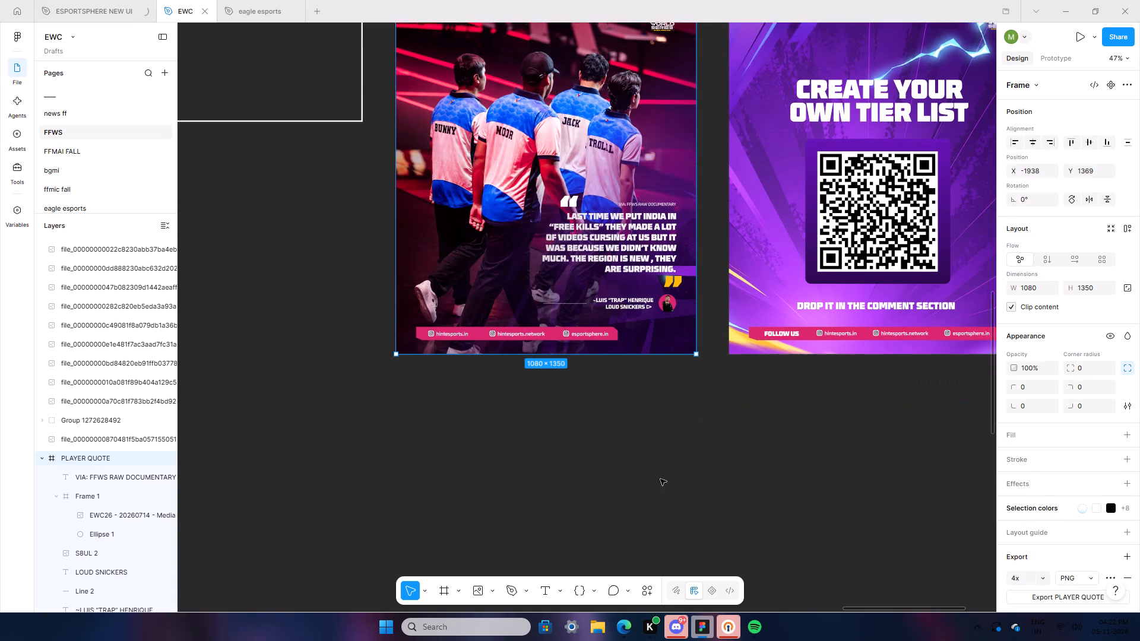
right_click(455, 304)
left_click(484, 318)
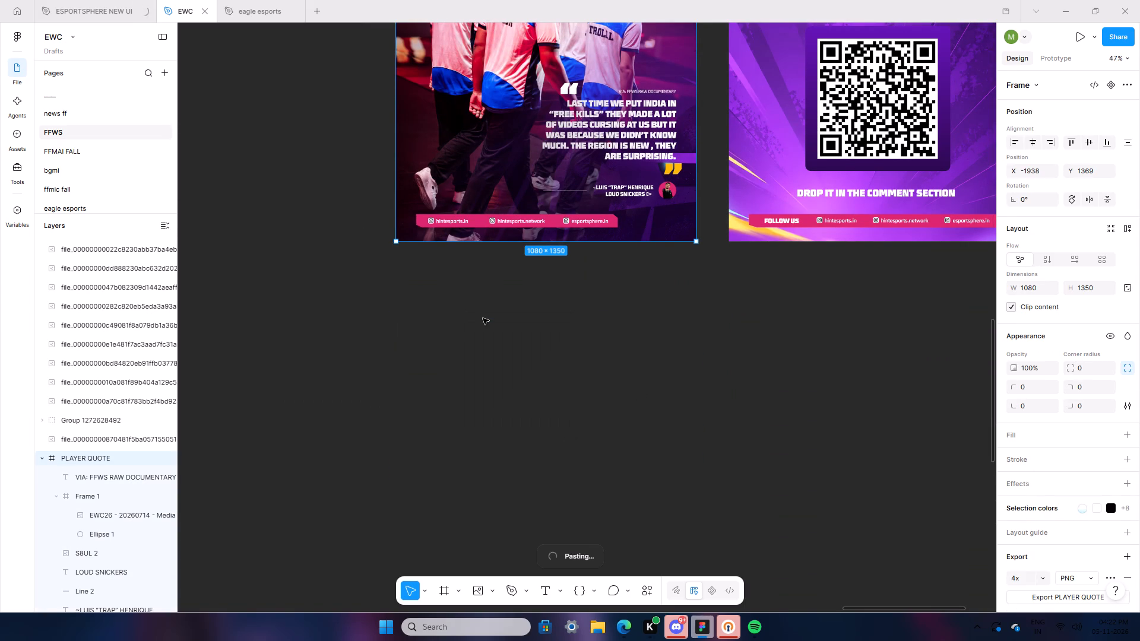
Align the pasted frame directly beneath the original PLAYER QUOTE frame, at X -1938, Y 2842.
left_click_drag(499, 309, 461, 286)
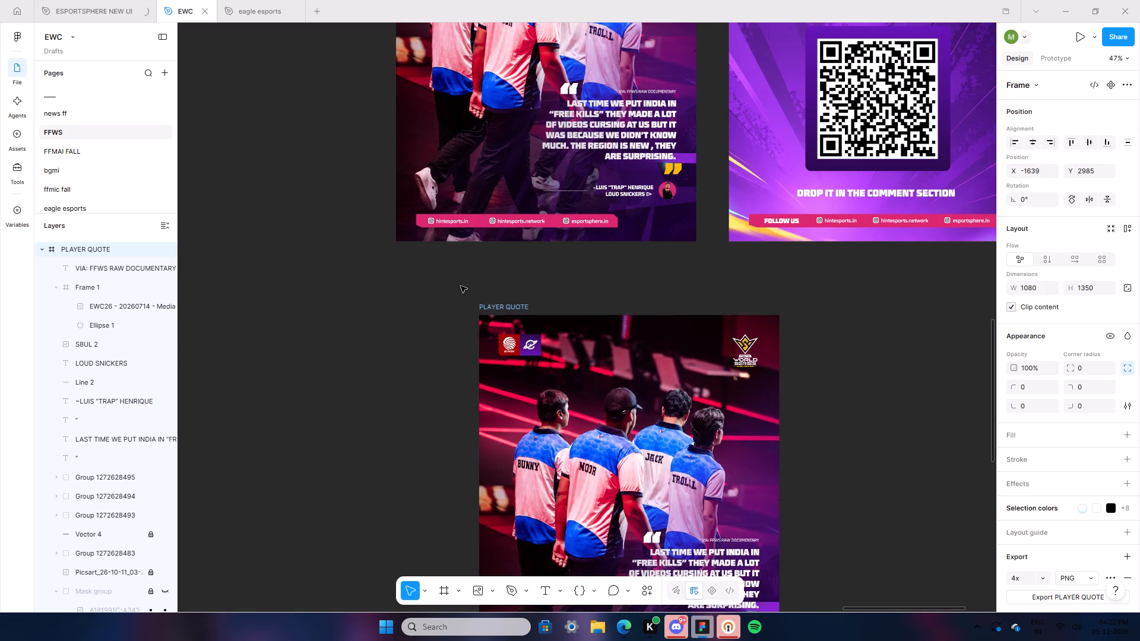
left_click_drag(461, 286, 415, 265)
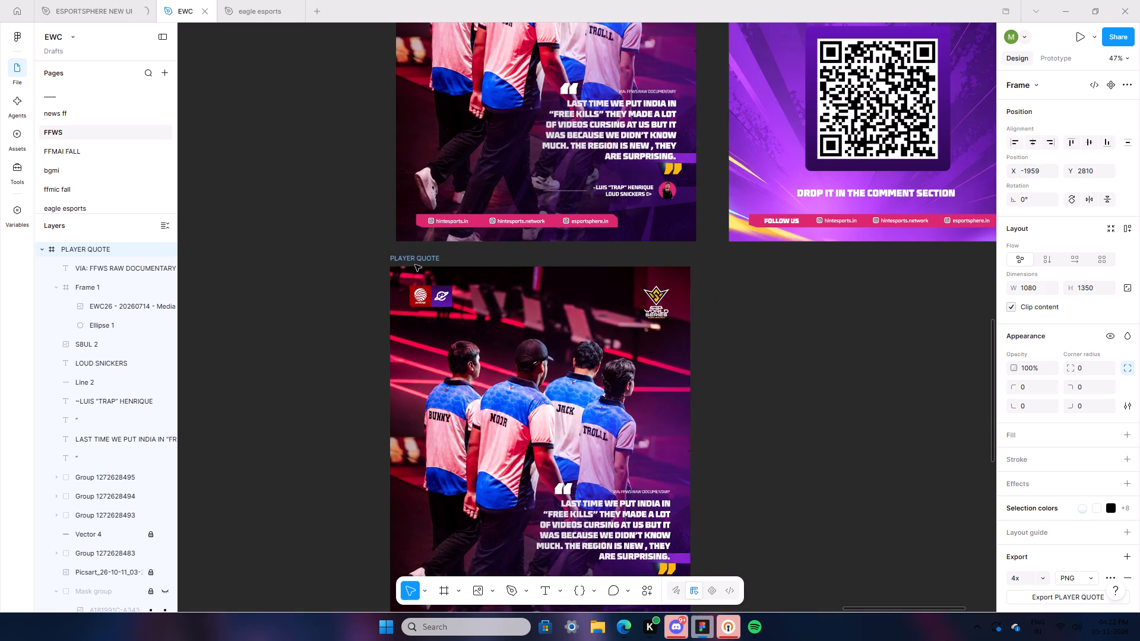
left_click_drag(415, 265, 410, 266)
Rename the duplicated frame as PLAYER QUOTE 2.
double_click(437, 268)
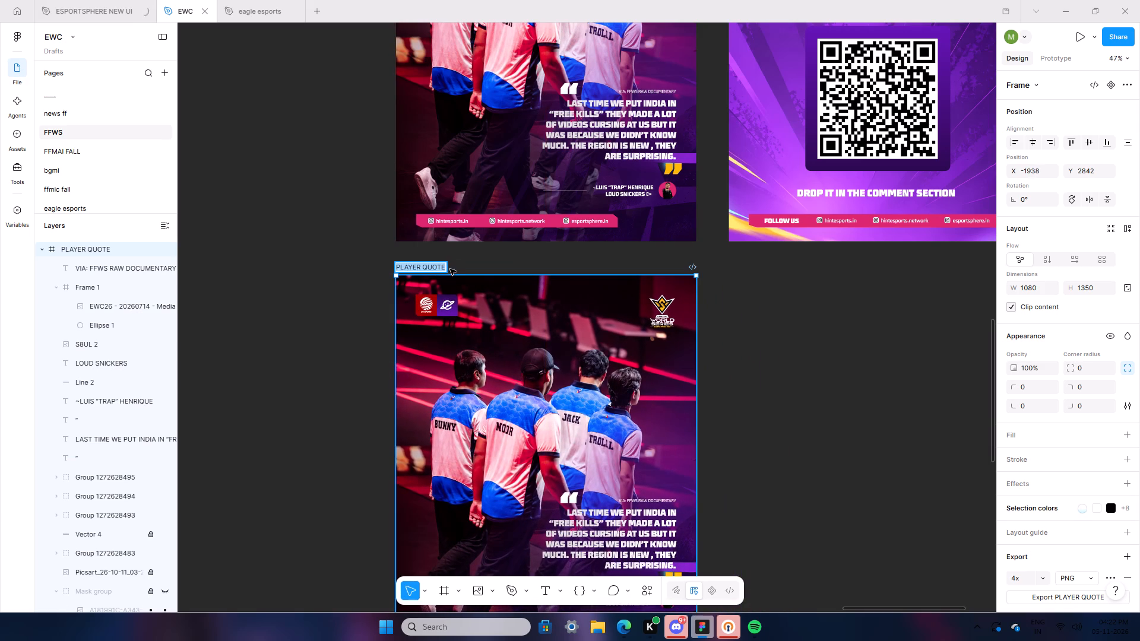
left_click(445, 266)
key("space")
type("2")
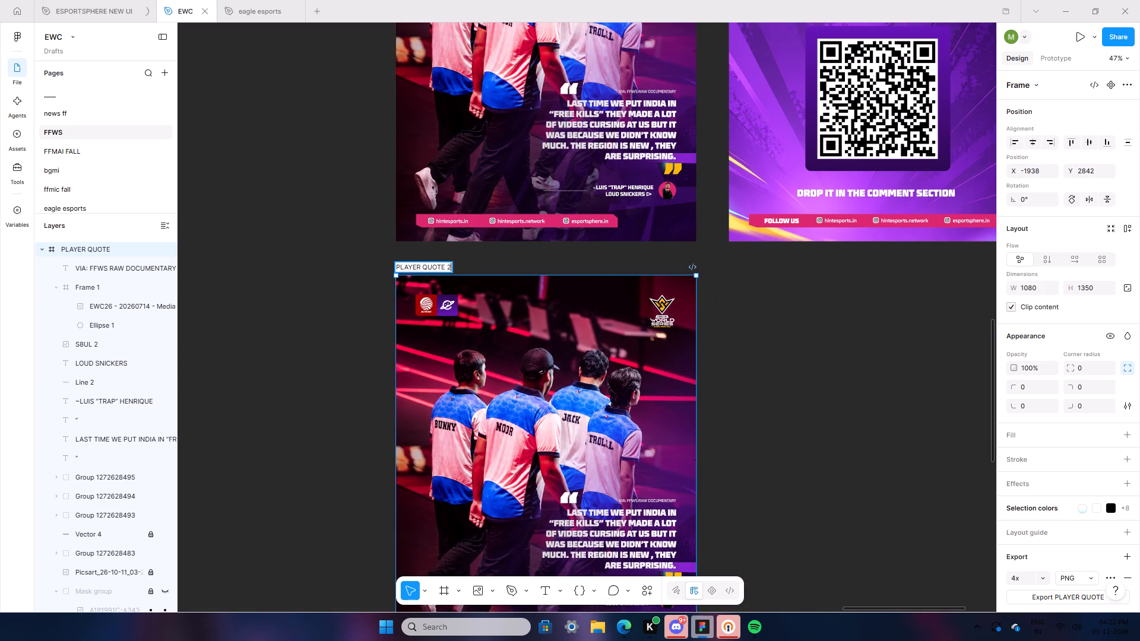
left_click(753, 363)
Replace the visible image fill of PLAYER QUOTE 2's "steal some BTS" background layer with the newest PNG from Downloads, the 04:19 PM file.
scroll(118, 532, "down", 1)
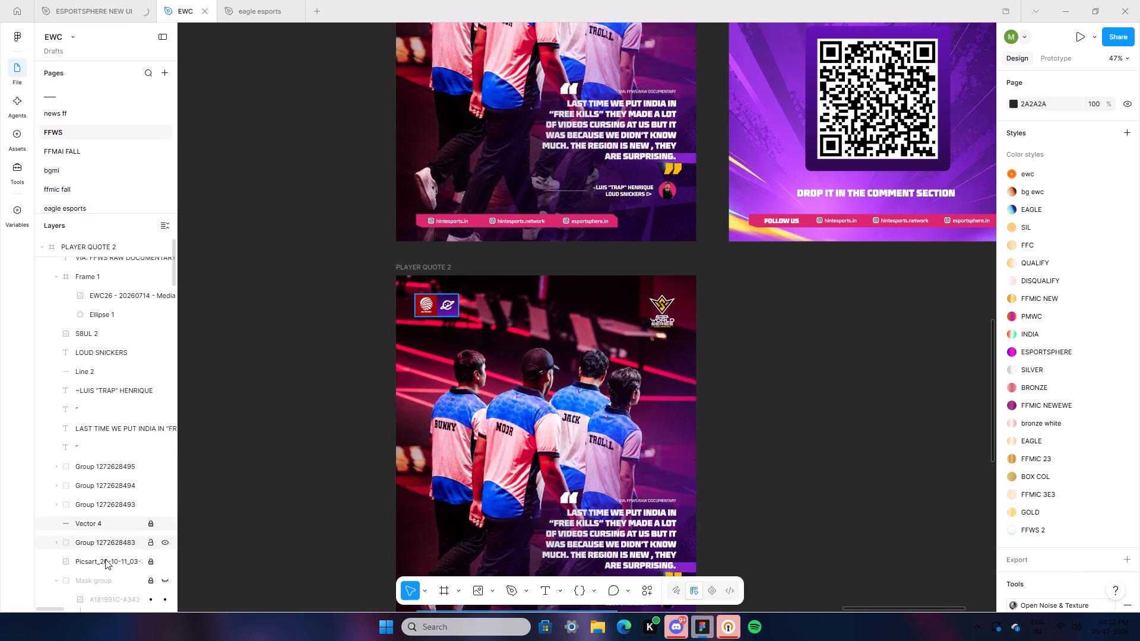
scroll(103, 575, "down", 2)
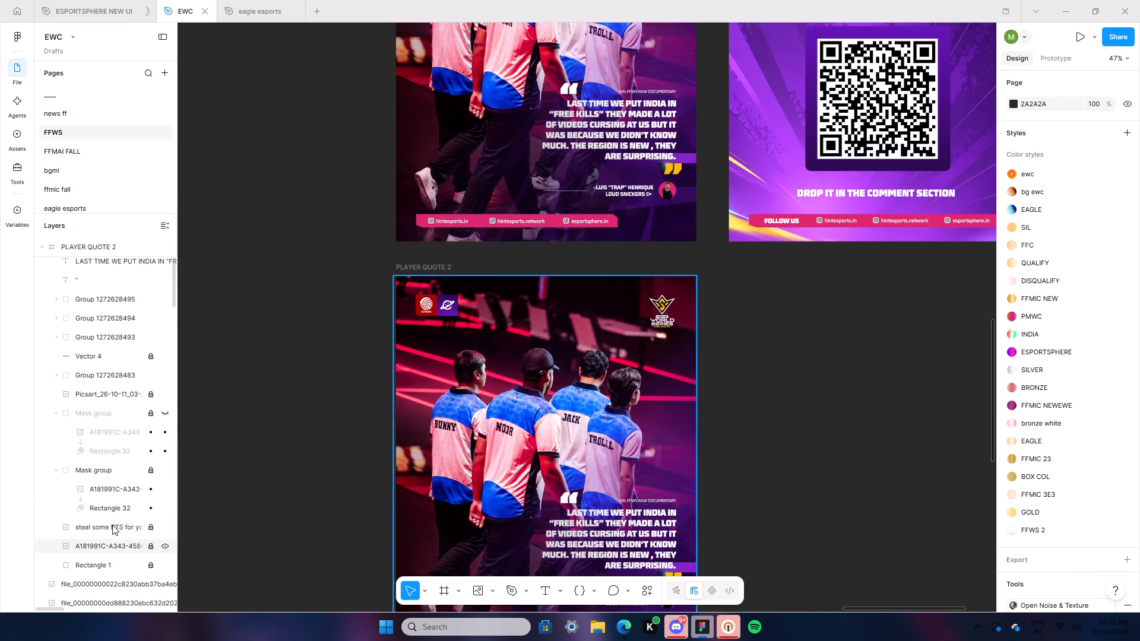
left_click(80, 544)
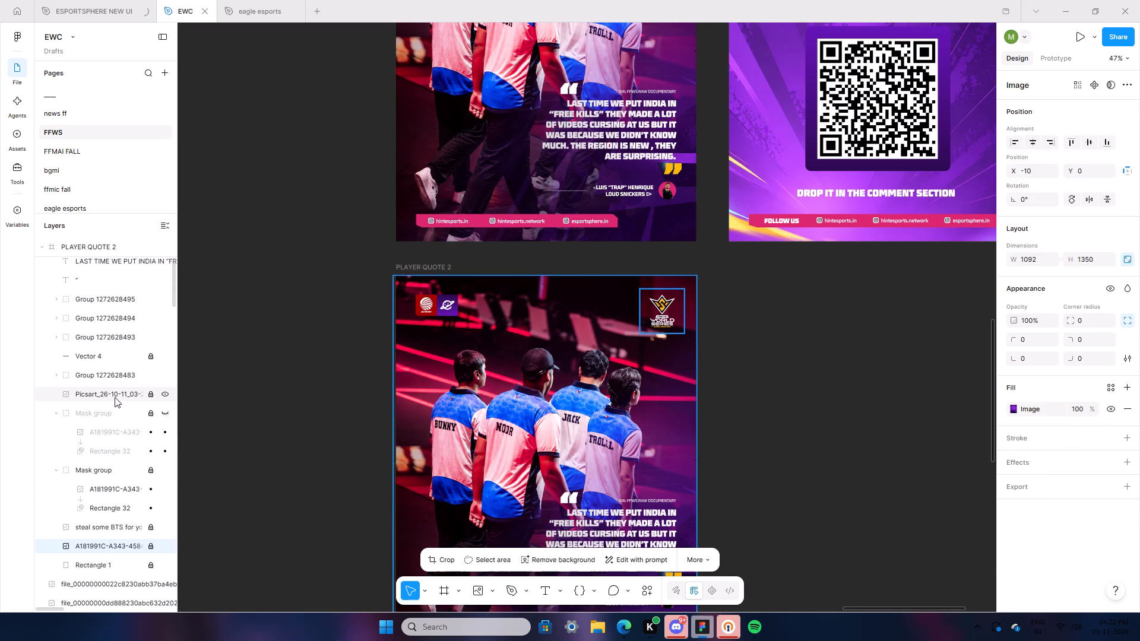
left_click(114, 522)
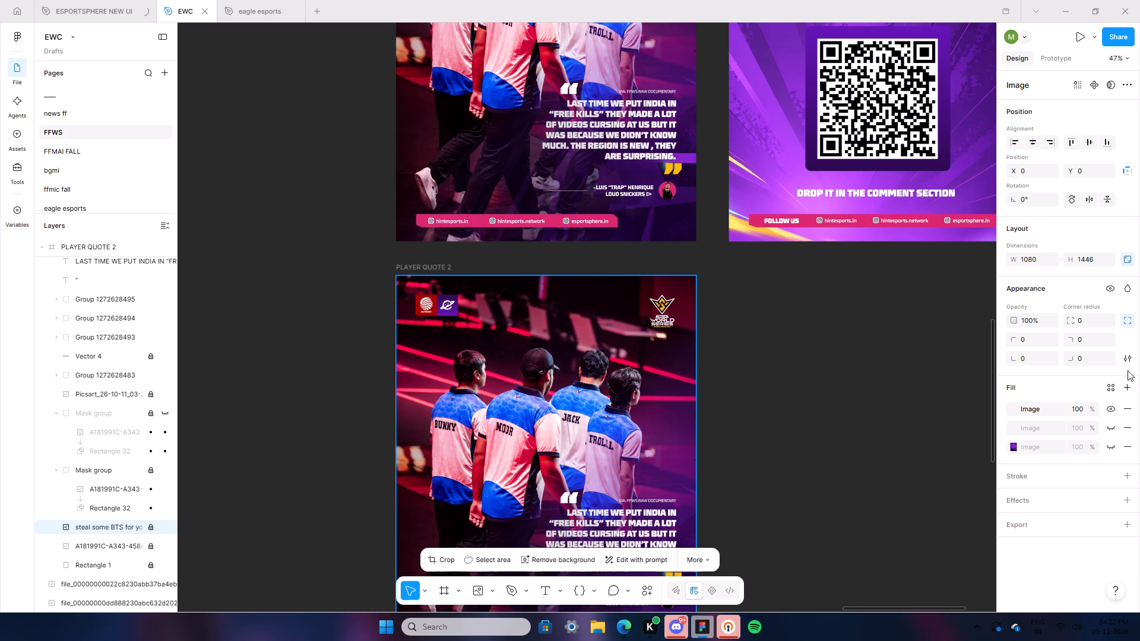
left_click(1035, 412)
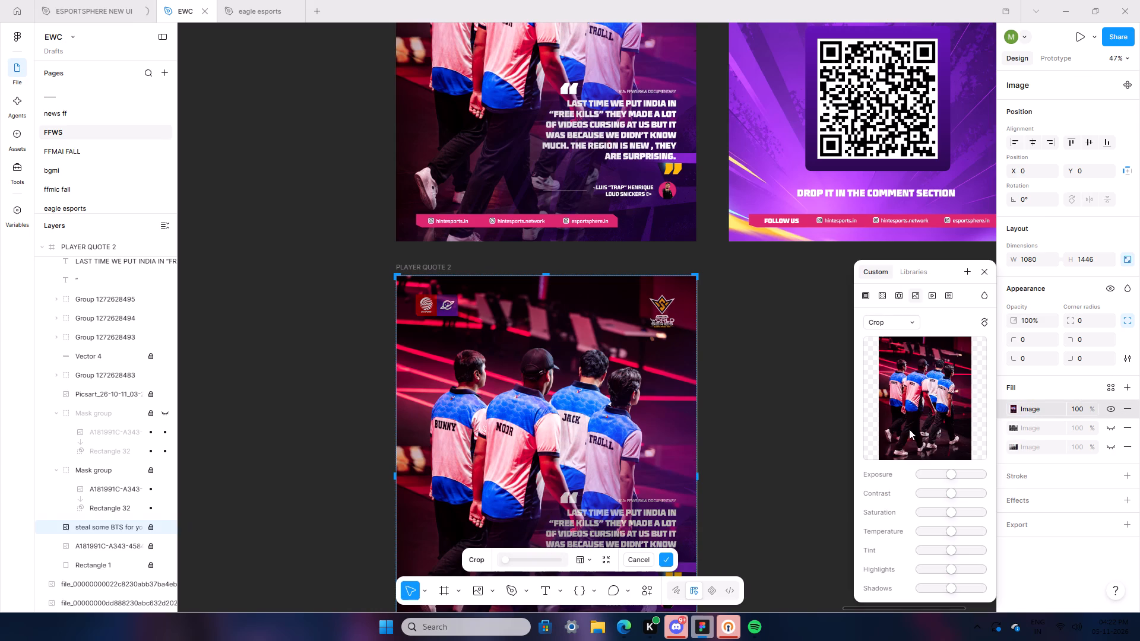
left_click(935, 388)
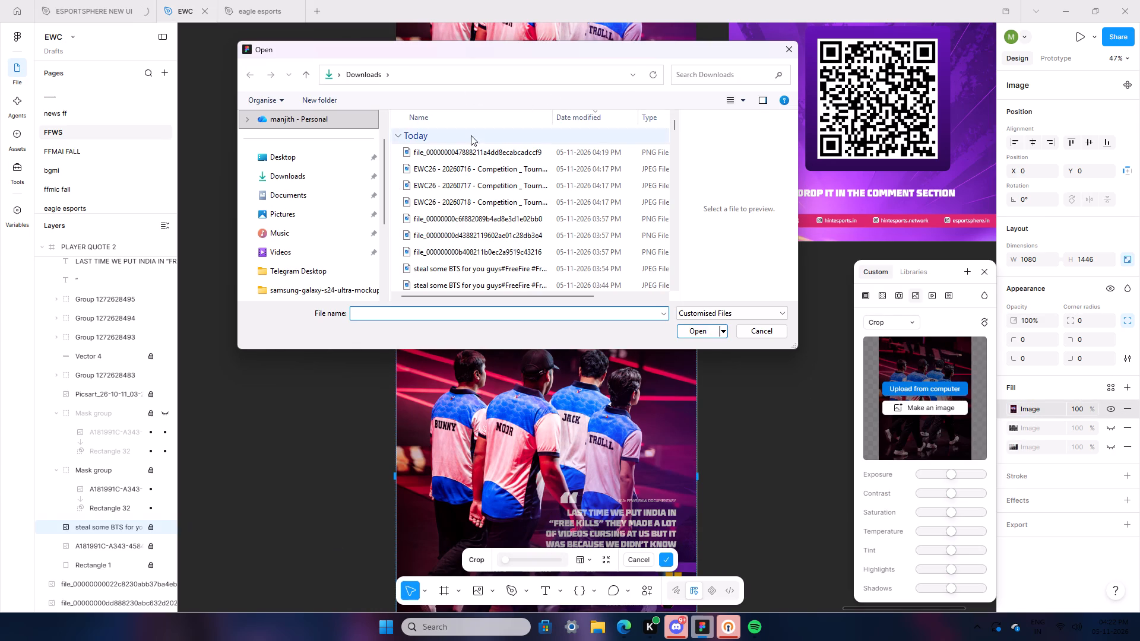
left_click(452, 145)
double_click(452, 146)
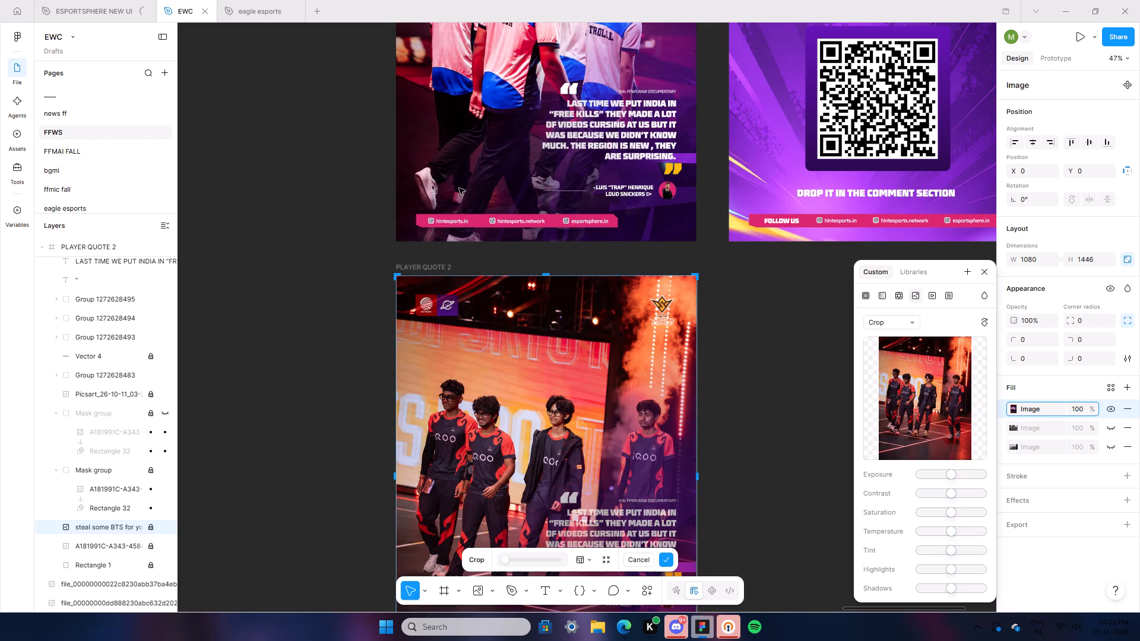
double_click(764, 462)
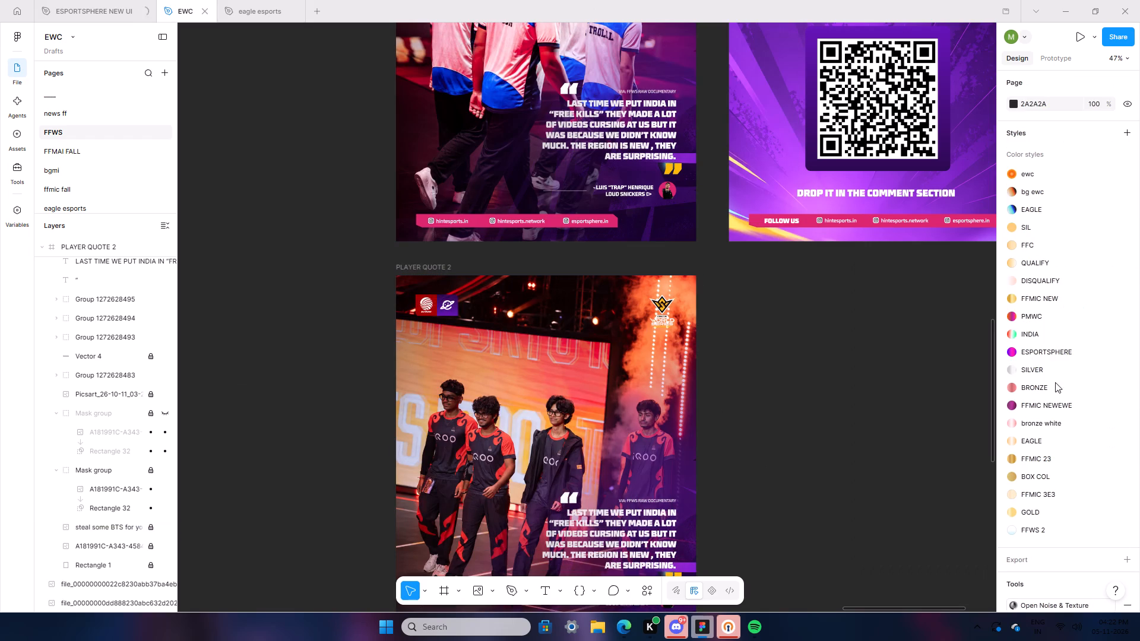
Examine the replaced team photo in the PLAYER QUOTE 2 frame up close, and check how it sits with the poster's overall layout.
scroll(714, 458, "down", 3)
scroll(413, 436, "up", 4, "ctrl")
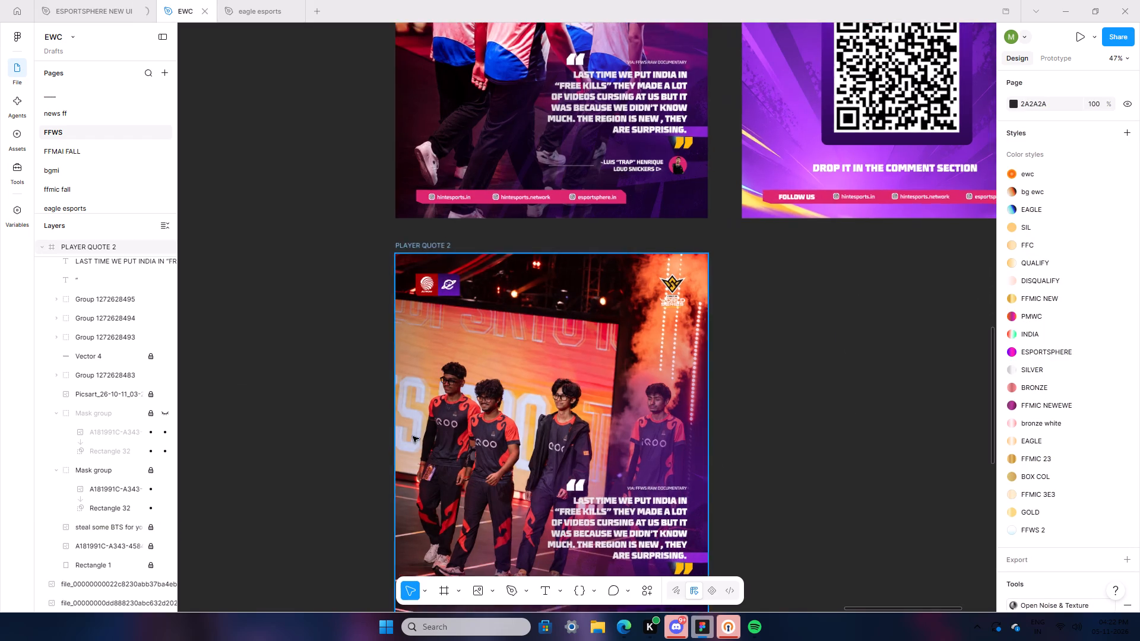
scroll(413, 436, "up", 14, "ctrl")
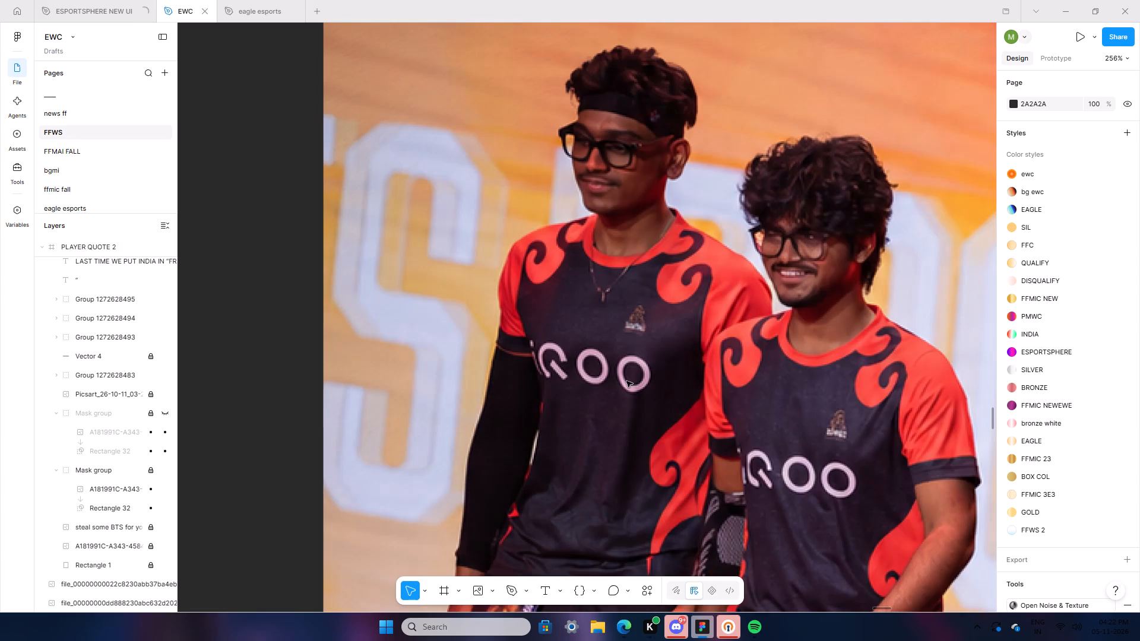
scroll(616, 393, "down", 13, "ctrl")
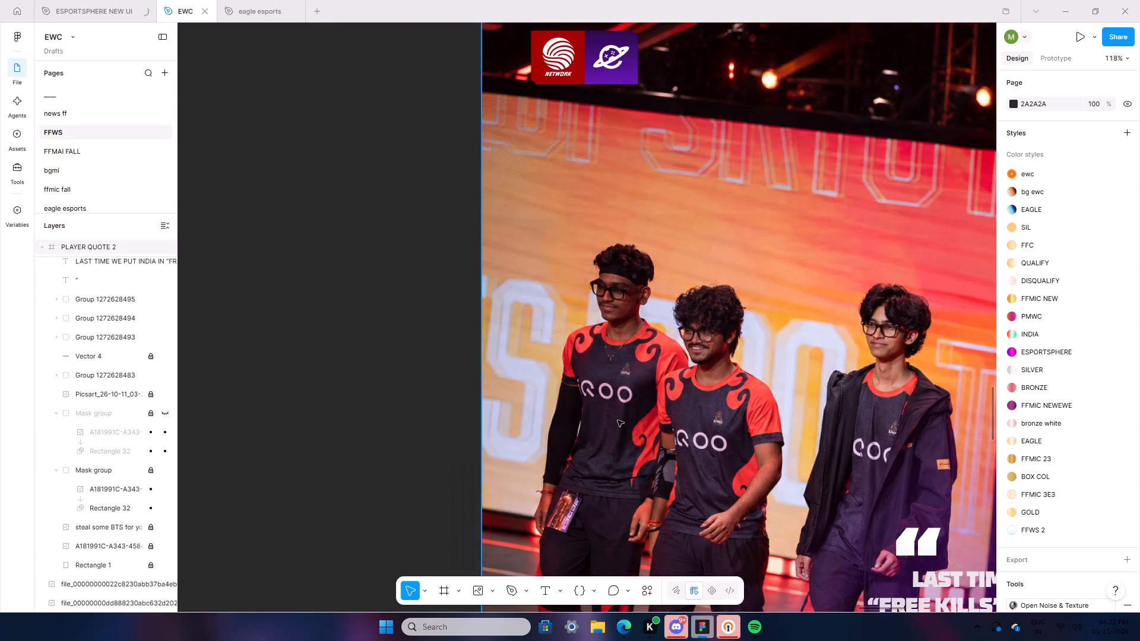
scroll(617, 420, "up", 10, "ctrl")
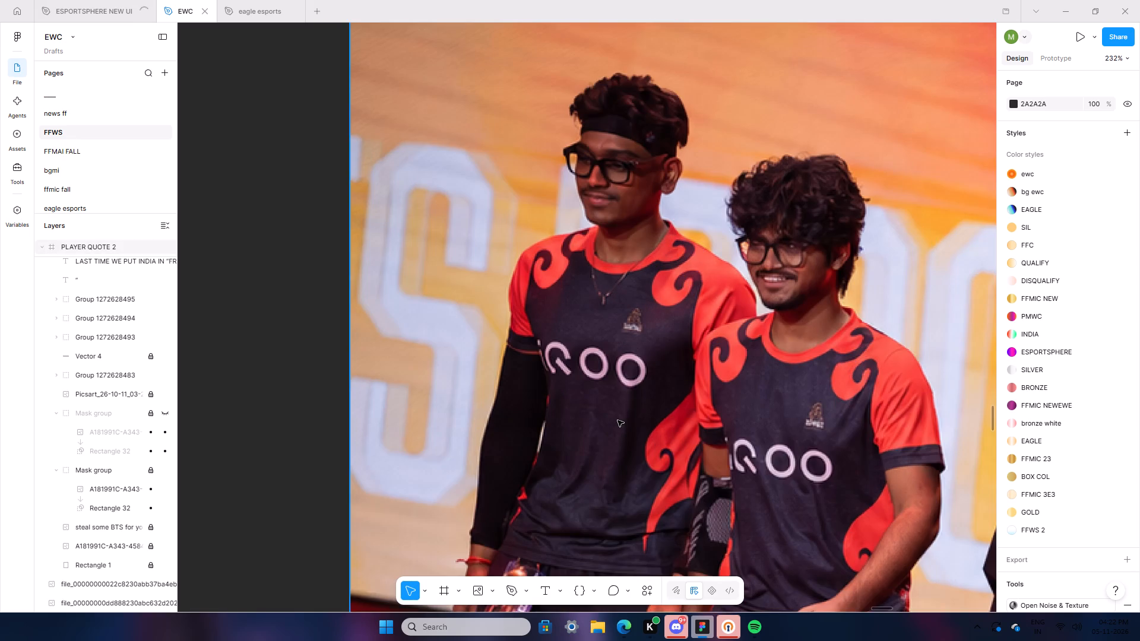
scroll(617, 420, "up", 9)
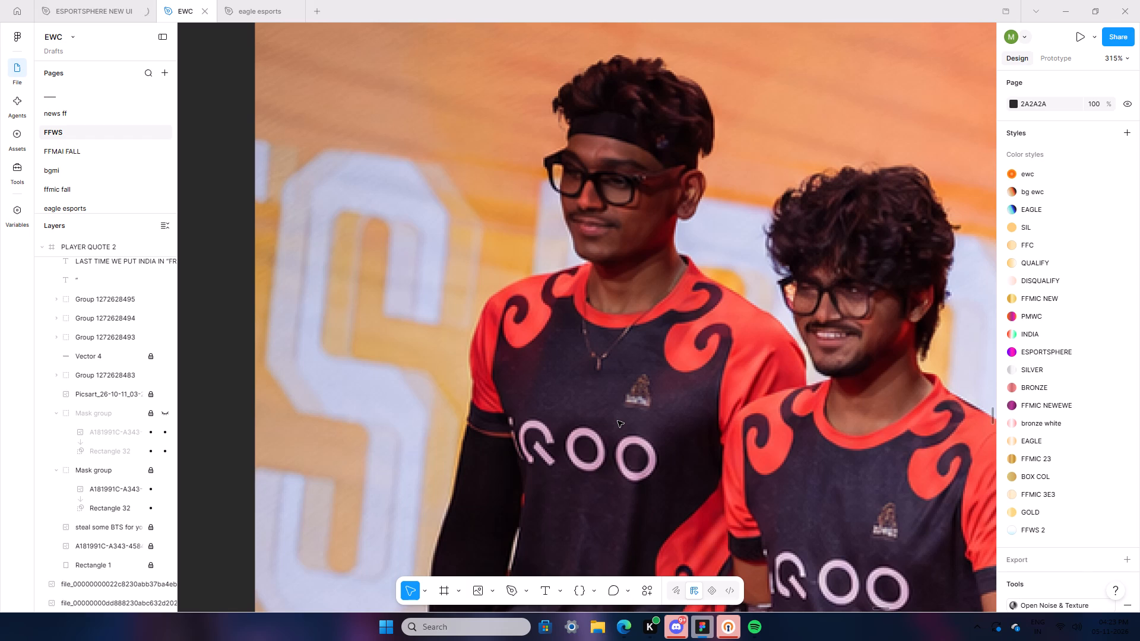
scroll(646, 418, "down", 4, "ctrl")
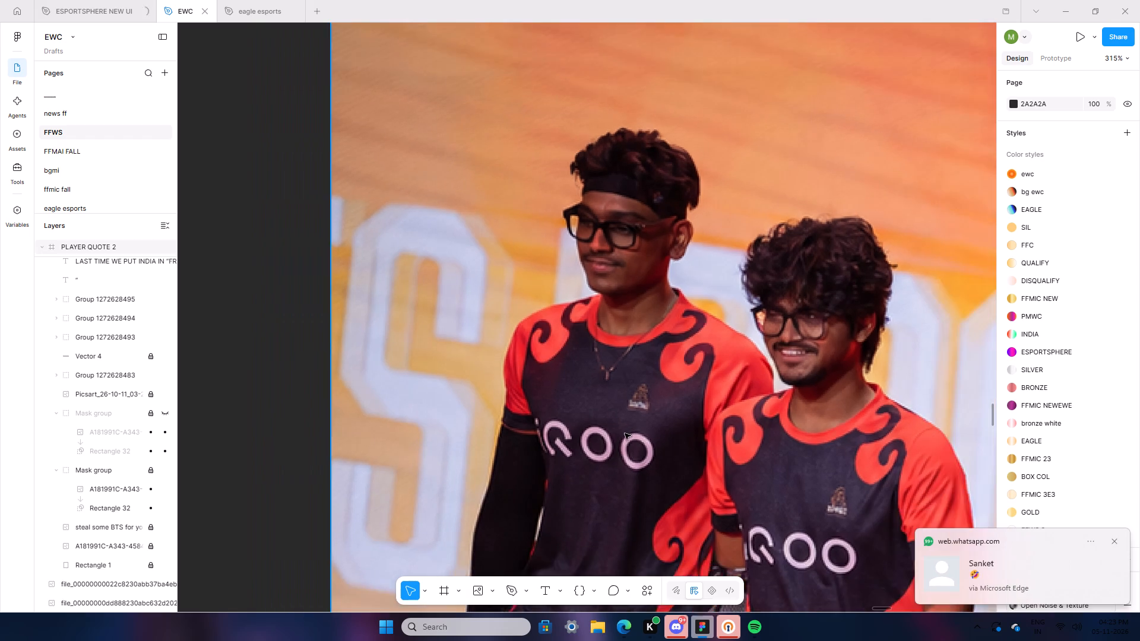
scroll(625, 433, "down", 10, "ctrl")
scroll(712, 477, "down", 1, "ctrl")
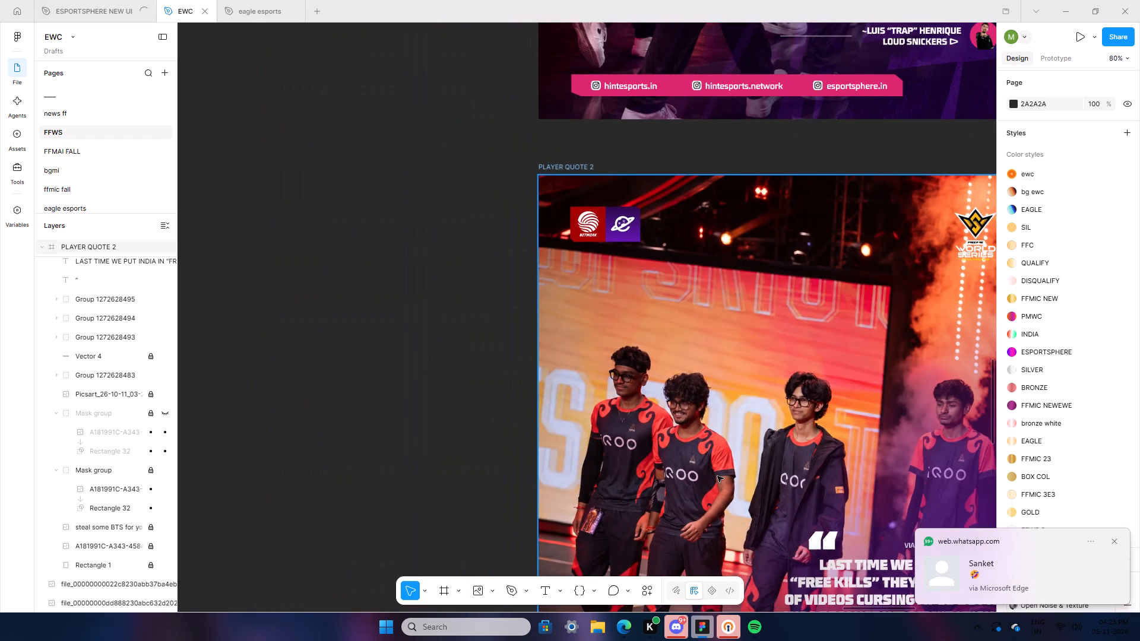
scroll(700, 514, "down", 3, "ctrl")
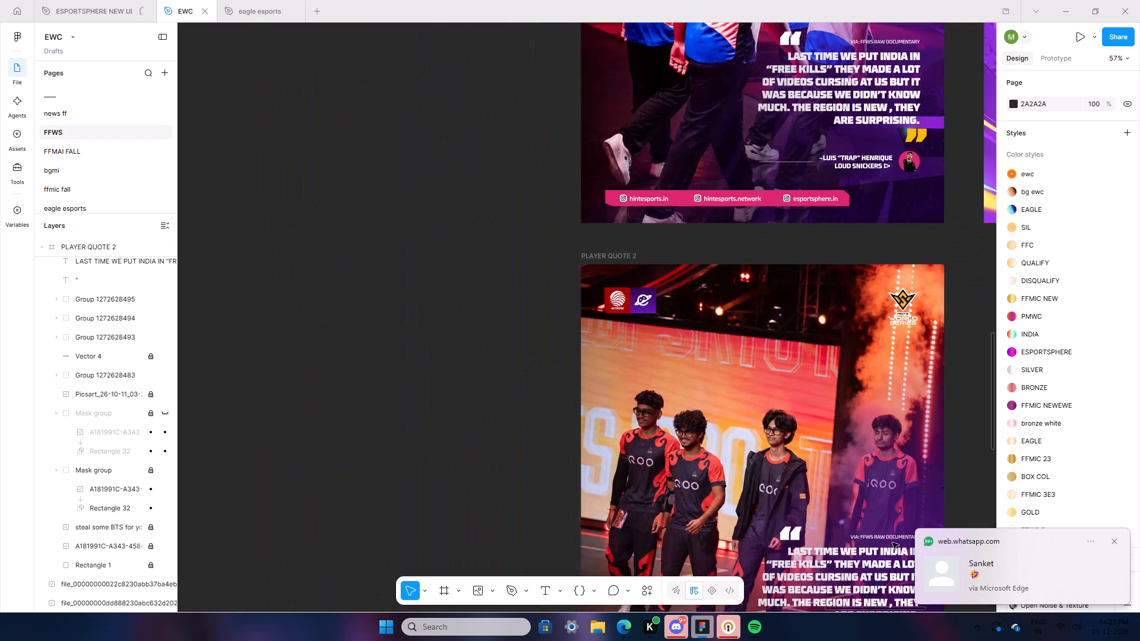
scroll(958, 404, "up", 2)
scroll(928, 454, "down", 4)
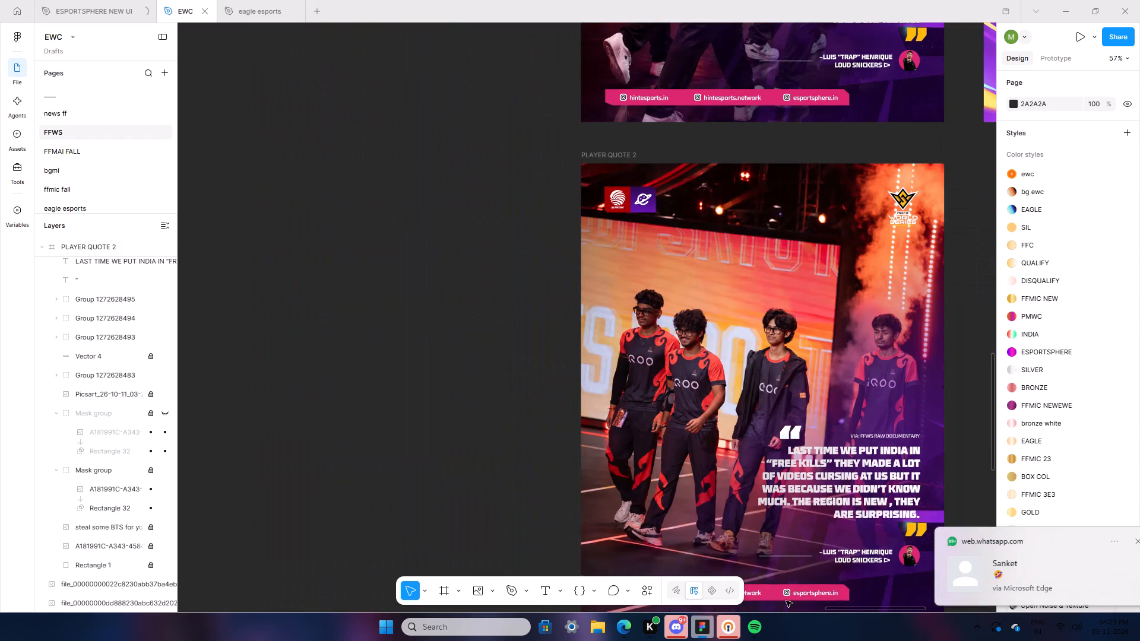
left_click_drag(854, 610, 875, 575)
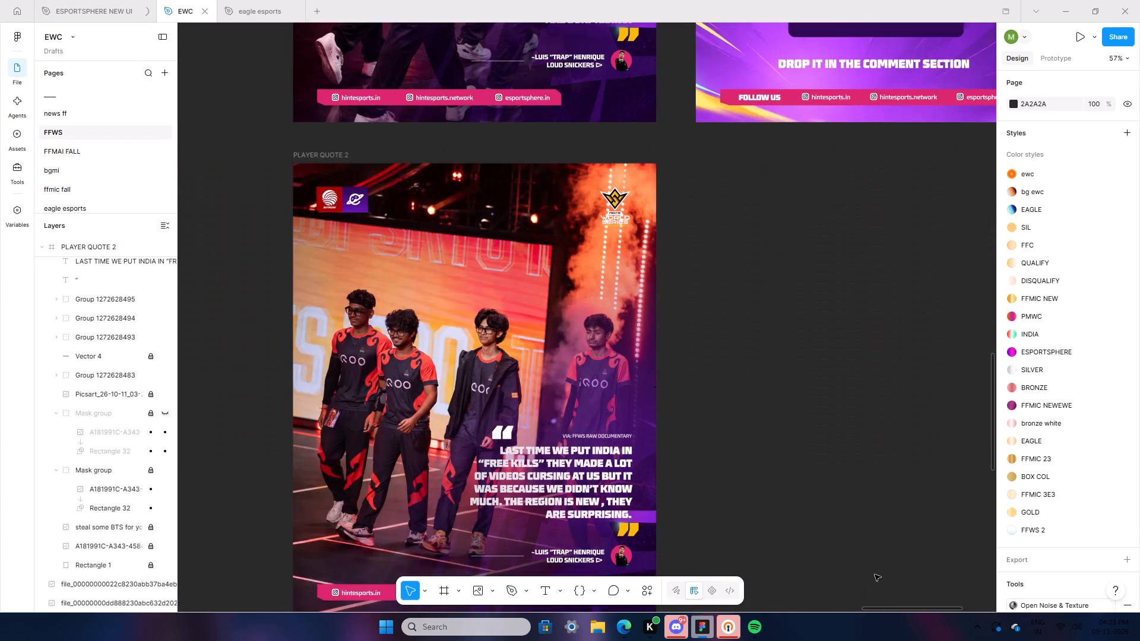
left_click_drag(875, 575, 873, 574)
scroll(861, 528, "up", 4, "ctrl")
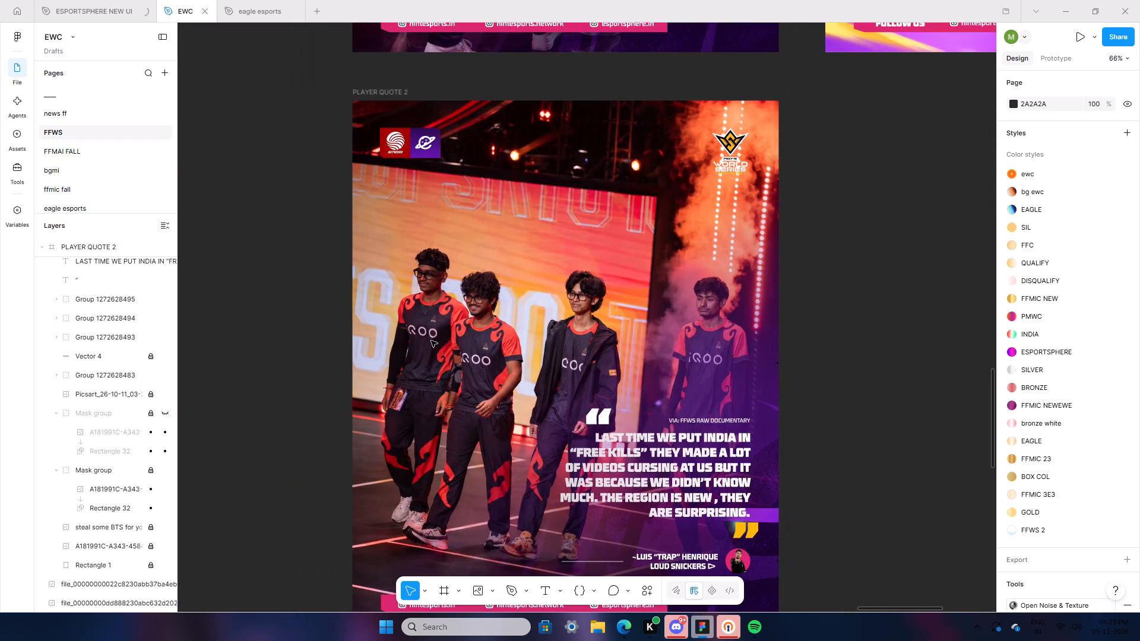
scroll(446, 487, "down", 3)
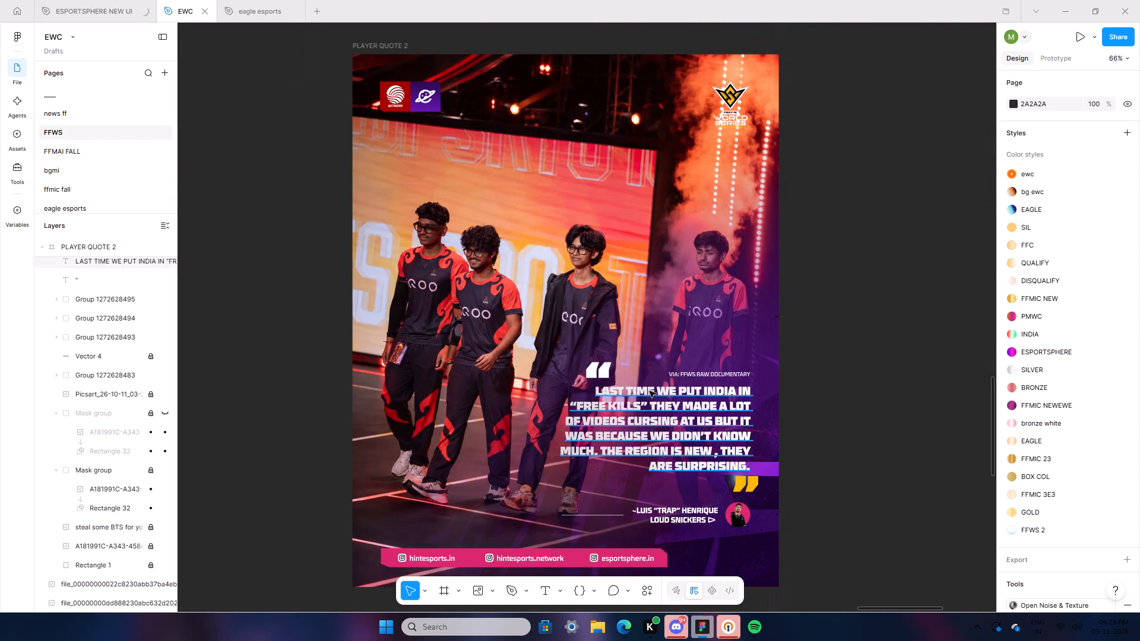
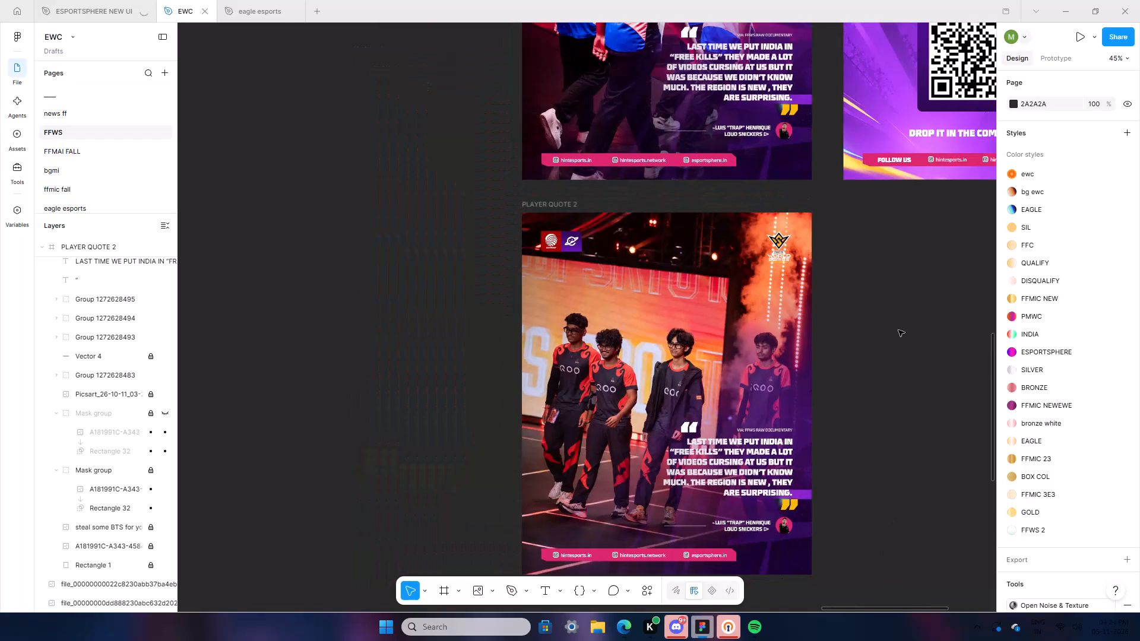
Copy the PLAYER QUOTE 2 frame and paste the duplicate on the empty canvas below it.
left_click(558, 212)
right_click(558, 211)
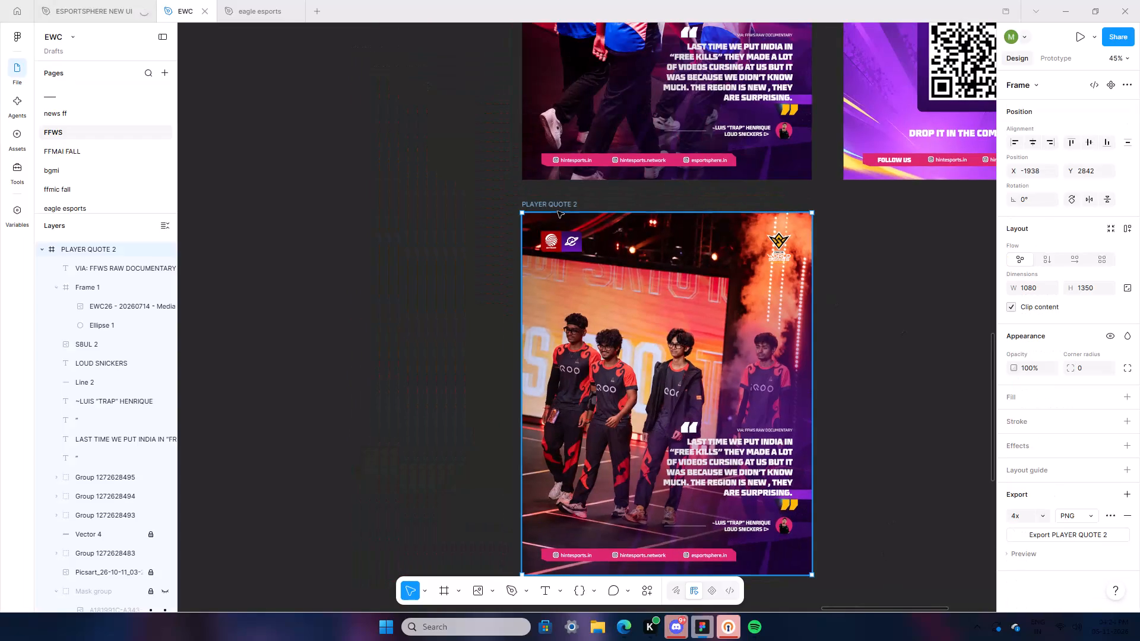
left_click(632, 120)
scroll(908, 450, "down", 3)
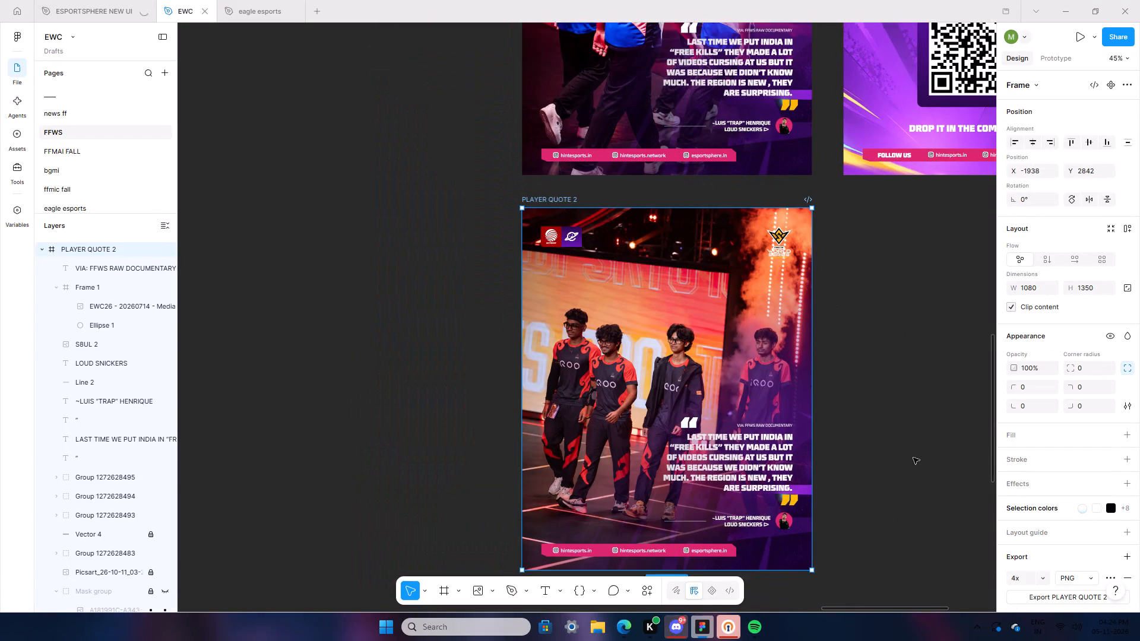
scroll(913, 458, "down", 11)
right_click(600, 405)
left_click(629, 412)
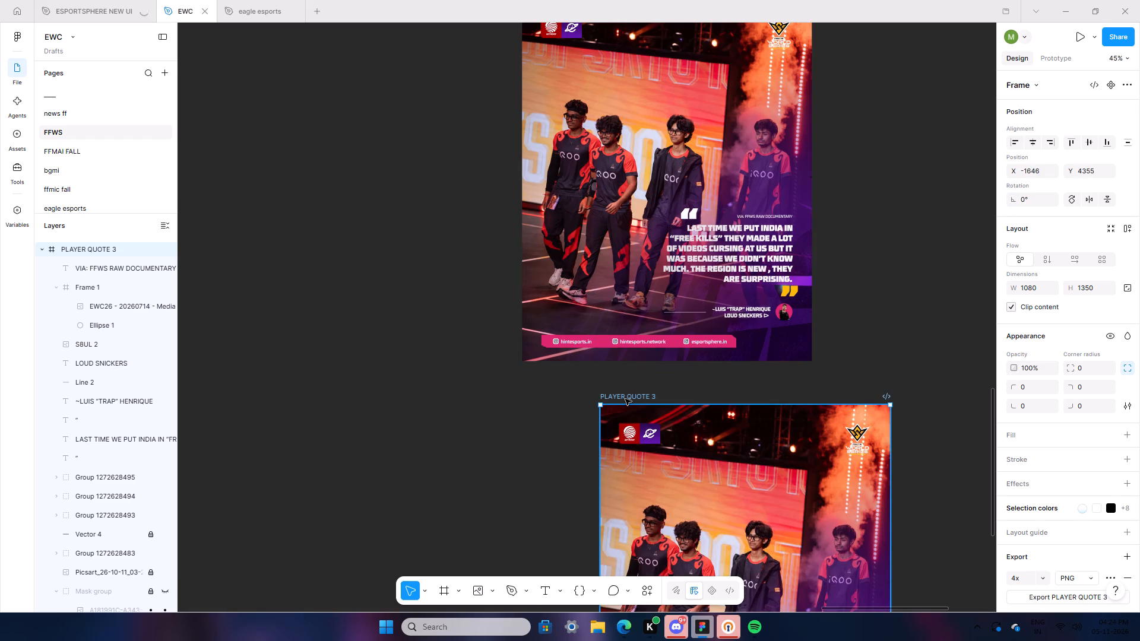
Align the pasted PLAYER QUOTE 3 frame directly beneath PLAYER QUOTE 2, at X -1938, Y 4339.
left_click_drag(625, 399, 545, 388)
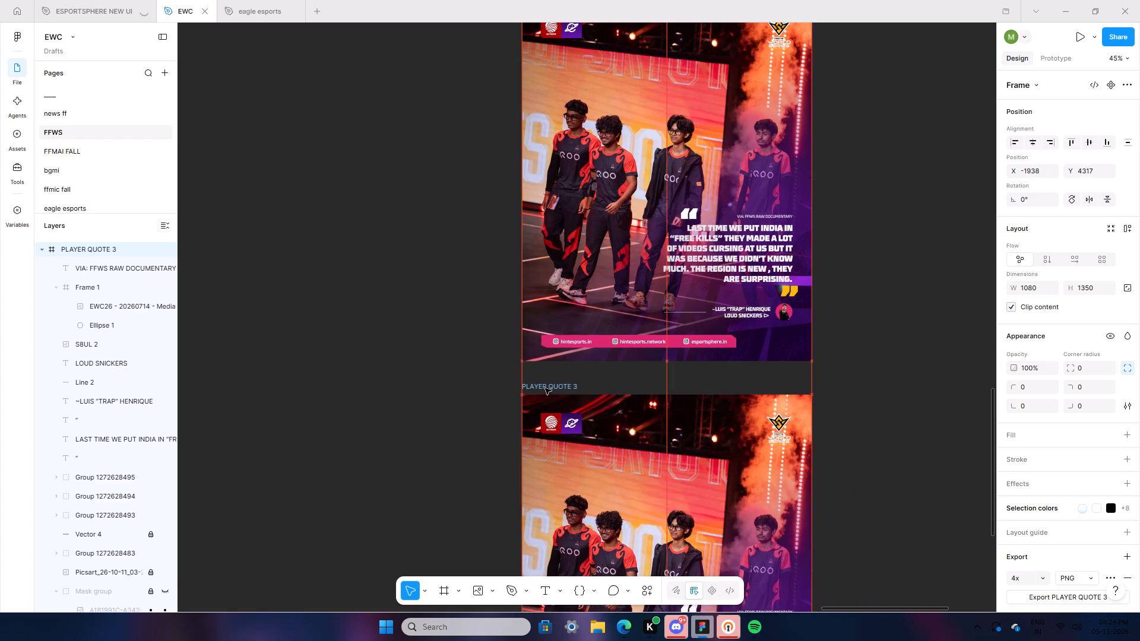
left_click_drag(545, 388, 547, 403)
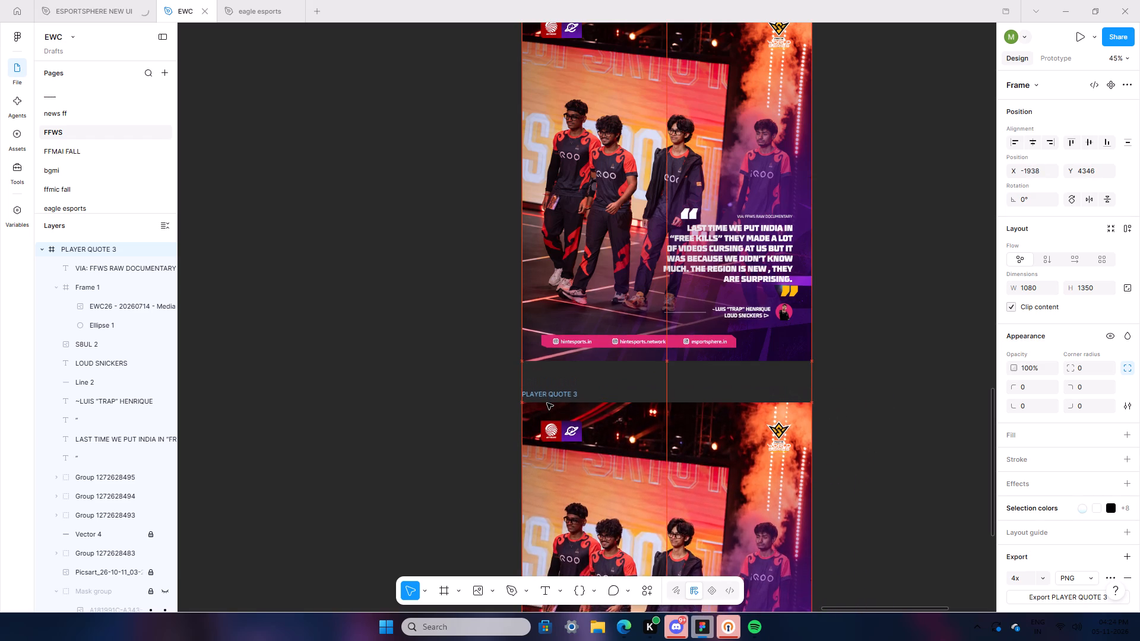
left_click_drag(547, 403, 545, 399)
scroll(878, 417, "up", 10)
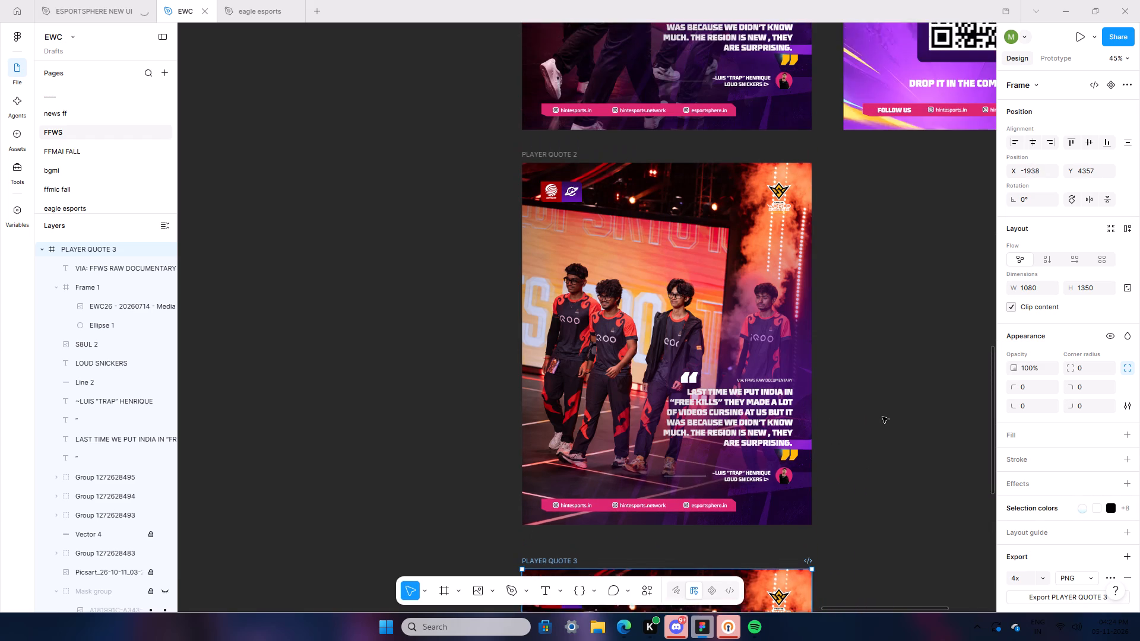
scroll(883, 418, "down", 6)
scroll(594, 523, "down", 9)
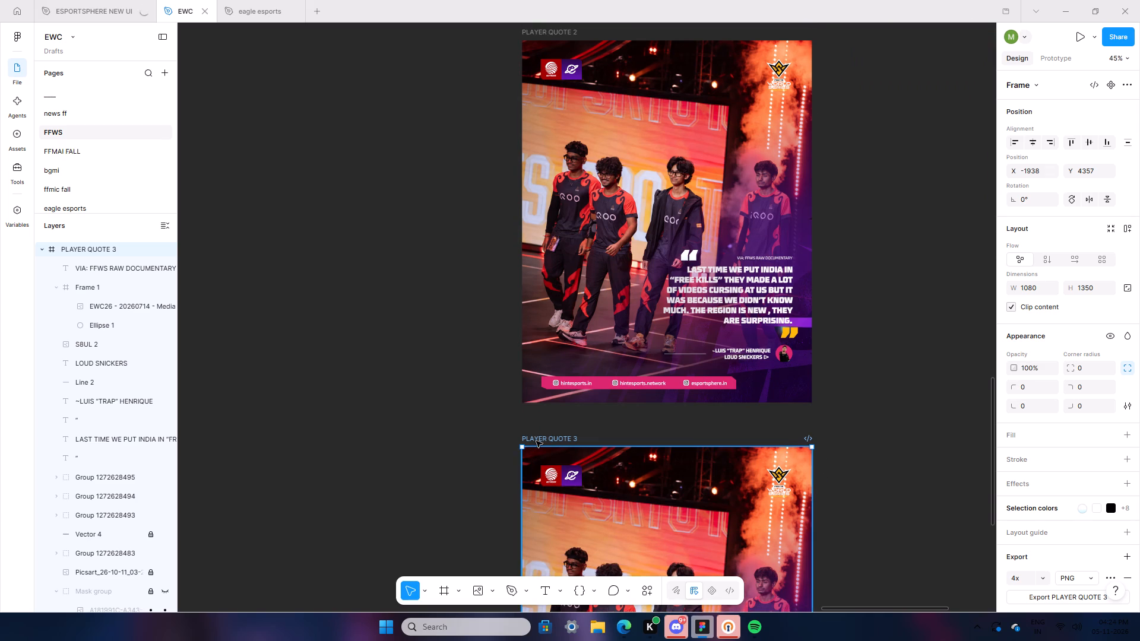
left_click(536, 441)
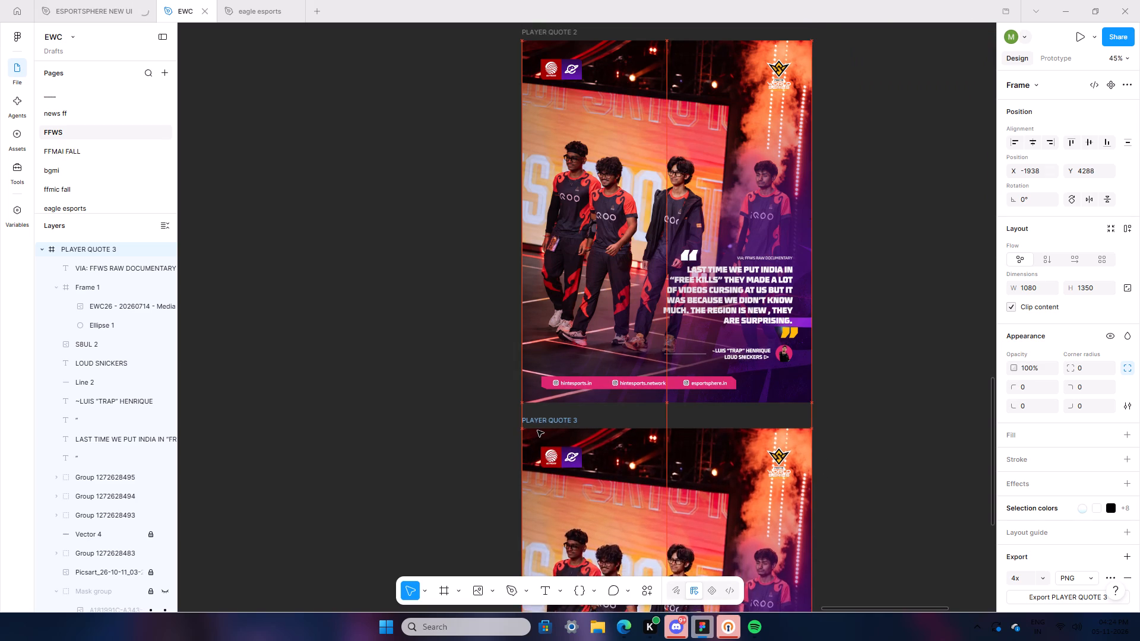
left_click_drag(537, 442, 536, 436)
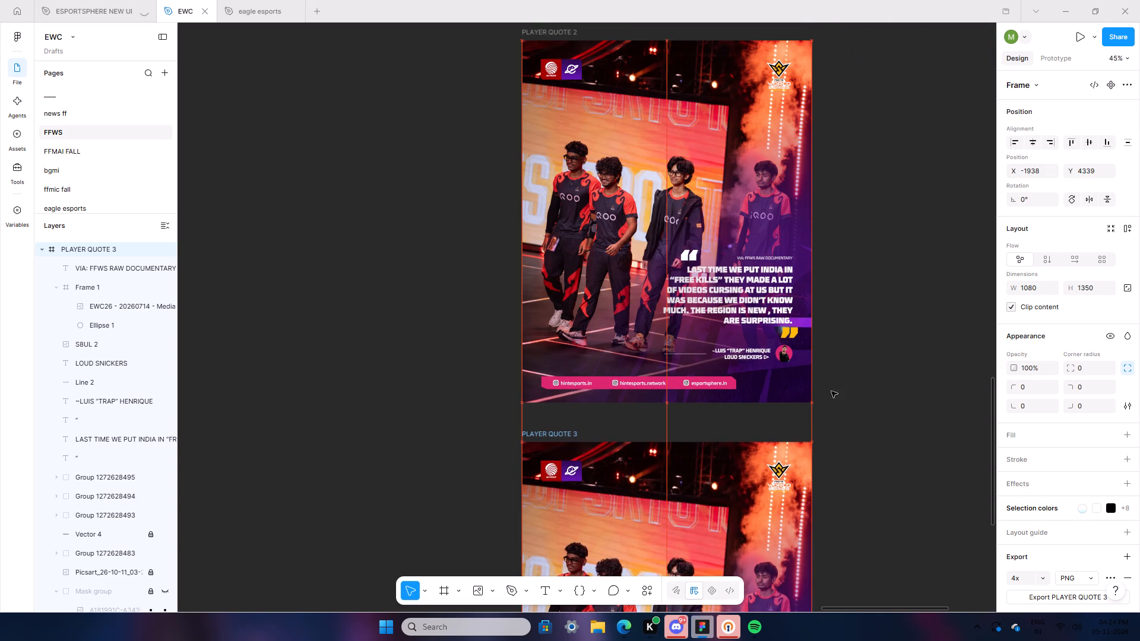
left_click(860, 394)
Compare PLAYER QUOTE 3 with the quote posts above it, and inspect its quote text, player credit and circular portrait up close.
scroll(879, 436, "down", 4)
scroll(879, 436, "up", 4)
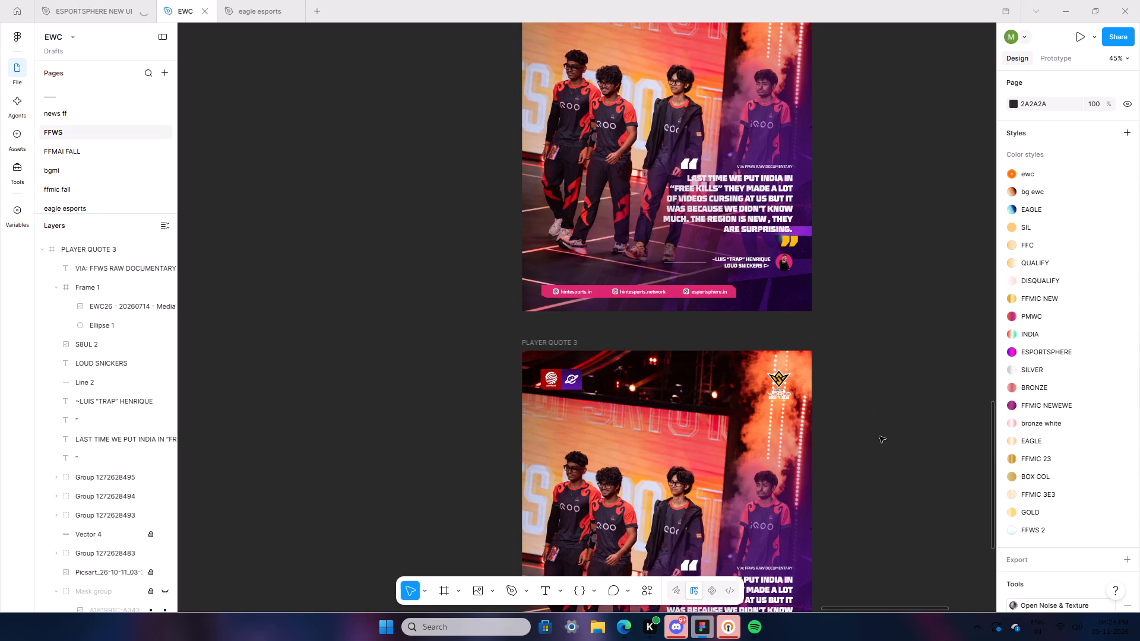
scroll(870, 425, "down", 6)
scroll(893, 442, "up", 3, "ctrl")
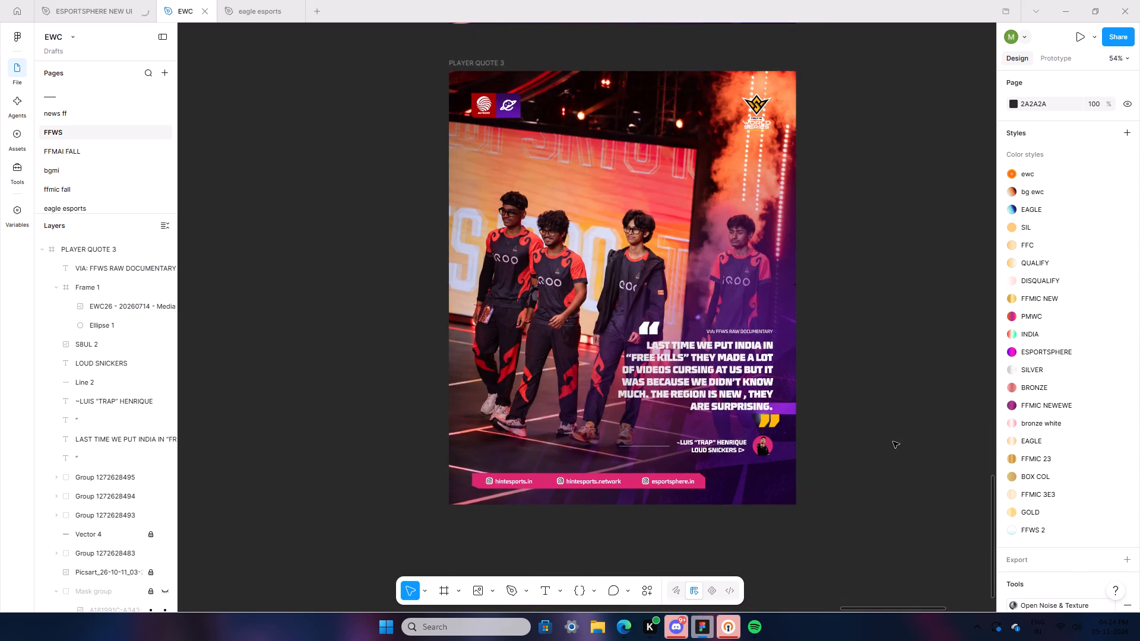
scroll(893, 442, "up", 4, "ctrl")
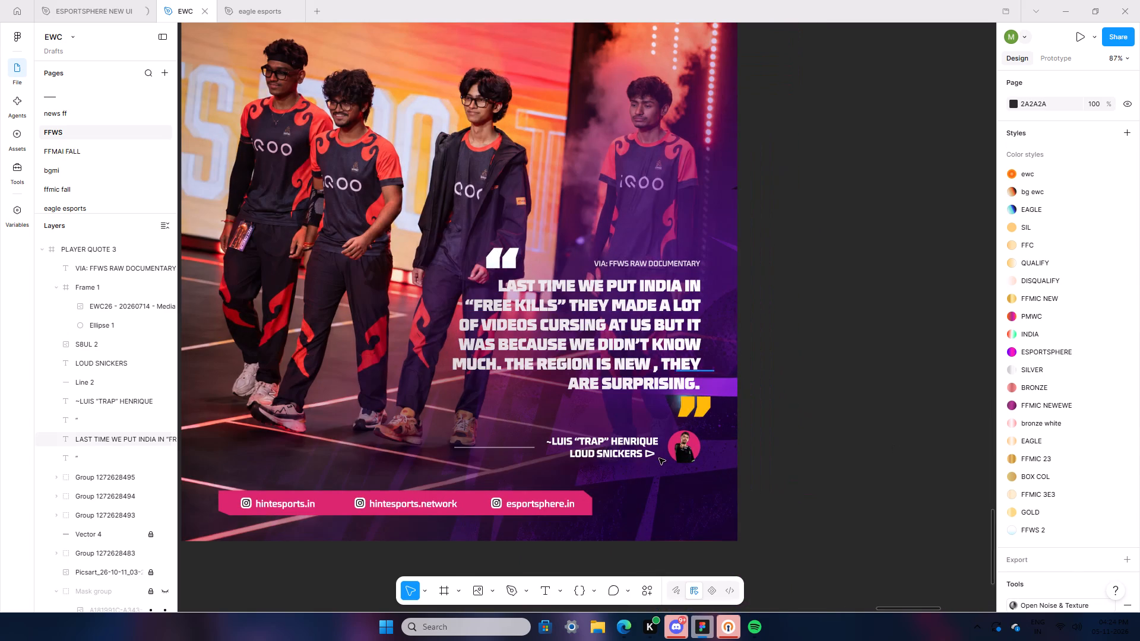
scroll(626, 525, "down", 6)
scroll(625, 512, "down", 4, "ctrl")
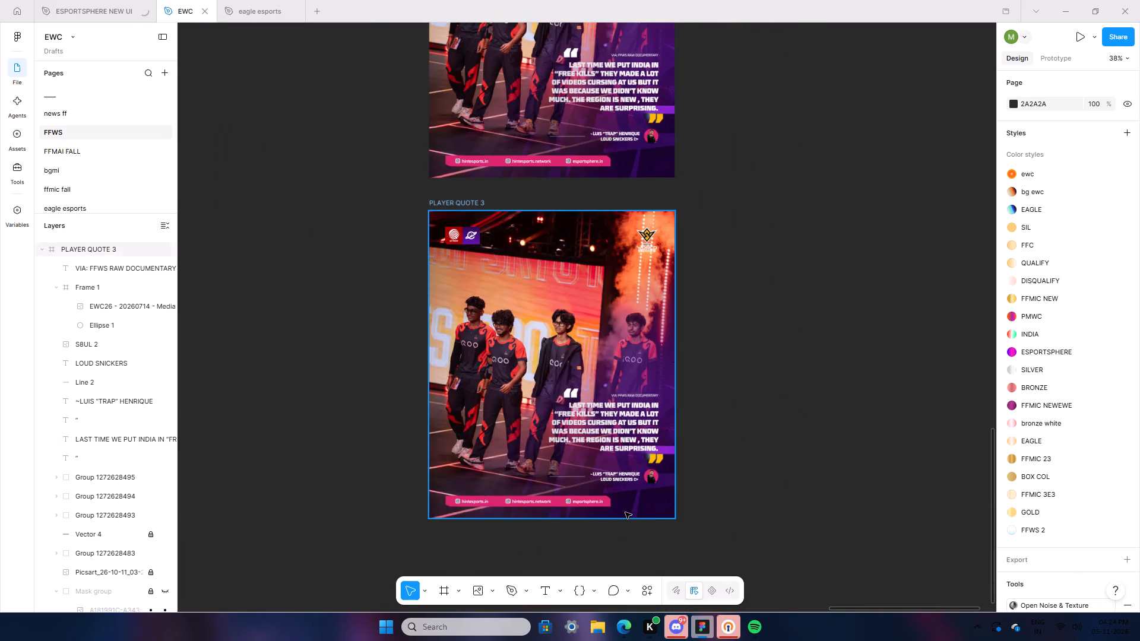
scroll(625, 512, "up", 12)
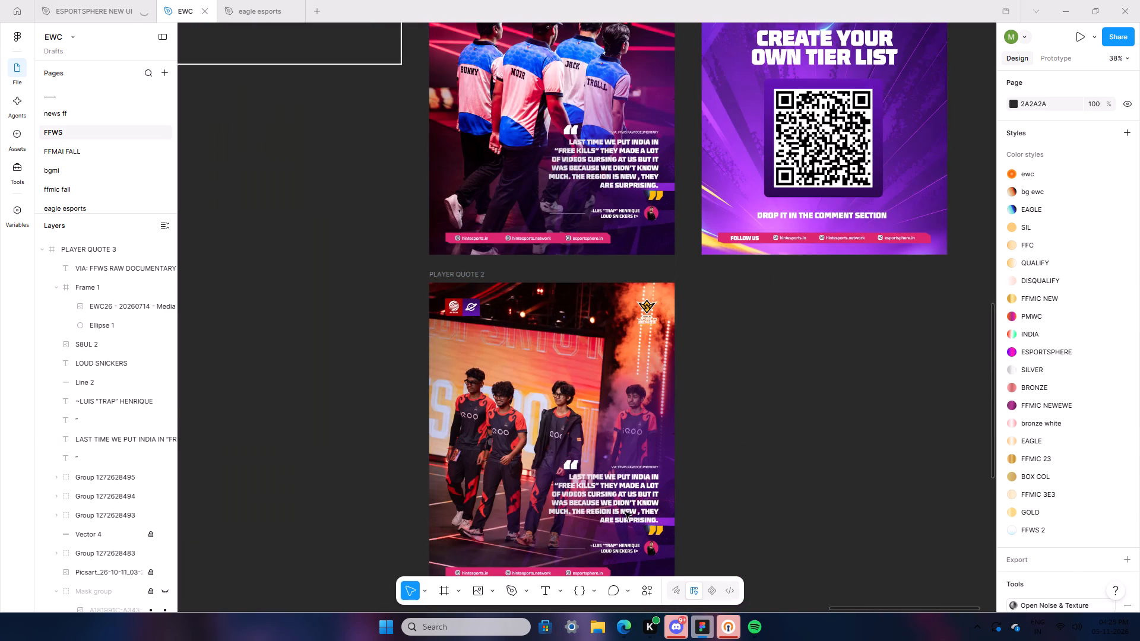
scroll(625, 512, "up", 6)
scroll(625, 512, "down", 7, "ctrl")
scroll(625, 512, "down", 11)
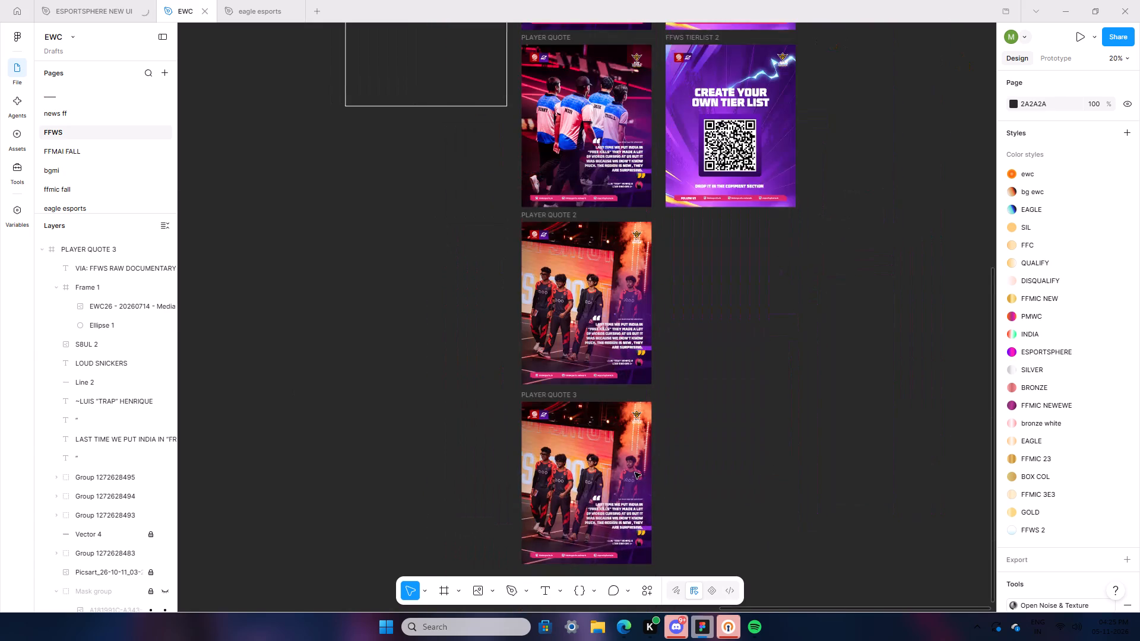
scroll(635, 472, "down", 1)
scroll(638, 498, "up", 8, "ctrl")
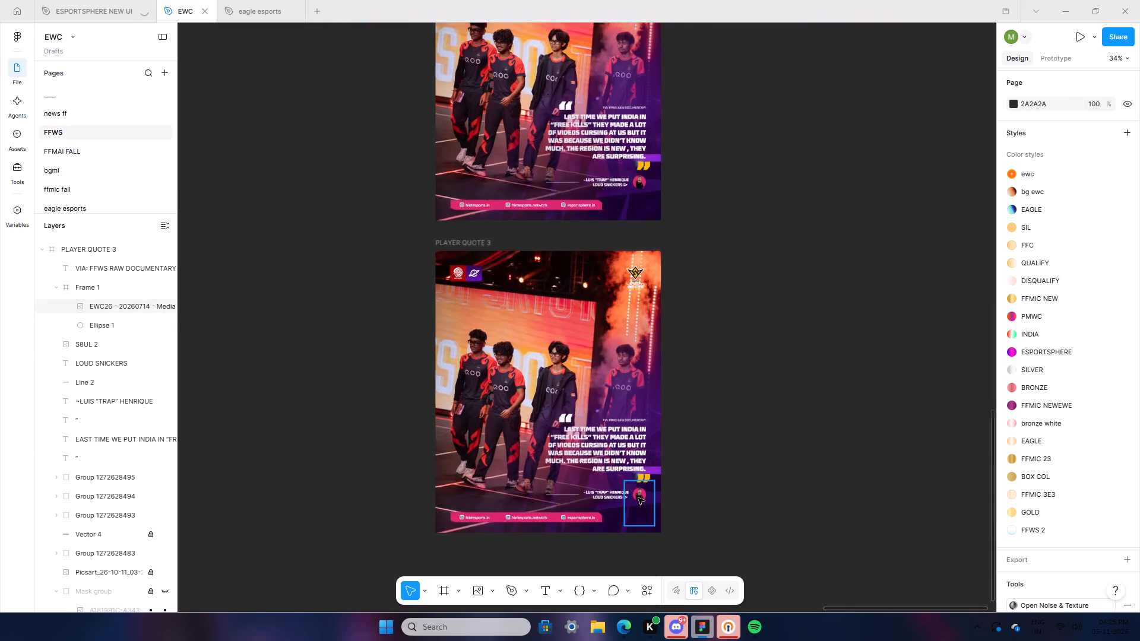
scroll(638, 498, "up", 16, "ctrl")
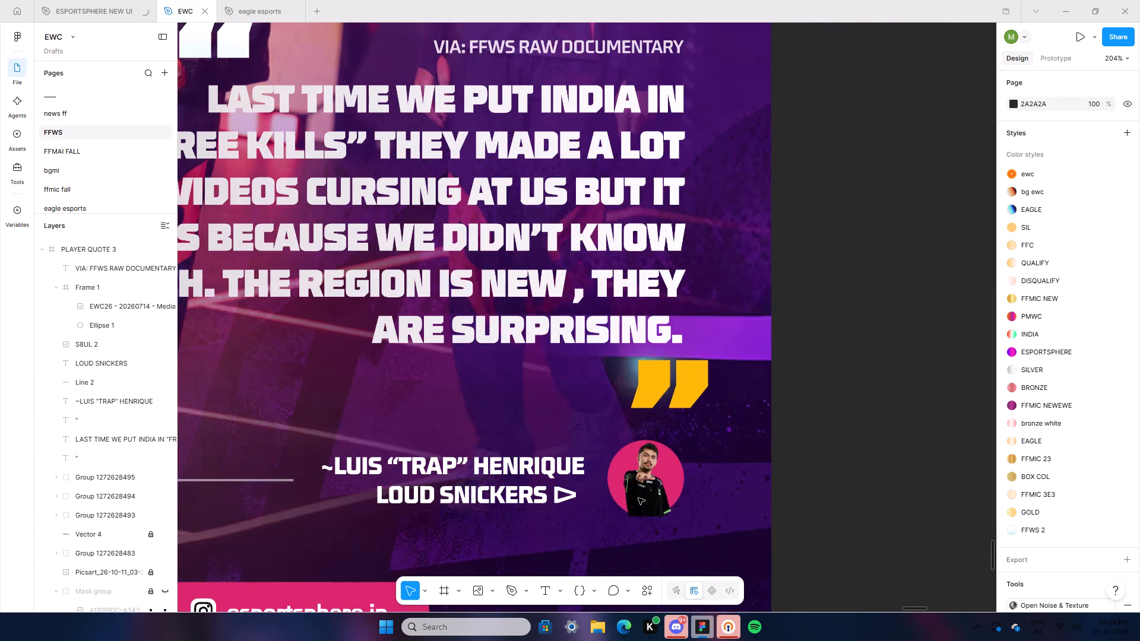
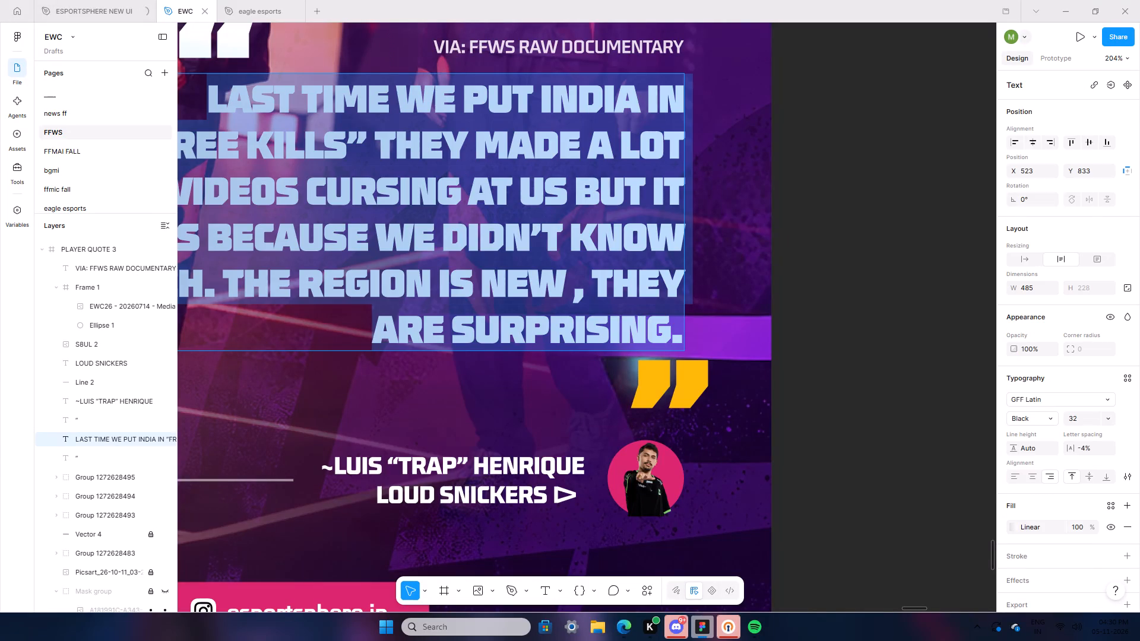
Replace the quote text in PLAYER QUOTE 3 with "I THINK IF THEY GET TO PLAY OFTEN THEY MIGHT EVEN GET BETTER THAN US.".
key("i")
key("space")
type("THINK IF THEY")
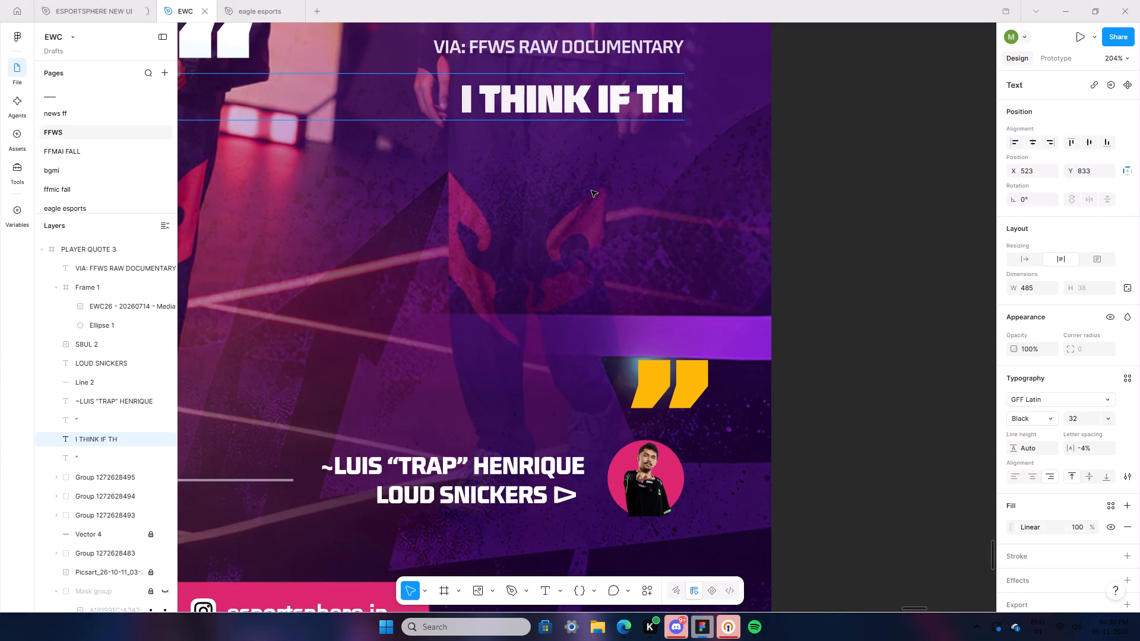
key("space")
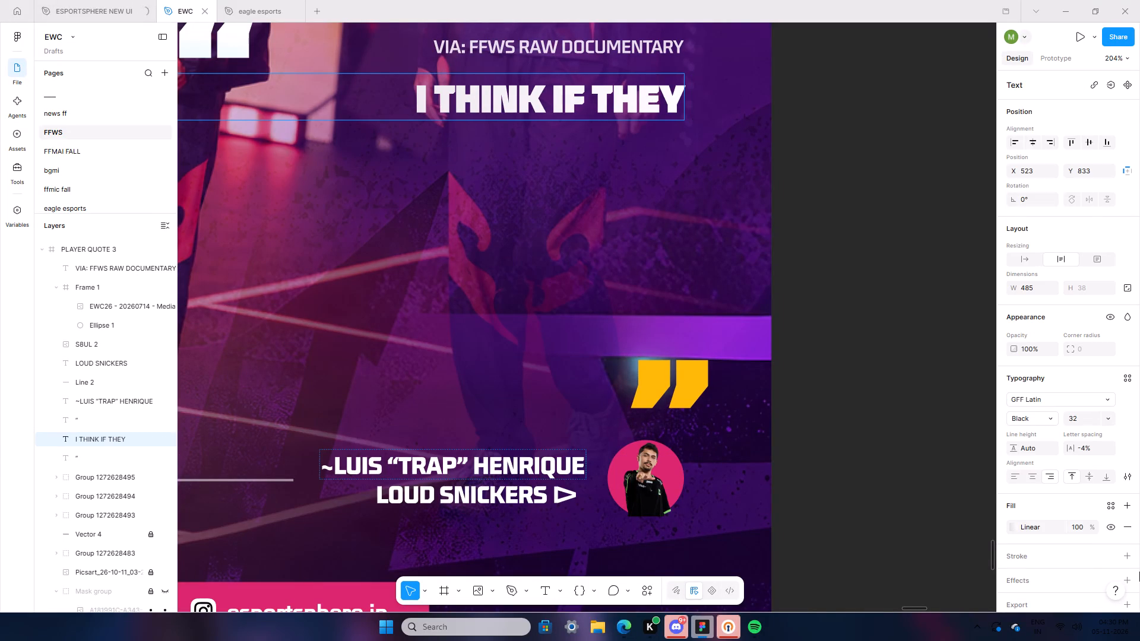
type("GET")
key("space")
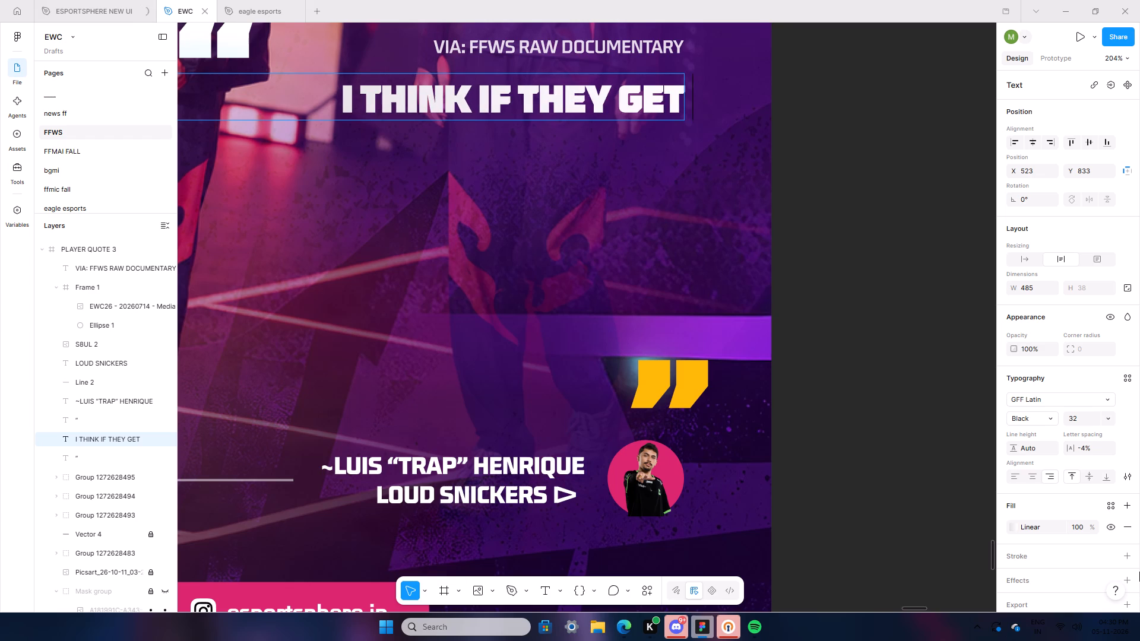
key("t")
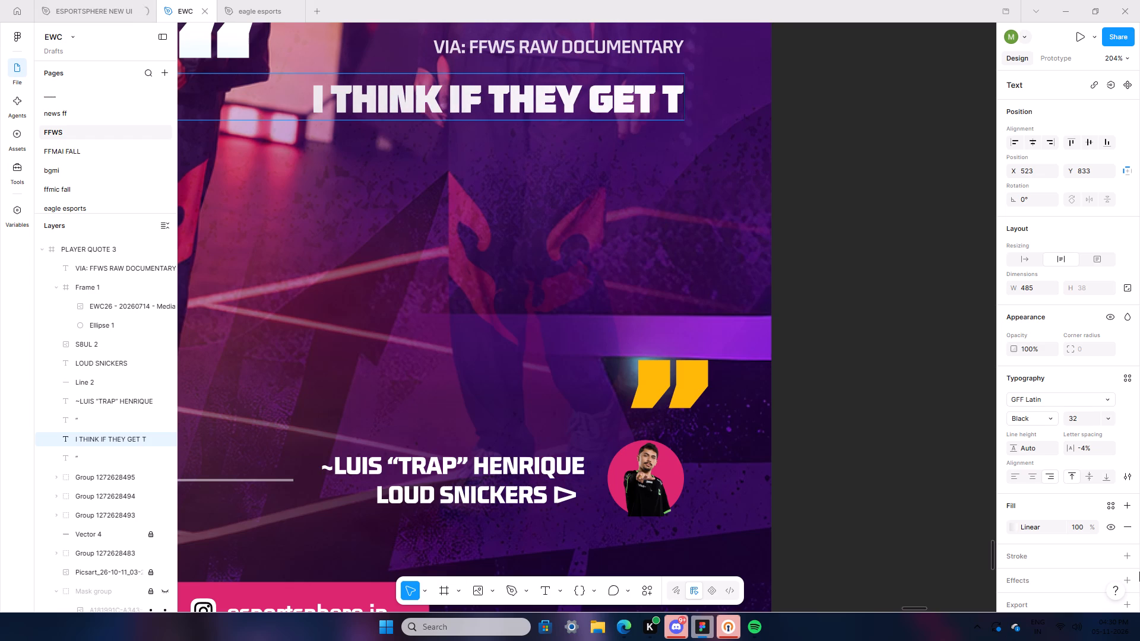
type("O PLAY OFTEN")
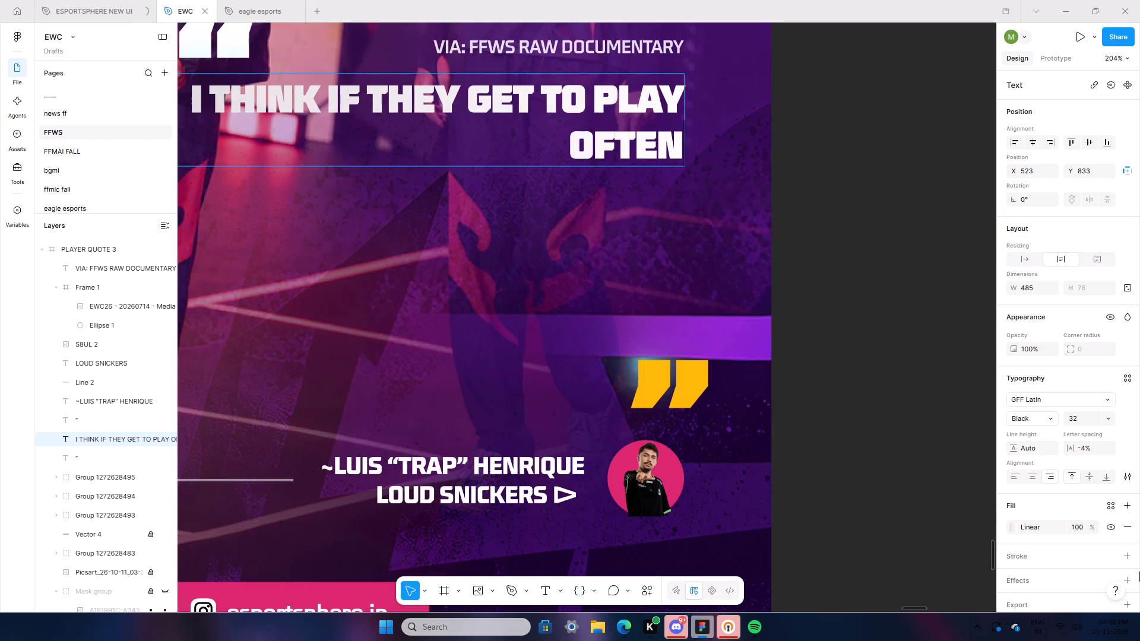
key("space")
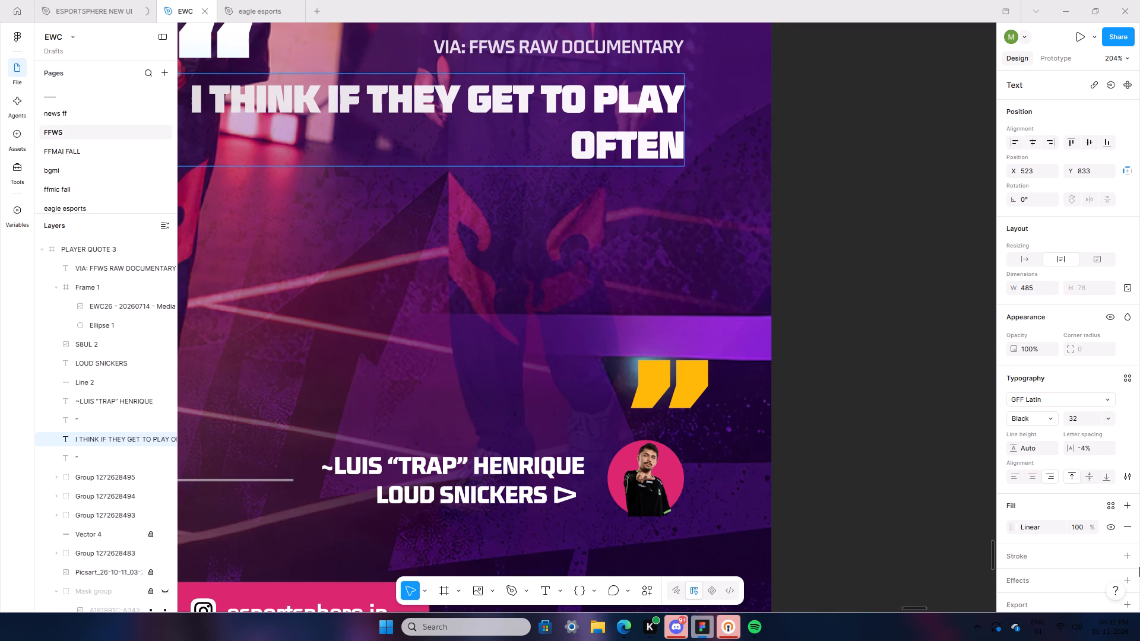
type("THEY MIGHT EVEN")
key("space")
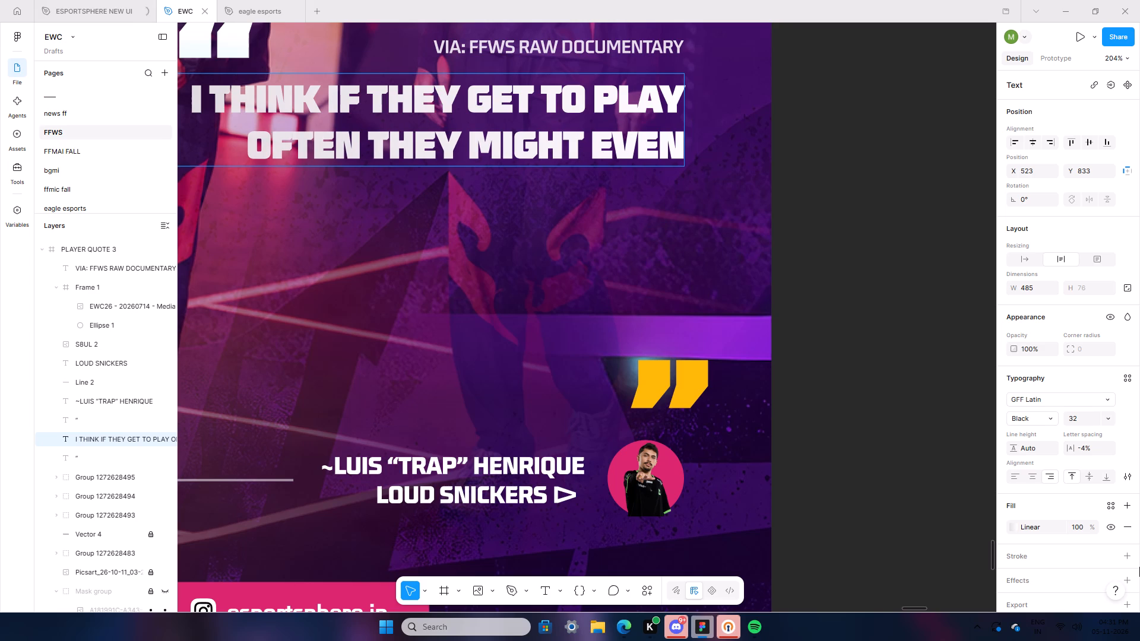
type("GET BETT")
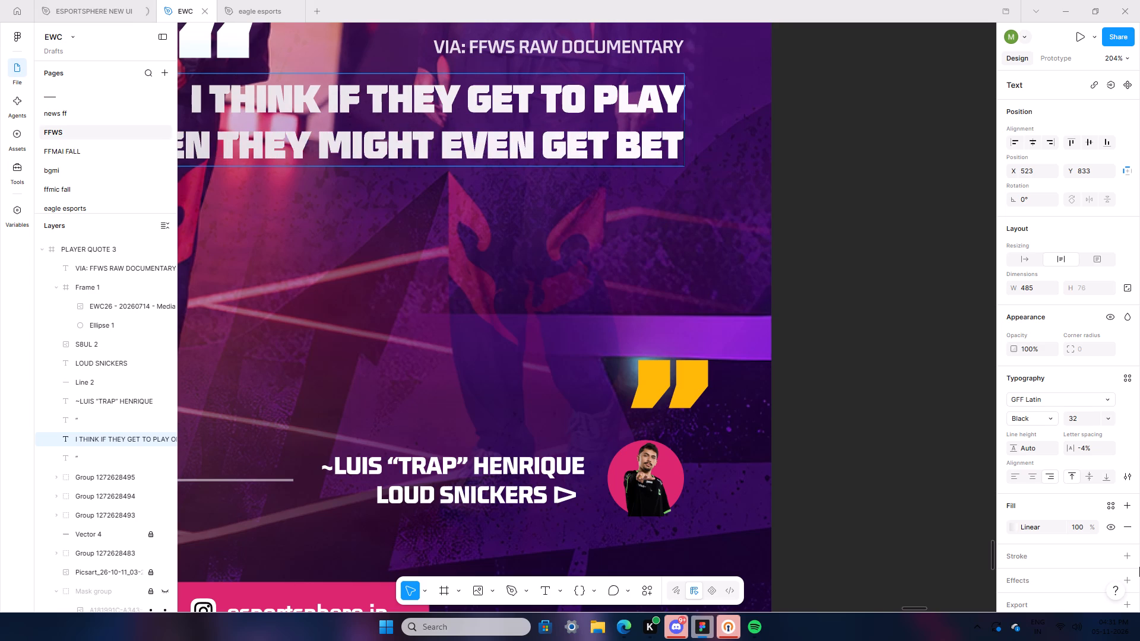
type("ER THAN US")
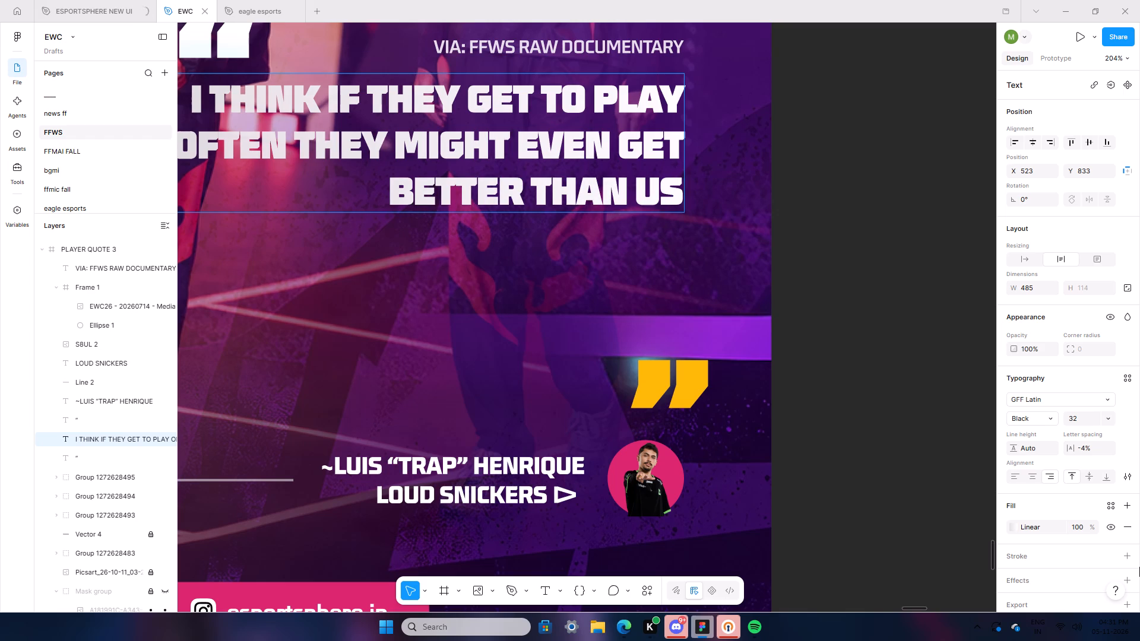
key("BackSpace")
key("period")
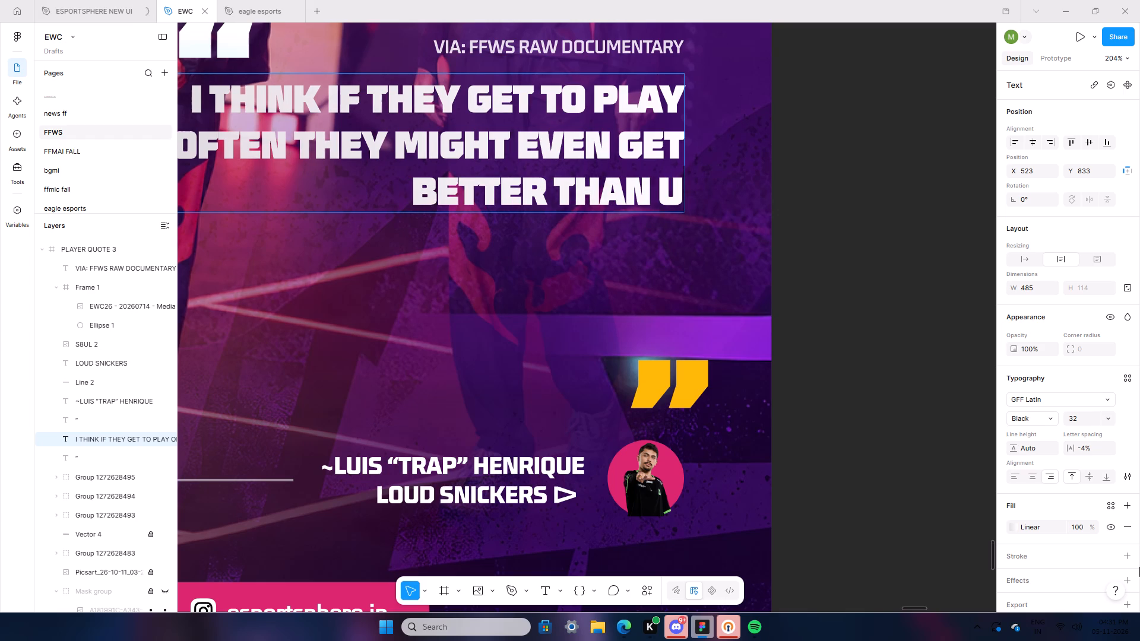
key("BackSpace")
type("S.")
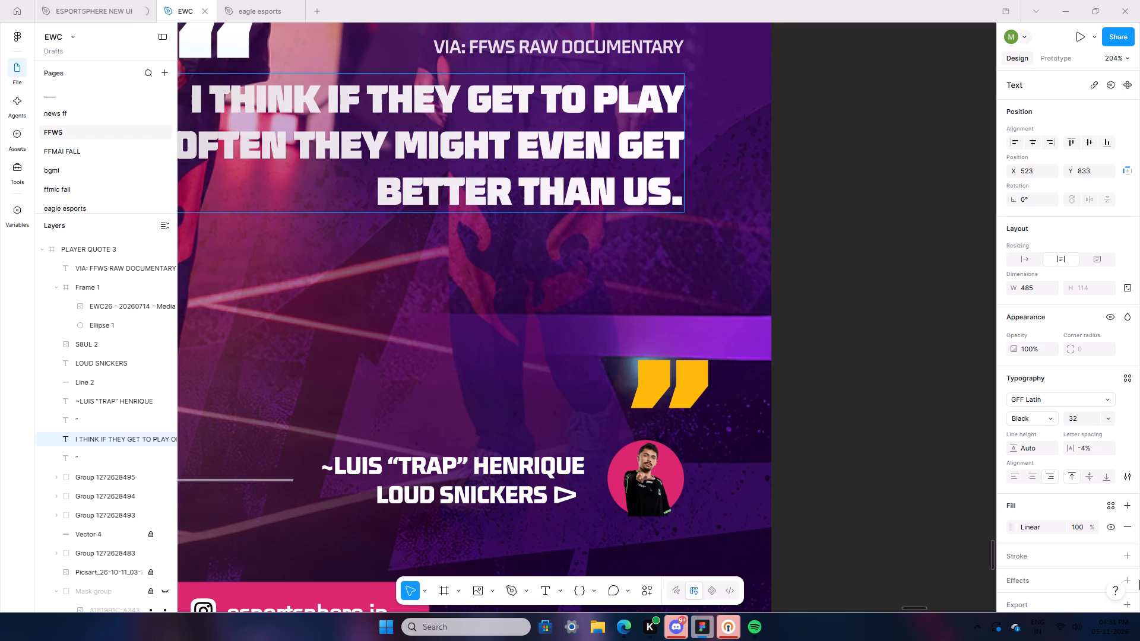
left_click(930, 437)
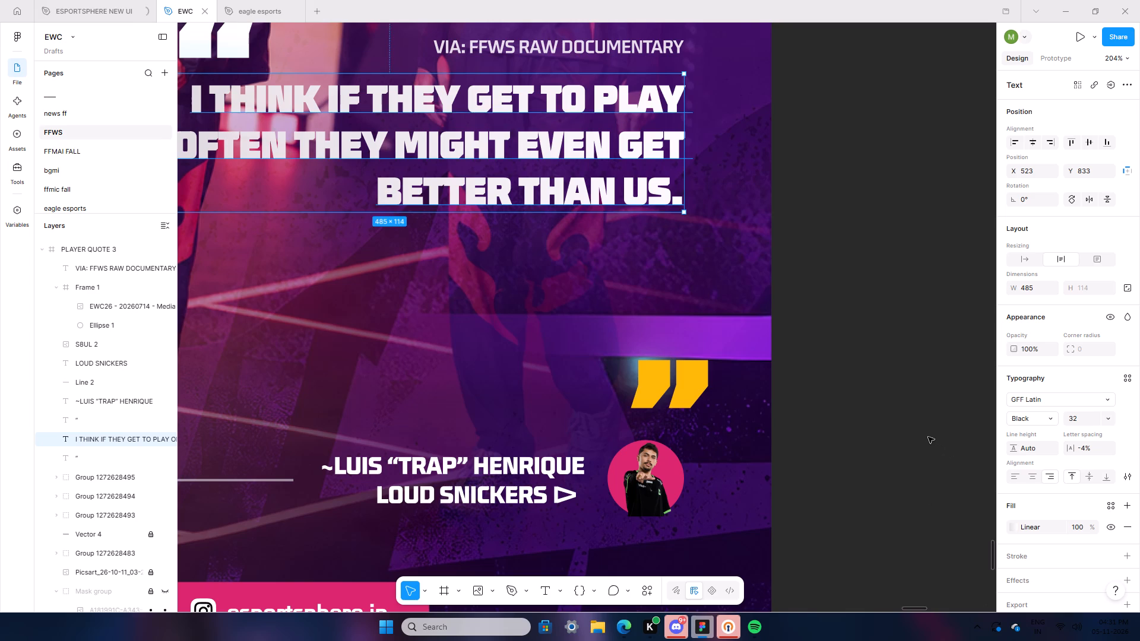
Move the quote text, opening quotation mark and source line down together so the text ends just above the yellow closing mark.
scroll(917, 466, "down", 6, "ctrl")
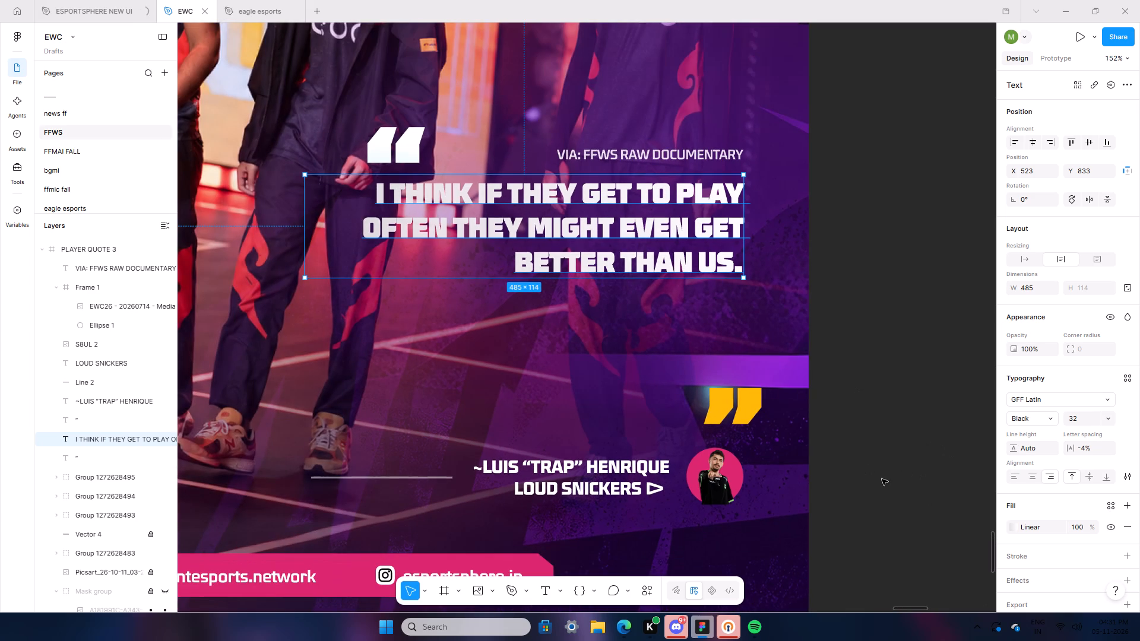
left_click(889, 480, "ctrl")
left_click_drag(324, 93, 419, 185)
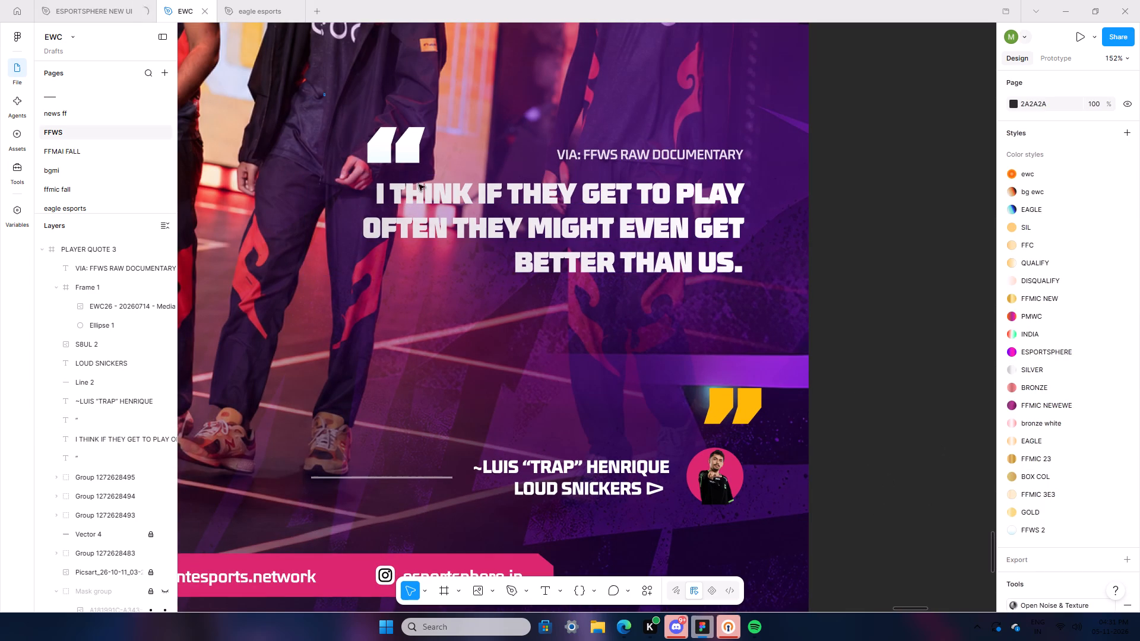
left_click_drag(419, 185, 725, 303)
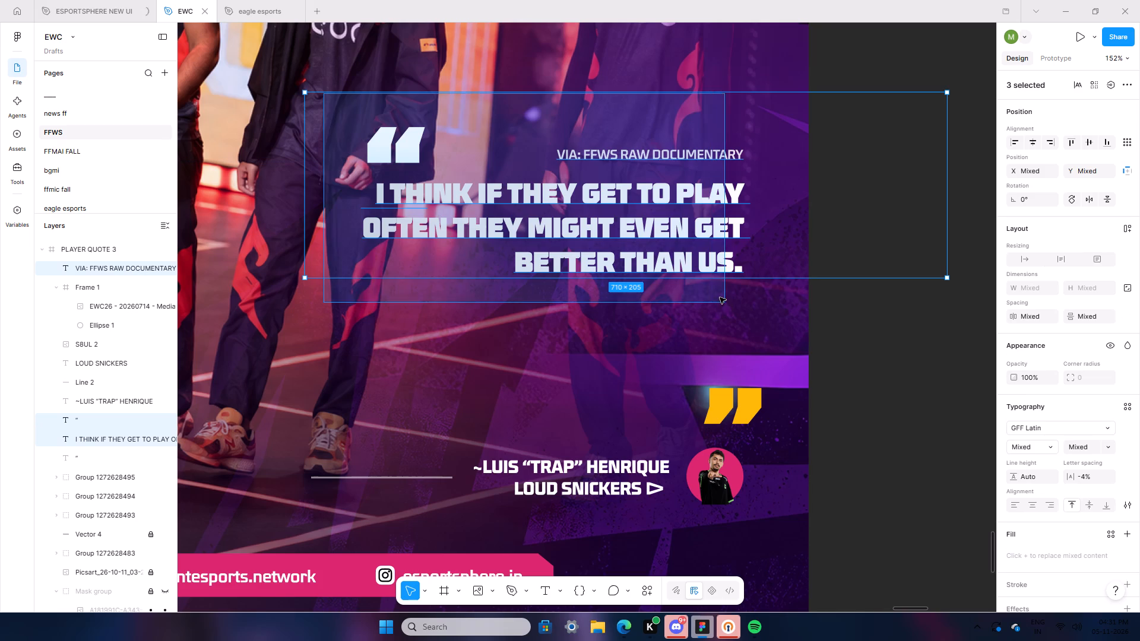
key("Down")
key("Down")
key("Down")
key("Down")
key("Down")
key("Down")
key("Down")
key("Down")
key("Down")
key("Down")
key("Down")
key("Down")
key("Down")
key("Down")
key("Down")
key("Down")
key("Down")
key("Down")
key("Down")
key("Down")
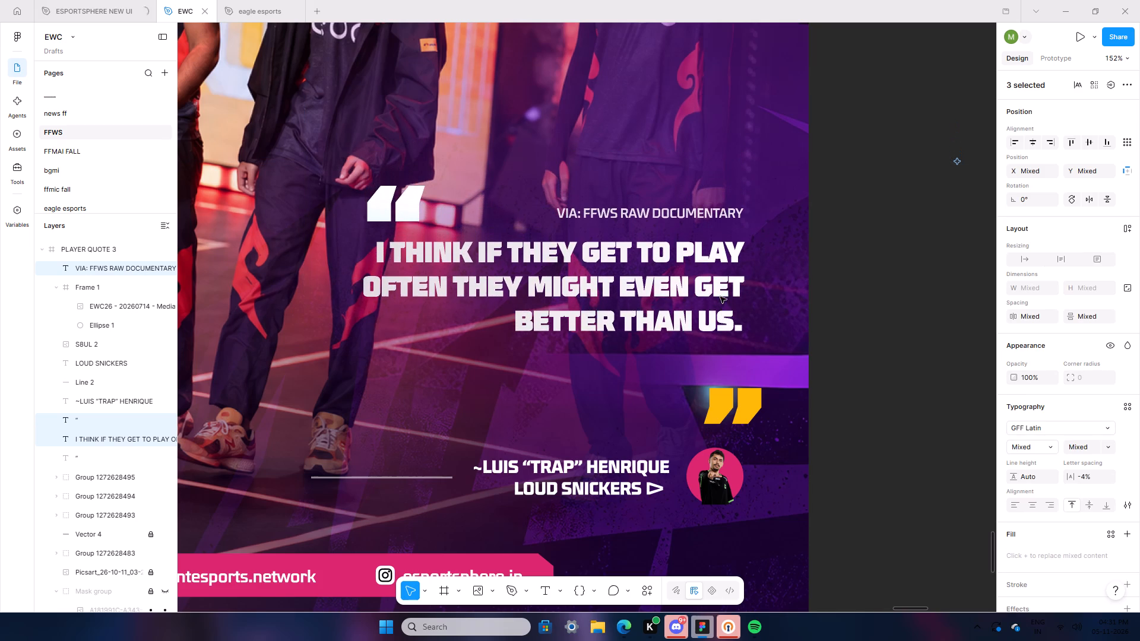
key("Down")
key("Down")
key("Down")
key("Down")
key("Down")
key("Down")
key("Down")
key("Down")
key("Down")
key("Down")
key("Down")
key("Down")
key("Down")
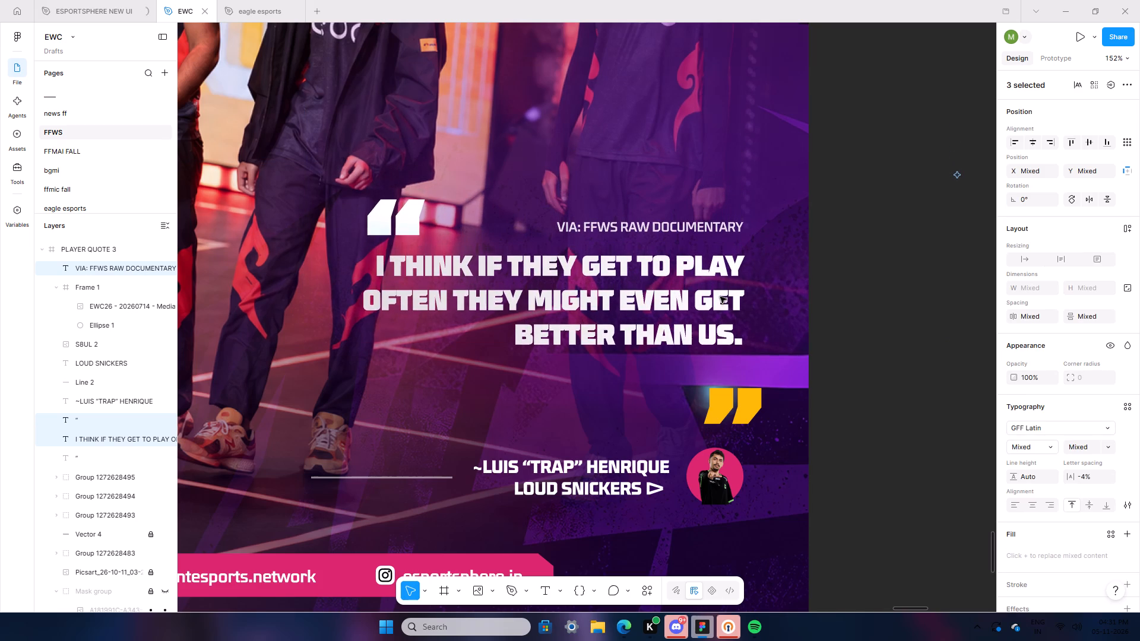
key("Down")
key("Down")
key("Down")
key("Down")
key("Down")
key("Down")
key("Down")
key("Down")
key("Down")
key("Down")
key("Down")
key("Down")
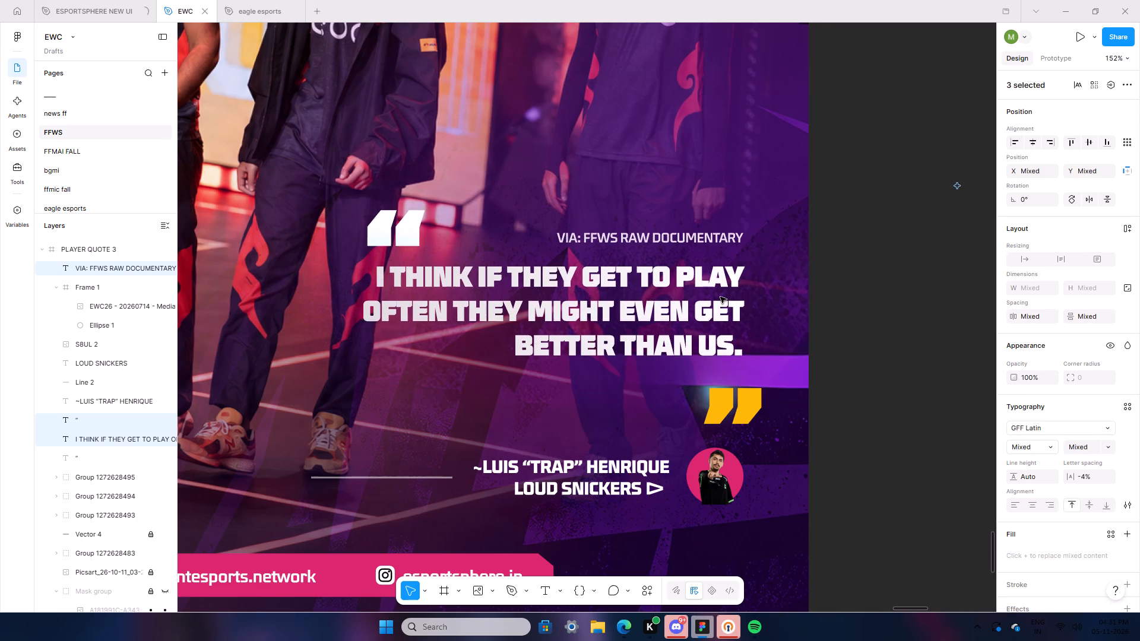
key("Down")
key("Down")
key("Down")
key("Down")
key("Down")
key("Down")
key("Down")
key("Down")
key("Down")
key("Down")
key("Down")
key("Down")
key("Down")
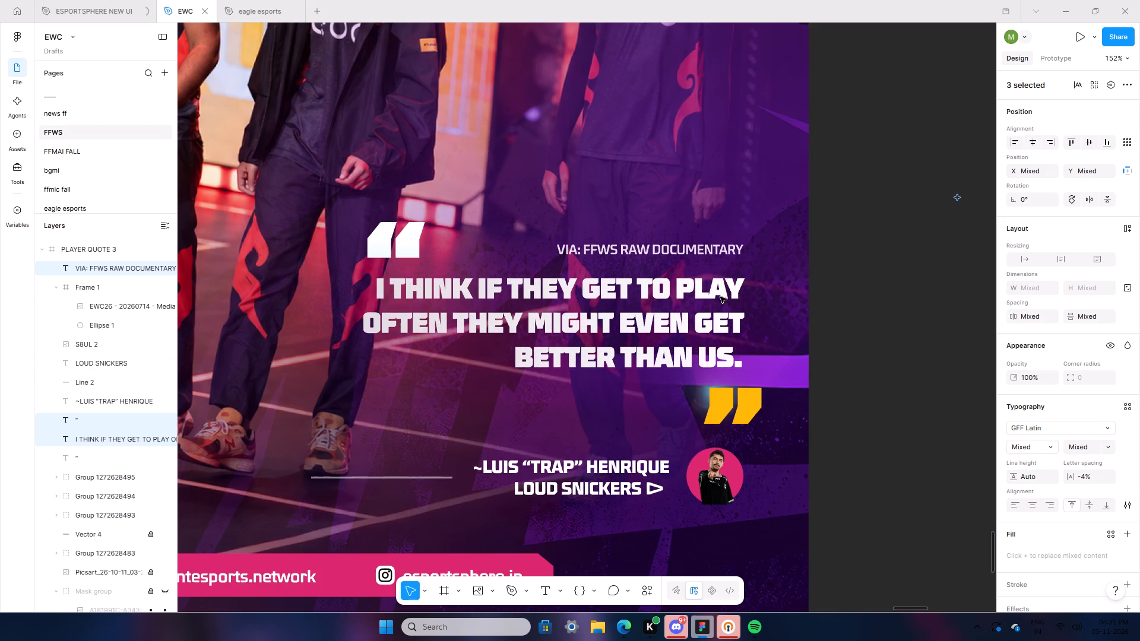
key("Down")
key("Down")
key("Down")
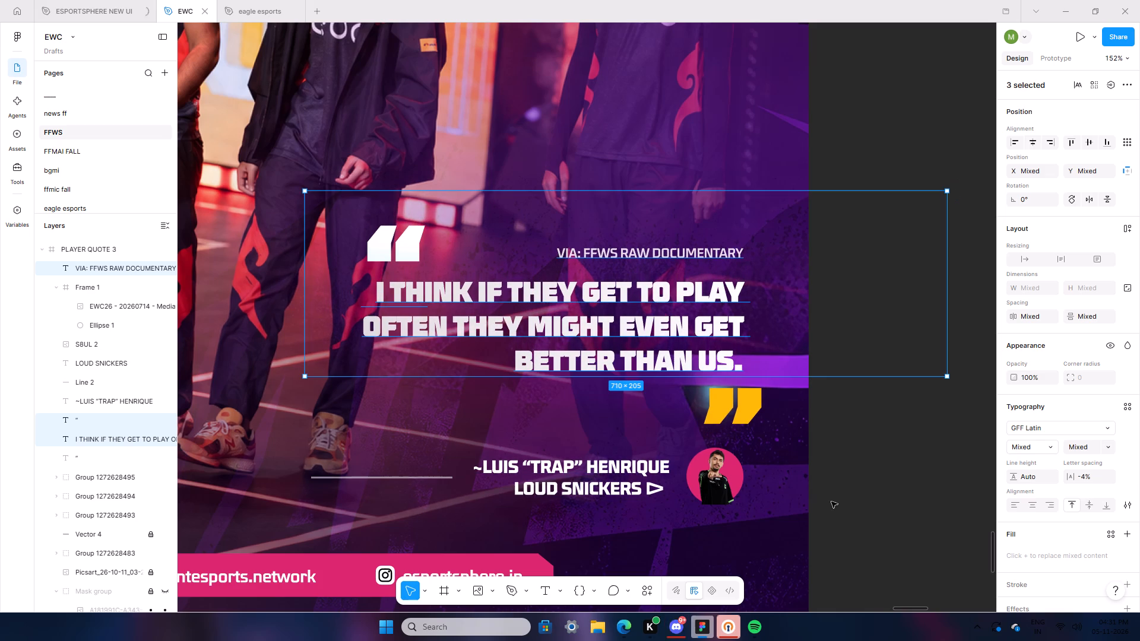
left_click(831, 502)
scroll(829, 503, "down", 10, "ctrl")
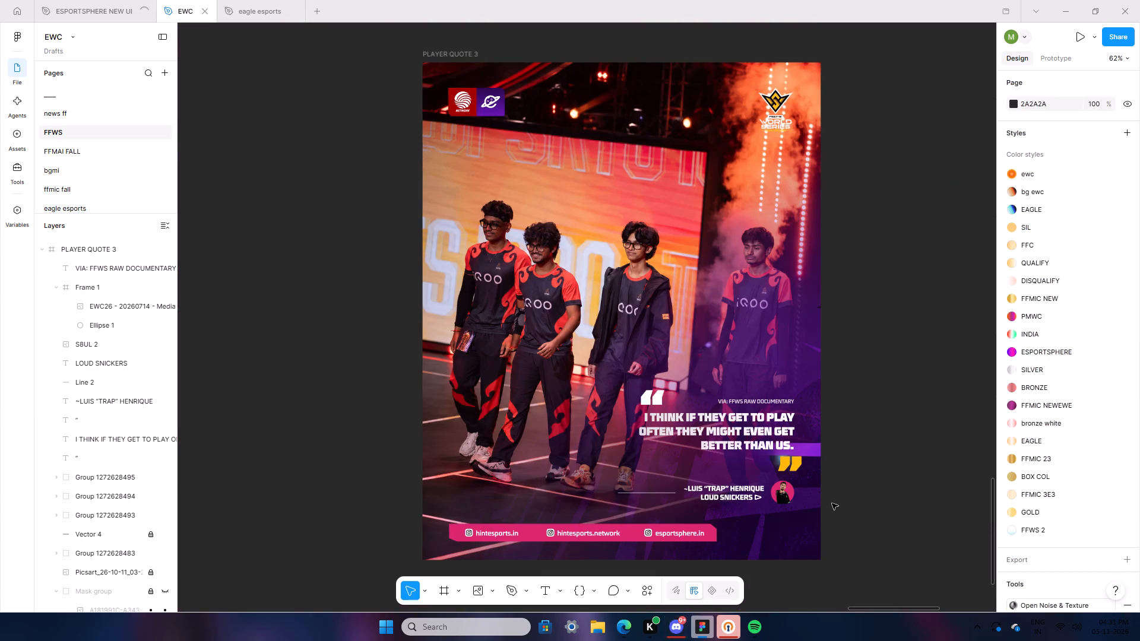
scroll(863, 514, "up", 6, "ctrl")
scroll(787, 519, "up", 3, "ctrl")
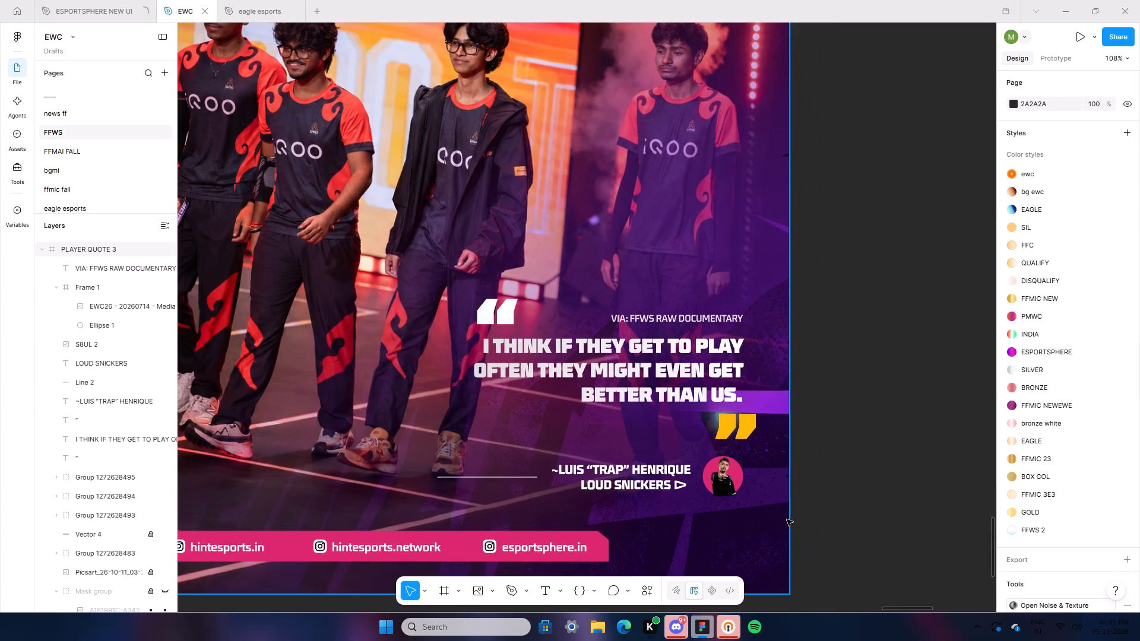
scroll(787, 519, "up", 3, "ctrl")
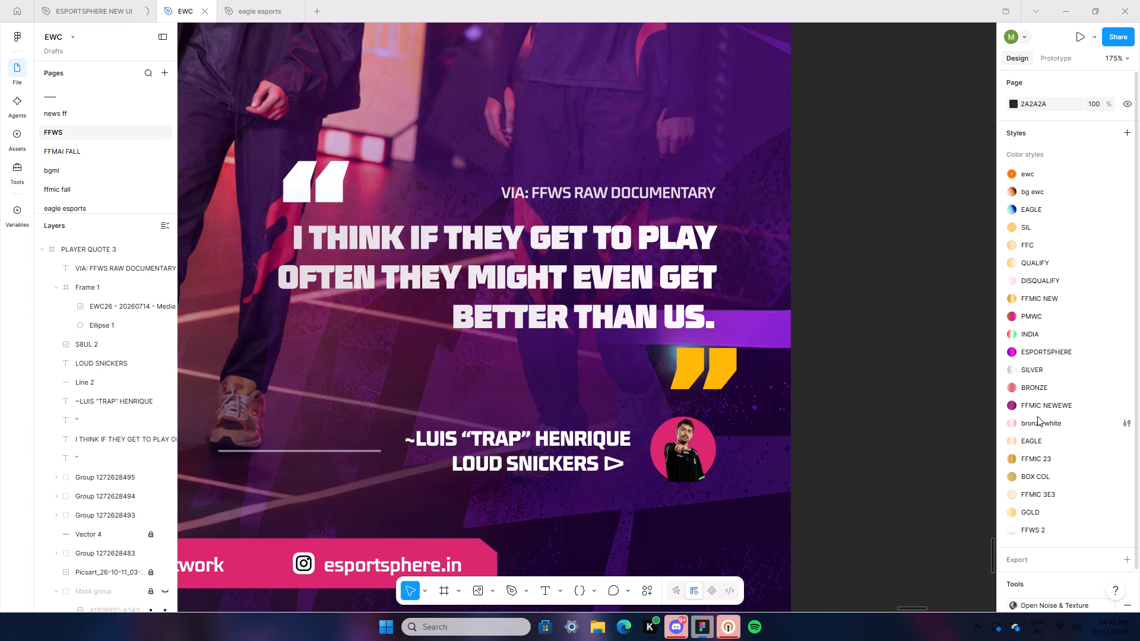
triple_click(600, 440)
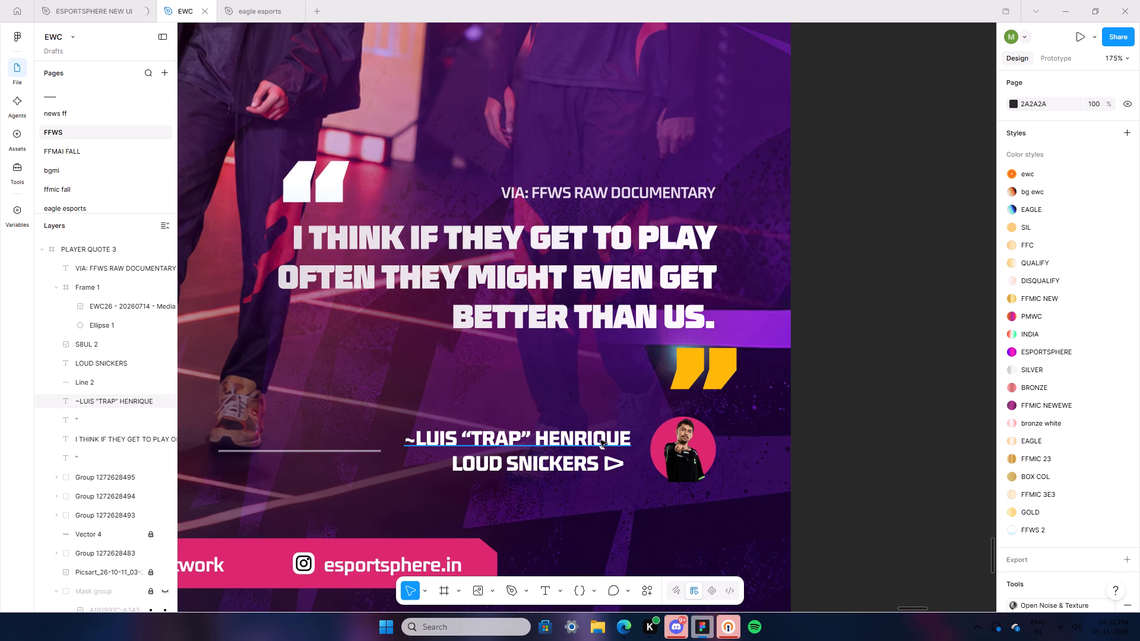
left_click(422, 442)
left_click(425, 433)
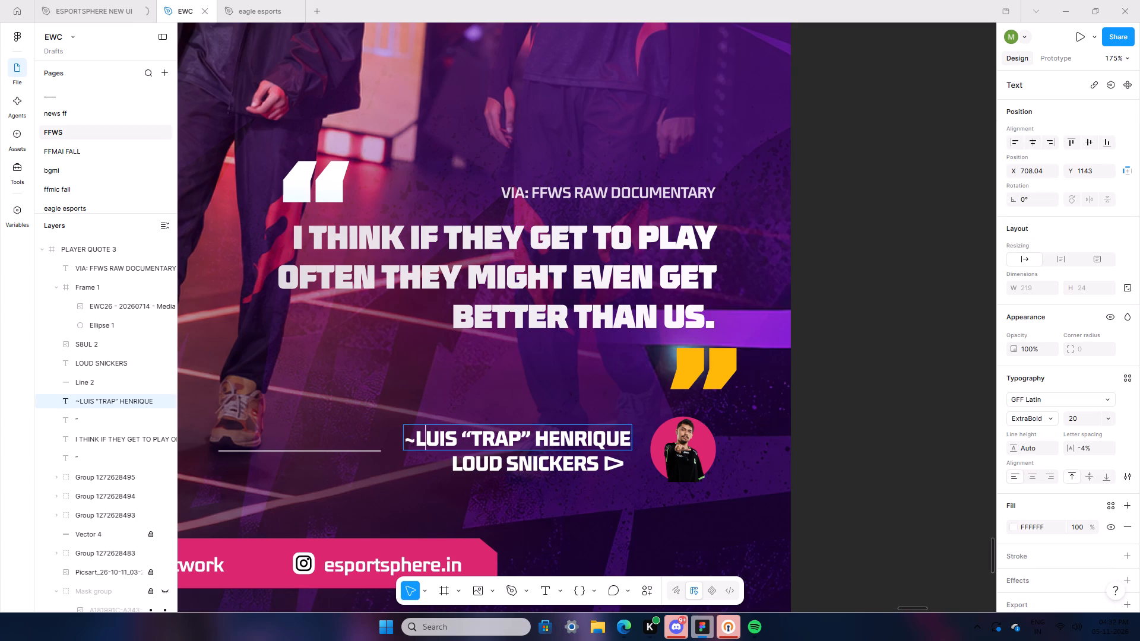
left_click(423, 429)
left_click(420, 427)
left_click_drag(420, 427, 626, 436)
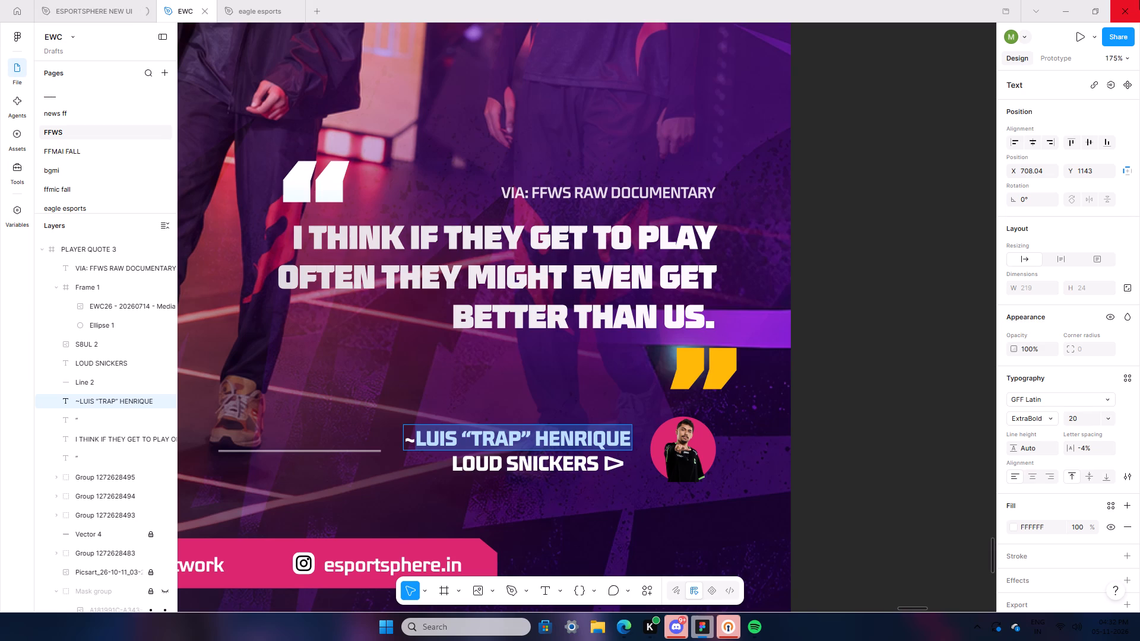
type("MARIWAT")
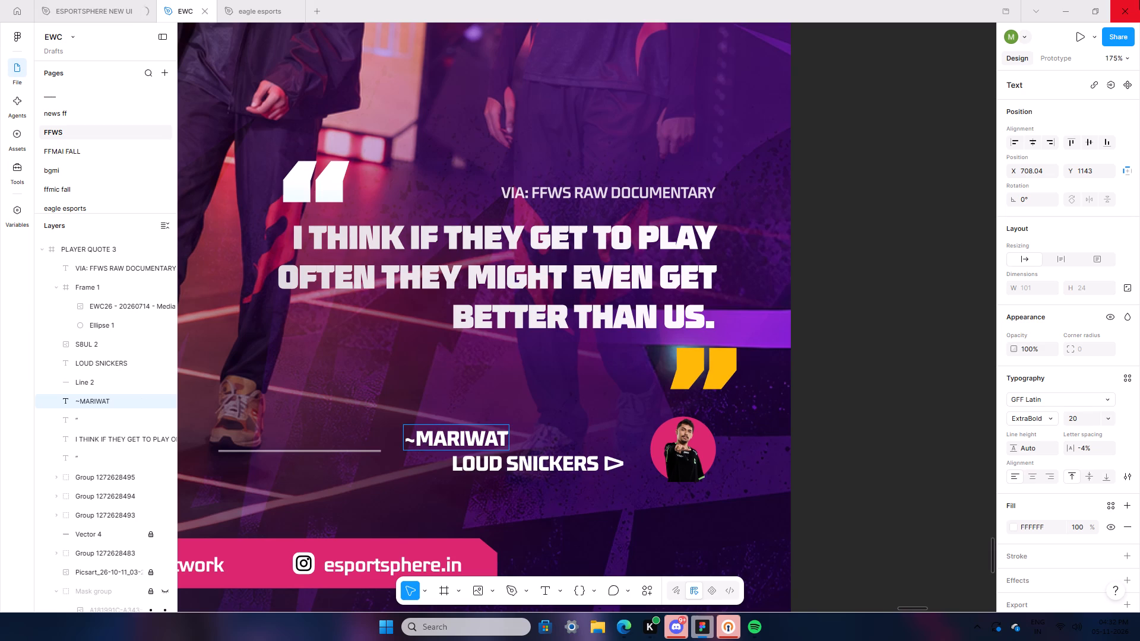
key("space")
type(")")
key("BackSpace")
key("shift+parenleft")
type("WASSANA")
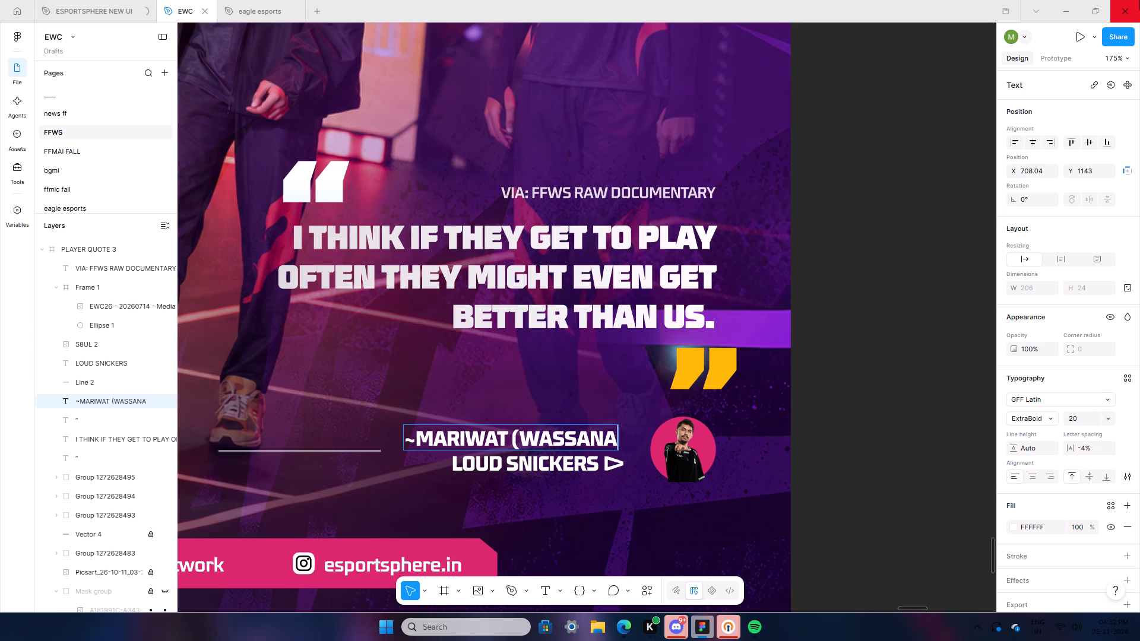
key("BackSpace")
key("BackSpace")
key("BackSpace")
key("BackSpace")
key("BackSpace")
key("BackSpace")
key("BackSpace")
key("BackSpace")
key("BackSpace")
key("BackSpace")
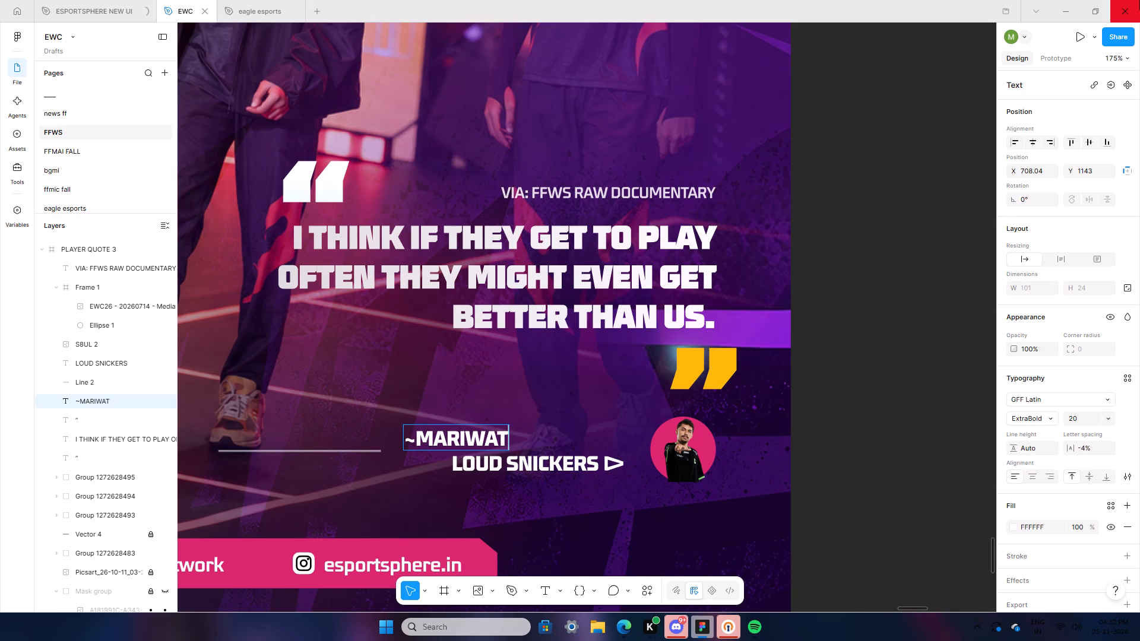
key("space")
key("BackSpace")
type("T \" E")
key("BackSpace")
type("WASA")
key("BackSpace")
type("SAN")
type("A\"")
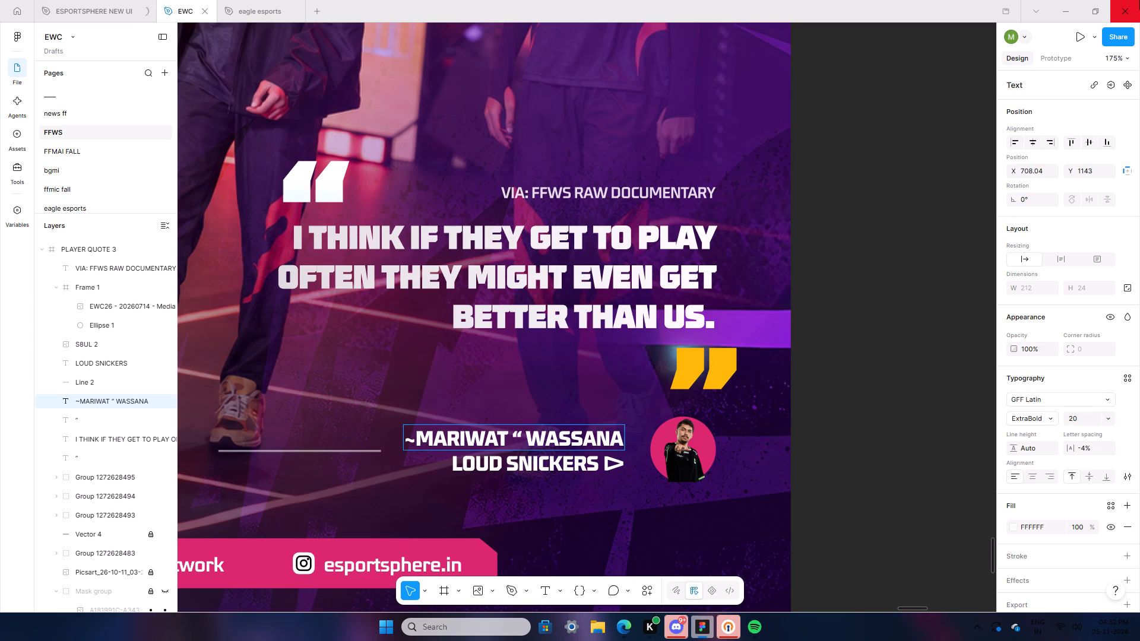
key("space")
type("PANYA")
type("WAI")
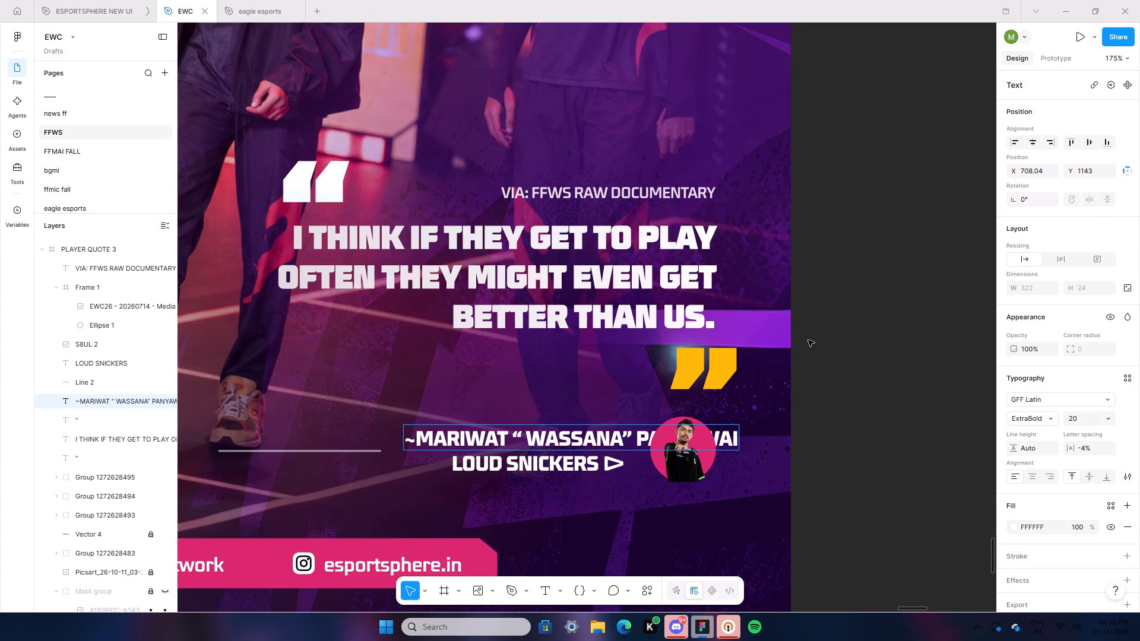
left_click(834, 398)
Shorten the thin horizontal line beside the player credit from its end nearest the name, making room for the longer name.
left_click(337, 451)
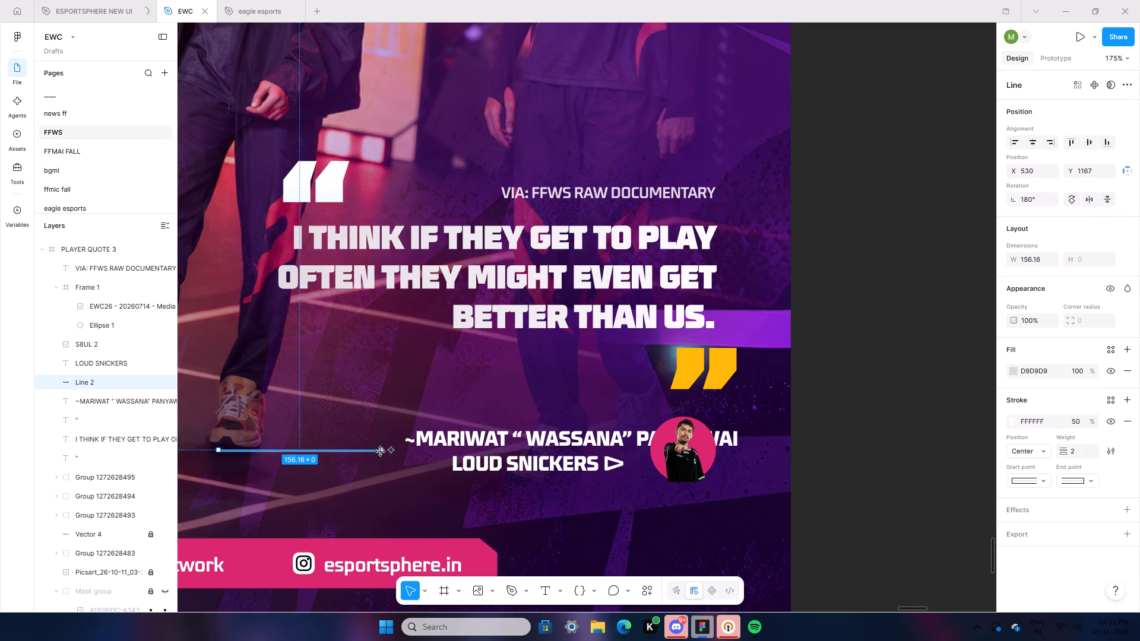
left_click_drag(381, 452, 318, 449)
Shift the player name horizontally to about X 607, so that it ends just before the circular portrait.
left_click(467, 444)
key("Left")
key("Left")
key("Left")
key("Left")
key("Left")
key("Left")
key("Left")
key("Left")
key("Left")
key("Left")
key("Left")
key("Left")
key("Left")
key("Left")
key("Left")
key("Left")
key("Left")
key("Left")
key("Left")
key("Left")
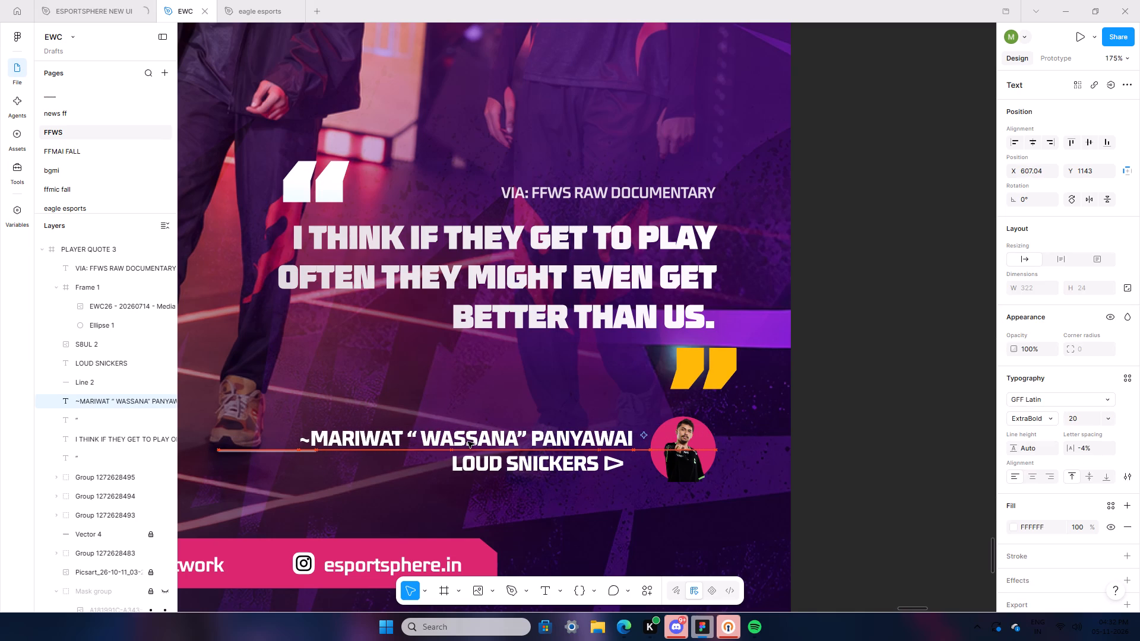
Nudge the player name away from the circular portrait to about X 597, lining its end up with the team logo below.
key("Left")
key("Left")
key("Left")
key("Left")
key("Left")
key("Left")
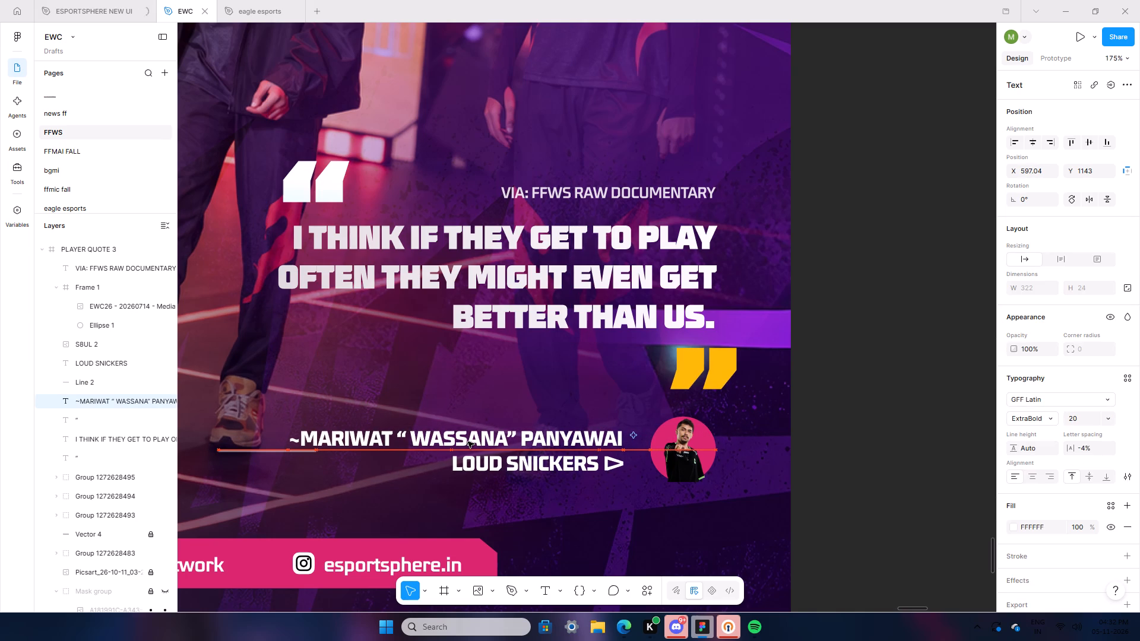
key("Right")
key("Left")
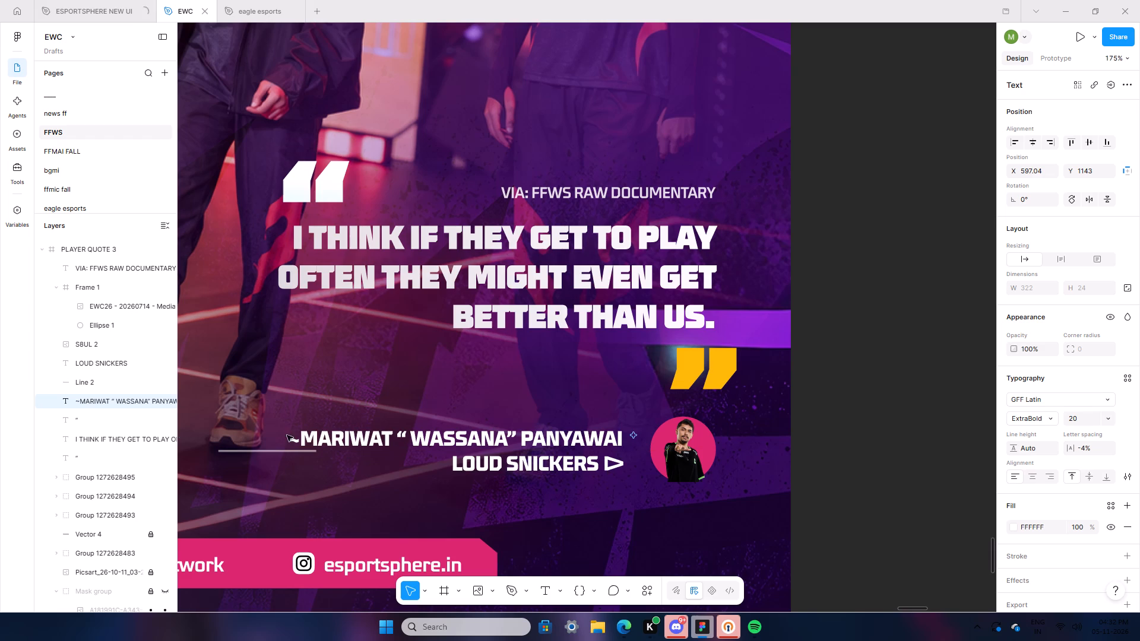
Shorten the thin line beside the player credit to a width of 60 and shift it to X 524, clear of the name.
left_click(260, 452)
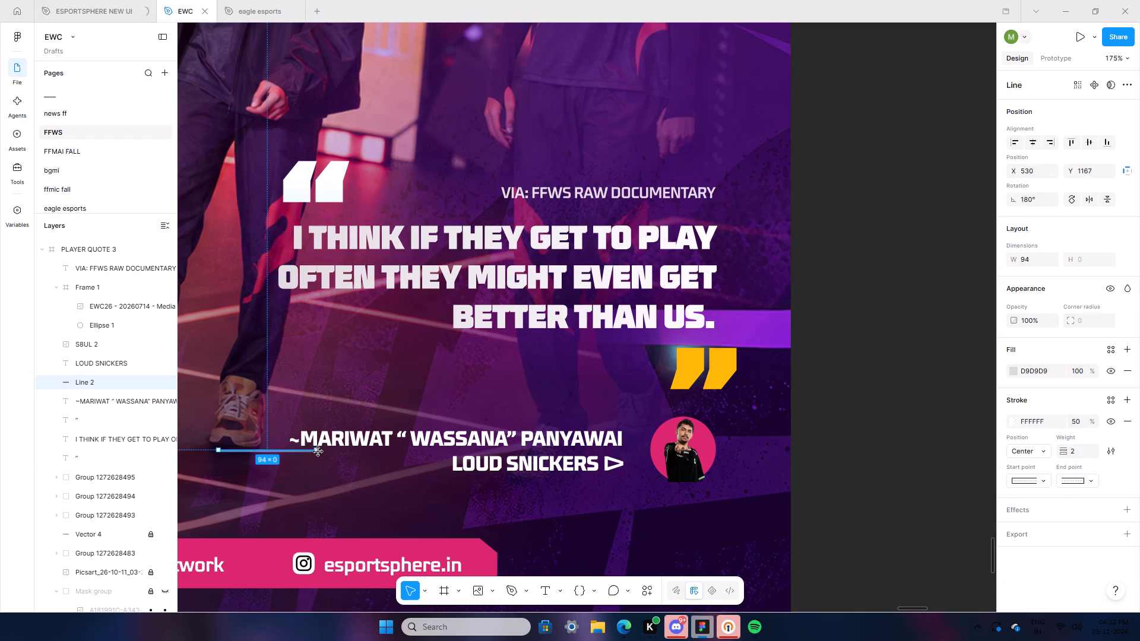
left_click_drag(315, 451, 281, 450)
left_click(815, 475)
scroll(824, 487, "down", 6, "ctrl")
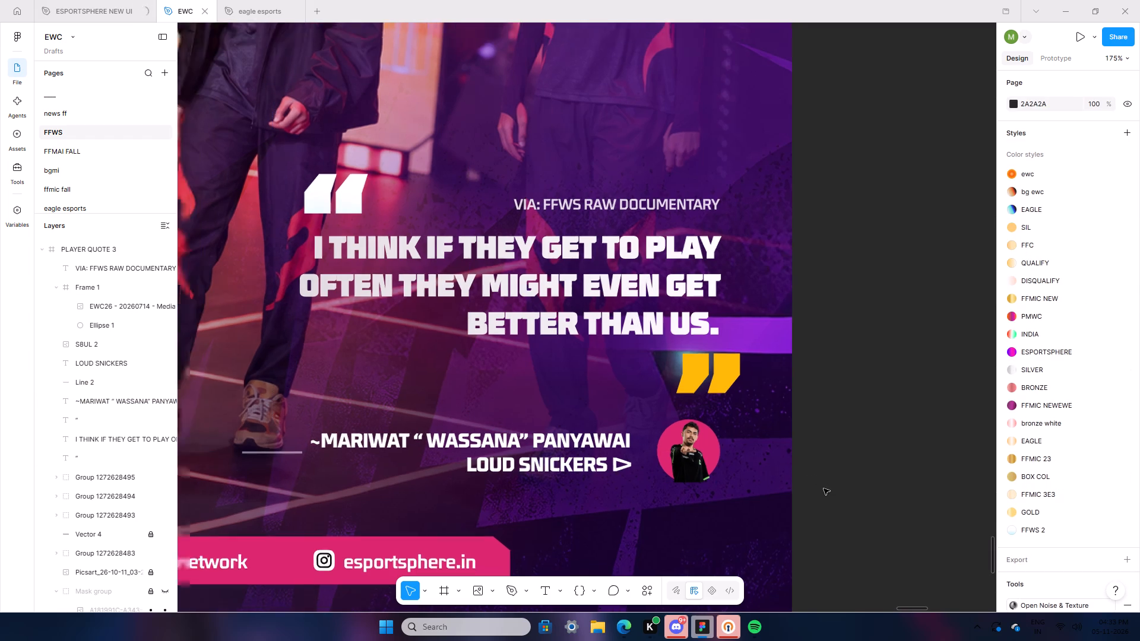
scroll(824, 488, "down", 6, "ctrl")
scroll(834, 566, "up", 7, "ctrl")
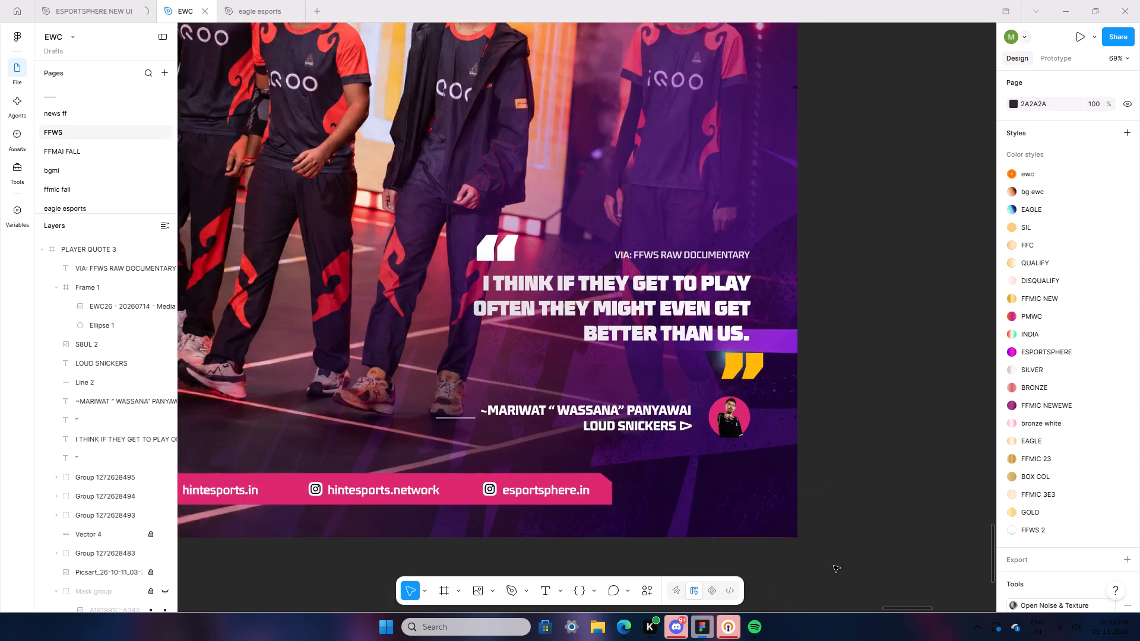
left_click(360, 382)
key("Left")
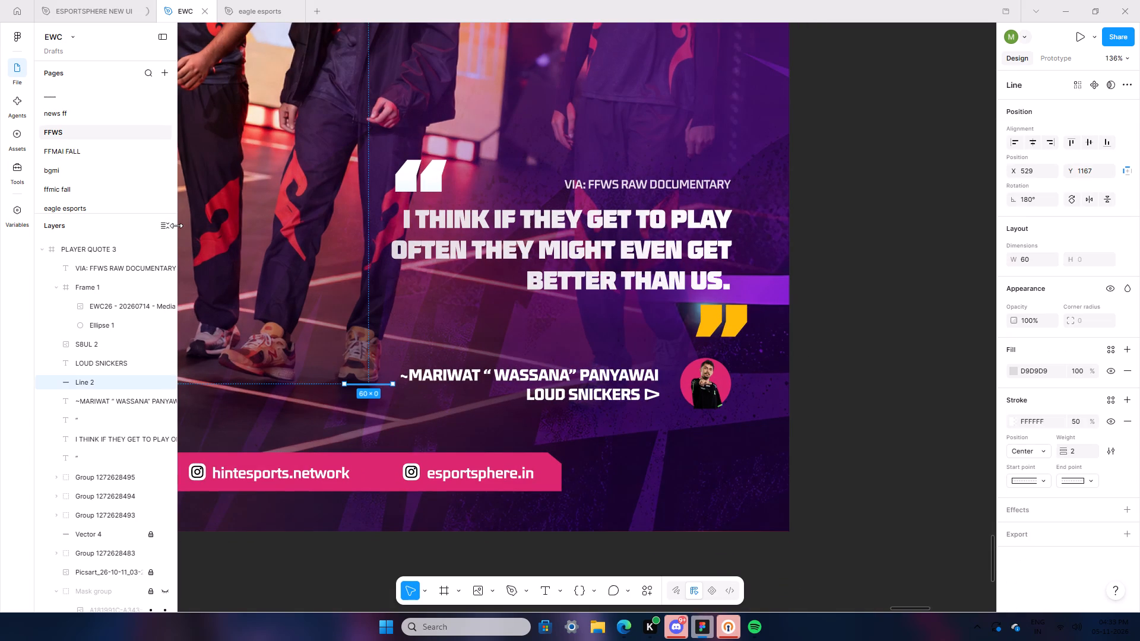
key("Left")
key("Left")
key("Left")
key("Left")
key("Left")
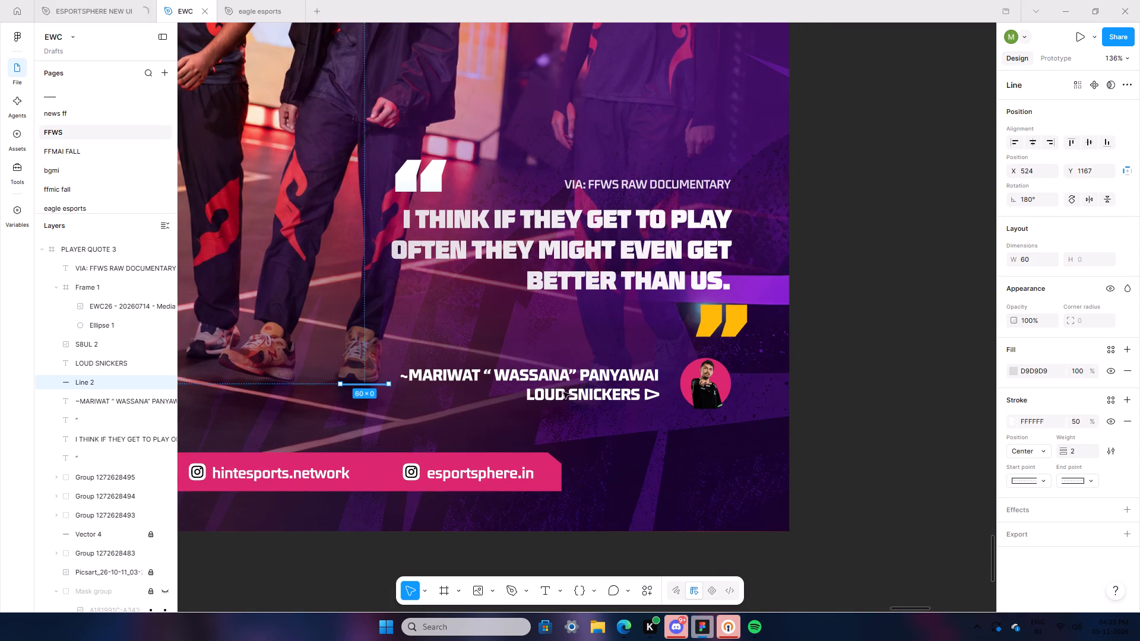
Right-align the team name under the player name and replace it with BURIRAM UNITED ESPORTS.
triple_click(569, 401)
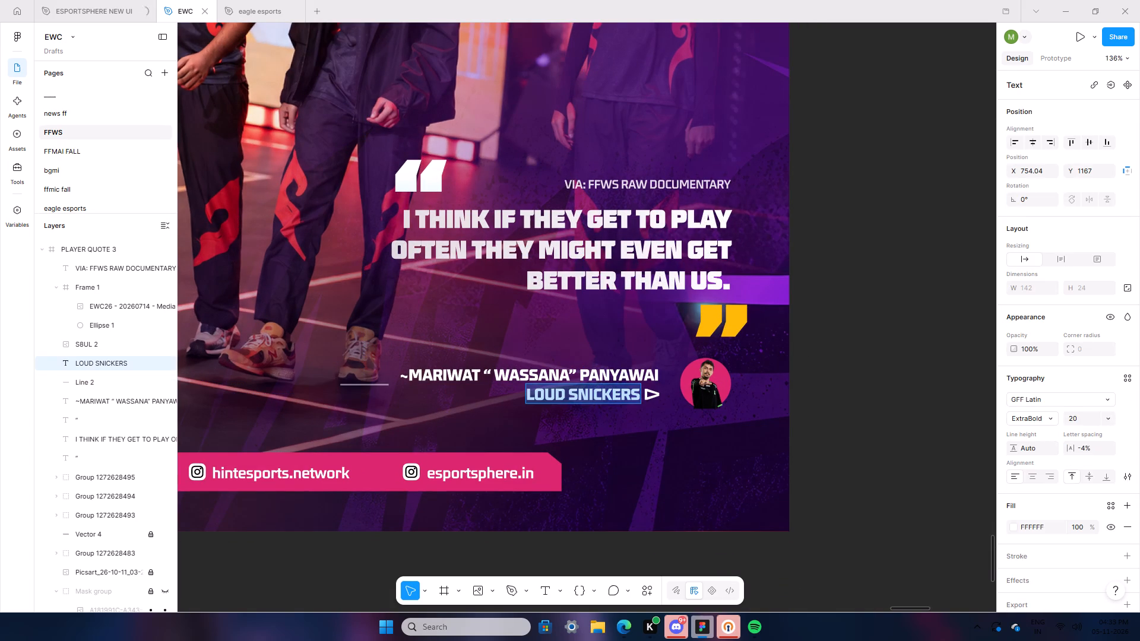
left_click(1047, 475)
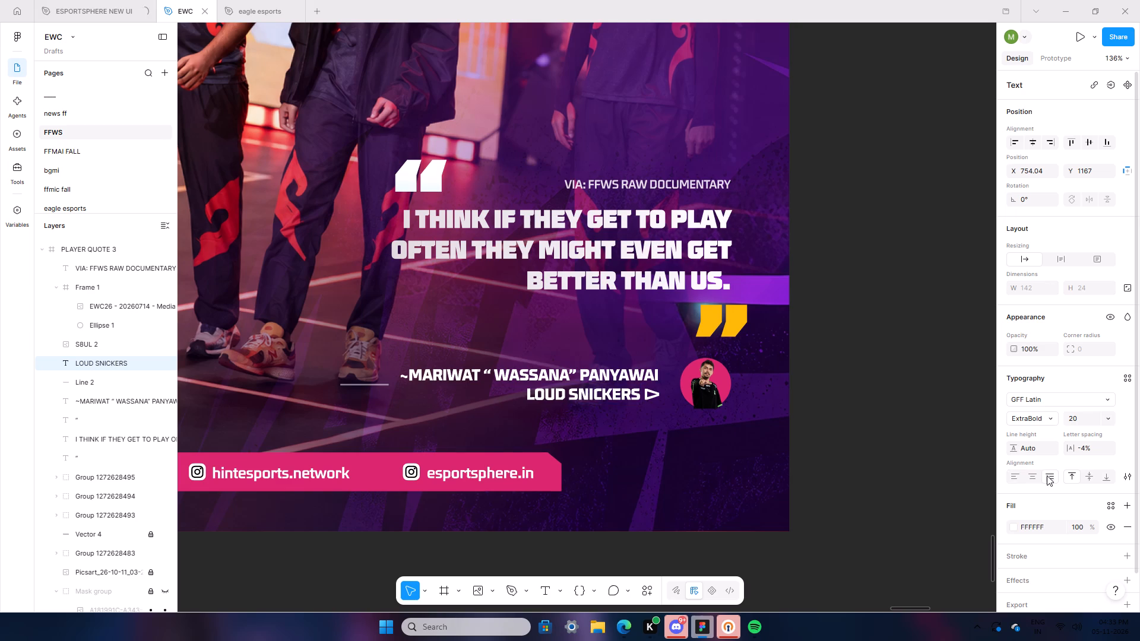
double_click(592, 396)
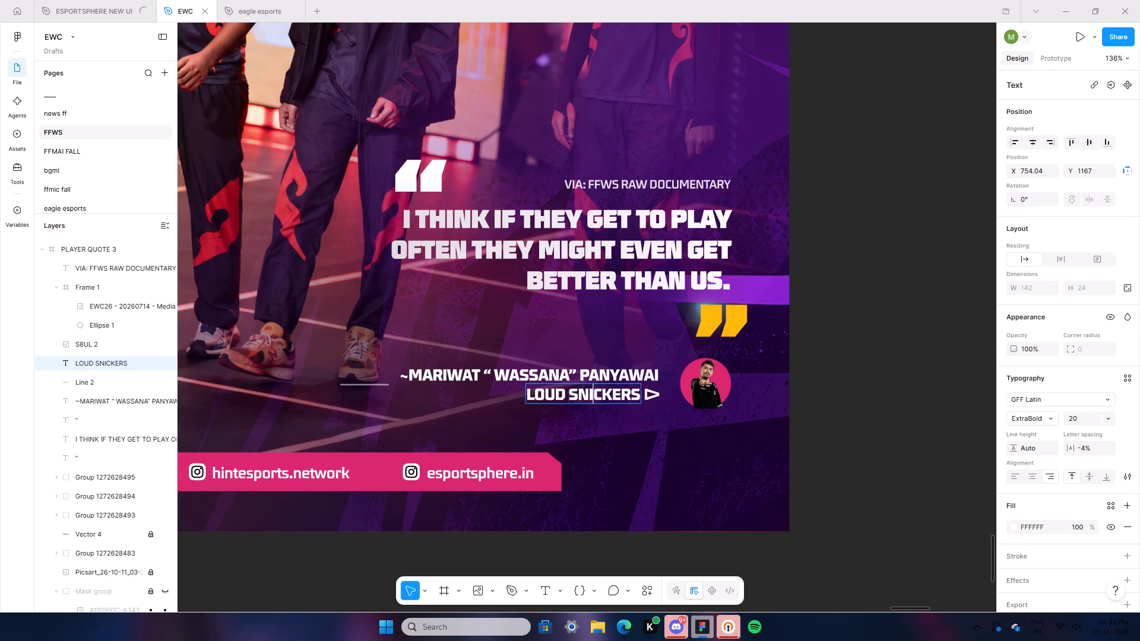
triple_click(592, 396)
left_click(592, 396)
type("BURIRAM UNITED ESPIR")
key("BackSpace")
key("BackSpace")
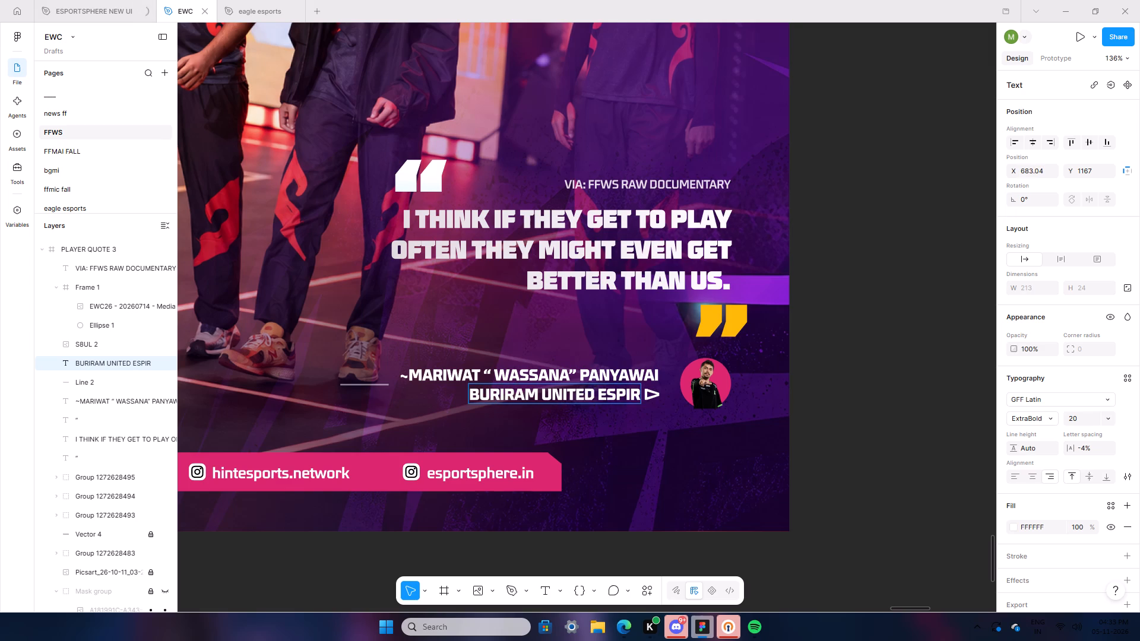
type("ORS")
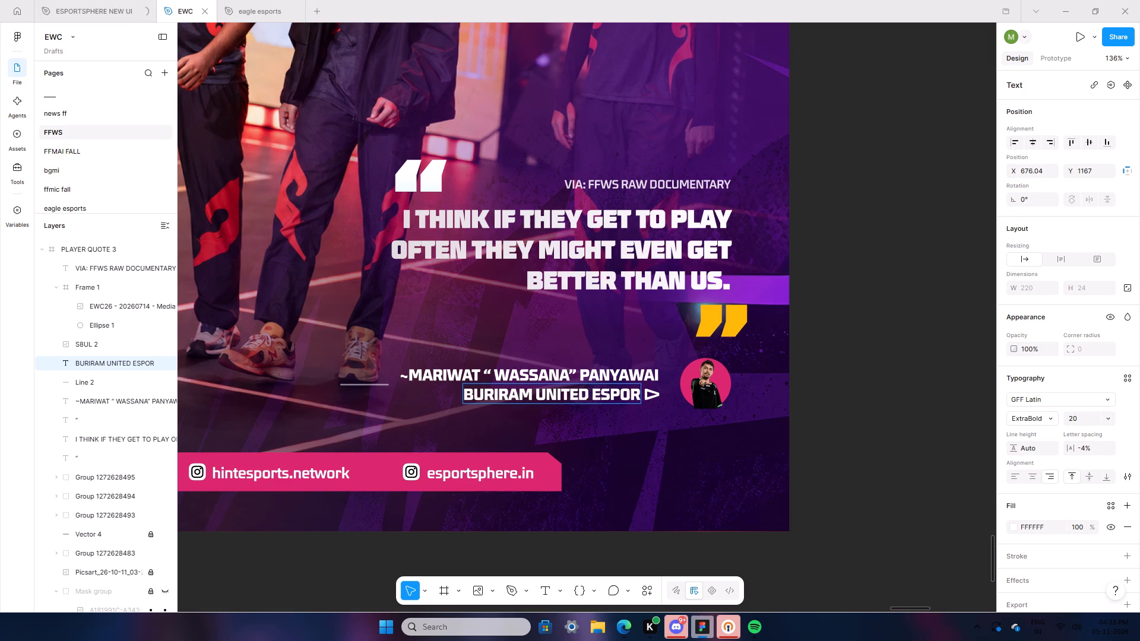
key("BackSpace")
type("TS")
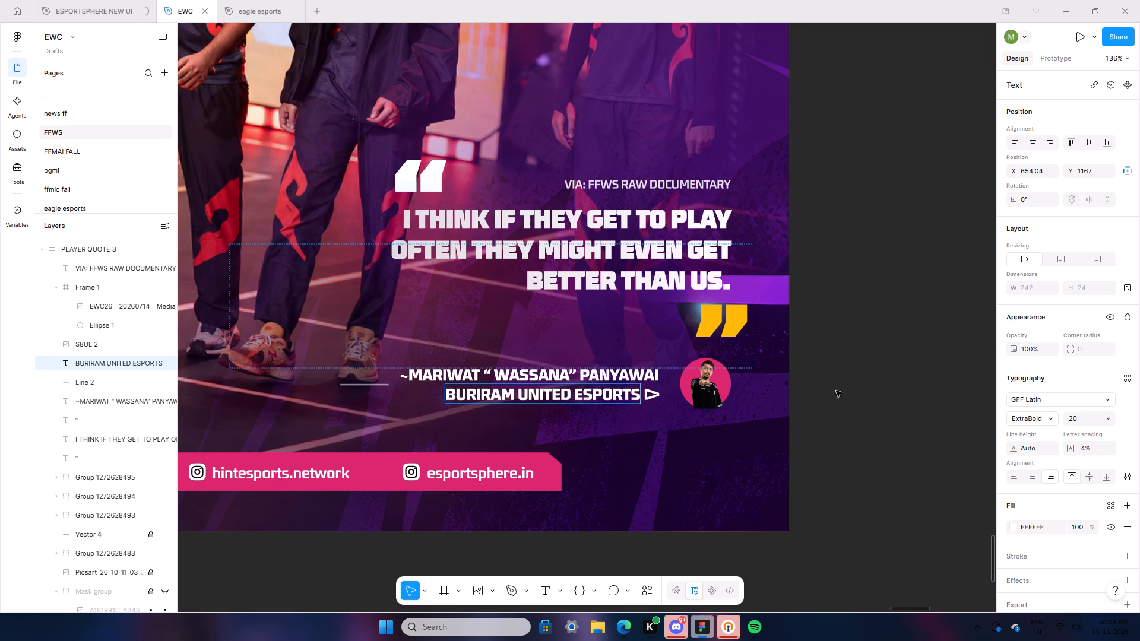
double_click(828, 408)
Copy the properties of the white lightning-shaped team logo in the S row of the FFWS TIERLIST frame.
scroll(828, 408, "down", 8, "shift")
scroll(825, 415, "down", 5, "ctrl")
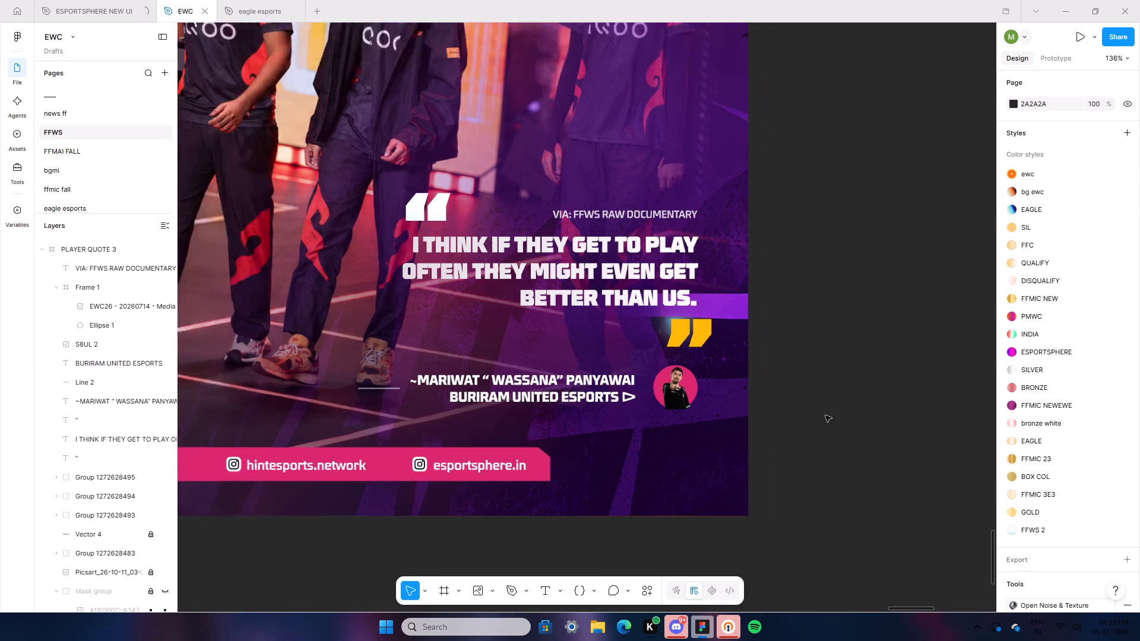
scroll(825, 415, "down", 7, "ctrl")
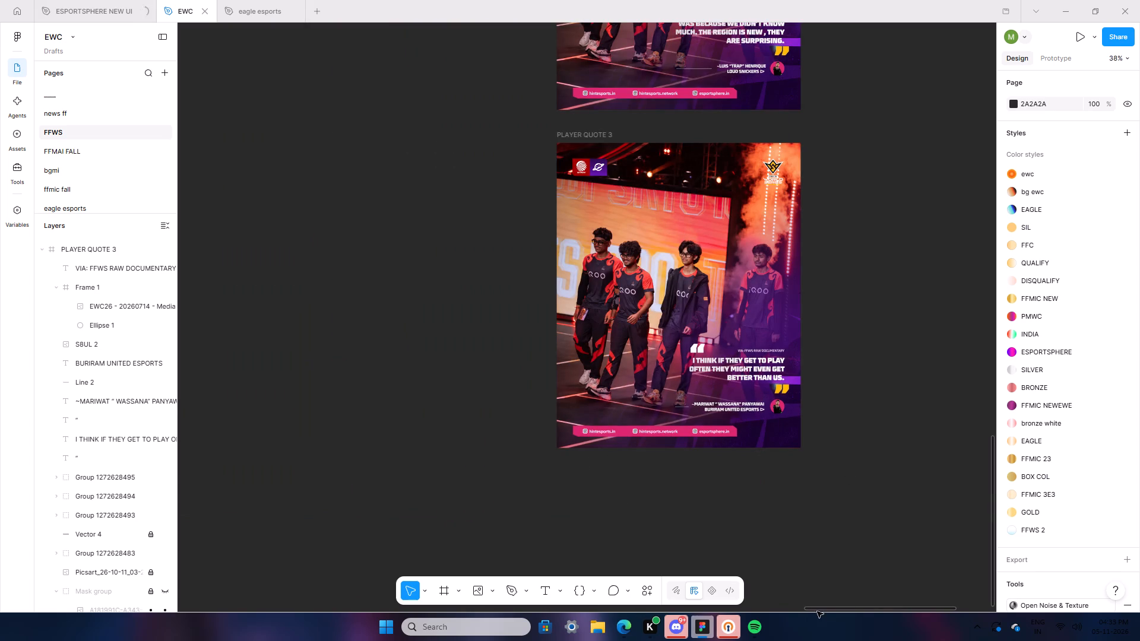
left_click_drag(817, 609, 843, 623)
scroll(825, 418, "up", 8, "ctrl")
scroll(825, 418, "down", 7, "ctrl")
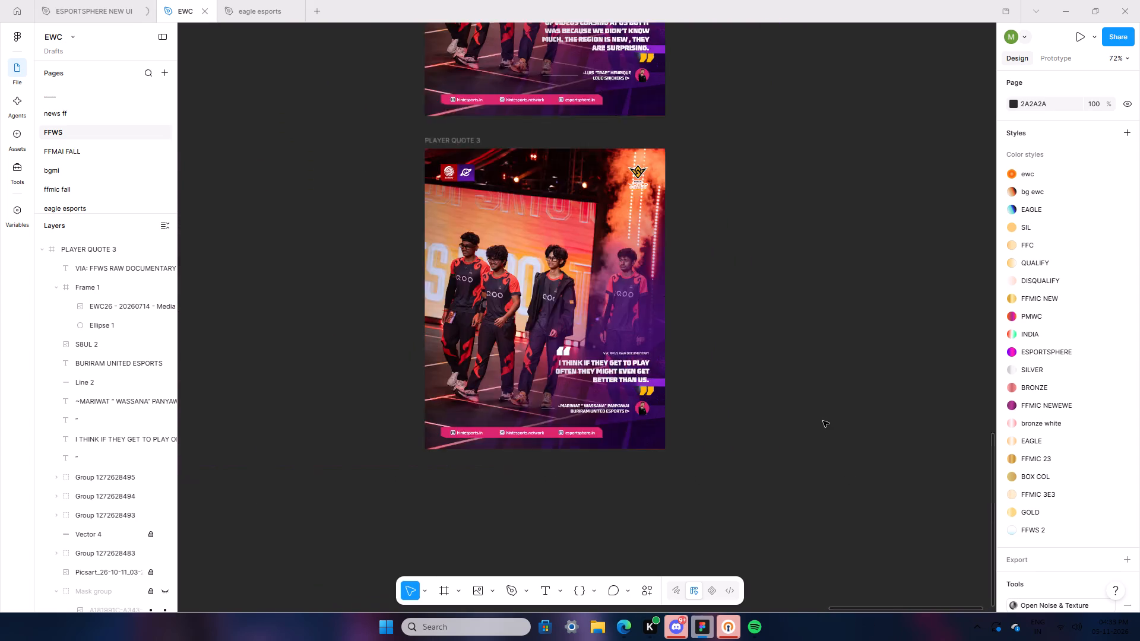
scroll(823, 421, "down", 7, "ctrl")
scroll(818, 415, "up", 11)
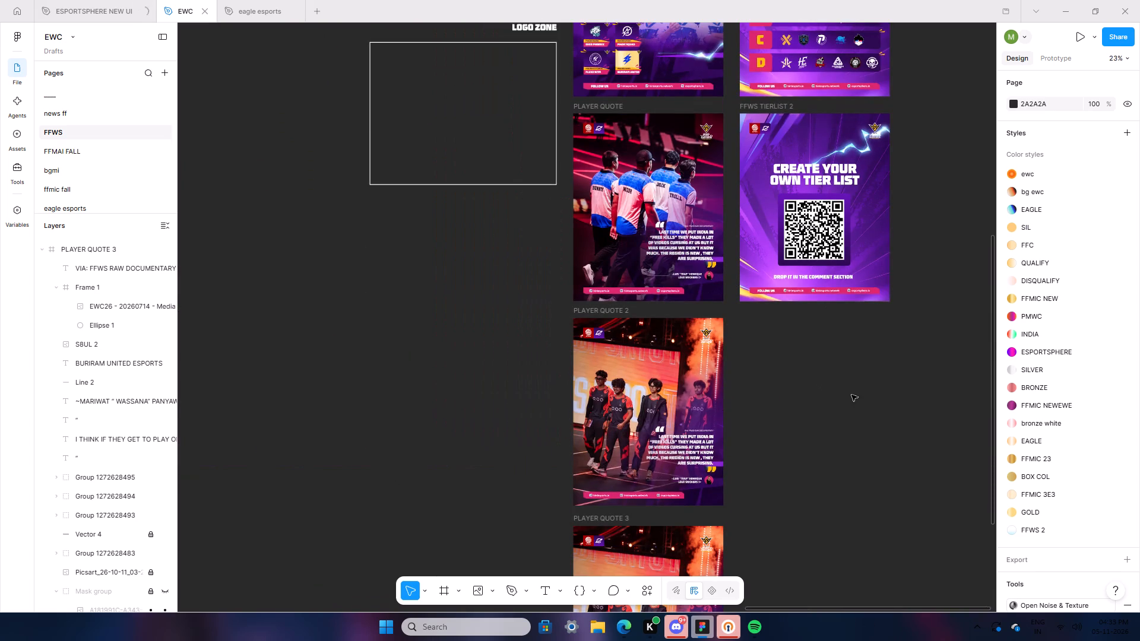
scroll(851, 395, "up", 10)
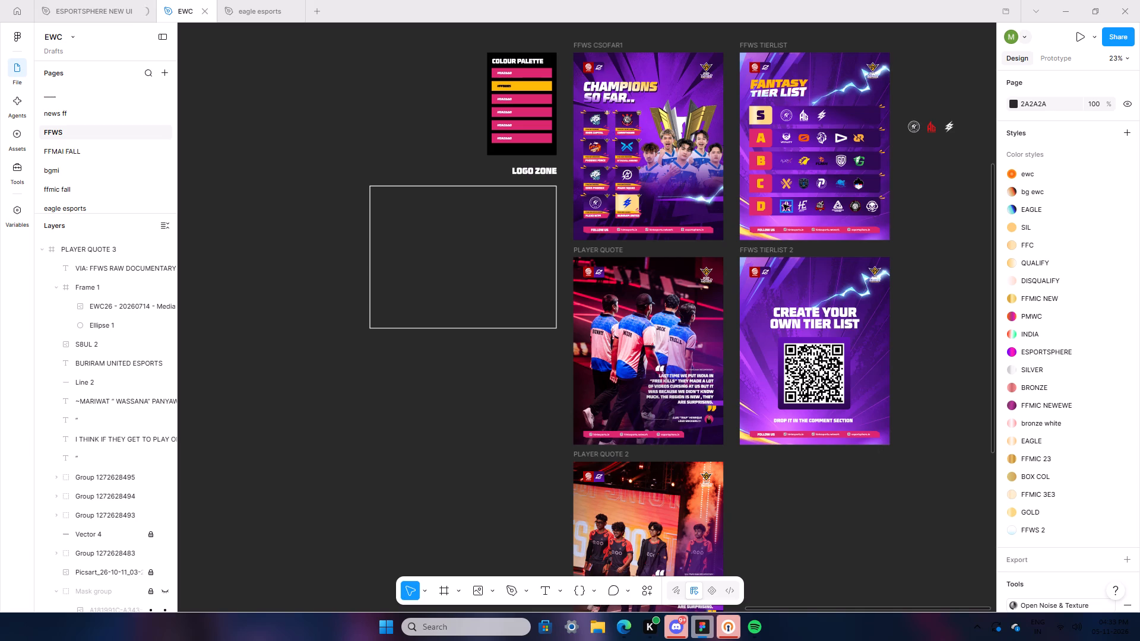
left_click(824, 113)
right_click(824, 113)
left_click(893, 120)
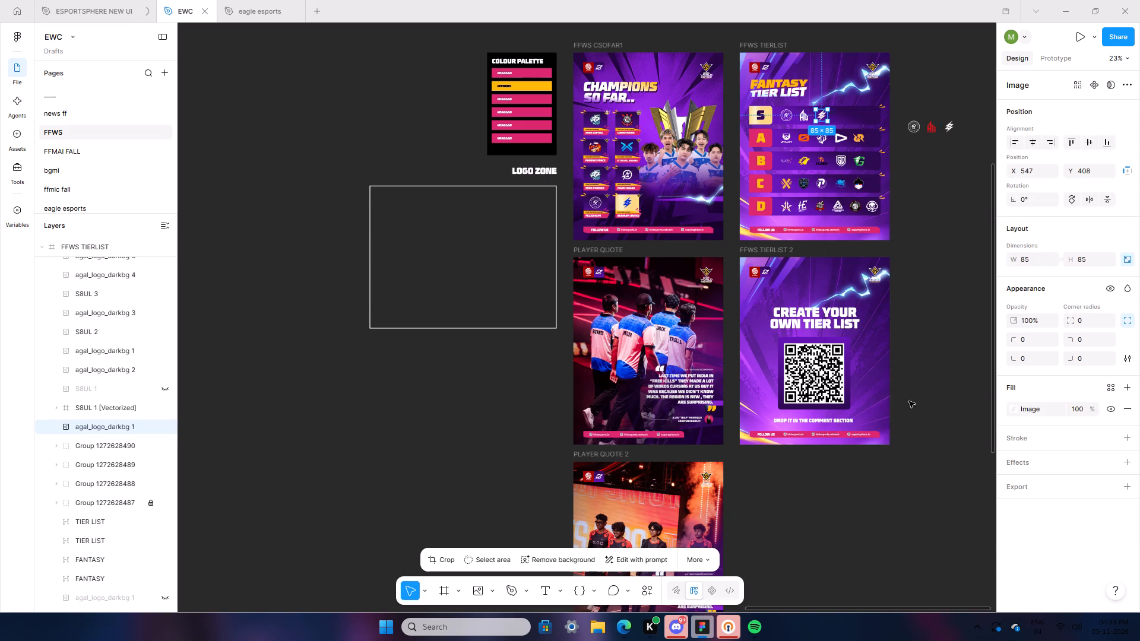
Paste the copied logo properties onto the small team logo beside BURIRAM UNITED ESPORTS in PLAYER QUOTE 3.
scroll(904, 406, "down", 20)
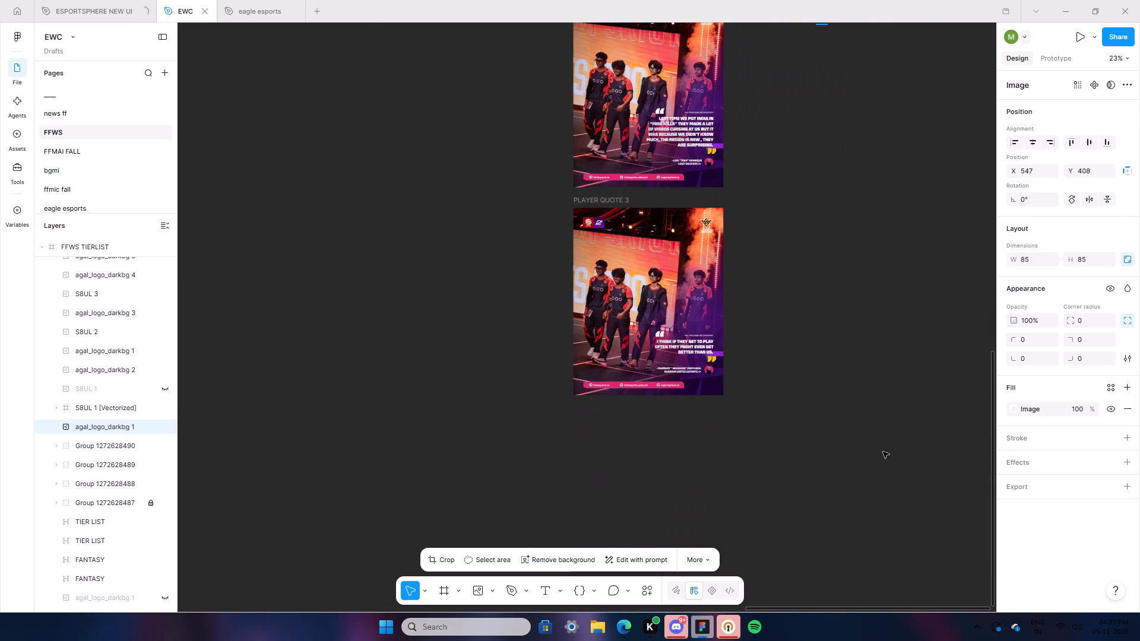
scroll(790, 570, "up", 20, "ctrl")
scroll(664, 477, "up", 20)
scroll(664, 477, "up", 2)
left_click(647, 531)
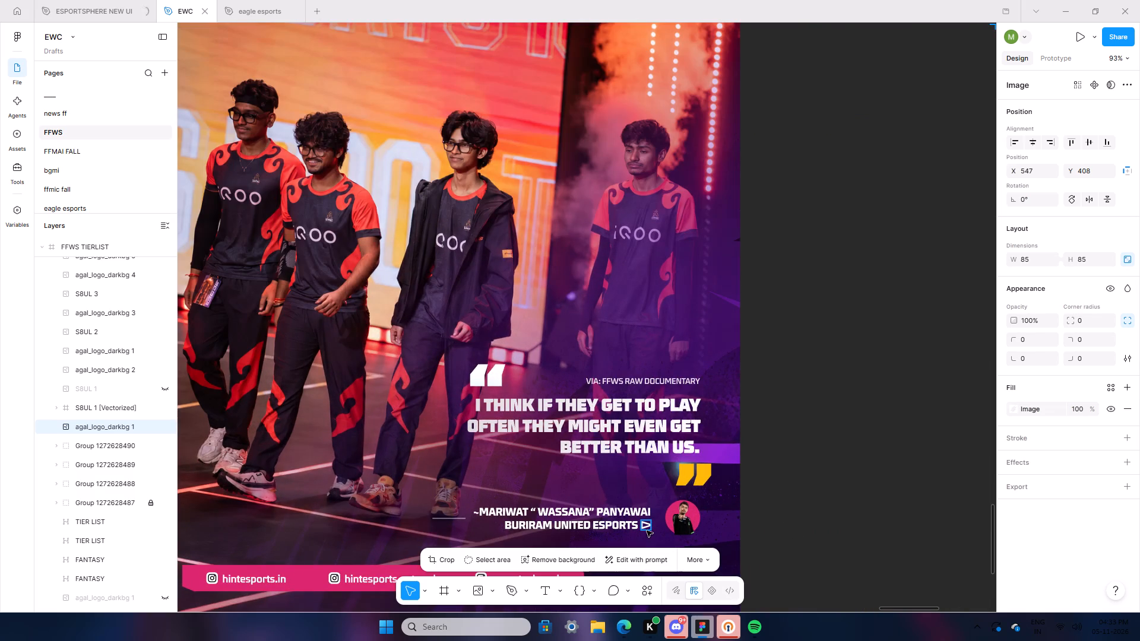
right_click(650, 527)
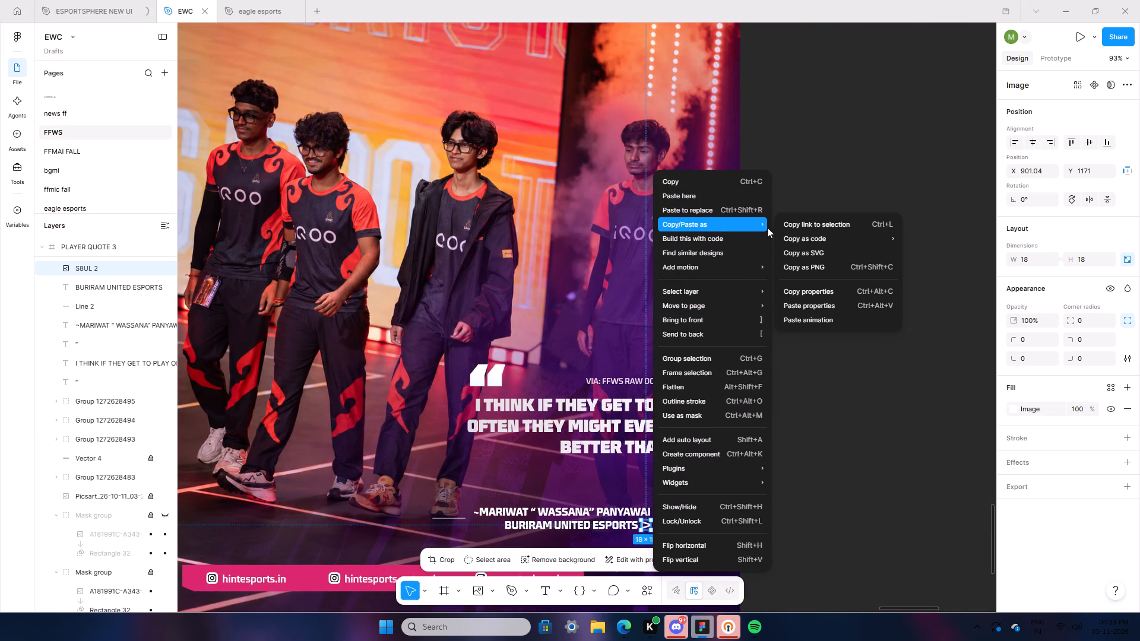
left_click(834, 305)
left_click(817, 498)
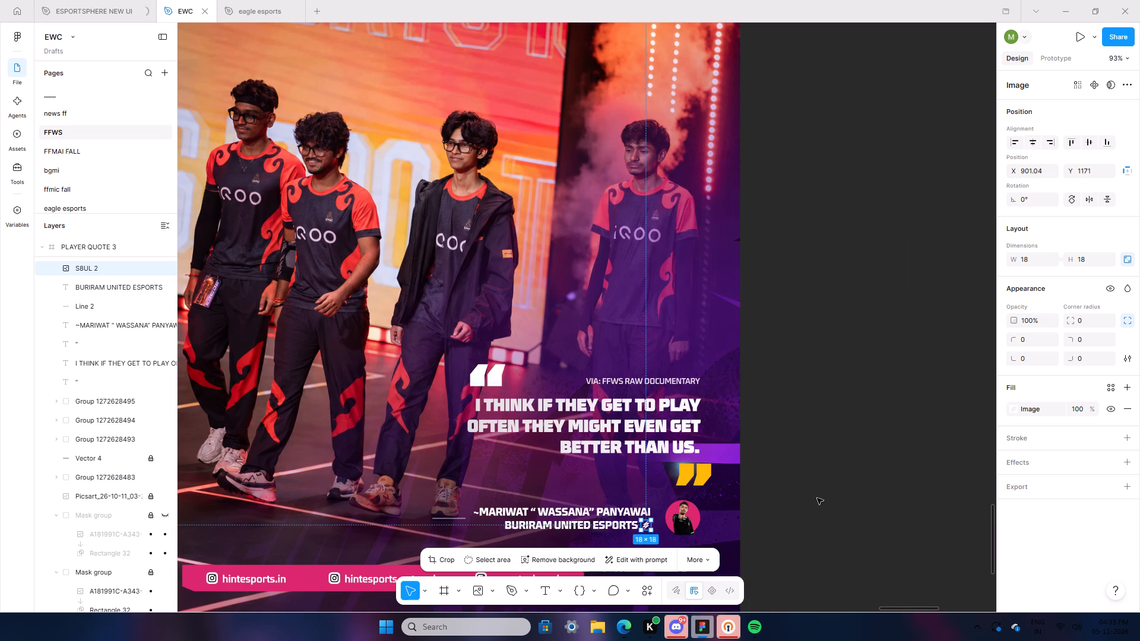
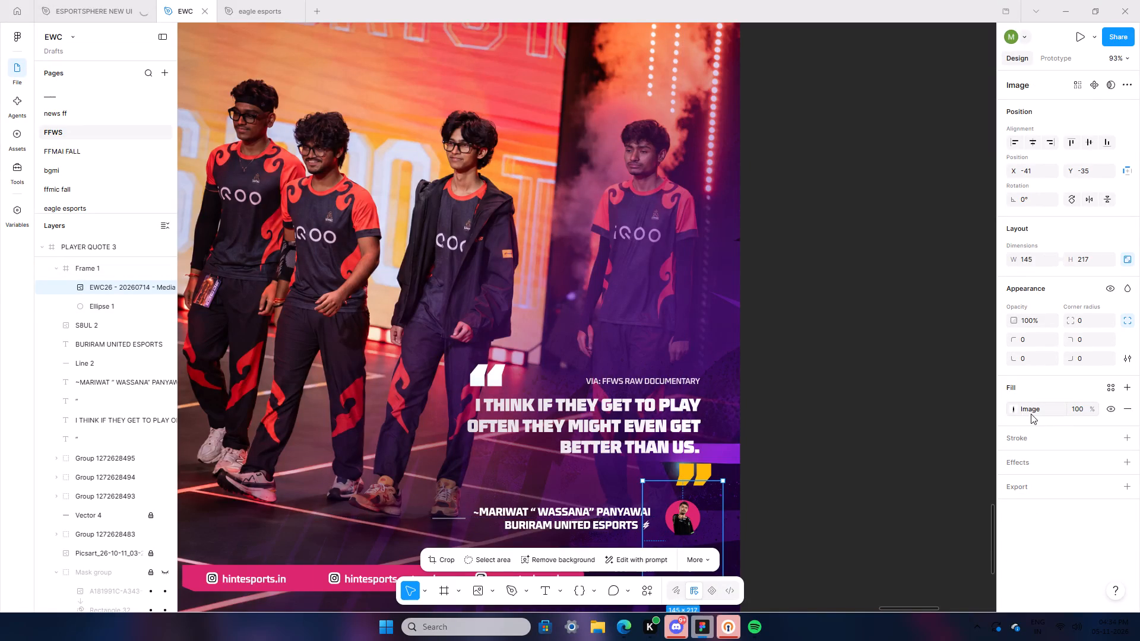
Replace the player portrait's image fill in Frame 1 with the blue-and-white jersey player cutout and set its scaling to Fit.
left_click(940, 389)
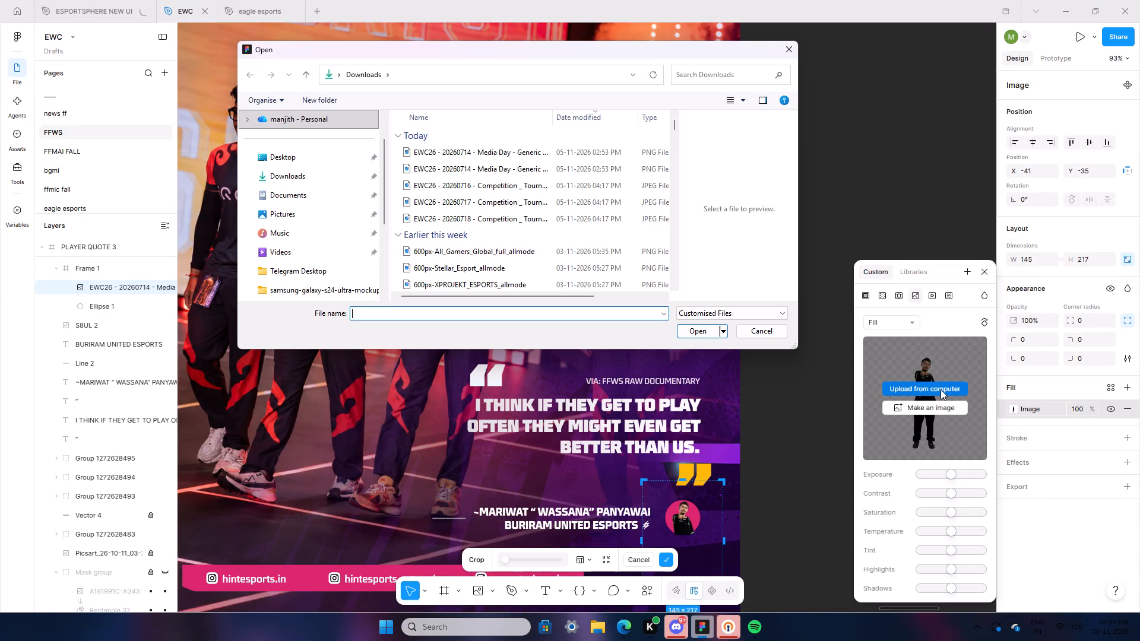
left_click(518, 145)
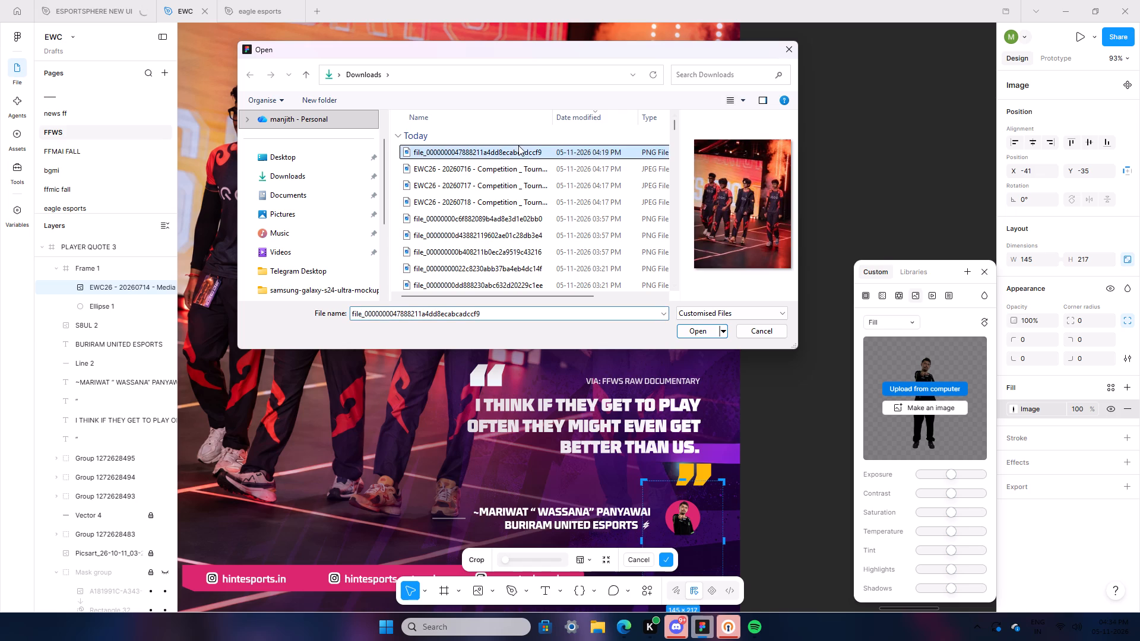
left_click(520, 191)
left_click(535, 218)
double_click(536, 218)
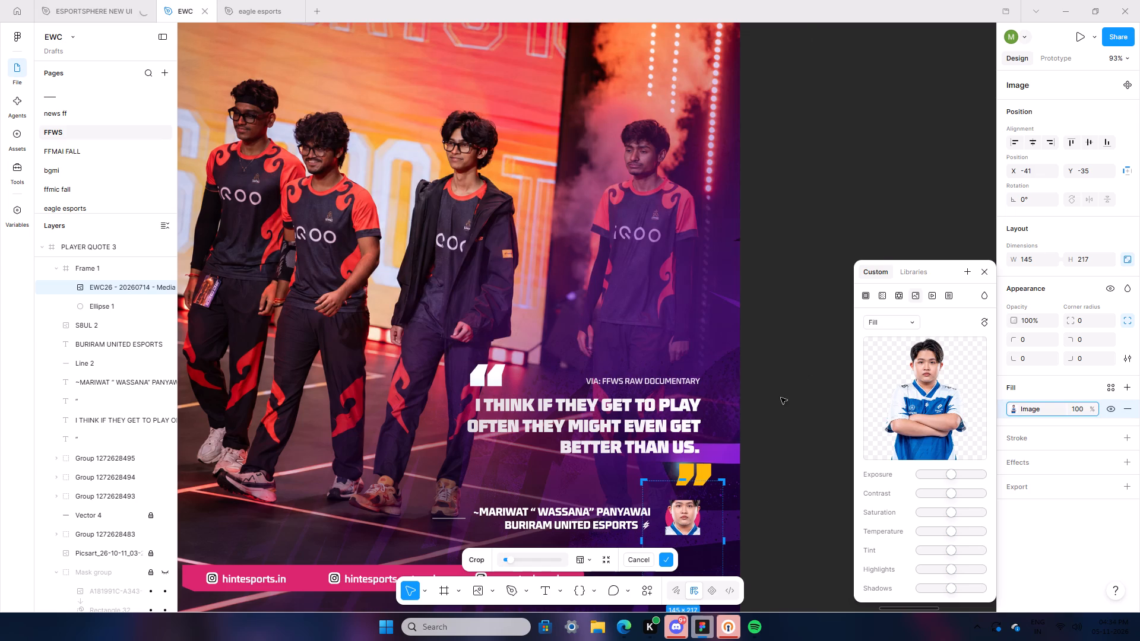
left_click(768, 427)
left_click(885, 323)
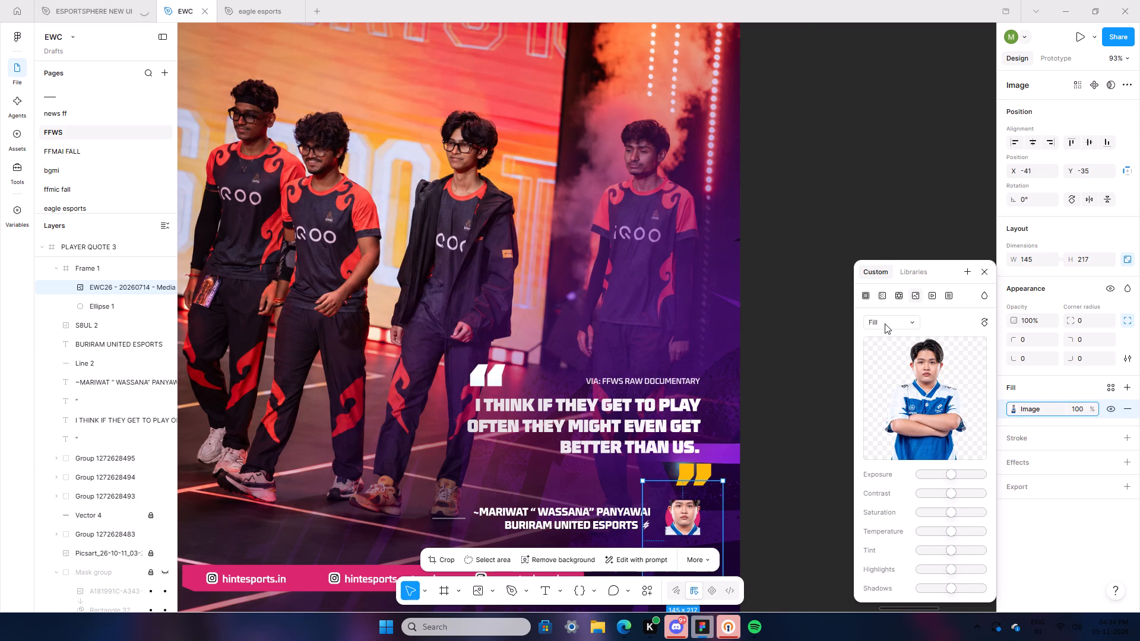
left_click(885, 334)
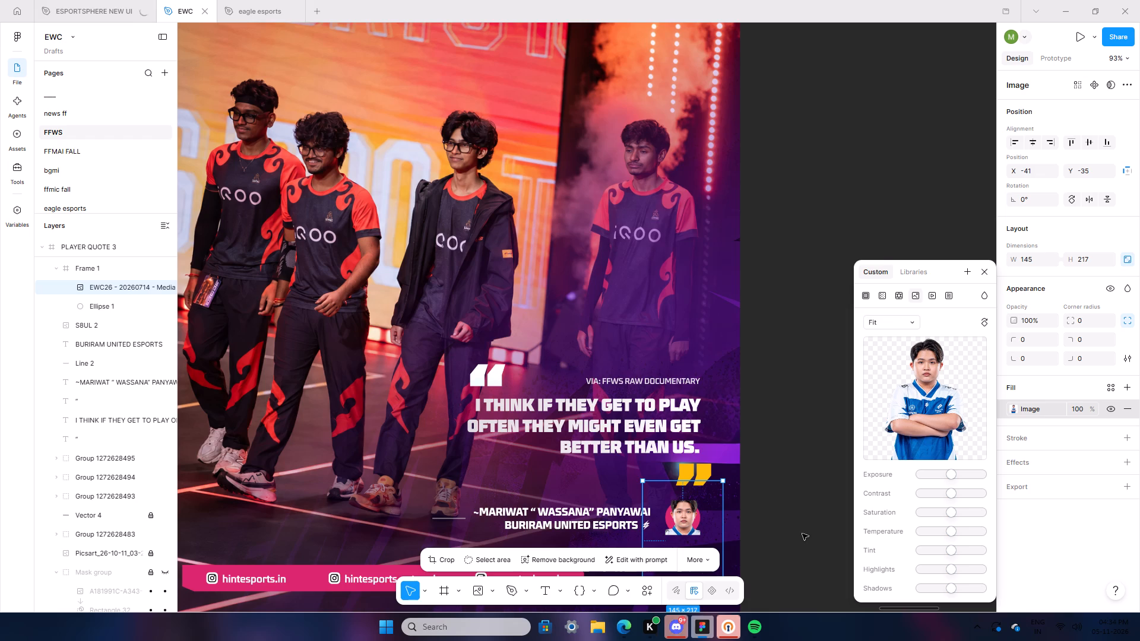
Shrink the player portrait to about 71 × 106 and move it down over the pink circle to about Y -13.
scroll(802, 534, "down", 1, "ctrl")
scroll(807, 526, "down", 6)
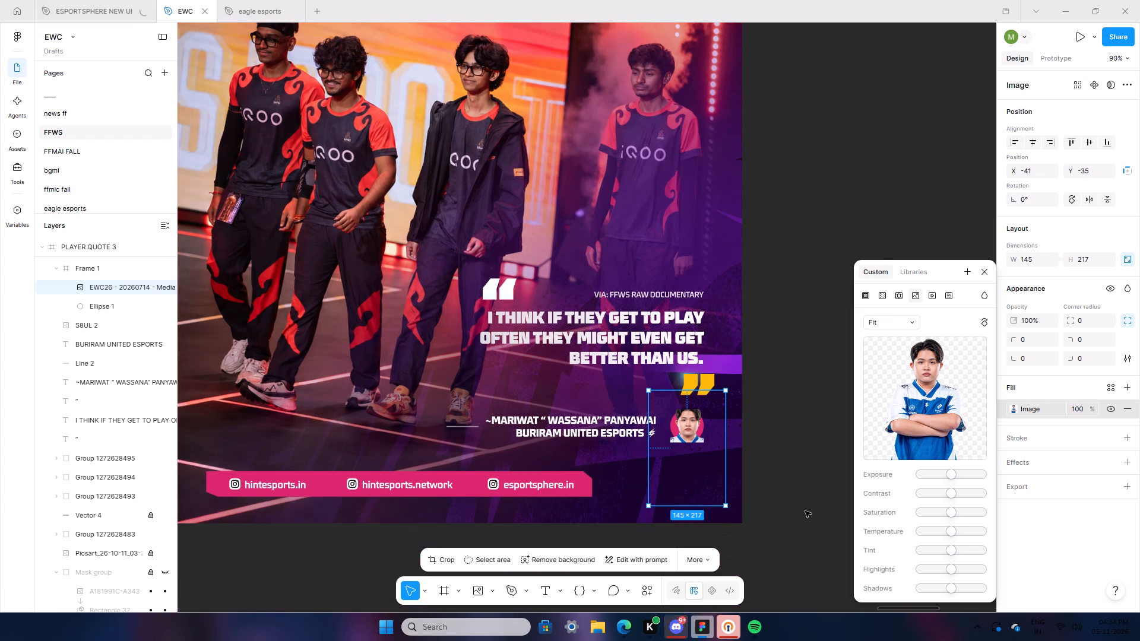
left_click_drag(699, 508, 693, 447)
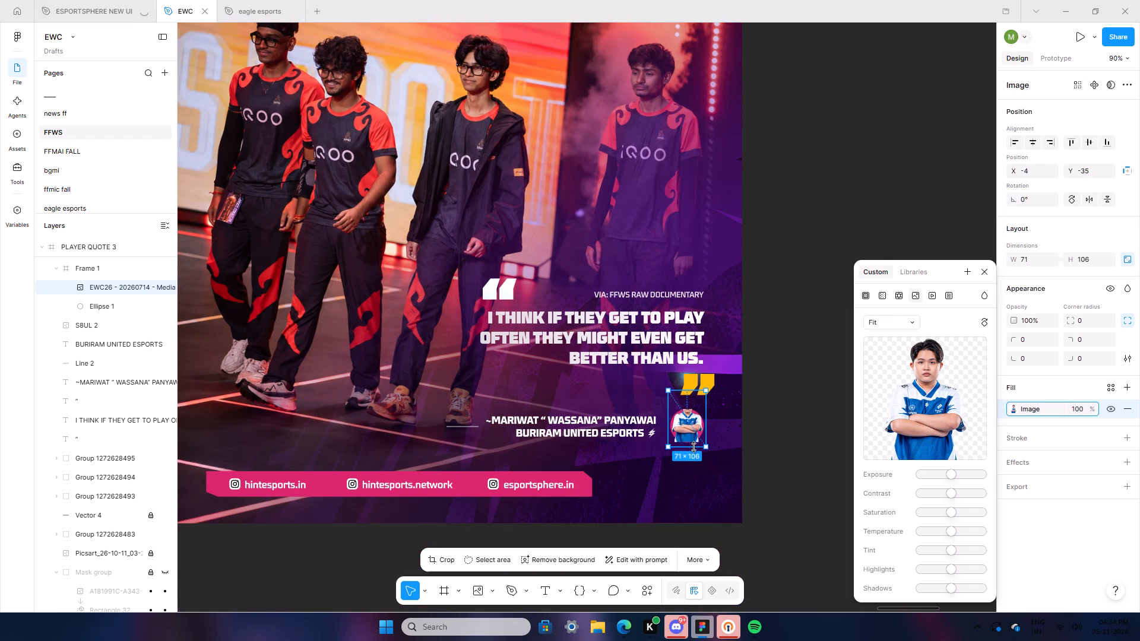
left_click_drag(690, 423, 689, 434)
left_click(778, 515)
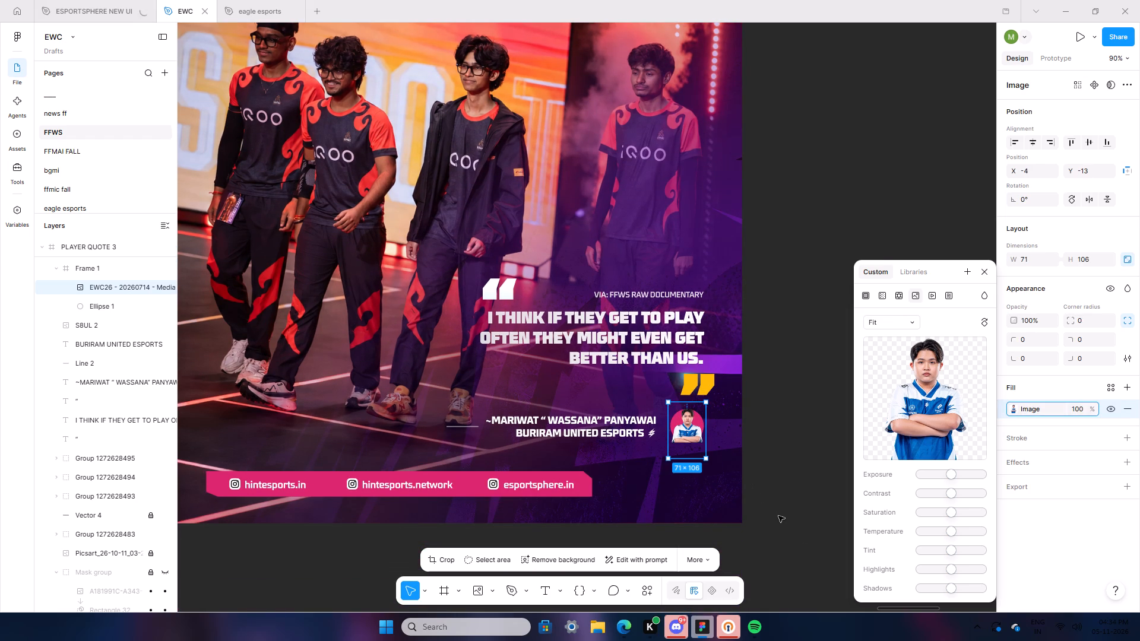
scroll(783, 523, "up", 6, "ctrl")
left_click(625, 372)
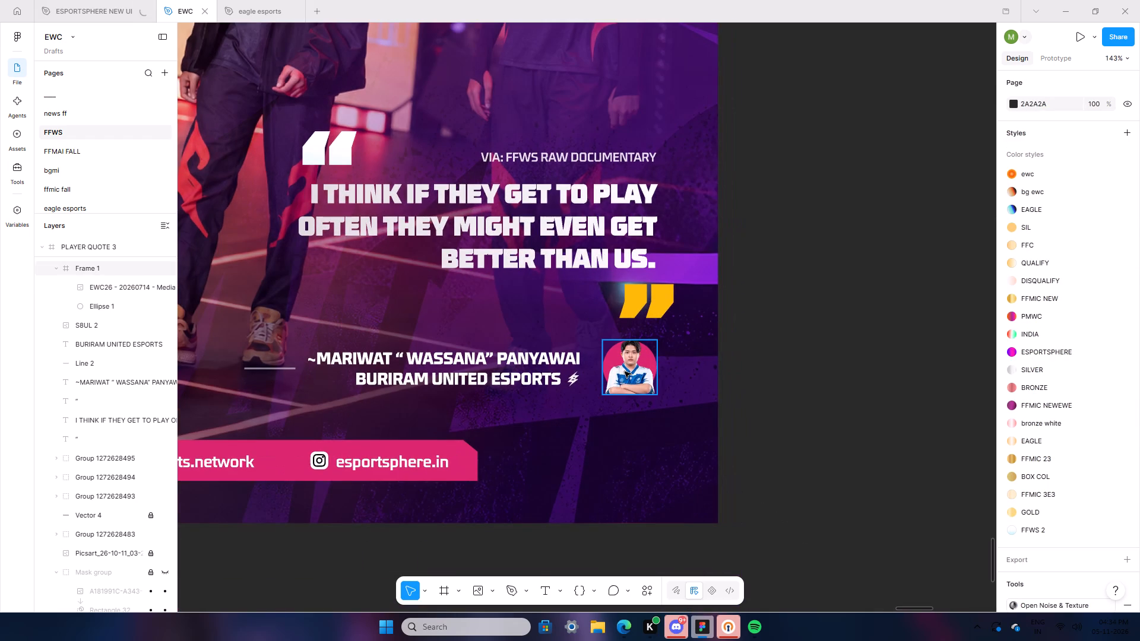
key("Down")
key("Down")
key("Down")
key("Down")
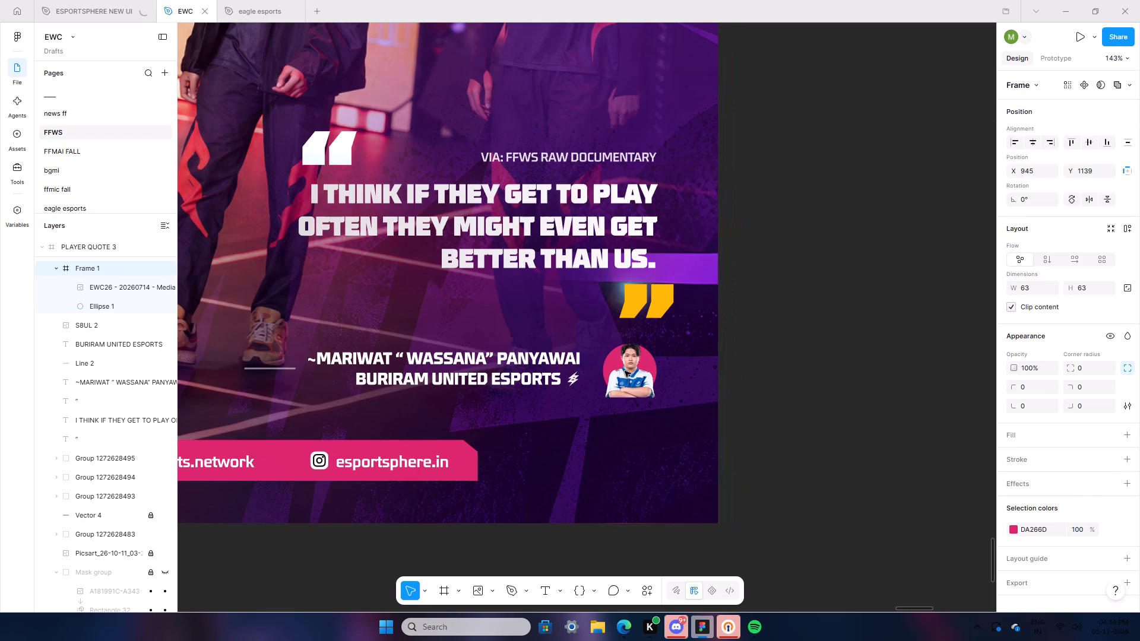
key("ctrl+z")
Nudge the portrait image inside Frame 1 down to Y -7 within the pink circle.
double_click(625, 371)
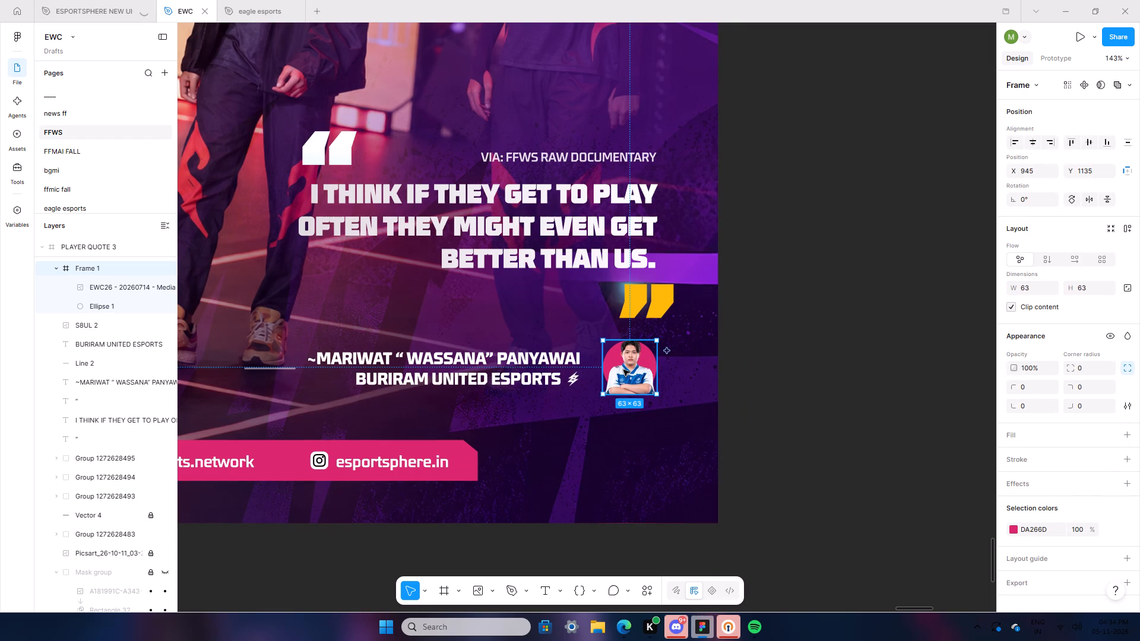
key("Down")
key("Down")
key("Down")
key("Down")
key("Down")
key("Down")
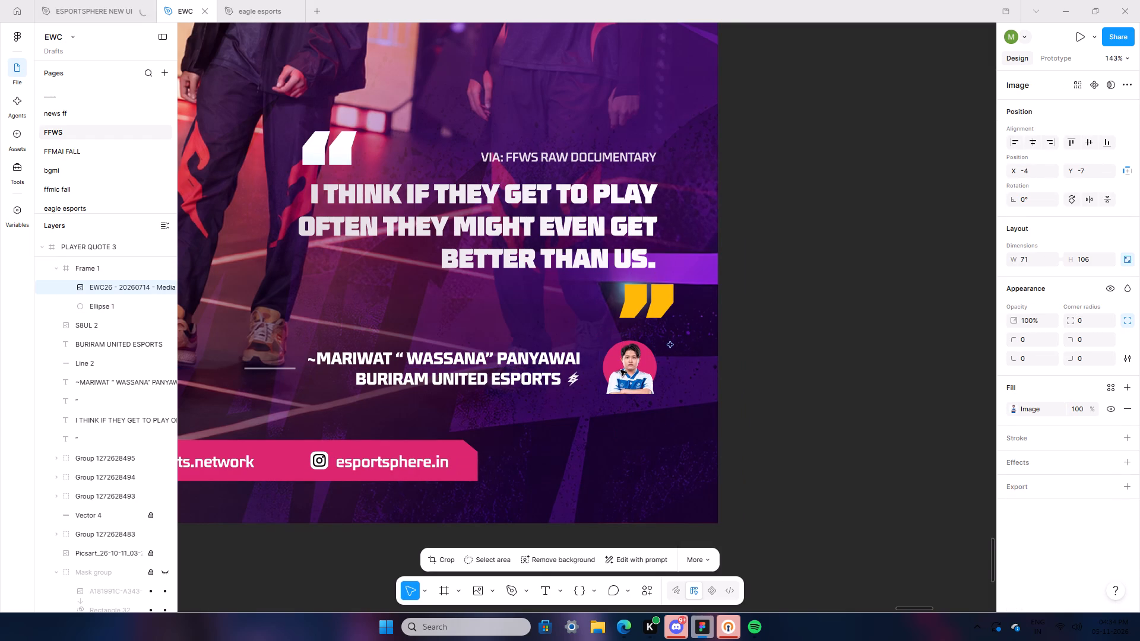
left_click(746, 508)
Shrink the portrait image further to about 54 × 81 so more of the player's body fits inside the circle.
scroll(746, 508, "down", 10, "ctrl")
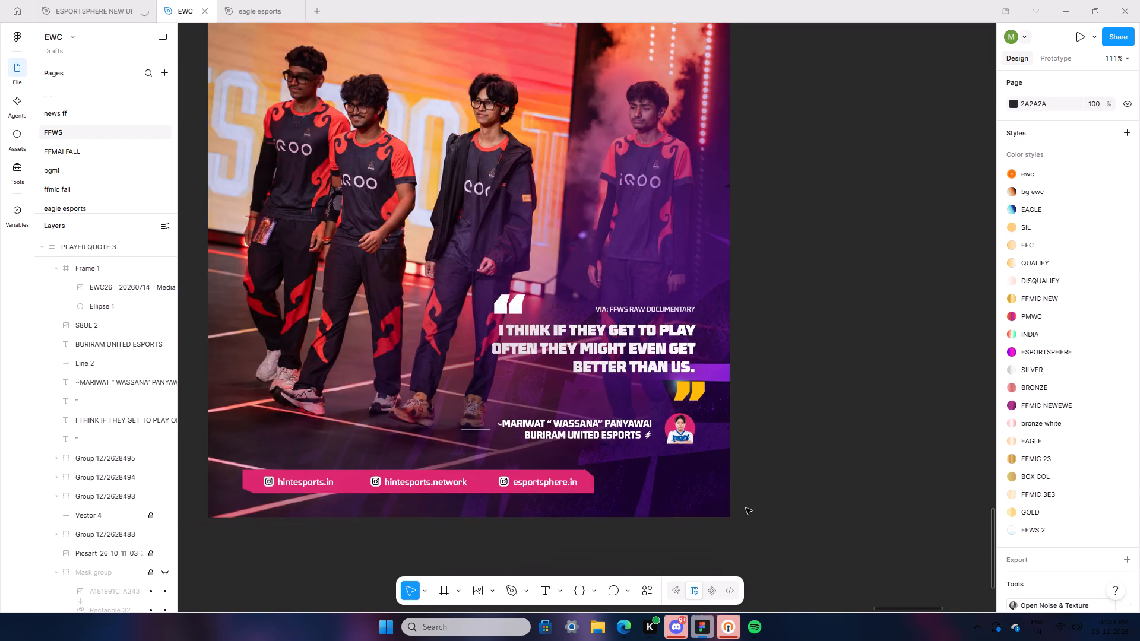
scroll(746, 508, "up", 20, "ctrl")
scroll(746, 508, "up", 3, "ctrl")
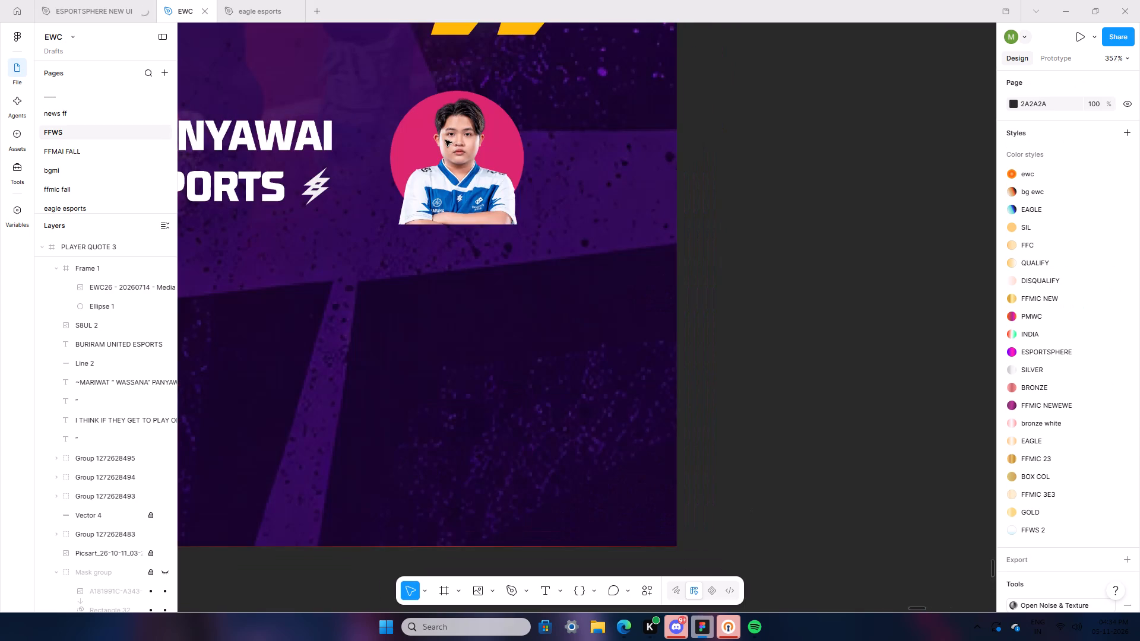
double_click(448, 142)
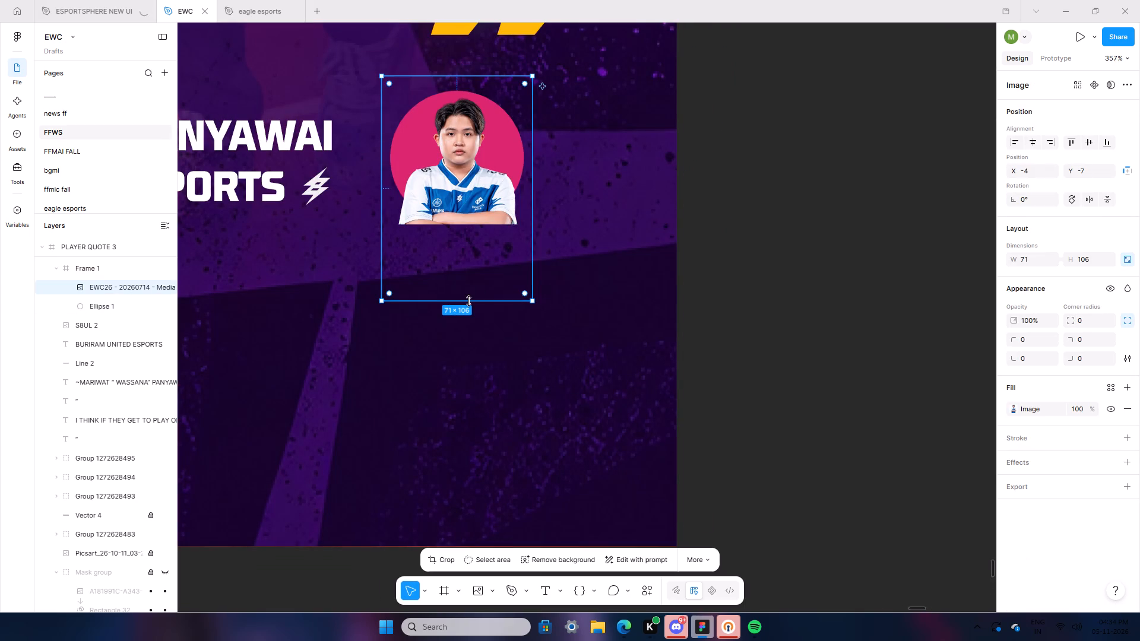
left_click_drag(468, 301, 468, 248)
left_click(458, 211)
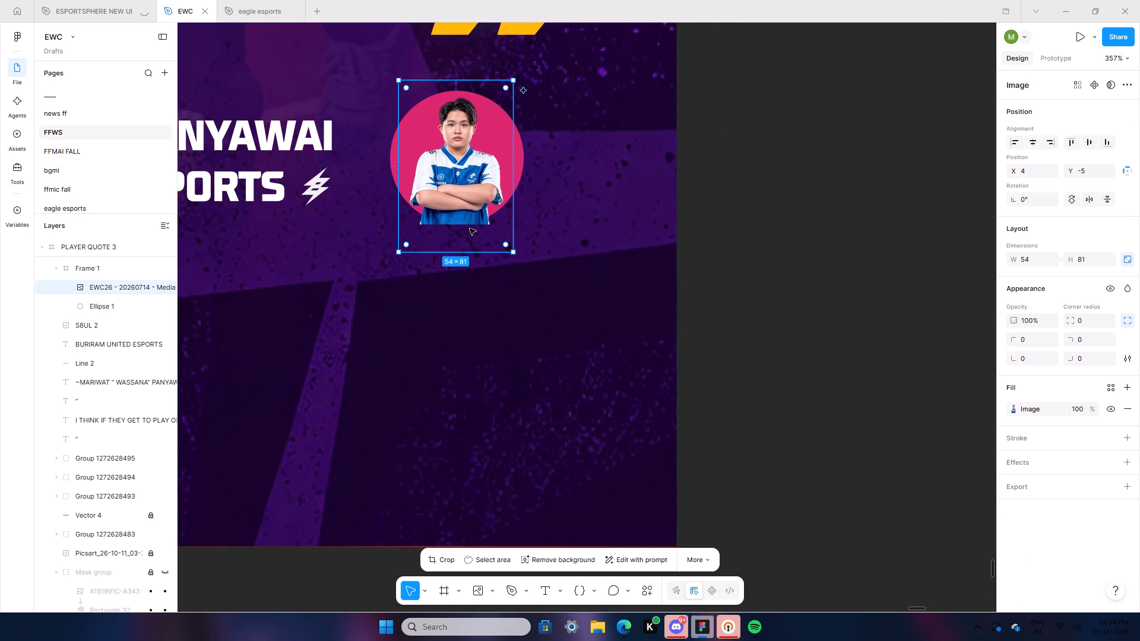
double_click(806, 392)
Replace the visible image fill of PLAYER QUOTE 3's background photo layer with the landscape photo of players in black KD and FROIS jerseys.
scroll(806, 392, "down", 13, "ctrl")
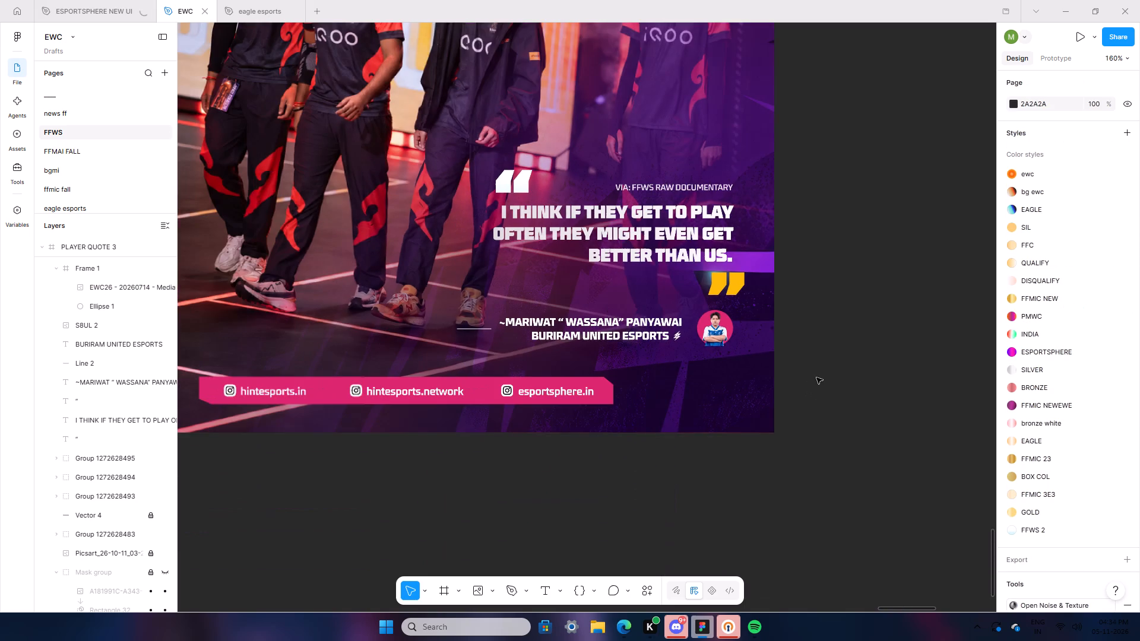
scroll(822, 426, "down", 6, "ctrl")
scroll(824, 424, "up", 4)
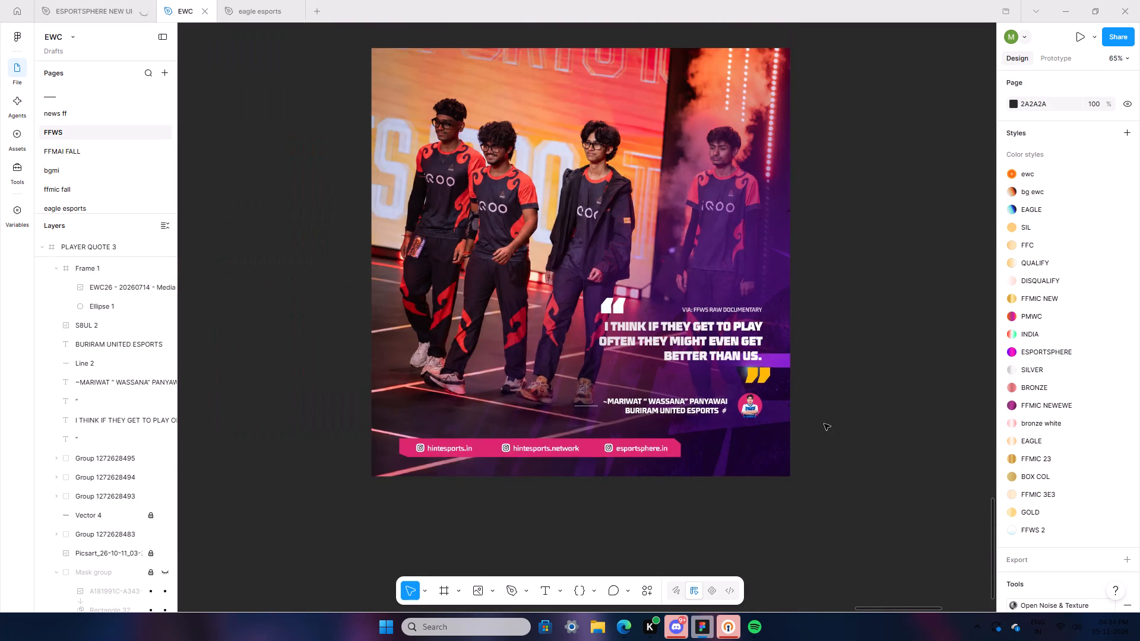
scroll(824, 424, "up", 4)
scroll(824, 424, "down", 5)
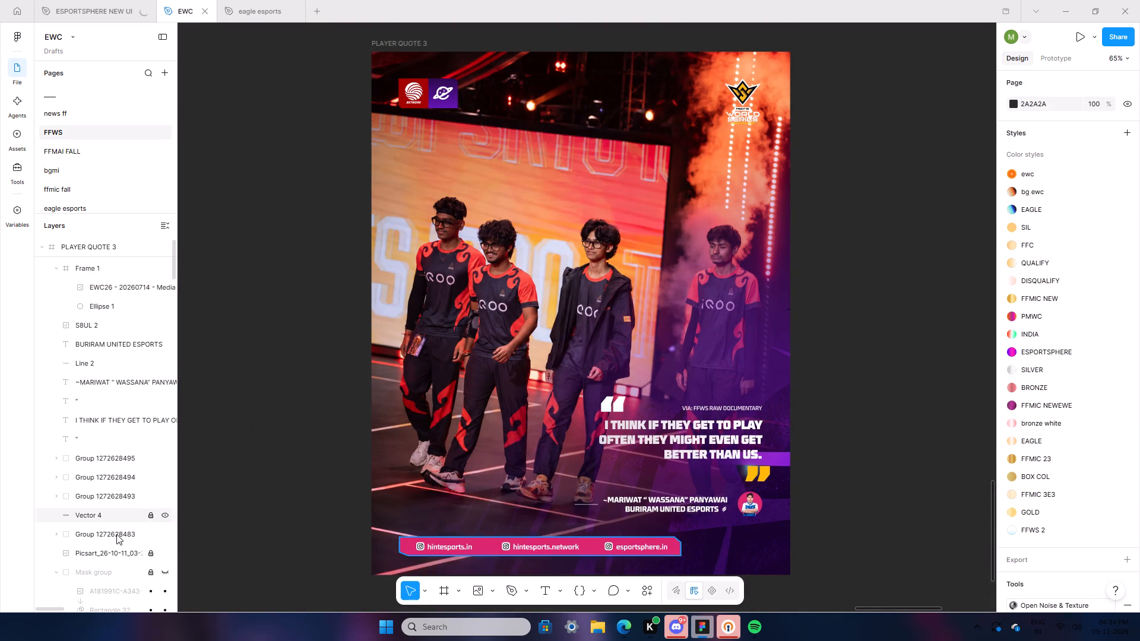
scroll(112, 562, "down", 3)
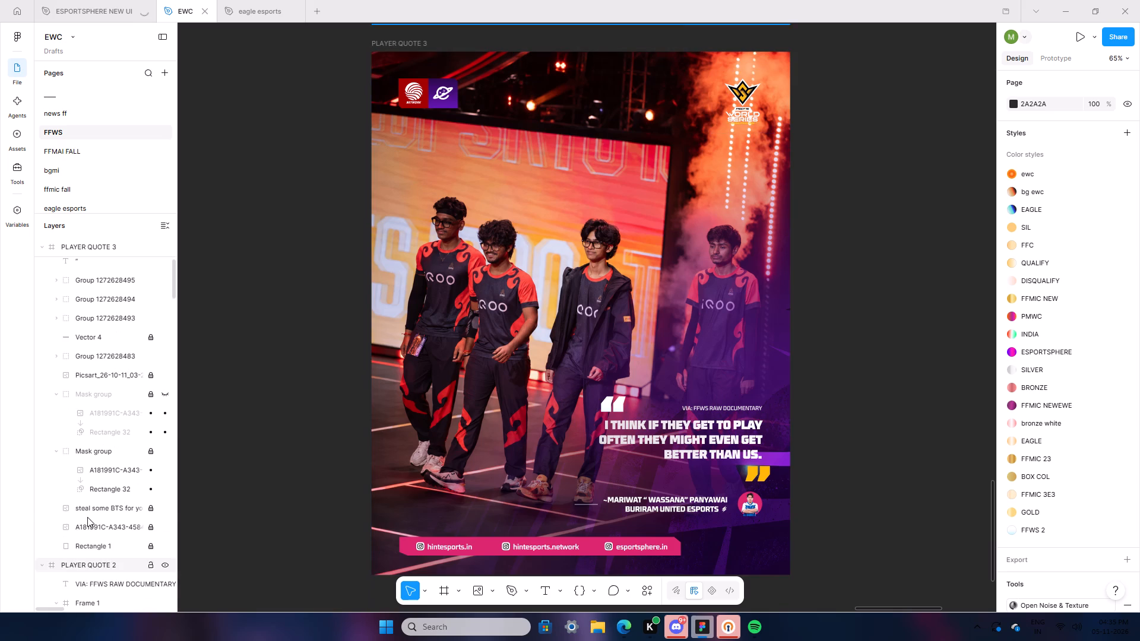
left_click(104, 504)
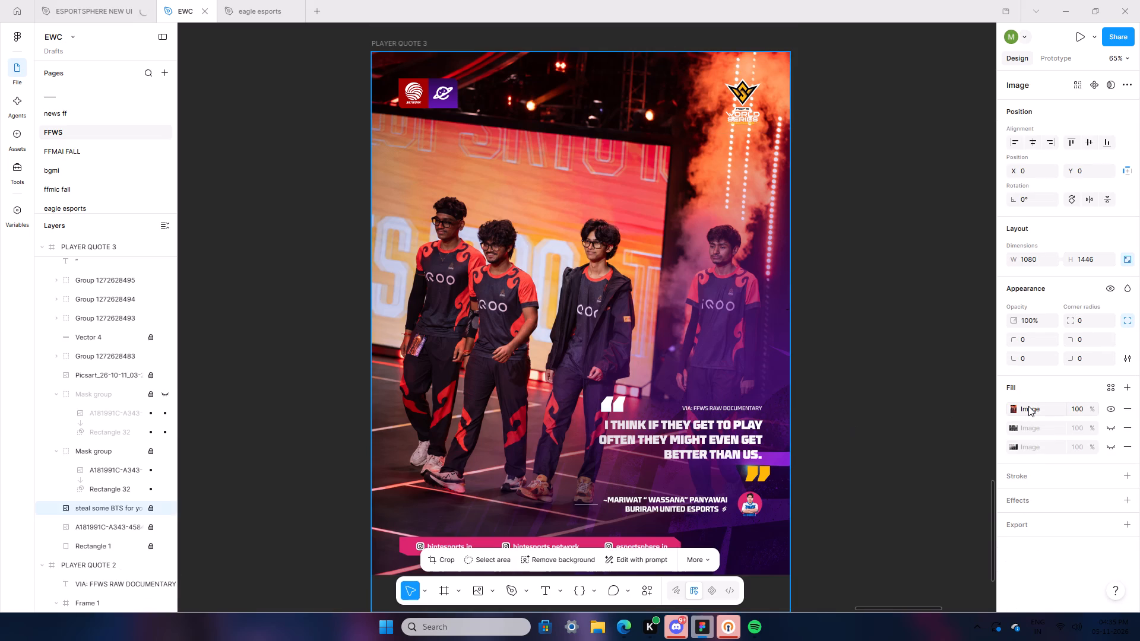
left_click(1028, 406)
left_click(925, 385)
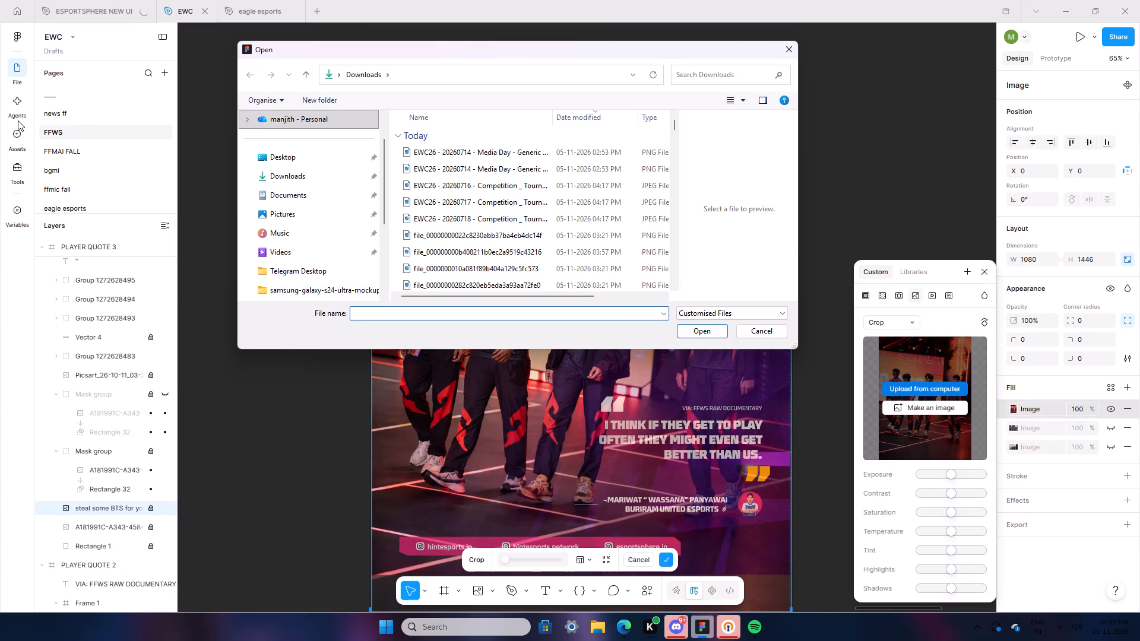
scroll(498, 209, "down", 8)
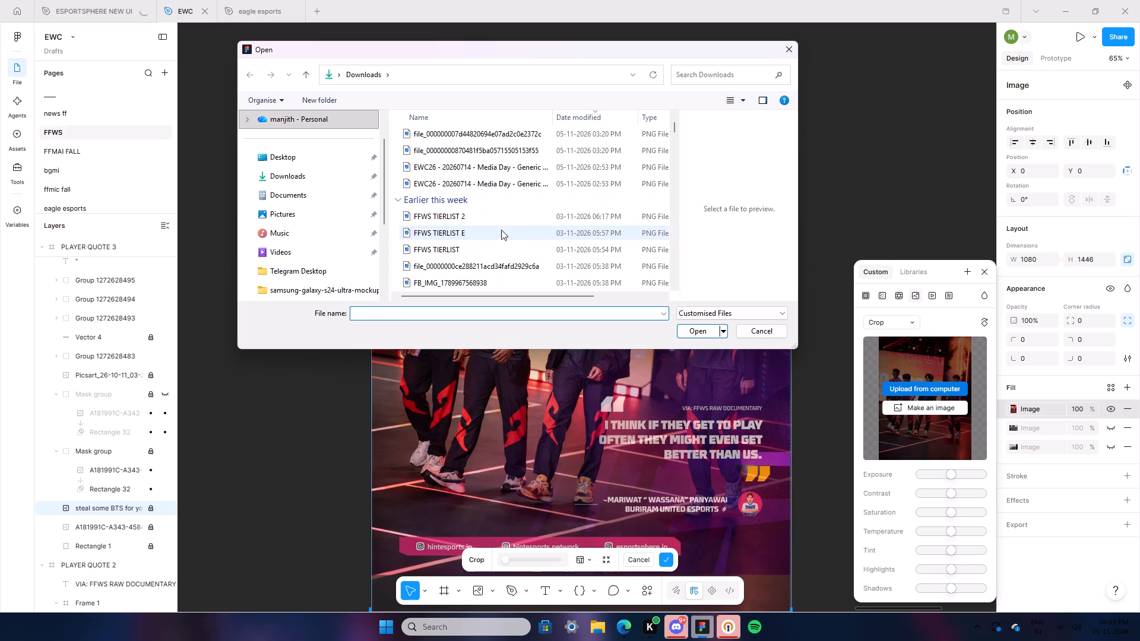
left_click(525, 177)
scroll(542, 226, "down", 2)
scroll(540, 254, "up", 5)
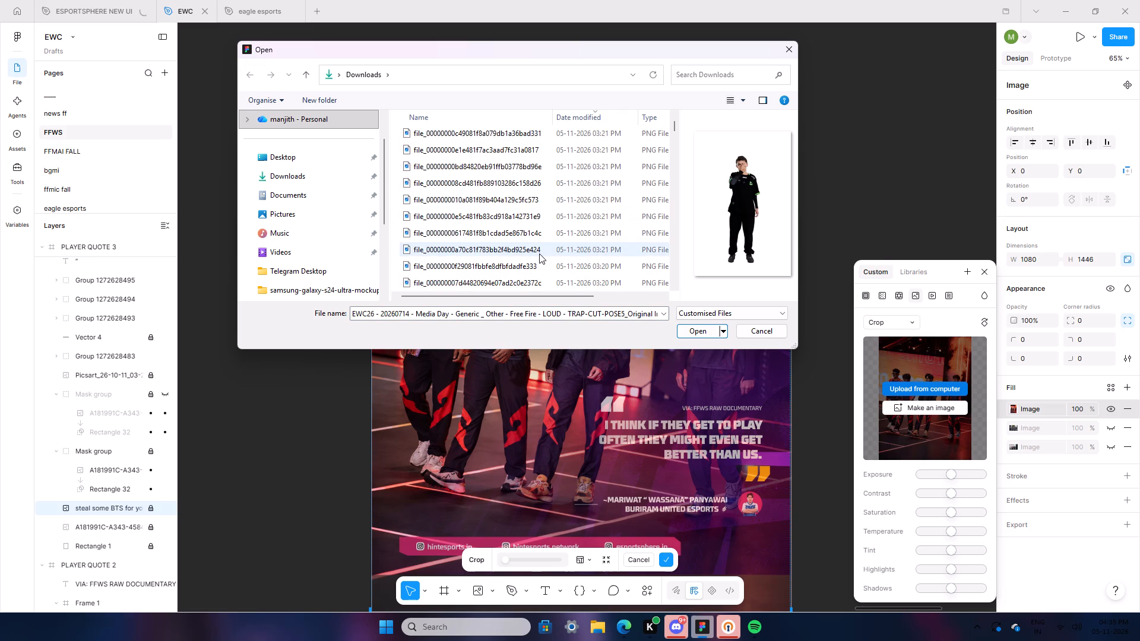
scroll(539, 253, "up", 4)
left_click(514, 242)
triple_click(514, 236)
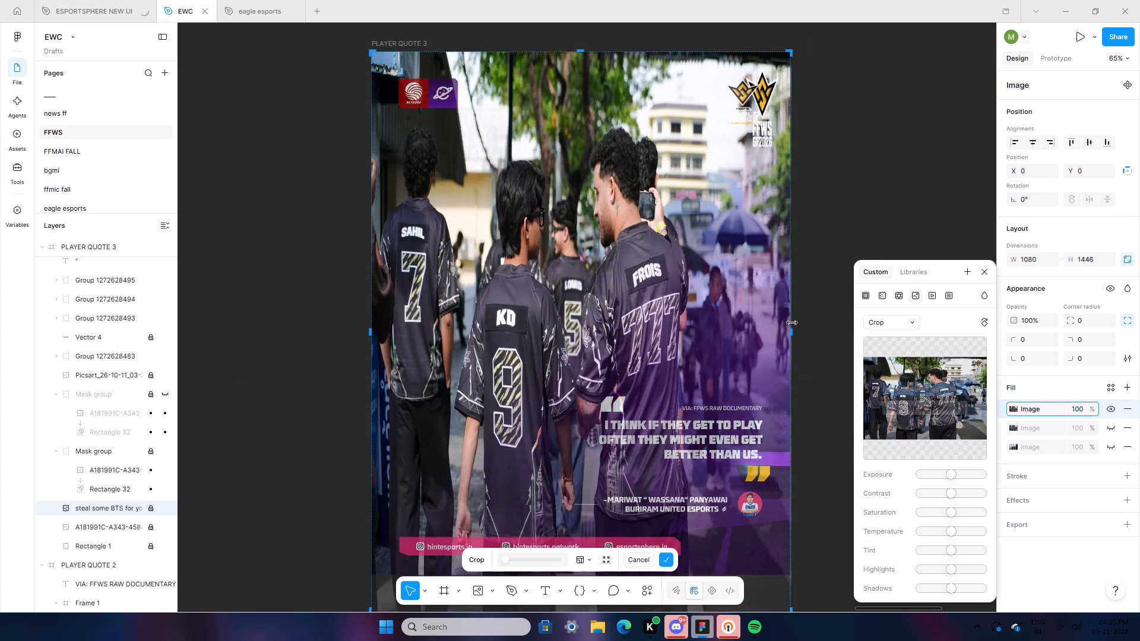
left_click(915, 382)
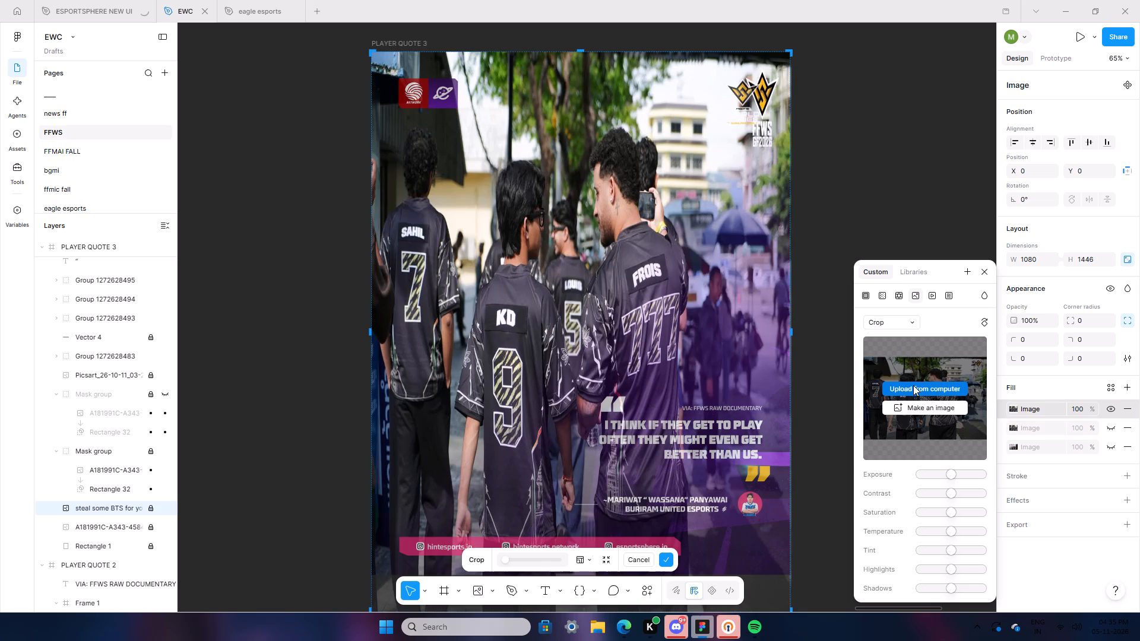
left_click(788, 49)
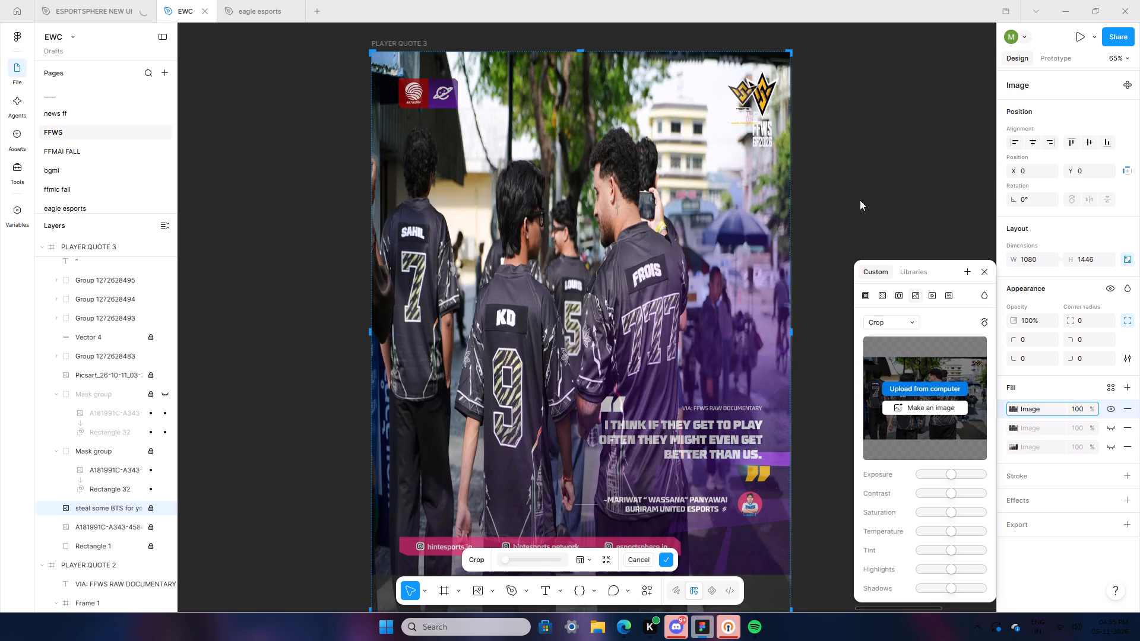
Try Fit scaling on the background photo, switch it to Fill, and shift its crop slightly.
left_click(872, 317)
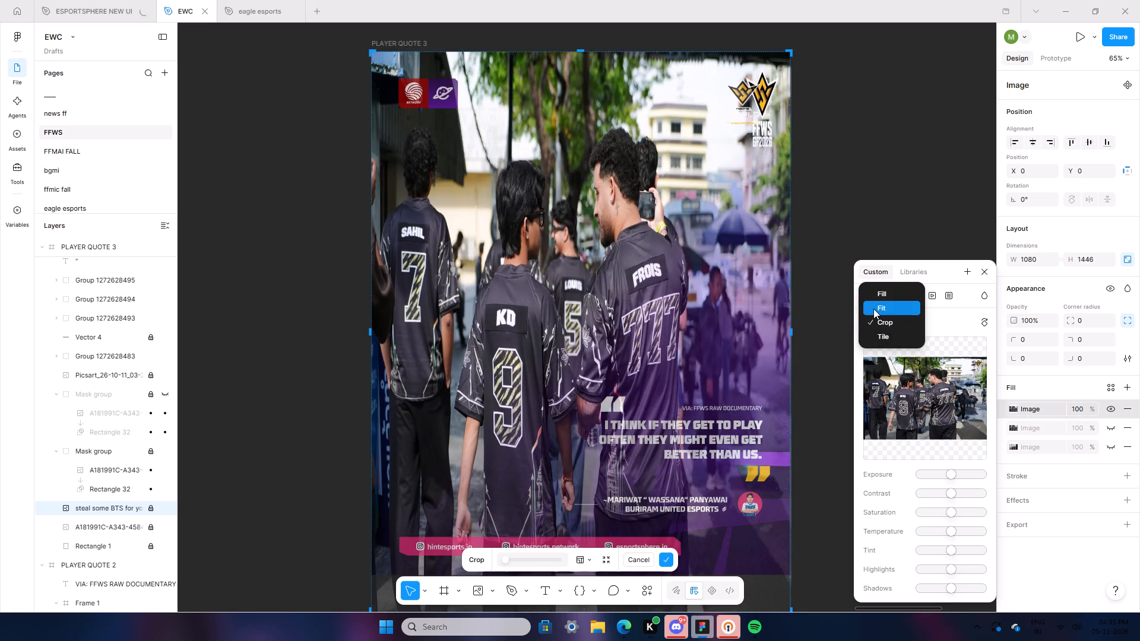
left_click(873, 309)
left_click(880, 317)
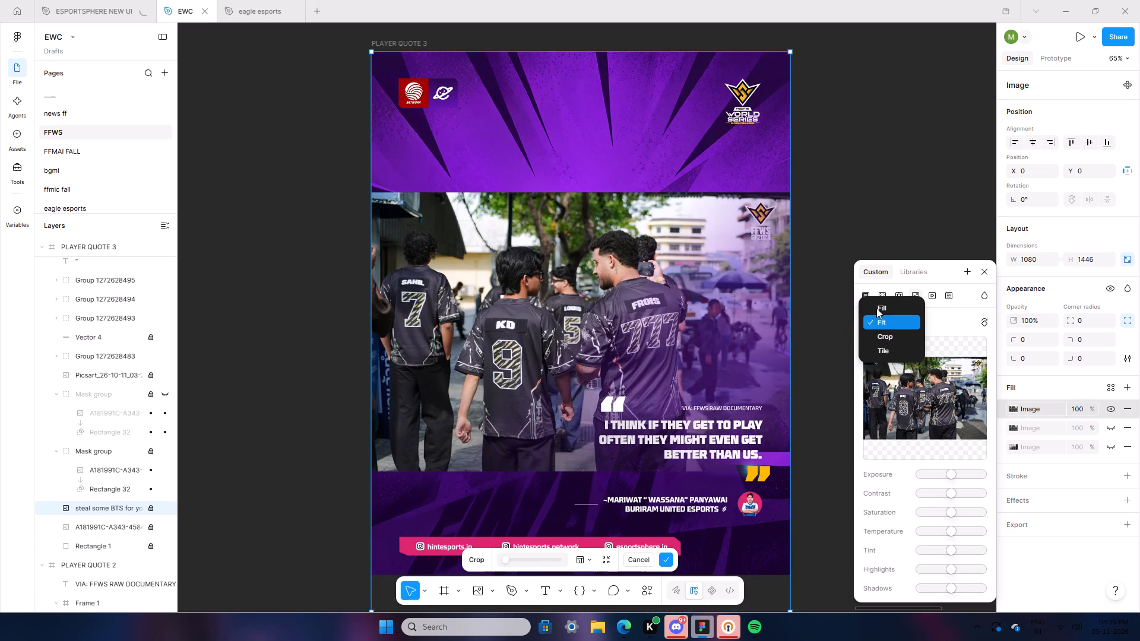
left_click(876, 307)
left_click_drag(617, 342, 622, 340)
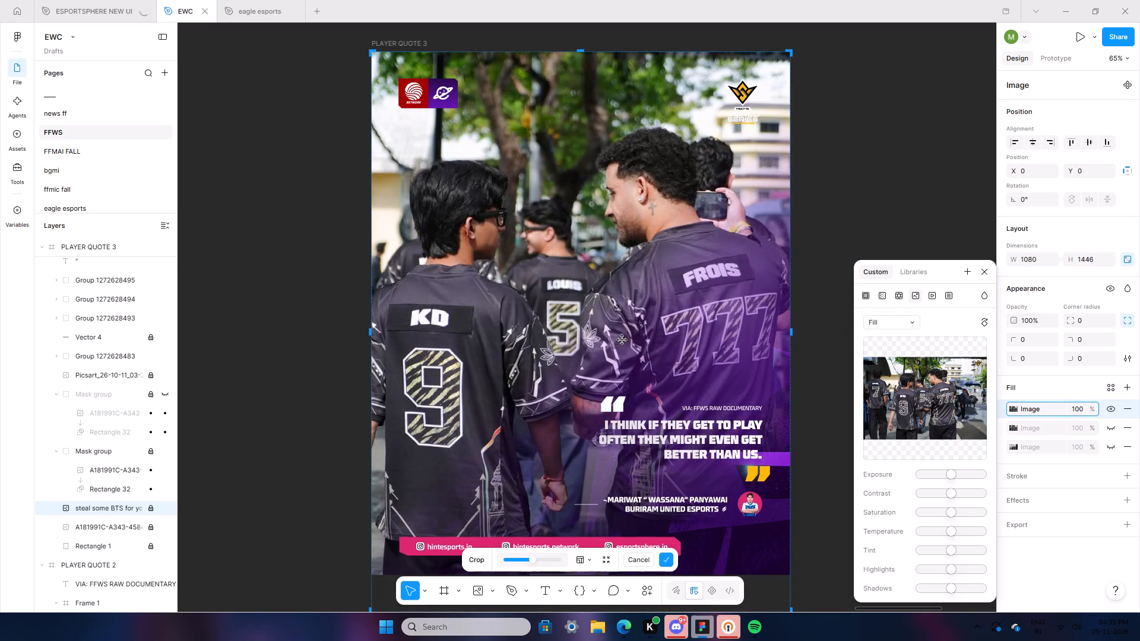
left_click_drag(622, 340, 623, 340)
left_click(908, 388)
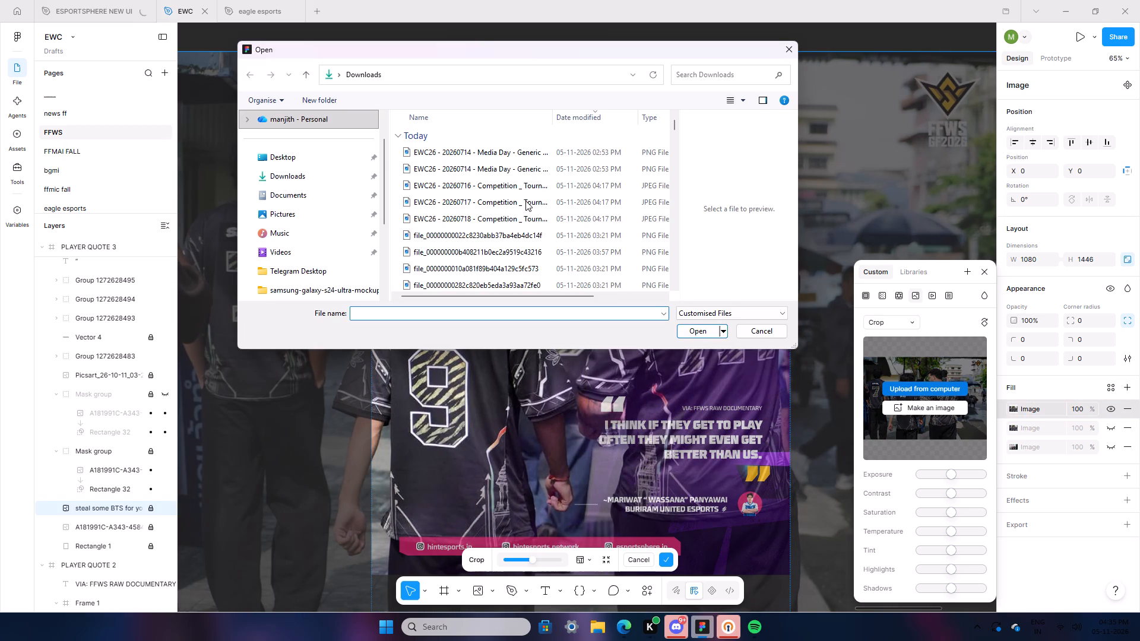
left_click(522, 218)
left_click(522, 239)
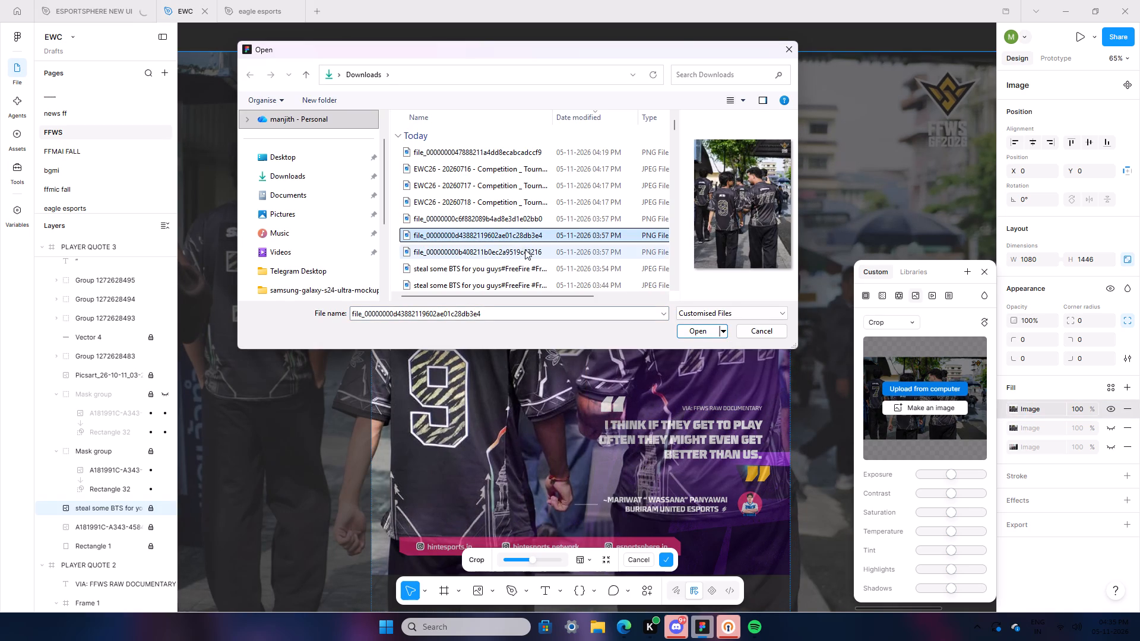
double_click(519, 234)
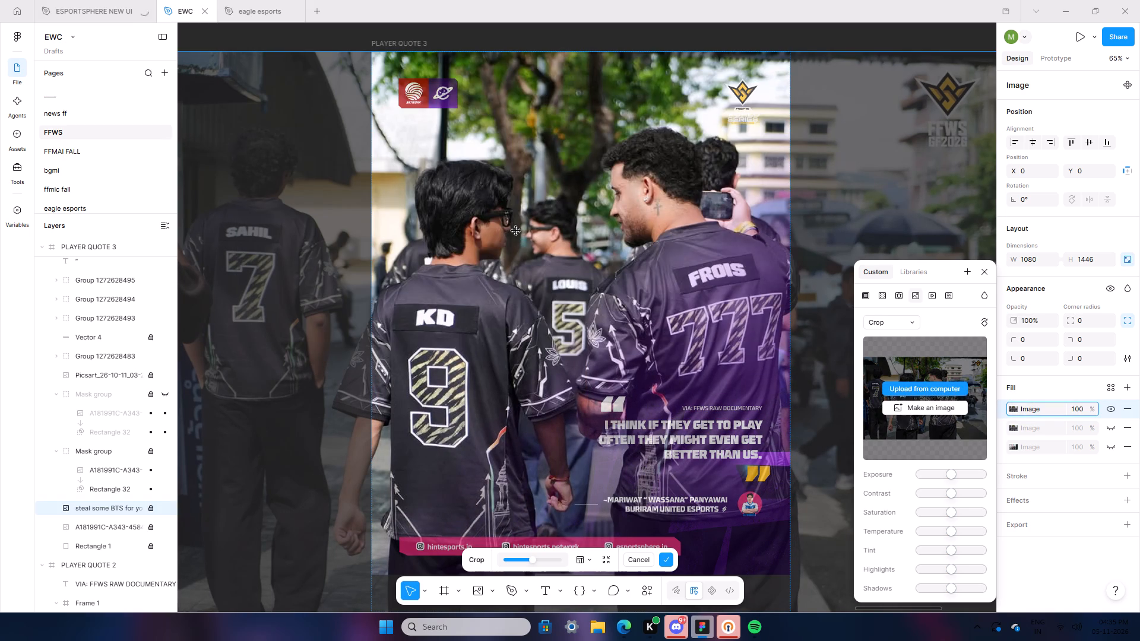
left_click(917, 326)
left_click(894, 310)
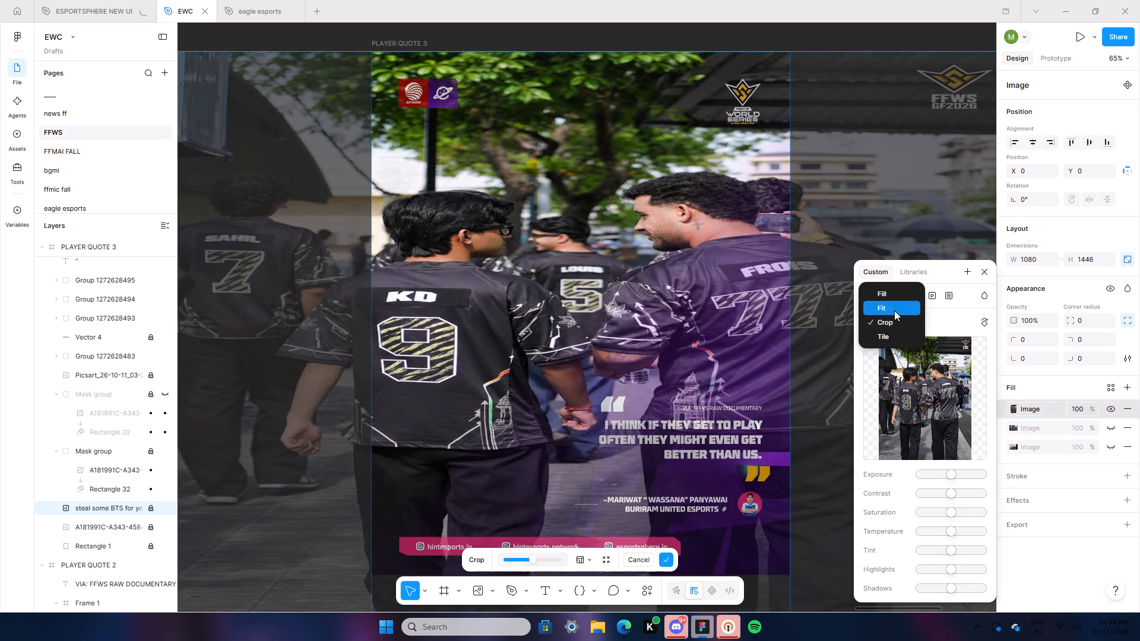
scroll(767, 253, "down", 6)
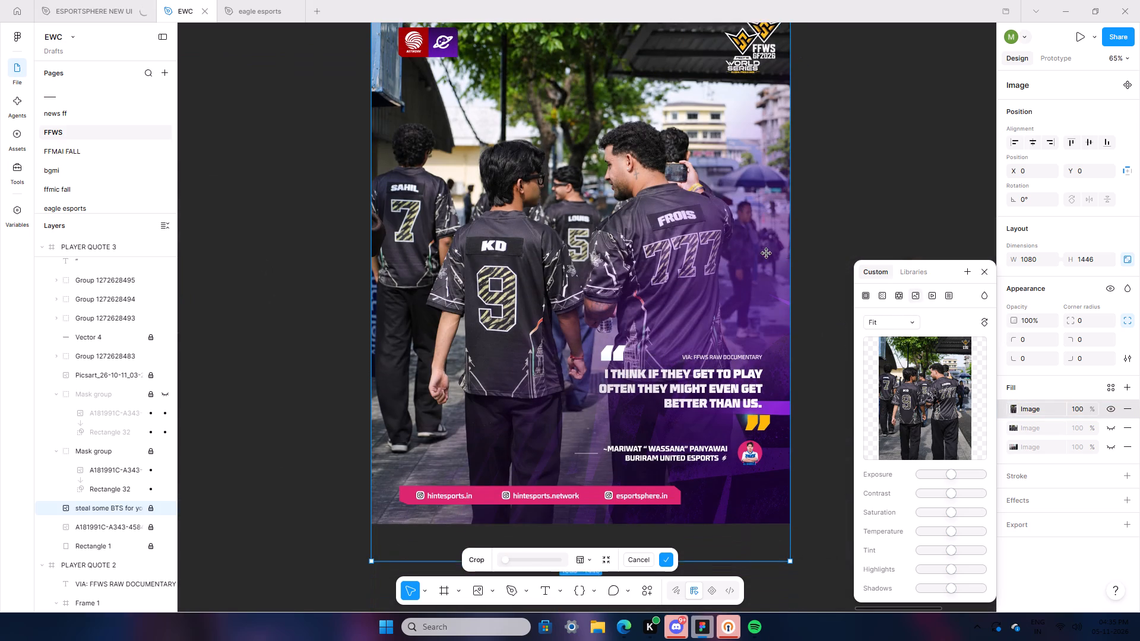
Select the area around the extra FFWS GF2026 logo baked into PLAYER QUOTE 3's background photo and erase it.
left_click(809, 427)
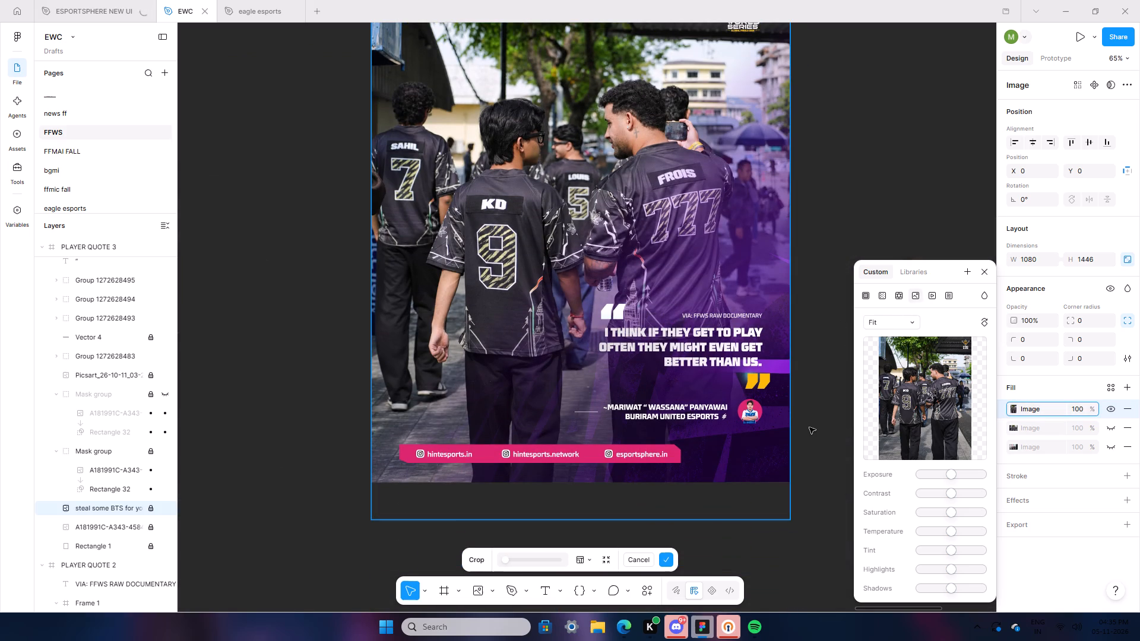
scroll(809, 427, "up", 8)
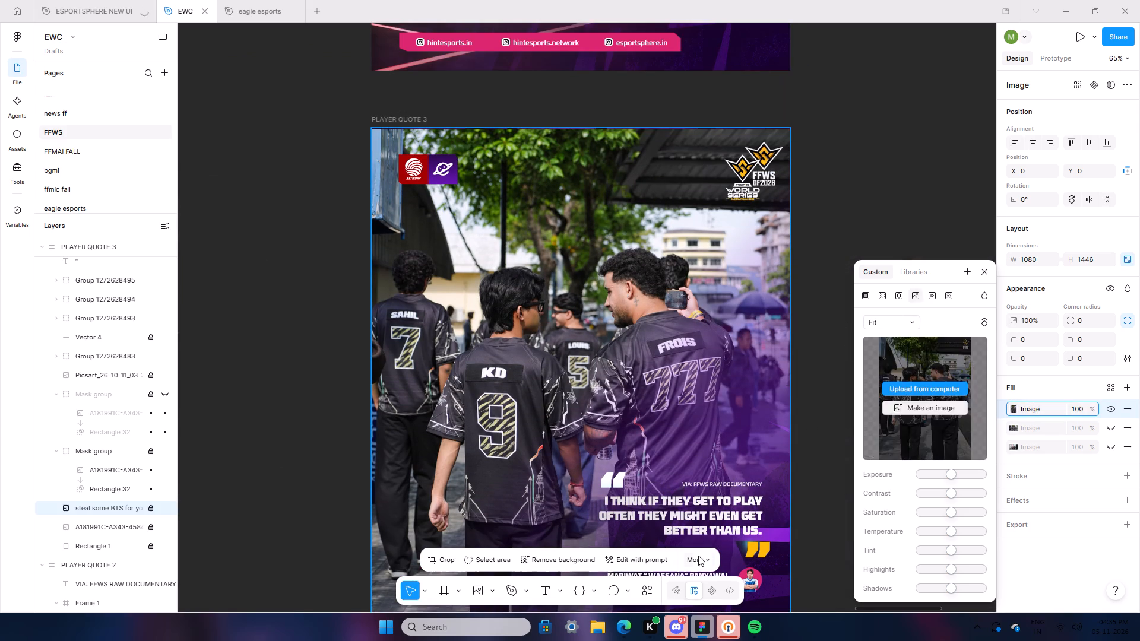
left_click(487, 568)
left_click(487, 561)
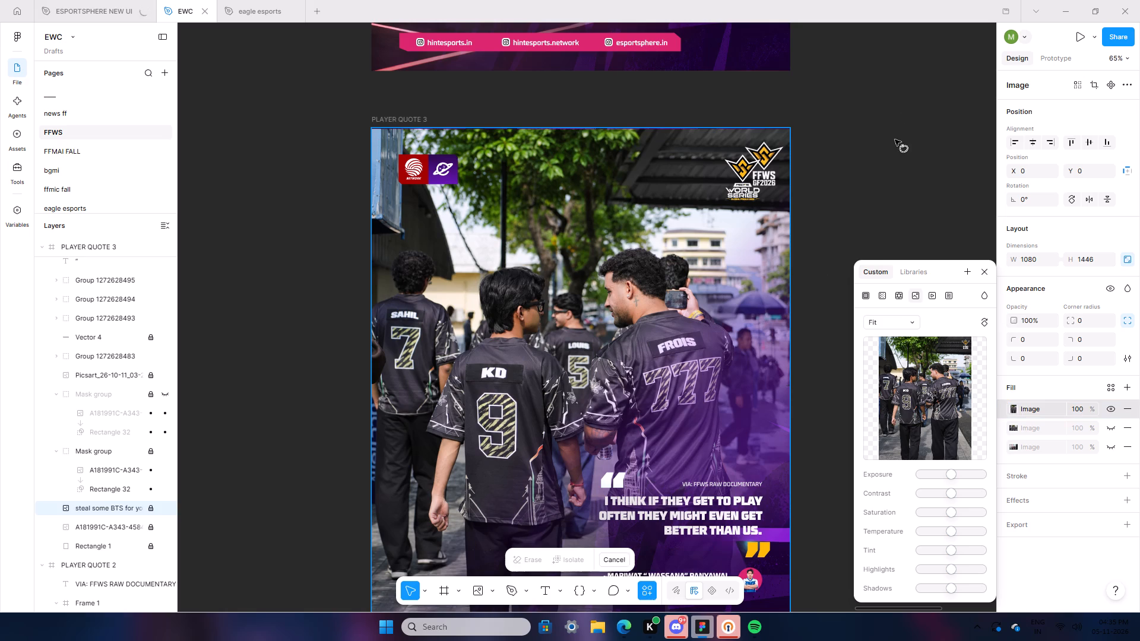
left_click(779, 141)
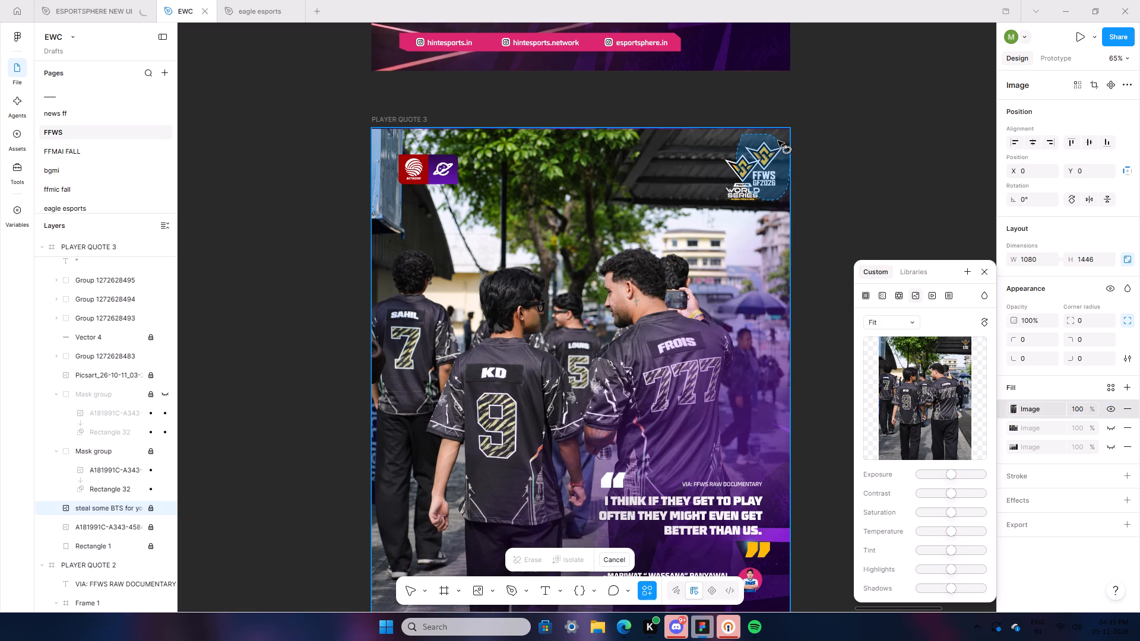
left_click(541, 560)
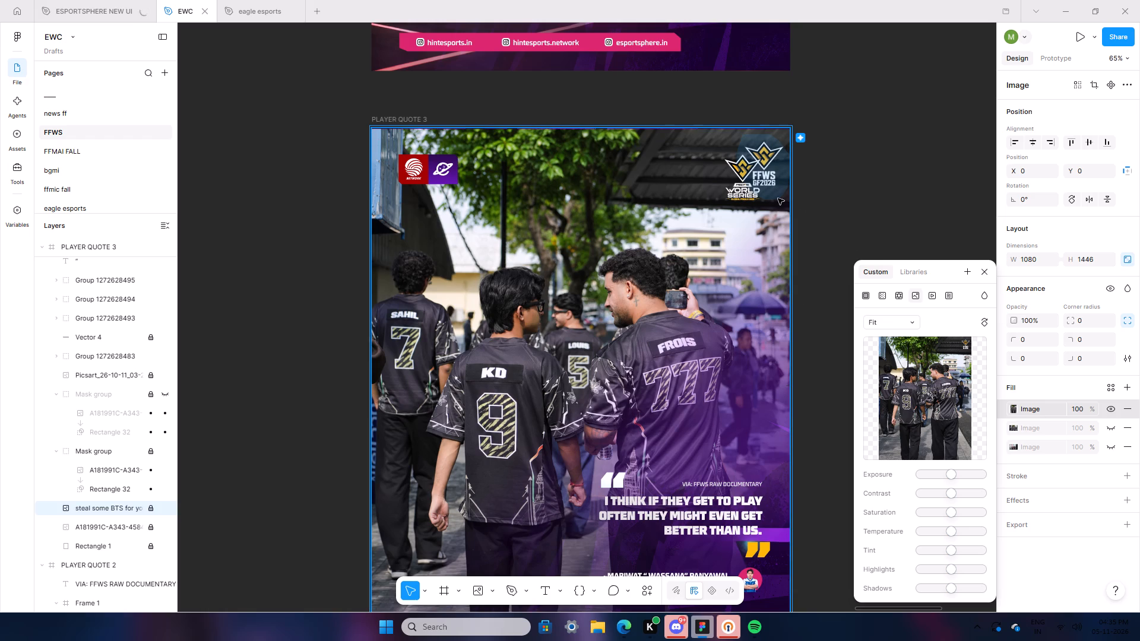
scroll(777, 211, "down", 2)
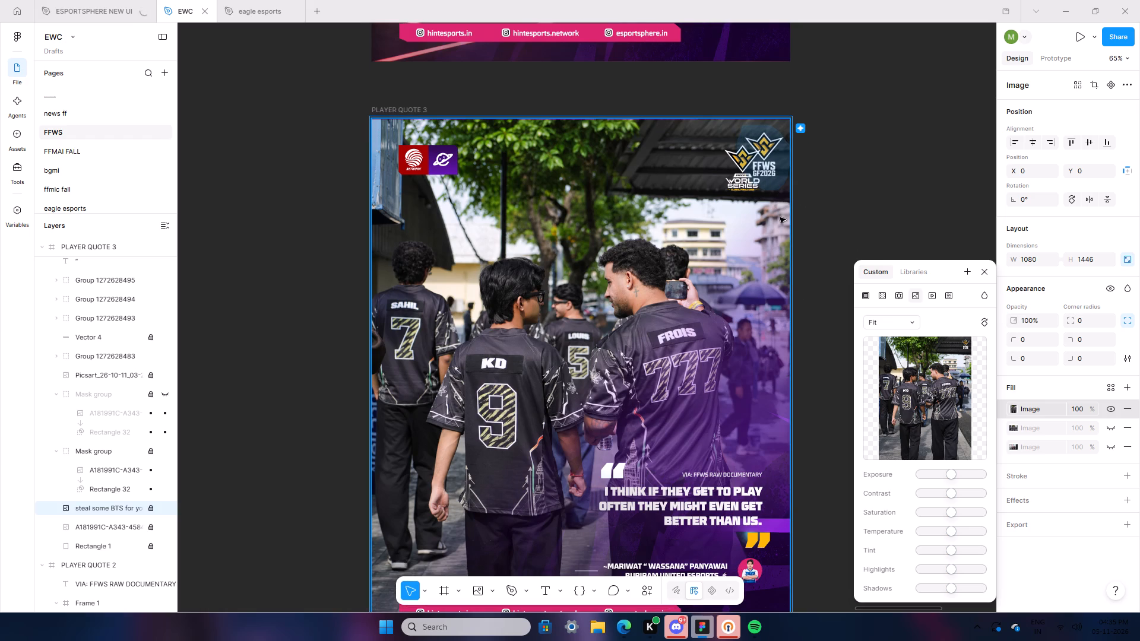
scroll(780, 217, "down", 3)
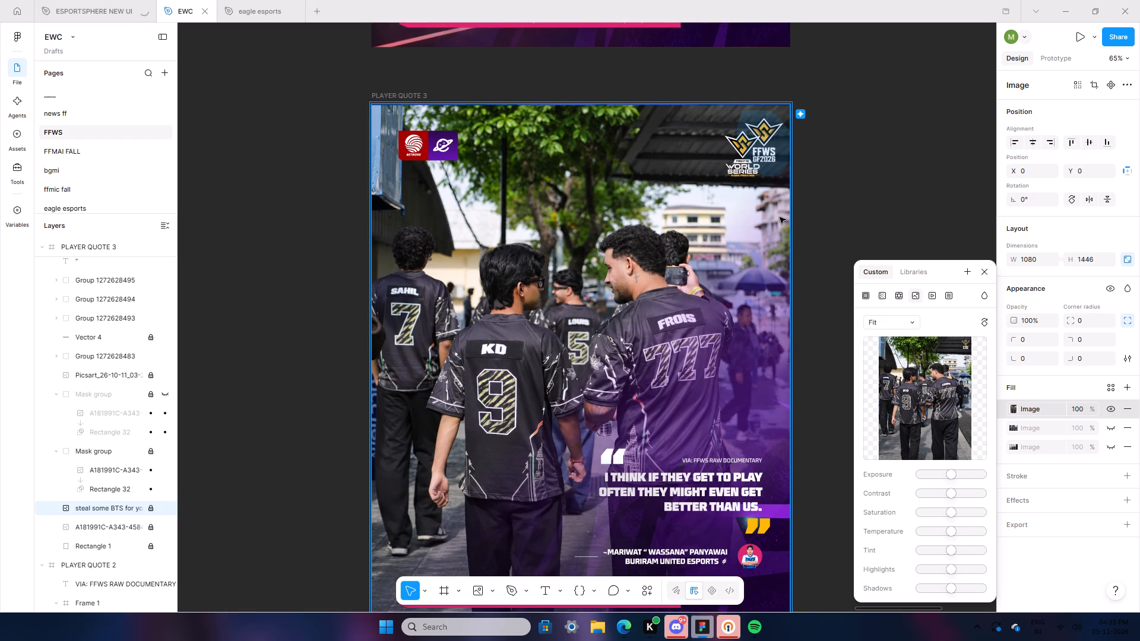
double_click(879, 177)
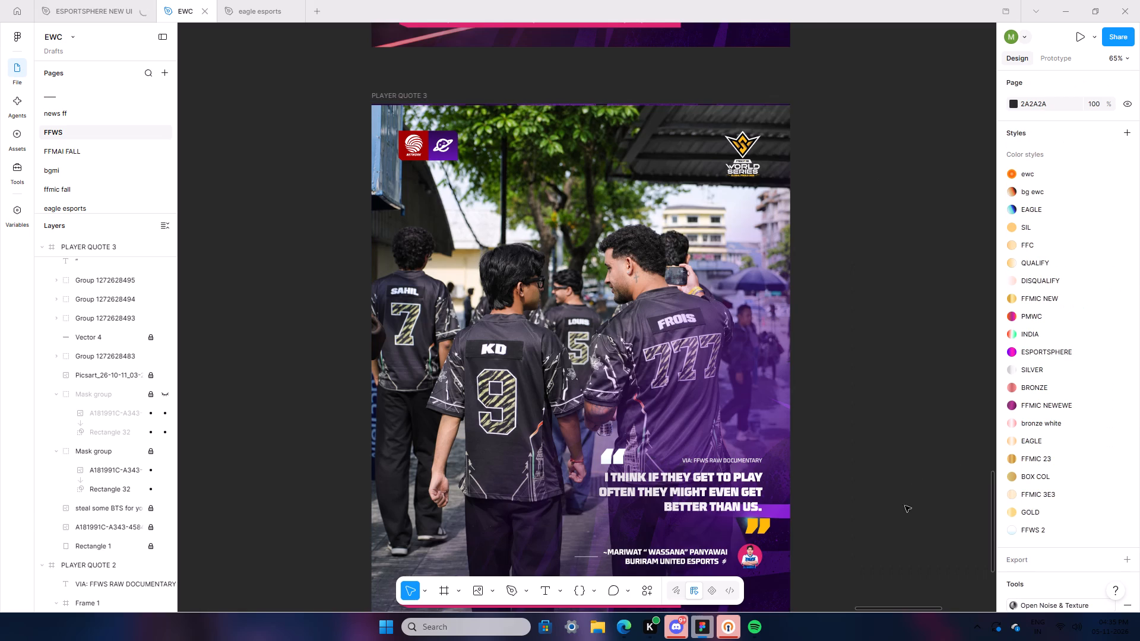
scroll(910, 482, "down", 6, "ctrl")
scroll(931, 522, "up", 5)
scroll(931, 522, "down", 4)
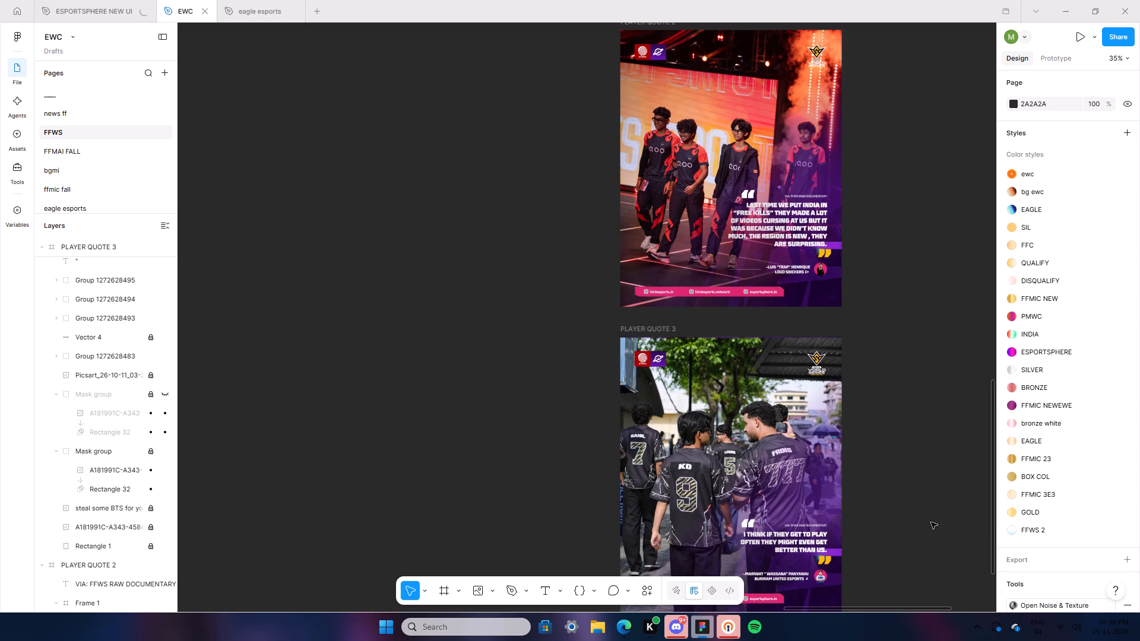
scroll(705, 204, "up", 8)
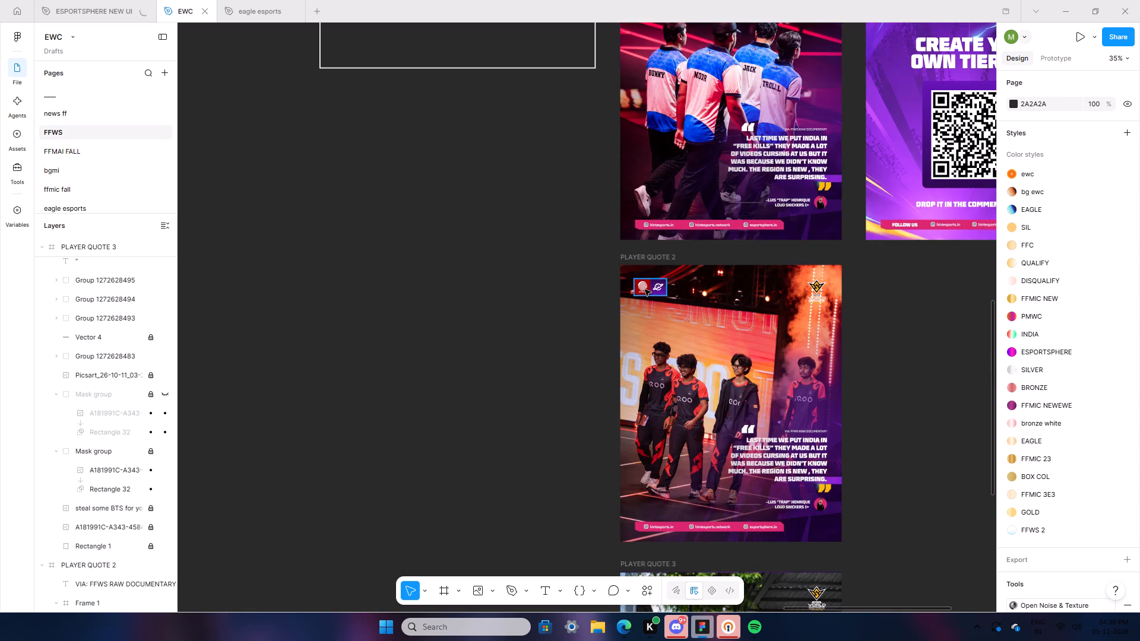
left_click(645, 290)
scroll(113, 518, "down", 2)
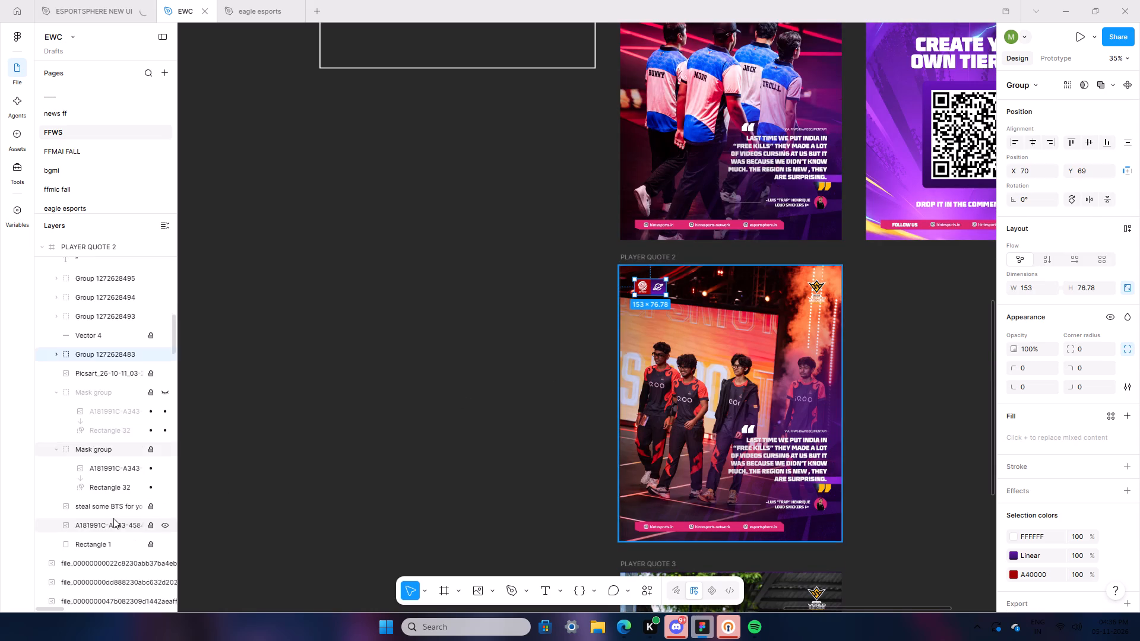
left_click(117, 460)
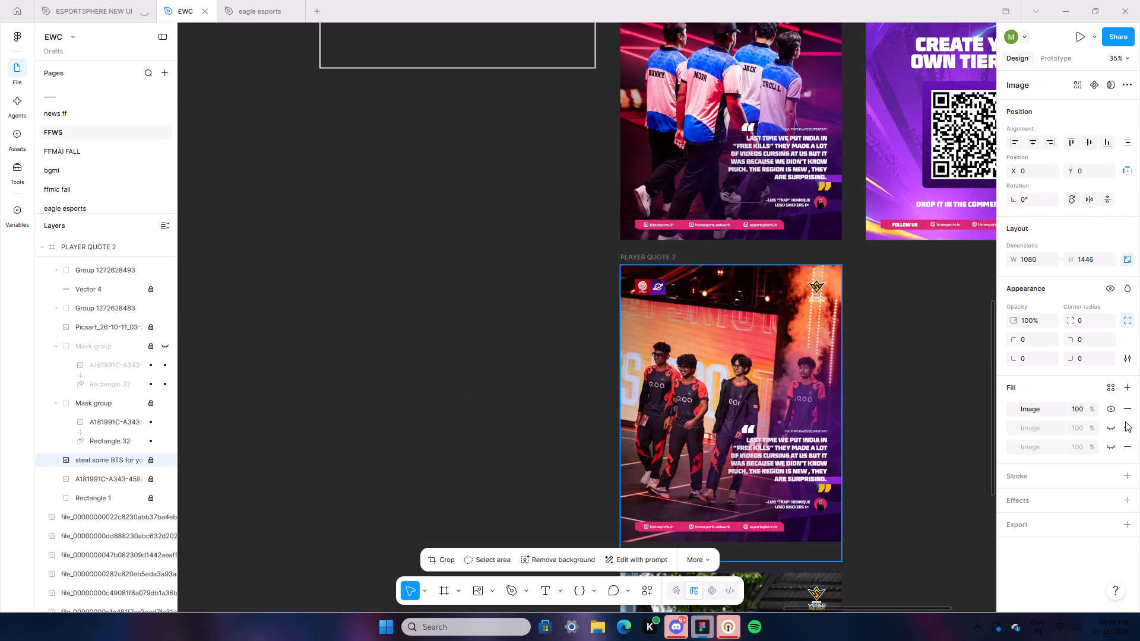
left_click(1023, 412)
left_click(938, 385)
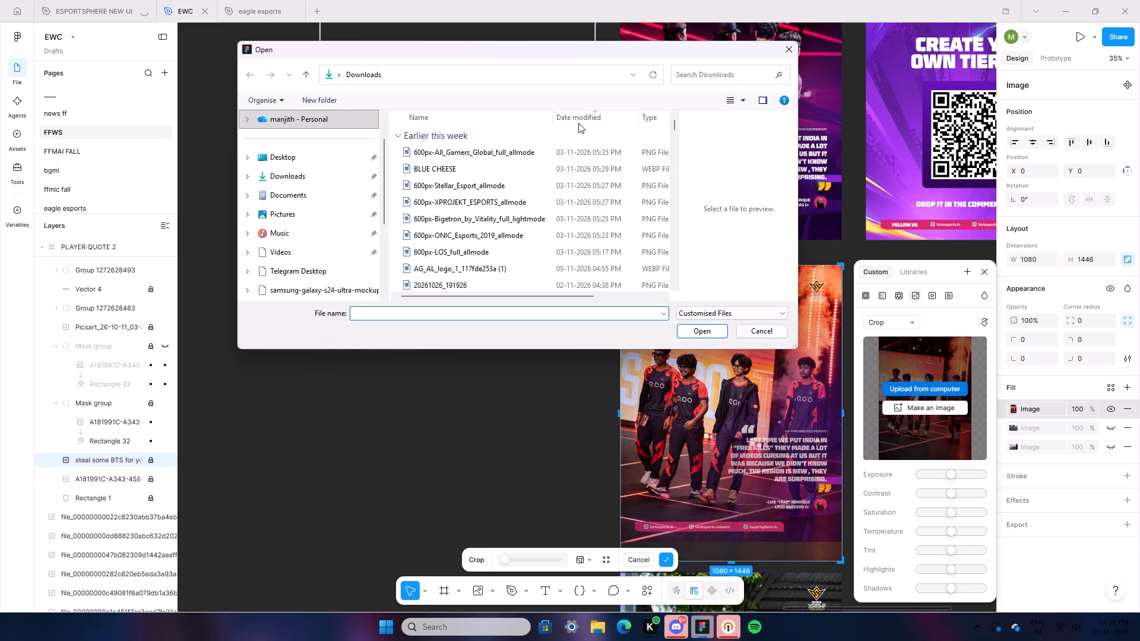
left_click(555, 150)
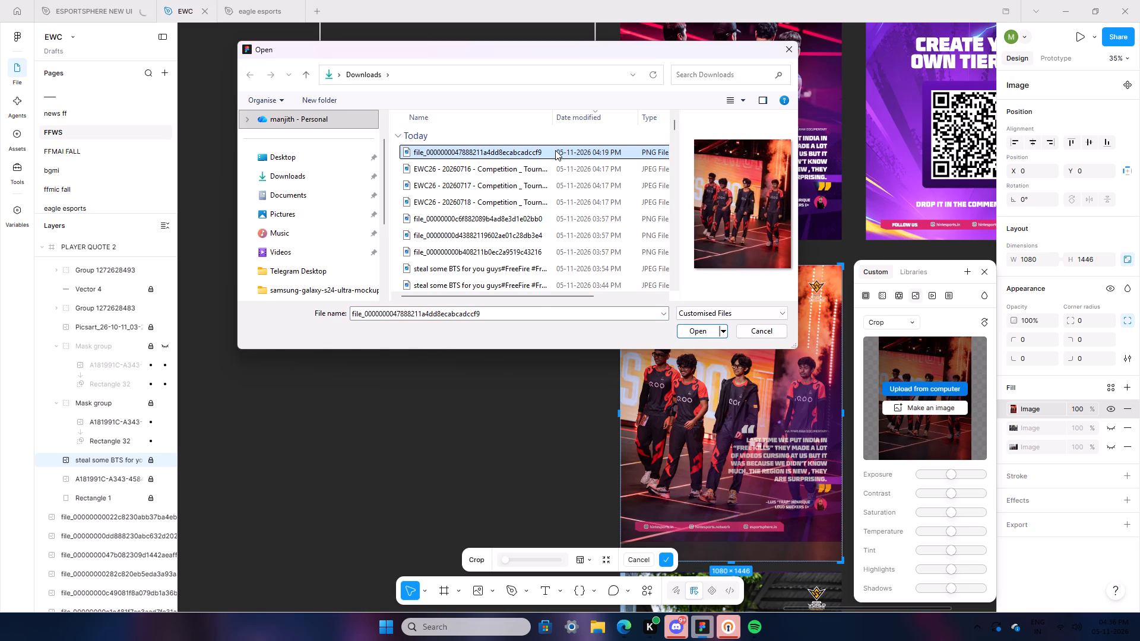
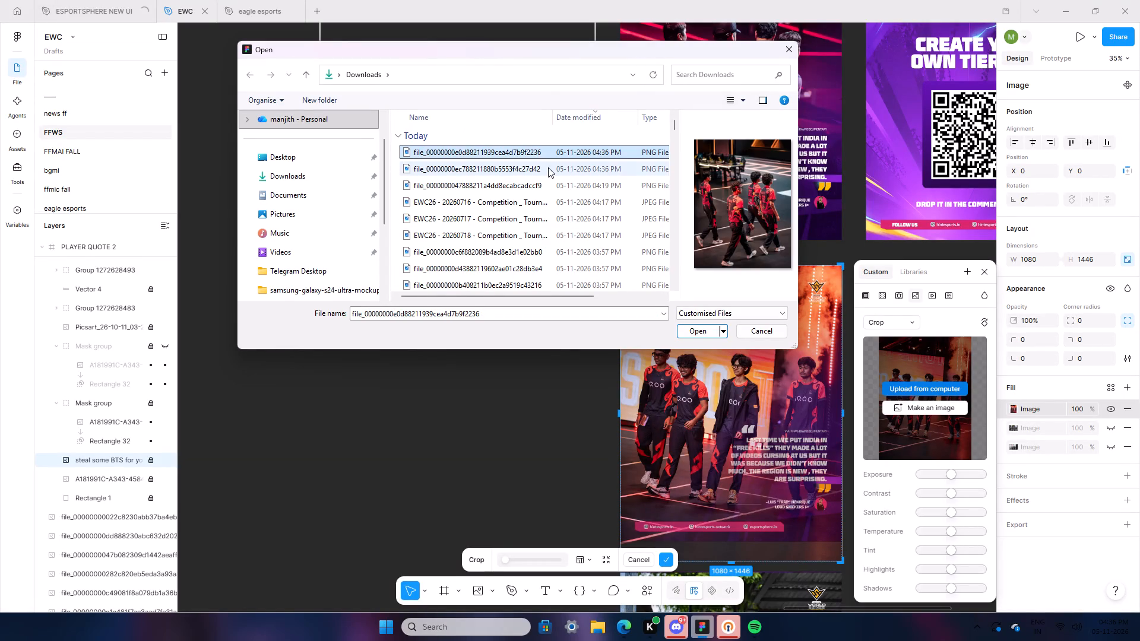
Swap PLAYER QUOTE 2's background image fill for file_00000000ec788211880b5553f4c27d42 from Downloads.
left_click(548, 167)
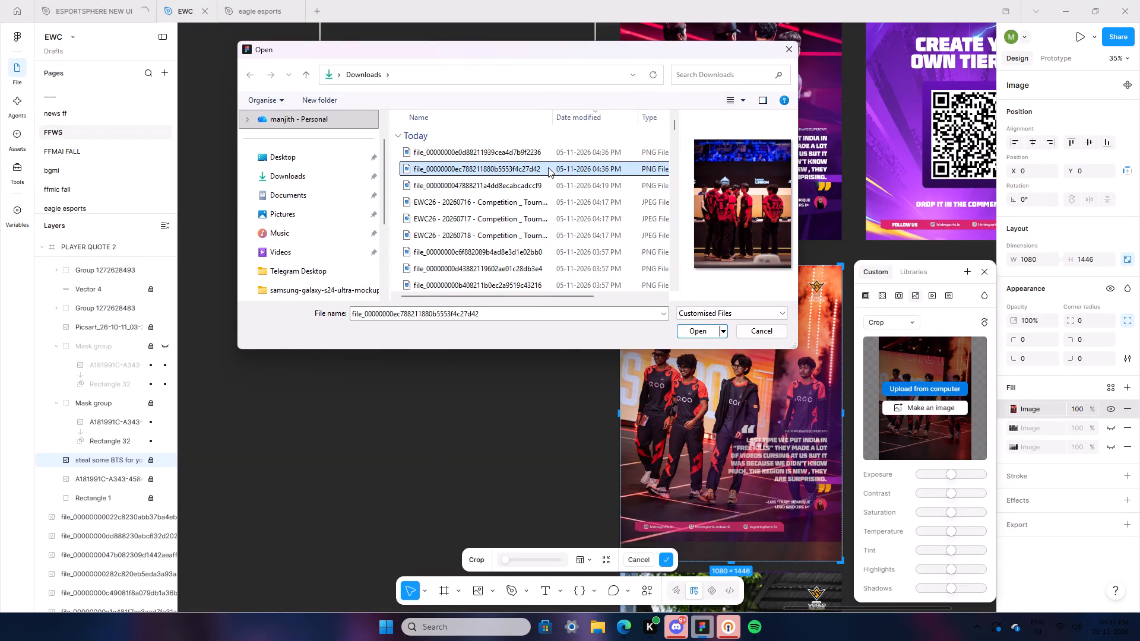
double_click(548, 167)
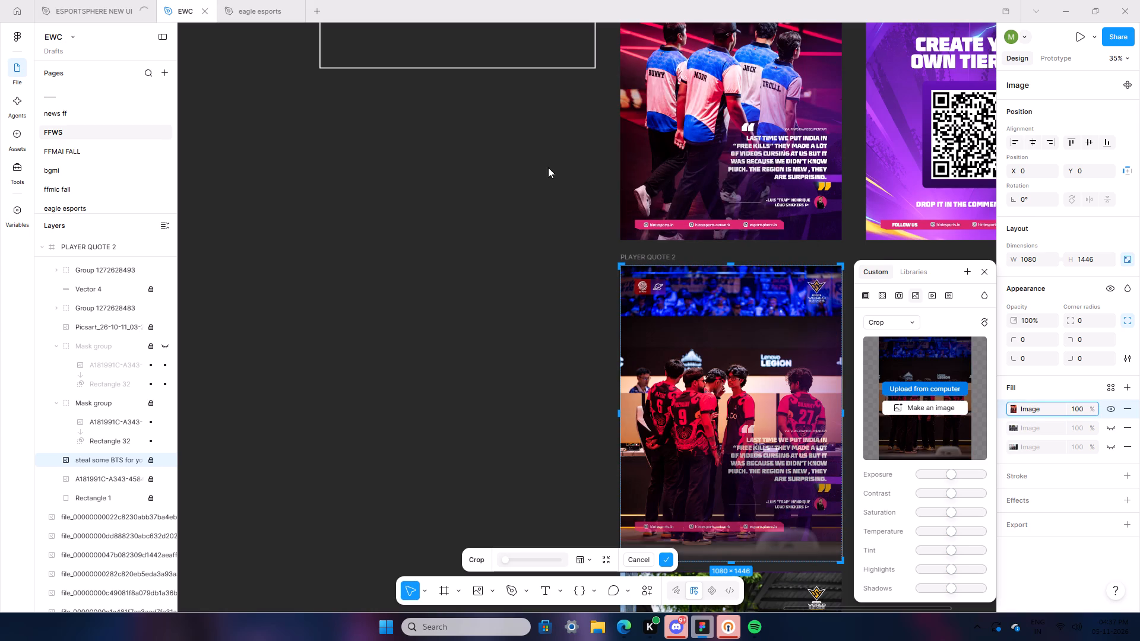
double_click(532, 371)
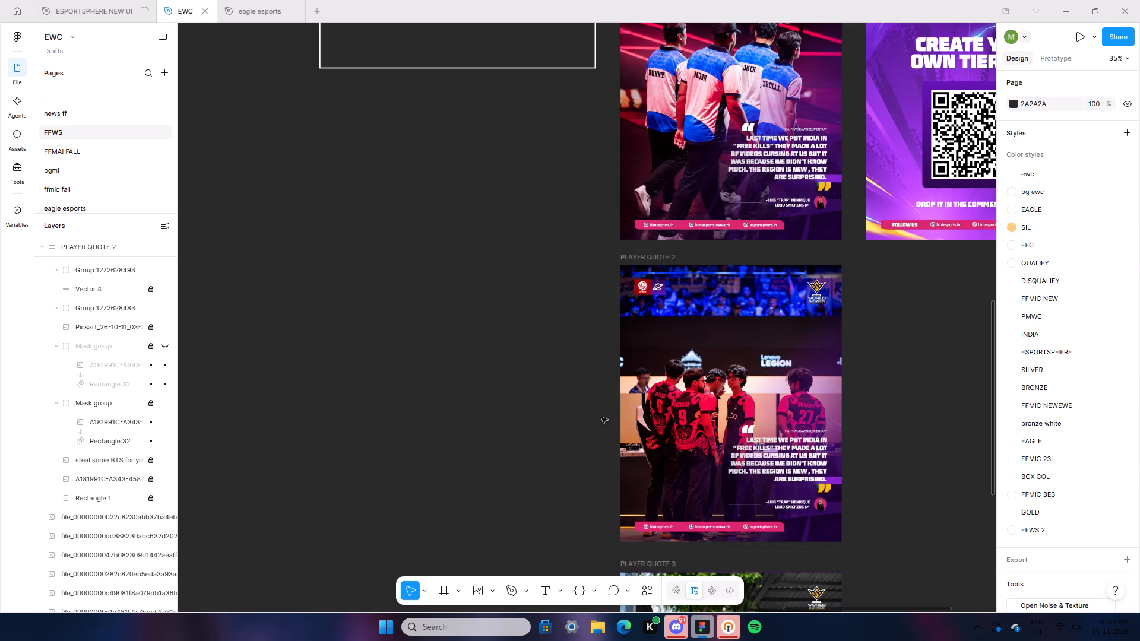
Replace PLAYER QUOTE 2's quote text with "INDIA , INDIA IN TWO YEARS IS GOING TO BE VERY STRONG IN FREEFIRE".
scroll(903, 474, "up", 15, "ctrl")
scroll(454, 420, "down", 12)
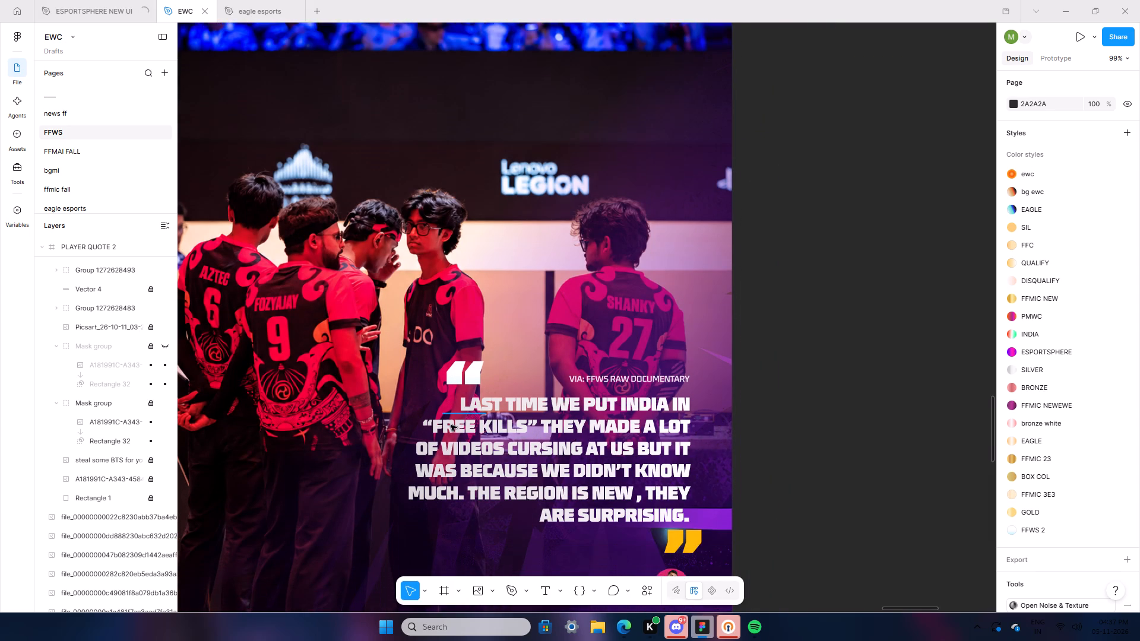
scroll(451, 425, "down", 9)
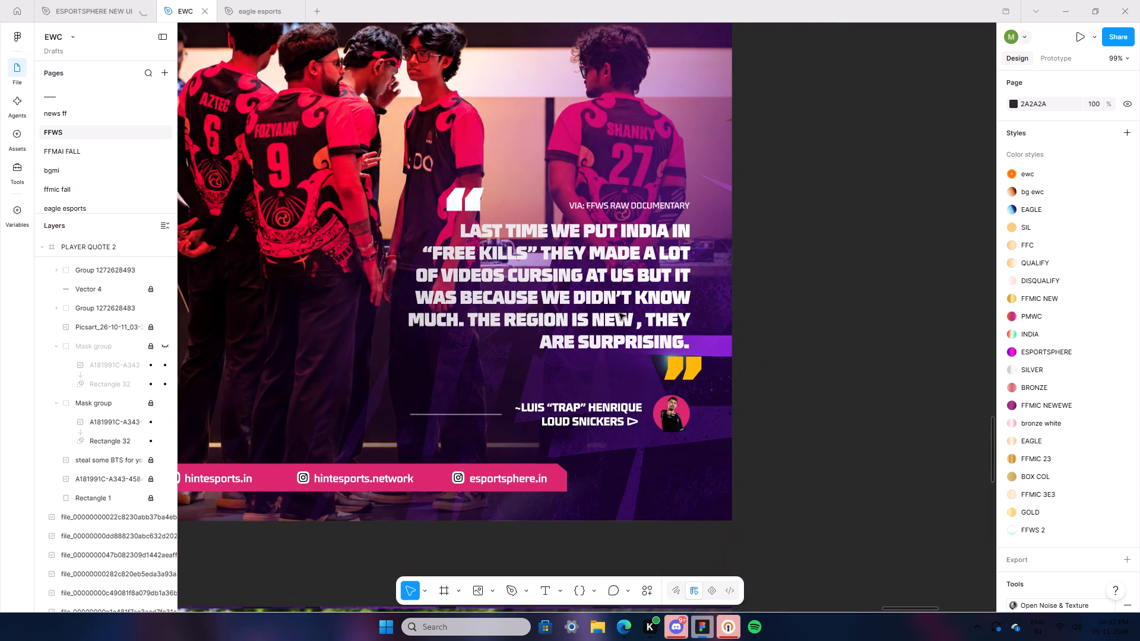
triple_click(612, 307)
left_click(612, 307)
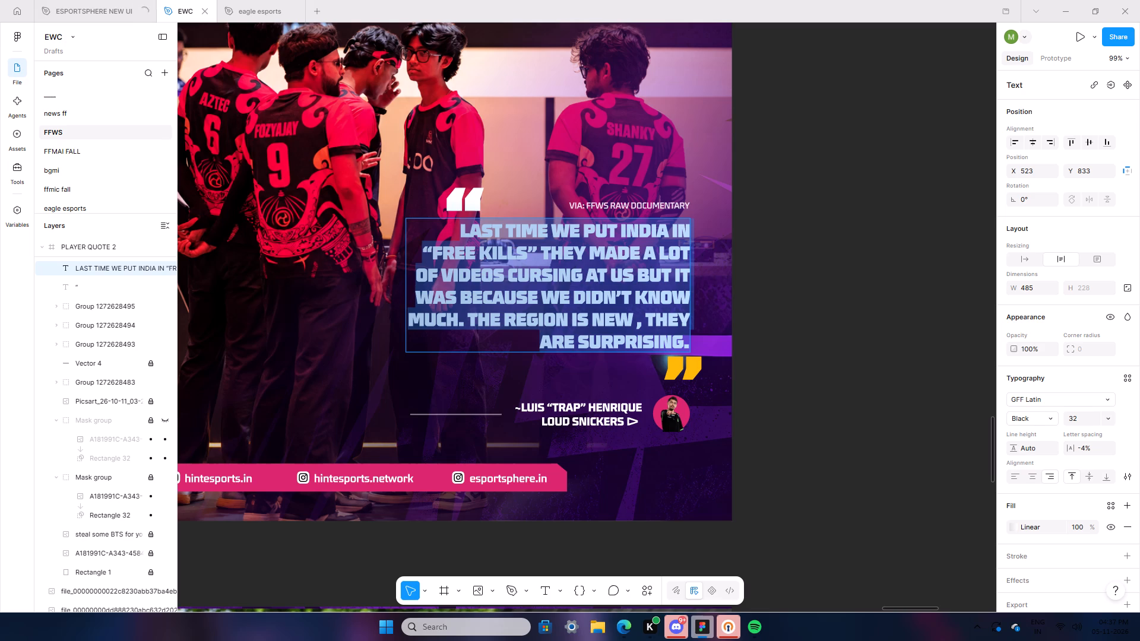
type("INDIA")
key("space")
type(", I")
type("NDIA IN R")
key("BackSpace")
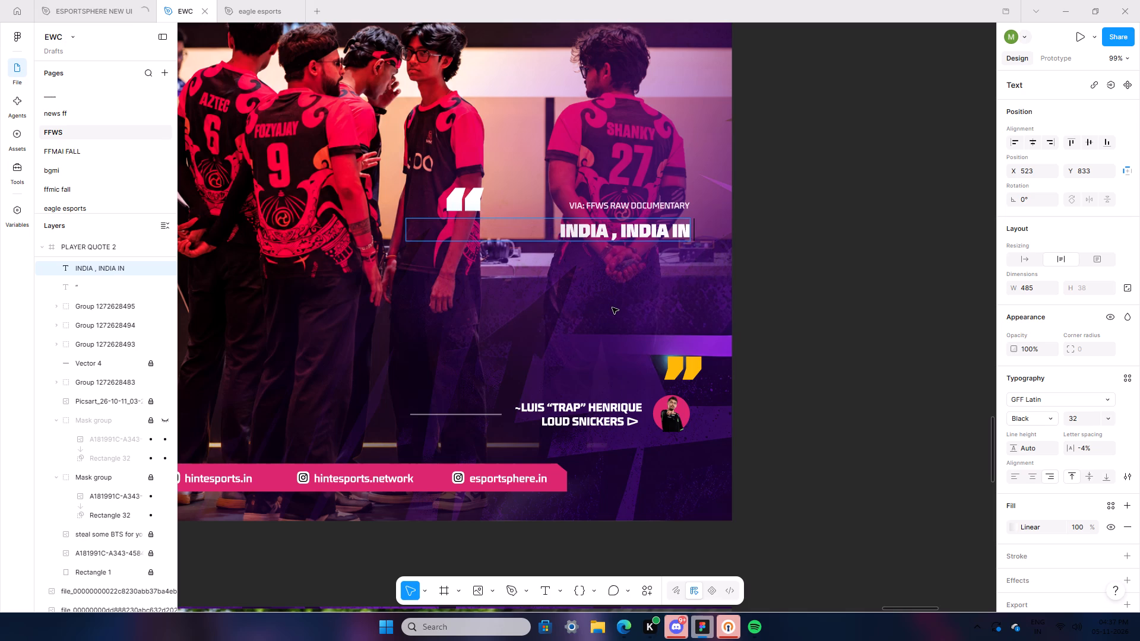
type("TWO YEARS")
key("space")
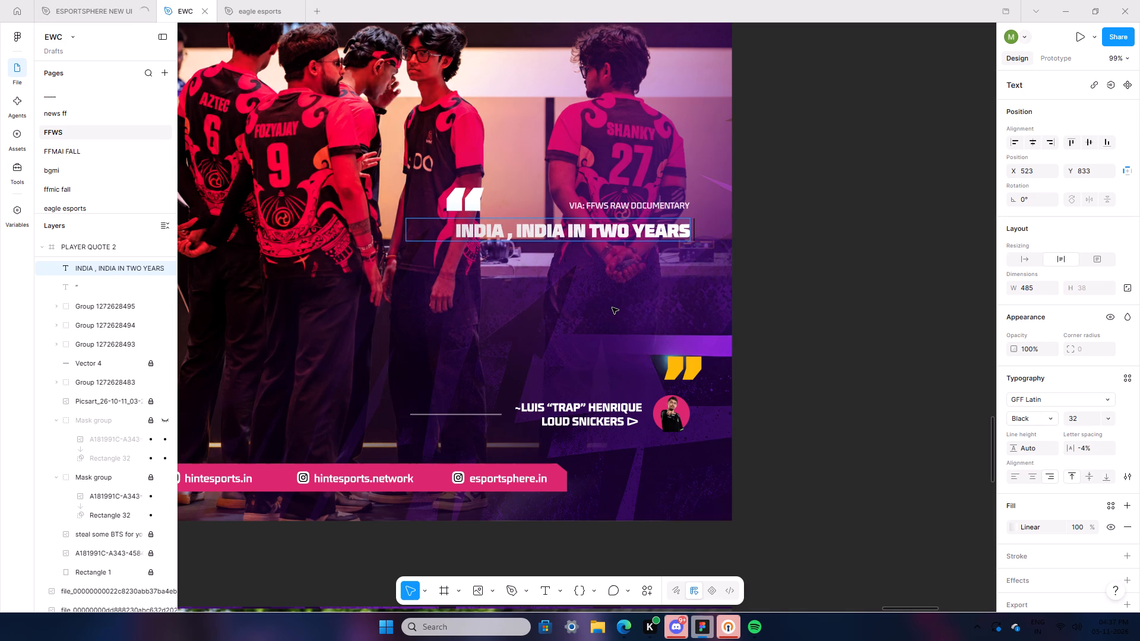
type("IS GOING TO BE VERY STRONG")
key("space")
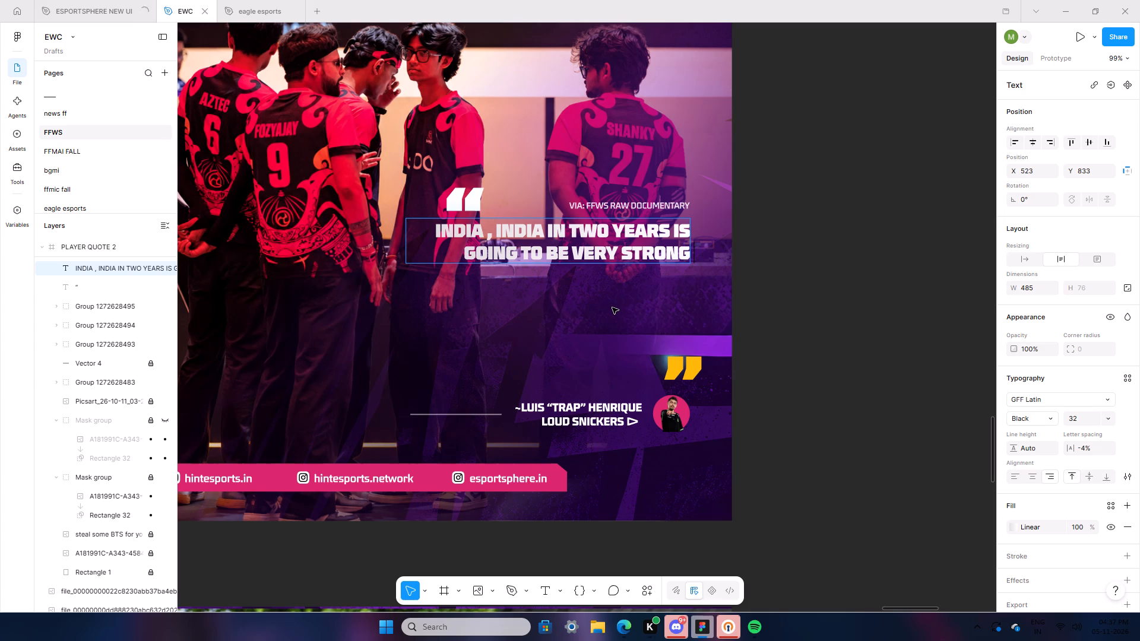
type("IN FREEF")
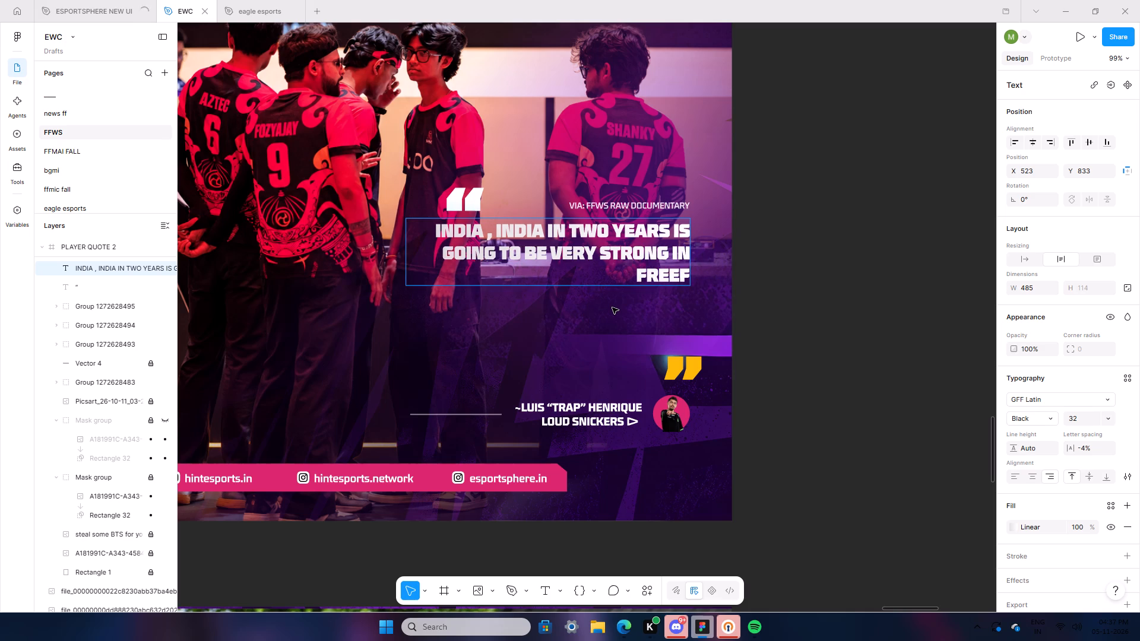
type("IT")
key("BackSpace")
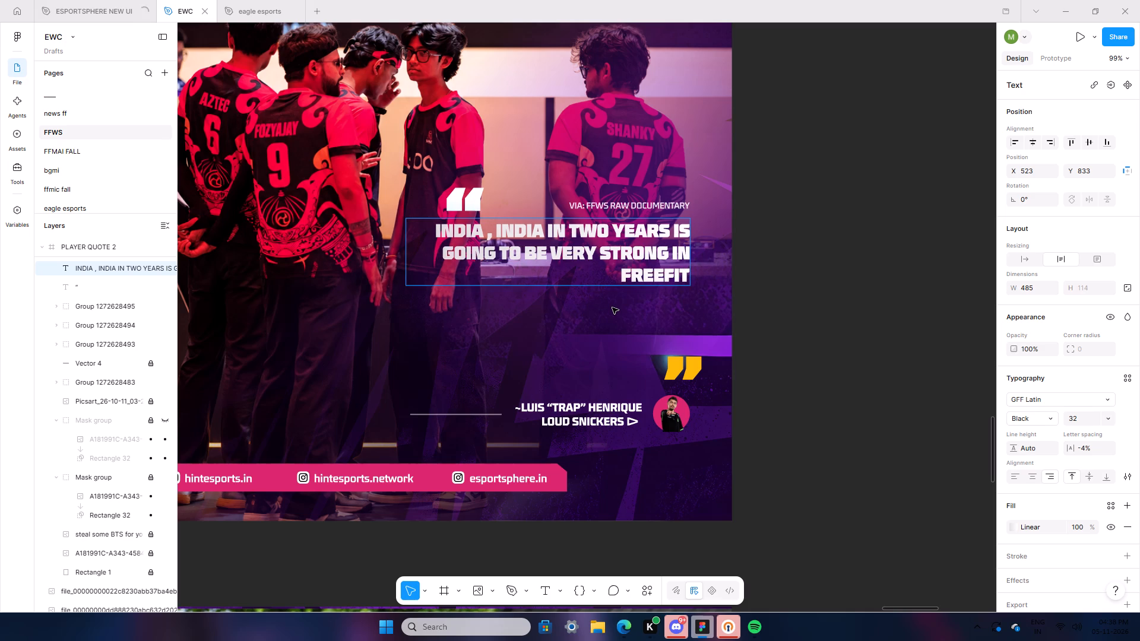
type("RE")
left_click(882, 373)
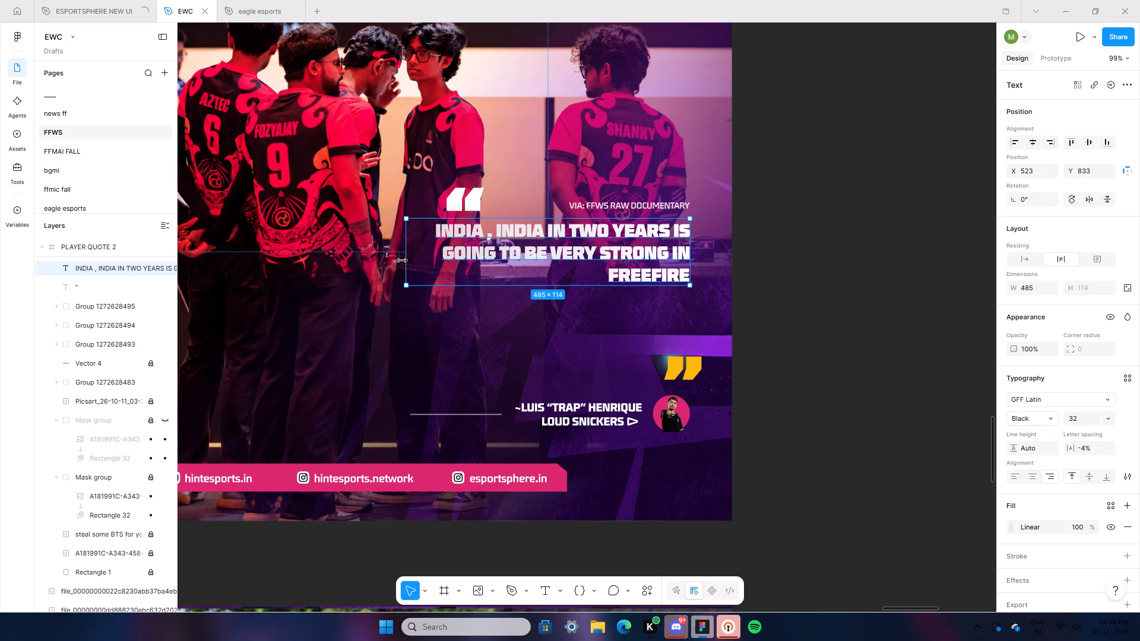
Narrow the quote text box from its left edge to about 423 px wide.
left_click_drag(402, 260, 429, 261)
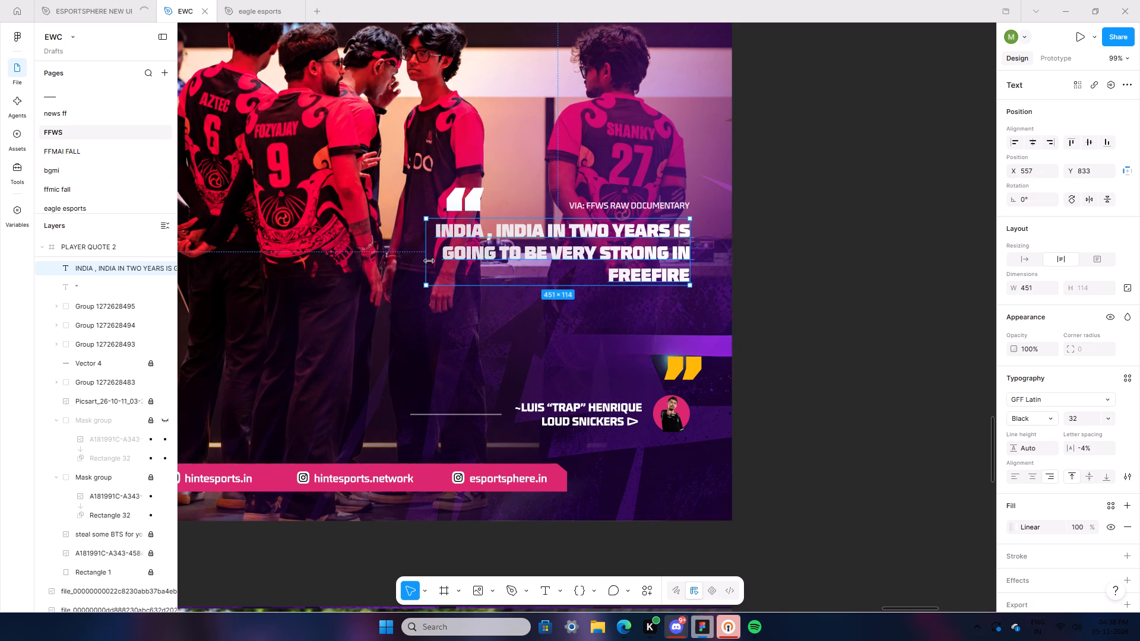
left_click_drag(429, 261, 441, 260)
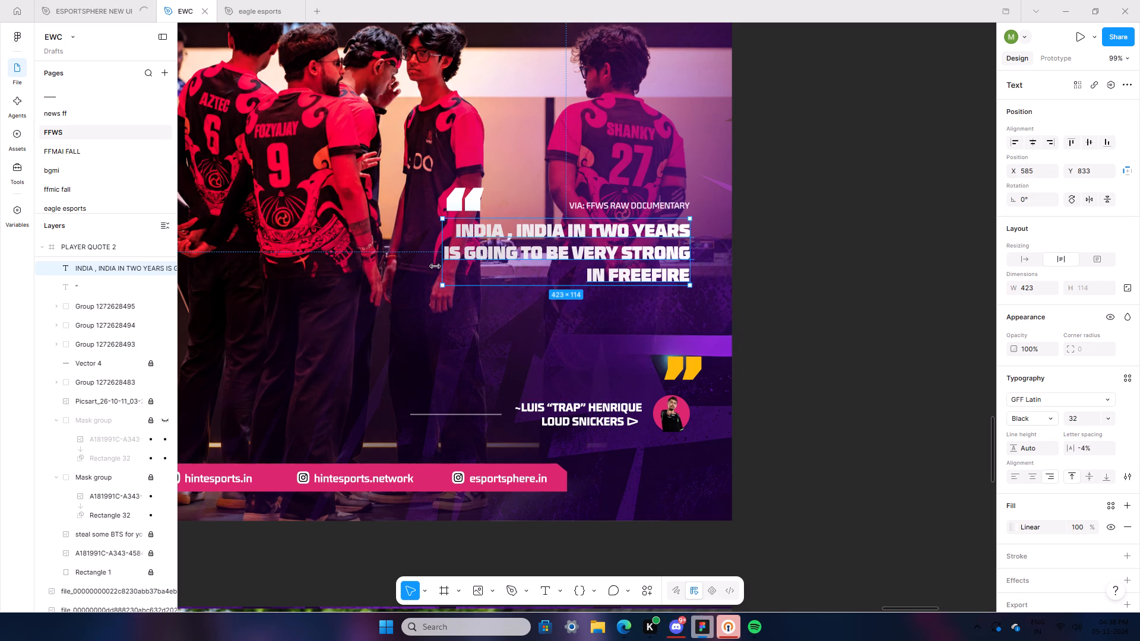
left_click(403, 252)
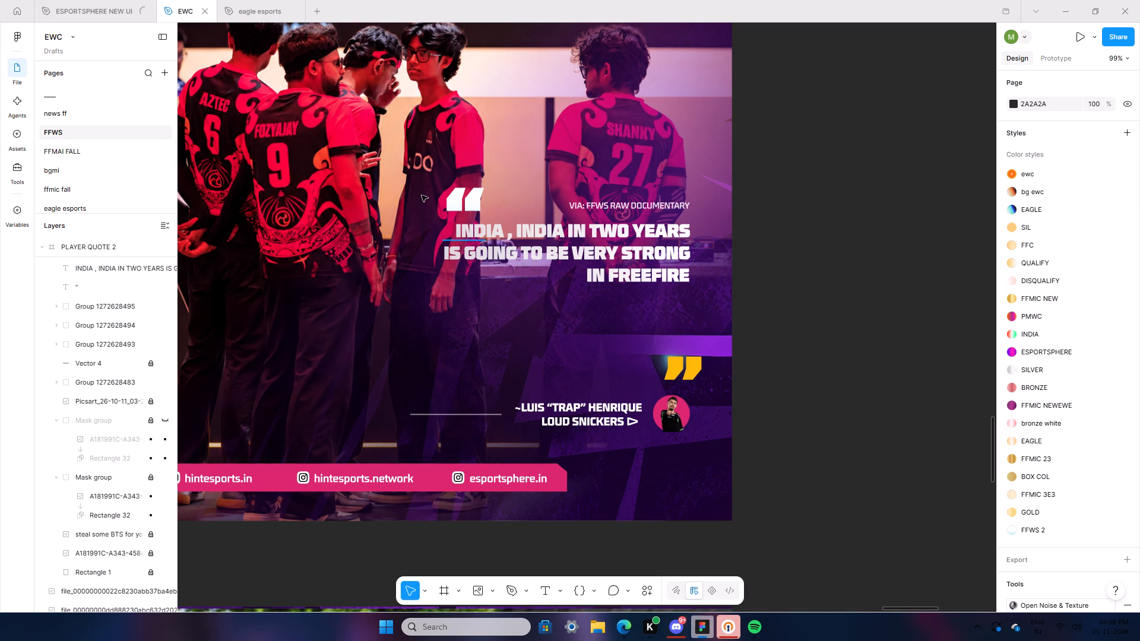
Move the opening quote mark, the VIA: FFWS RAW DOCUMENTARY line and the quote text down together to just above the closing quote mark.
left_click_drag(415, 157, 685, 271)
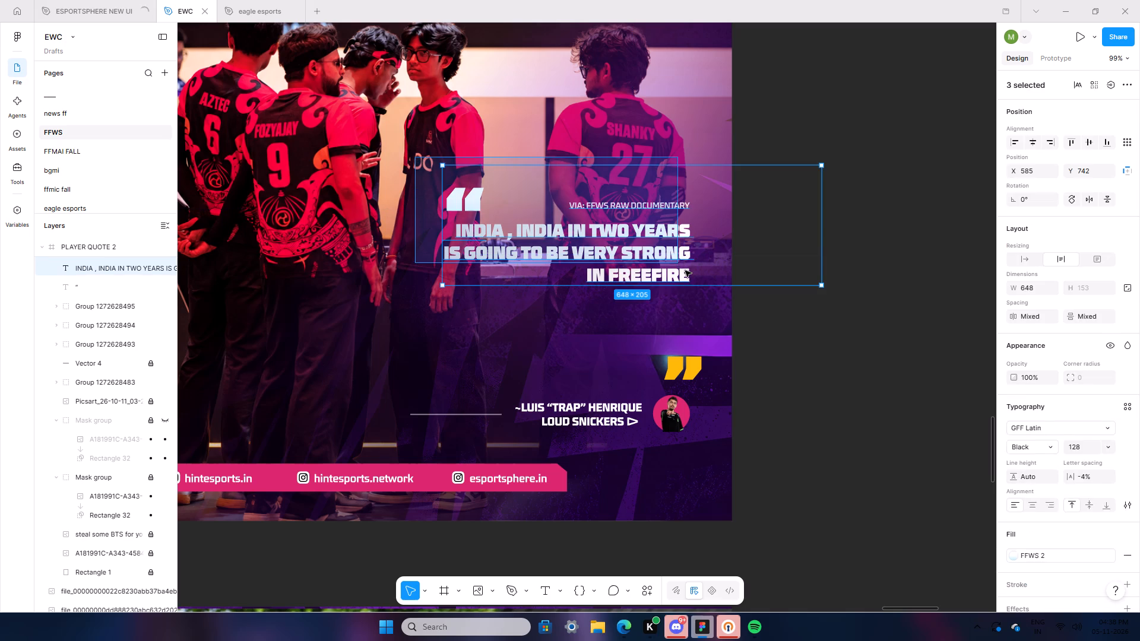
left_click_drag(685, 271, 693, 273)
key("Down")
key("Down")
key("Down")
key("Down")
key("Down")
key("Down")
key("Down")
key("Down")
key("Down")
key("Down")
key("Down")
key("Down")
key("Down")
key("Down")
key("Down")
key("Down")
key("Down")
key("Down")
key("Down")
key("Down")
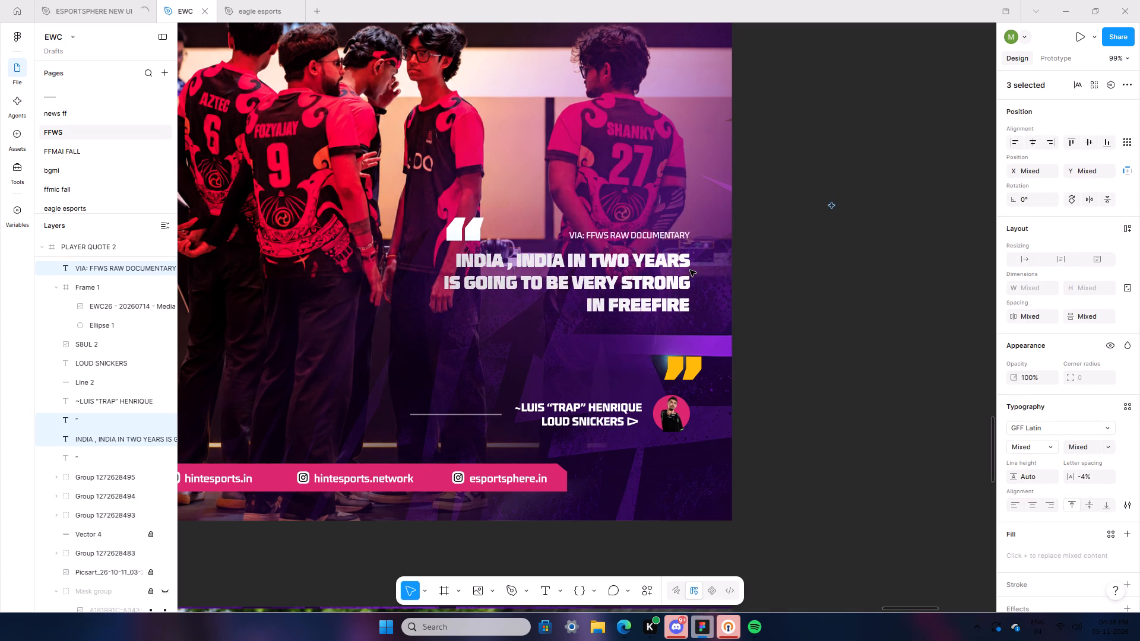
key("Down")
key("Down")
key("Down")
key("Down")
key("Down")
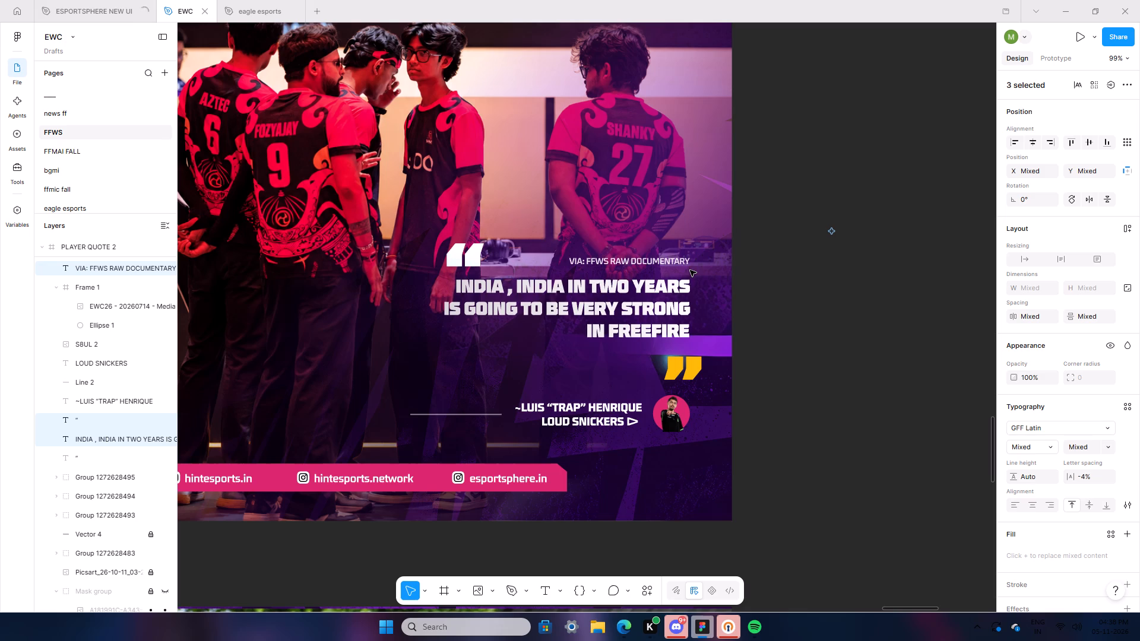
key("Down")
key("Down")
key("Down")
key("Down")
key("Down")
key("Down")
key("Down")
key("Down")
key("Down")
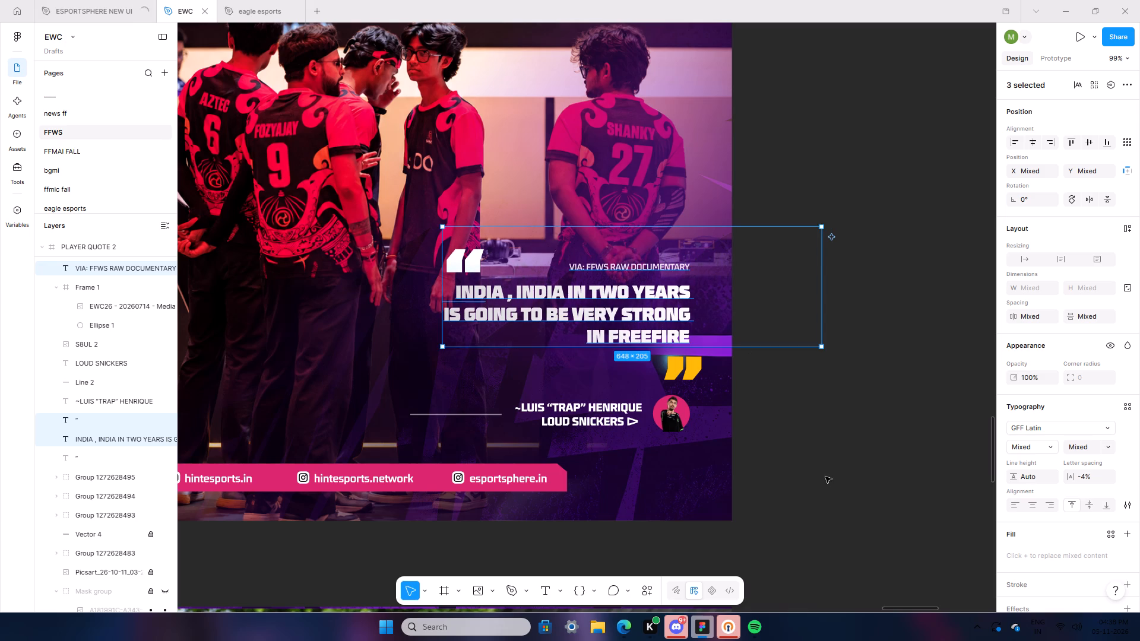
left_click(825, 477)
Compare the layout with PLAYER QUOTE 3 and nudge PLAYER QUOTE 2's opening quote mark, source line and quote text down slightly.
scroll(826, 485, "down", 20)
scroll(826, 485, "down", 8)
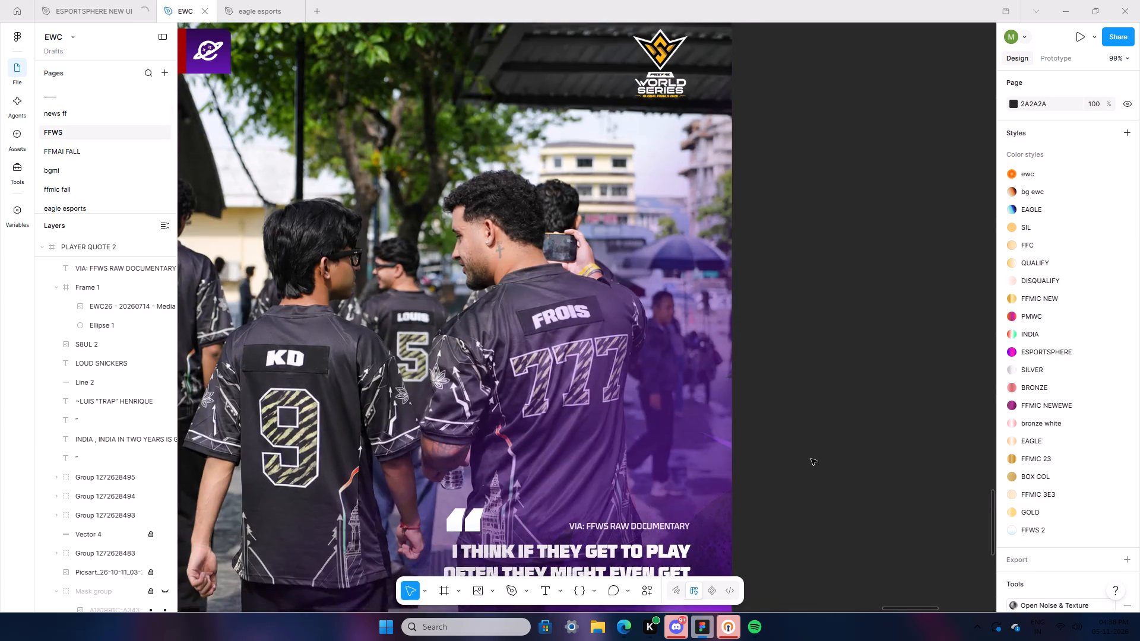
scroll(811, 459, "down", 2)
scroll(812, 455, "down", 7, "ctrl")
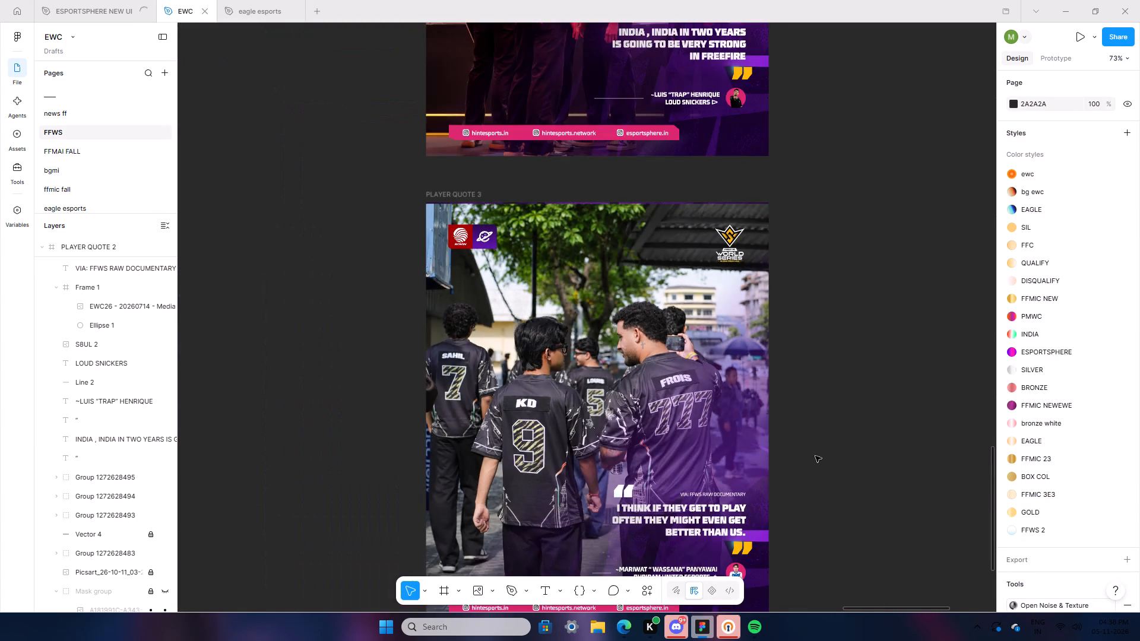
scroll(819, 453, "down", 5, "ctrl")
scroll(828, 442, "up", 3)
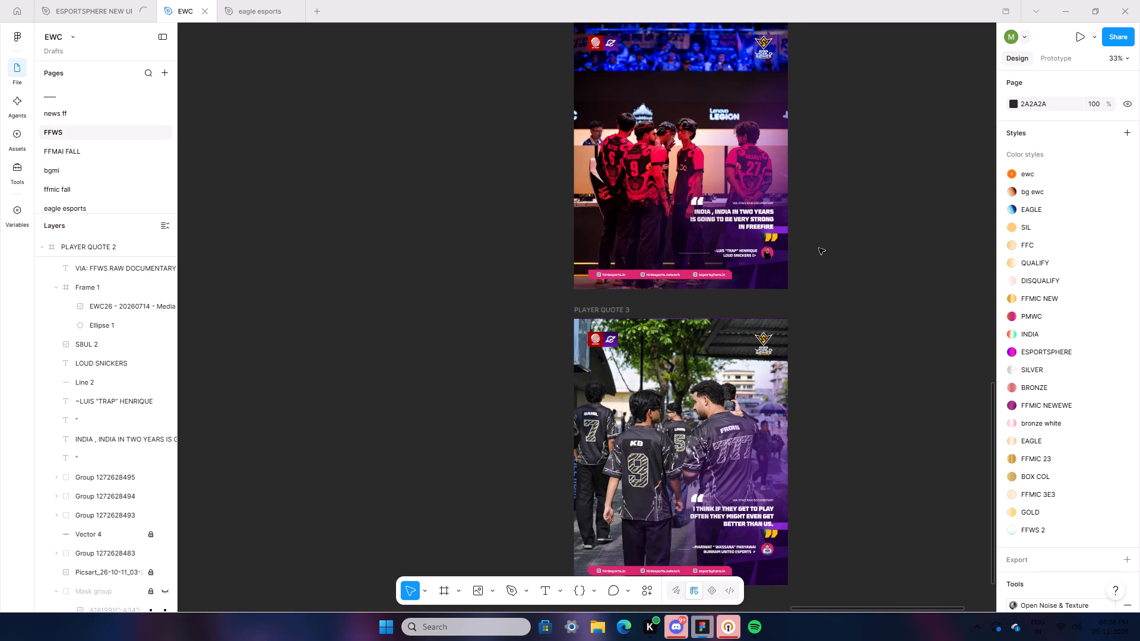
left_click_drag(683, 188, 769, 227)
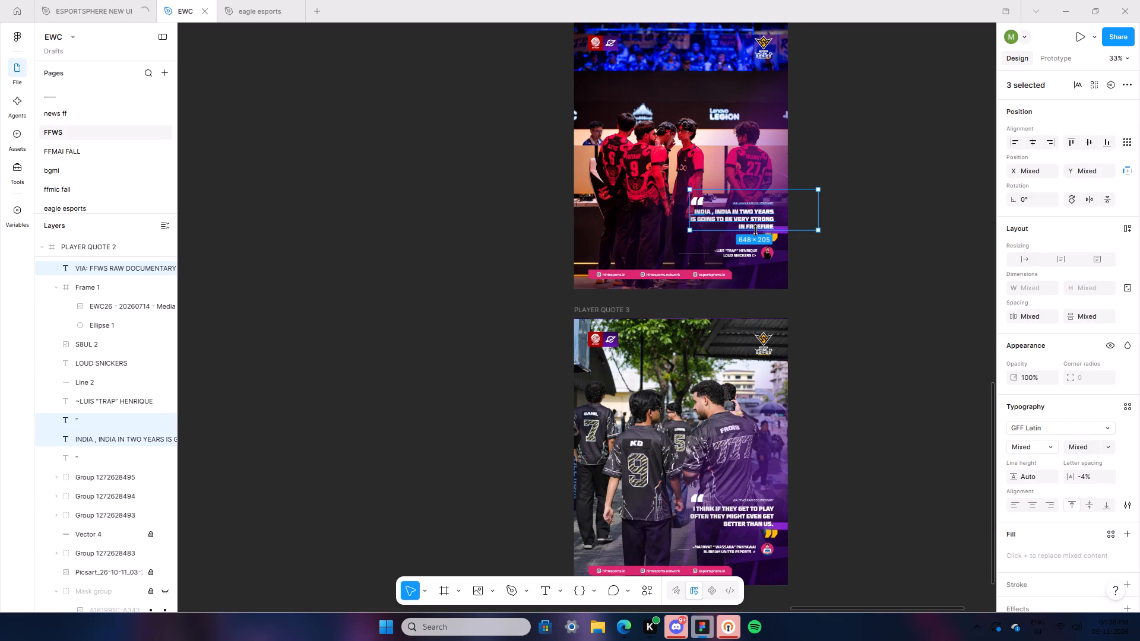
key("Down")
left_click(904, 326)
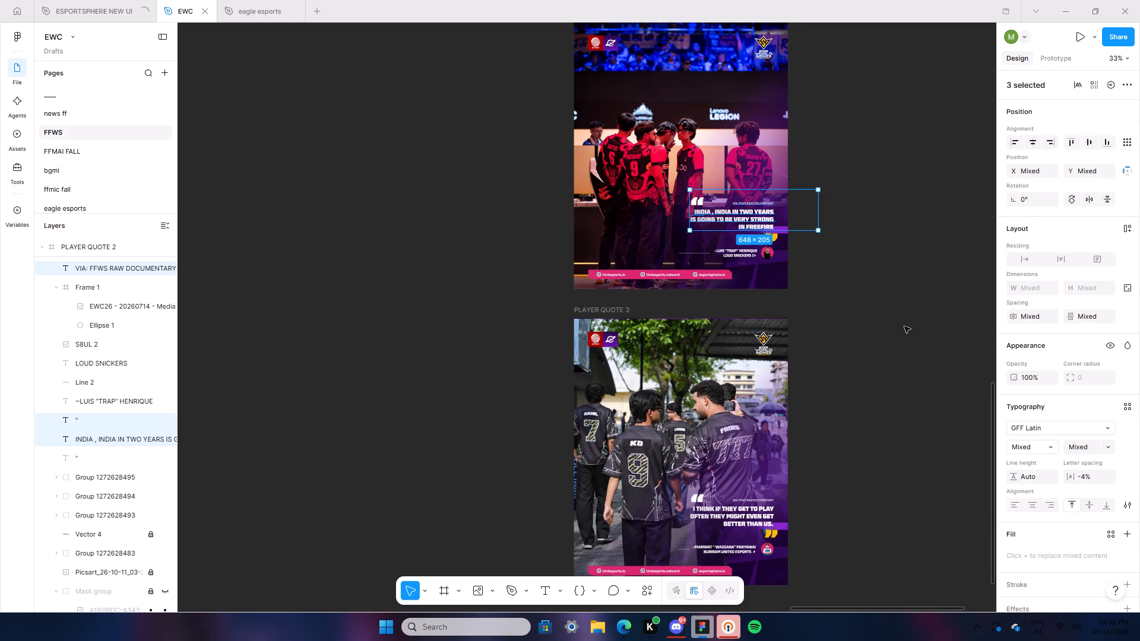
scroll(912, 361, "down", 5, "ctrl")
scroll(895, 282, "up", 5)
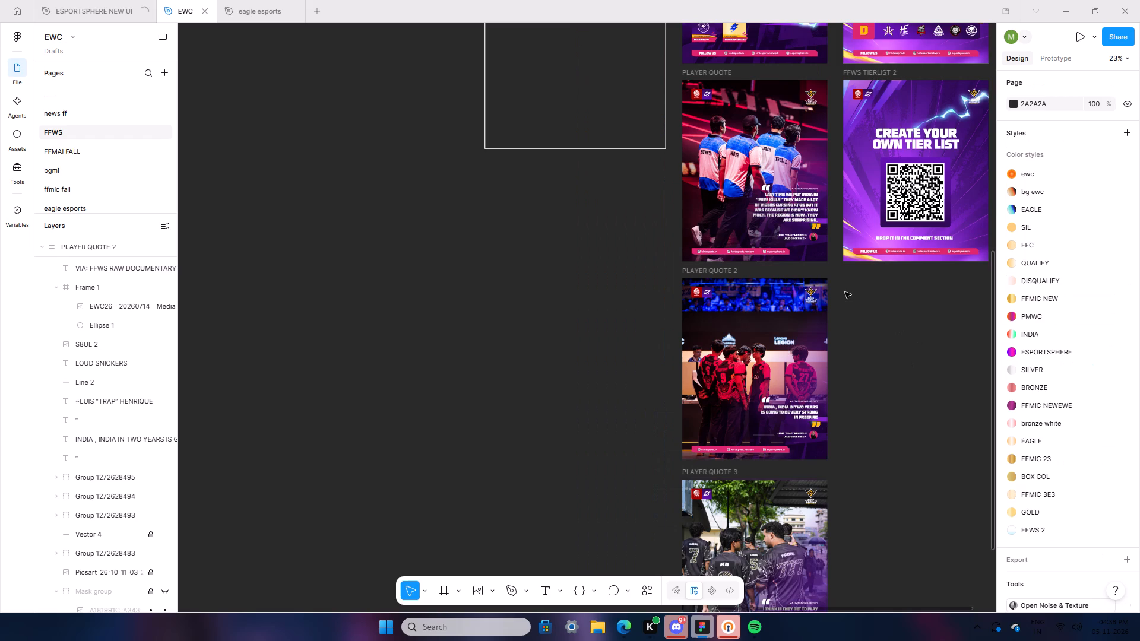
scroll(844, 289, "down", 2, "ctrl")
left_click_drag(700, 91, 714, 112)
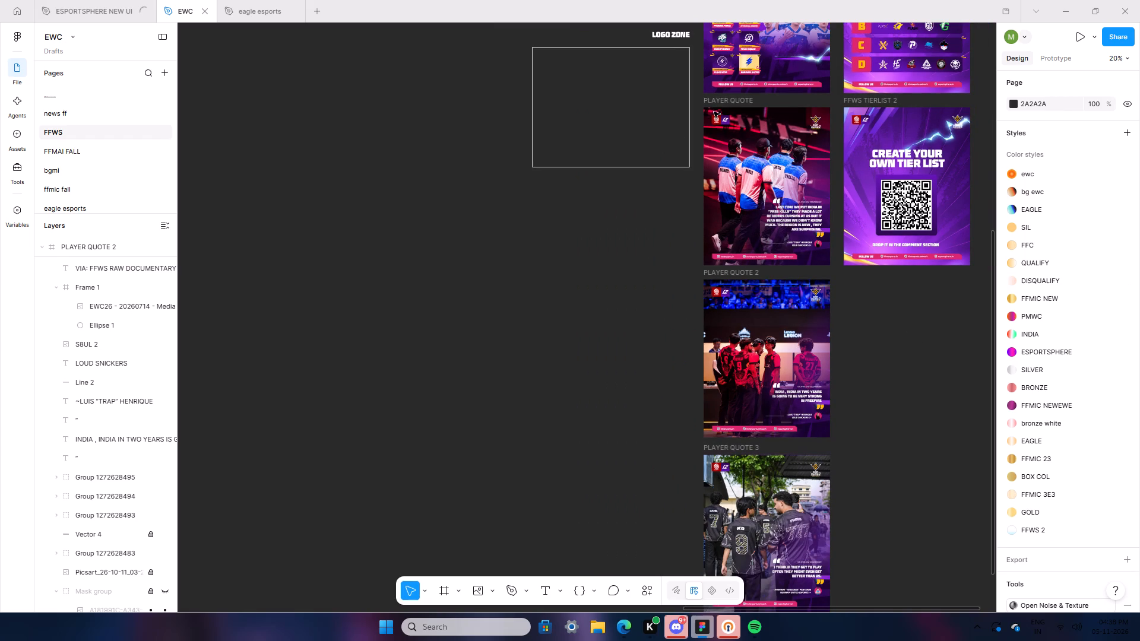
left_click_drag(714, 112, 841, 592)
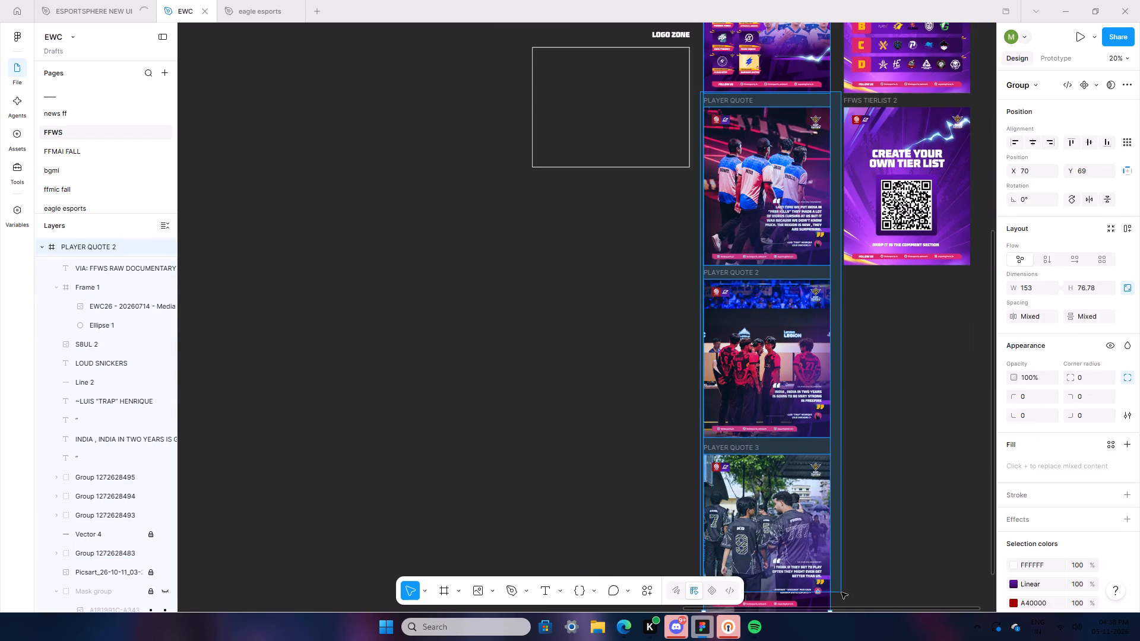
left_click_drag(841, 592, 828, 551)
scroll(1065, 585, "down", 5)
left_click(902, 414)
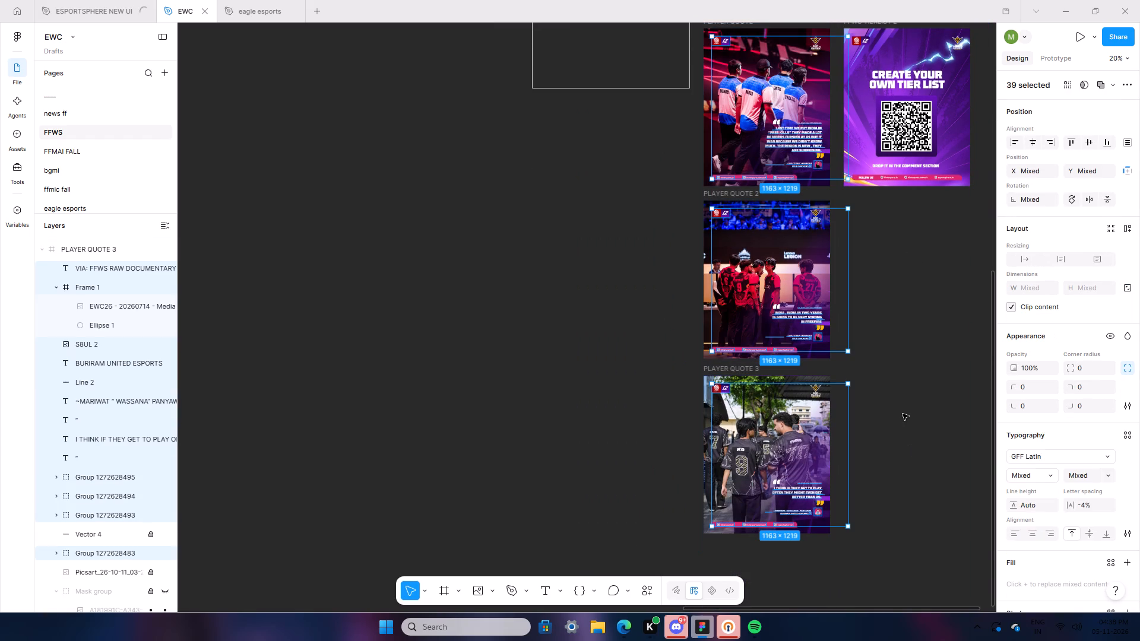
Select the PLAYER QUOTE, PLAYER QUOTE 2 and PLAYER QUOTE 3 frames together, leaving out FFWS TIERLIST 2.
scroll(752, 154, "up", 4)
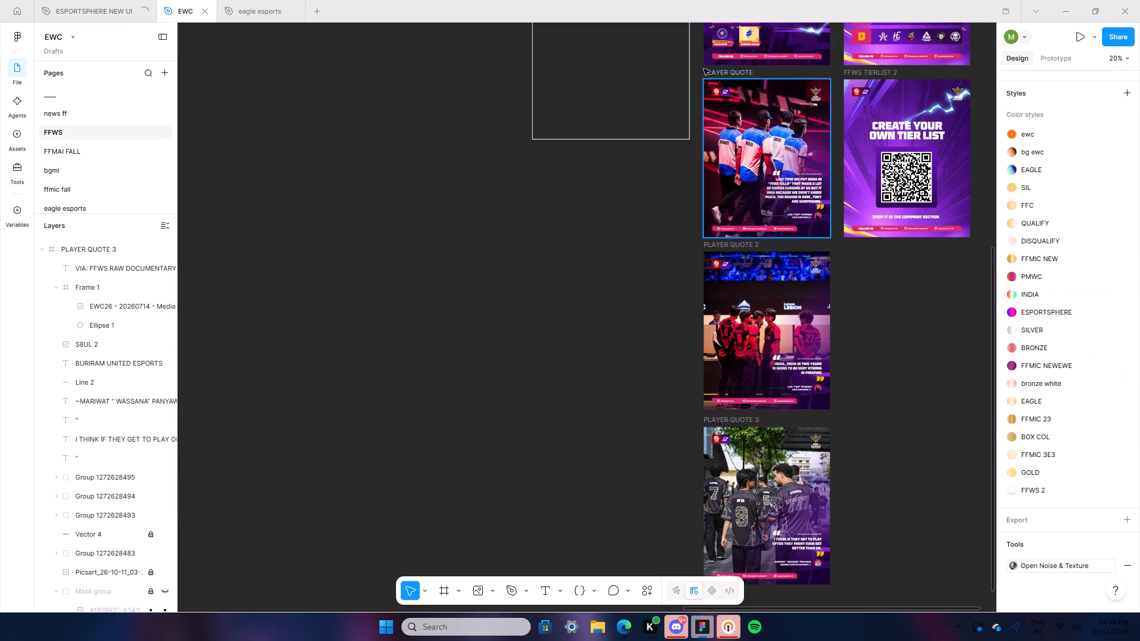
left_click_drag(696, 66, 847, 579)
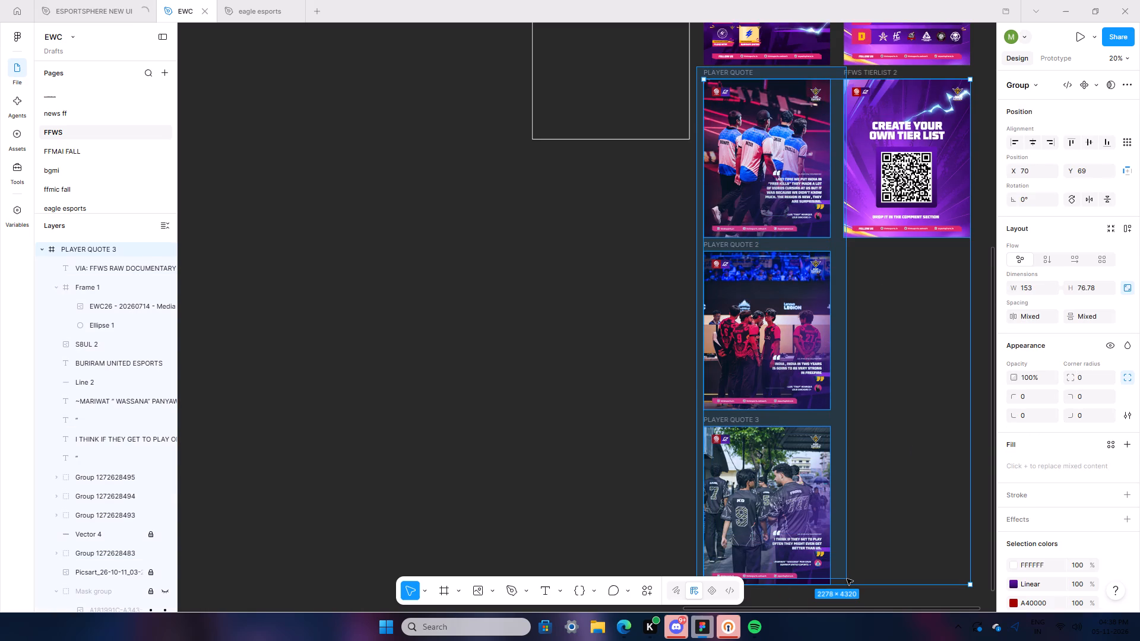
left_click_drag(847, 579, 831, 594)
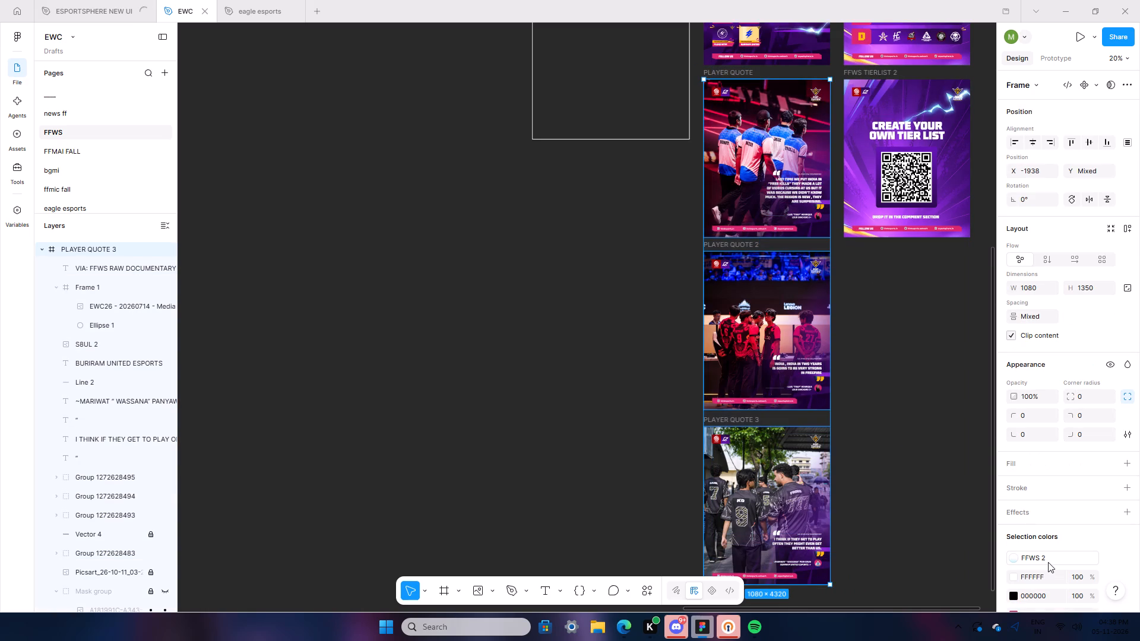
scroll(1047, 559, "down", 9)
left_click(1050, 561)
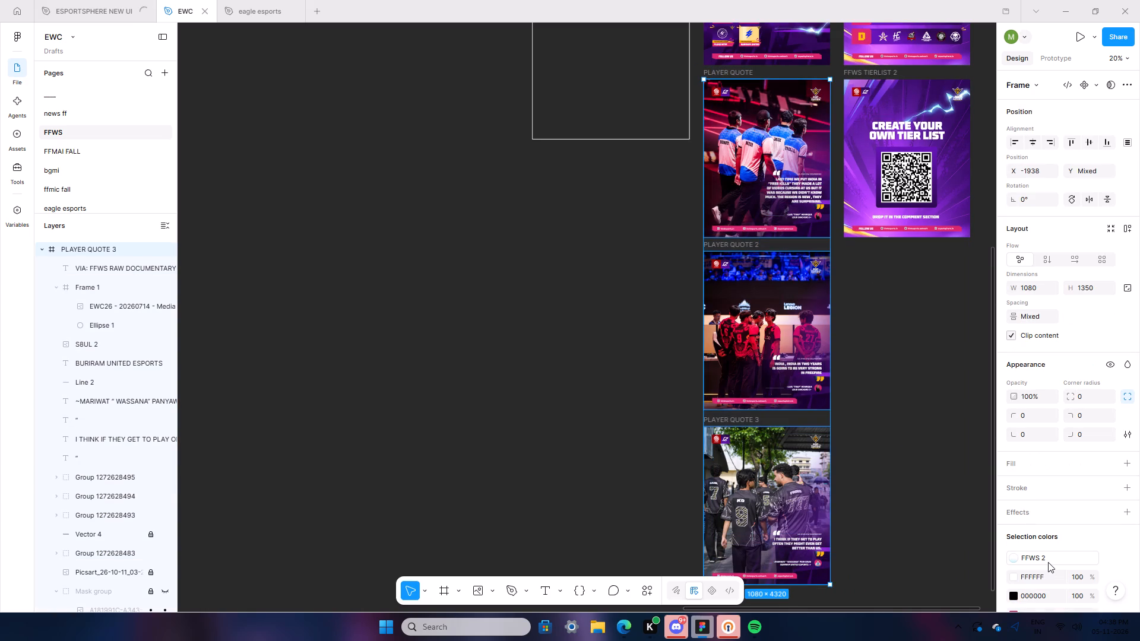
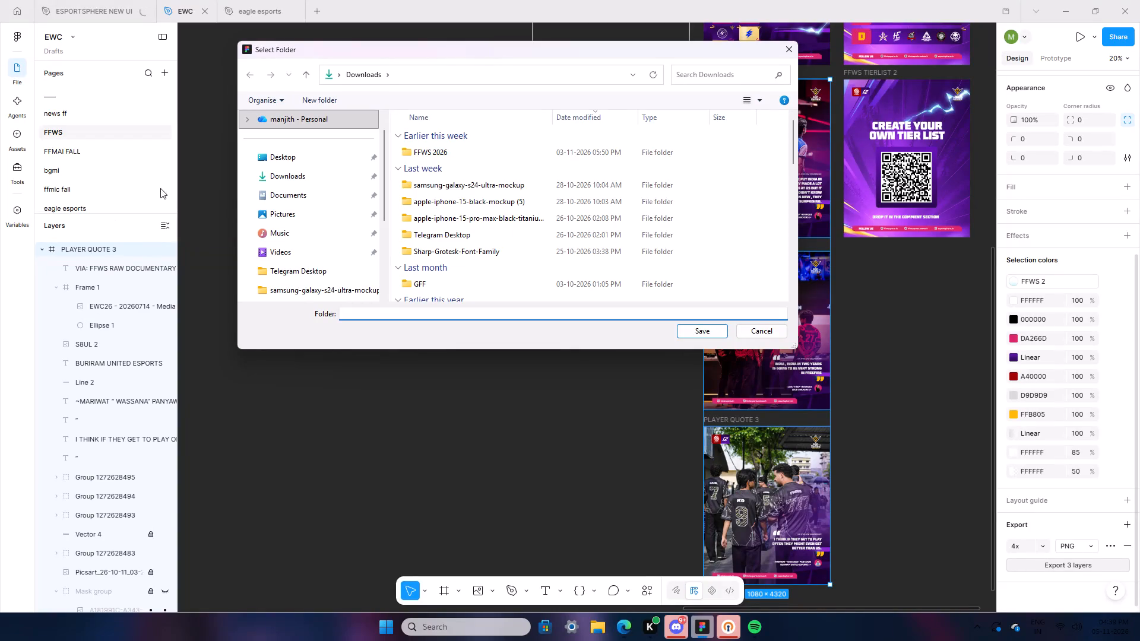
Choose the Downloads folder as the save location for the export of the three selected player quote frames.
double_click(290, 176)
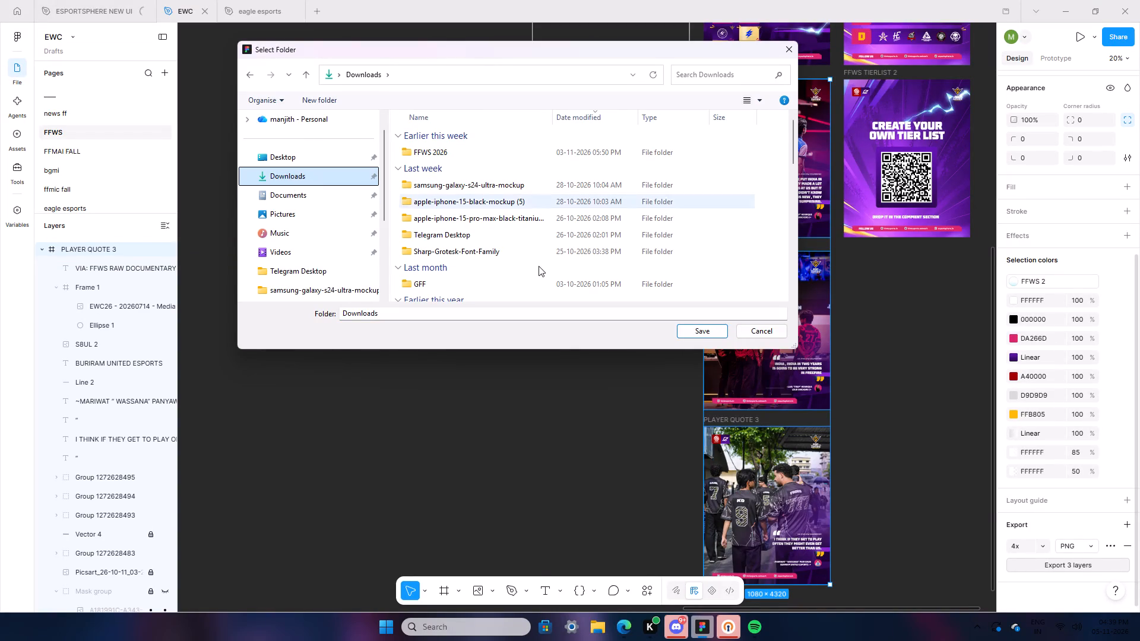
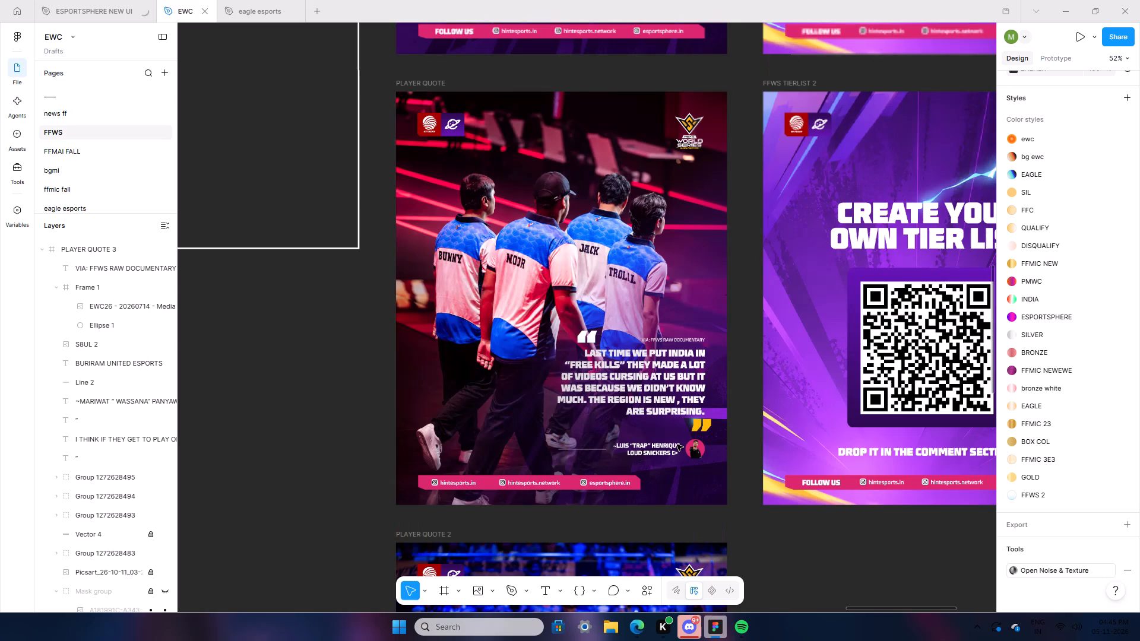
Unlock the background photo layer in the PLAYER QUOTE 3 frame, nudge it up to Y -4, and lock it again.
scroll(677, 445, "down", 11)
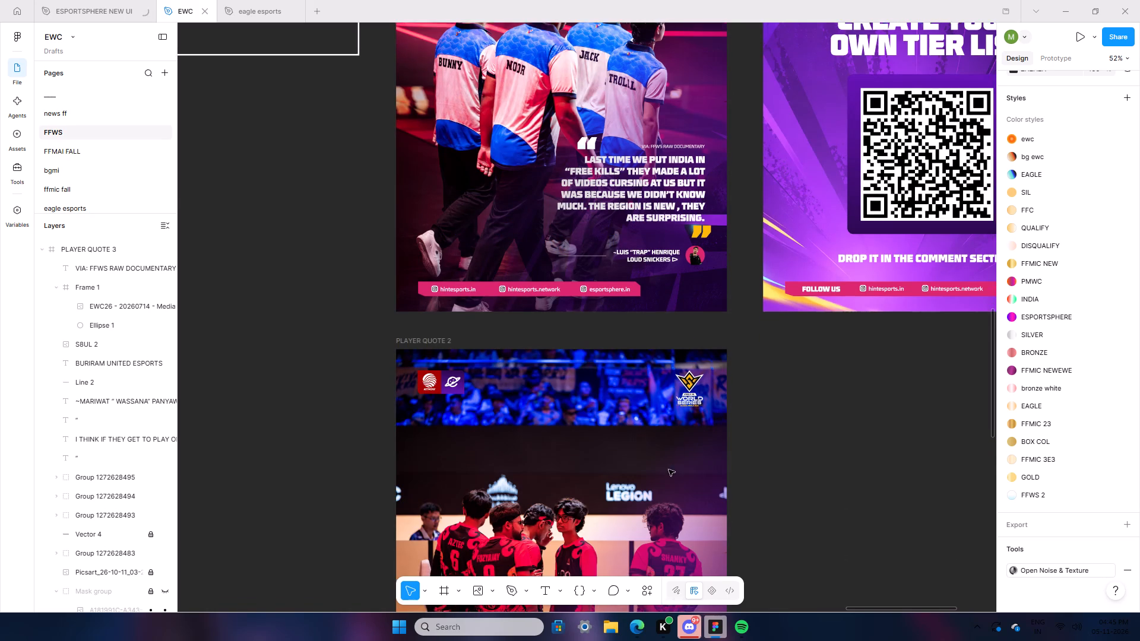
scroll(610, 447, "down", 11)
scroll(505, 413, "up", 5, "ctrl")
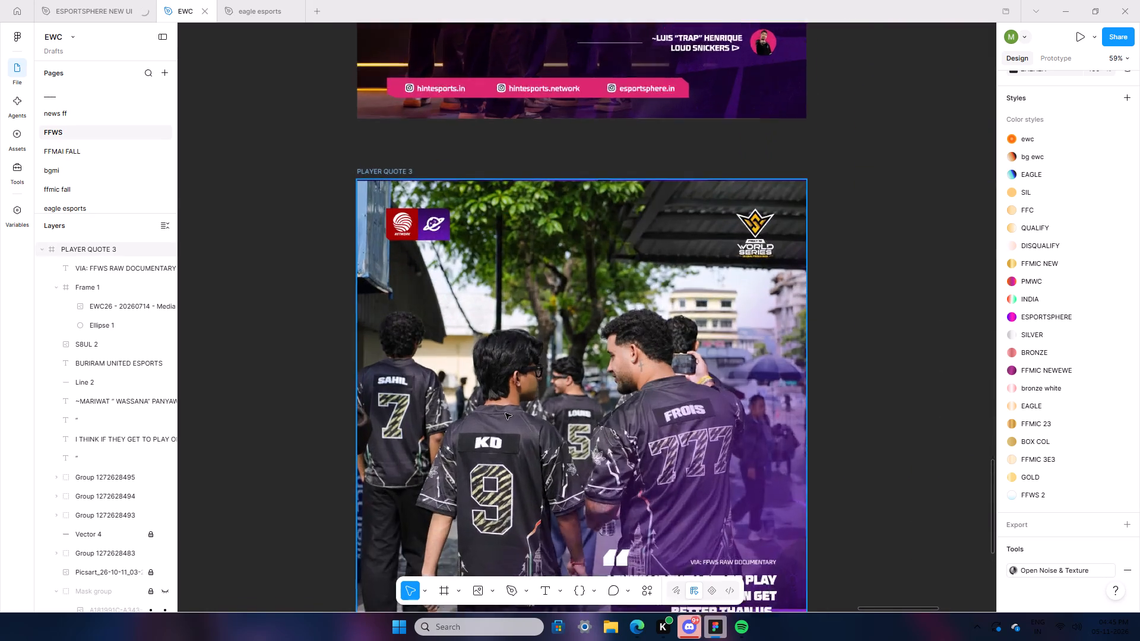
scroll(505, 413, "up", 15, "ctrl")
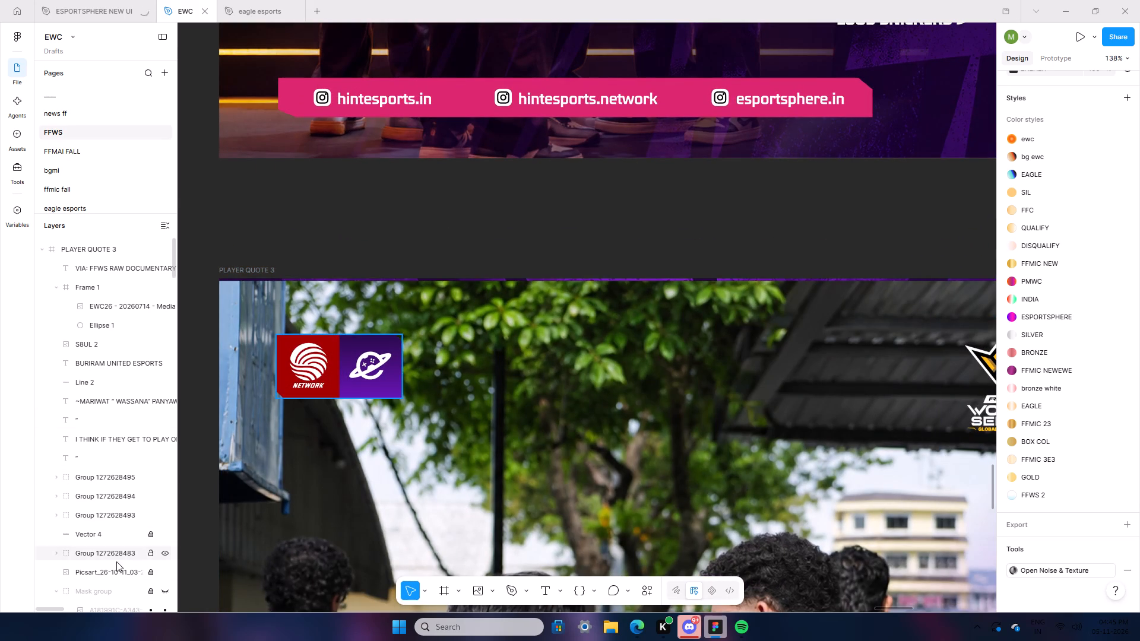
scroll(123, 582, "down", 2)
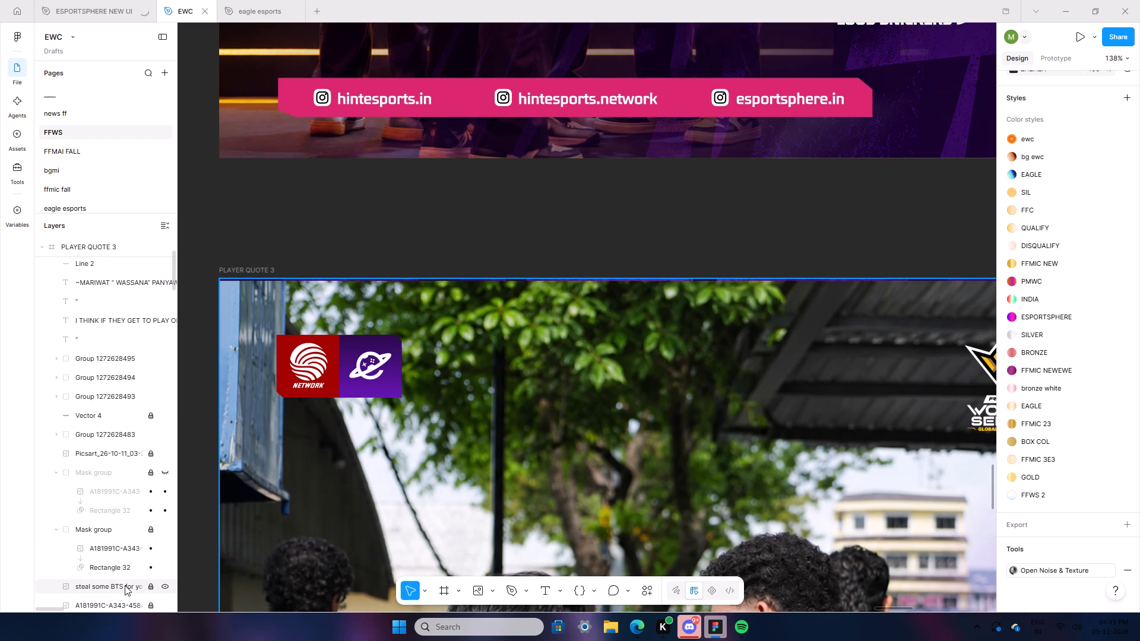
left_click(125, 585)
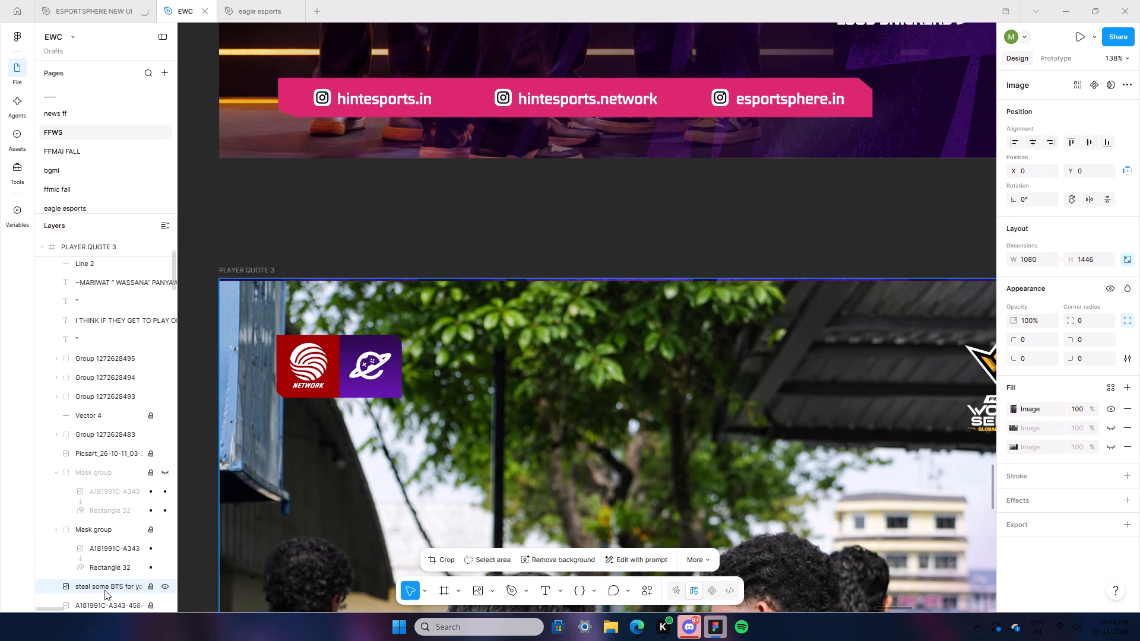
key("Up")
key("Up")
key("Up")
key("Up")
key("Up")
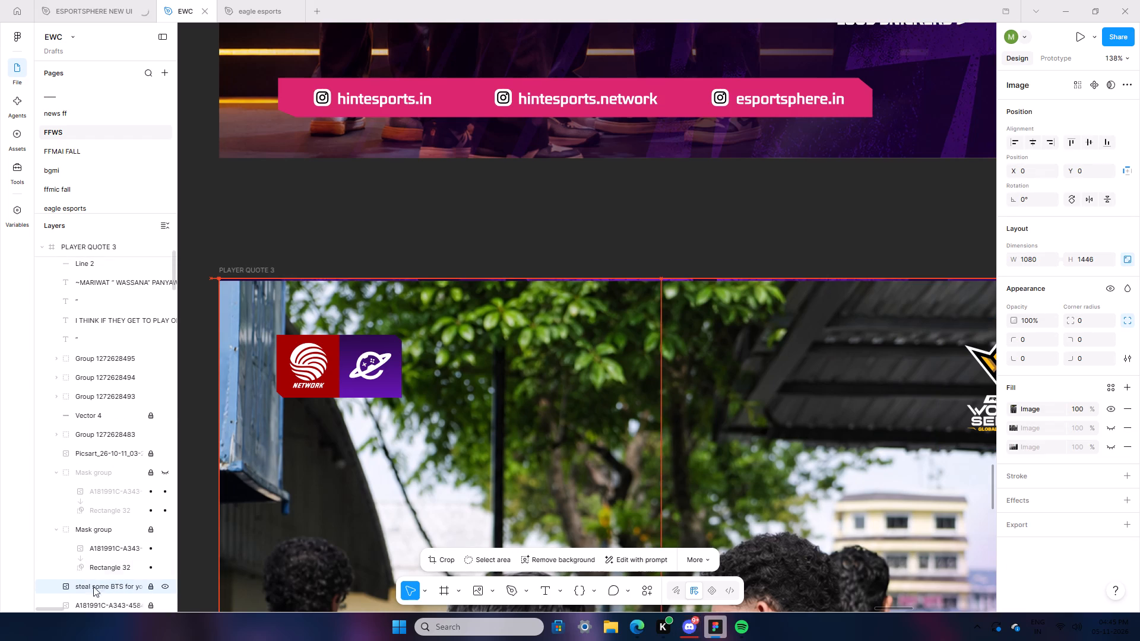
left_click(146, 593)
key("Up")
key("Up")
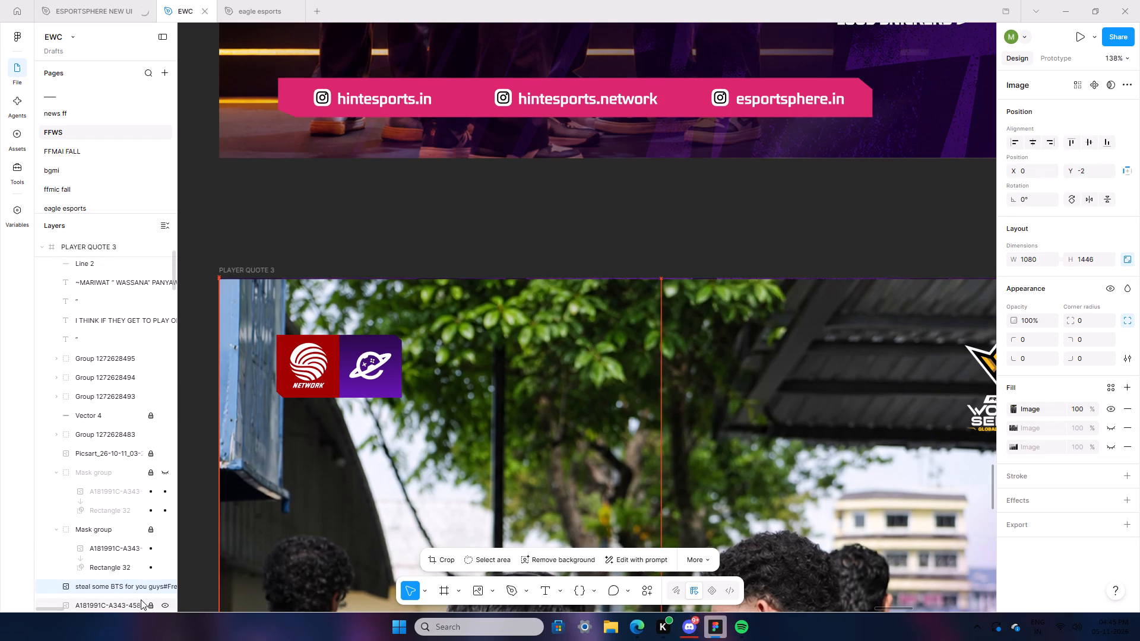
key("Up")
key("Up")
left_click(152, 588)
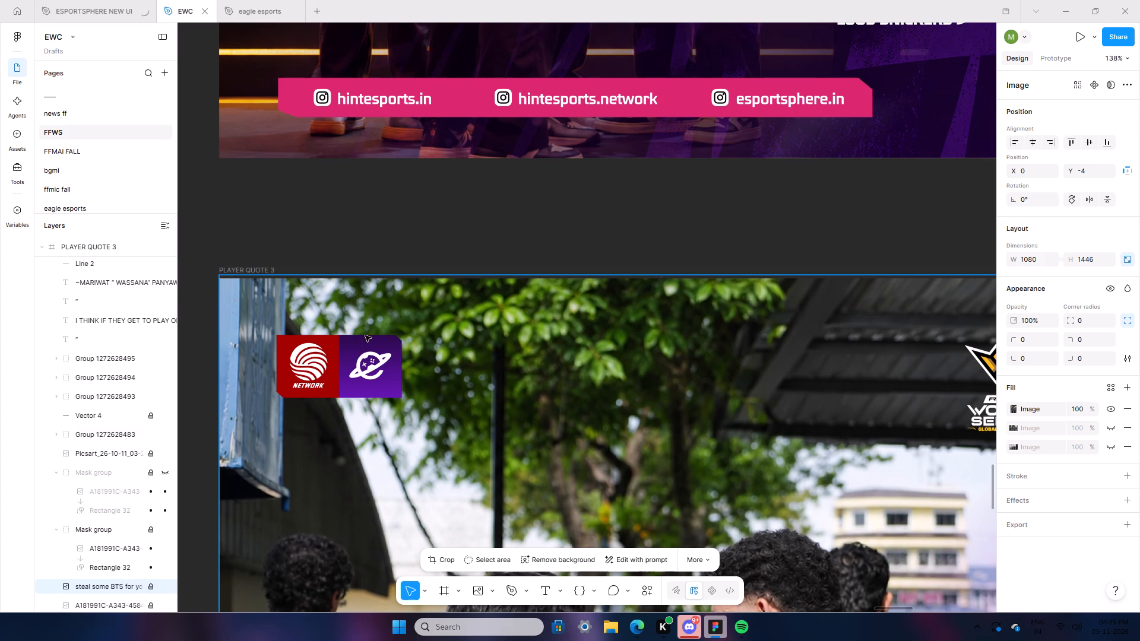
left_click(385, 223)
Examine the bottom edge of PLAYER QUOTE 3, the top of PLAYER QUOTE 2, and the PLAYER QUOTE layout for flaws.
scroll(388, 240, "down", 20)
scroll(388, 240, "down", 3)
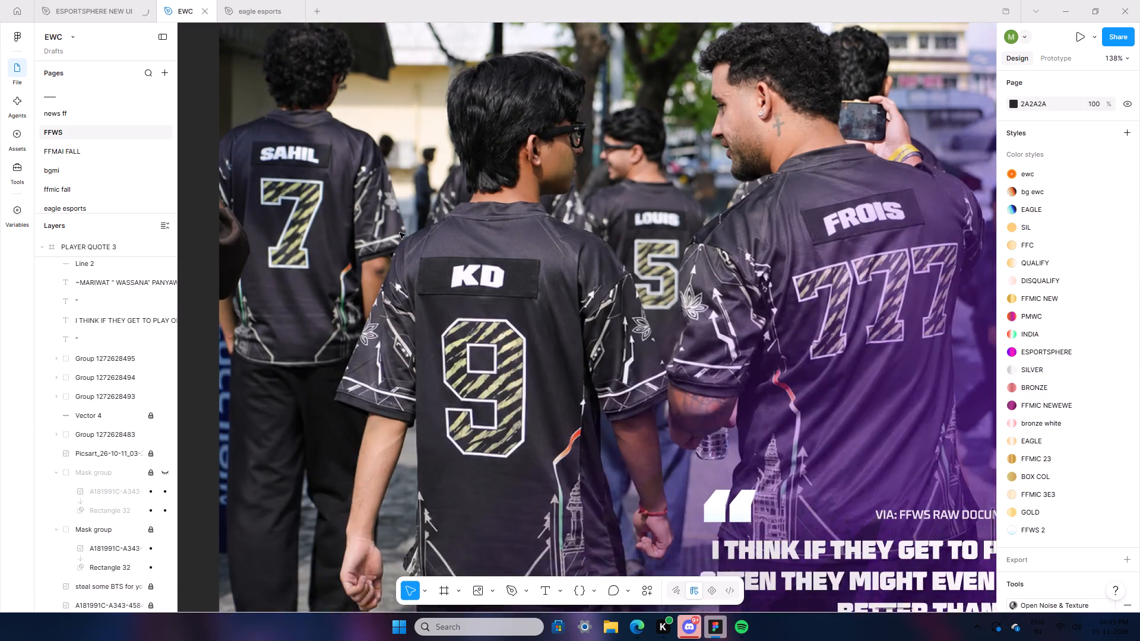
scroll(400, 233, "down", 7)
scroll(728, 529, "down", 9, "ctrl")
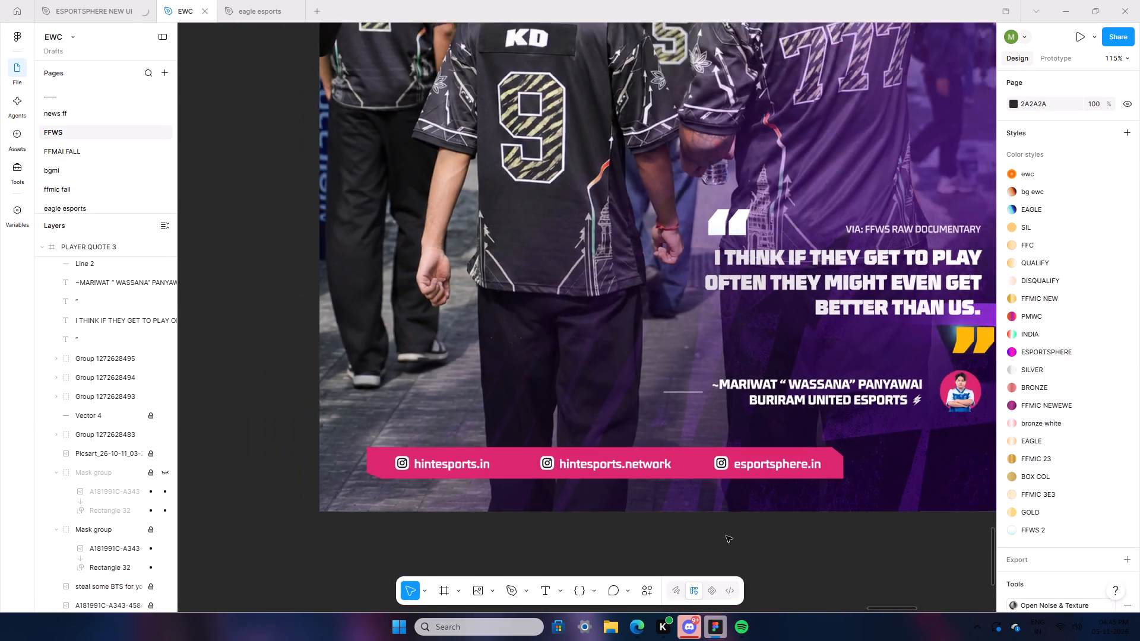
scroll(829, 540, "down", 7, "ctrl")
scroll(924, 576, "up", 15)
scroll(860, 563, "up", 3)
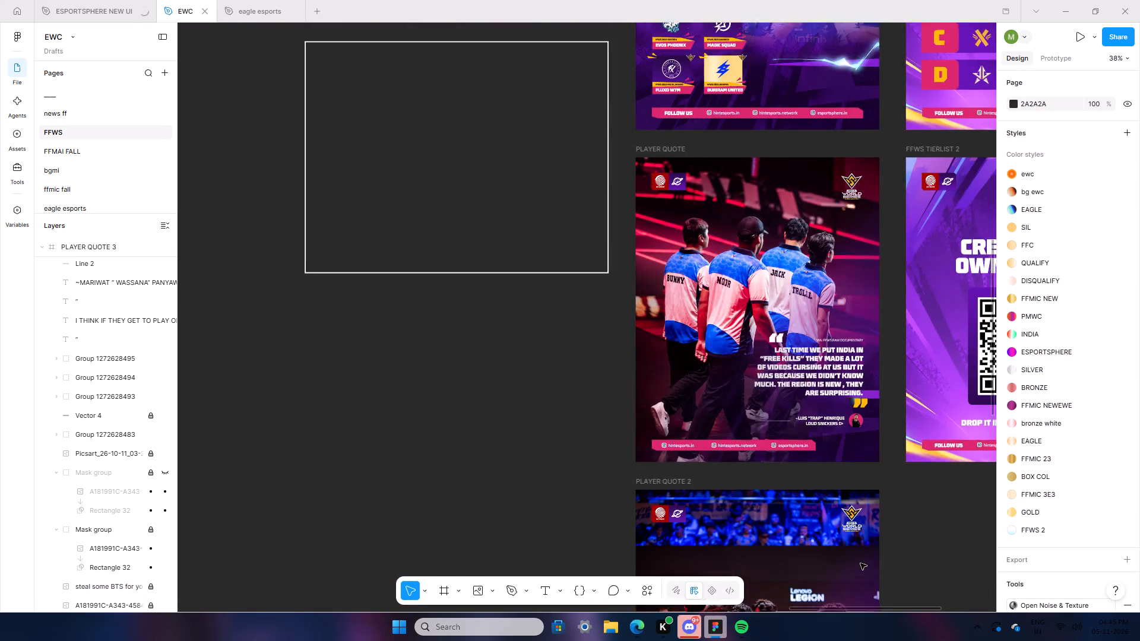
scroll(860, 563, "up", 14)
scroll(866, 553, "up", 17, "ctrl")
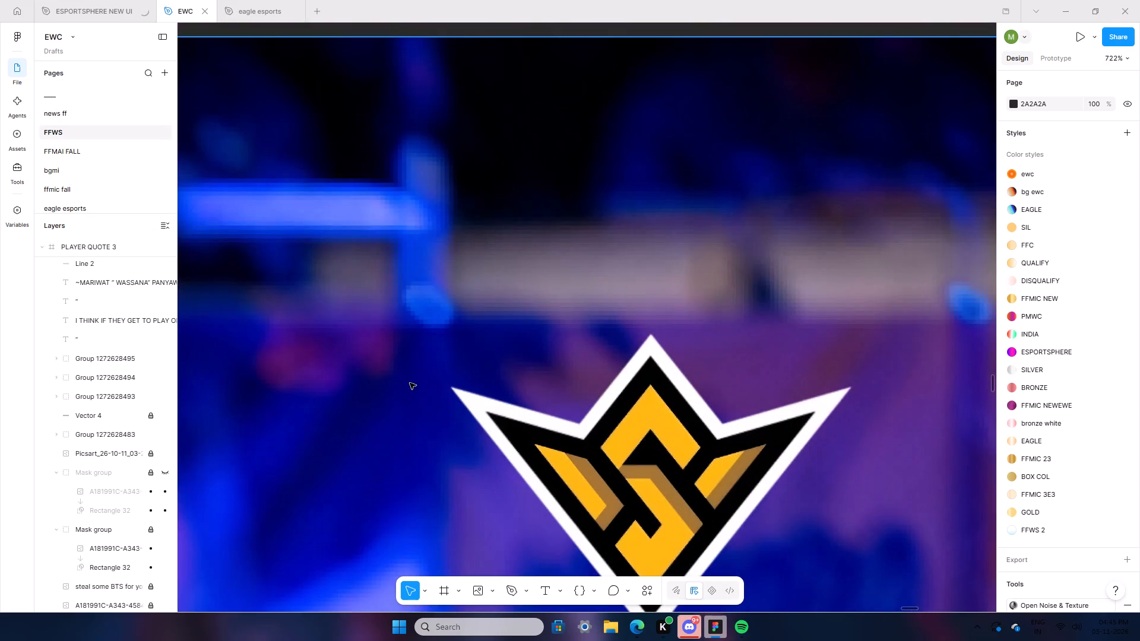
scroll(599, 346, "down", 20, "ctrl")
scroll(599, 346, "down", 7, "ctrl")
scroll(397, 283, "up", 11)
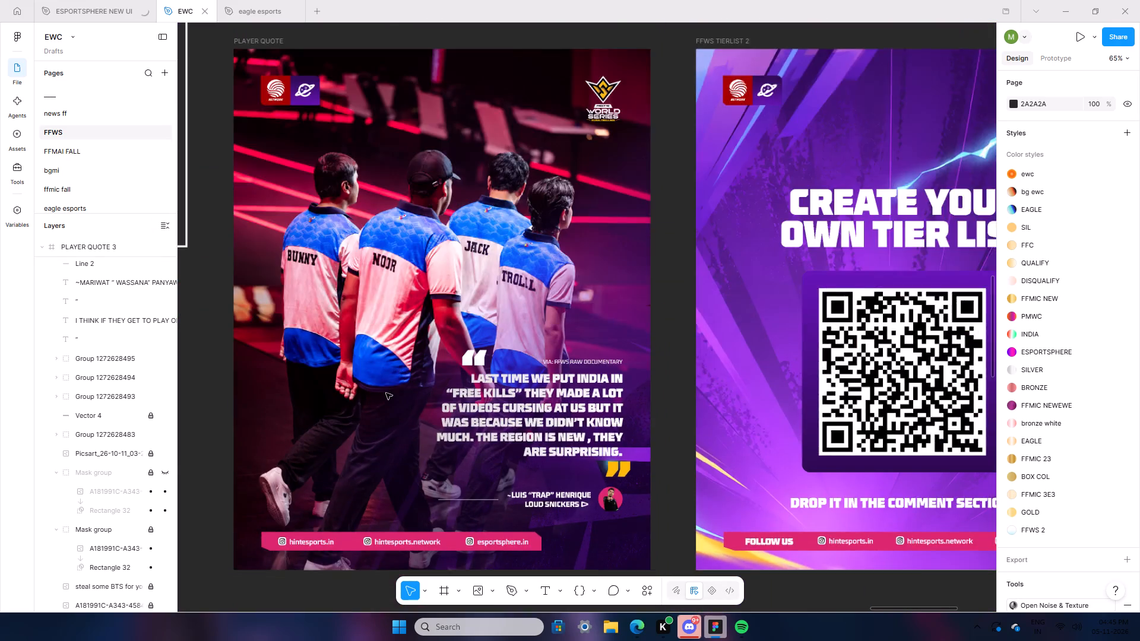
scroll(386, 393, "up", 5)
scroll(380, 401, "up", 8, "ctrl")
scroll(380, 401, "down", 20, "ctrl")
scroll(380, 401, "down", 4, "ctrl")
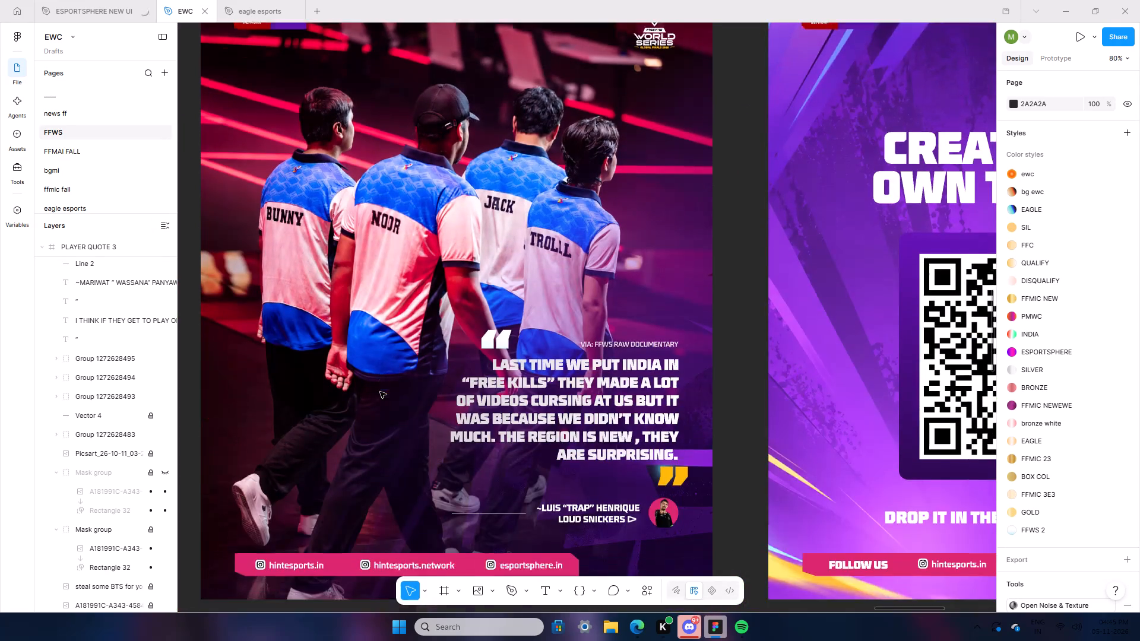
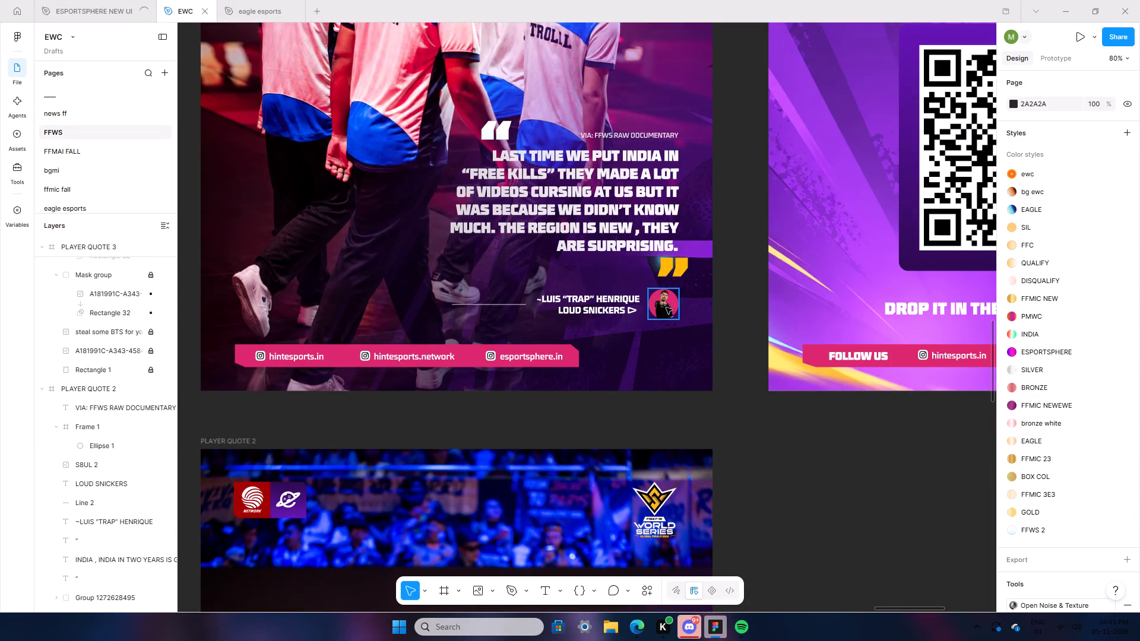
Delete the portrait photo inside the circular avatar frame of the PLAYER QUOTE frame.
double_click(666, 307)
key("BackSpace")
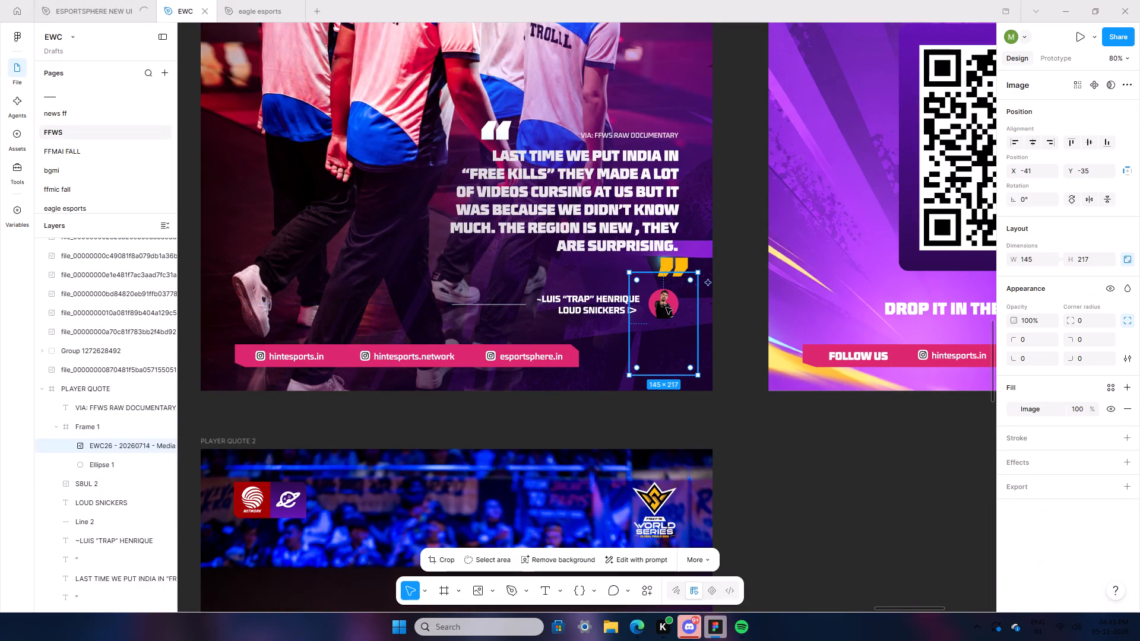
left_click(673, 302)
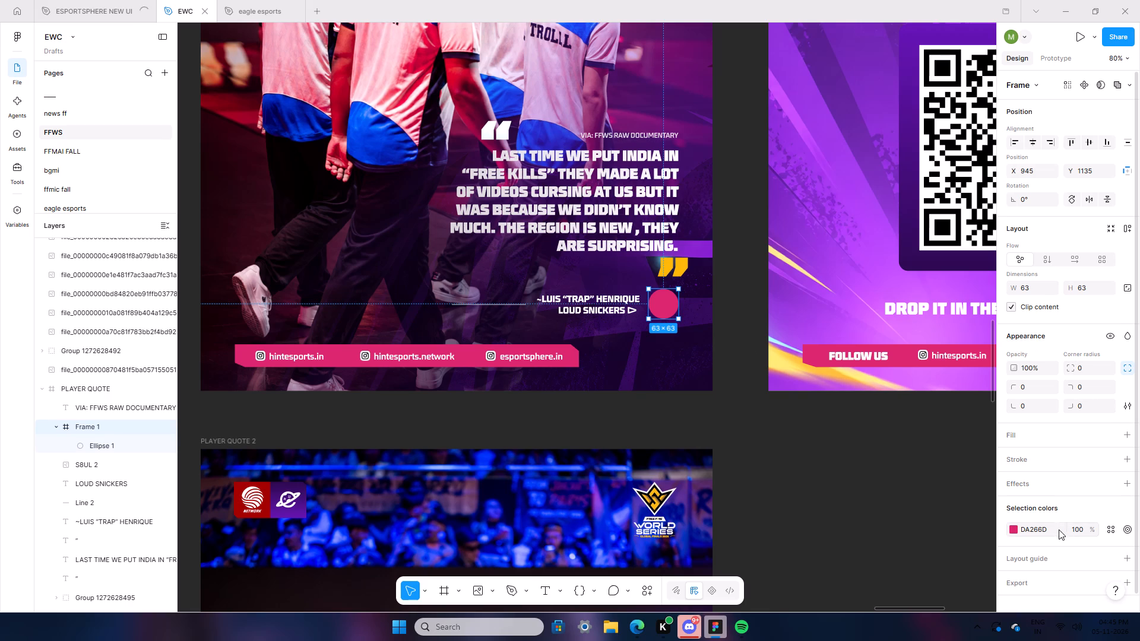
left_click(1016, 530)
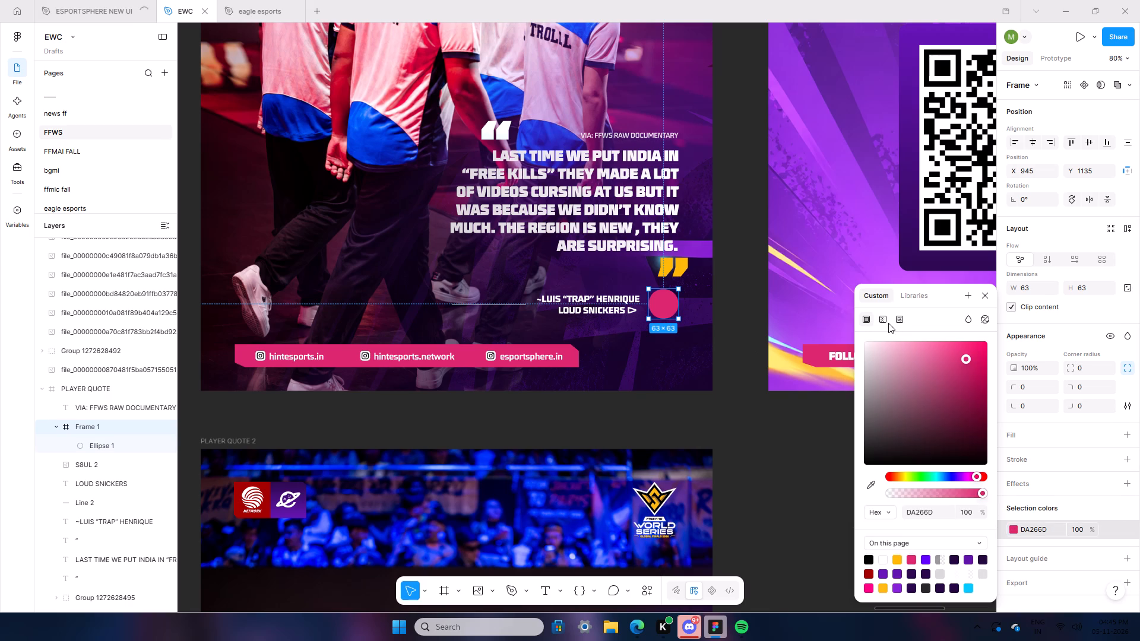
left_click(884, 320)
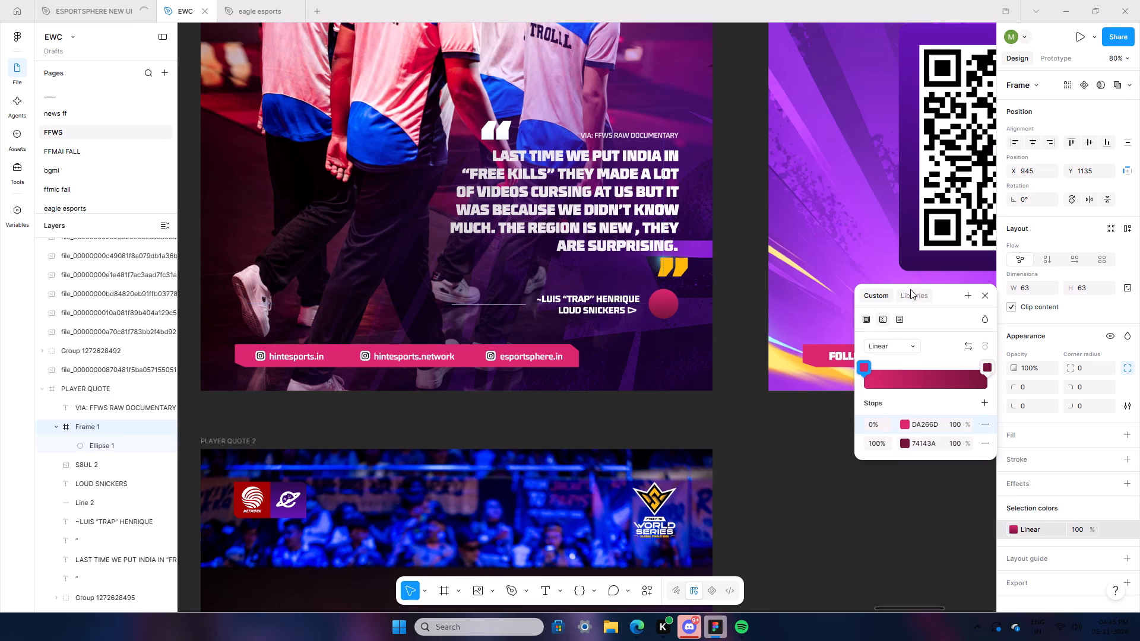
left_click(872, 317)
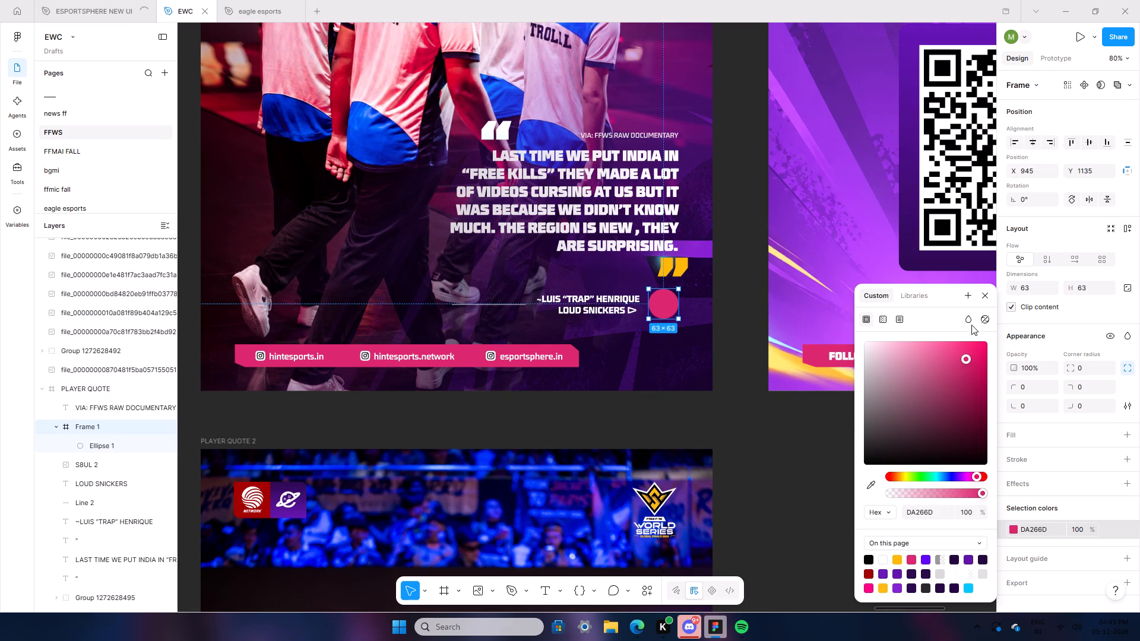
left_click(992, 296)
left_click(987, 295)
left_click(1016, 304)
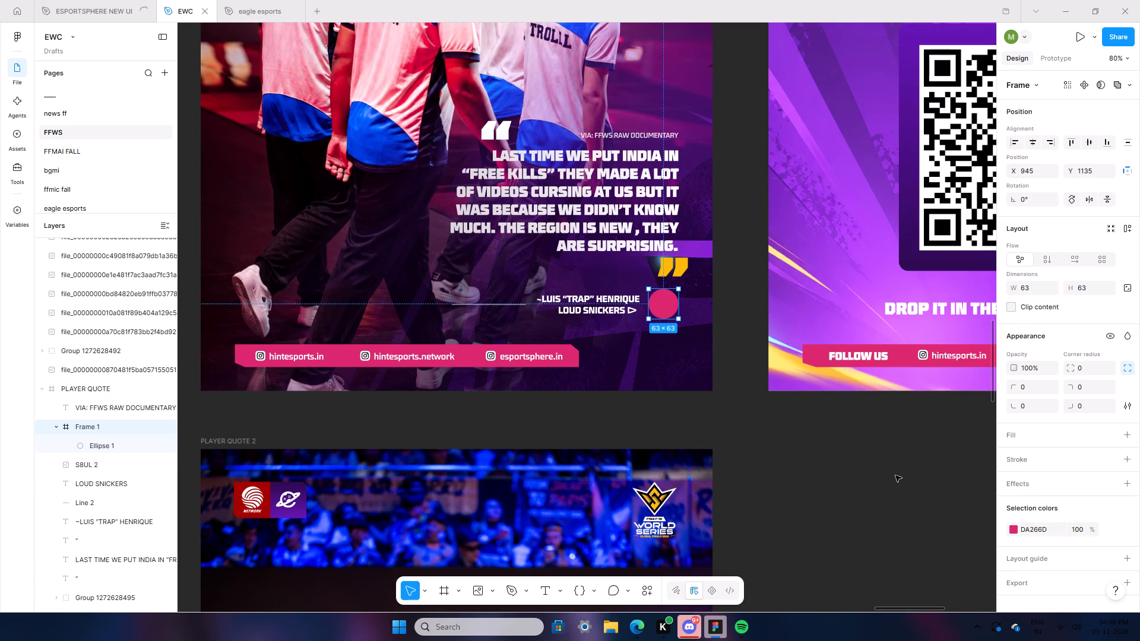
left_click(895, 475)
Ungroup the PLAYER QUOTE avatar frame and fill its pink circle with the image 20261105_164349 from Downloads.
left_click(663, 306)
right_click(663, 306)
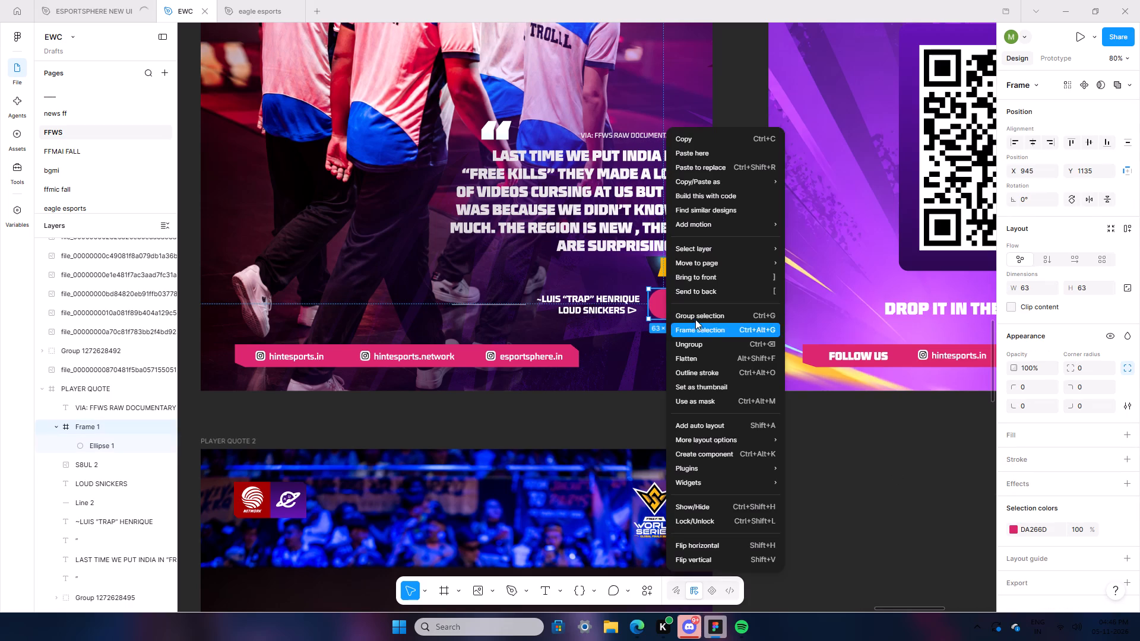
left_click(695, 348)
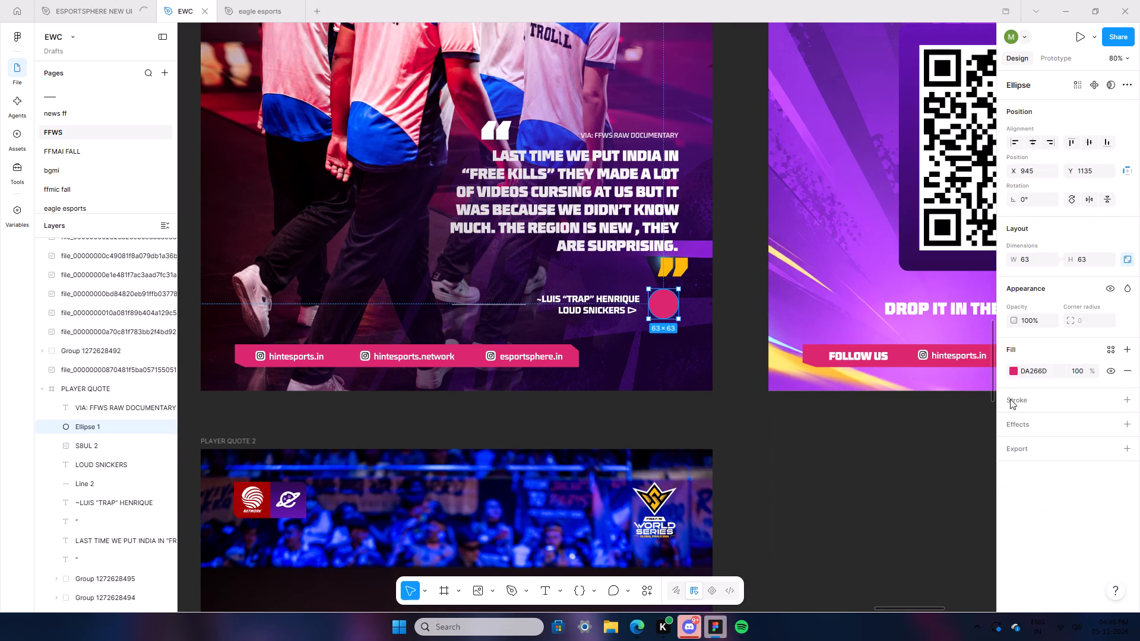
left_click(1018, 372)
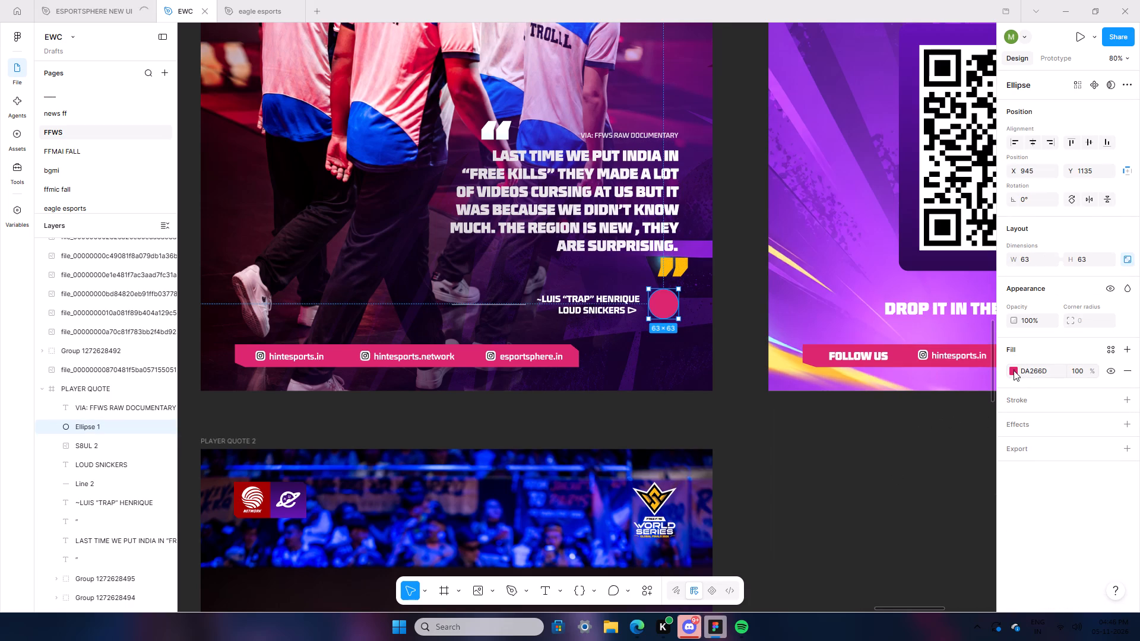
left_click(1014, 369)
left_click(916, 318)
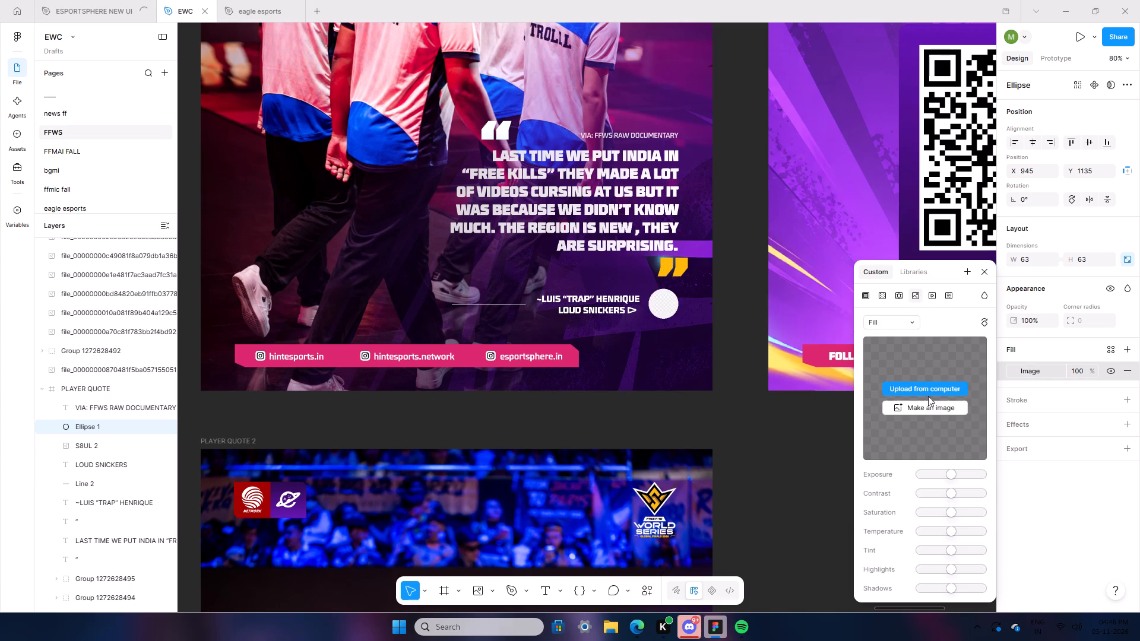
left_click(923, 391)
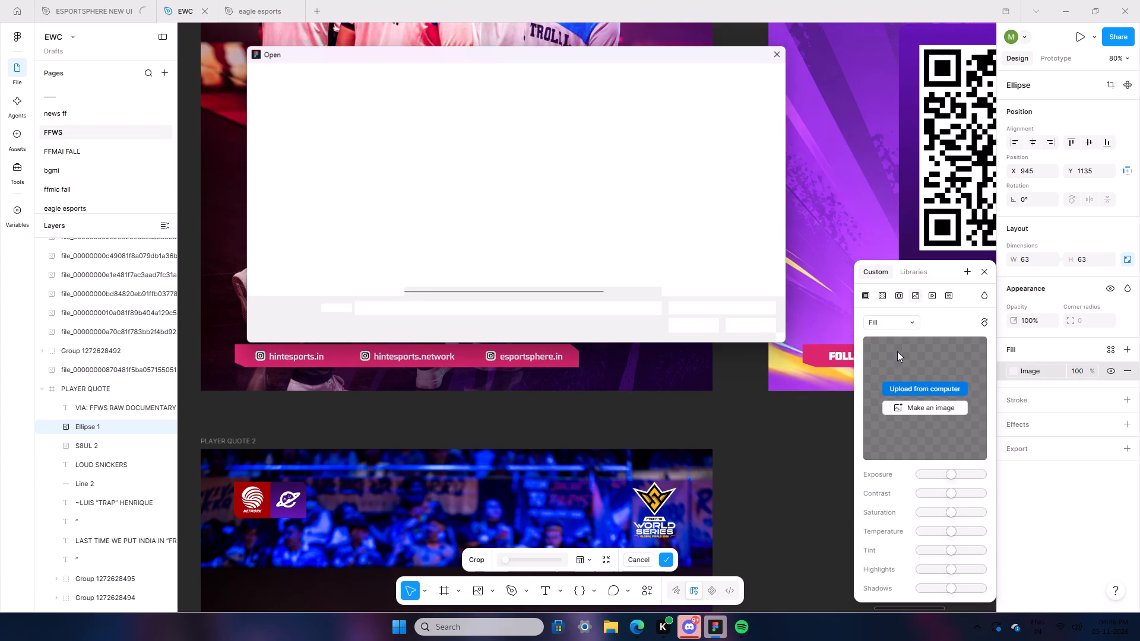
left_click(457, 154)
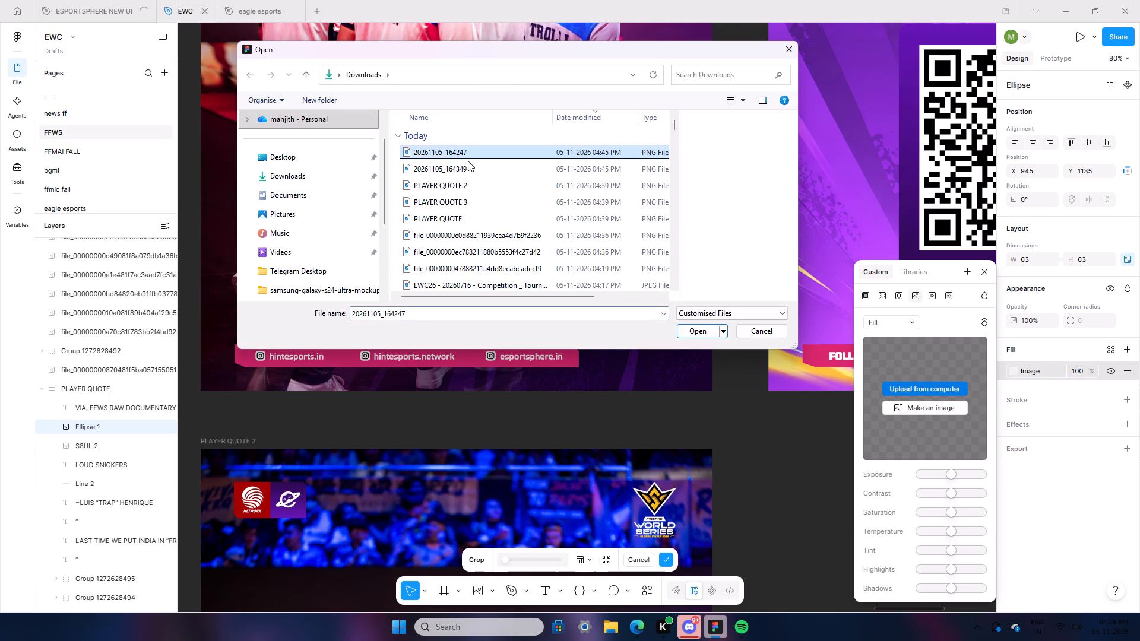
left_click(479, 166)
double_click(479, 166)
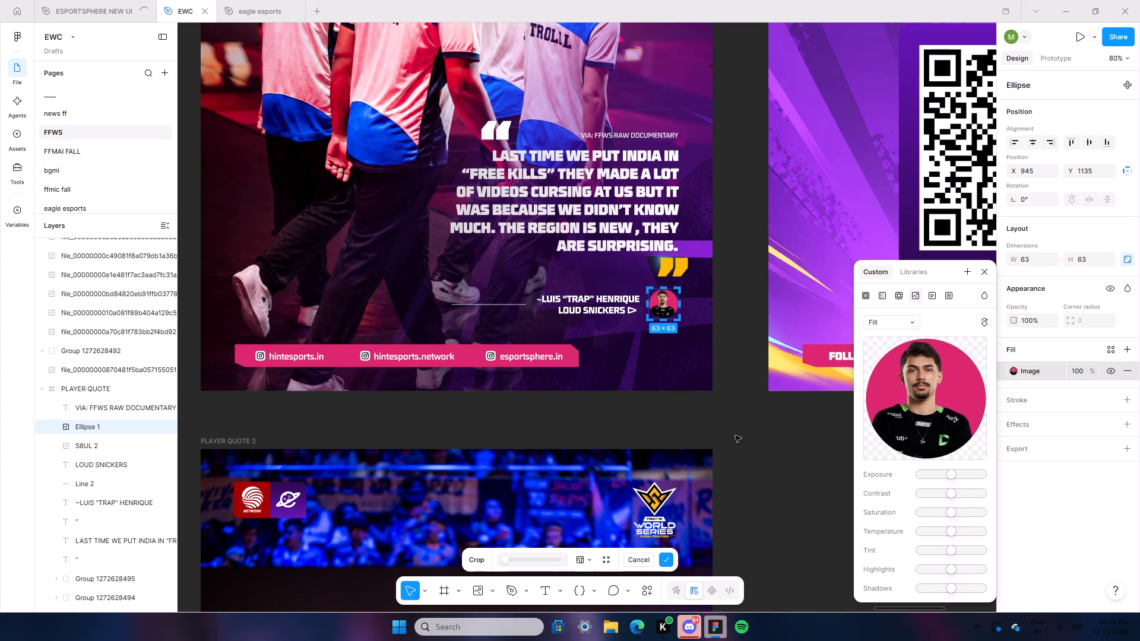
left_click(683, 400)
left_click(683, 399)
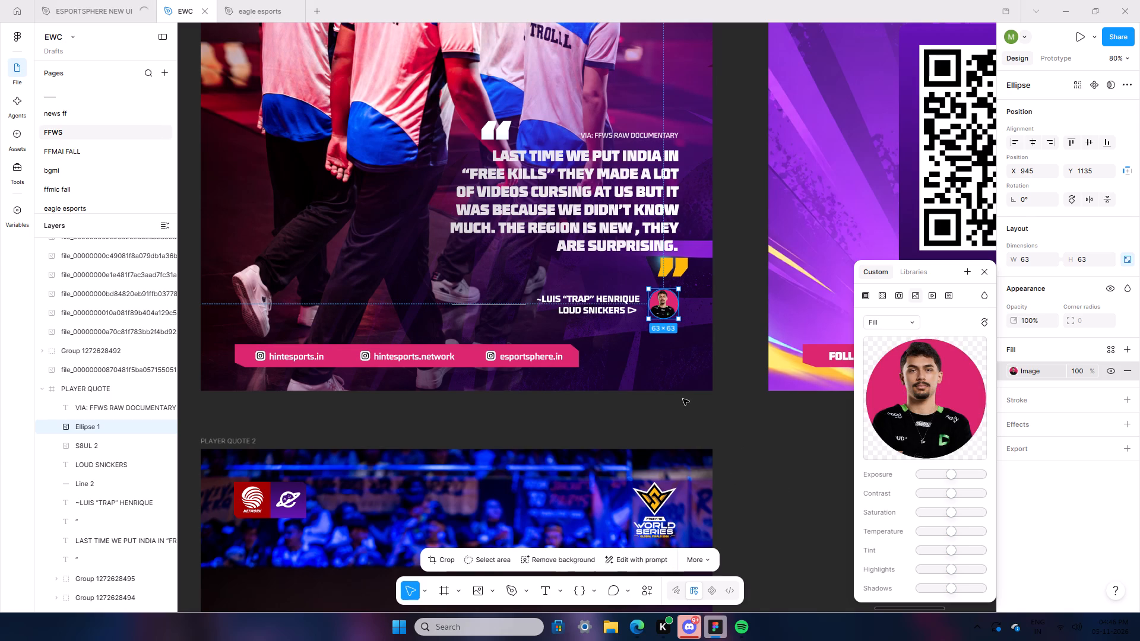
Copy the image-filled avatar circle from PLAYER QUOTE and replace the avatar frame in PLAYER QUOTE 2 with it.
left_click(663, 298)
right_click(663, 298)
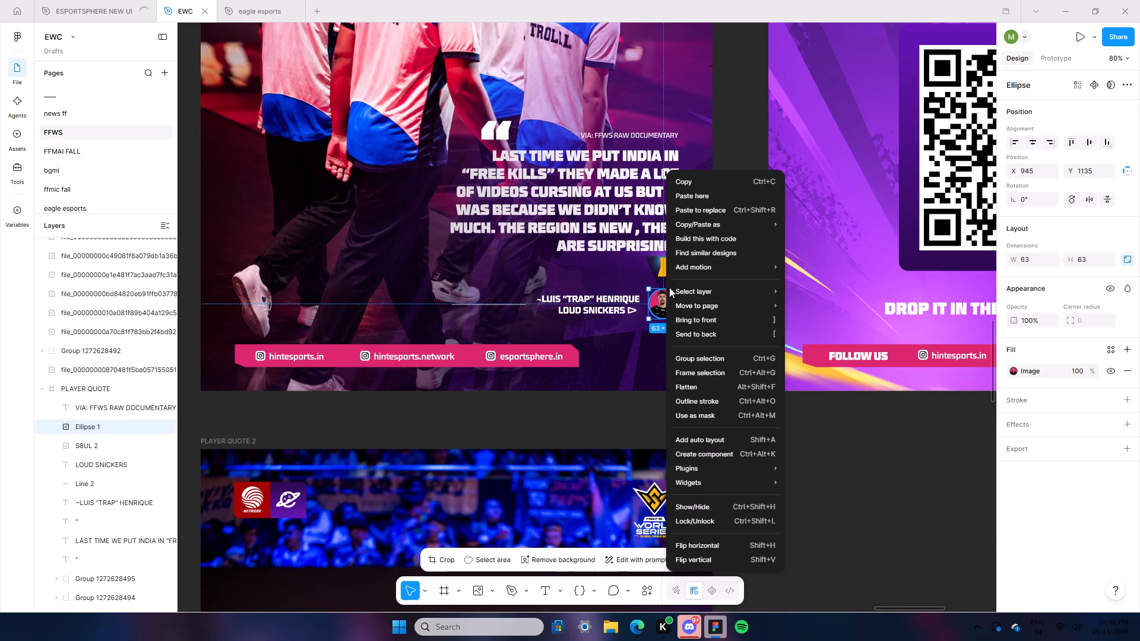
left_click(693, 188)
scroll(751, 472, "down", 8)
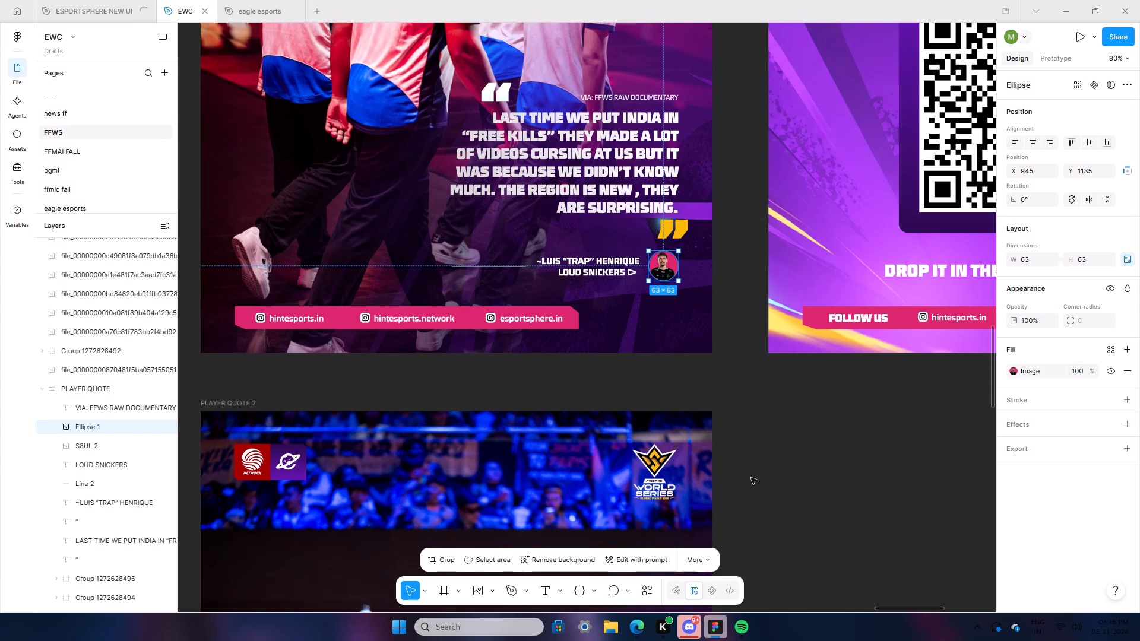
scroll(751, 478, "down", 20)
scroll(751, 478, "down", 2)
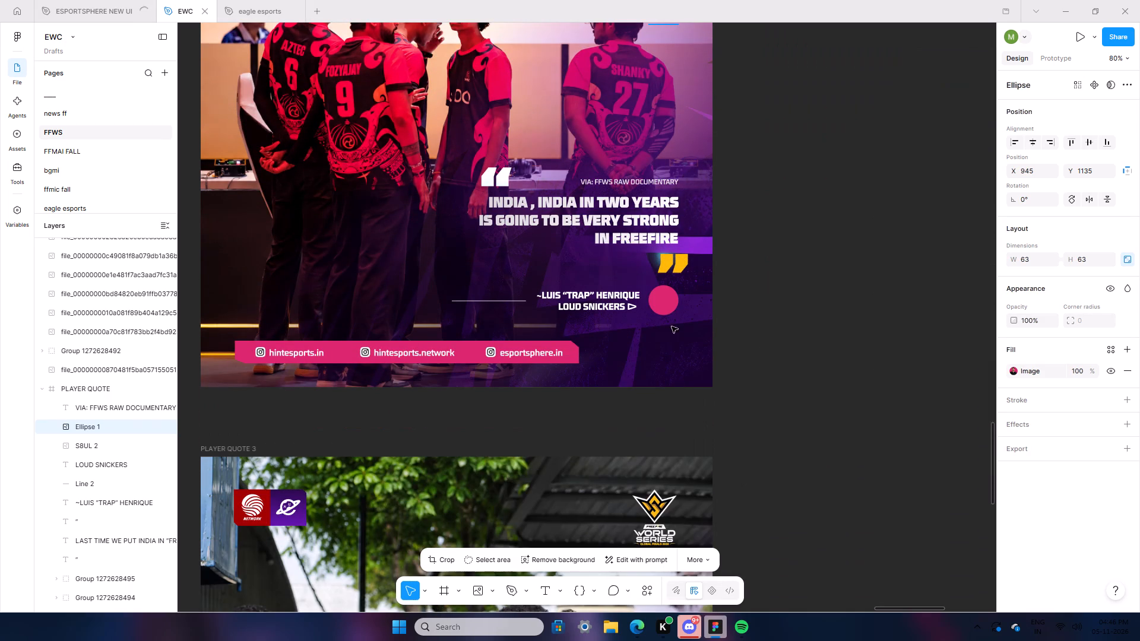
left_click(665, 309)
right_click(665, 309)
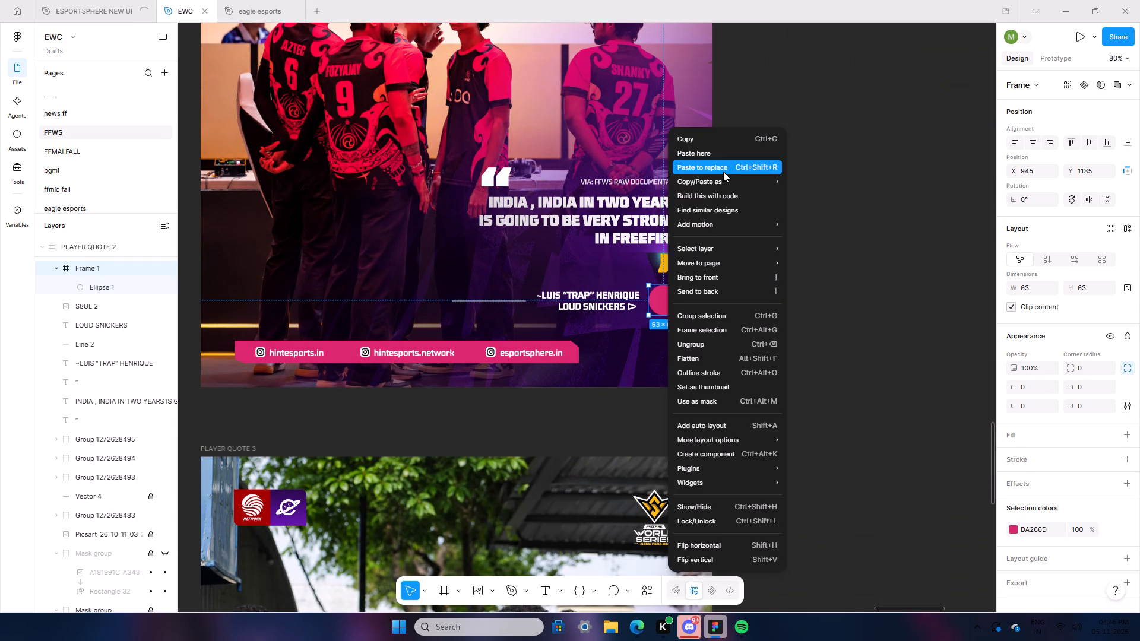
left_click(723, 172)
double_click(767, 467)
Replace the avatar frame in PLAYER QUOTE 3 with the copied avatar circle.
scroll(767, 467, "down", 9)
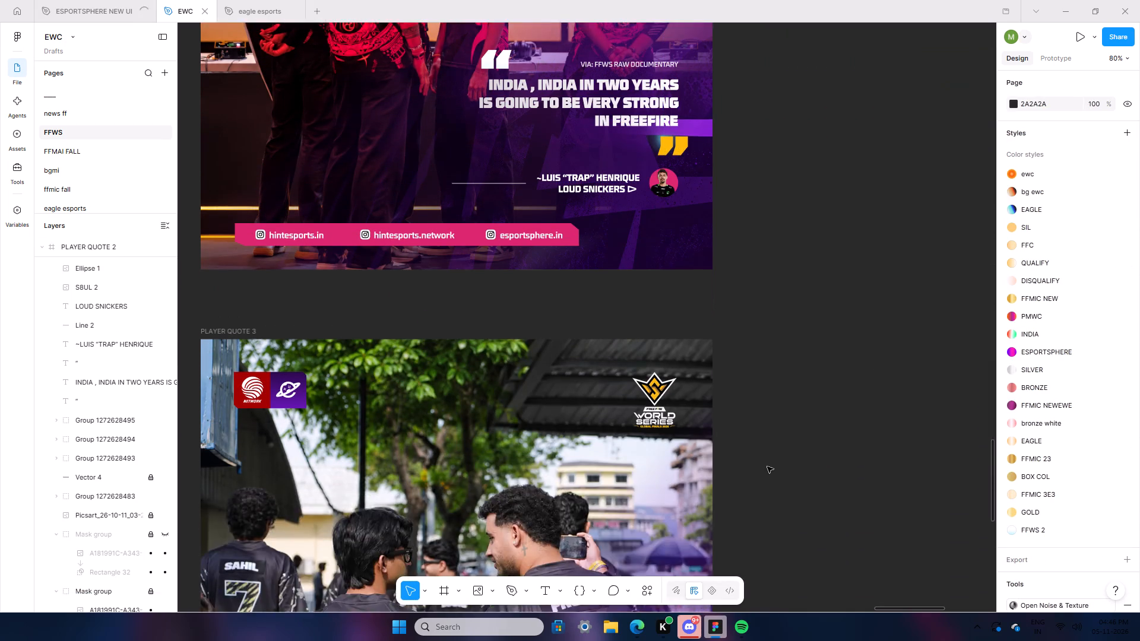
scroll(767, 467, "down", 15)
left_click(671, 363)
right_click_drag(671, 362, 669, 370)
left_click(737, 169)
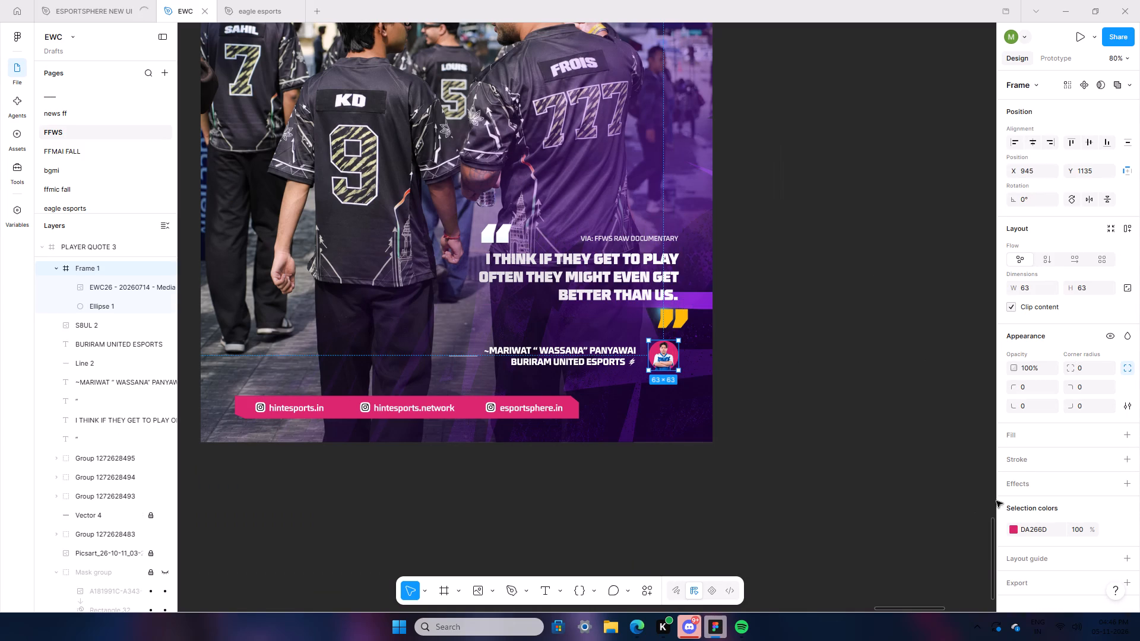
Change the image fill of the PLAYER QUOTE 3 avatar circle to 20261105_164247 from Downloads.
left_click(1020, 366)
left_click(932, 386)
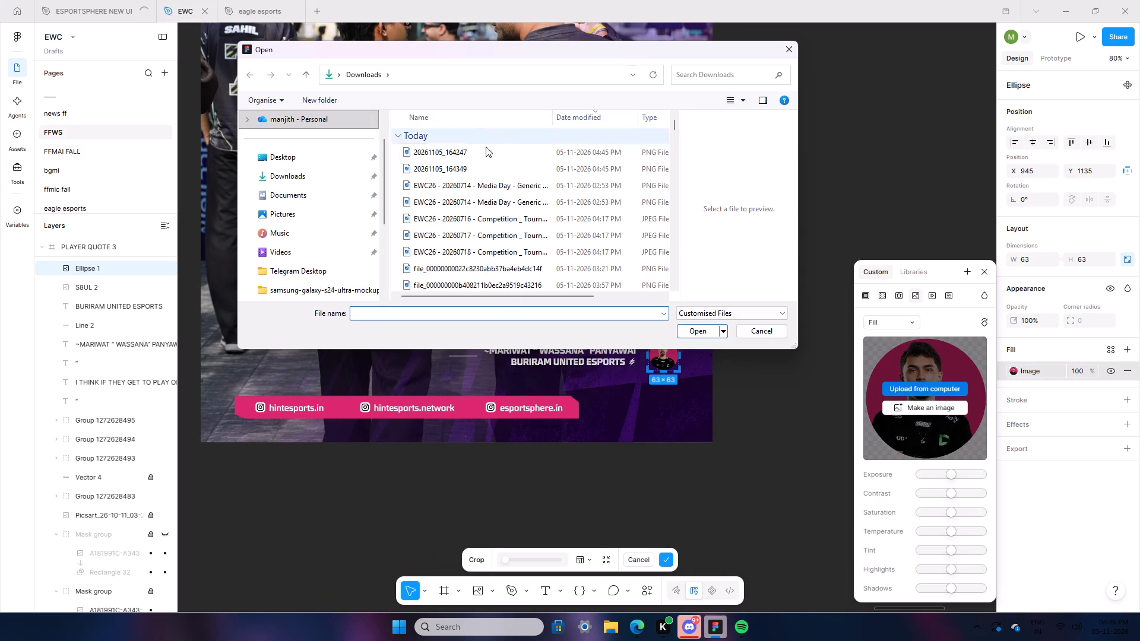
left_click(468, 154)
double_click(471, 157)
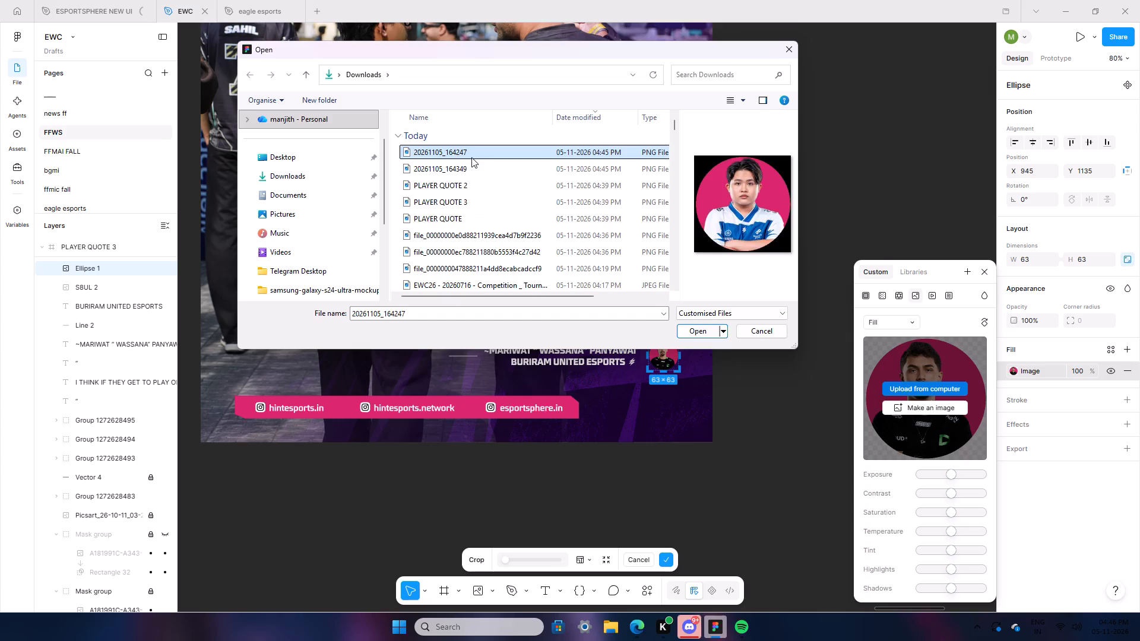
double_click(753, 207)
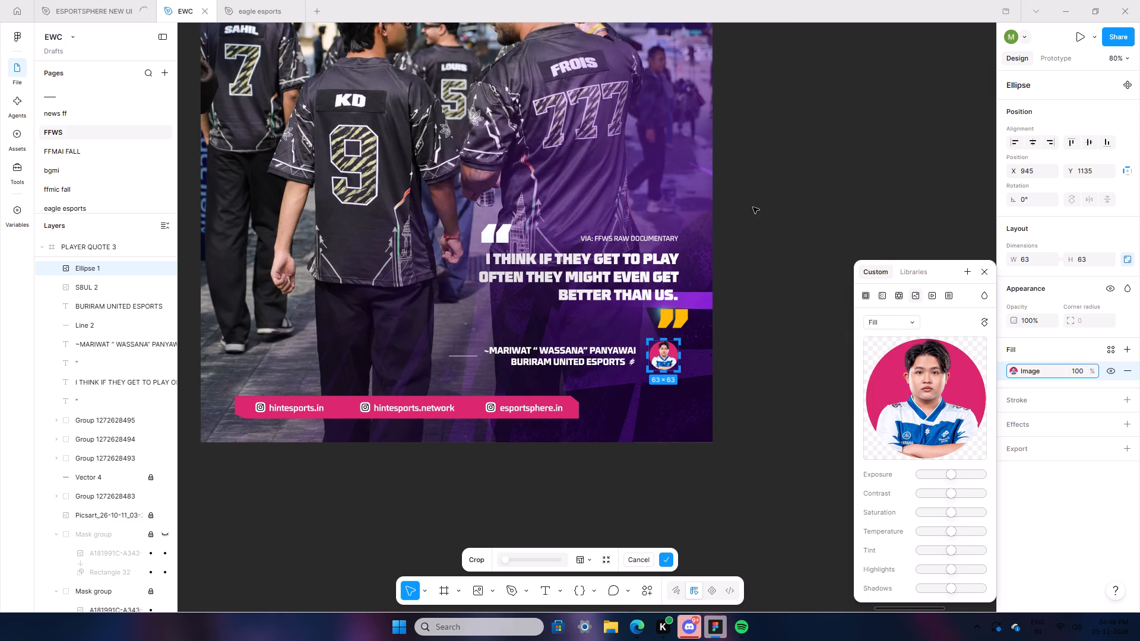
Select the PLAYER QUOTE, PLAYER QUOTE 2 and PLAYER QUOTE 3 frames together and bring up their export settings.
scroll(758, 525, "down", 18, "ctrl")
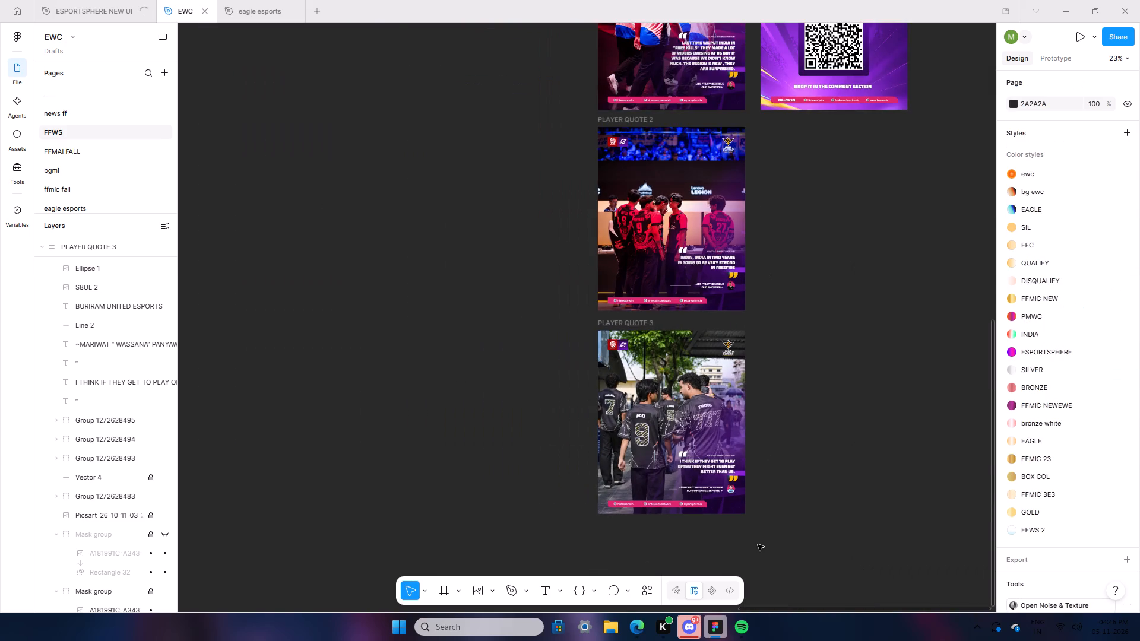
scroll(804, 311, "up", 4)
scroll(800, 311, "down", 3, "ctrl")
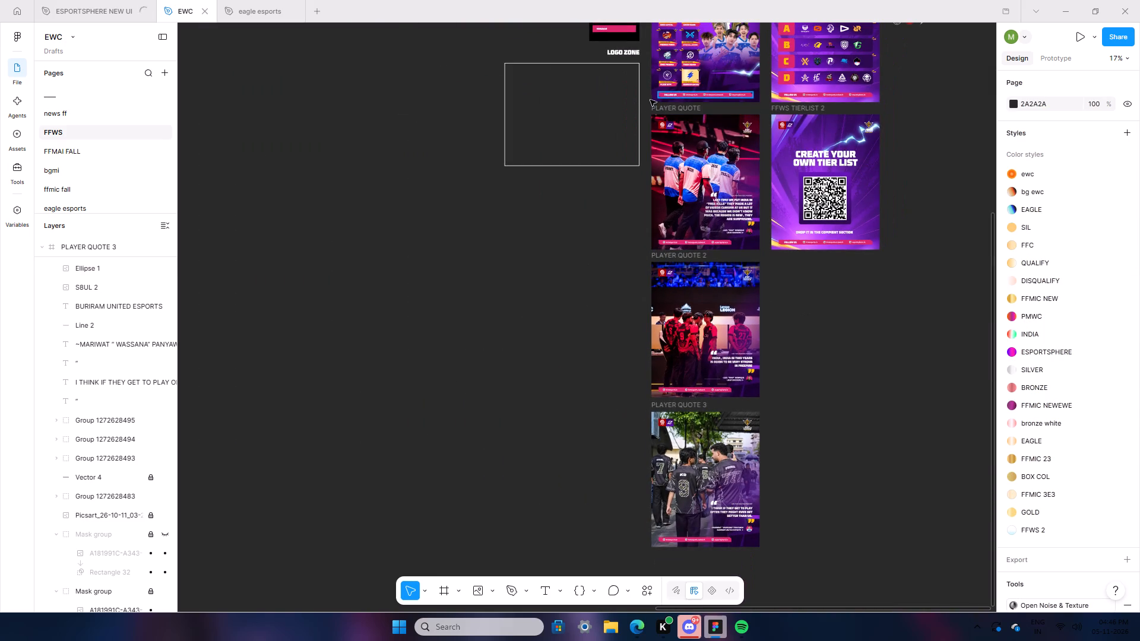
left_click_drag(645, 101, 760, 539)
left_click(860, 502)
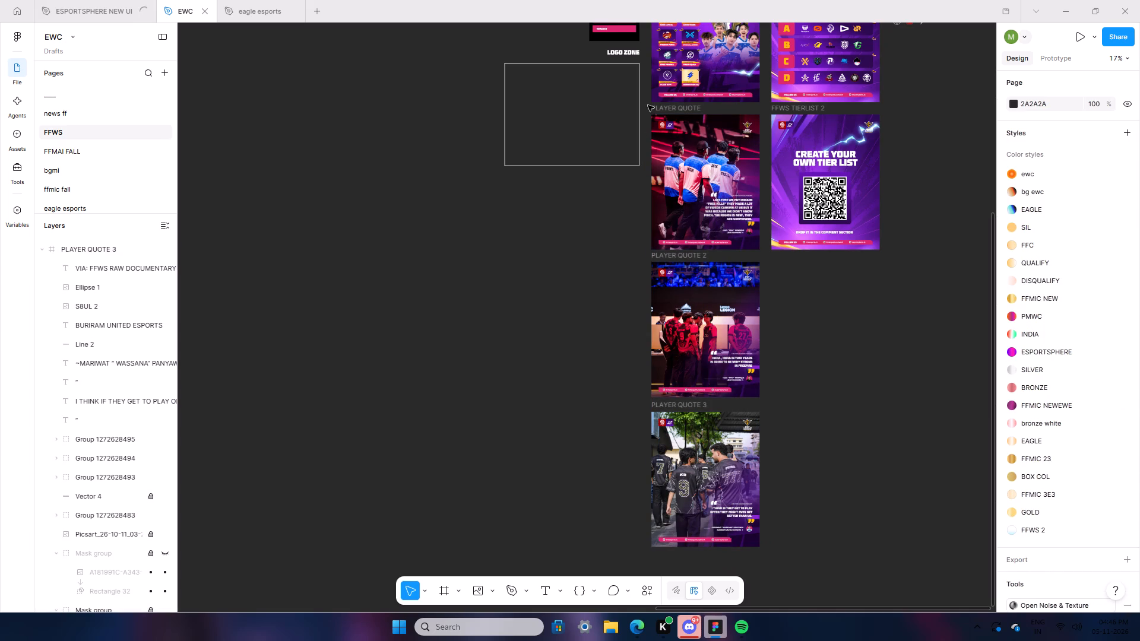
left_click_drag(648, 105, 765, 540)
scroll(1068, 571, "down", 4)
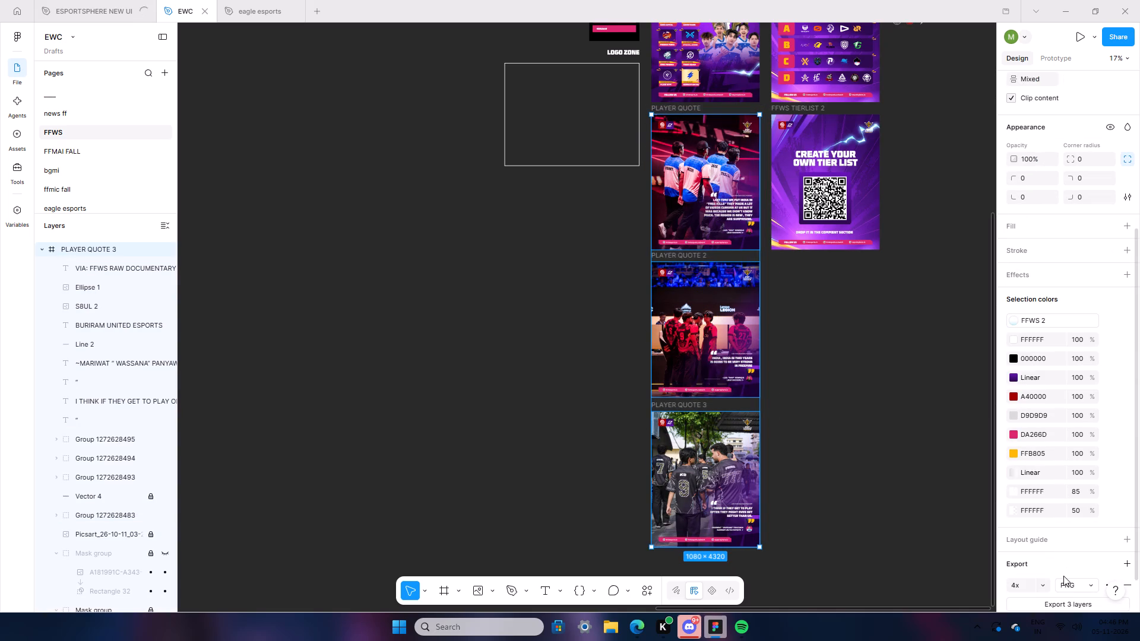
Export the three selected player quote frames as 4x PNG files into the Downloads folder.
scroll(1065, 592, "down", 4)
left_click(1053, 567)
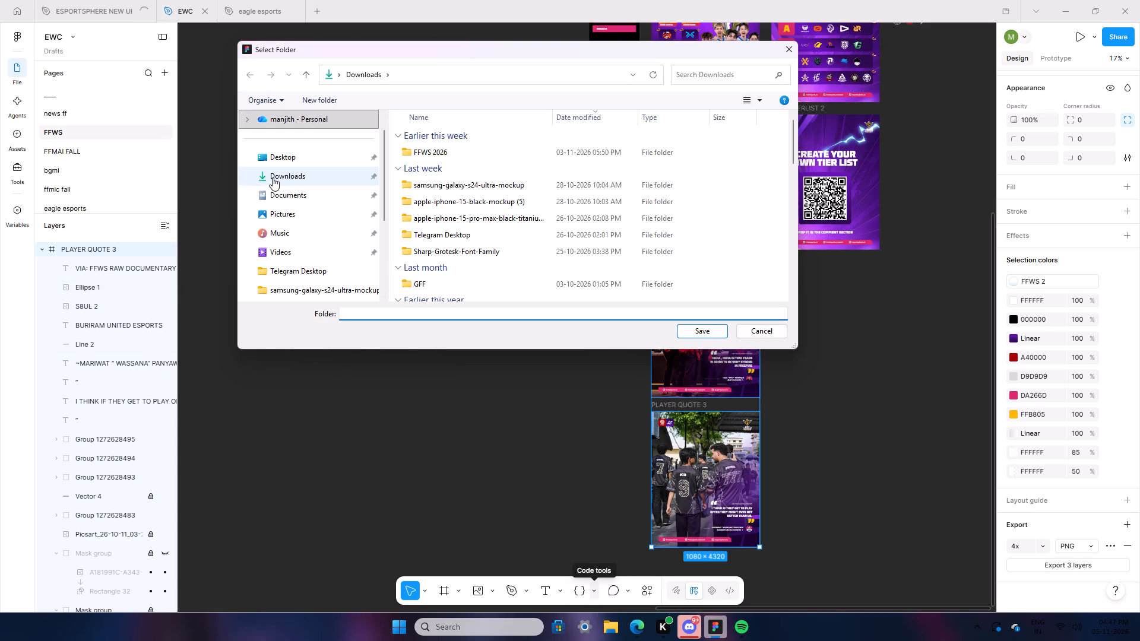
double_click(273, 177)
left_click(697, 330)
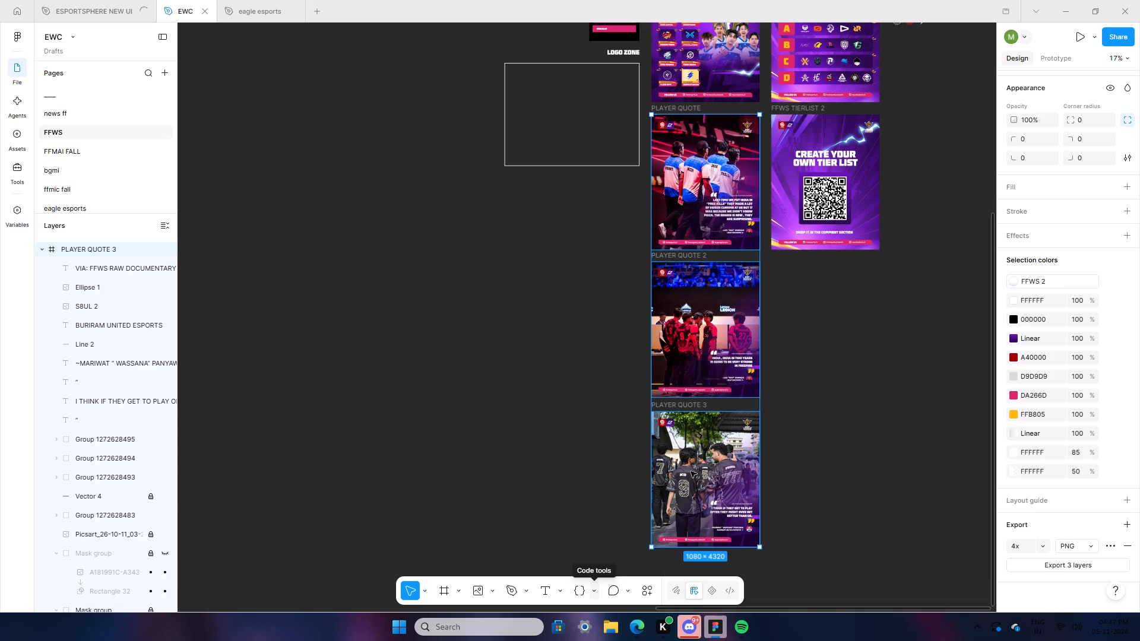
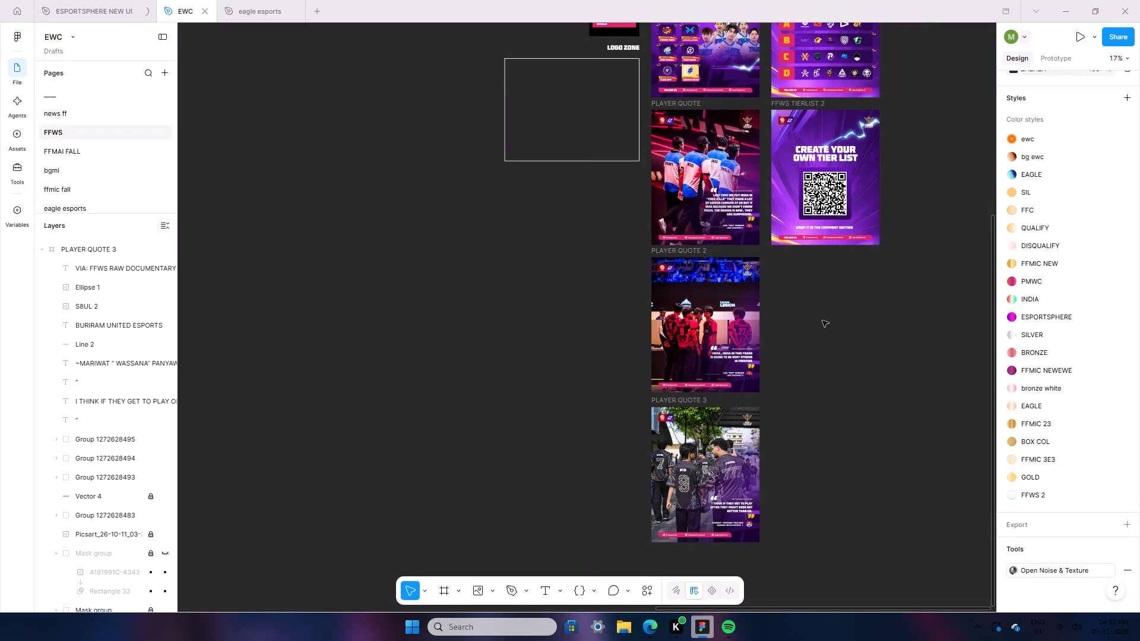
Review the finished poster frames on the FFWS page, examining PLAYER QUOTE 2 and the top of PLAYER QUOTE 3 up close.
scroll(822, 320, "up", 1)
scroll(822, 320, "down", 1)
scroll(822, 320, "up", 1)
scroll(822, 320, "down", 1)
scroll(822, 320, "up", 5)
scroll(822, 320, "down", 1)
scroll(822, 320, "up", 3)
scroll(822, 320, "down", 1)
scroll(822, 320, "up", 1)
scroll(822, 320, "down", 1)
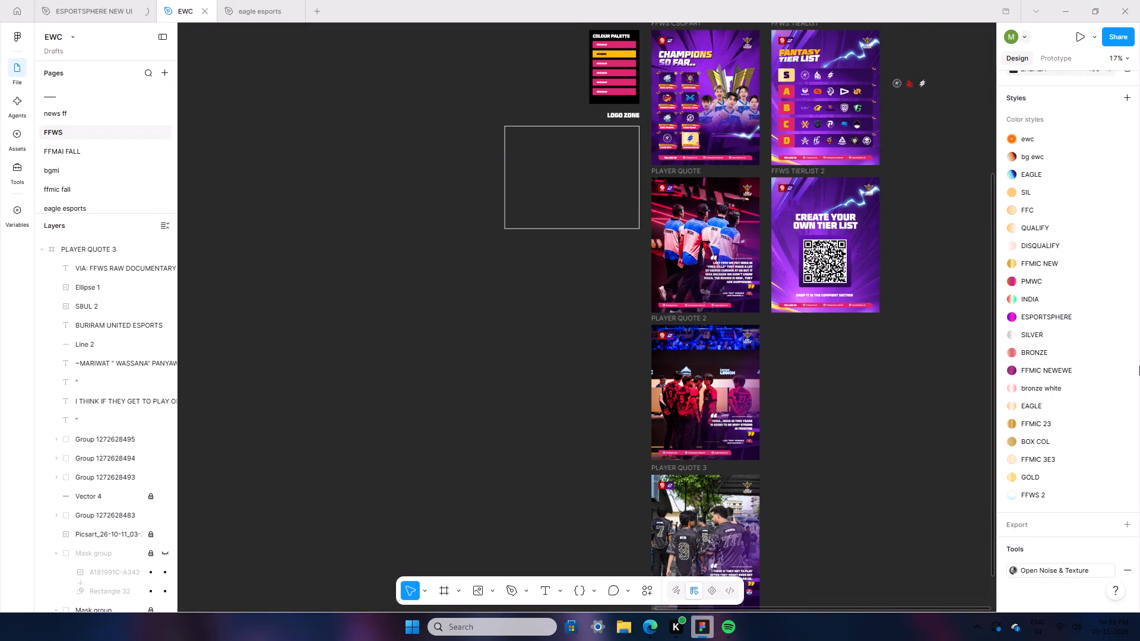
scroll(930, 494, "up", 9, "ctrl")
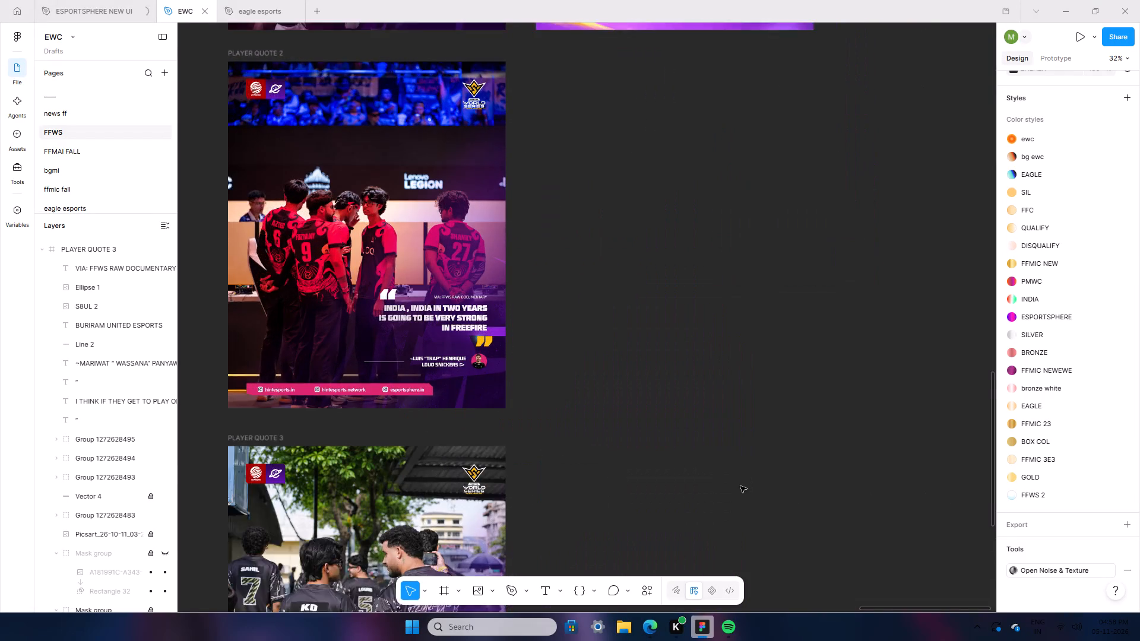
scroll(150, 341, "down", 4)
scroll(308, 421, "down", 5)
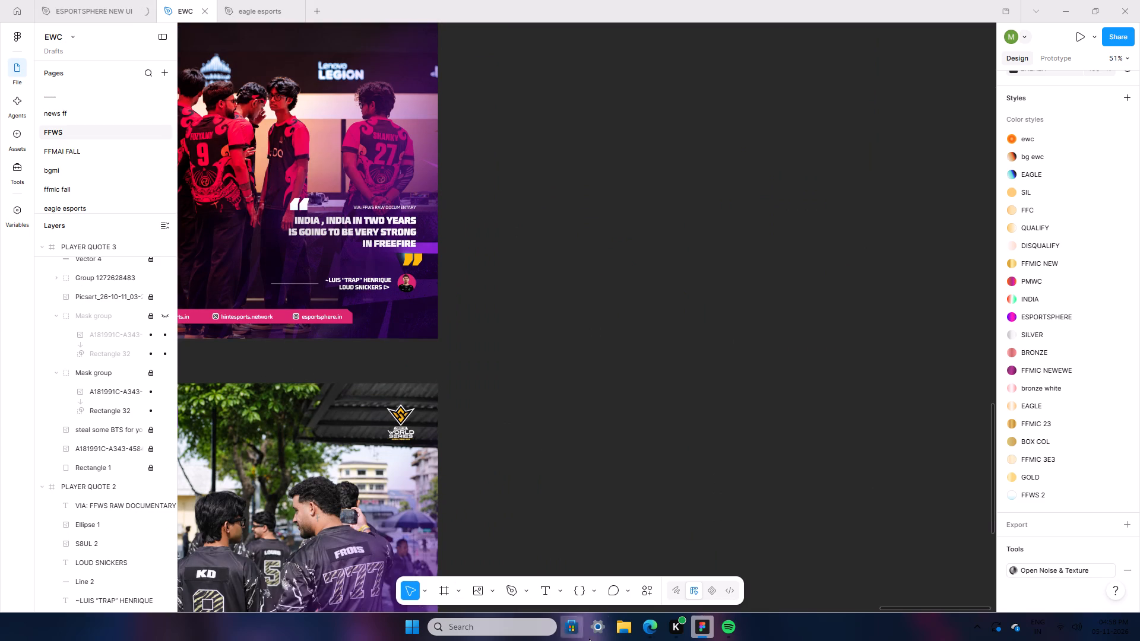
left_click_drag(939, 608, 885, 640)
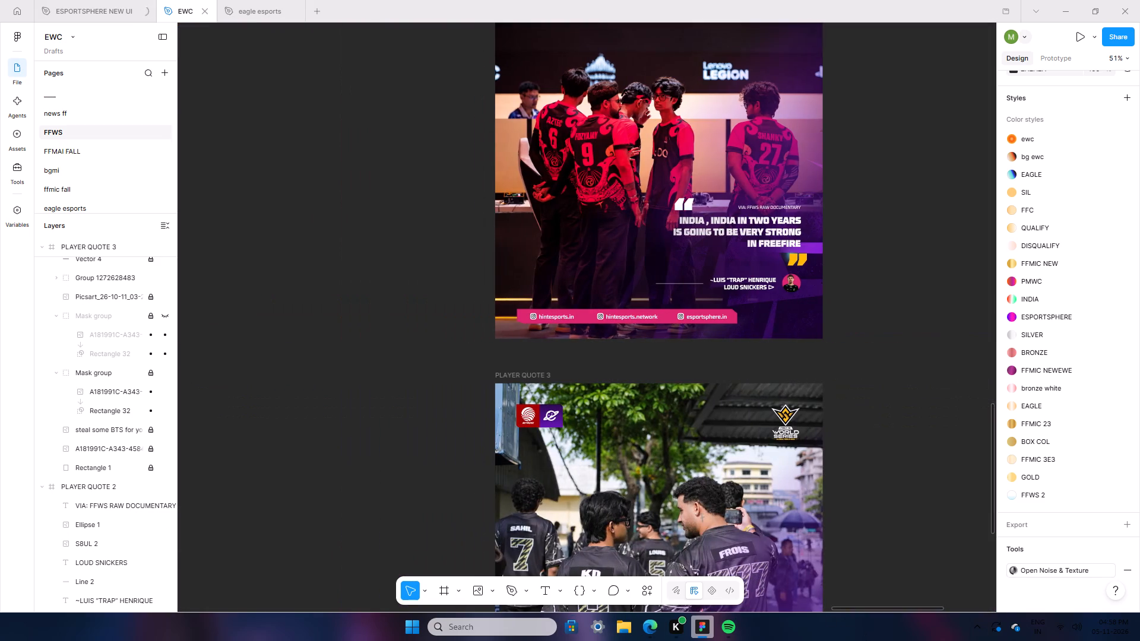
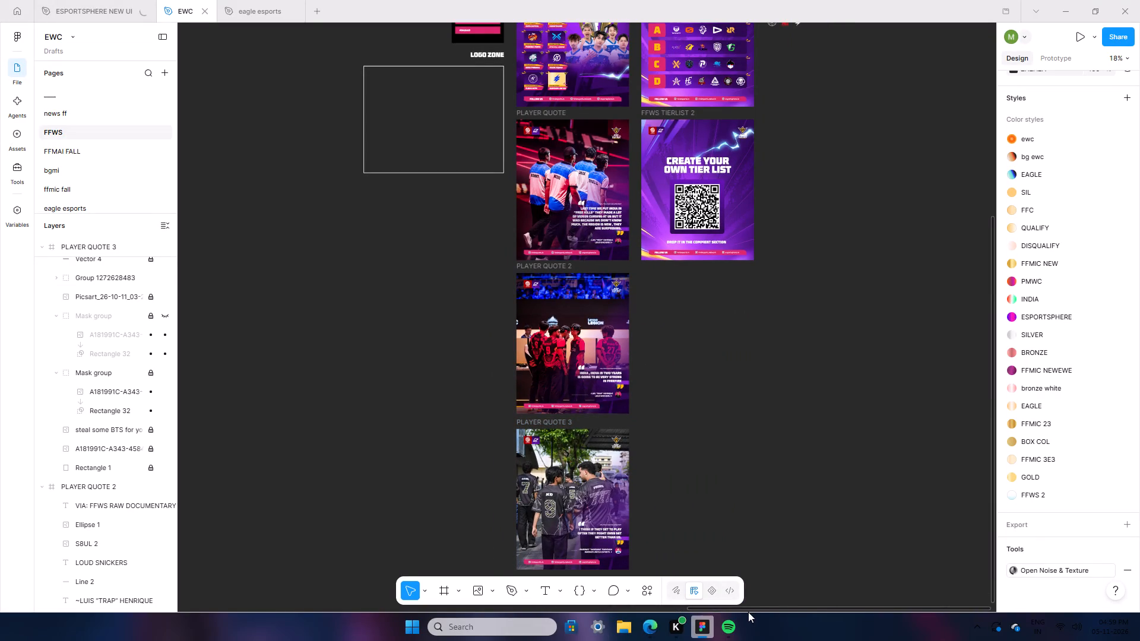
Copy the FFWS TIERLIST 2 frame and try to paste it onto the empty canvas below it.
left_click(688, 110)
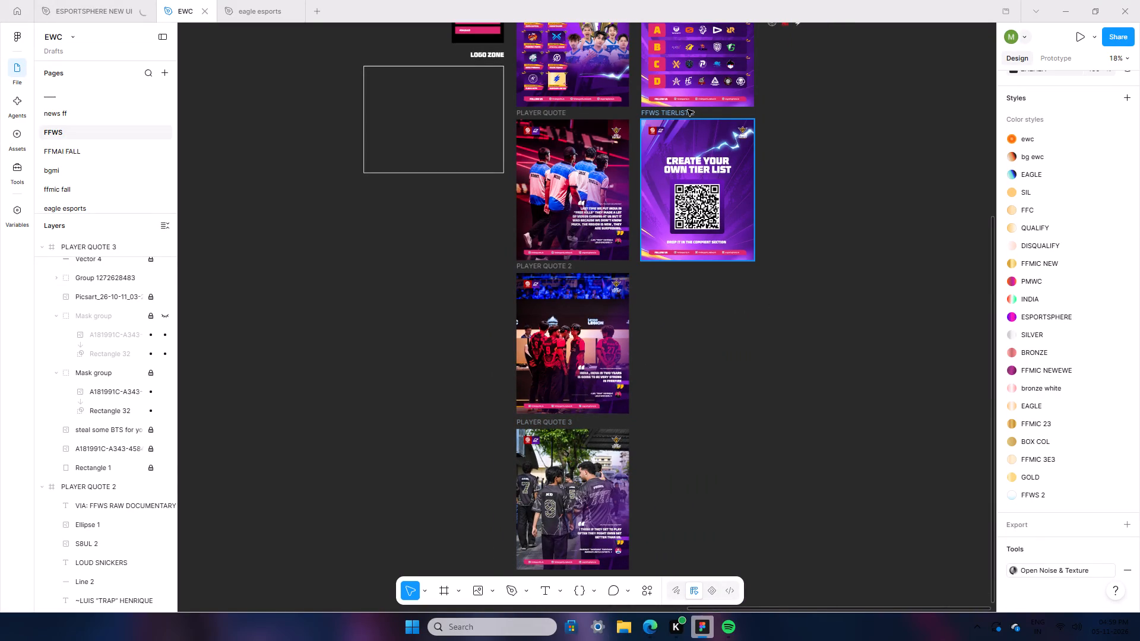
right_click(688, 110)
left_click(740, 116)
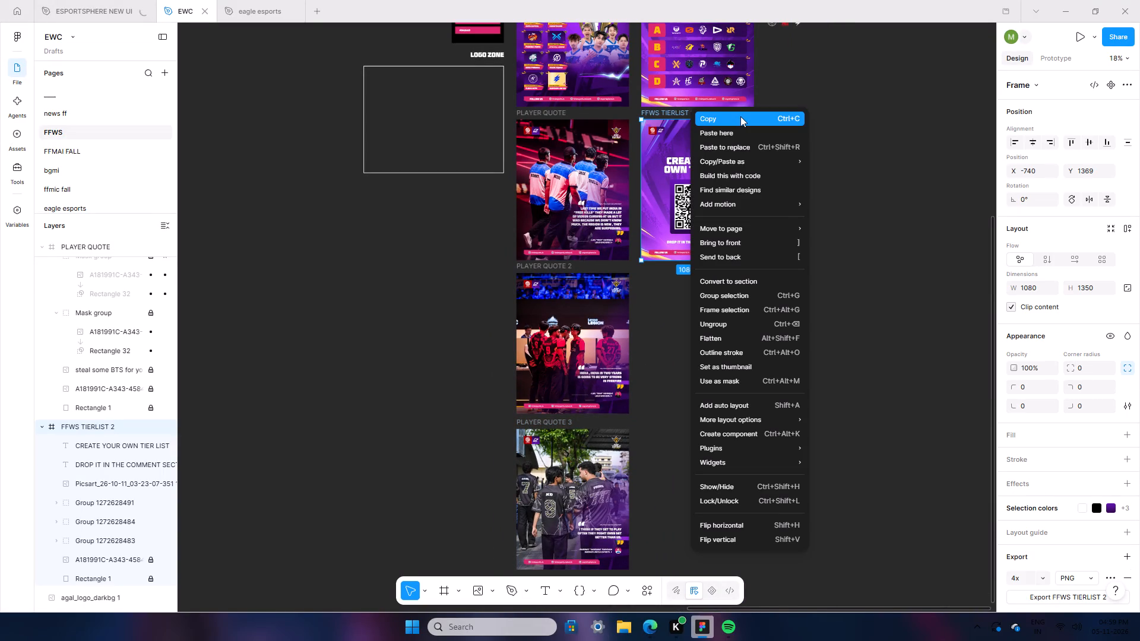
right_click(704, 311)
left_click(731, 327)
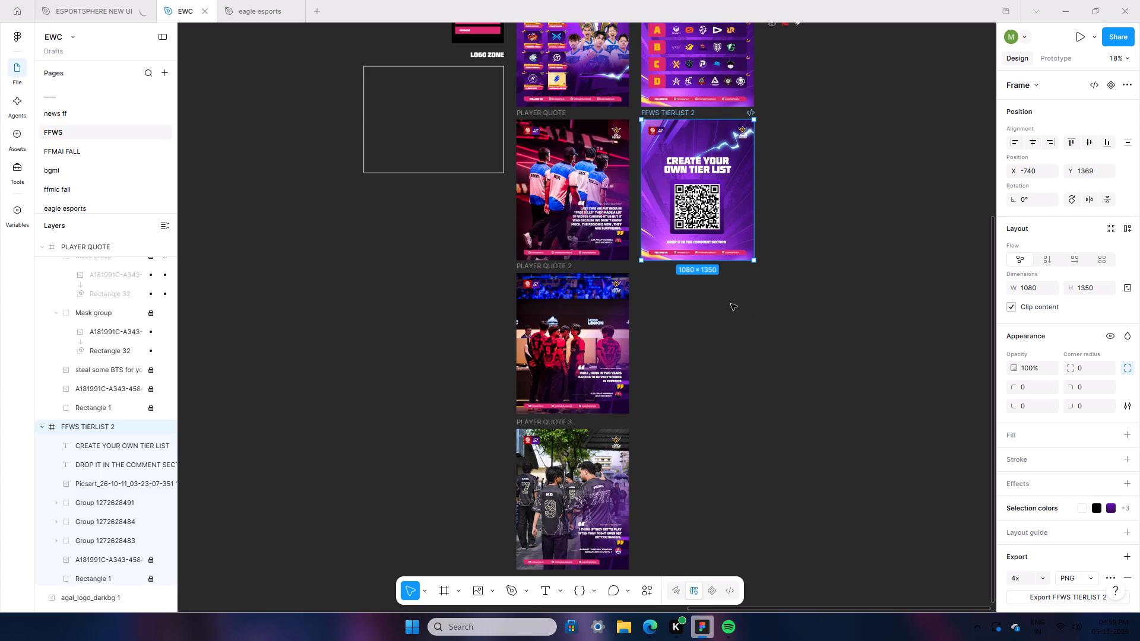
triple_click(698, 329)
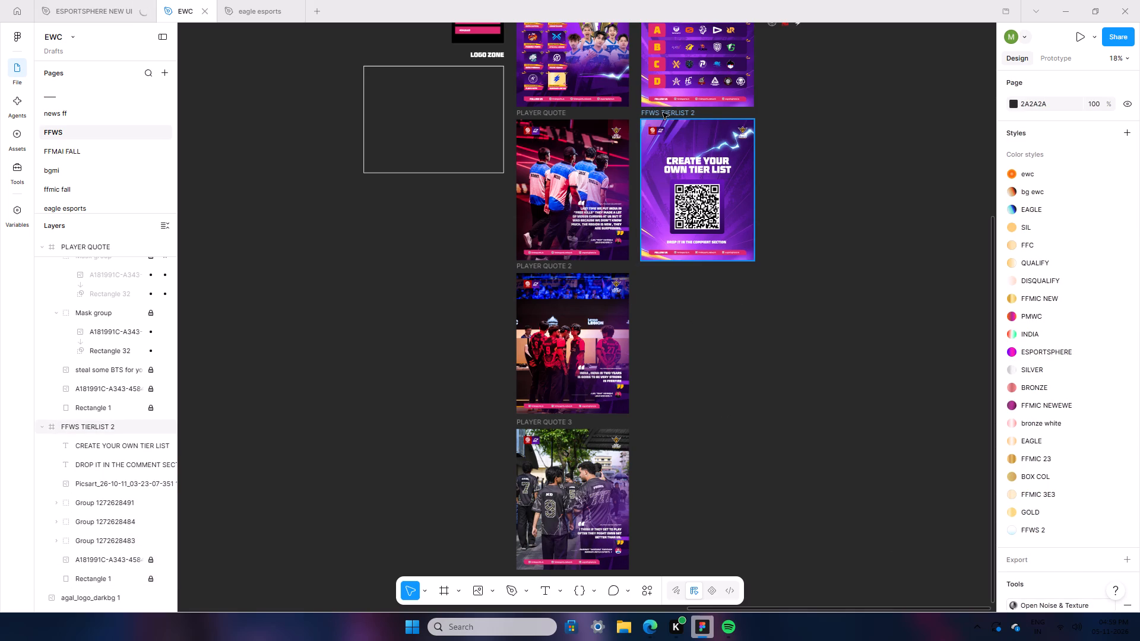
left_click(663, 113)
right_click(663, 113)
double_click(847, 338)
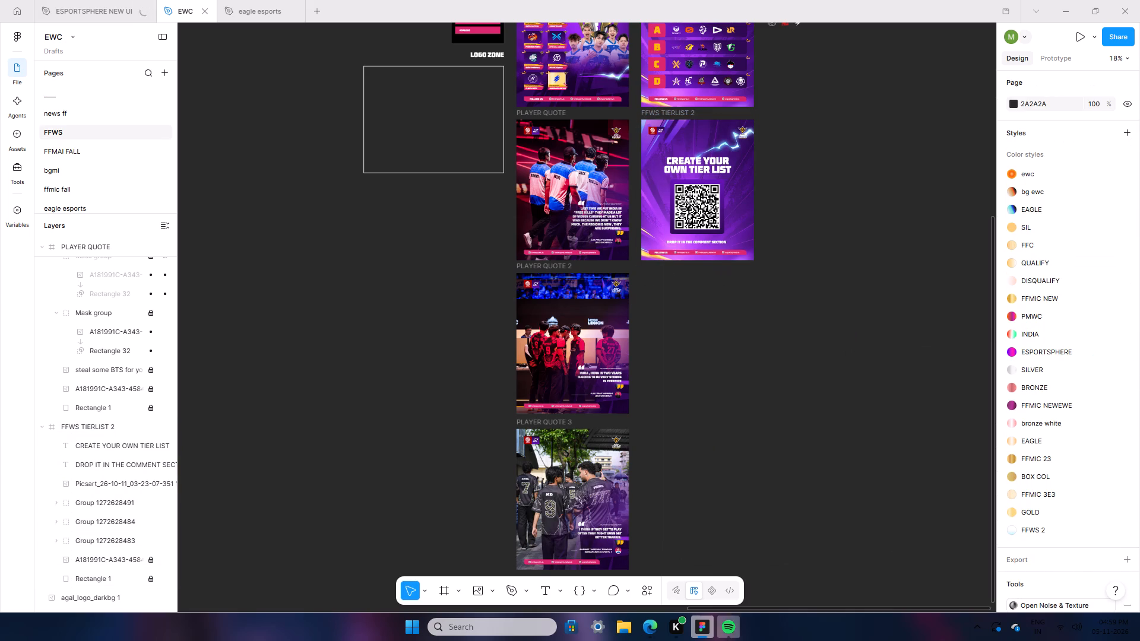
Open the Windows search.
left_click(524, 633)
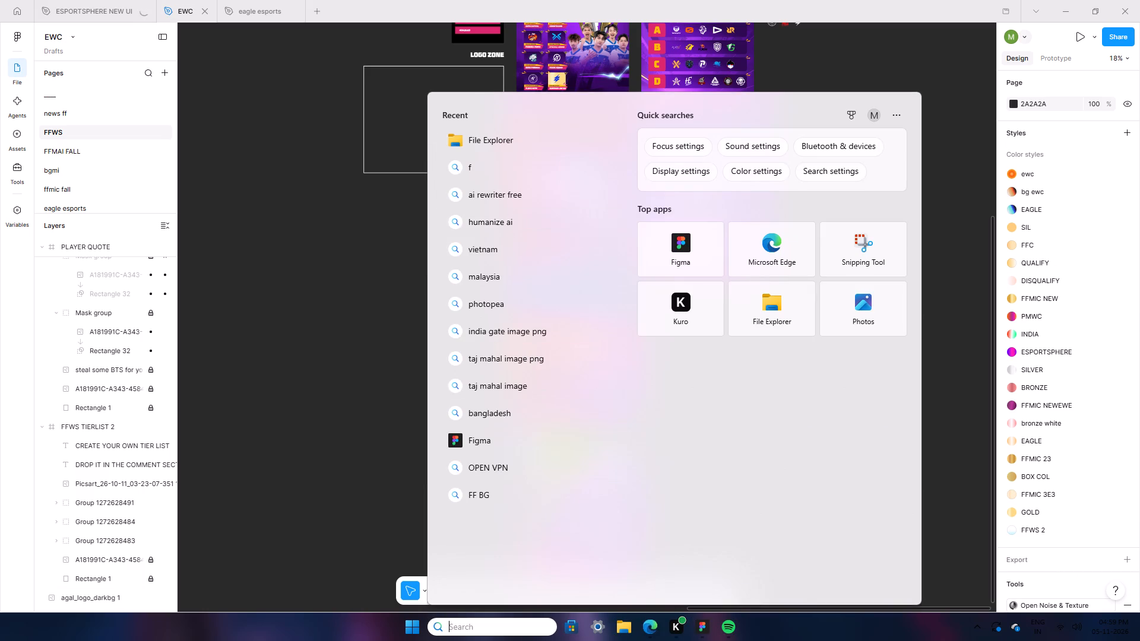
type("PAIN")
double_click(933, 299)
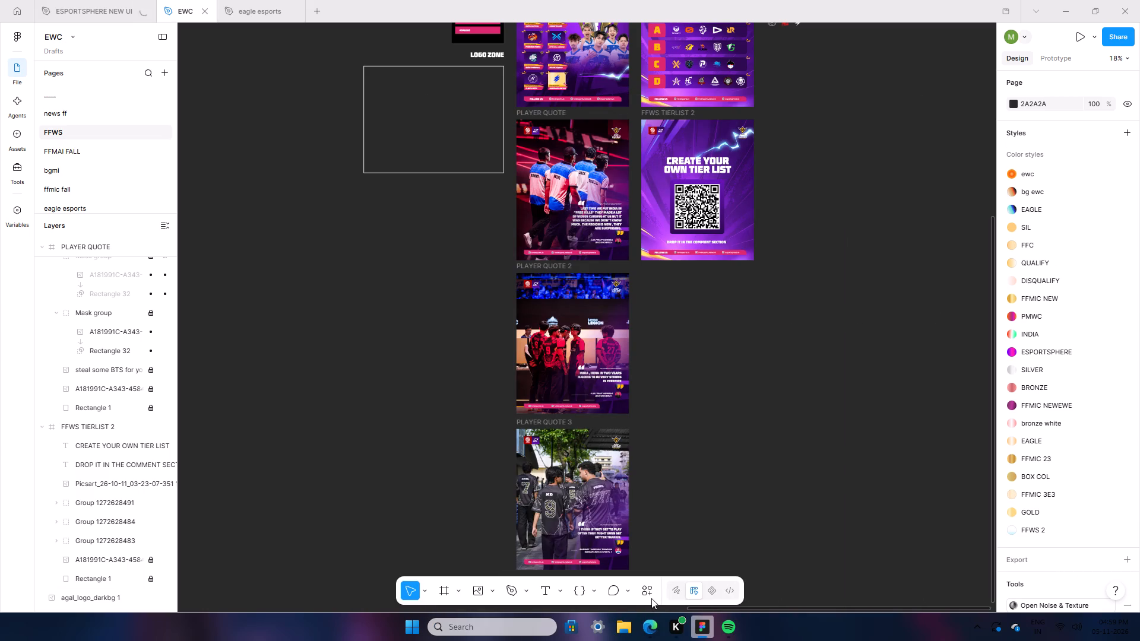
Start a new rectangle with the Rectangle tool on the empty canvas beside the PLAYER QUOTE 3 frame.
scroll(653, 598, "up", 5, "ctrl")
scroll(692, 535, "up", 11, "ctrl")
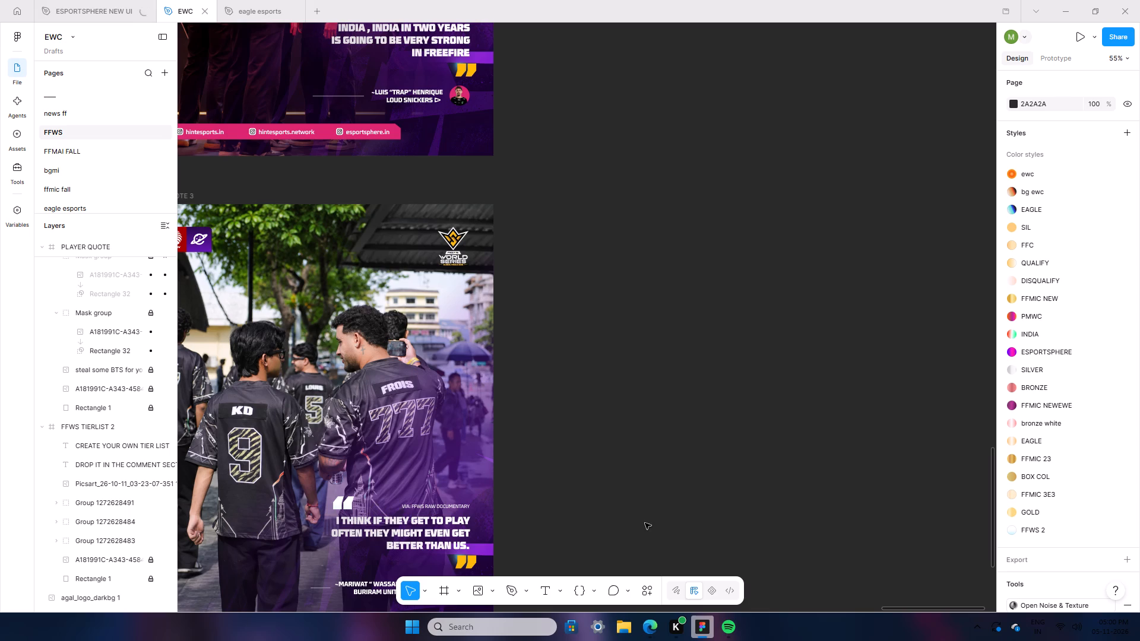
left_click(496, 594)
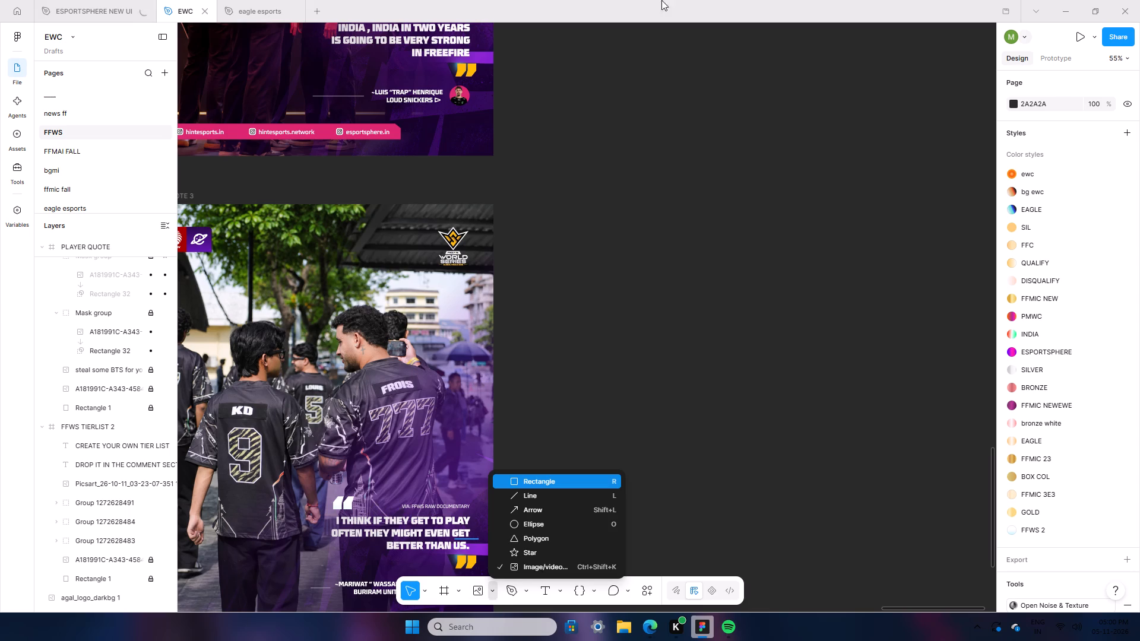
left_click(581, 476)
scroll(567, 254, "down", 5)
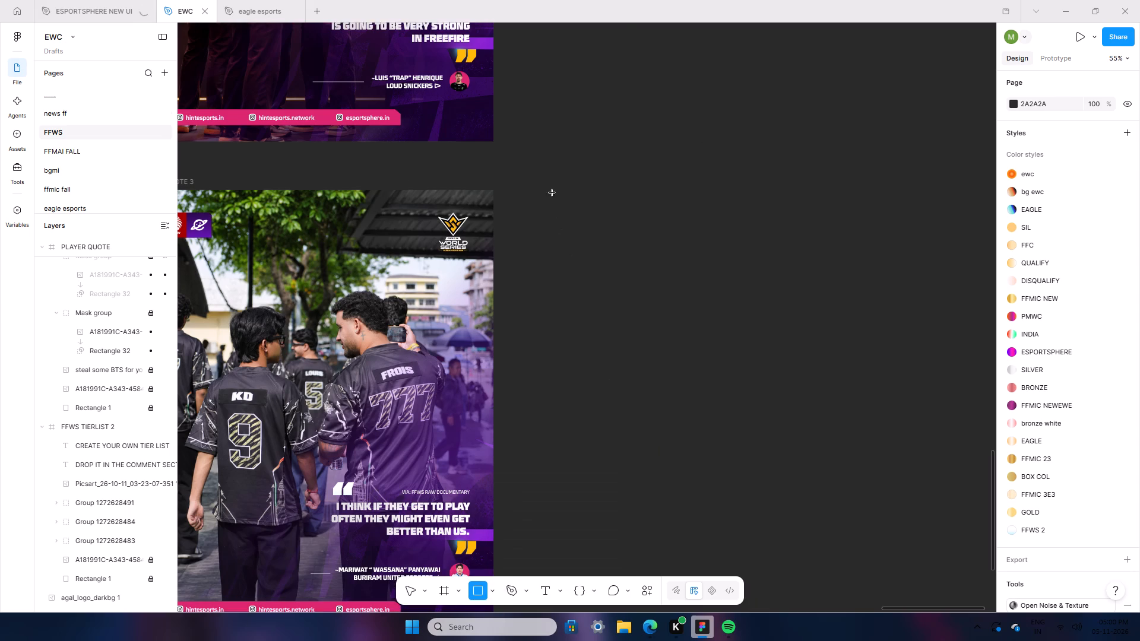
Draw a 950 × 1350 rectangle beside the PLAYER QUOTE 3 frame and fill it black.
scroll(530, 185, "down", 2)
left_click_drag(520, 164, 716, 494)
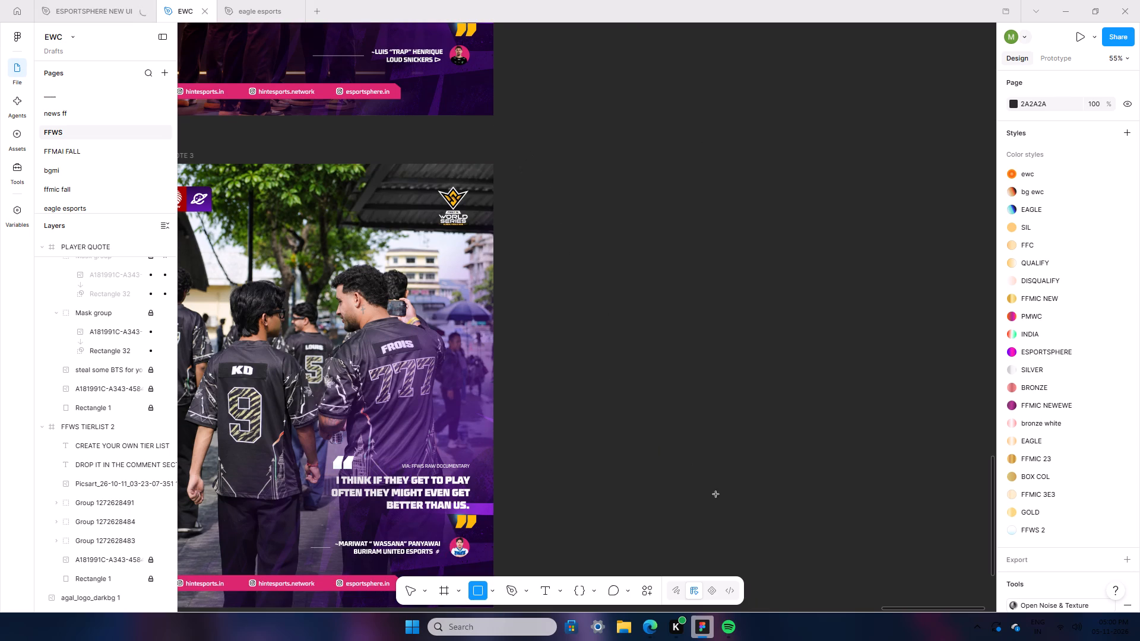
left_click_drag(716, 494, 842, 543)
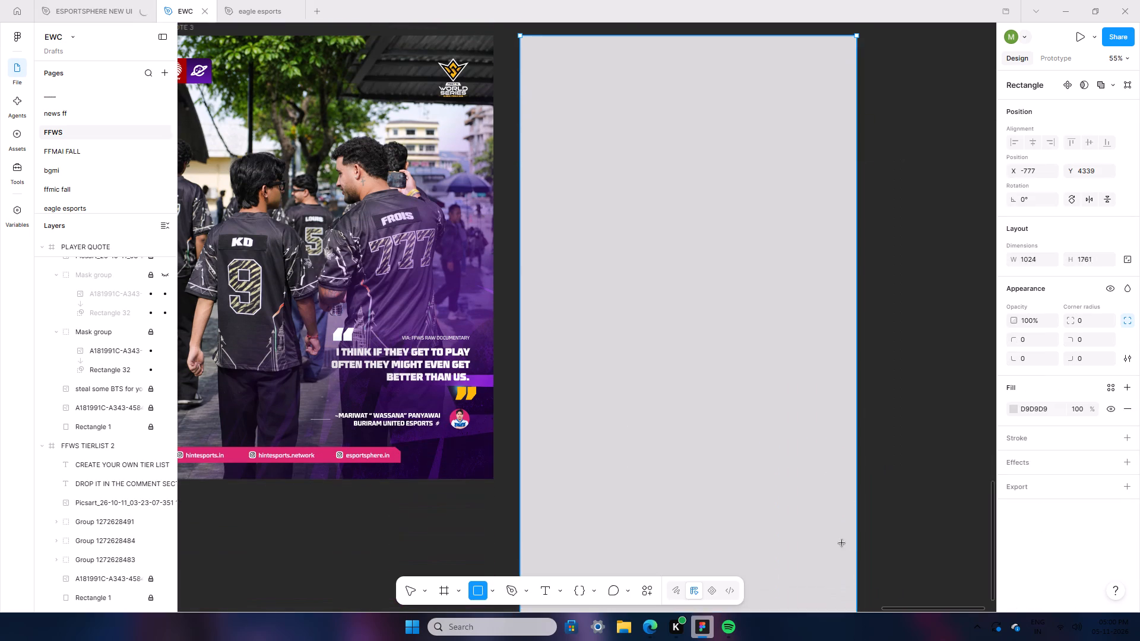
left_click_drag(842, 543, 832, 453)
left_click(1016, 407)
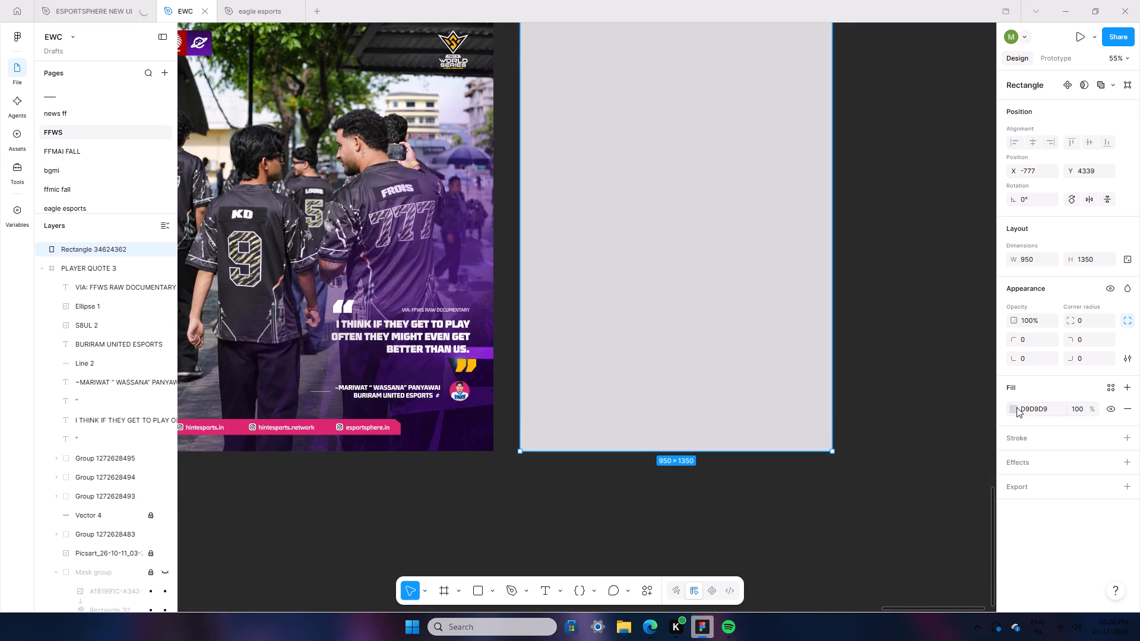
left_click_drag(897, 396, 840, 615)
left_click(765, 495)
left_click(768, 547)
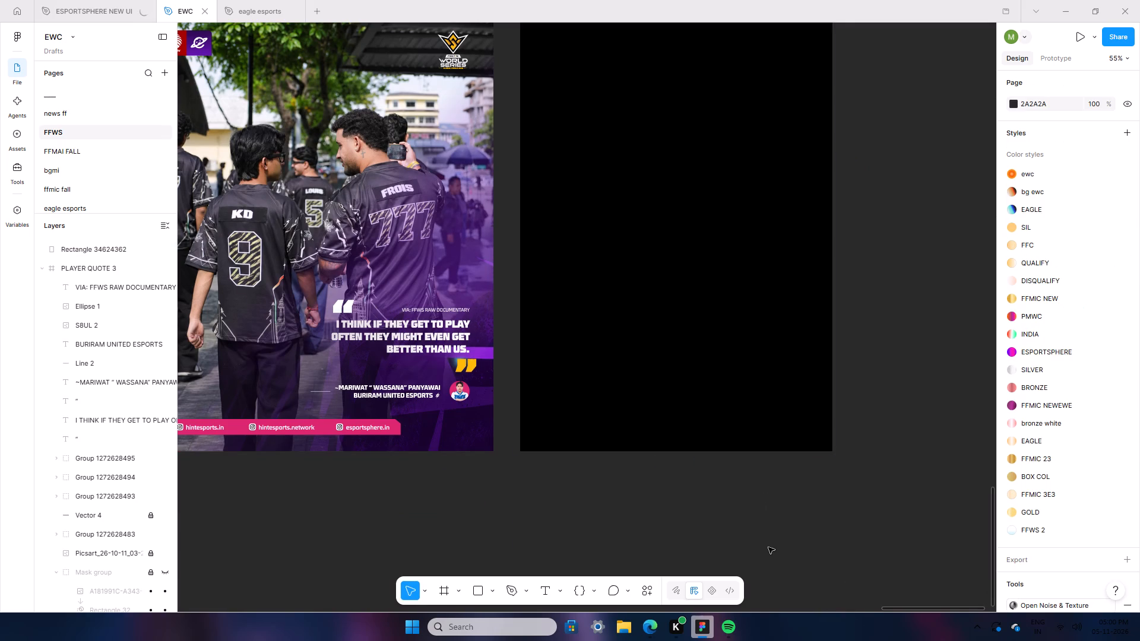
Draw a full-width 950 × 365 band along the bottom of the black rectangle.
scroll(768, 547, "up", 5)
scroll(768, 550, "down", 4)
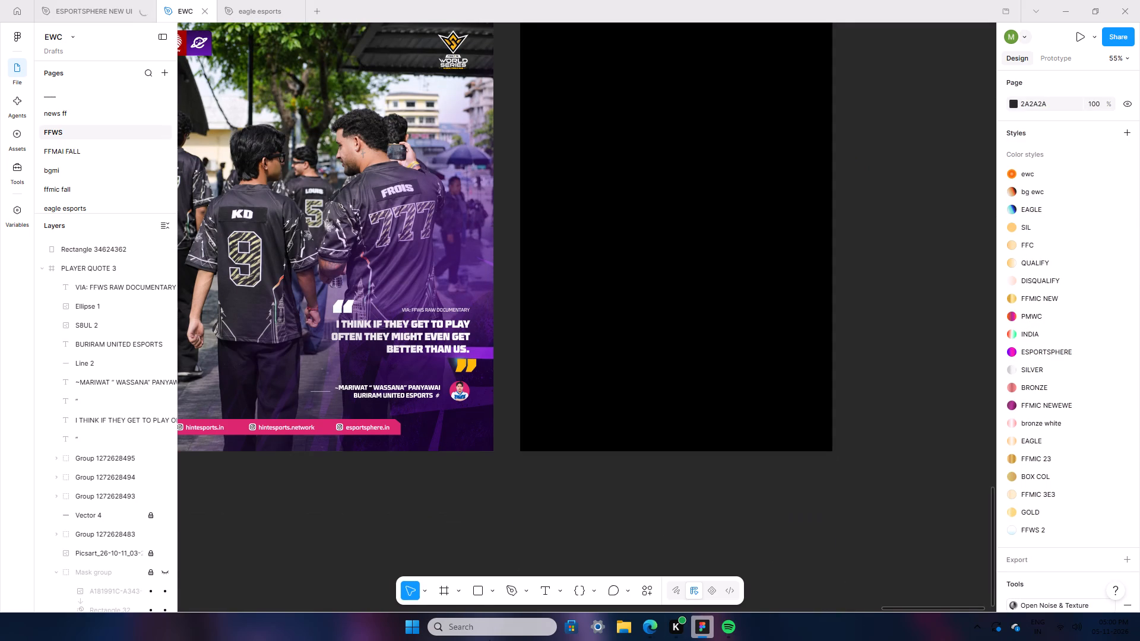
left_click(479, 587)
left_click_drag(522, 341, 831, 450)
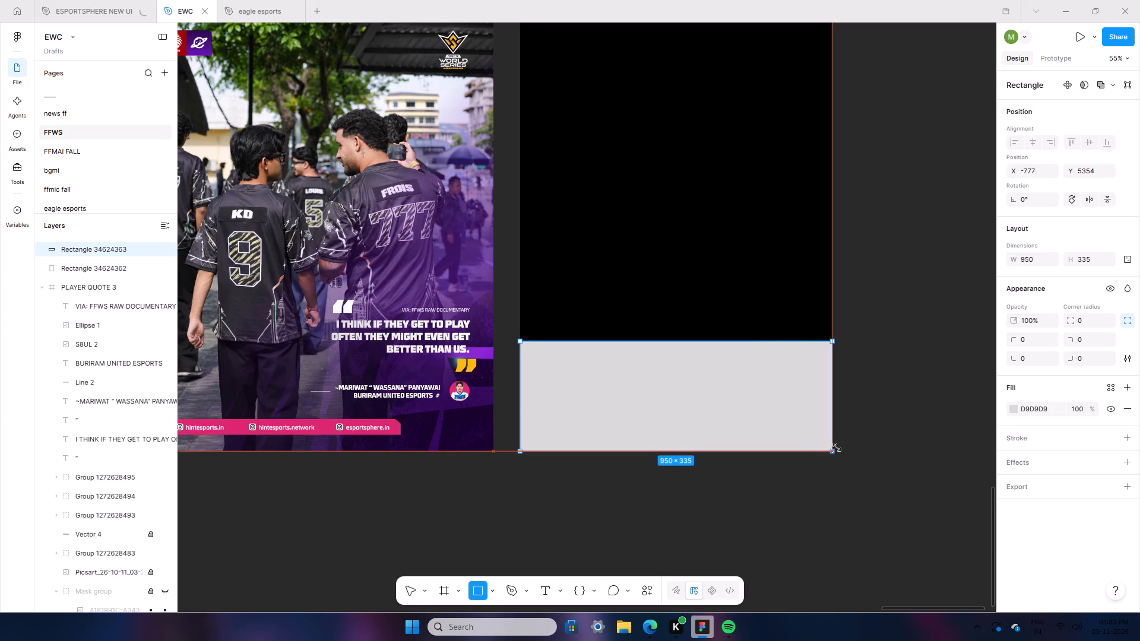
scroll(903, 453, "up", 4)
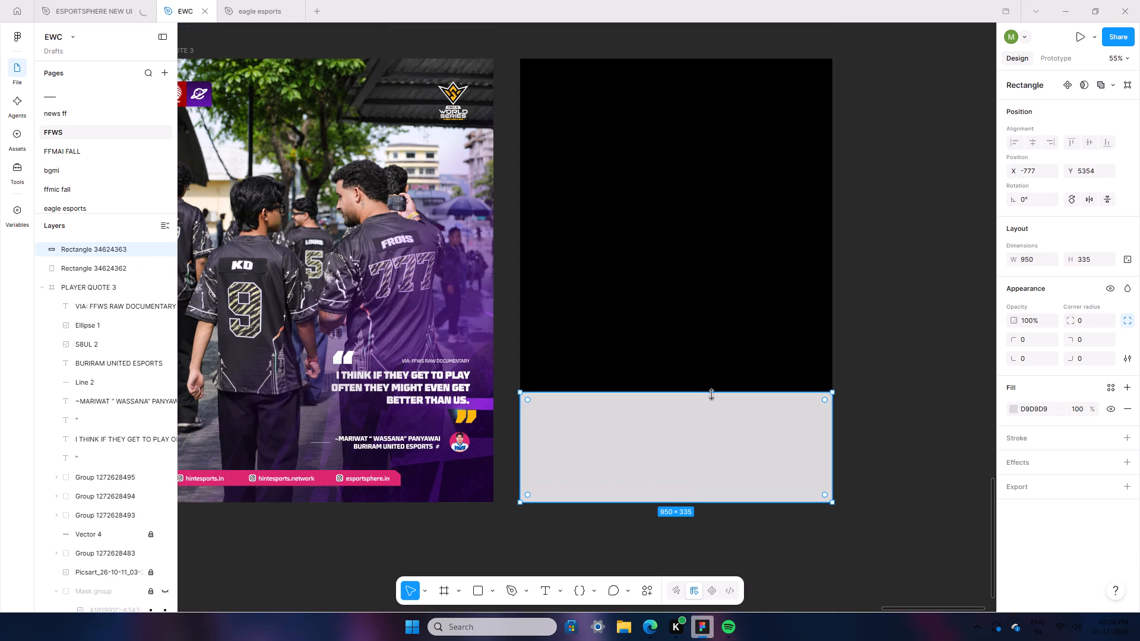
left_click_drag(712, 394, 711, 382)
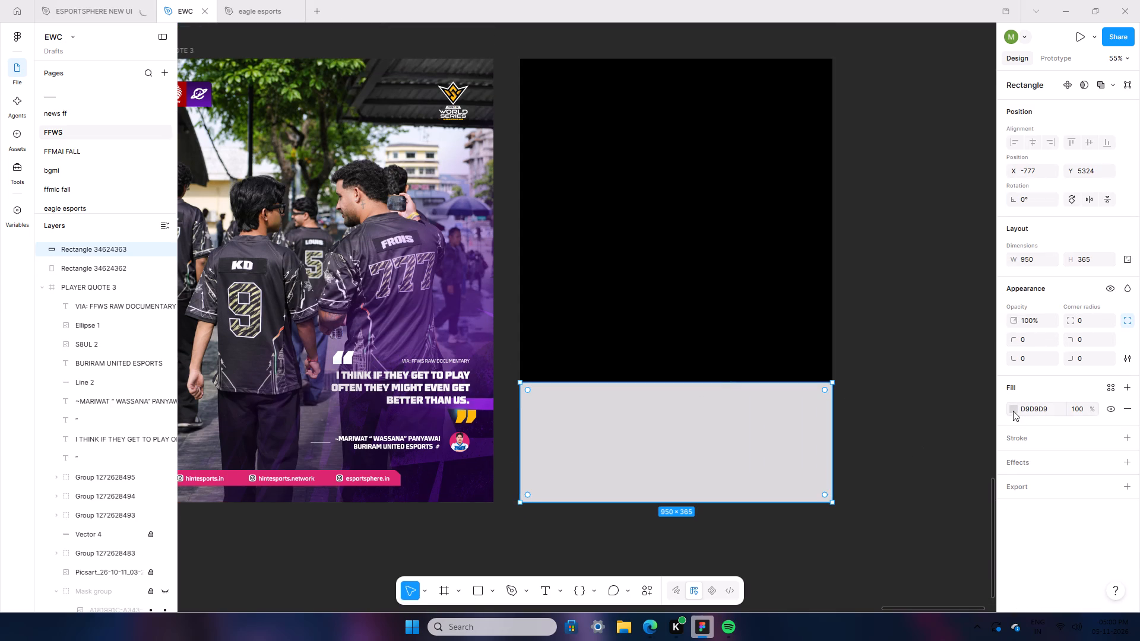
Give the bottom band a linear gradient fill starting from 000000 and angled toward its lower-right corner.
left_click(1013, 411)
left_click_drag(920, 393, 834, 485)
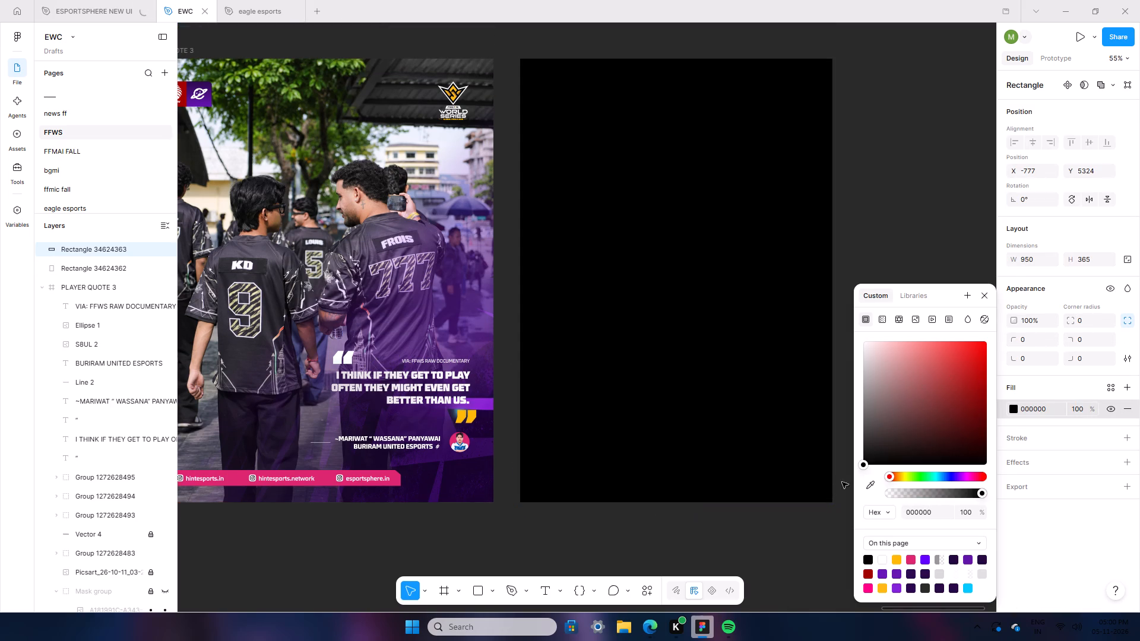
left_click(881, 320)
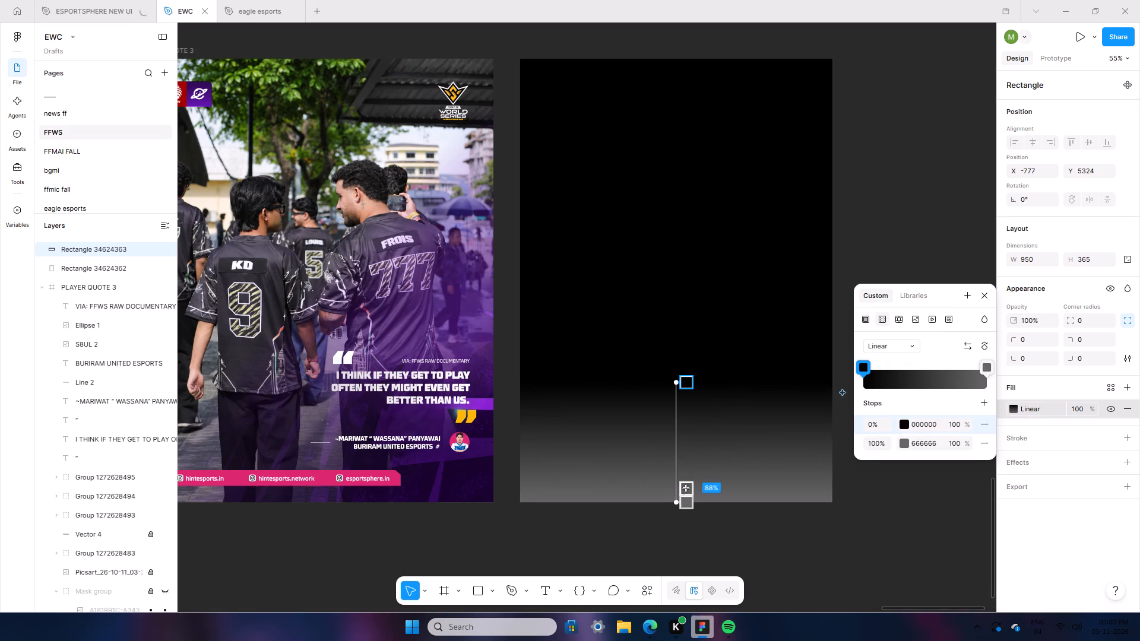
left_click_drag(678, 503, 807, 454)
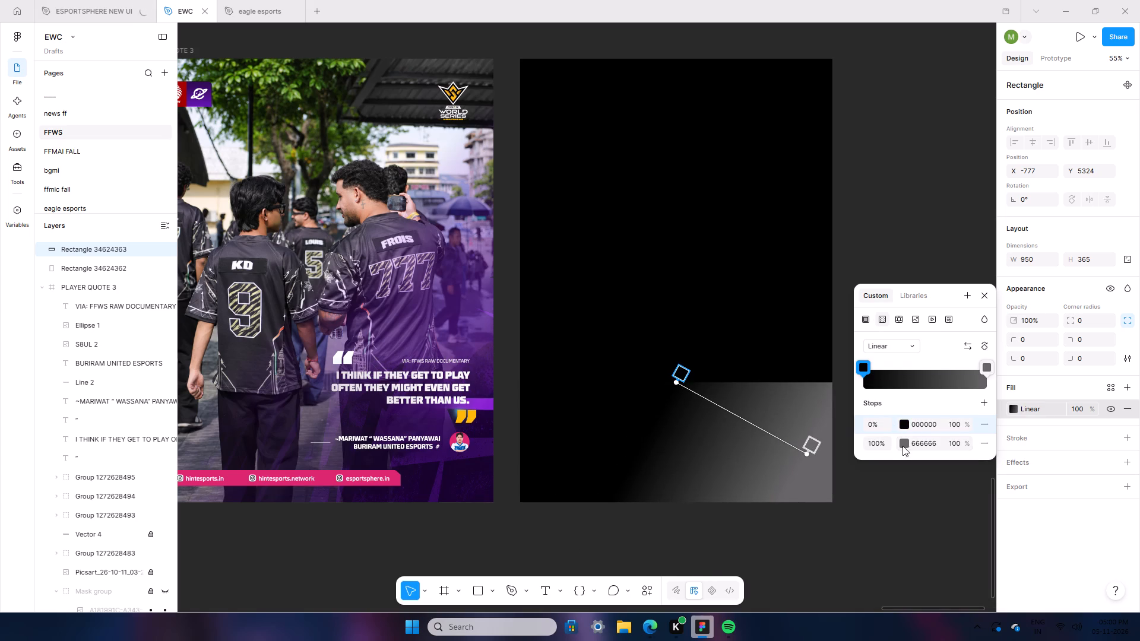
Set the 100% stop of the bottom band's gradient to green 00FF1E.
left_click(904, 442)
left_click_drag(768, 476, 768, 476)
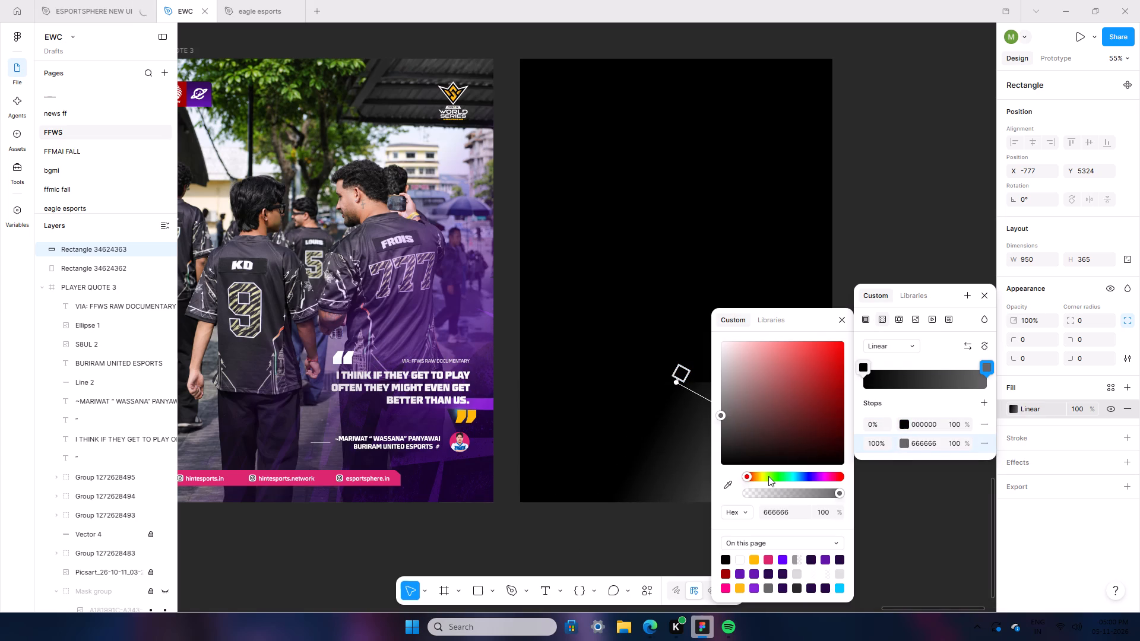
left_click_drag(768, 476, 777, 484)
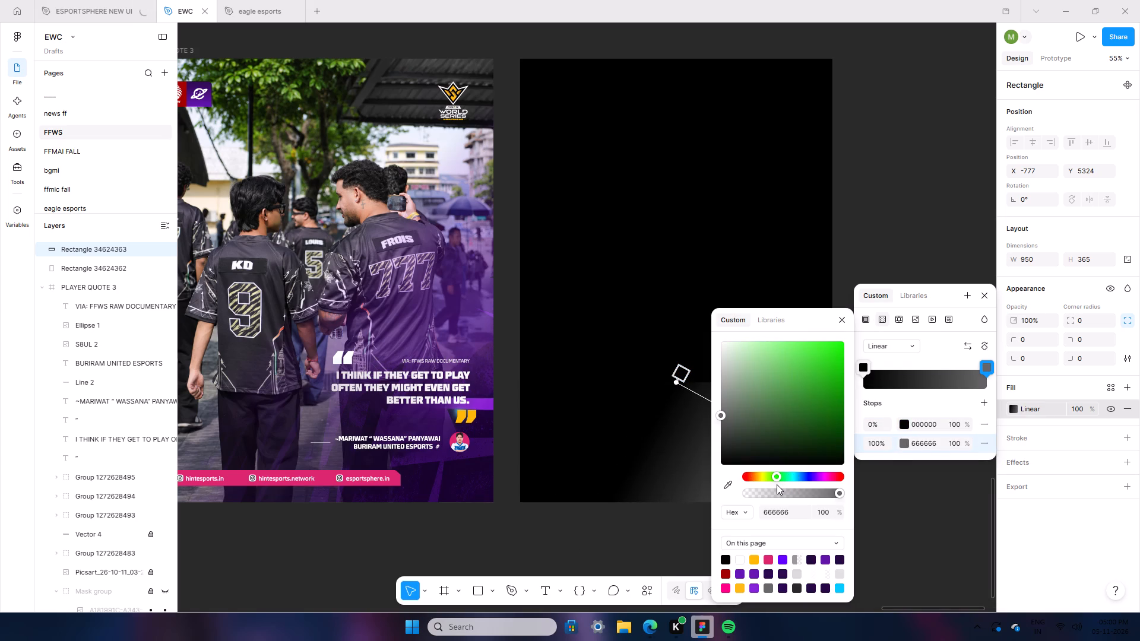
left_click_drag(777, 484, 778, 489)
left_click_drag(778, 489, 781, 493)
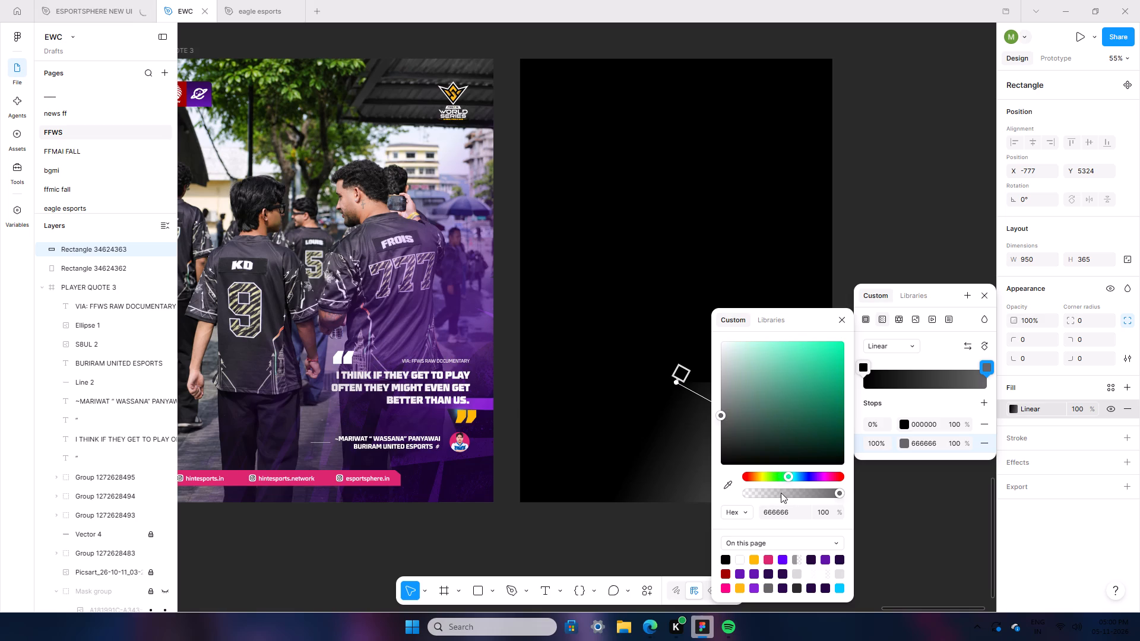
left_click_drag(781, 493, 780, 491)
left_click_drag(829, 377, 856, 310)
left_click(848, 314)
Extend the green end of the gradient beyond the band's right edge to soften the glow.
scroll(860, 529, "down", 2, "ctrl")
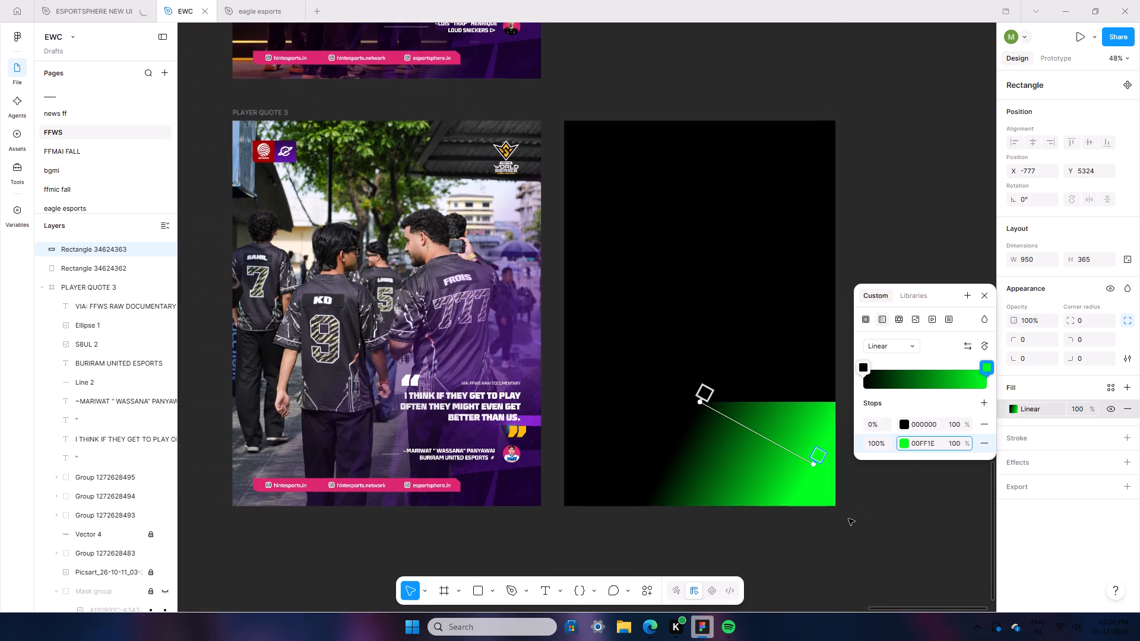
left_click_drag(815, 466, 828, 468)
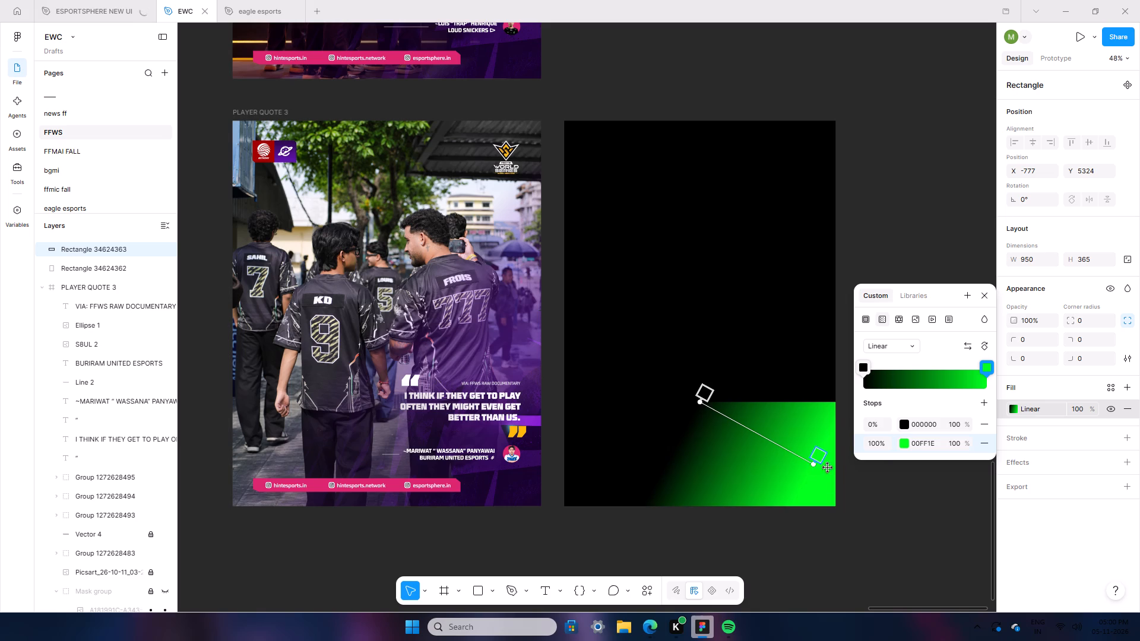
left_click_drag(828, 468, 954, 466)
left_click(823, 557)
Duplicate the green gradient band, flip the copy horizontally and place it flush directly above the original.
right_click(734, 453)
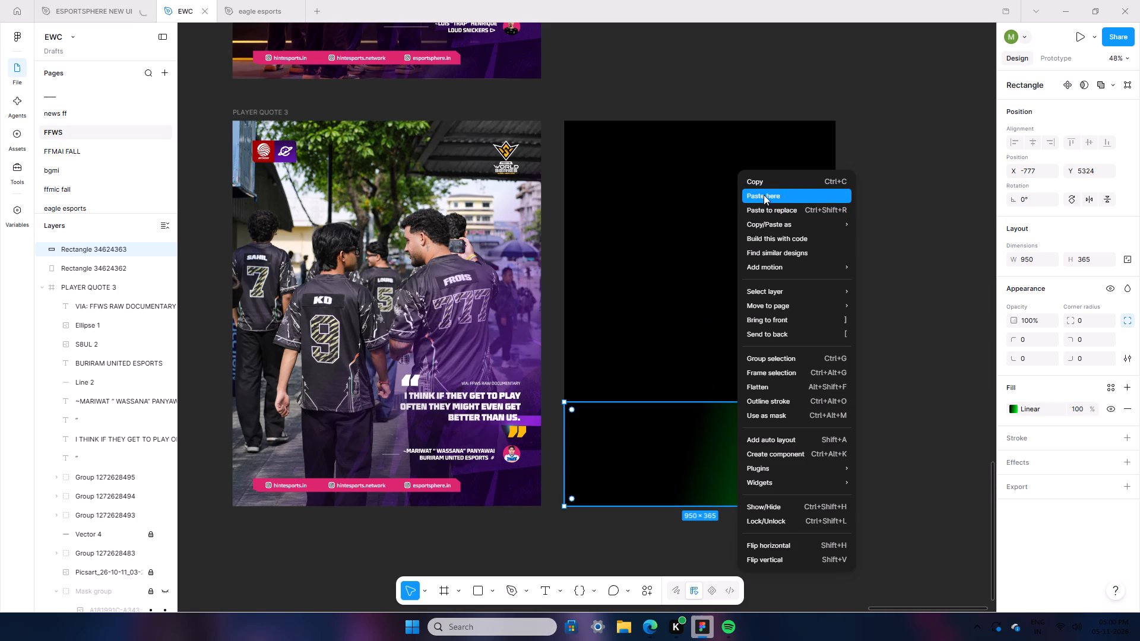
left_click(761, 183)
right_click(875, 310)
left_click(913, 320)
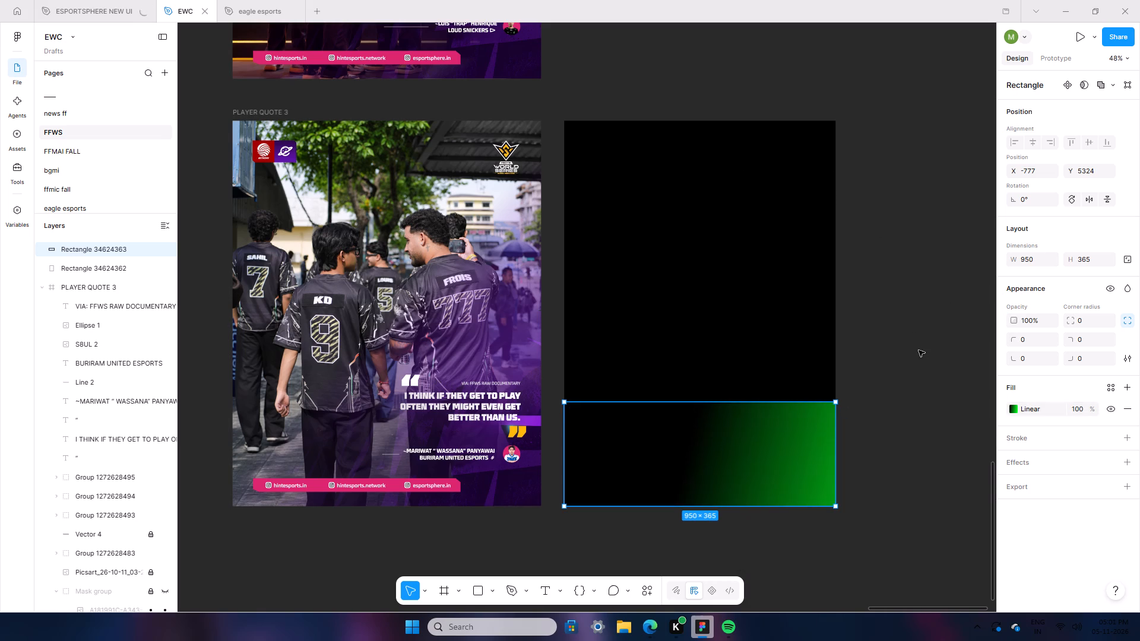
left_click(1090, 197)
left_click_drag(948, 404, 863, 422)
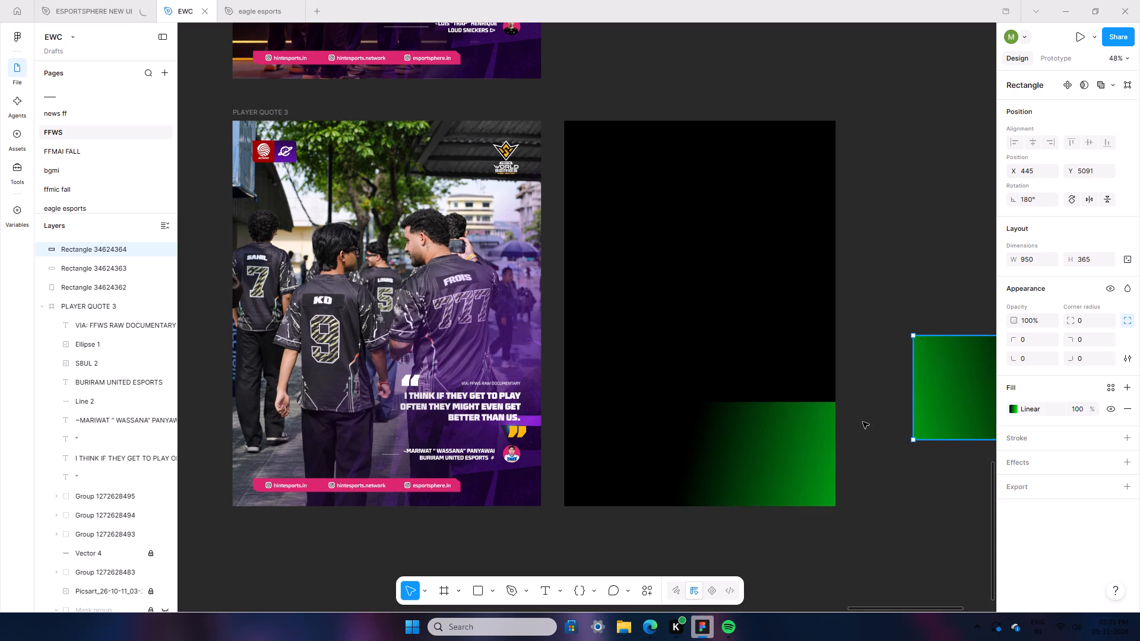
left_click_drag(863, 422, 601, 364)
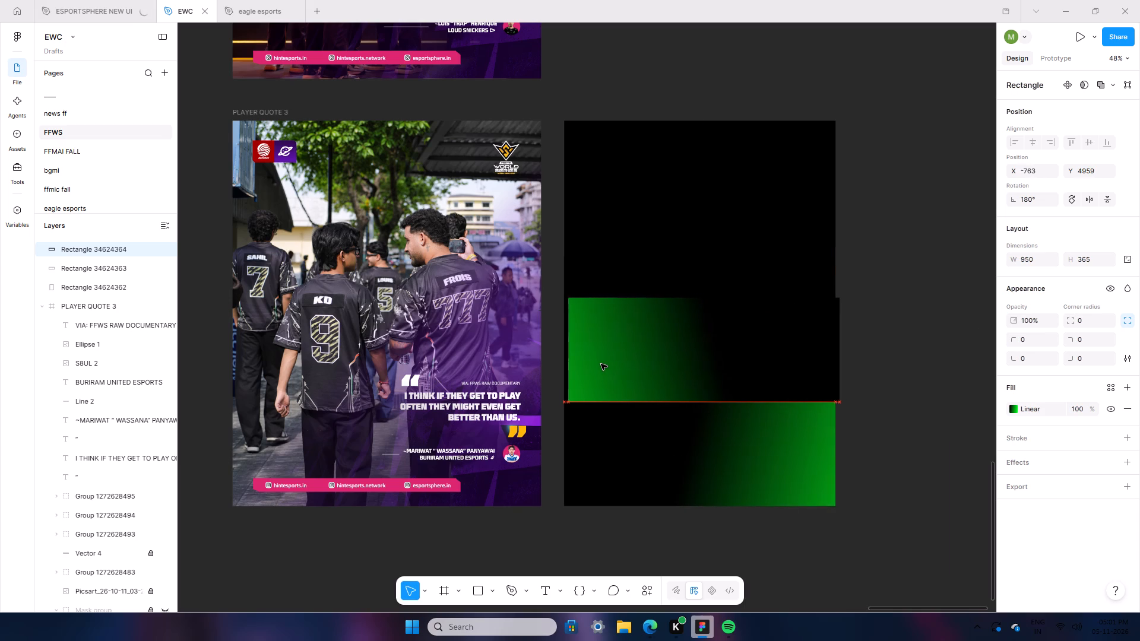
left_click_drag(601, 364, 600, 364)
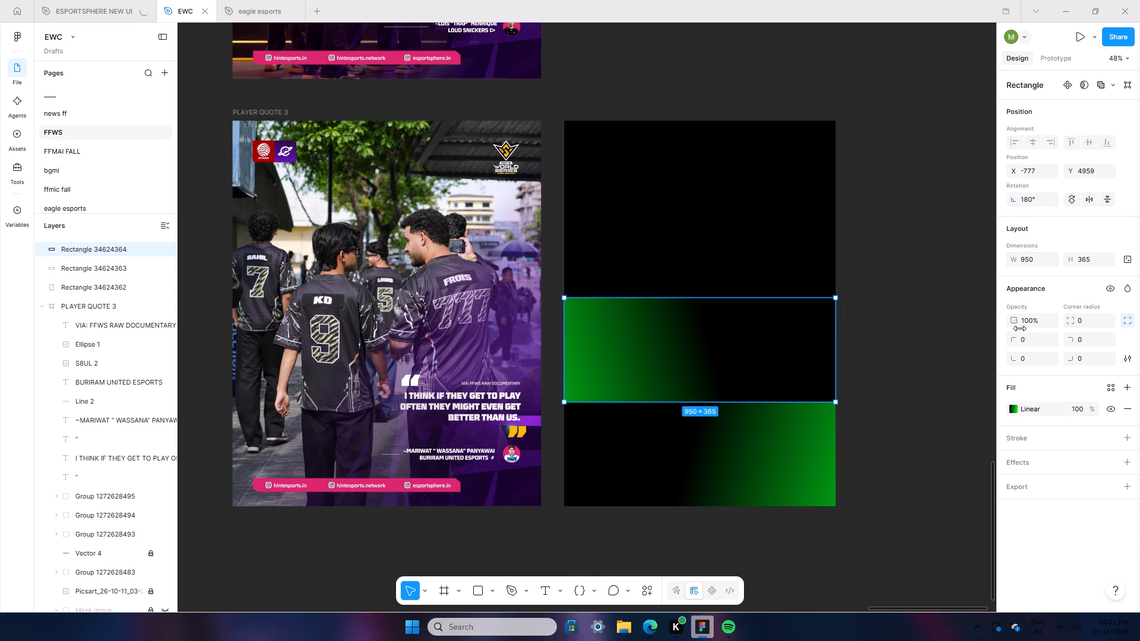
Set the 100% gradient stop of the flipped middle band to white FFFFFF.
left_click(1012, 409)
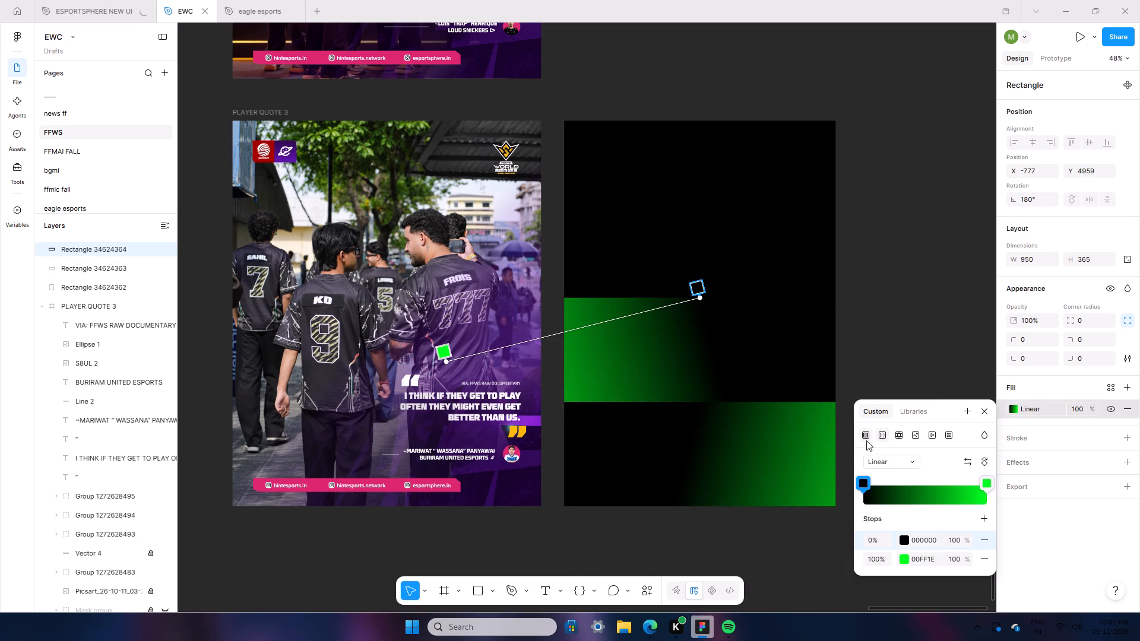
left_click(900, 556)
left_click_drag(761, 415, 681, 274)
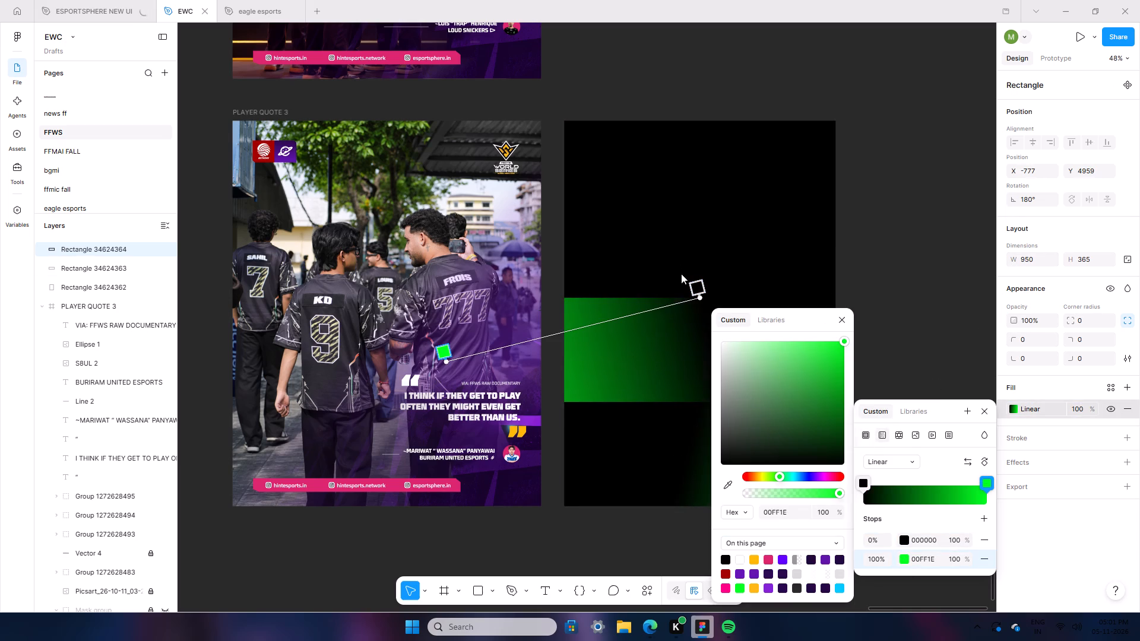
left_click_drag(681, 274, 680, 265)
left_click(917, 229)
Duplicate the white gradient band and place the copy flush directly above it.
scroll(904, 352, "up", 2)
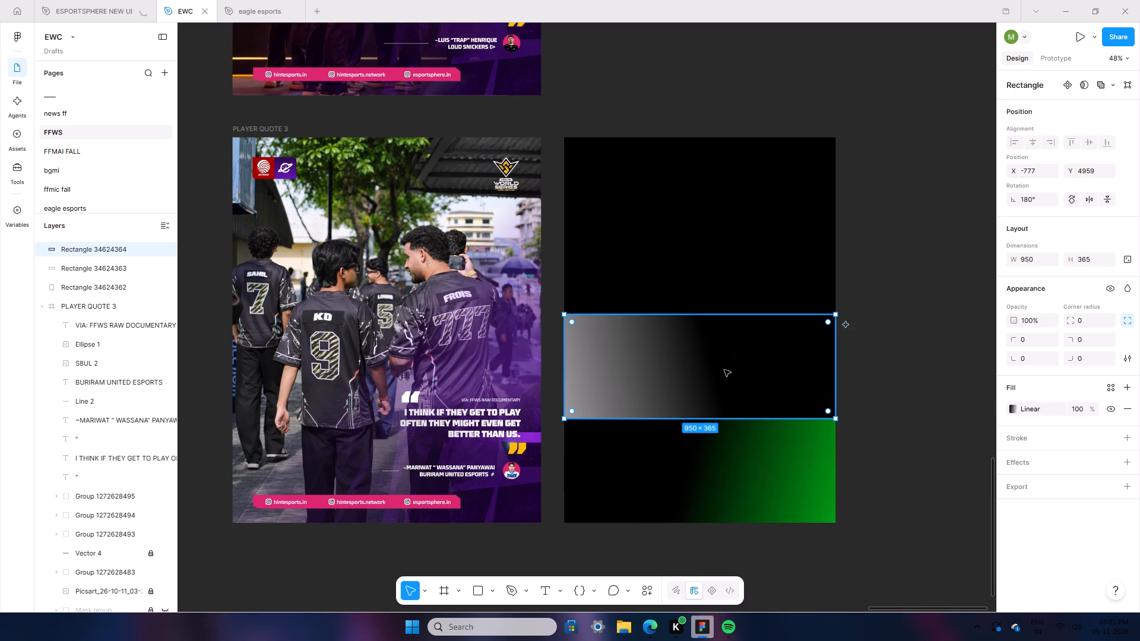
right_click(724, 370)
left_click(760, 186)
right_click(865, 223)
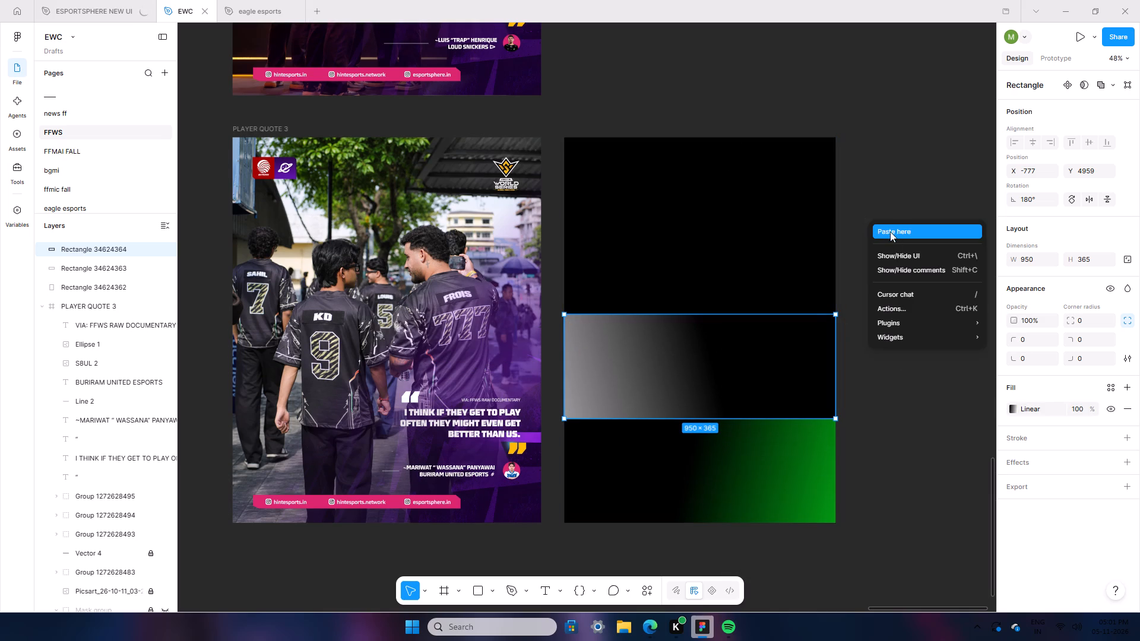
left_click(889, 233)
left_click_drag(926, 307, 641, 285)
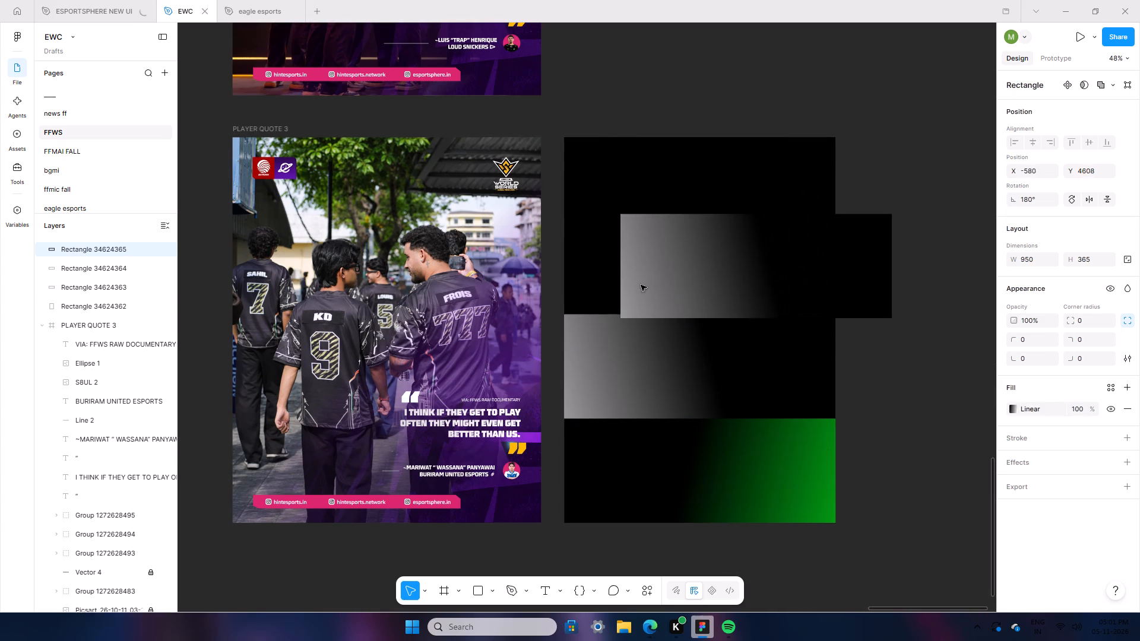
left_click_drag(641, 285, 599, 274)
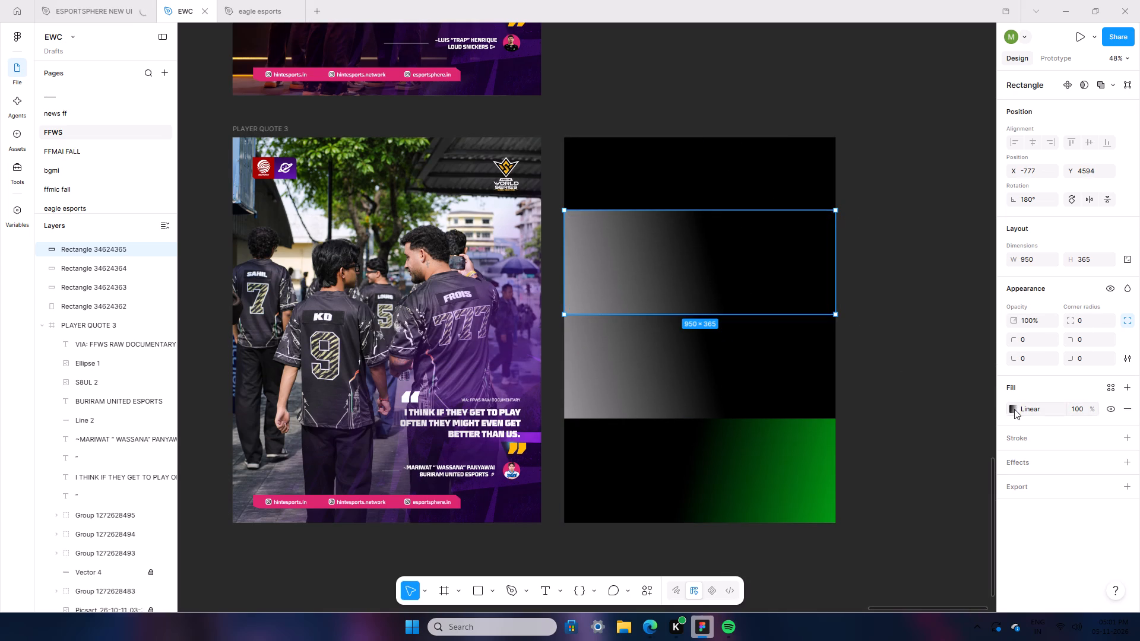
Set the 100% gradient stop of the top band to orange FF7700.
left_click(1014, 409)
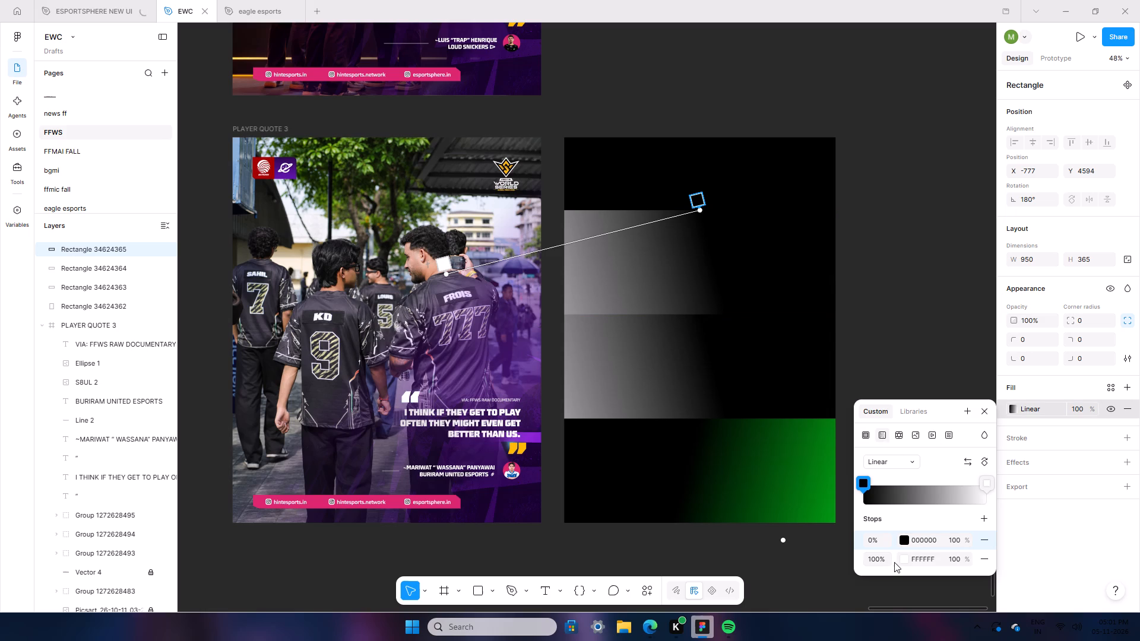
left_click(904, 560)
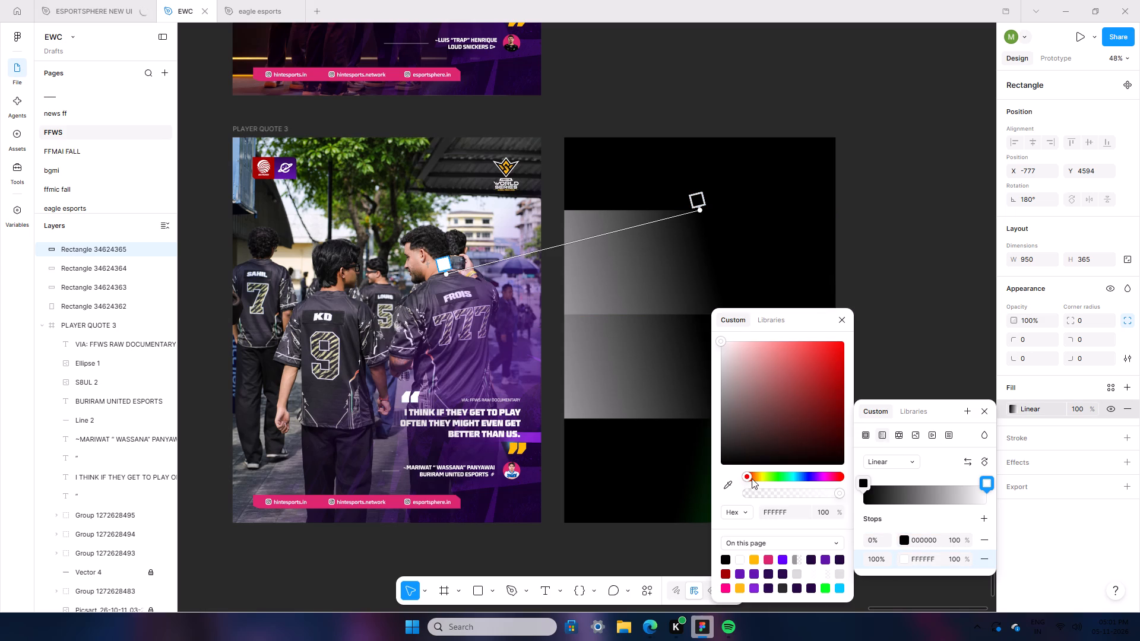
left_click(752, 478)
left_click_drag(803, 406, 907, 252)
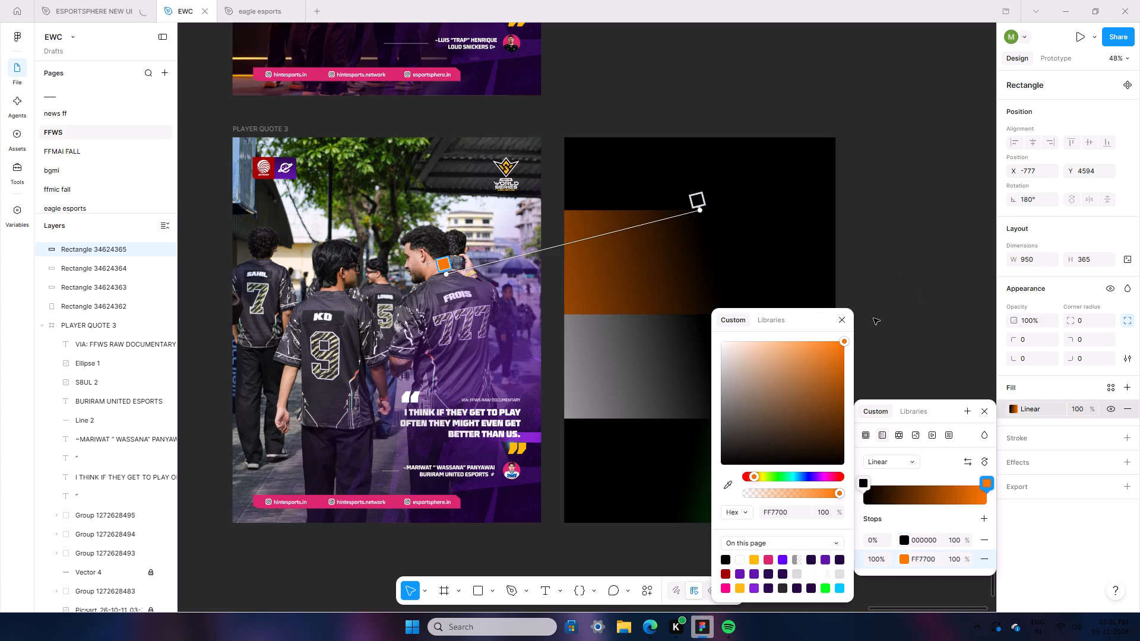
left_click(981, 304)
Flip the orange gradient band horizontally so its glow is on the right side.
left_click(1094, 199)
left_click(906, 384)
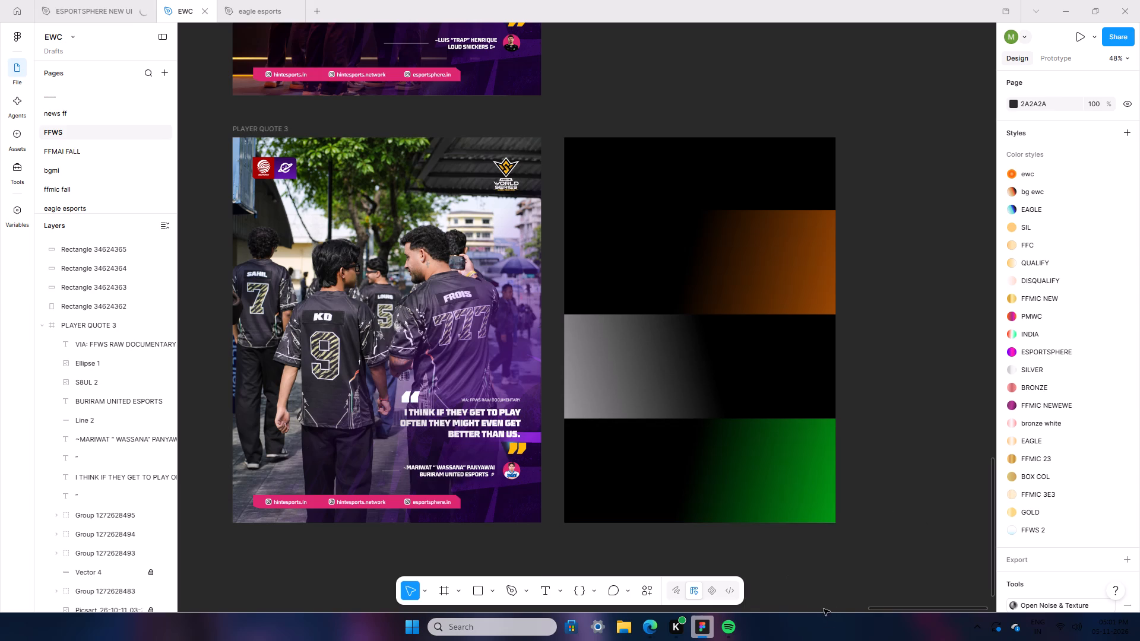
Shorten the black background rectangle from its top edge to a height of about 1095, flush with the orange band's top.
scroll(819, 594, "down", 3)
left_click(757, 174)
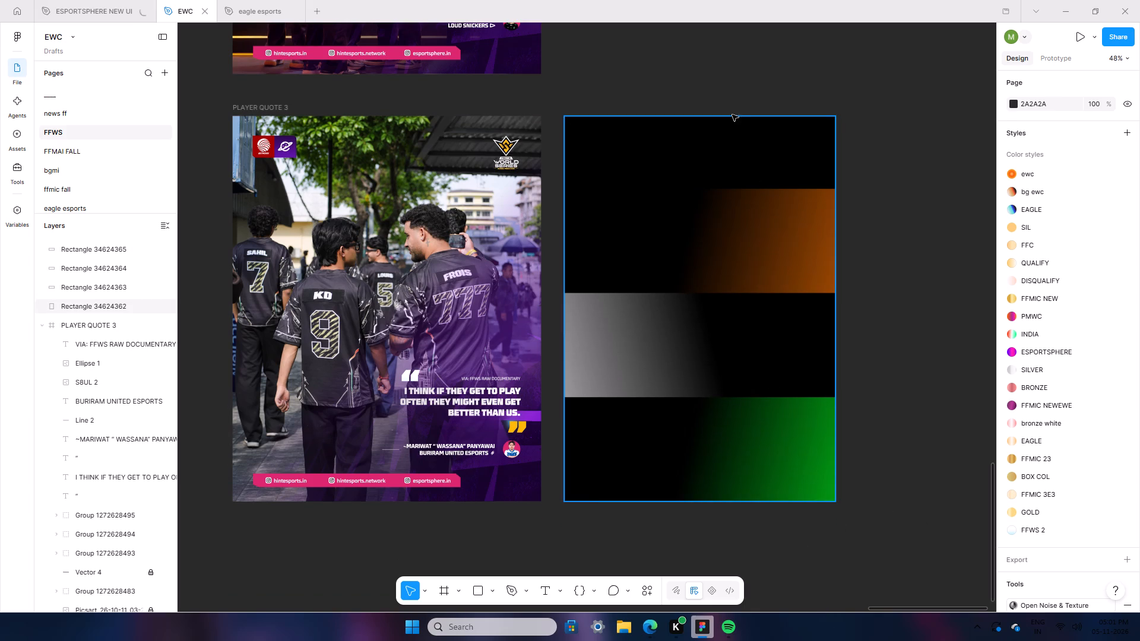
left_click(731, 111)
left_click(729, 126)
left_click_drag(729, 115, 728, 157)
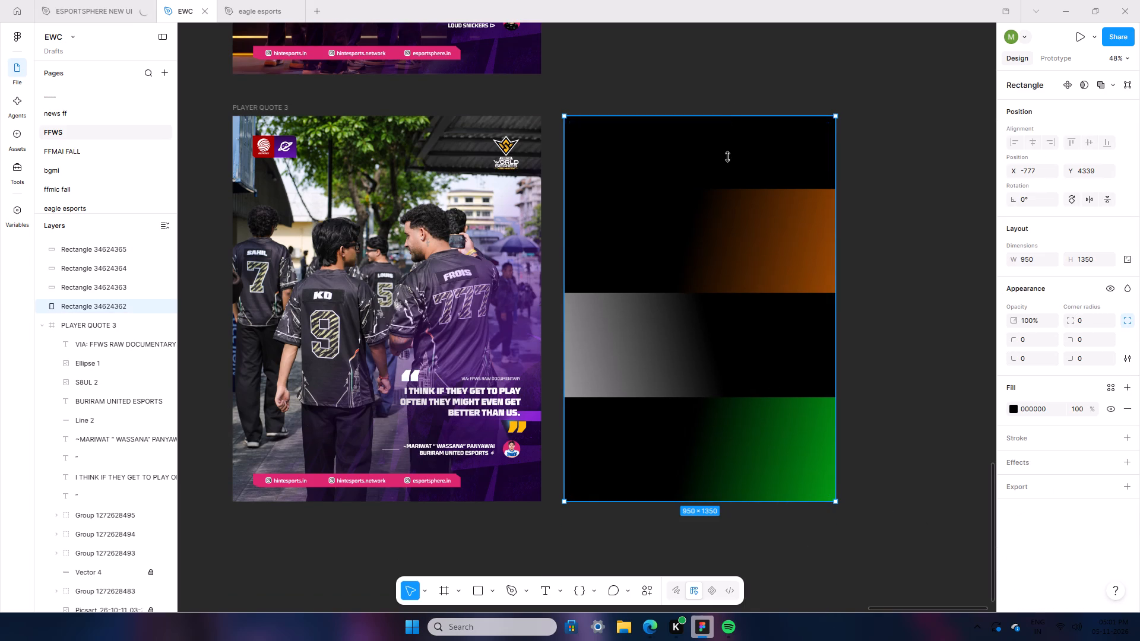
left_click_drag(728, 157, 730, 191)
left_click(921, 336)
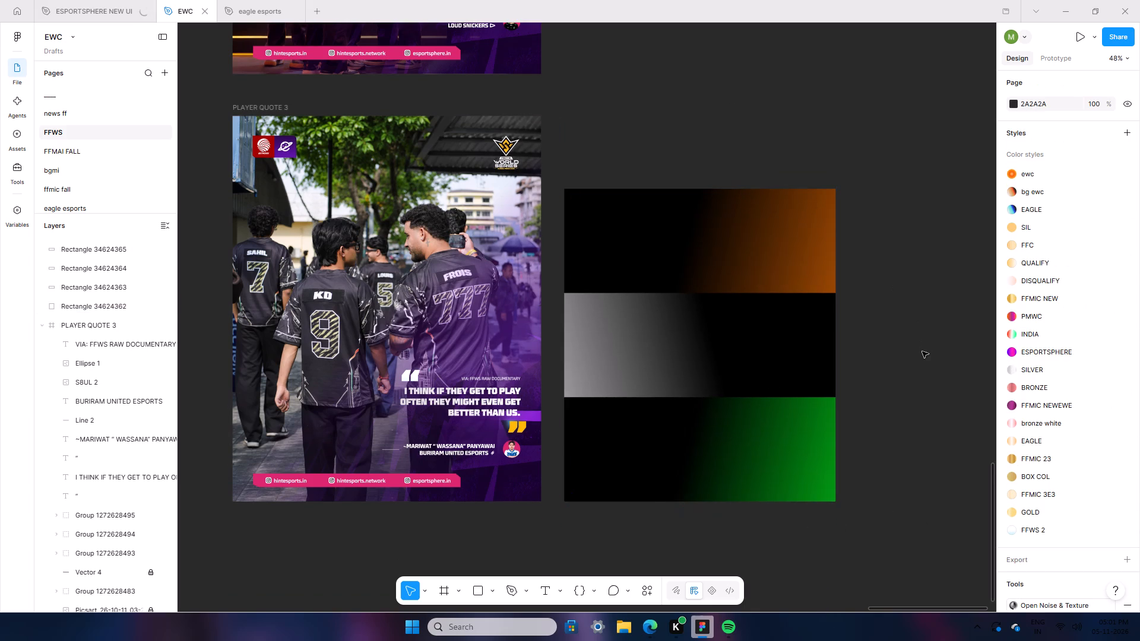
Add the text CHASE over the glowing right side of the orange band, at about X -279, Y 4700.
scroll(914, 387, "up", 7, "ctrl")
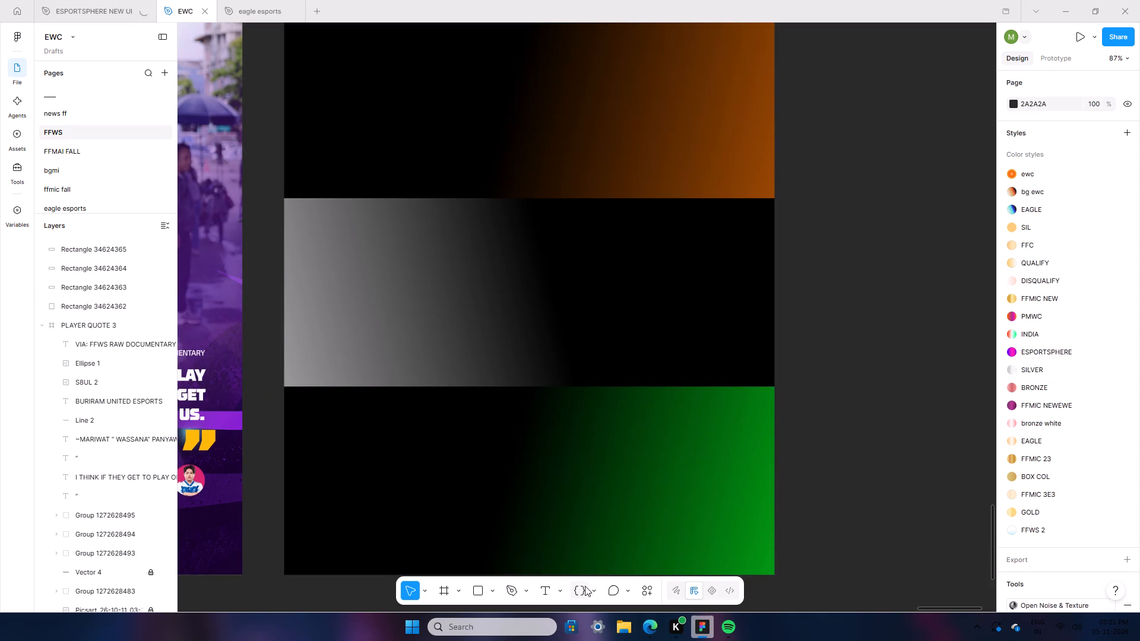
left_click(543, 594)
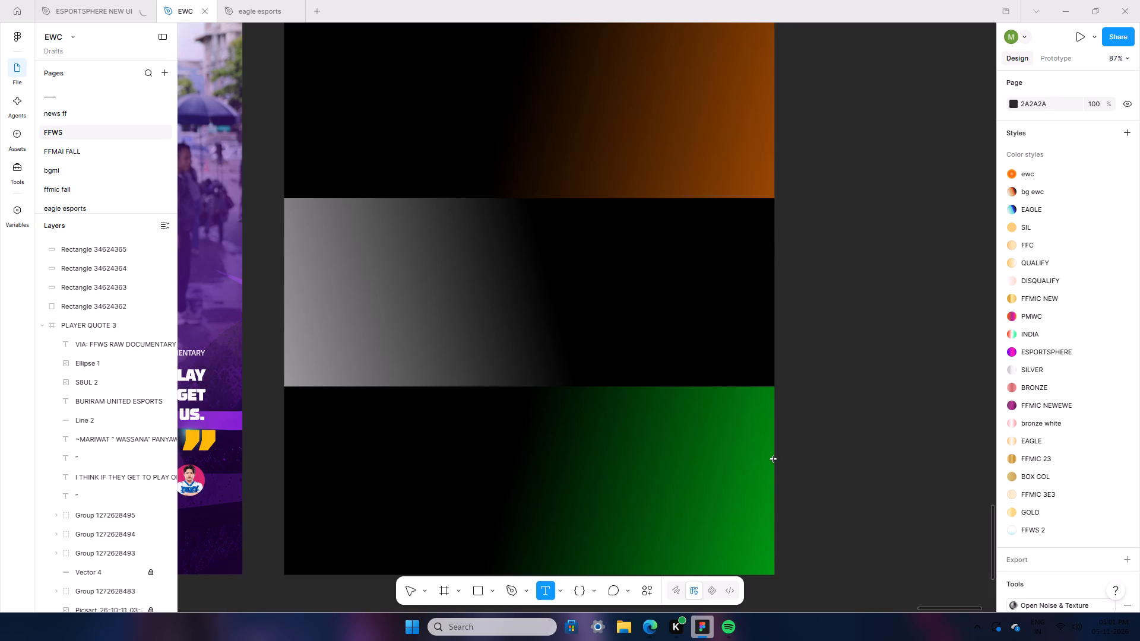
left_click(846, 412)
type("CHASE")
scroll(849, 413, "up", 1)
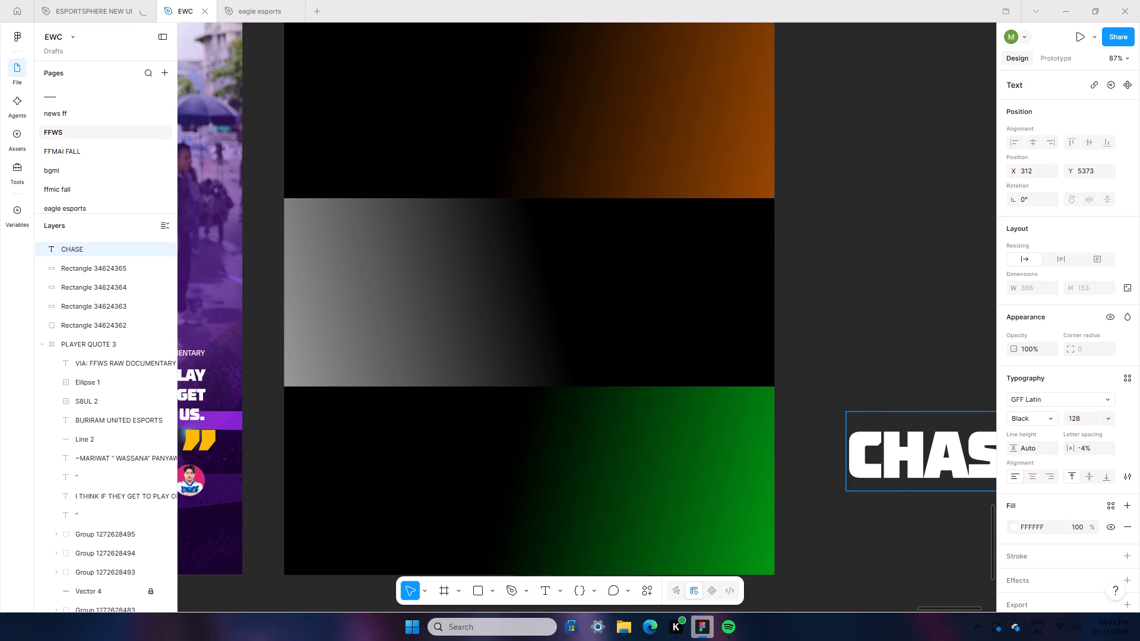
left_click(932, 559)
left_click_drag(919, 461, 413, 135)
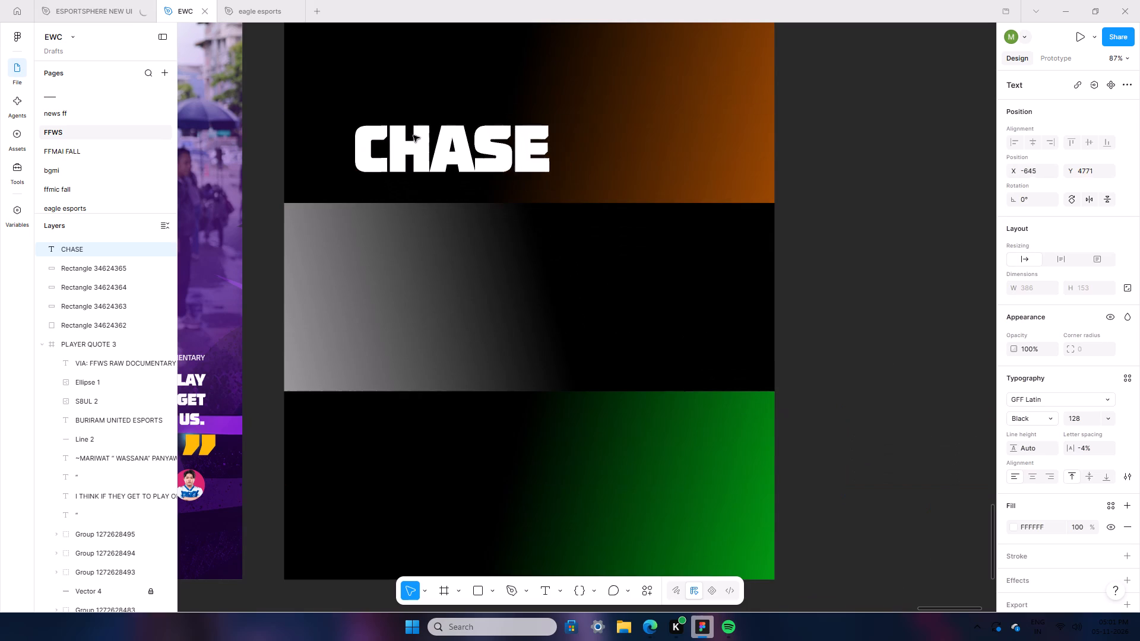
left_click_drag(413, 135, 398, 110)
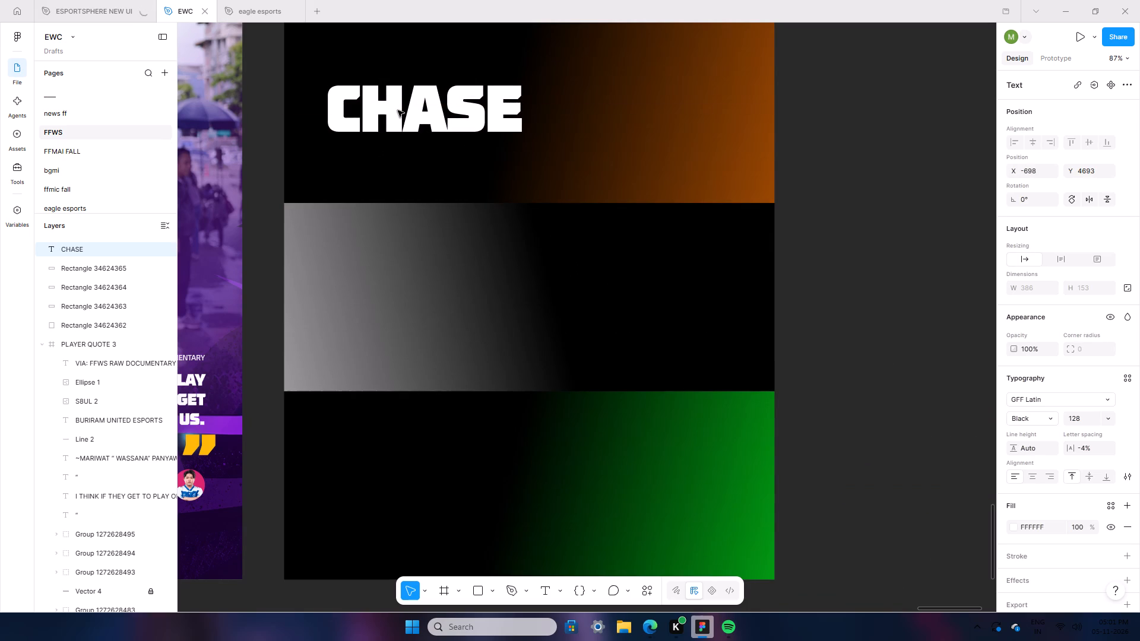
left_click_drag(398, 110, 397, 115)
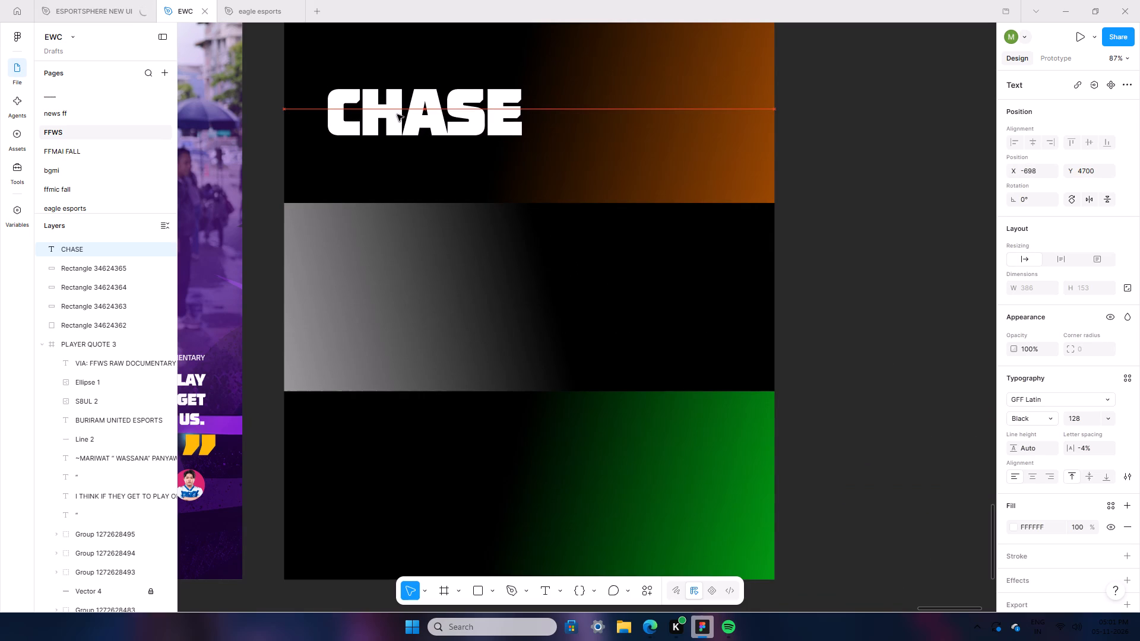
left_click_drag(397, 115, 617, 110)
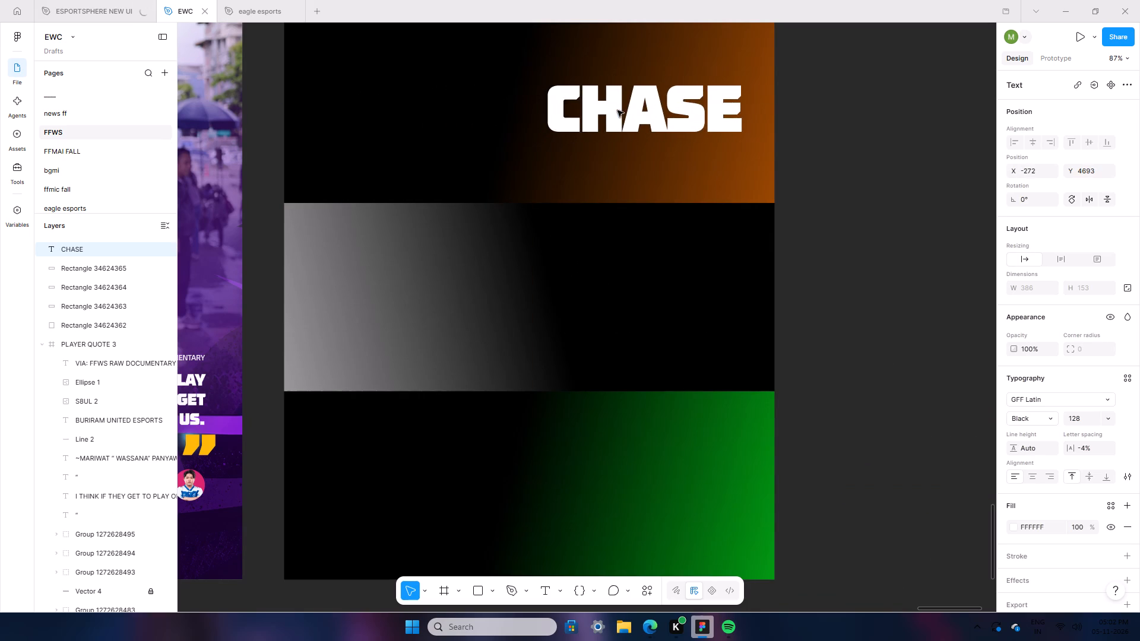
left_click_drag(617, 110, 614, 115)
Duplicate the CHASE text, change the copy to THE, and place it over the white band's glow at about X -698, Y 5065.
right_click(677, 125)
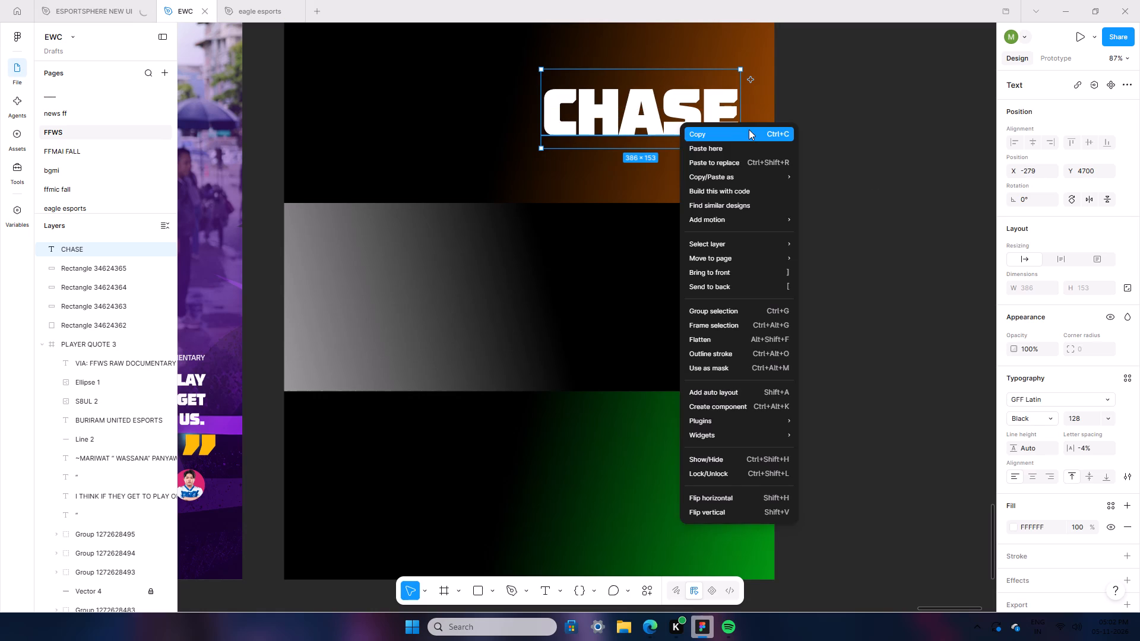
left_click(749, 129)
right_click(821, 305)
left_click(844, 312)
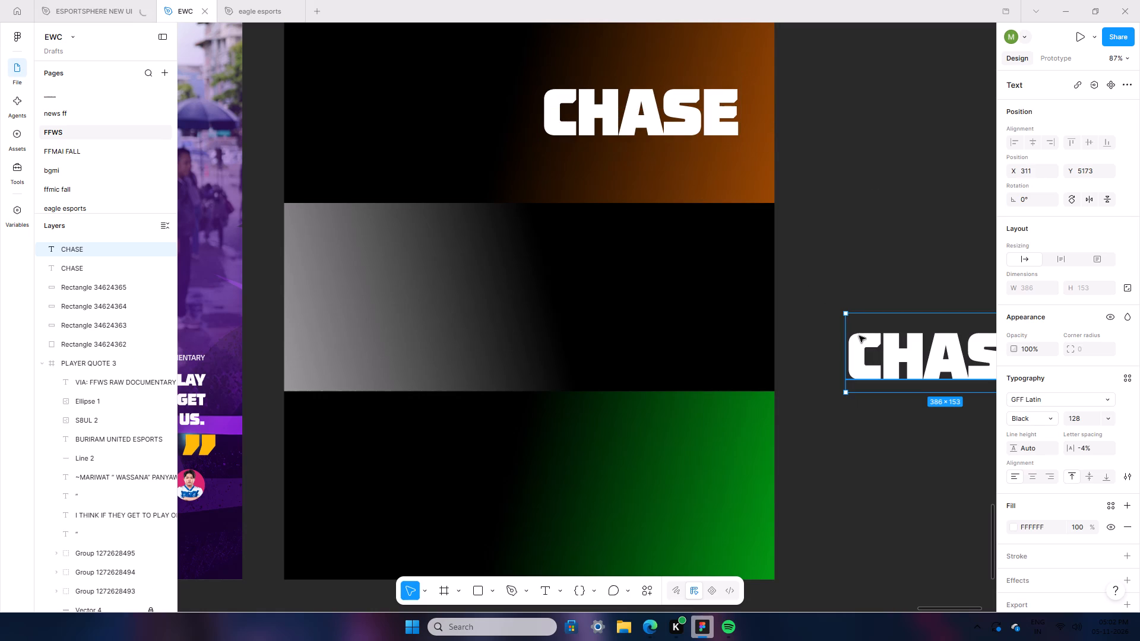
double_click(886, 359)
type("THE")
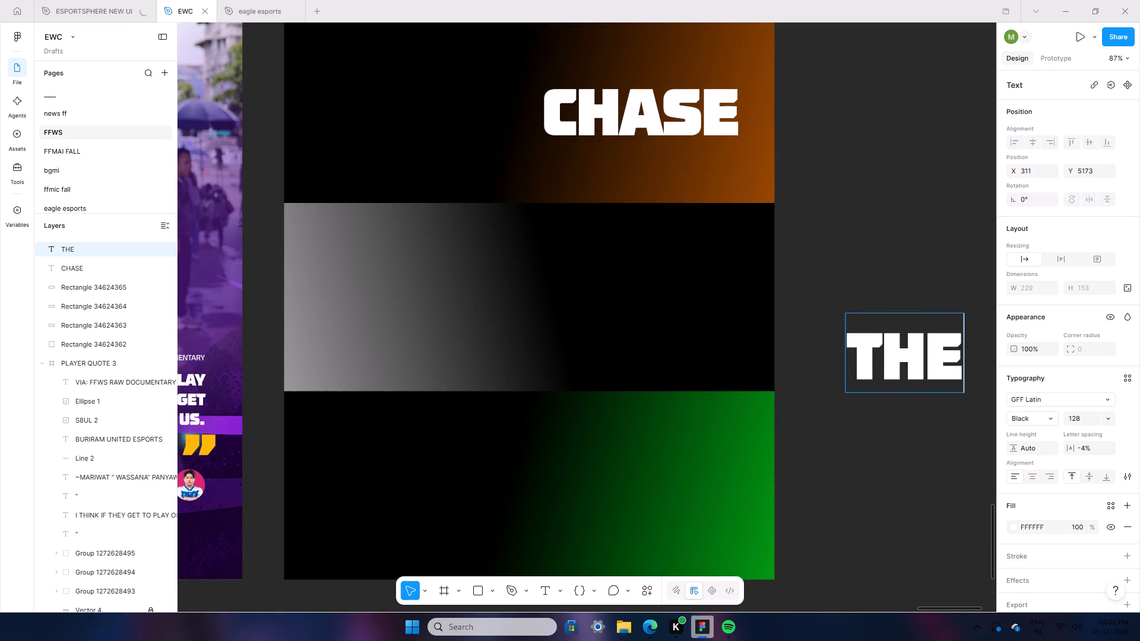
left_click(927, 566)
left_click_drag(905, 360, 369, 341)
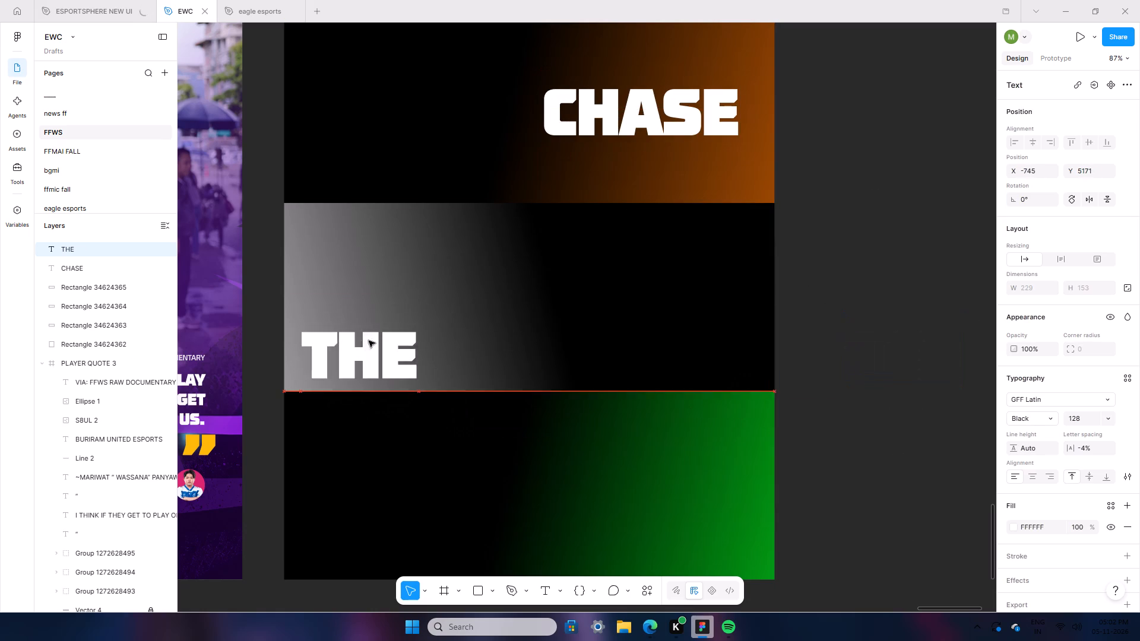
left_click_drag(369, 341, 385, 305)
Duplicate the THE text, change the copy to GLORY, and place it over the green band's glow beneath CHASE.
right_click(391, 307)
left_click(457, 186)
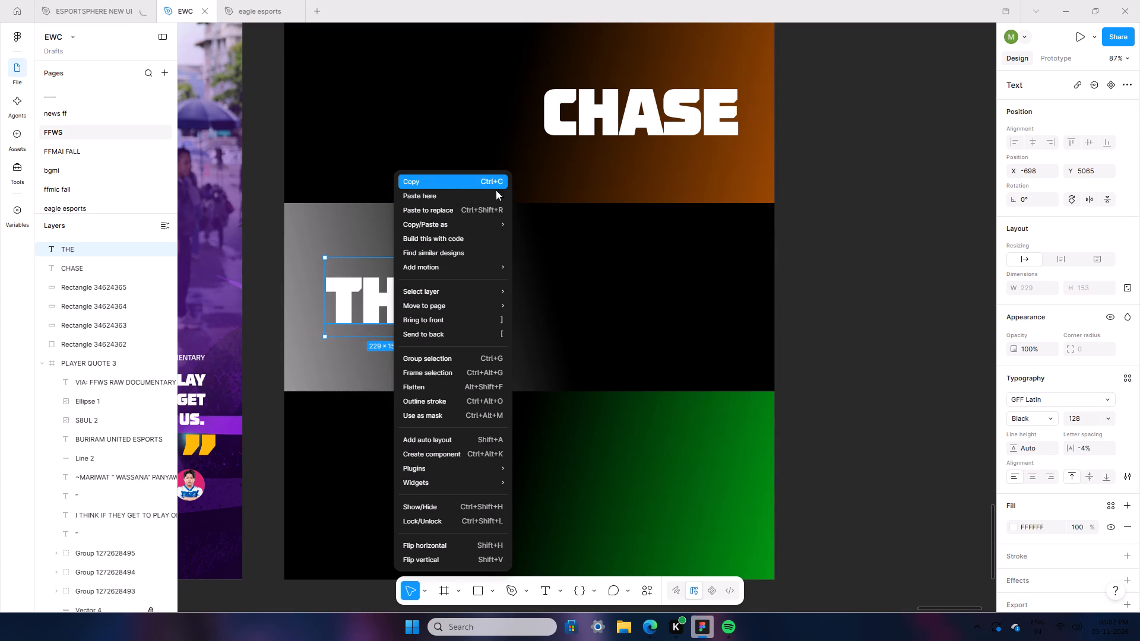
right_click(803, 328)
left_click(853, 337)
double_click(879, 360)
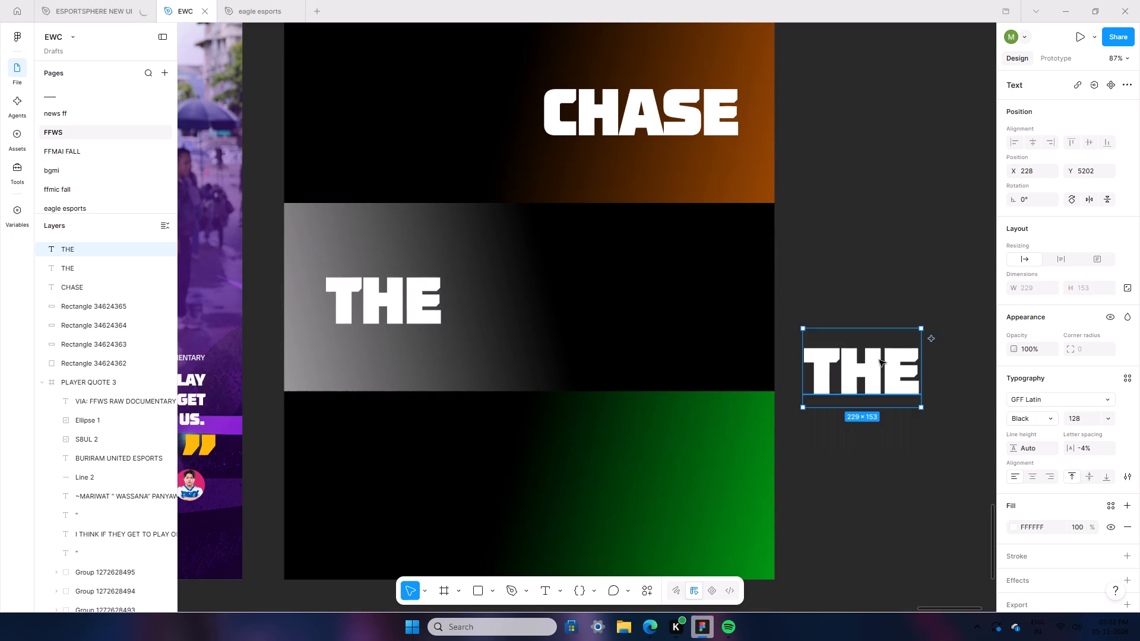
type("GLORY")
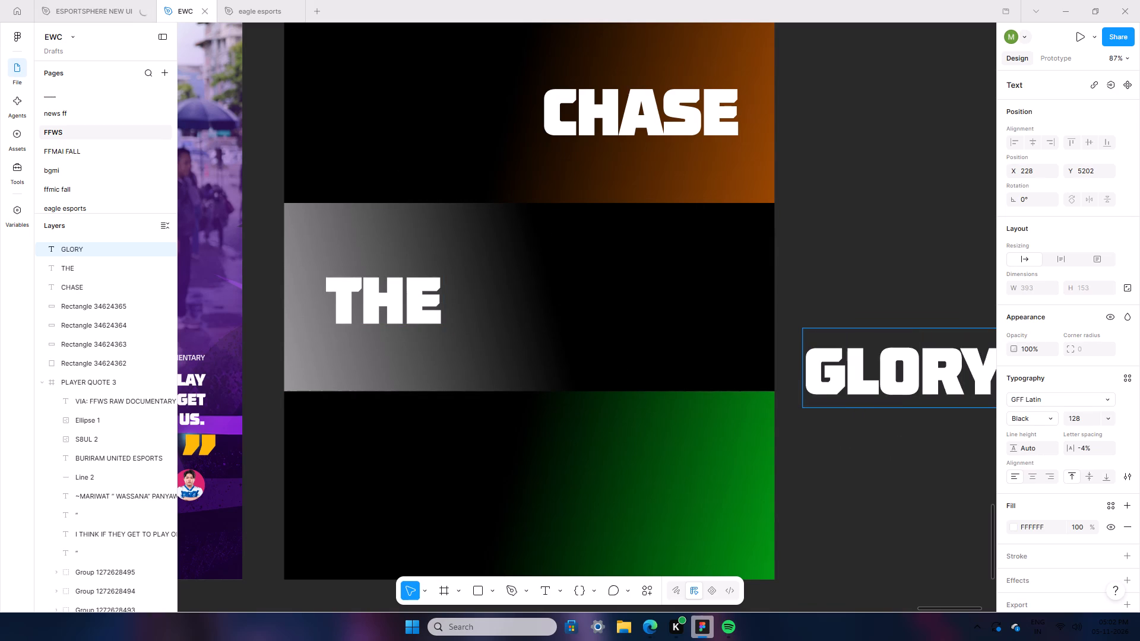
left_click(892, 484)
left_click_drag(907, 373, 645, 492)
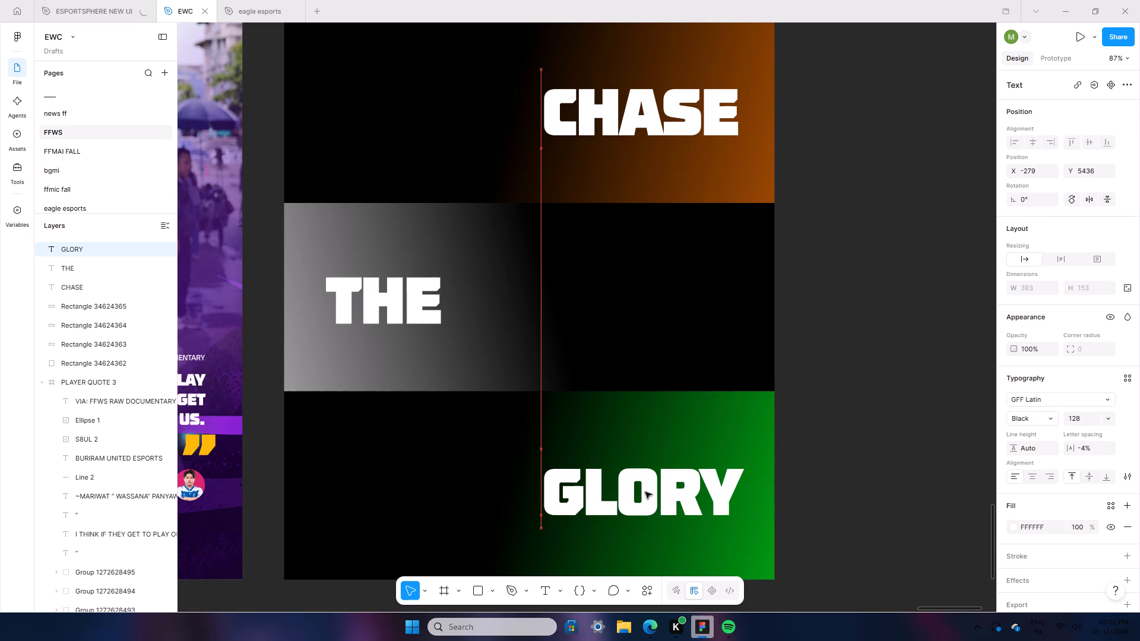
left_click_drag(645, 492, 642, 492)
left_click(845, 485)
Move the whole banded post with its three words farther right of PLAYER QUOTE 3, aligning their top edges.
scroll(844, 487, "down", 3, "ctrl")
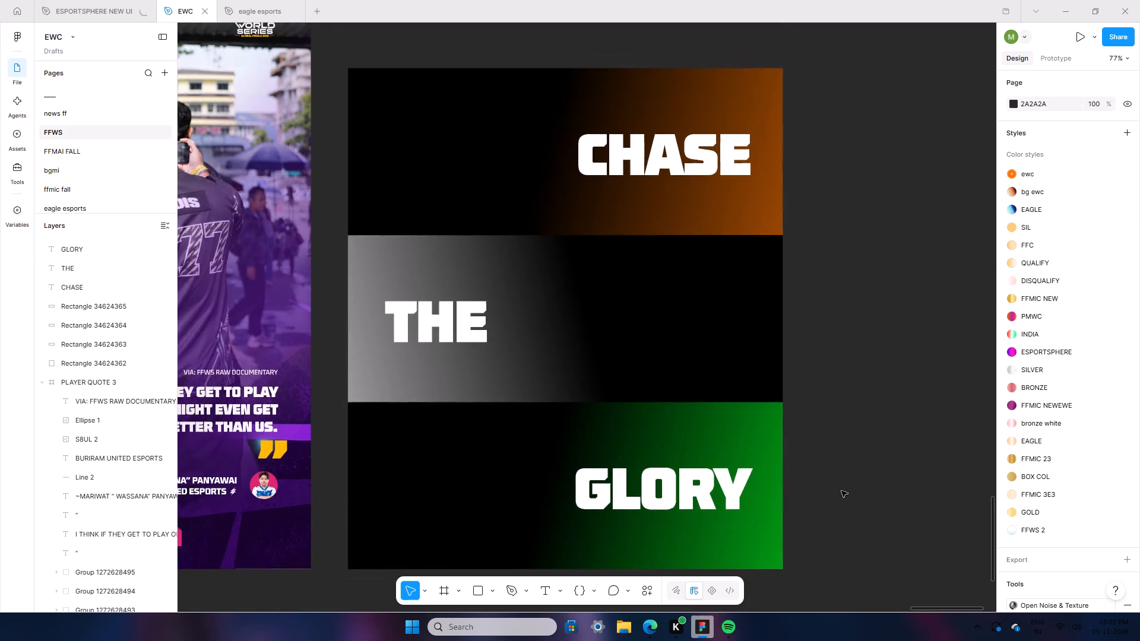
scroll(841, 492, "down", 2, "ctrl")
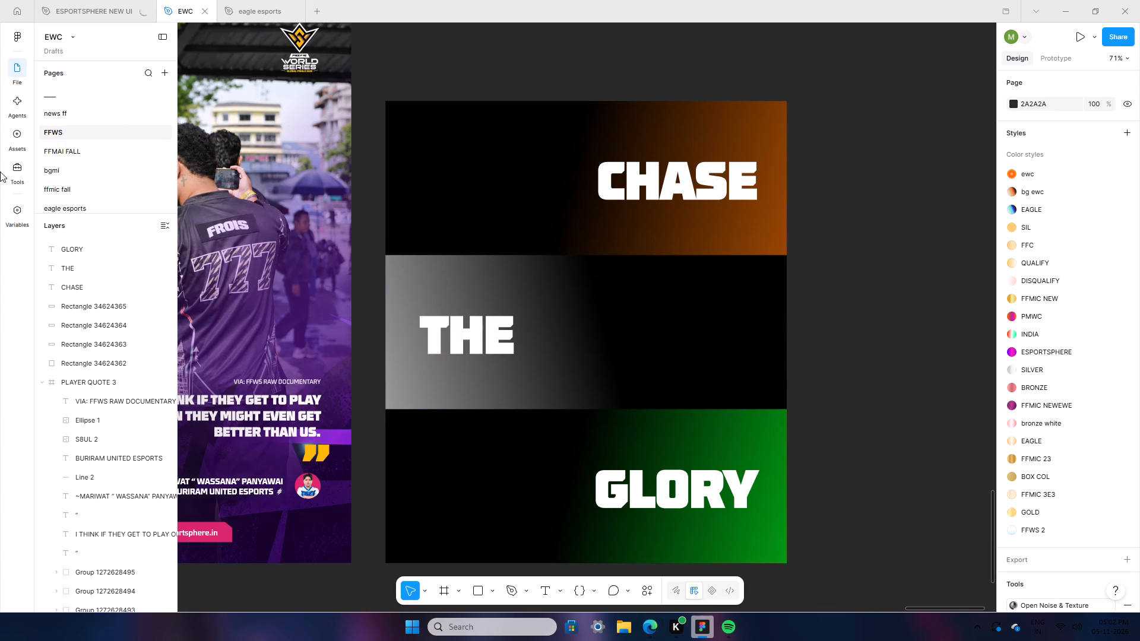
scroll(533, 449, "down", 4)
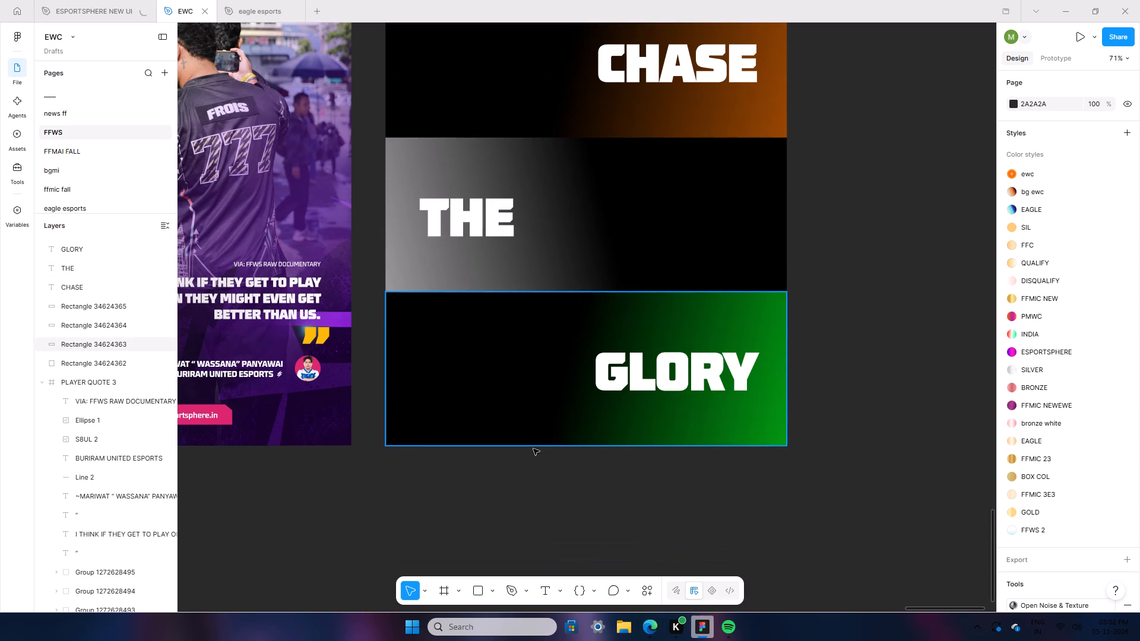
scroll(533, 449, "down", 10, "ctrl")
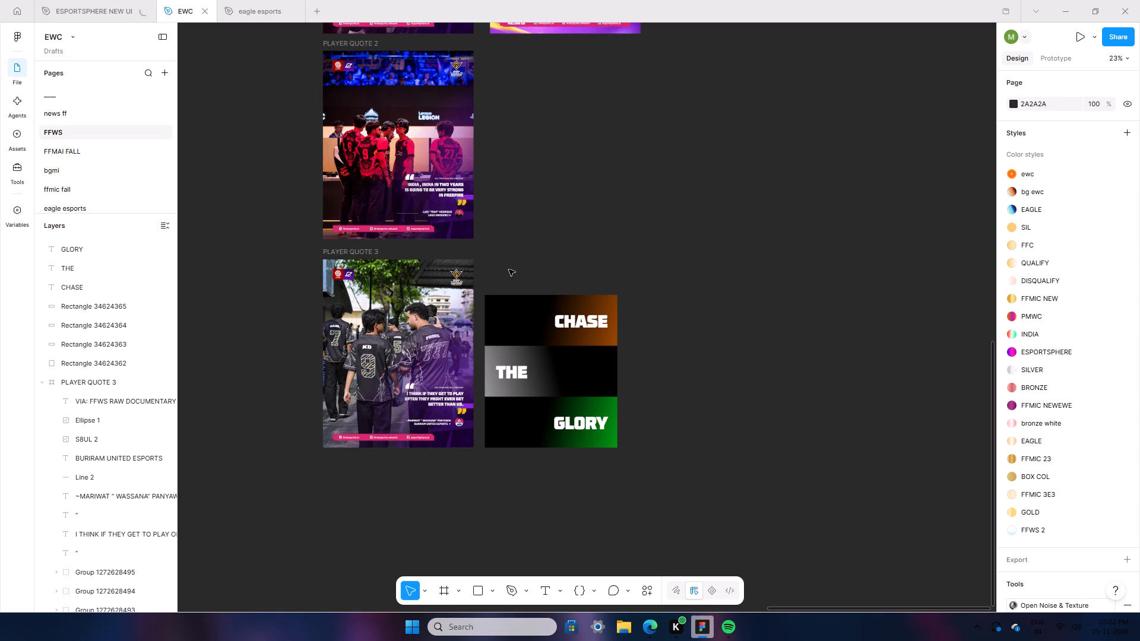
left_click_drag(477, 271, 581, 439)
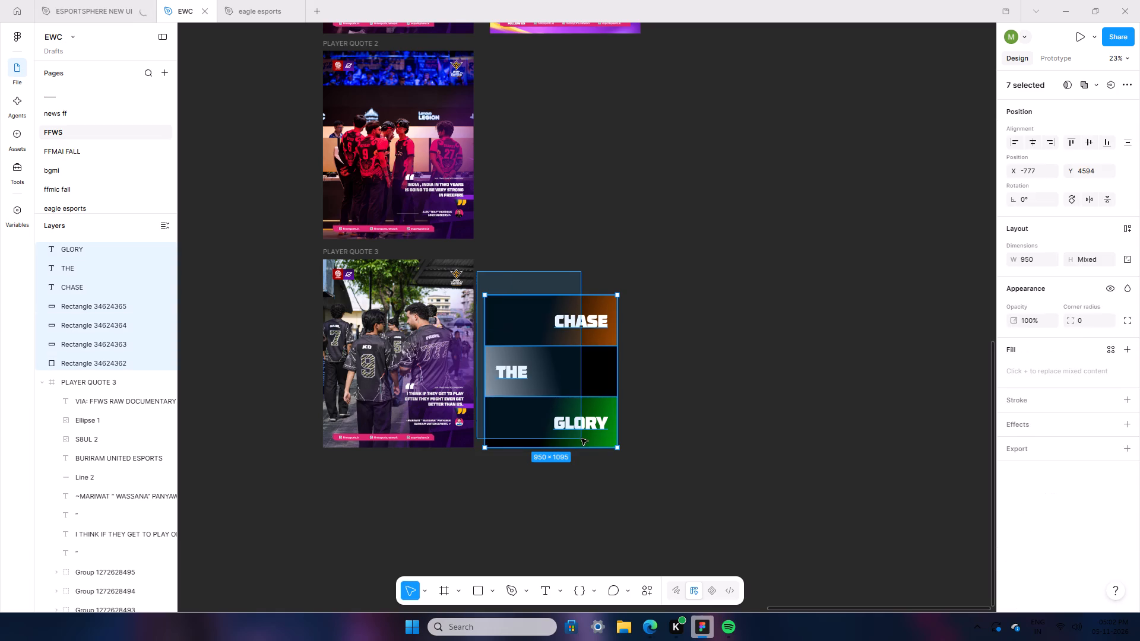
left_click_drag(581, 439, 604, 456)
left_click_drag(575, 372, 840, 347)
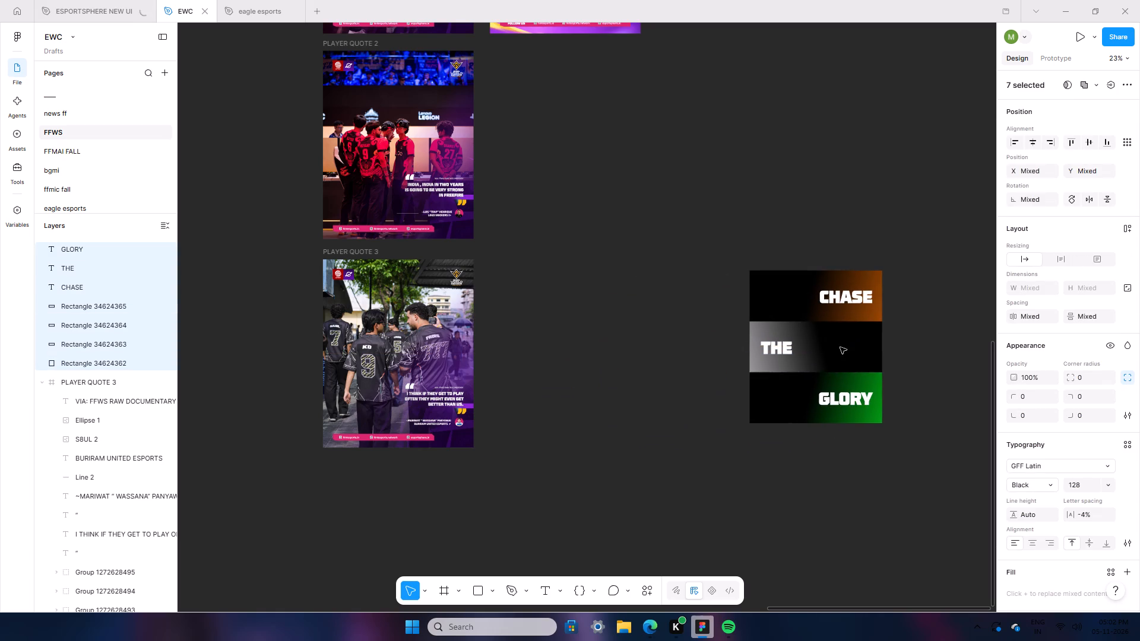
left_click_drag(840, 347, 633, 345)
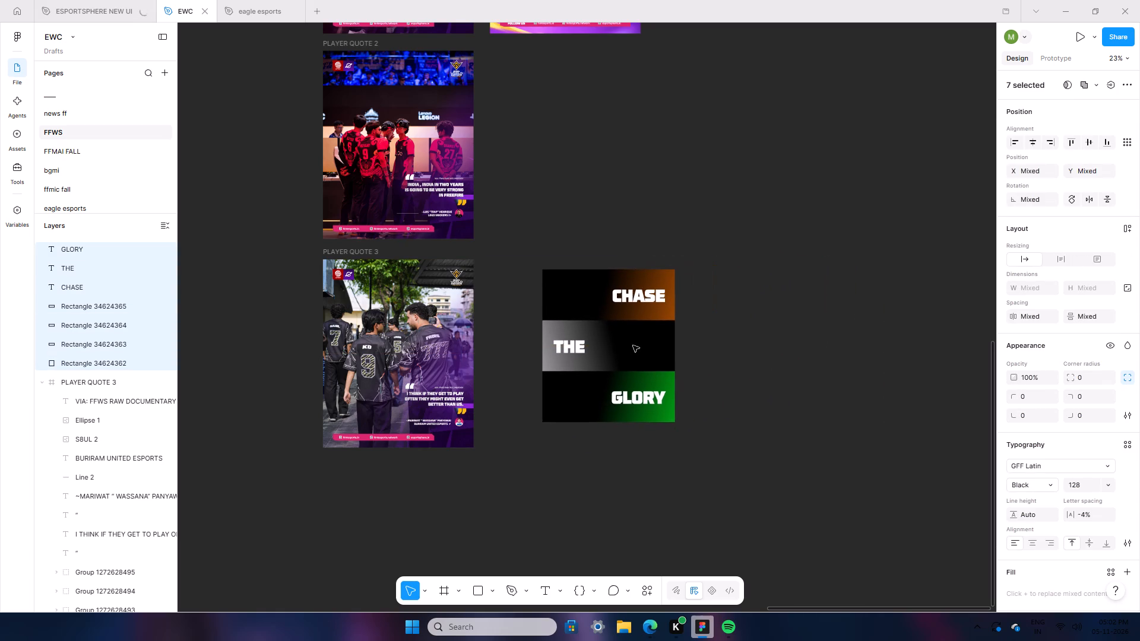
left_click_drag(633, 345, 647, 336)
left_click(759, 453)
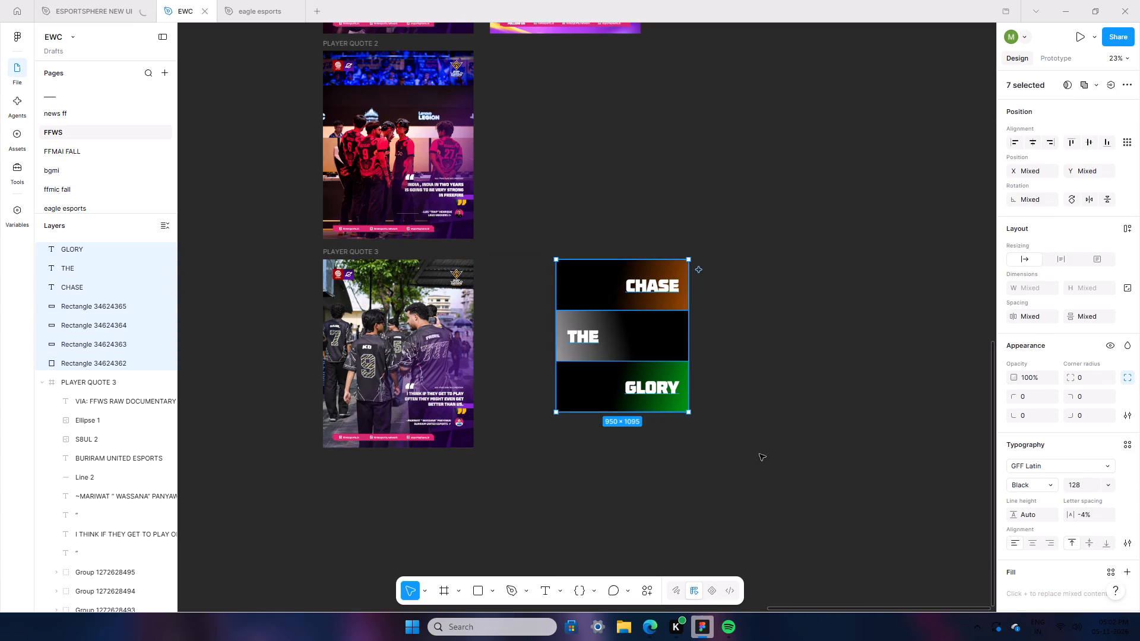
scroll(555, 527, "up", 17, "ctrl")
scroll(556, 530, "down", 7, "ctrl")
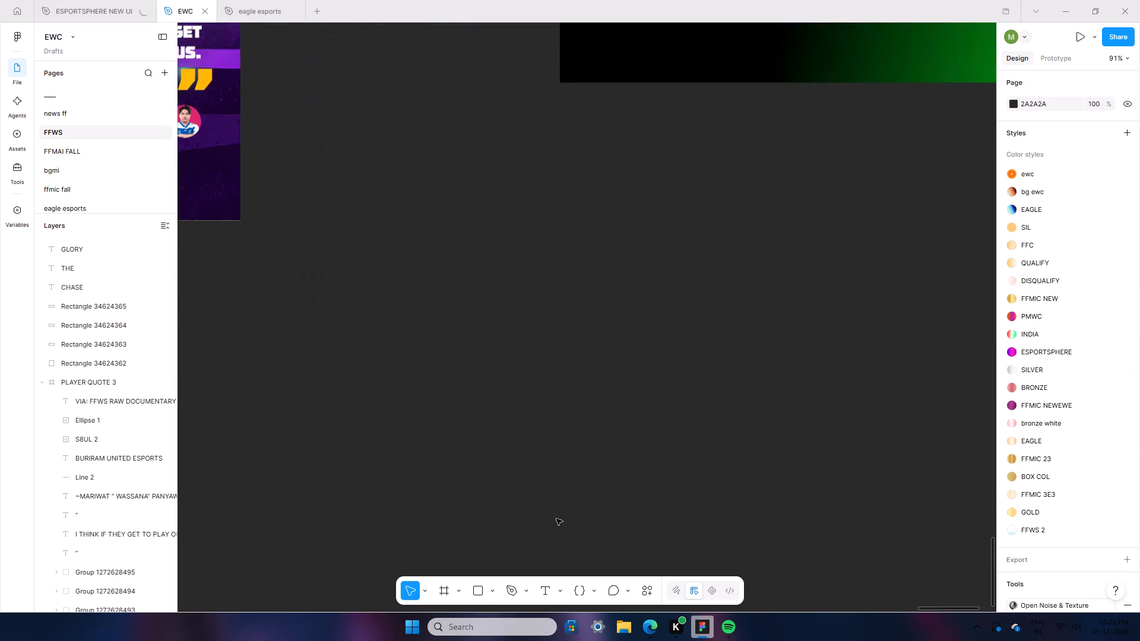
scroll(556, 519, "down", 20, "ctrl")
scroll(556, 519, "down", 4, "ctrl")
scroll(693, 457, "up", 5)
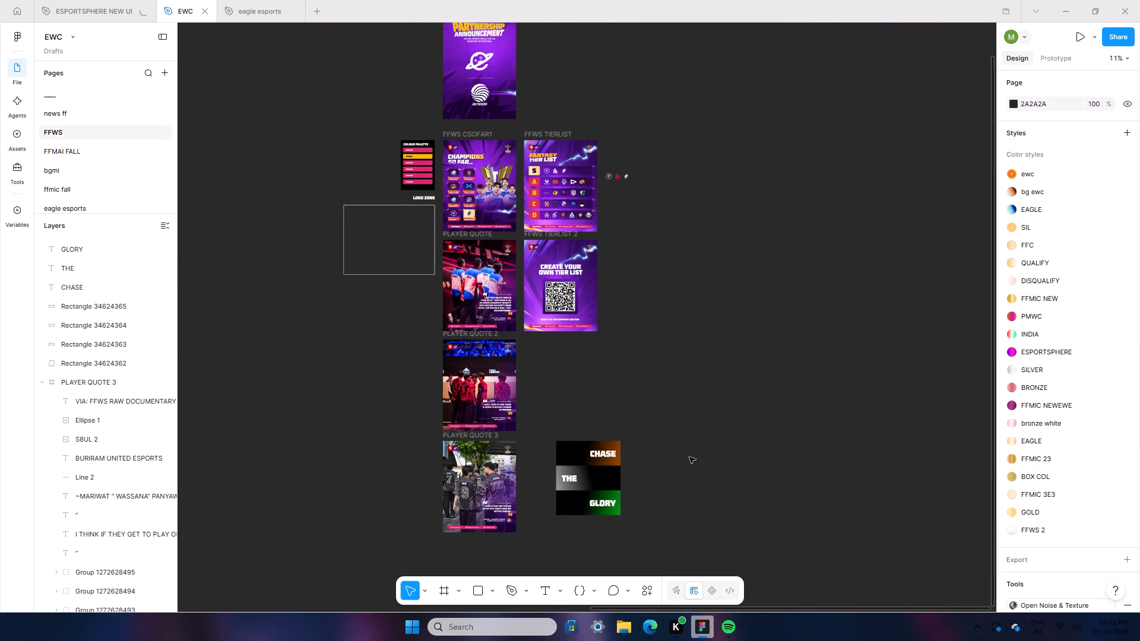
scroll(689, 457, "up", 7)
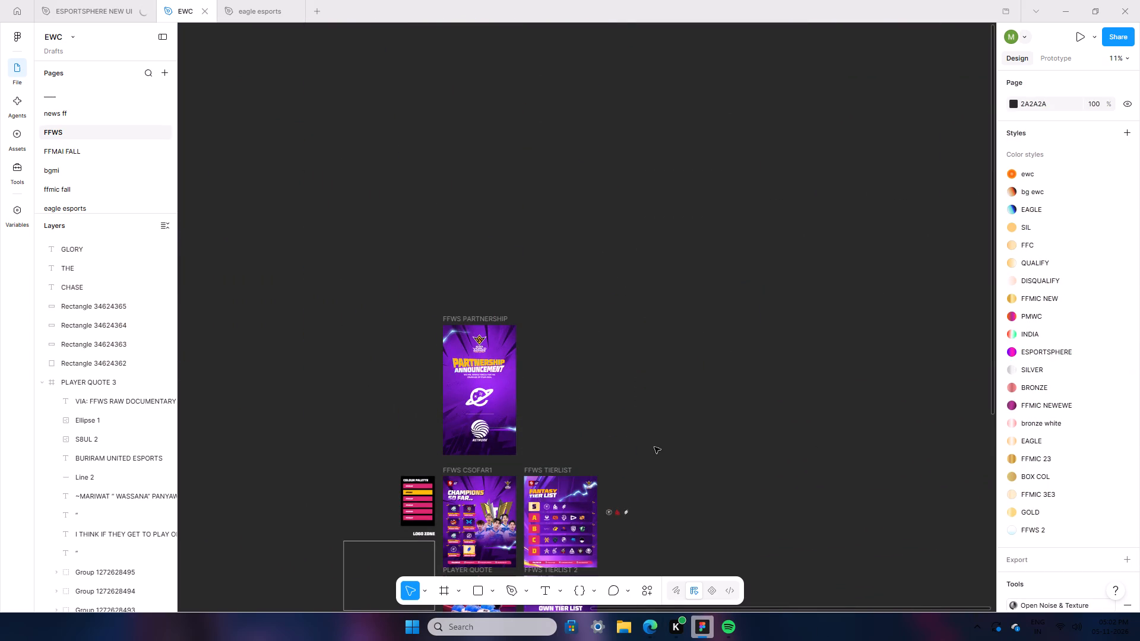
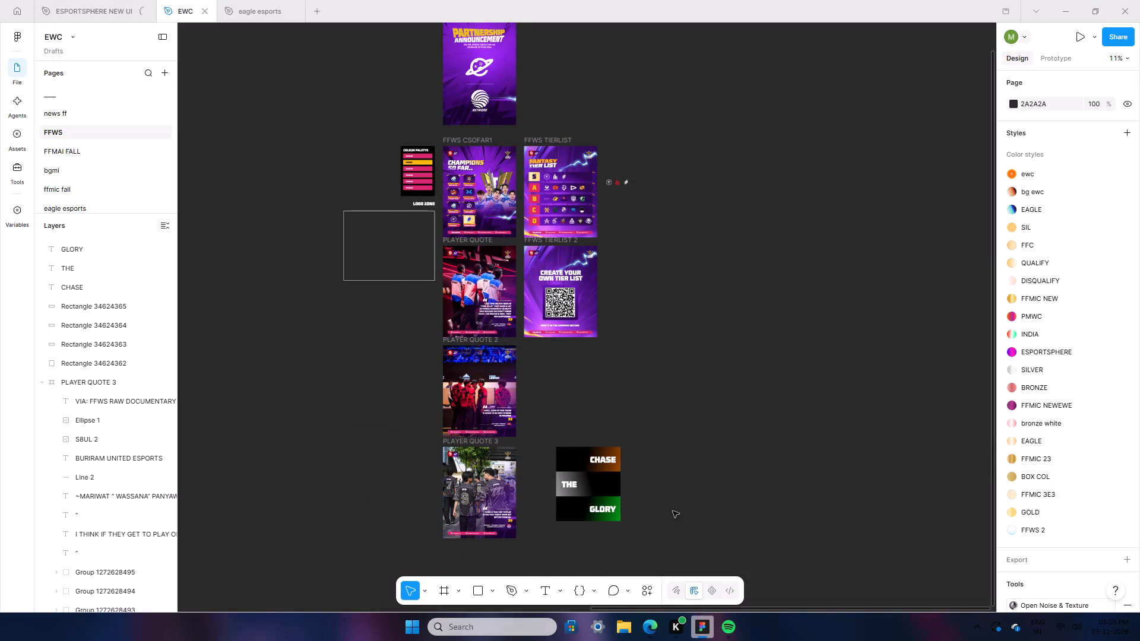
Move the whole CHASE THE GLORY banded post farther right, aligning its top edge with PLAYER QUOTE 2.
left_click_drag(538, 443, 685, 573)
left_click_drag(591, 493, 886, 389)
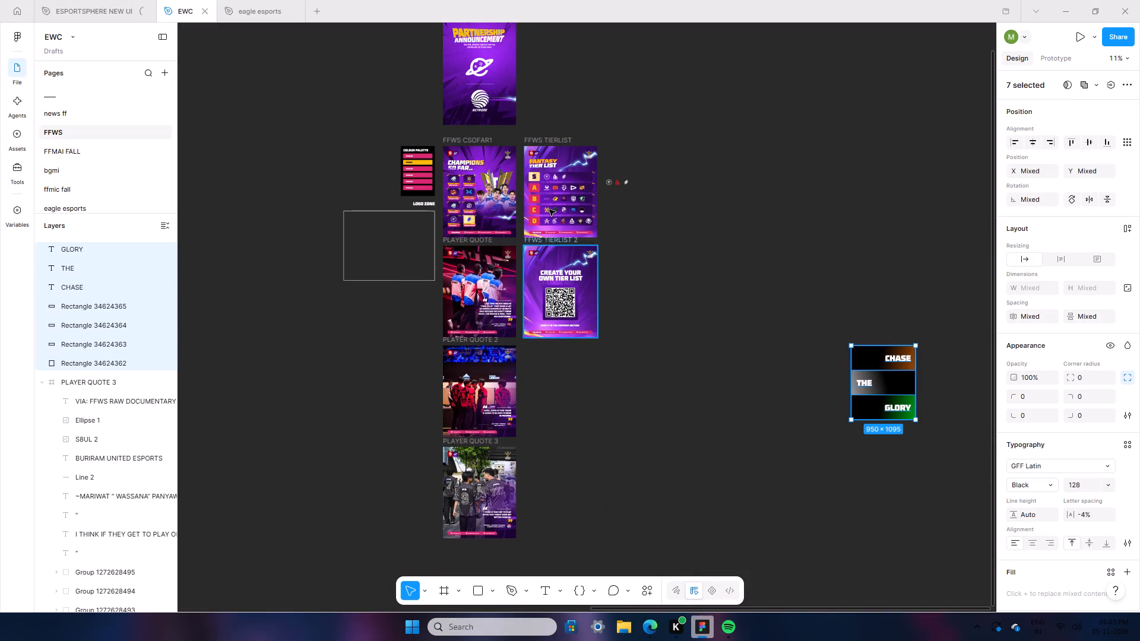
Duplicate the FFWS TIERLIST 2 frame and place the copy directly to its right at X 472, Y 1369.
left_click(546, 240)
right_click(546, 240)
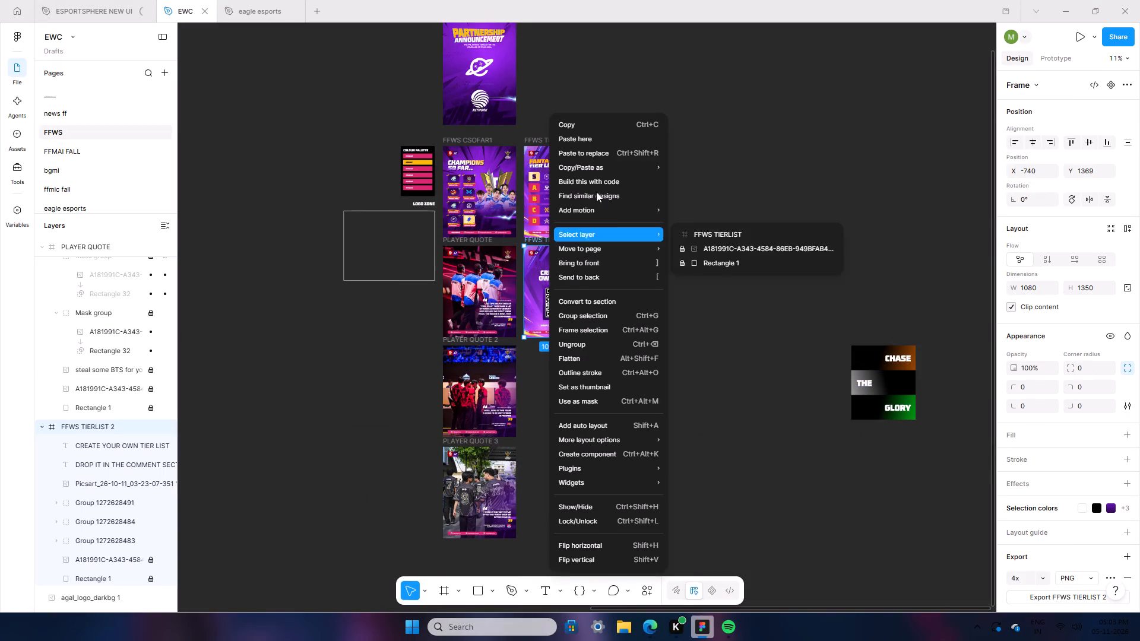
left_click(584, 128)
right_click(549, 369)
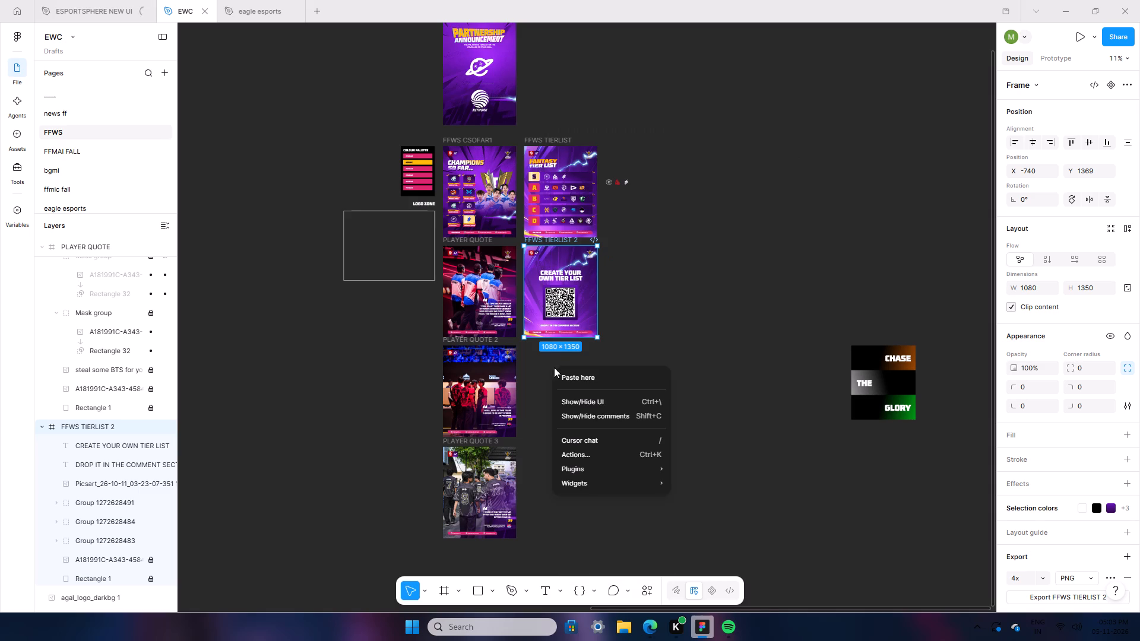
left_click(580, 380)
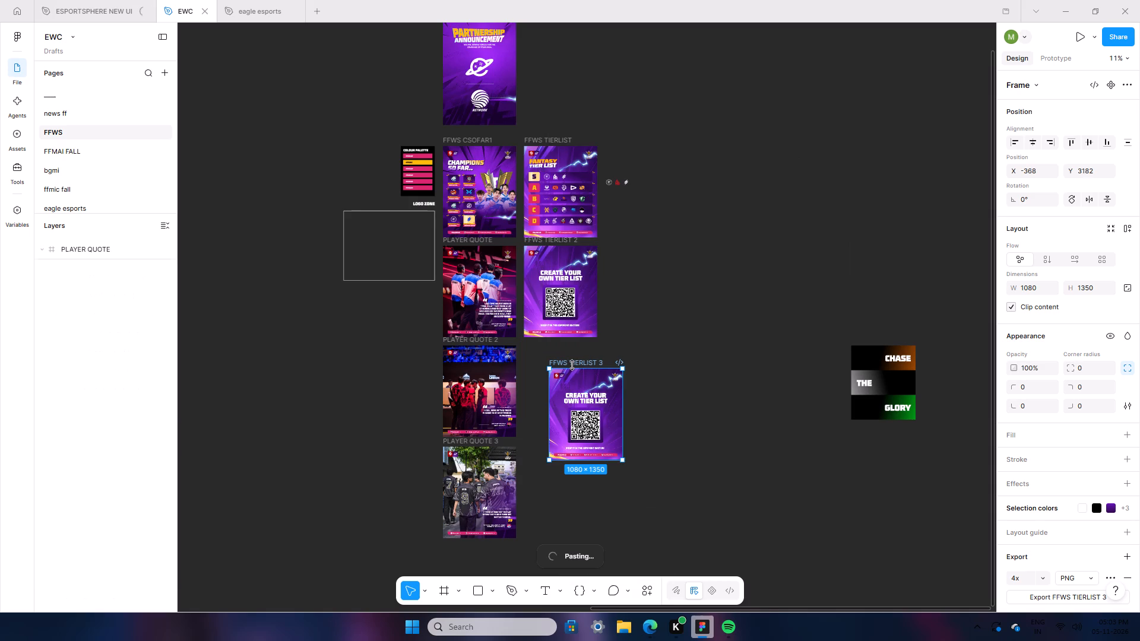
left_click_drag(571, 358, 549, 341)
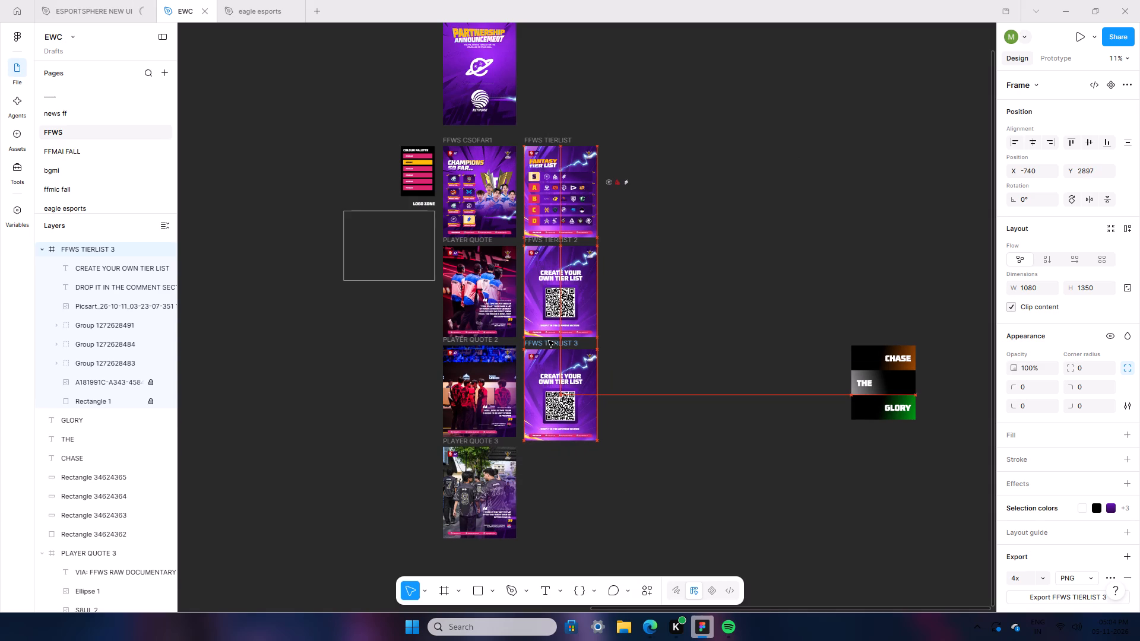
left_click_drag(549, 341, 631, 242)
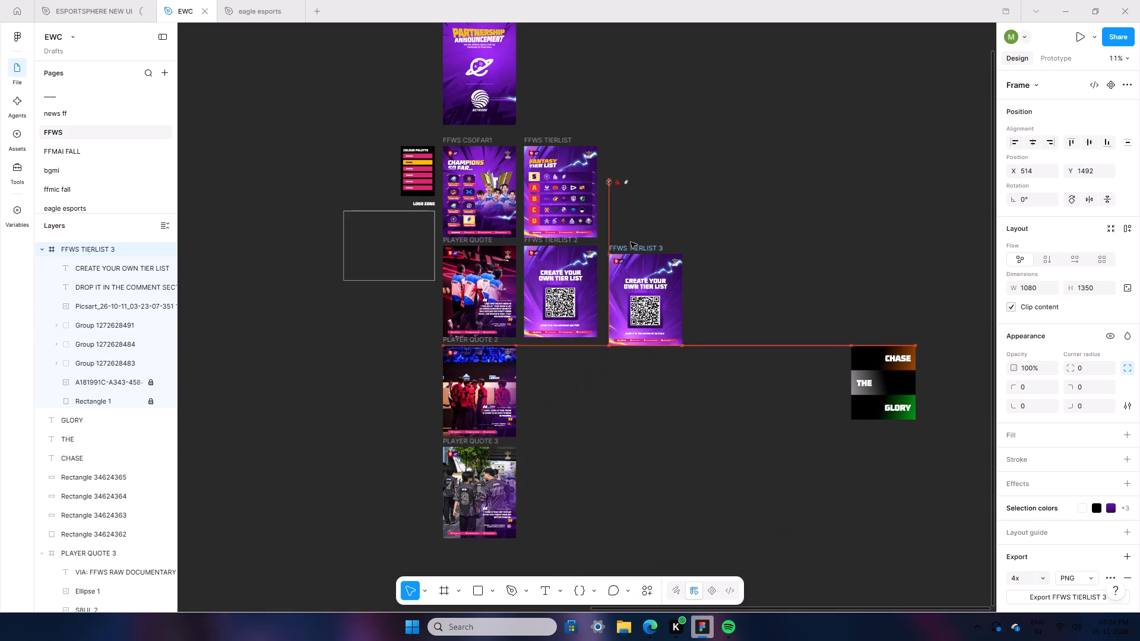
left_click_drag(631, 242, 629, 237)
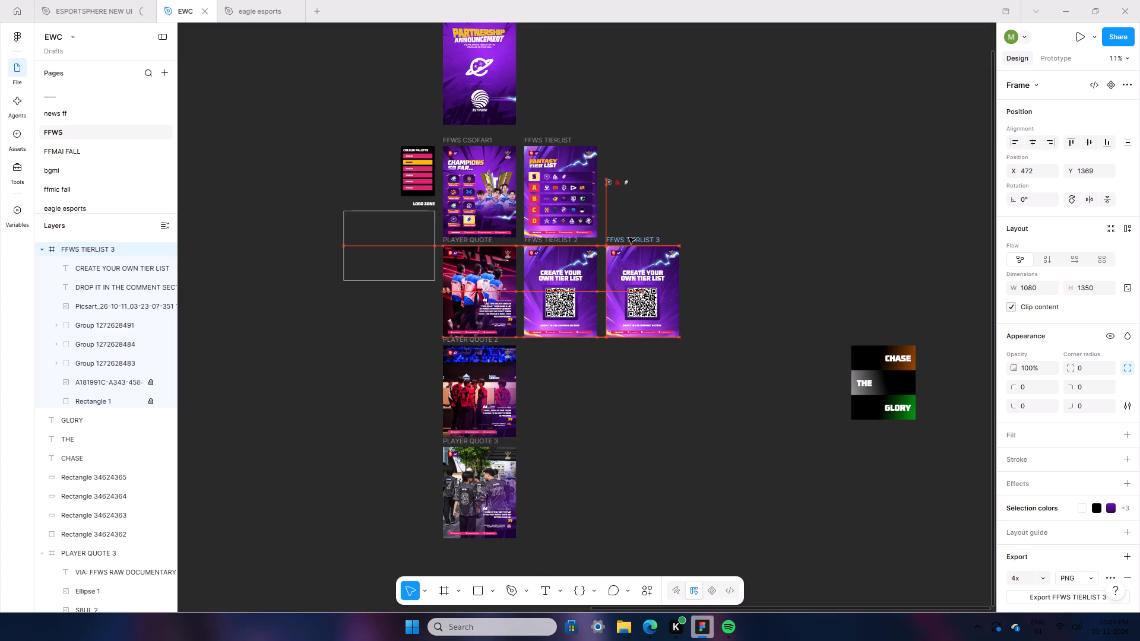
left_click_drag(629, 237, 628, 237)
left_click_drag(701, 533, 702, 525)
Rename the copied tier list frame as MATCH DAY.
scroll(661, 450, "up", 16, "ctrl")
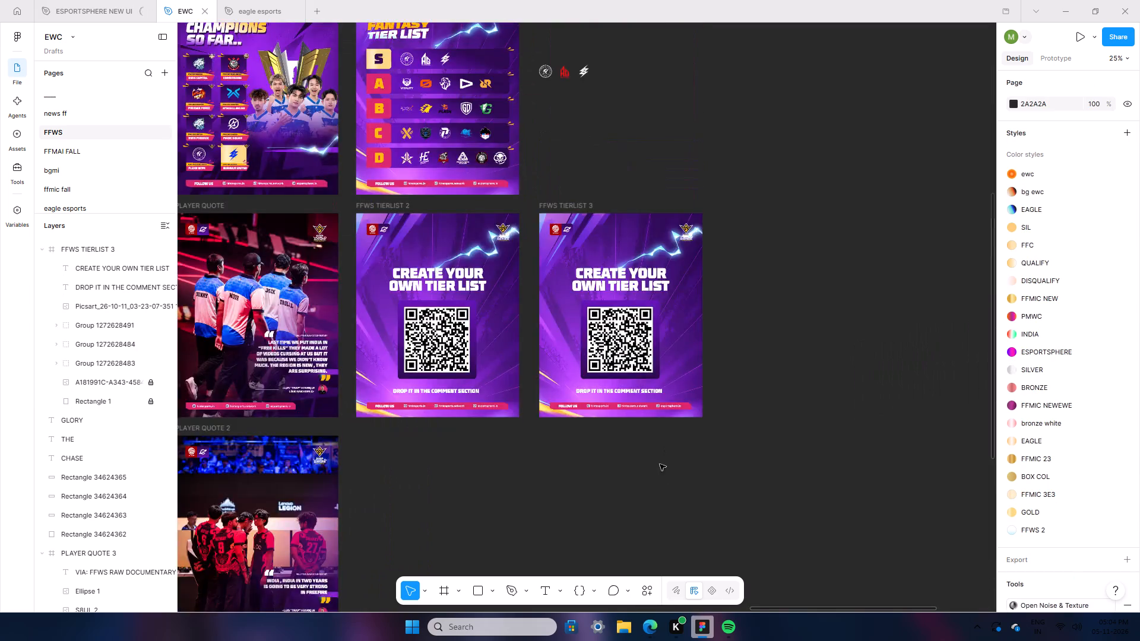
scroll(659, 510, "up", 5)
scroll(577, 352, "up", 1)
double_click(577, 352)
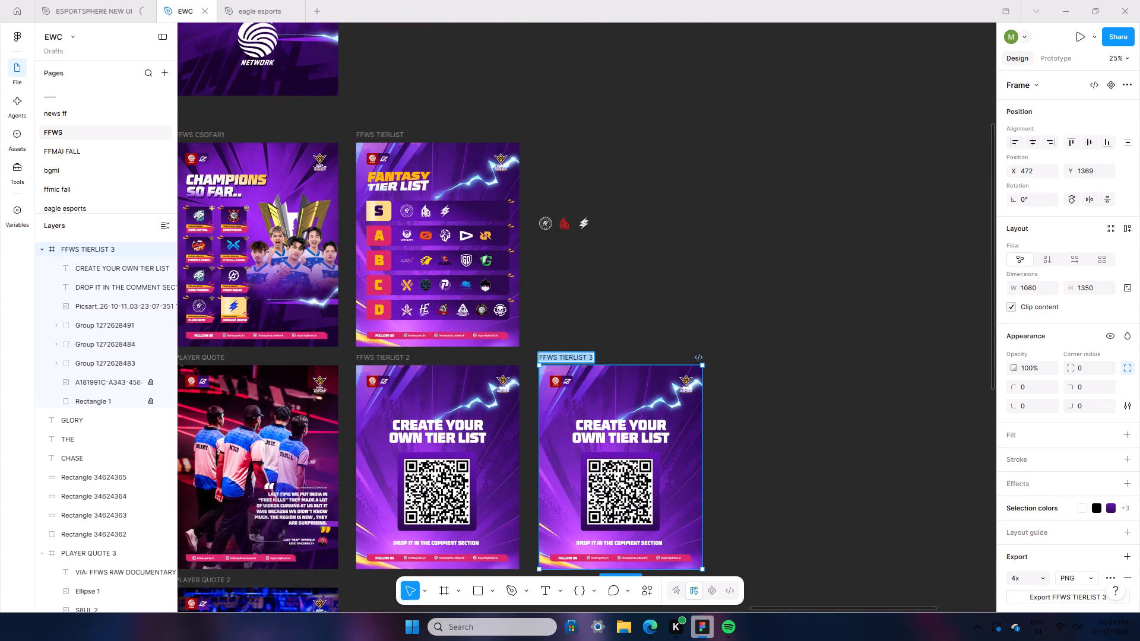
type("MATCH DAY")
double_click(837, 469)
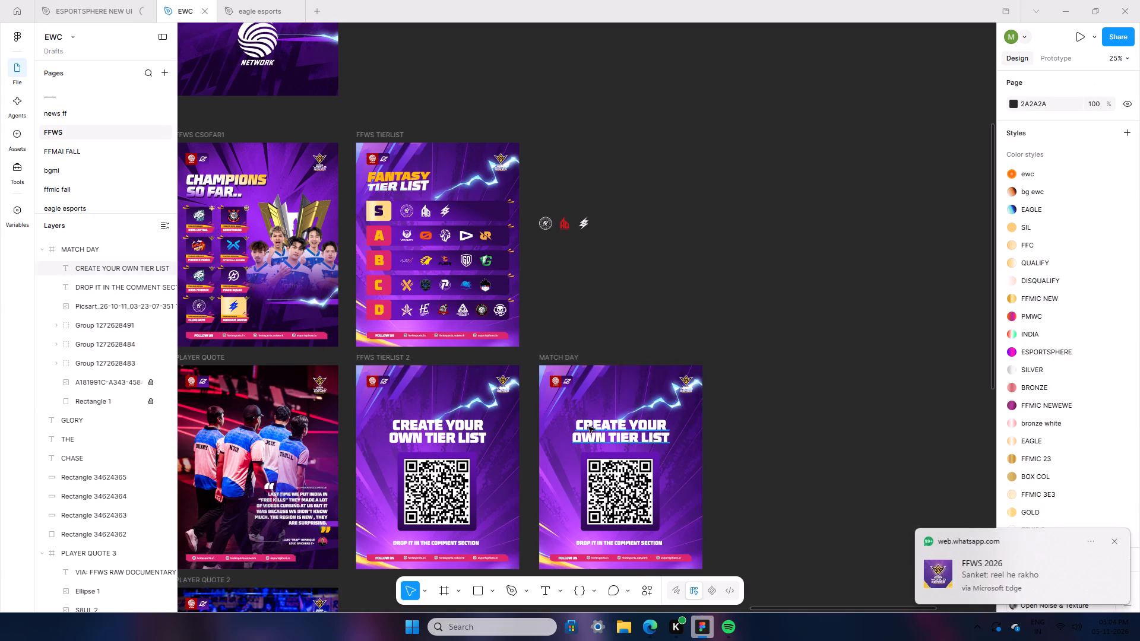
Delete the heading, QR code group, comment line, follow-us bar and purple background image from the MATCH DAY frame.
left_click_drag(562, 411, 660, 547)
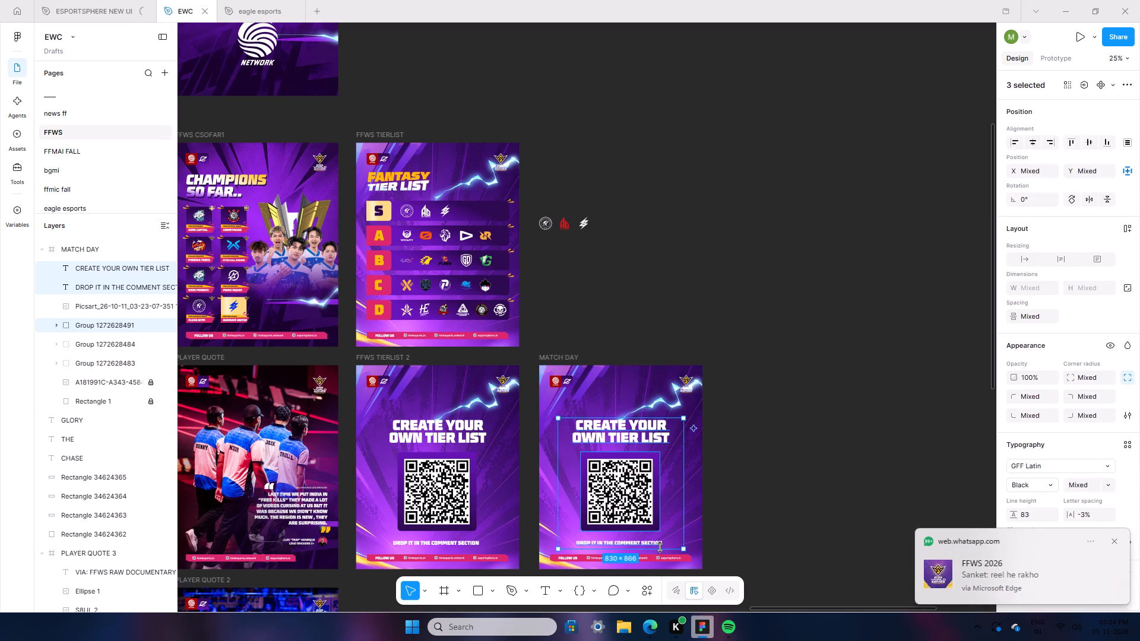
key("BackSpace")
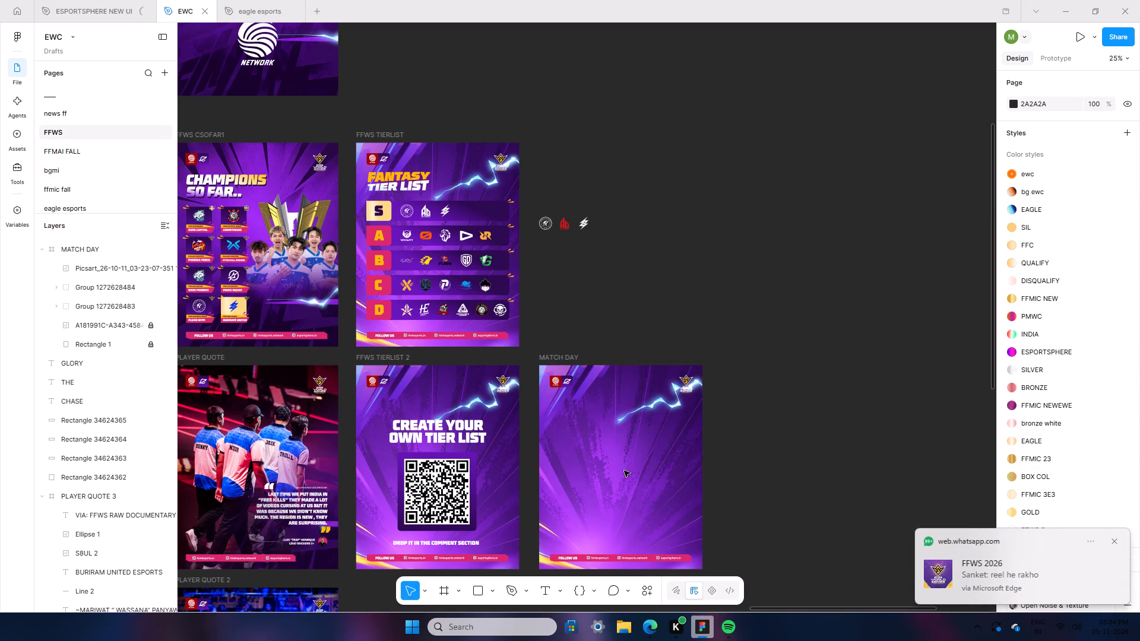
left_click(654, 554)
key("BackSpace")
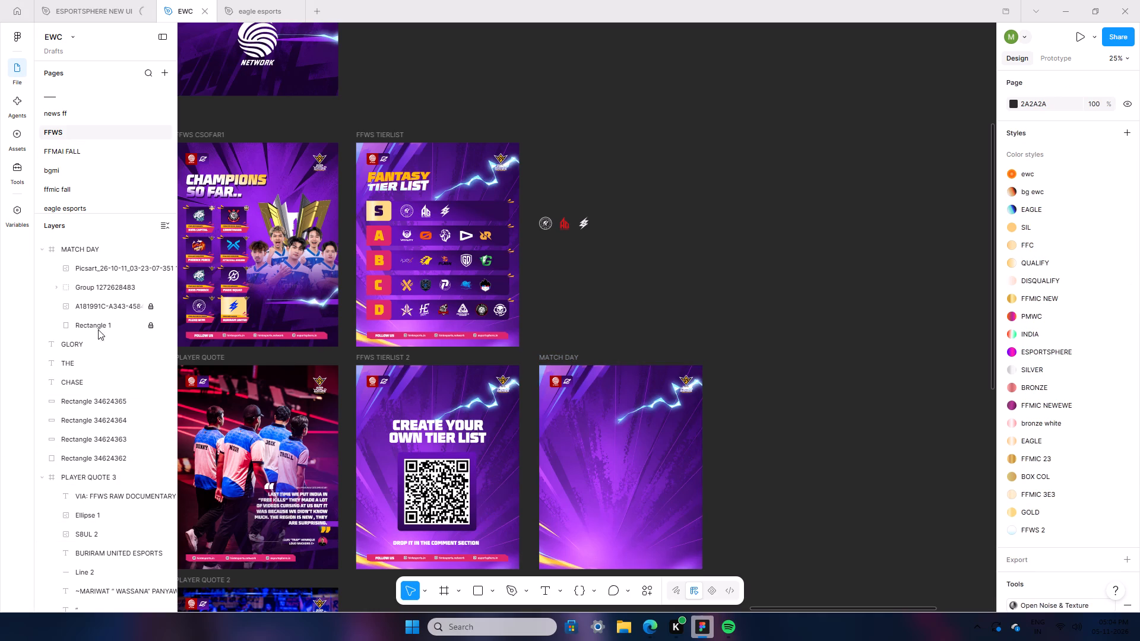
left_click(77, 307)
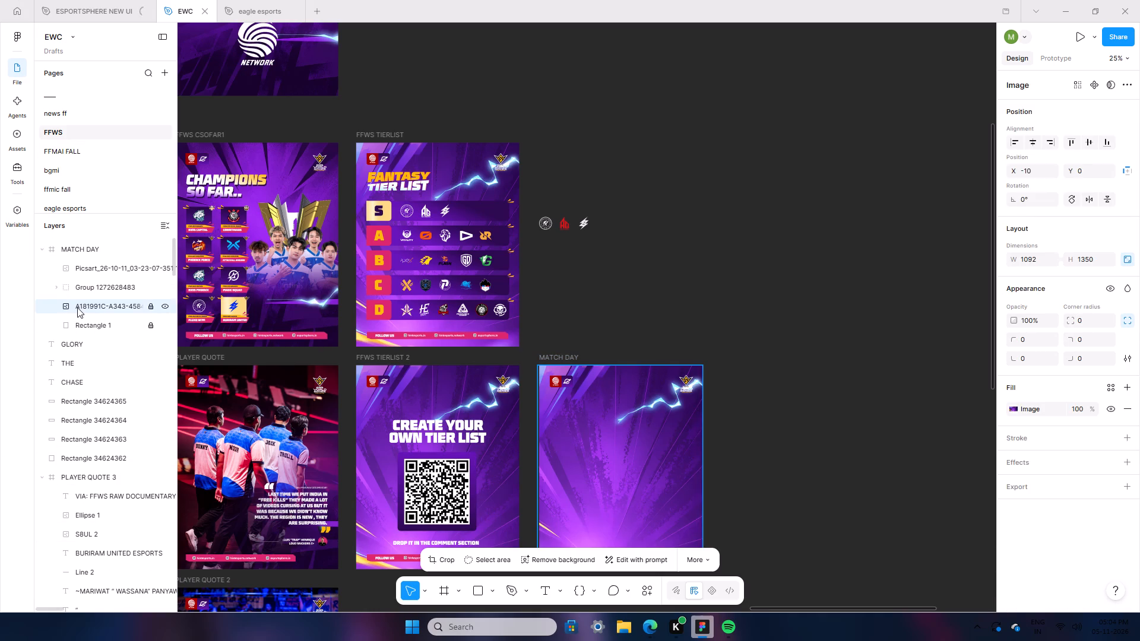
key("BackSpace")
Group the MATCH DAY frame's two top logos and move the group outside, right of the frame, at about X 1784, Y 1326.
left_click(100, 279)
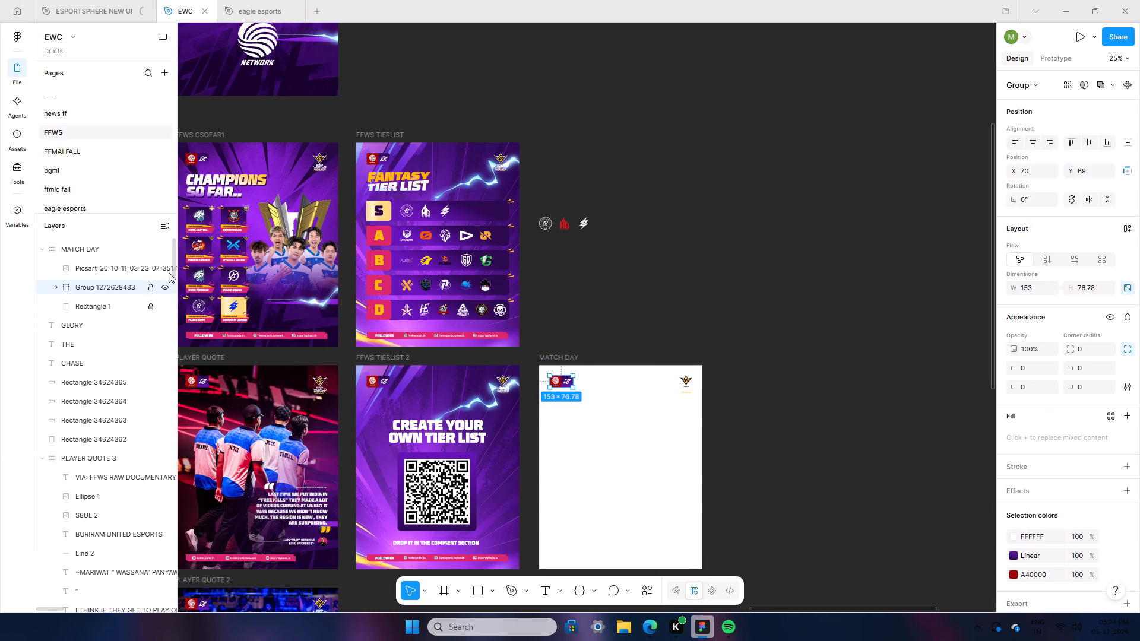
left_click(100, 270)
left_click(857, 458)
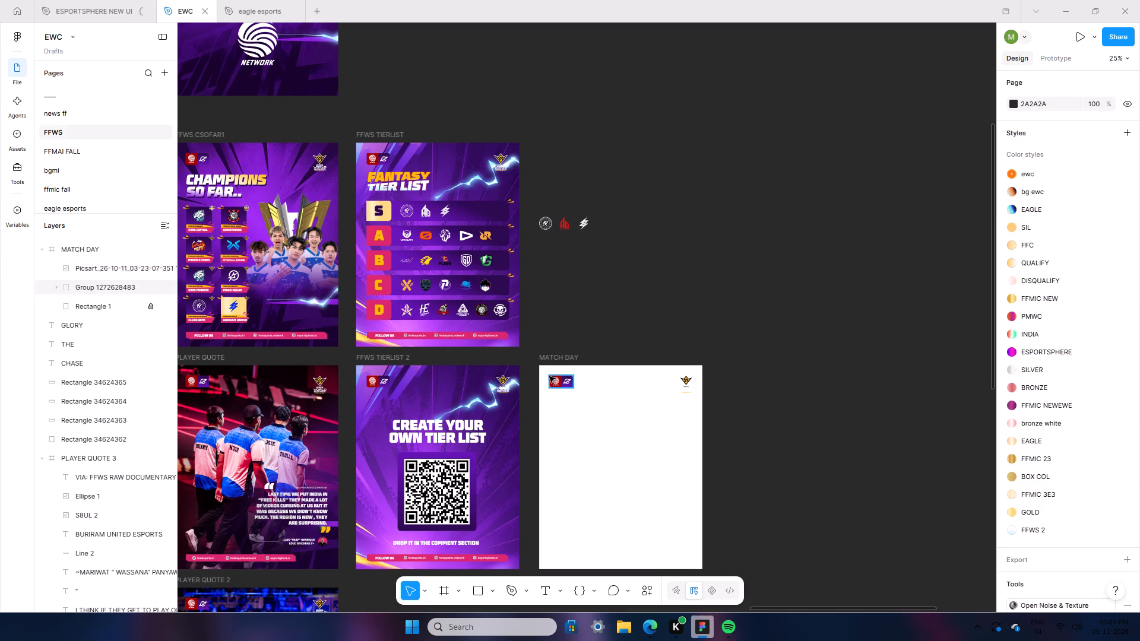
left_click_drag(540, 369, 701, 401)
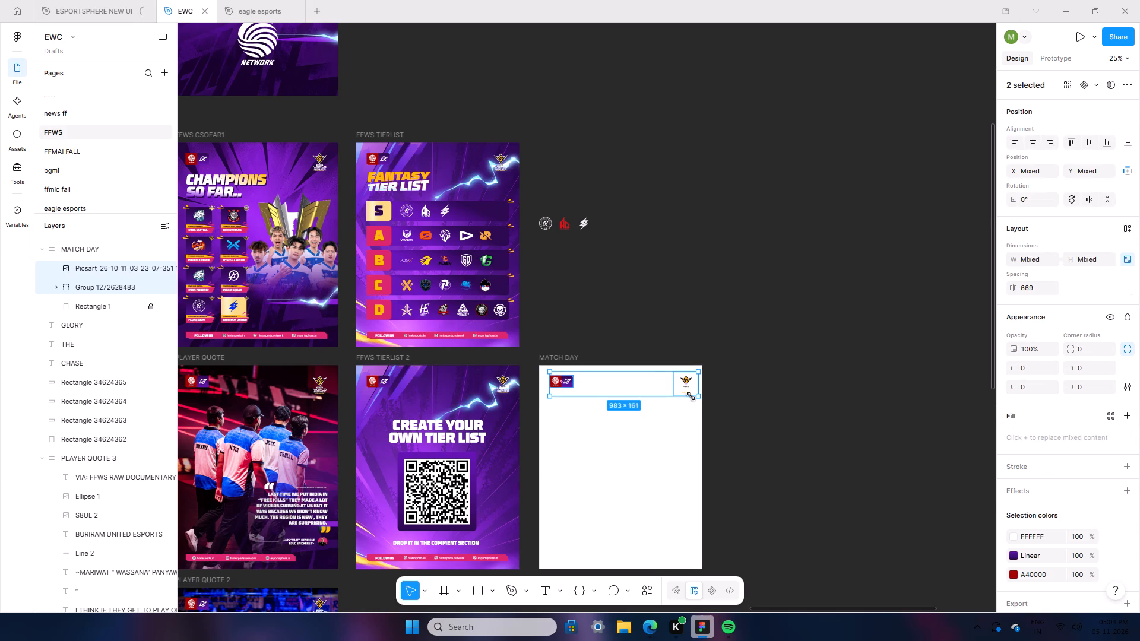
right_click(663, 376)
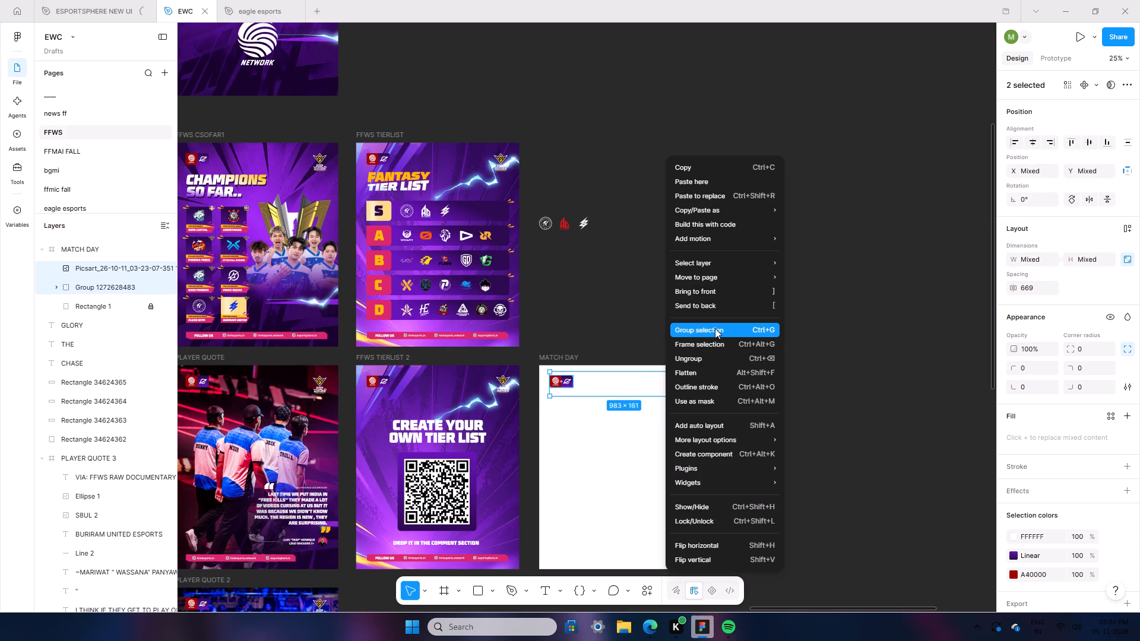
left_click(715, 328)
left_click_drag(623, 380, 810, 367)
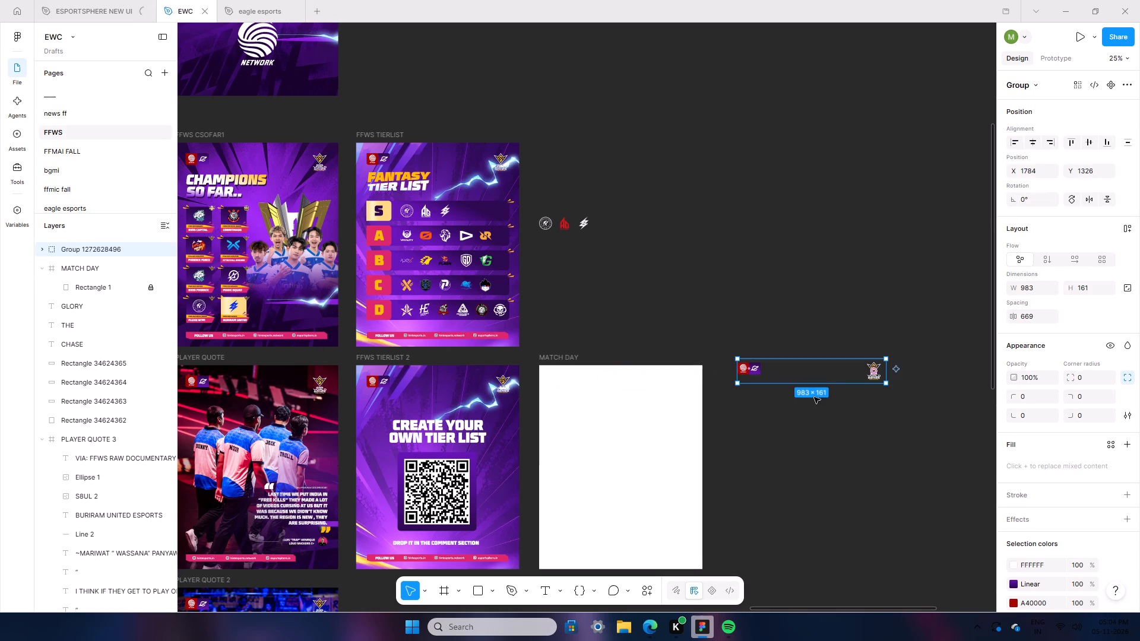
left_click(817, 438)
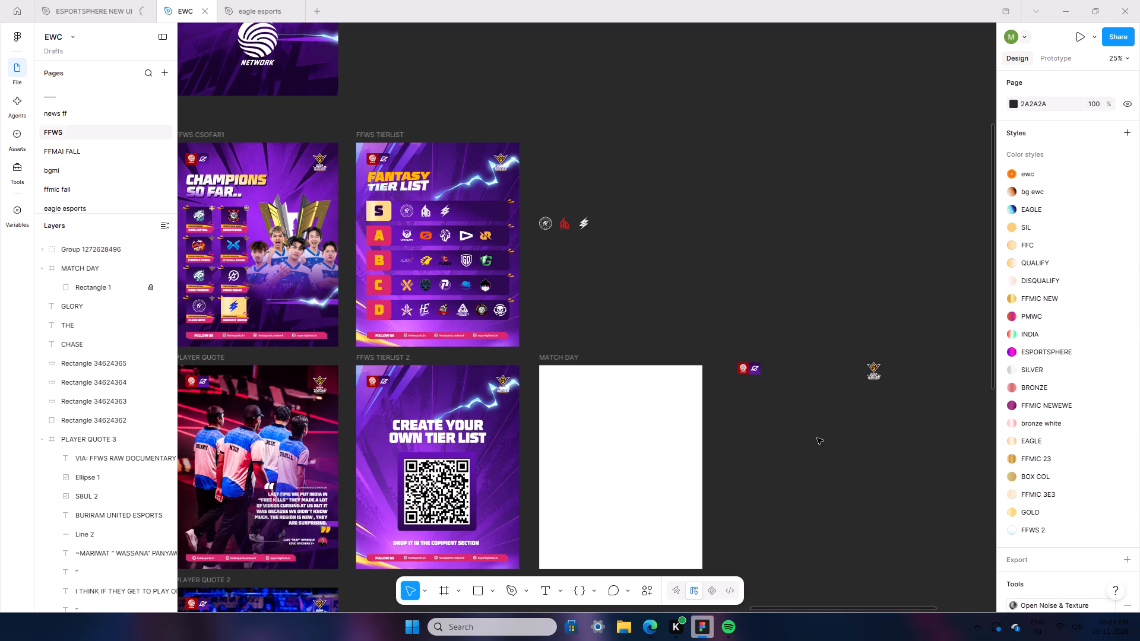
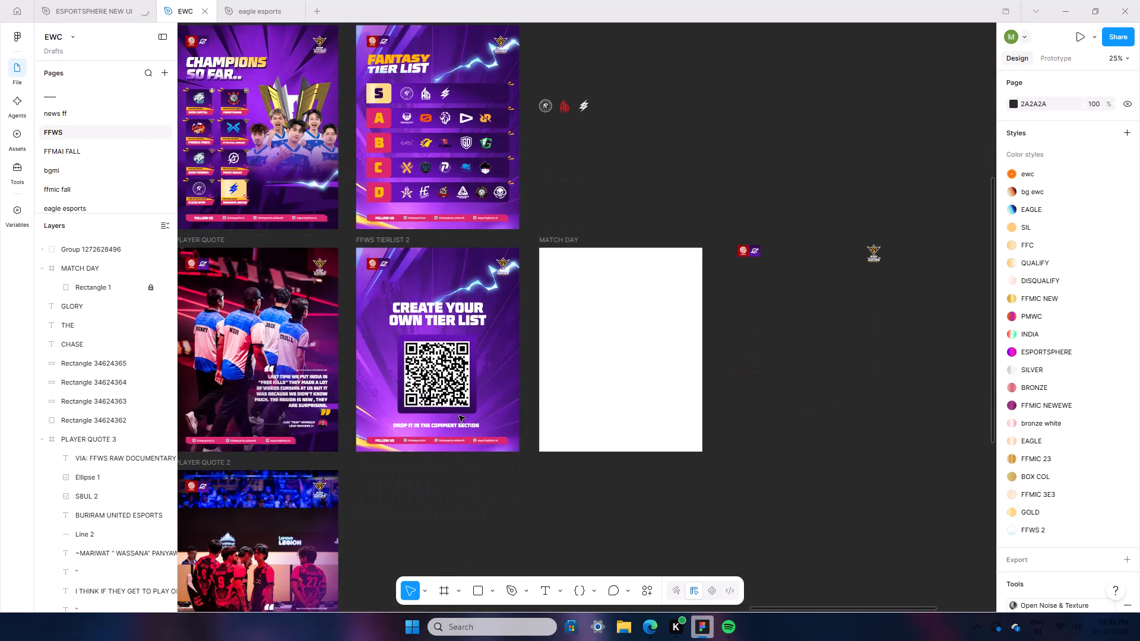
Set the fill of the MATCH DAY frame's locked background rectangle to solid black.
left_click(84, 287)
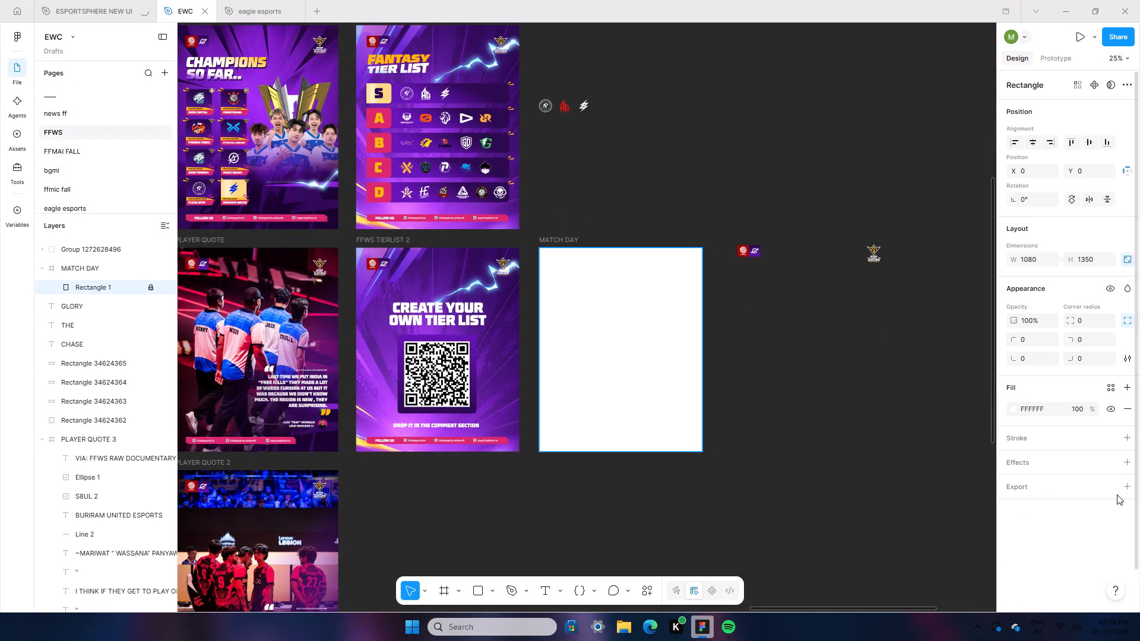
left_click(1017, 407)
left_click_drag(920, 384, 803, 496)
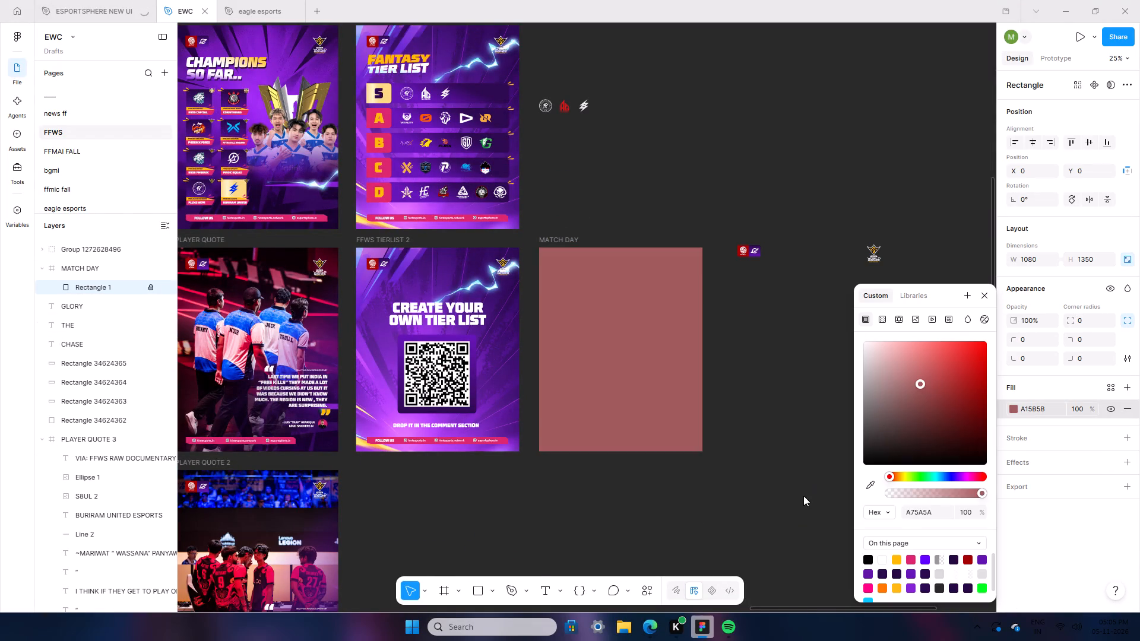
left_click_drag(803, 496, 773, 591)
left_click(701, 545)
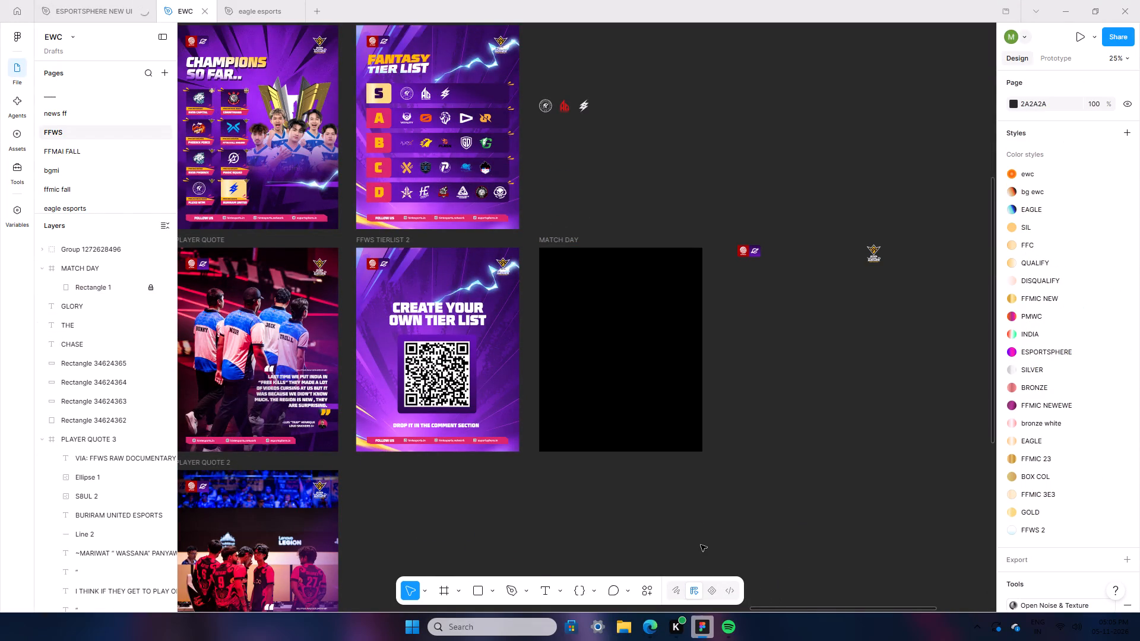
Duplicate the five-player group in black-and-blue jerseys and align the copy directly below the original at X -17469, Y 6529.
scroll(701, 545, "up", 9, "ctrl")
scroll(692, 549, "down", 19, "ctrl")
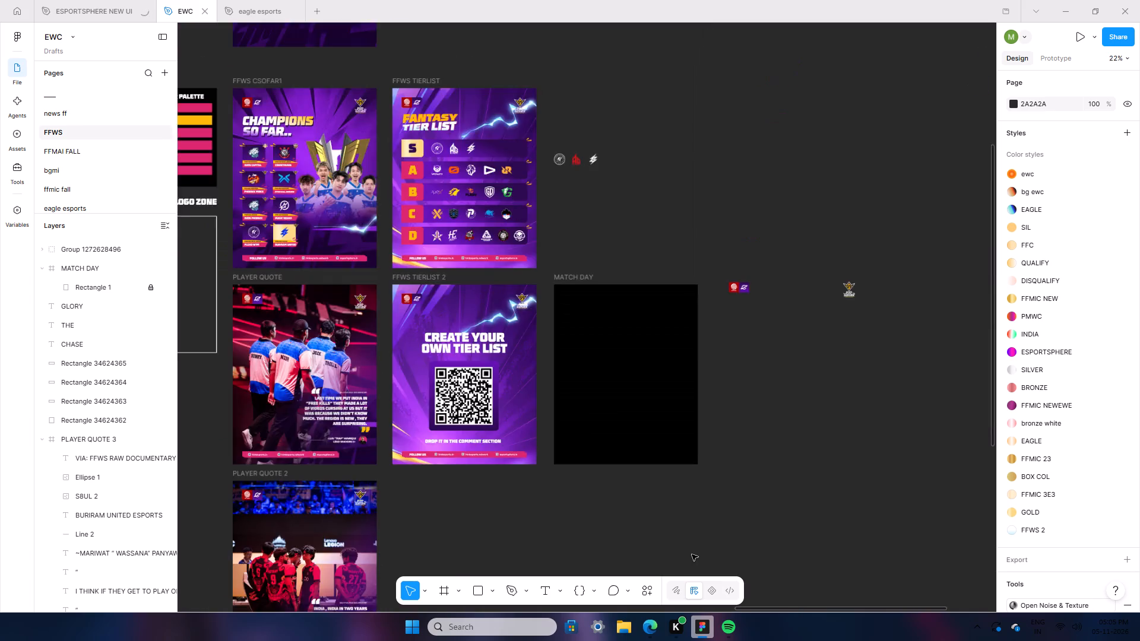
scroll(692, 554, "down", 3, "ctrl")
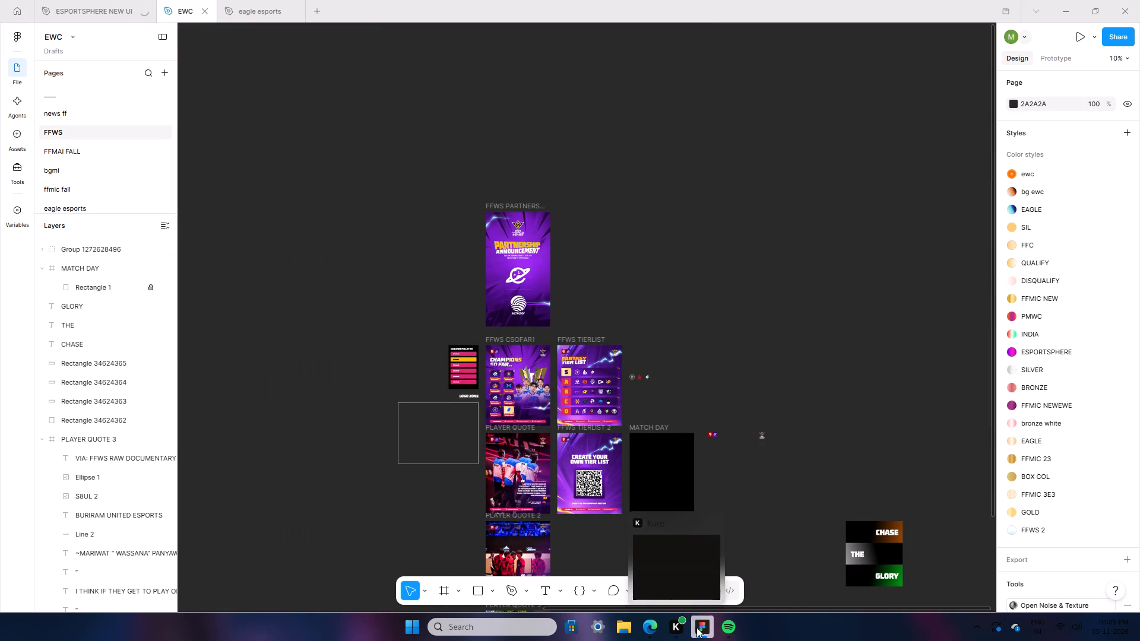
scroll(776, 436, "down", 10)
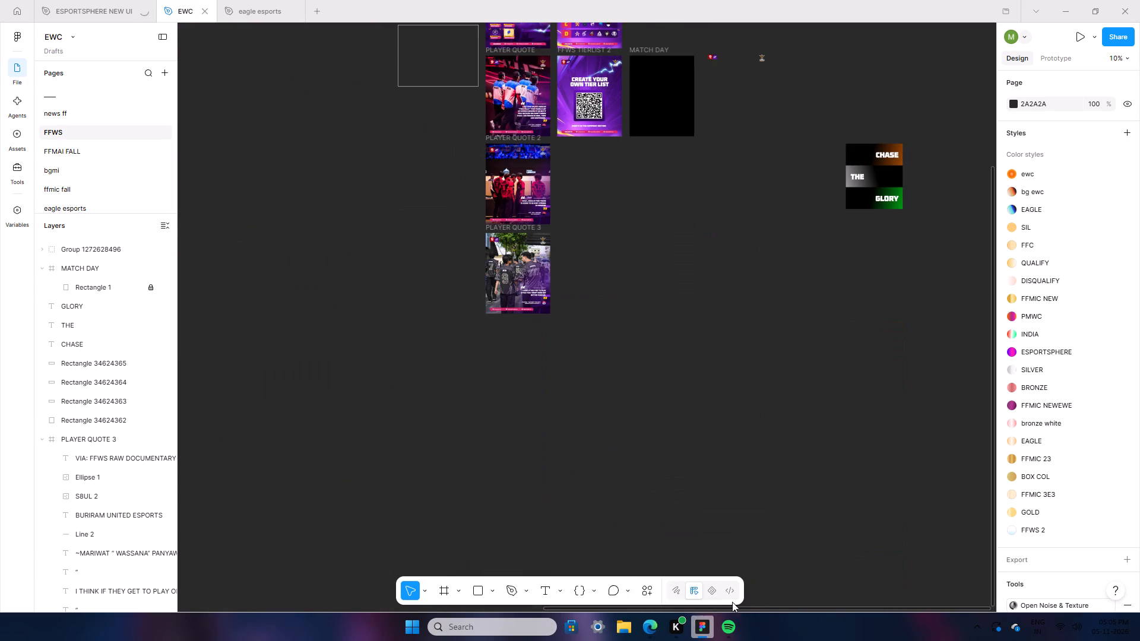
left_click_drag(743, 610, 338, 628)
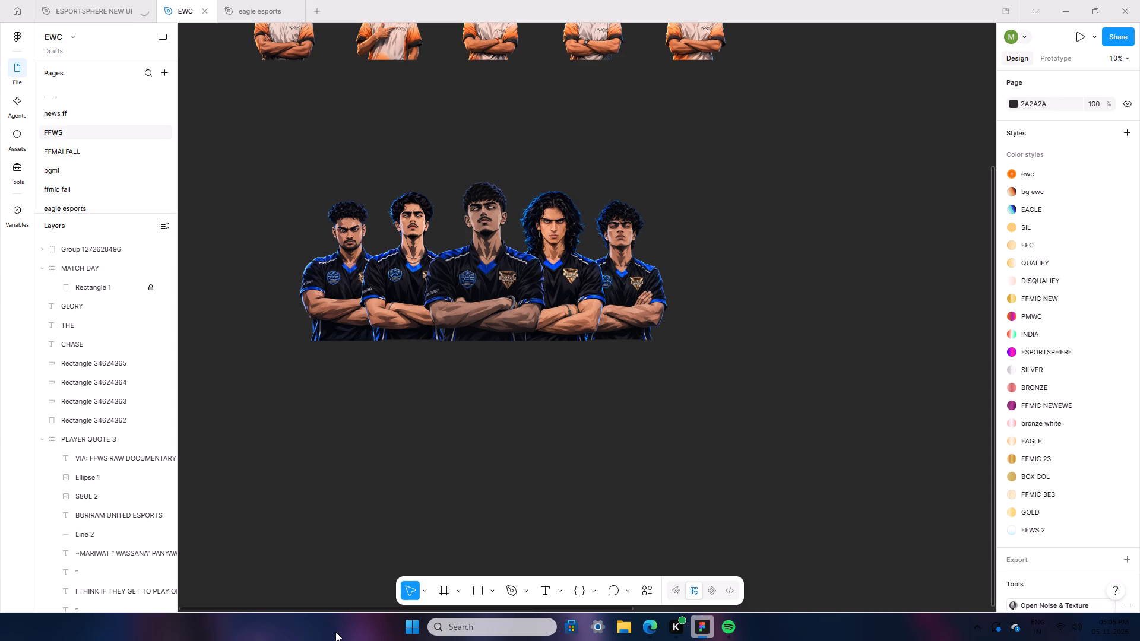
scroll(494, 474, "up", 6)
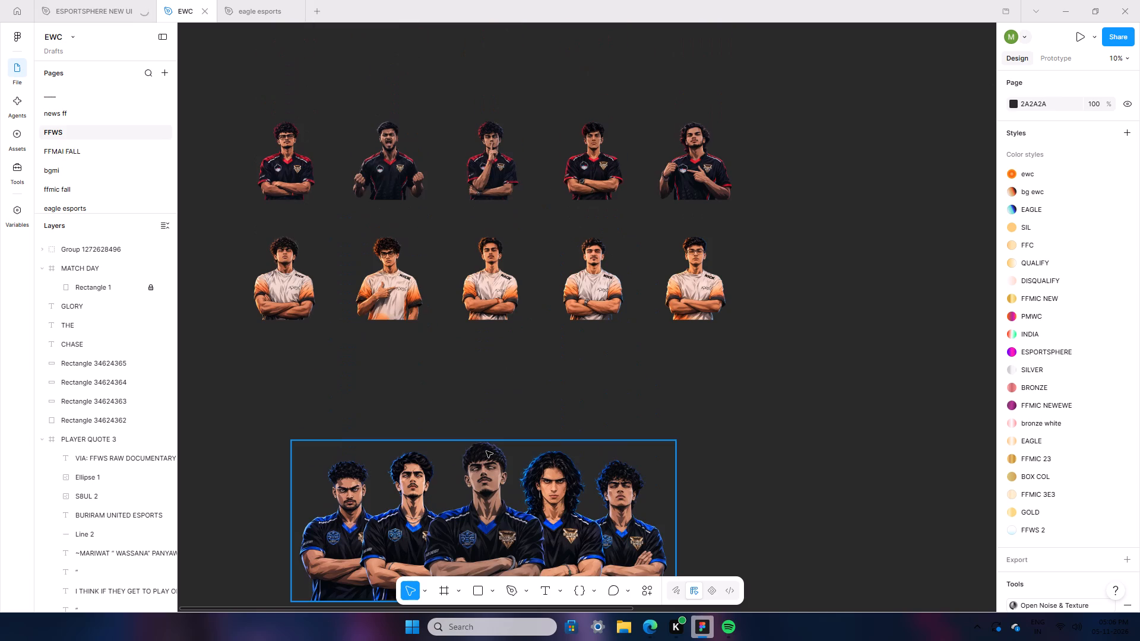
scroll(368, 385, "down", 8)
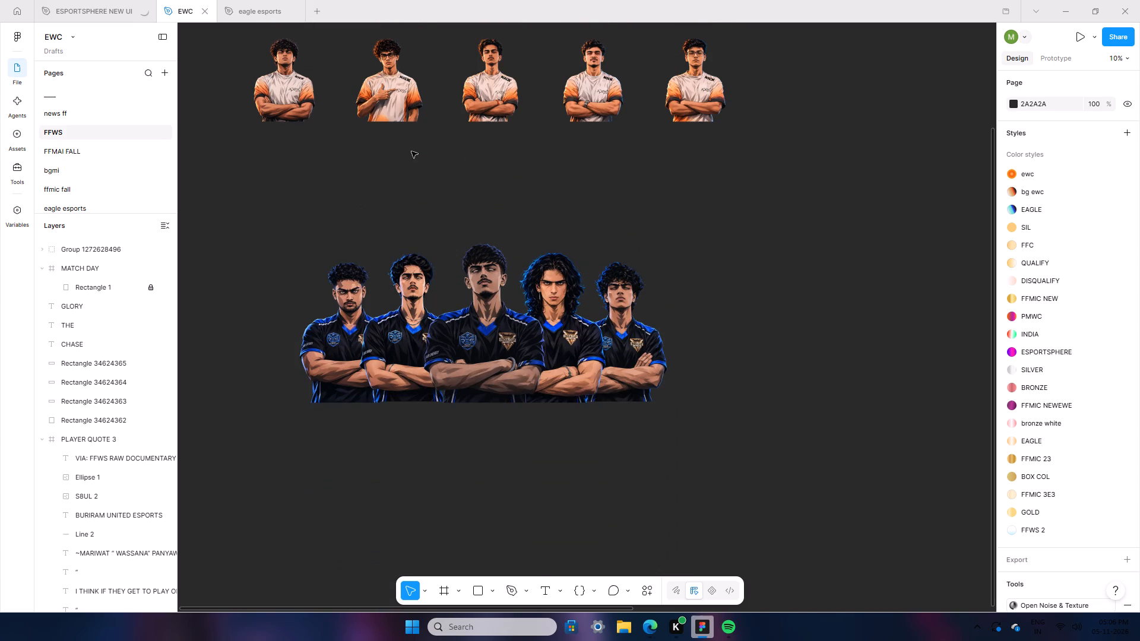
left_click_drag(256, 223, 715, 438)
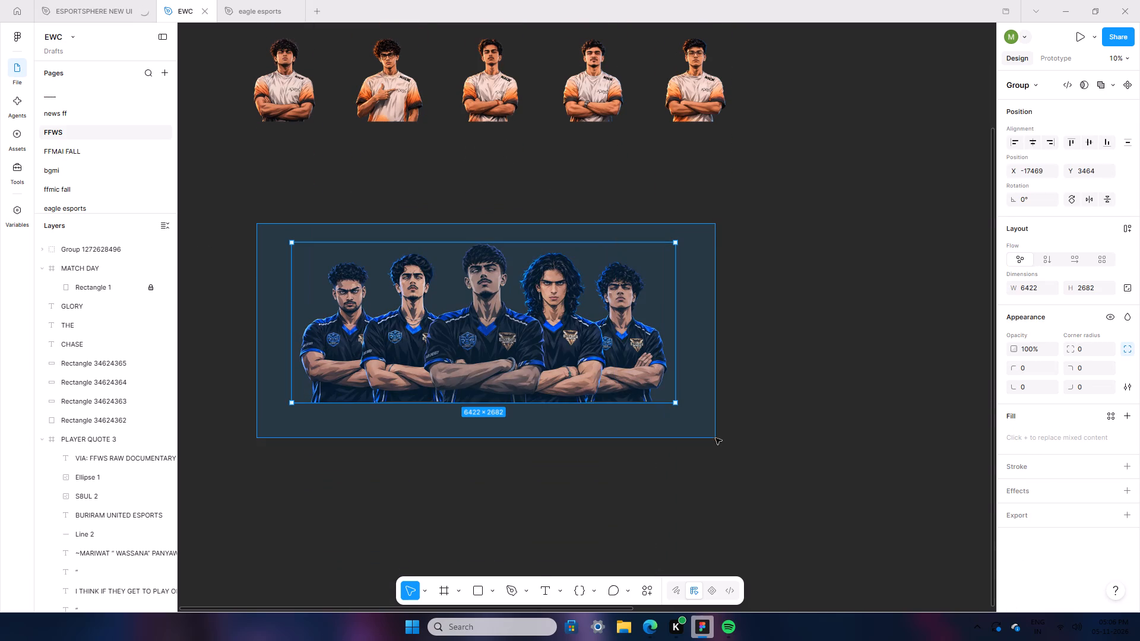
right_click(650, 374)
left_click(741, 143)
scroll(737, 396, "down", 2)
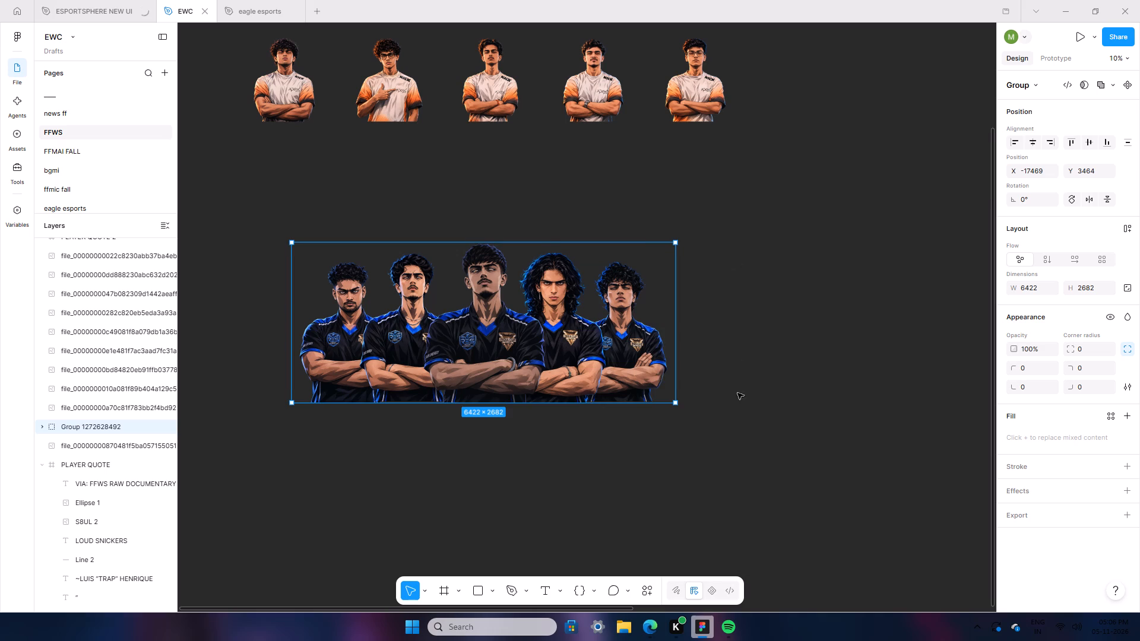
scroll(737, 393, "down", 3)
right_click(375, 354)
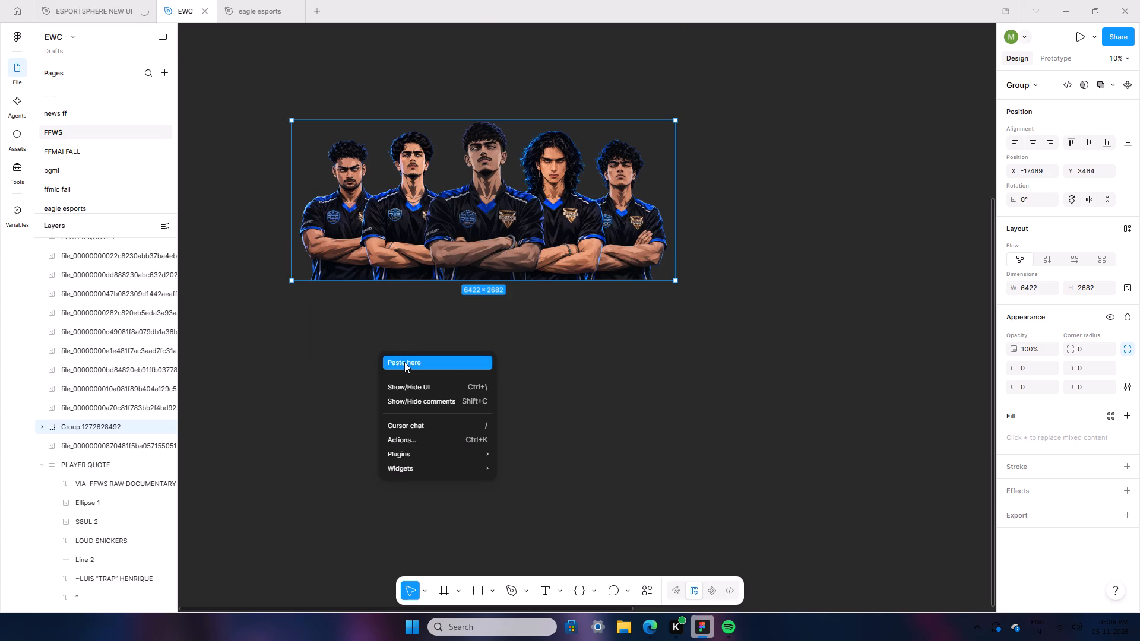
left_click(404, 362)
left_click_drag(591, 431, 514, 398)
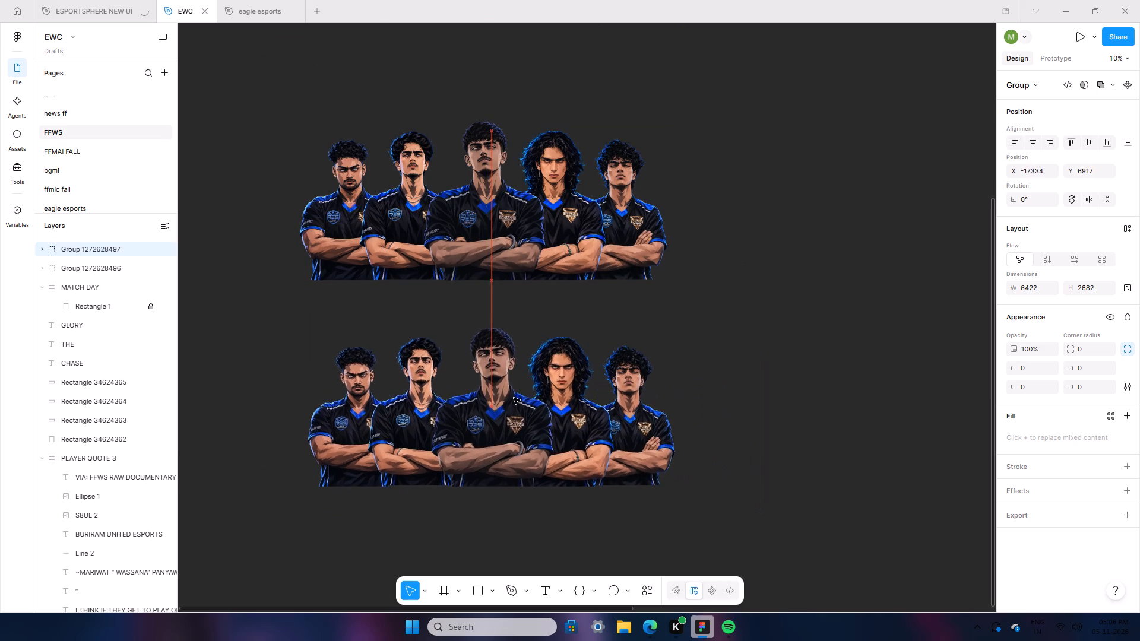
left_click_drag(514, 398, 508, 381)
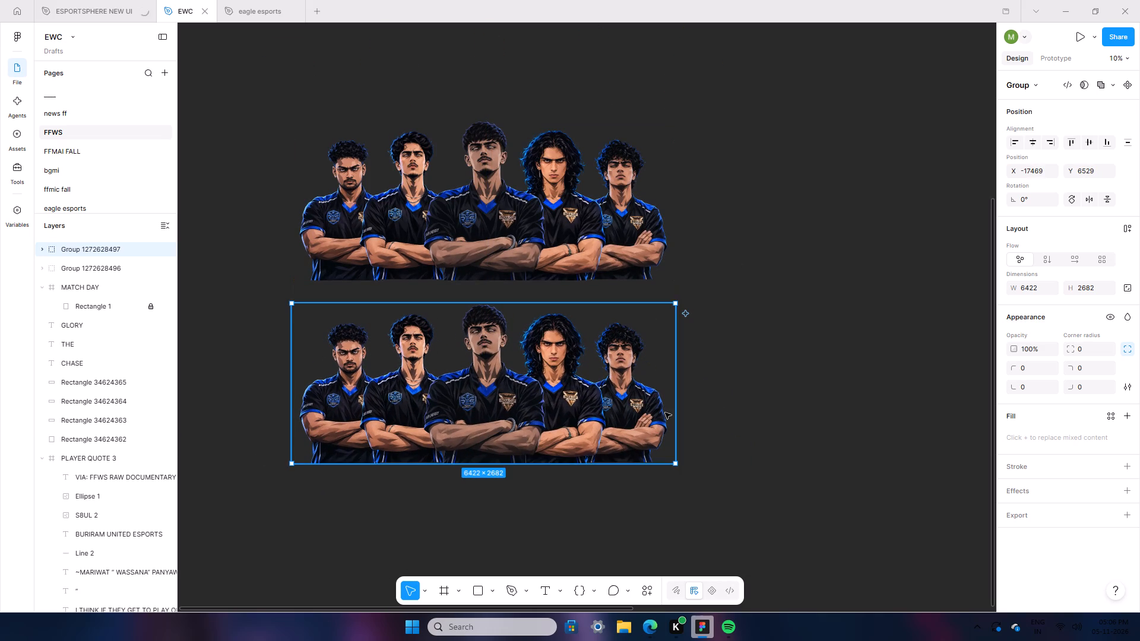
left_click(743, 480)
scroll(743, 480, "down", 7, "ctrl")
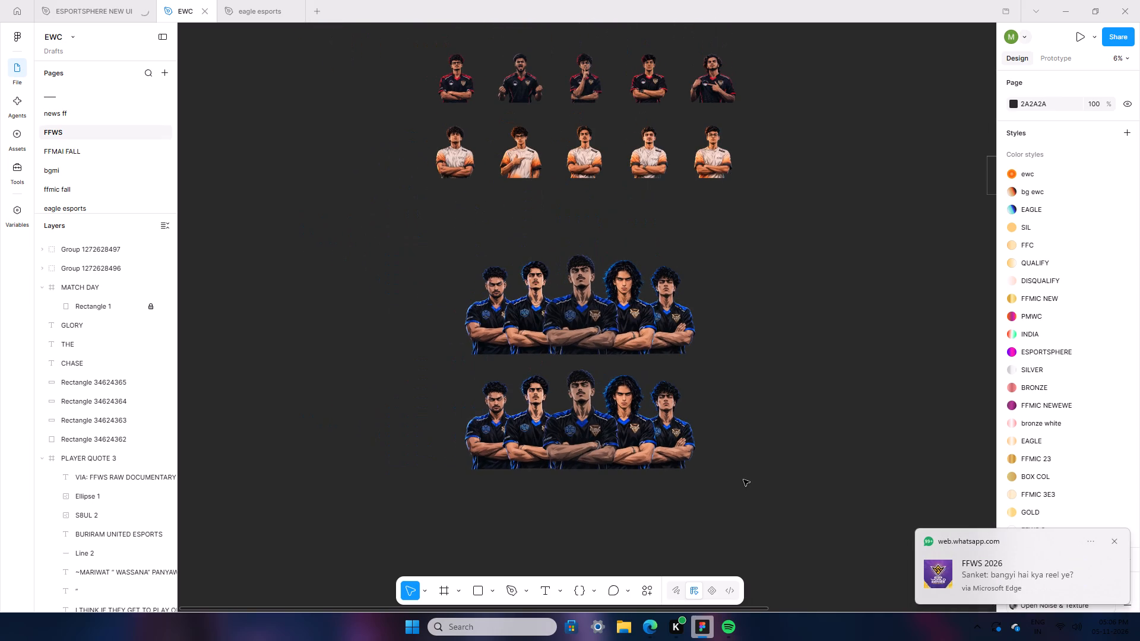
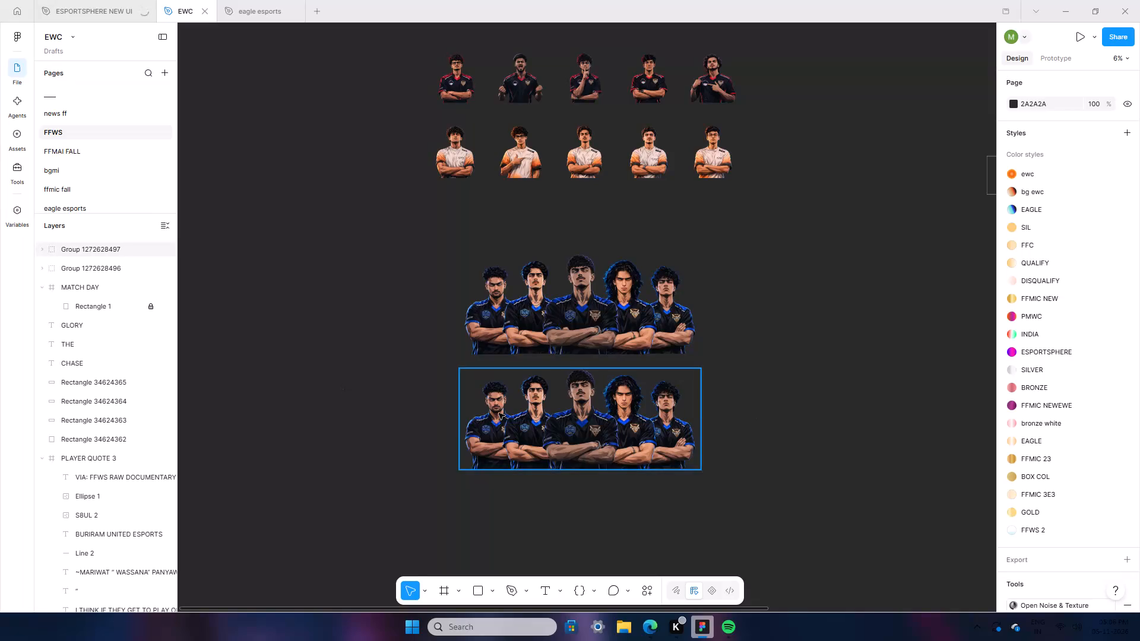
Ungroup the lower copy of the five-player artwork in black-and-blue jerseys.
scroll(513, 385, "up", 5)
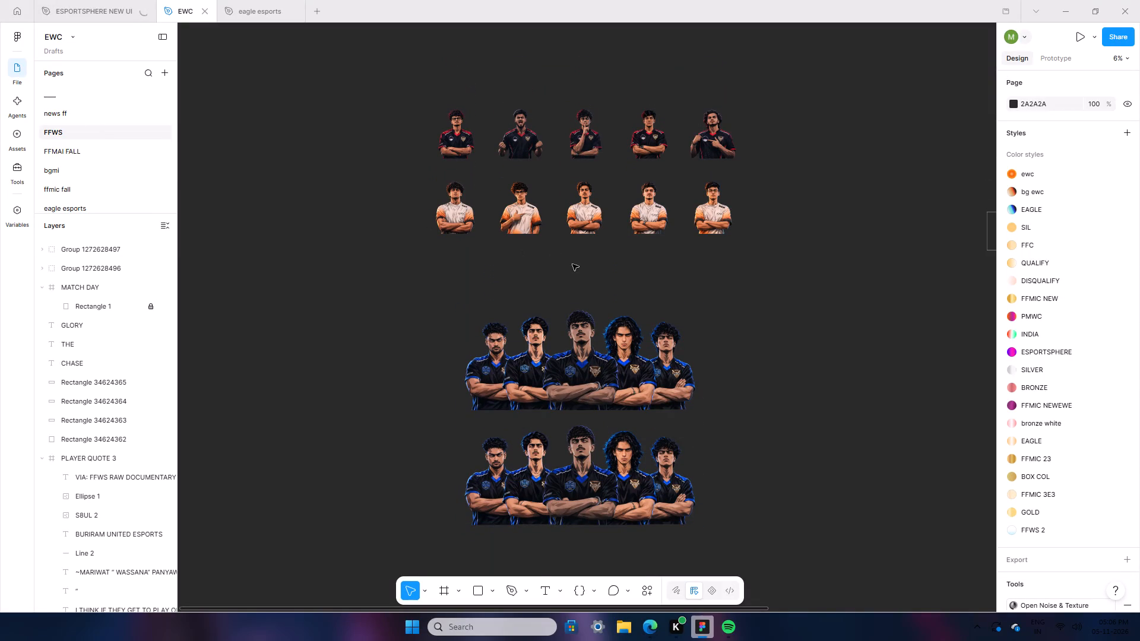
left_click(520, 521)
right_click(519, 520)
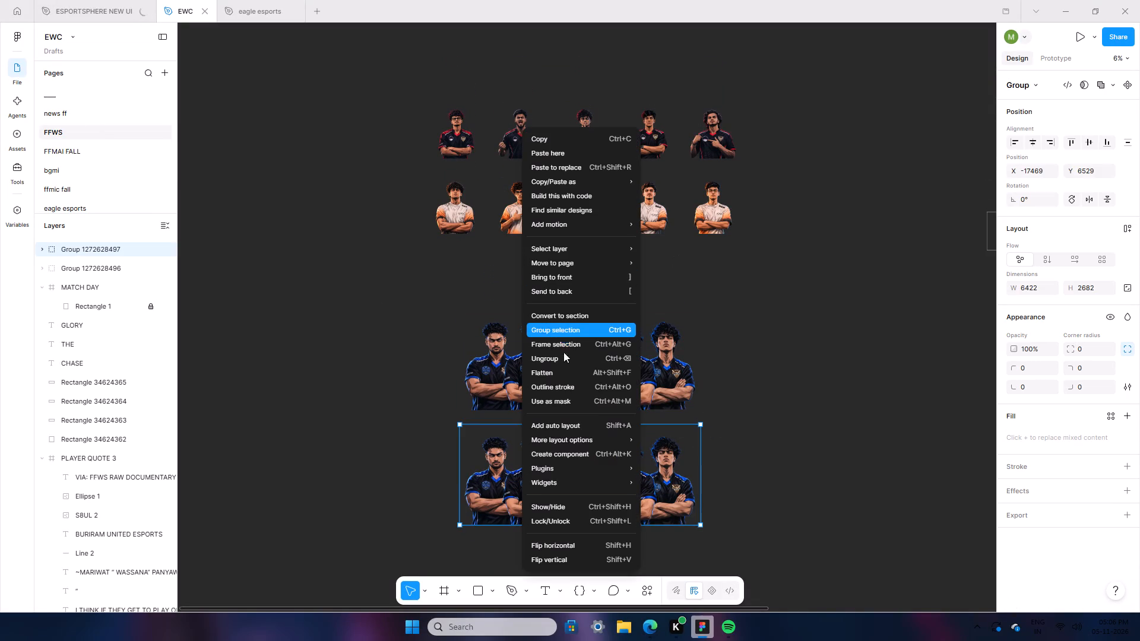
left_click(563, 353)
left_click(759, 421)
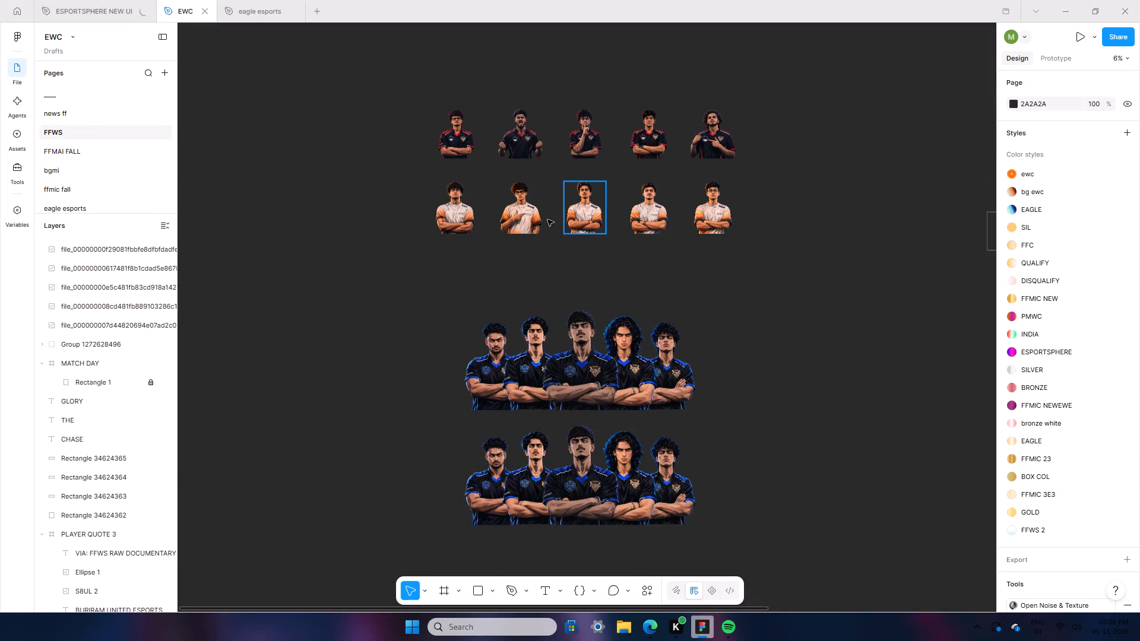
Copy the third orange-and-white-jersey player and paste its properties onto the centre player of the ungrouped five-player copy.
left_click(578, 226)
right_click(578, 226)
left_click(621, 197)
left_click(567, 473)
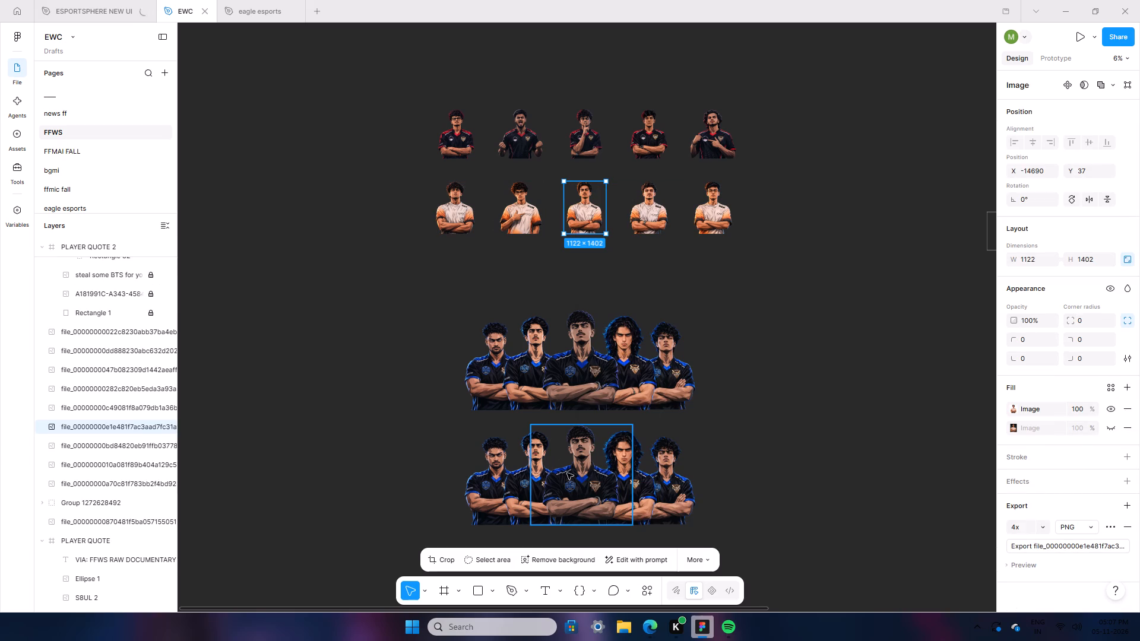
right_click(567, 473)
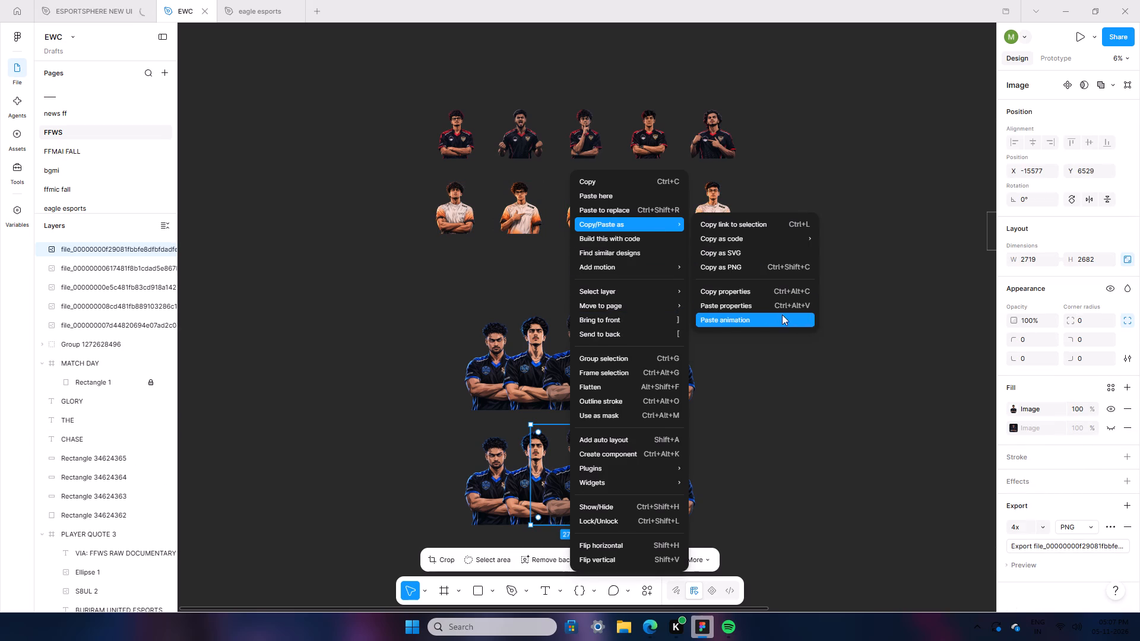
left_click(771, 304)
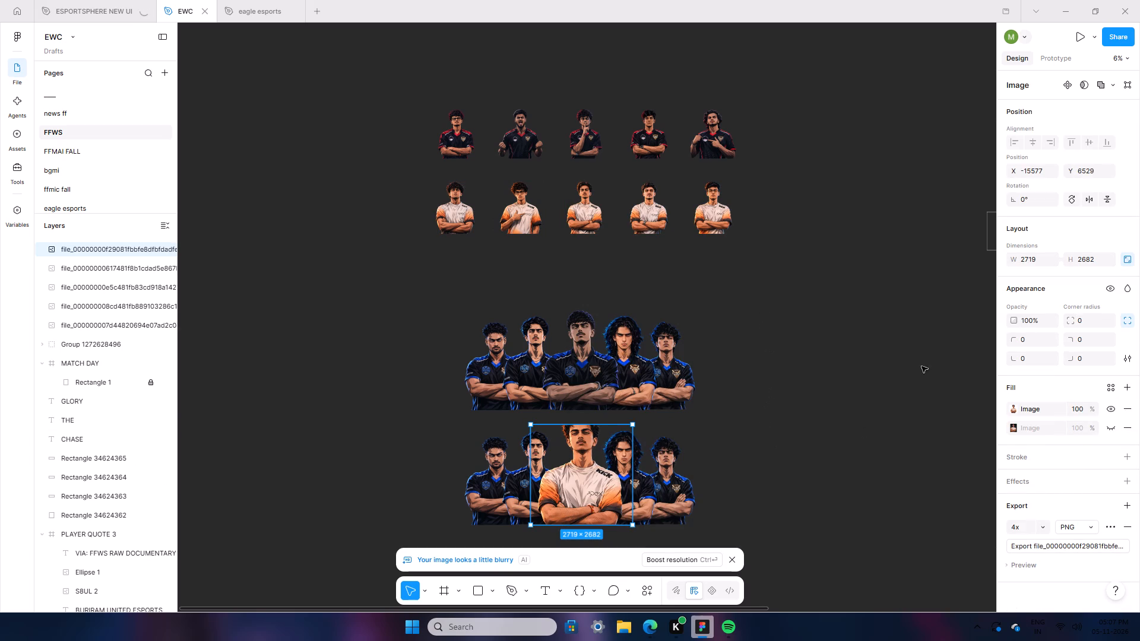
Set the image fill mode of the lower lineup's centre player to Fit.
left_click(1013, 414)
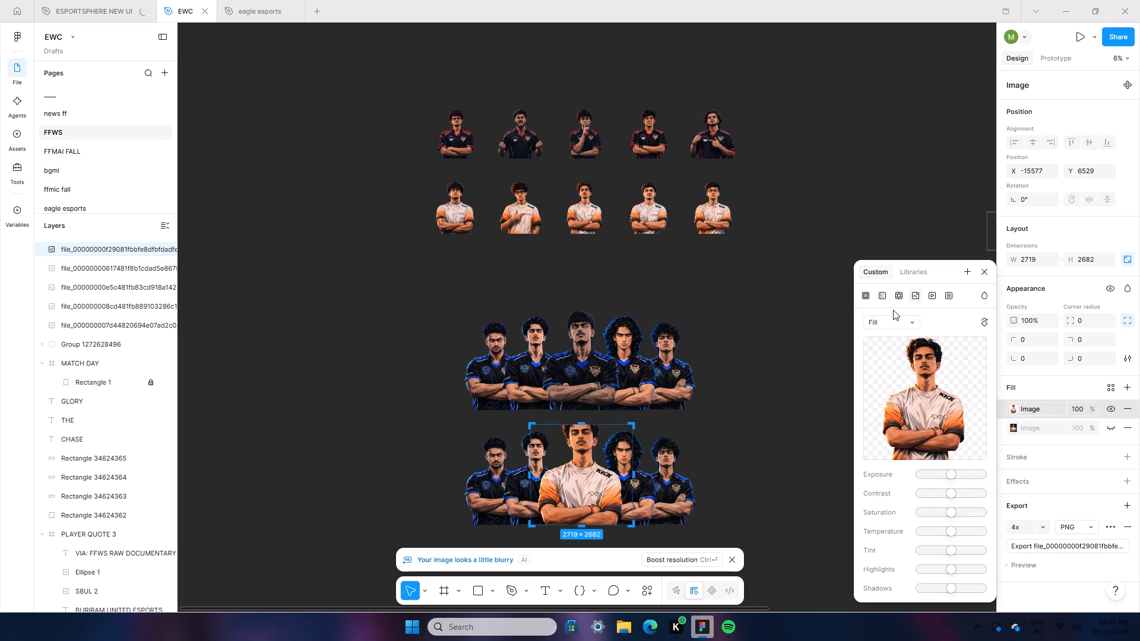
left_click(892, 320)
left_click(882, 341)
left_click(796, 436)
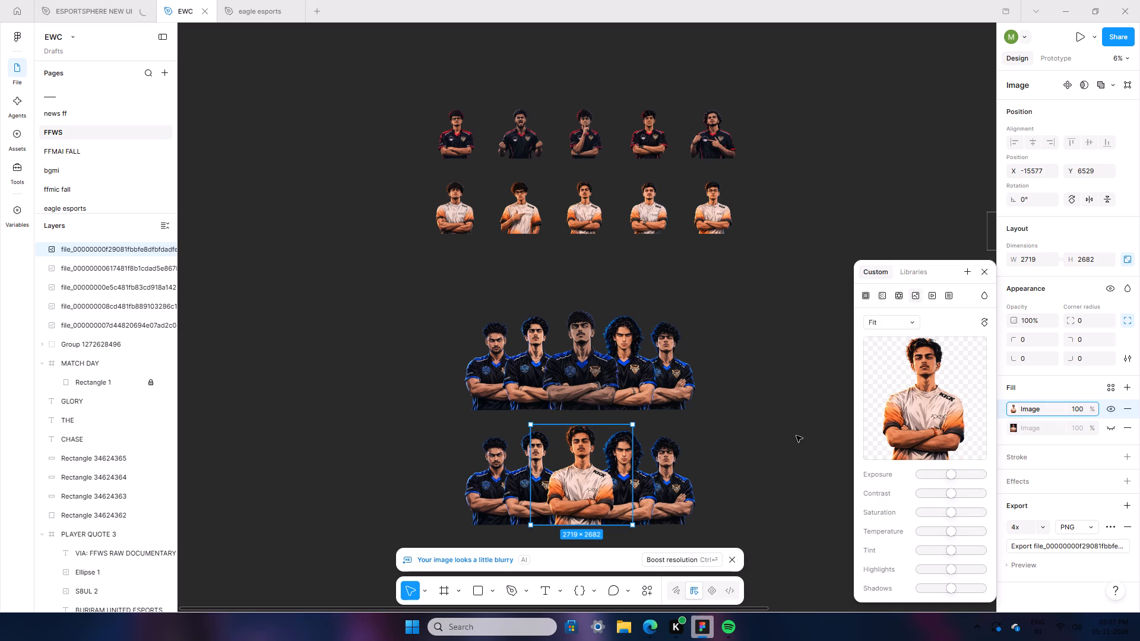
left_click(726, 515)
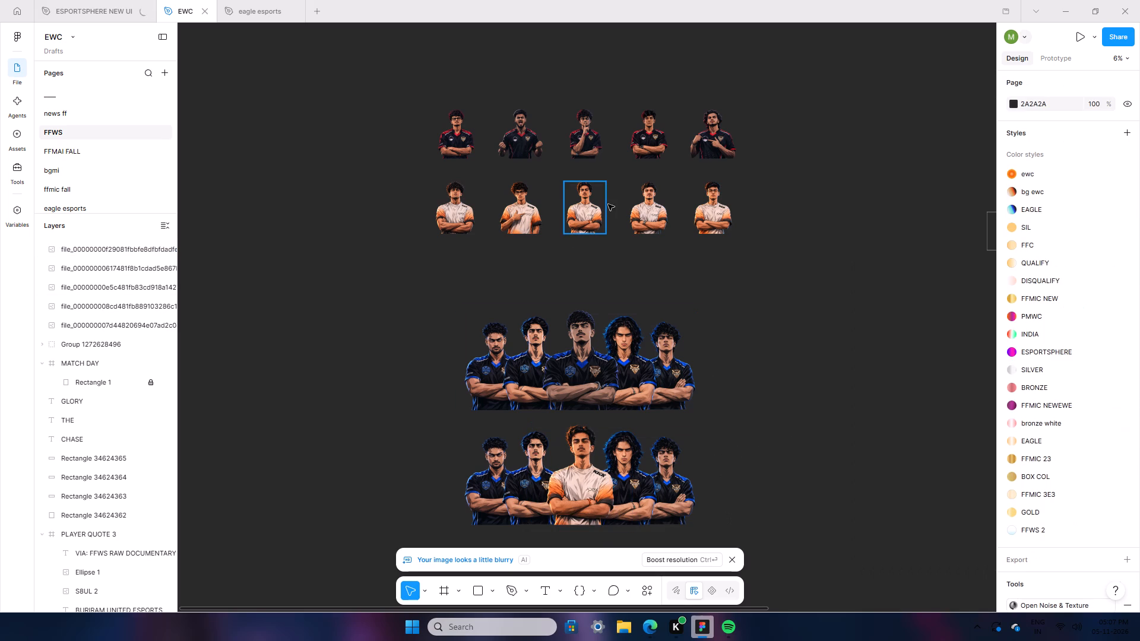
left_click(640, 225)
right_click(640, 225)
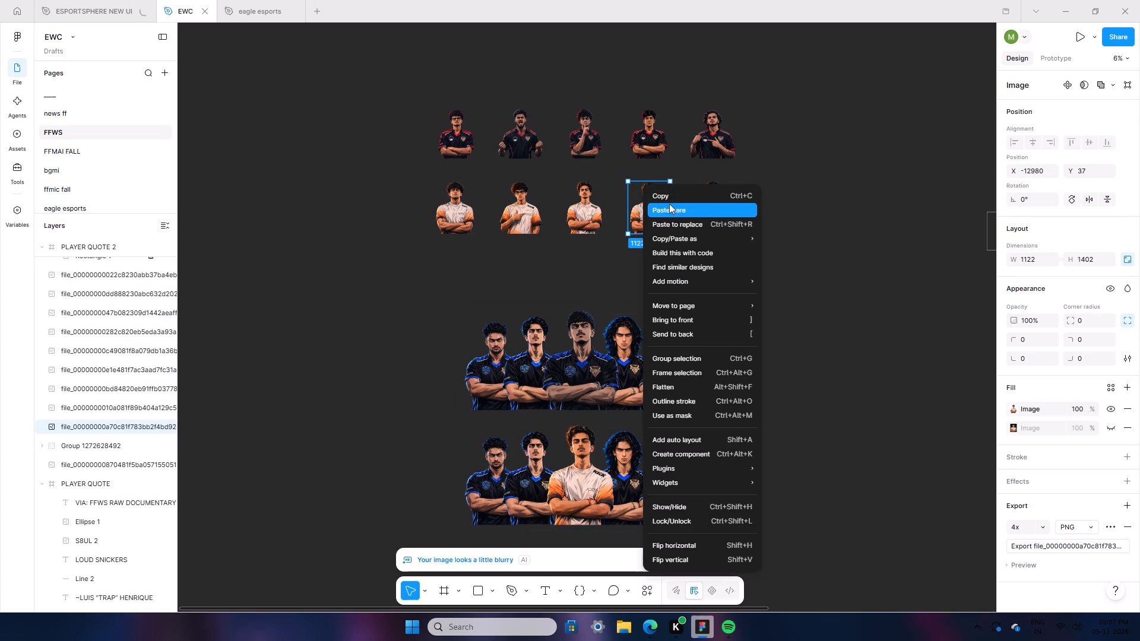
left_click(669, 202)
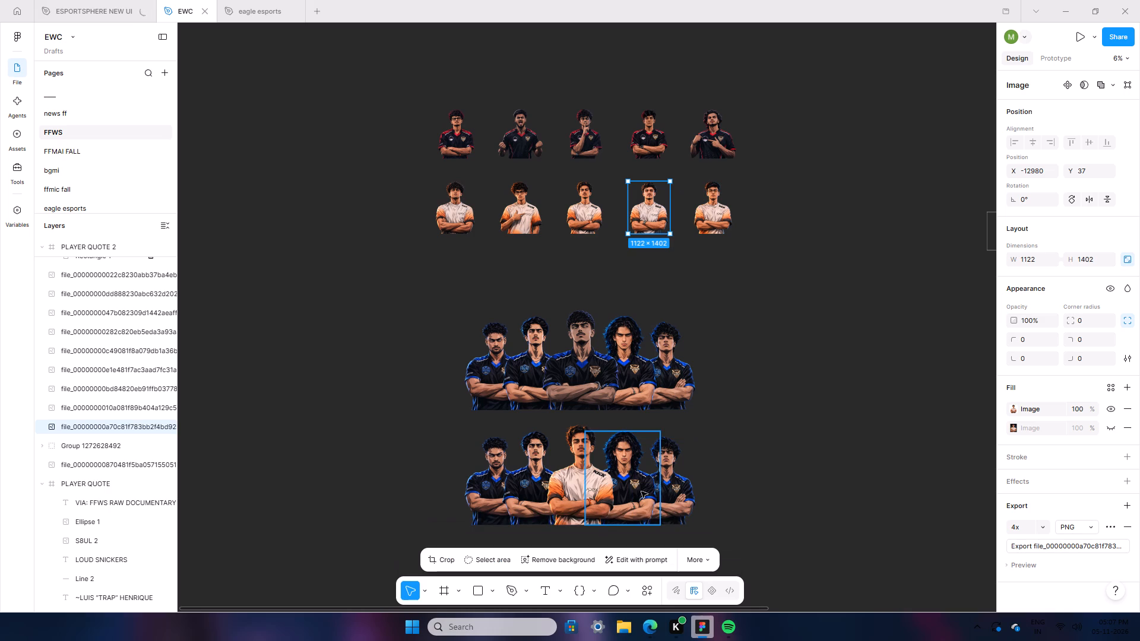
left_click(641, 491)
Copy the first orange-and-white-jersey player and paste its properties onto the second player of the lower lineup, keeping that player's size.
left_click(448, 206)
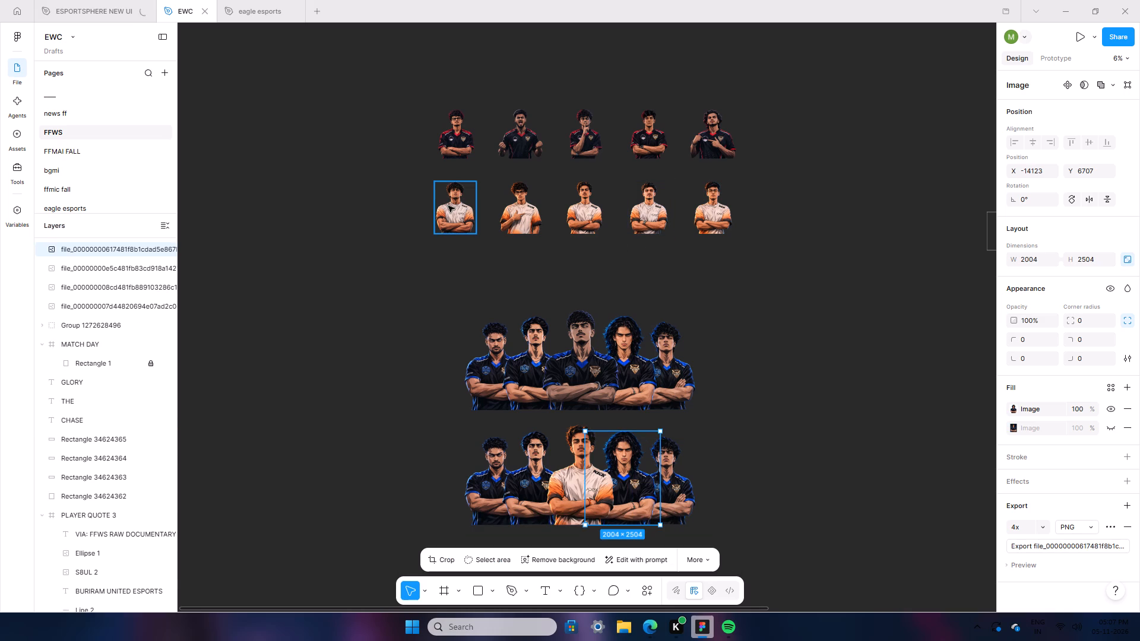
right_click(448, 206)
left_click(487, 193)
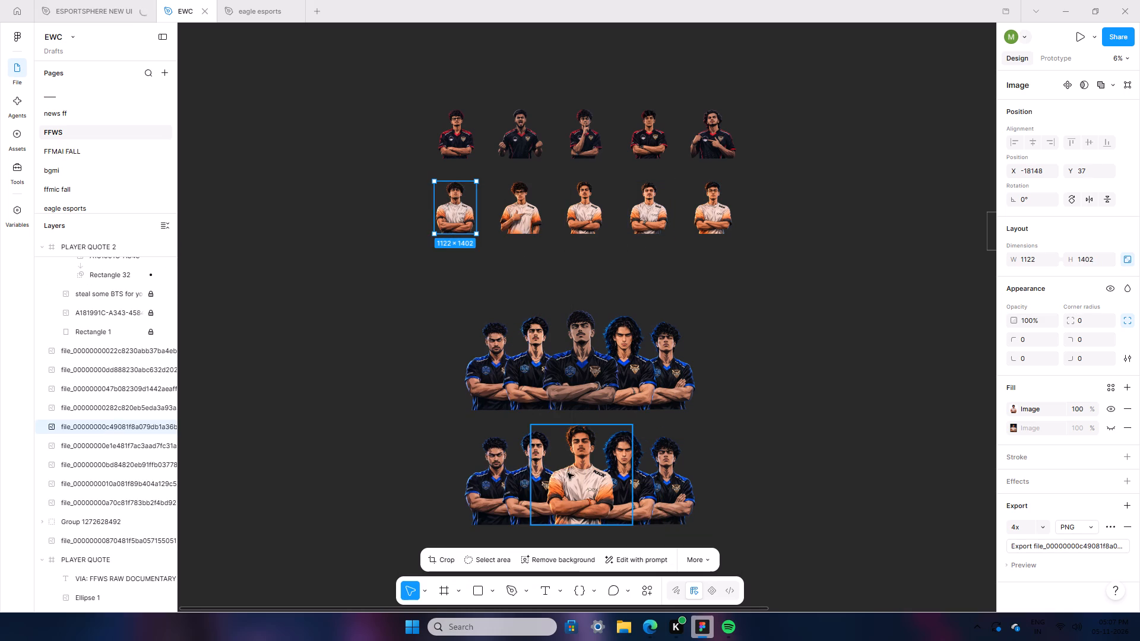
left_click(510, 465)
right_click(510, 465)
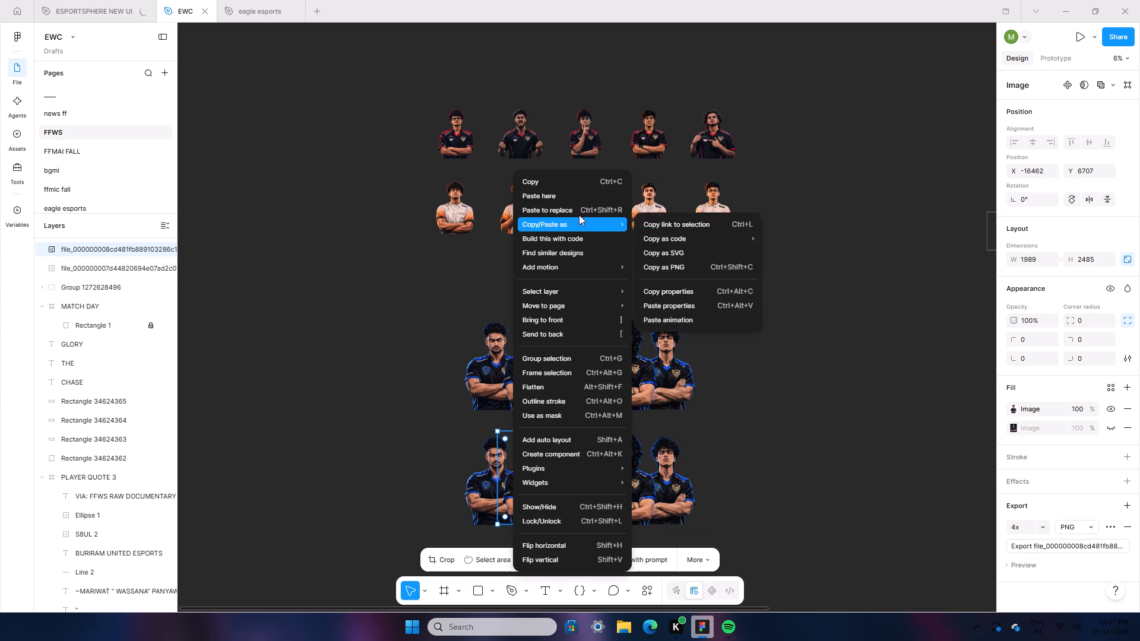
left_click(579, 214)
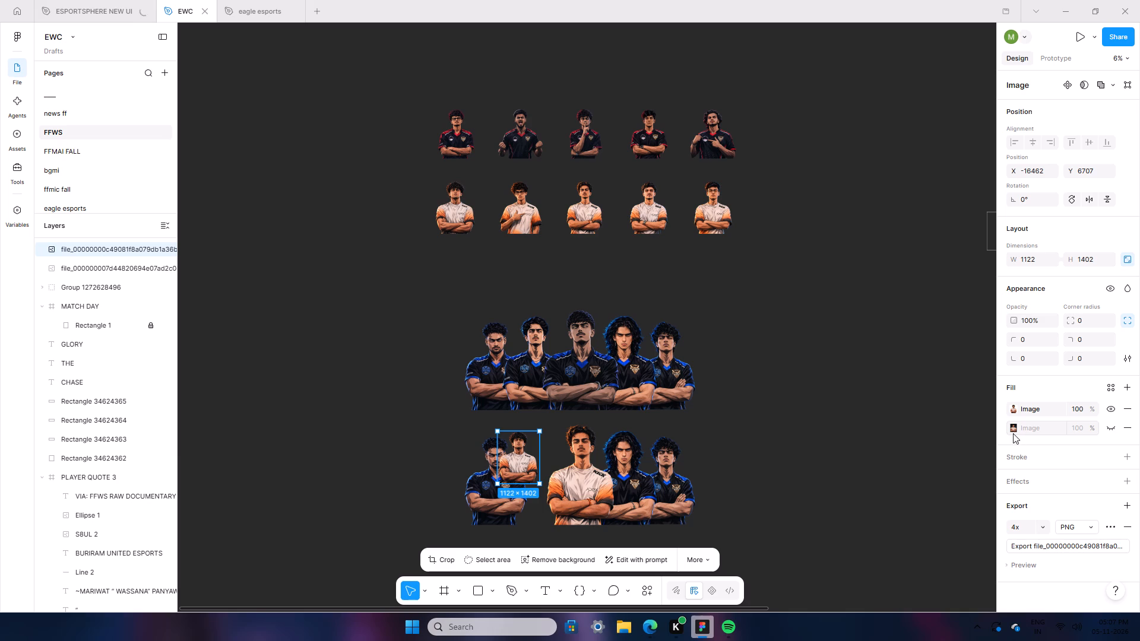
key("ctrl+z")
right_click(534, 475)
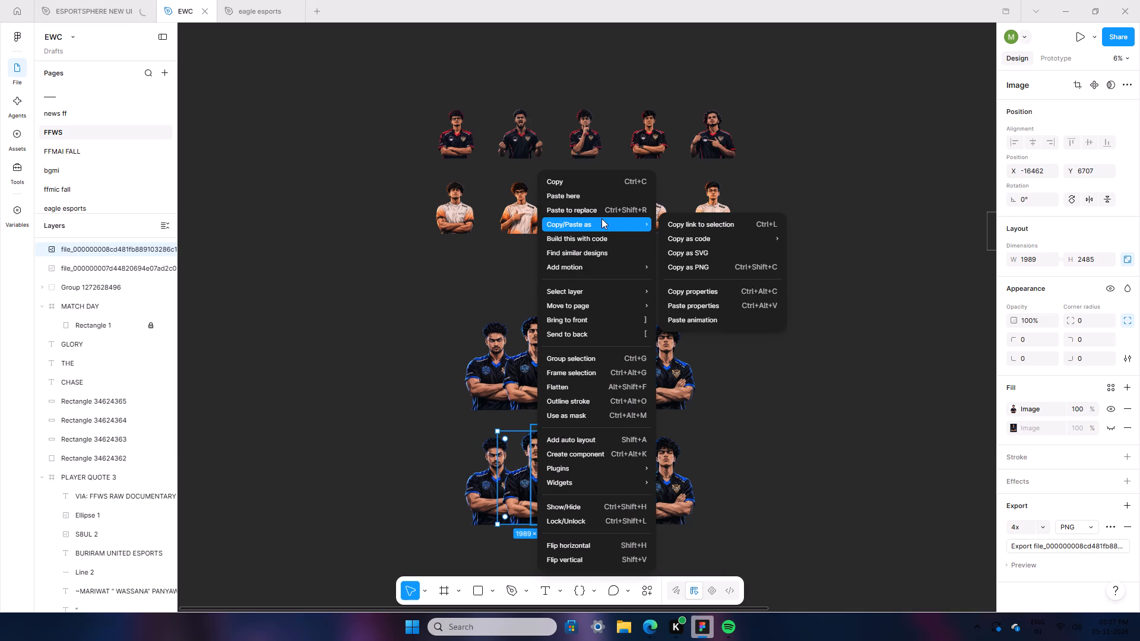
left_click(710, 304)
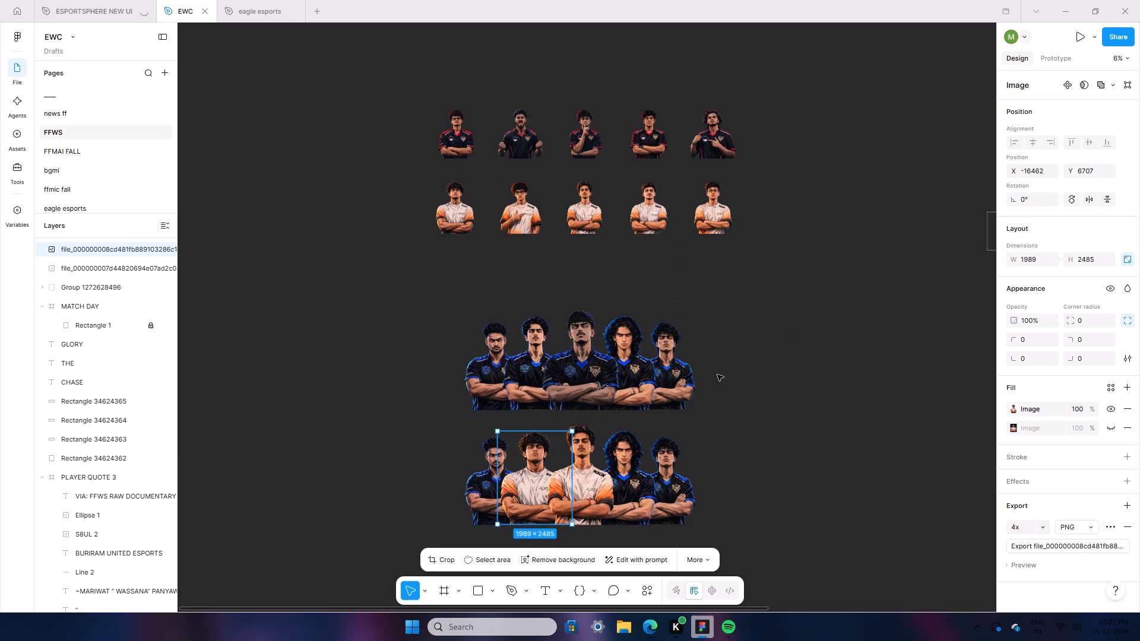
left_click(767, 468)
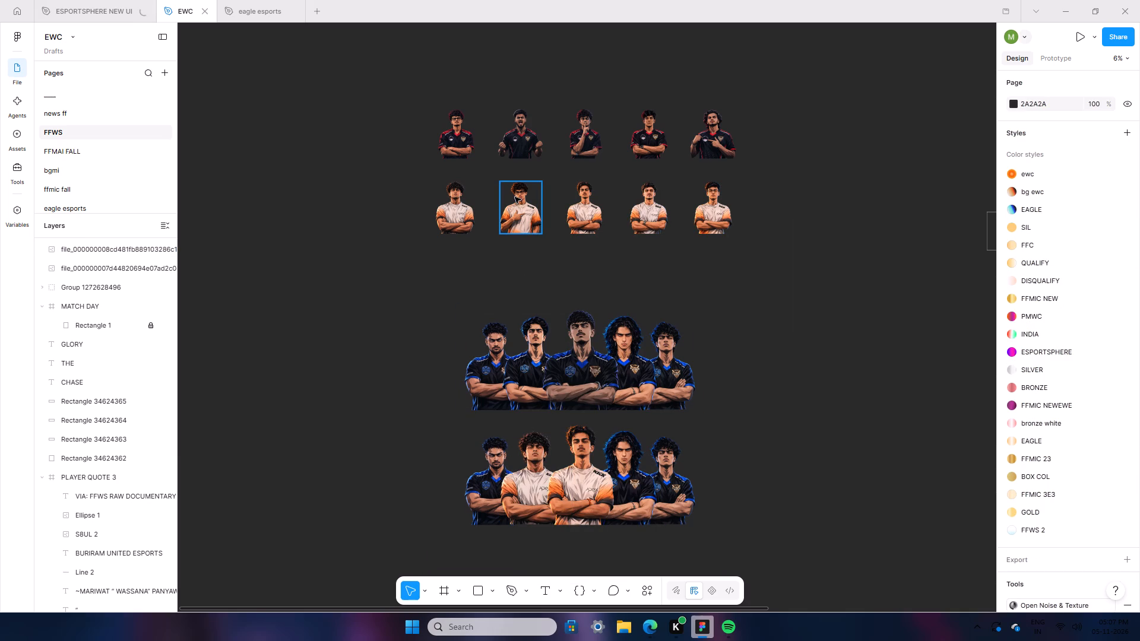
Copy the fifth orange-and-white-jersey player and paste its properties onto the fourth player of the lower lineup.
left_click(523, 201)
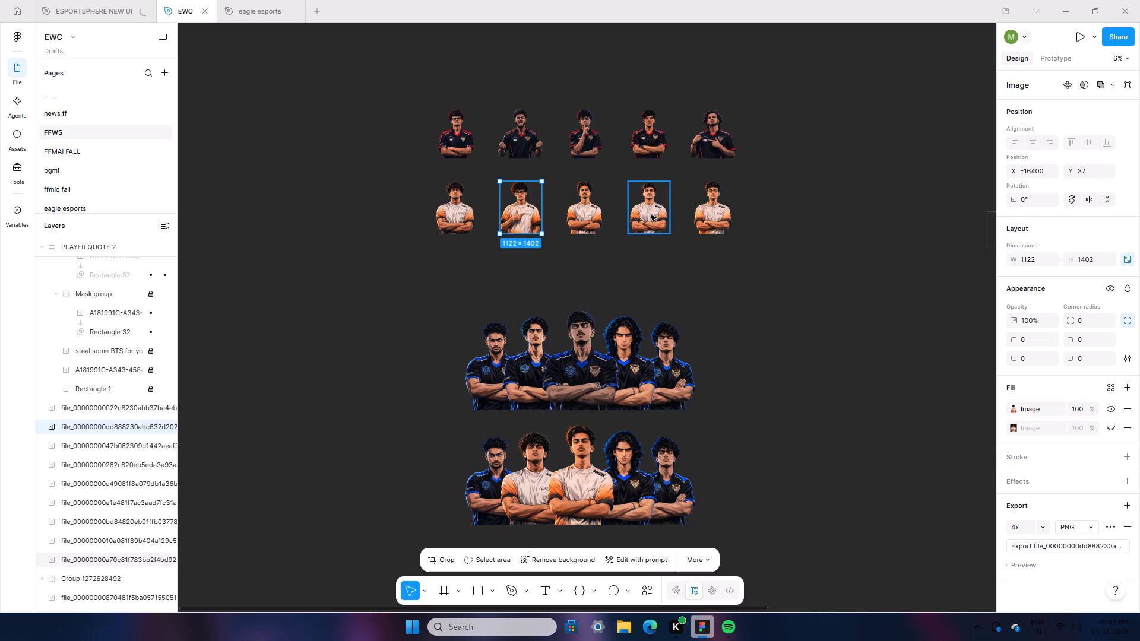
left_click(707, 229)
right_click(707, 229)
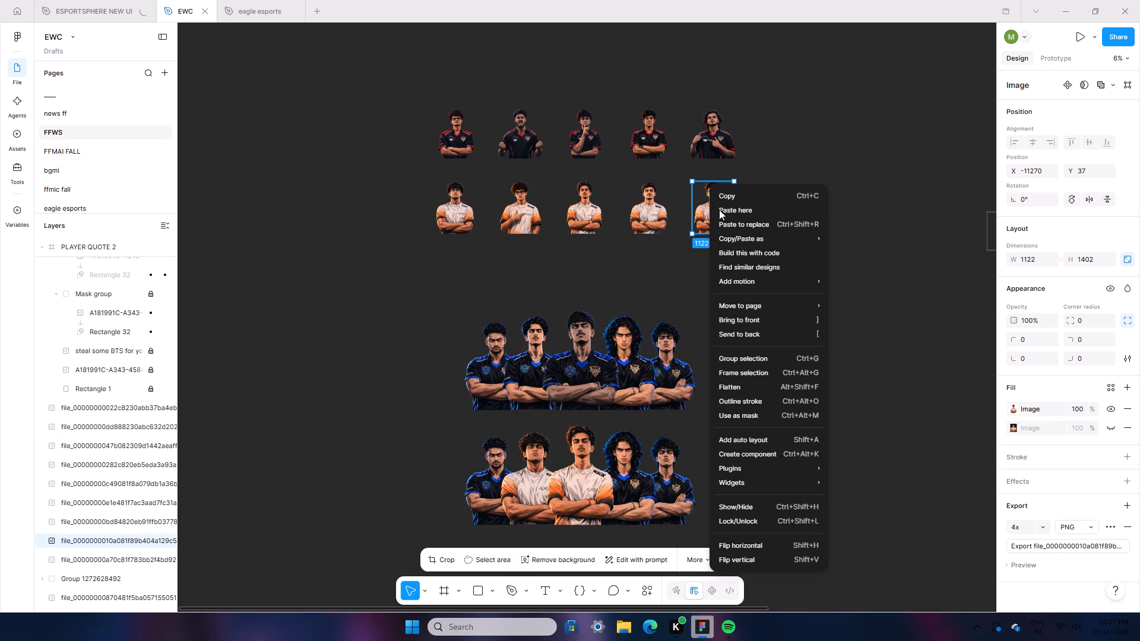
left_click(736, 201)
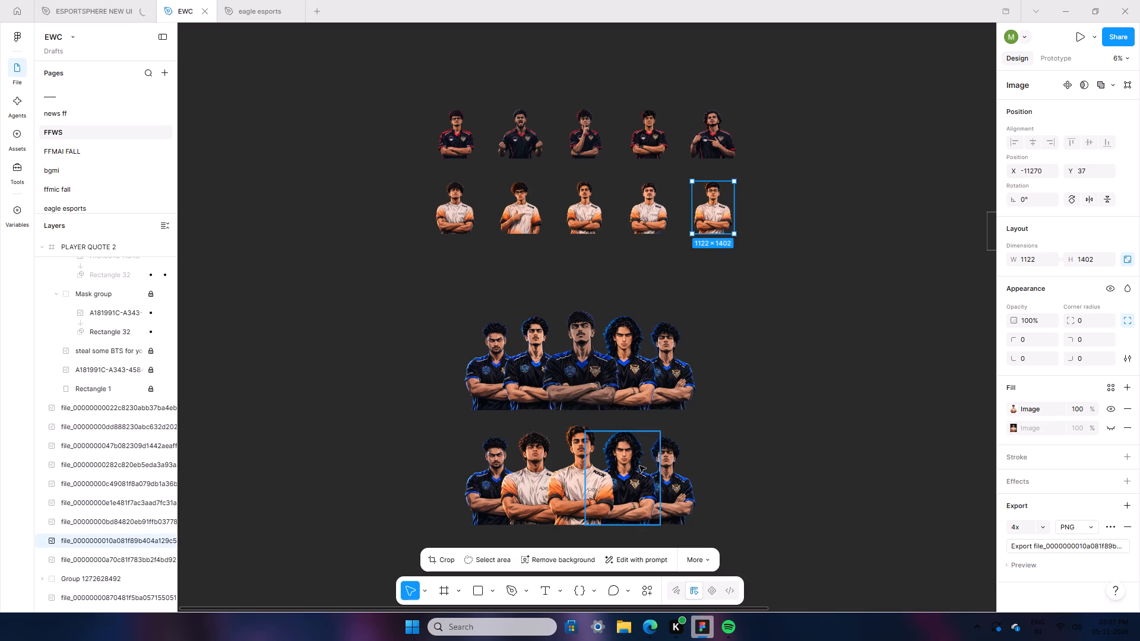
left_click(639, 466)
right_click(639, 466)
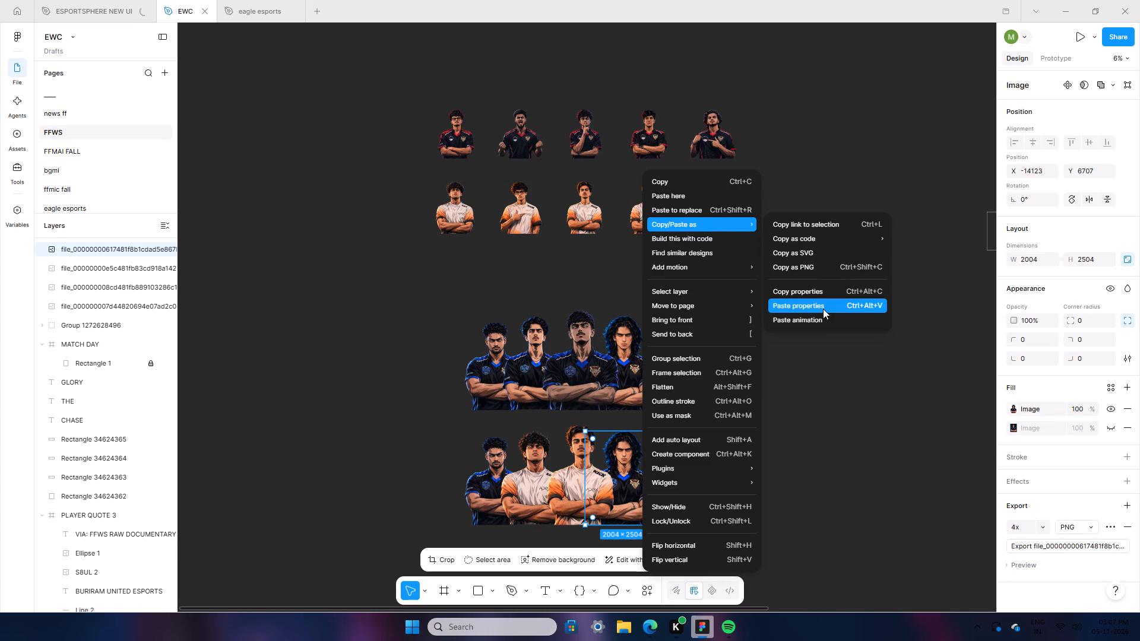
left_click(823, 309)
left_click(807, 373)
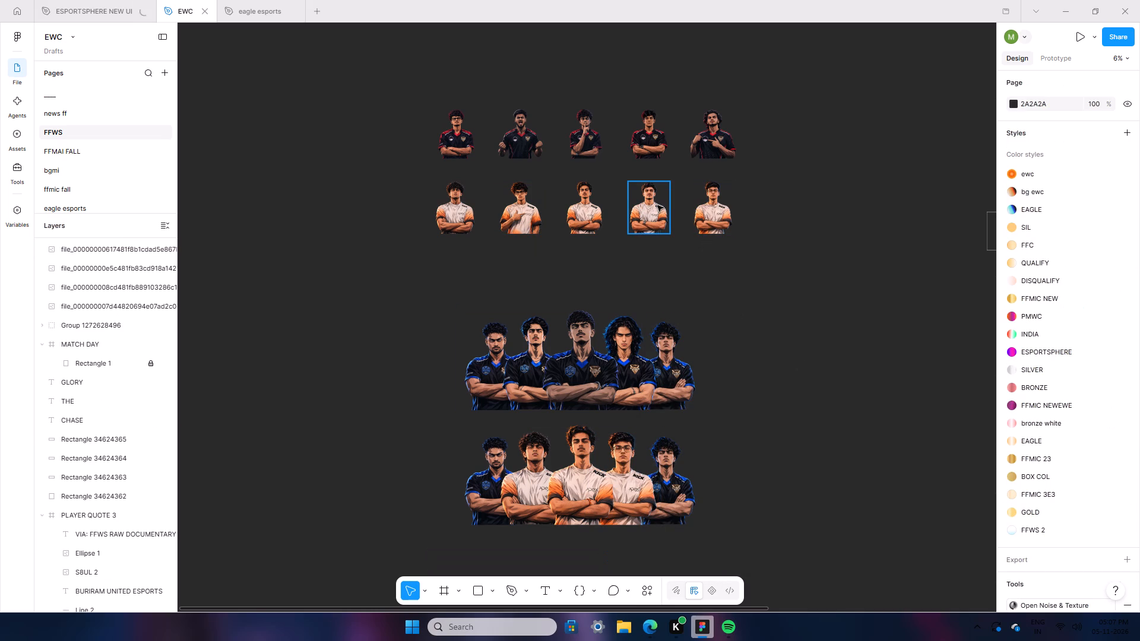
Copy the fourth orange-and-white-jersey player and paste its properties onto the fifth player of the lower lineup.
left_click(657, 205)
right_click(657, 205)
left_click(697, 202)
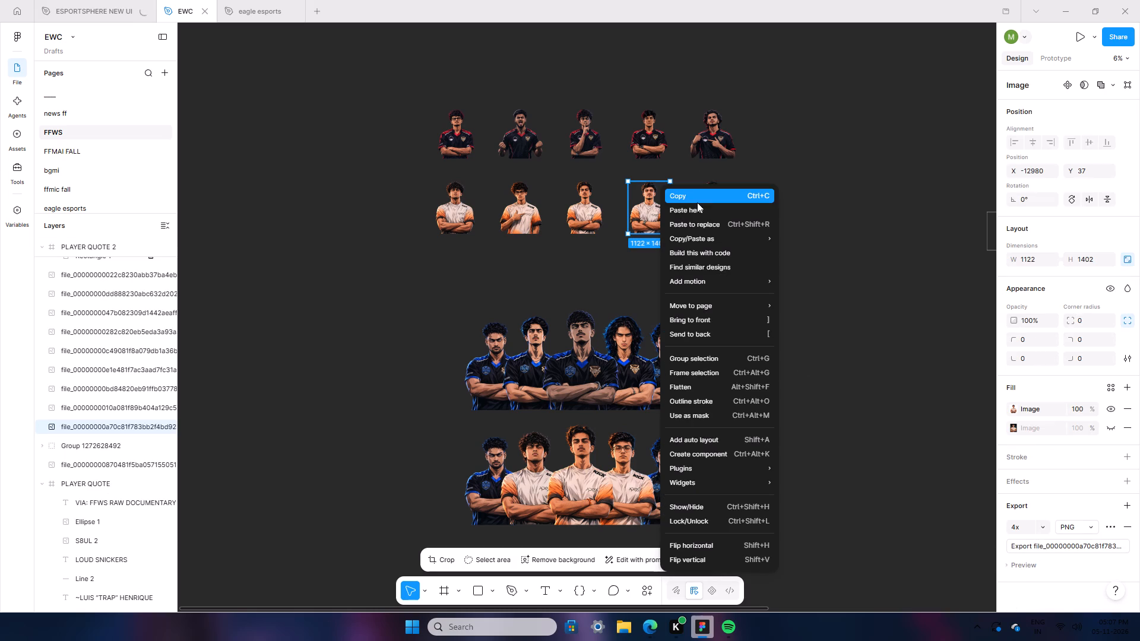
right_click(650, 220)
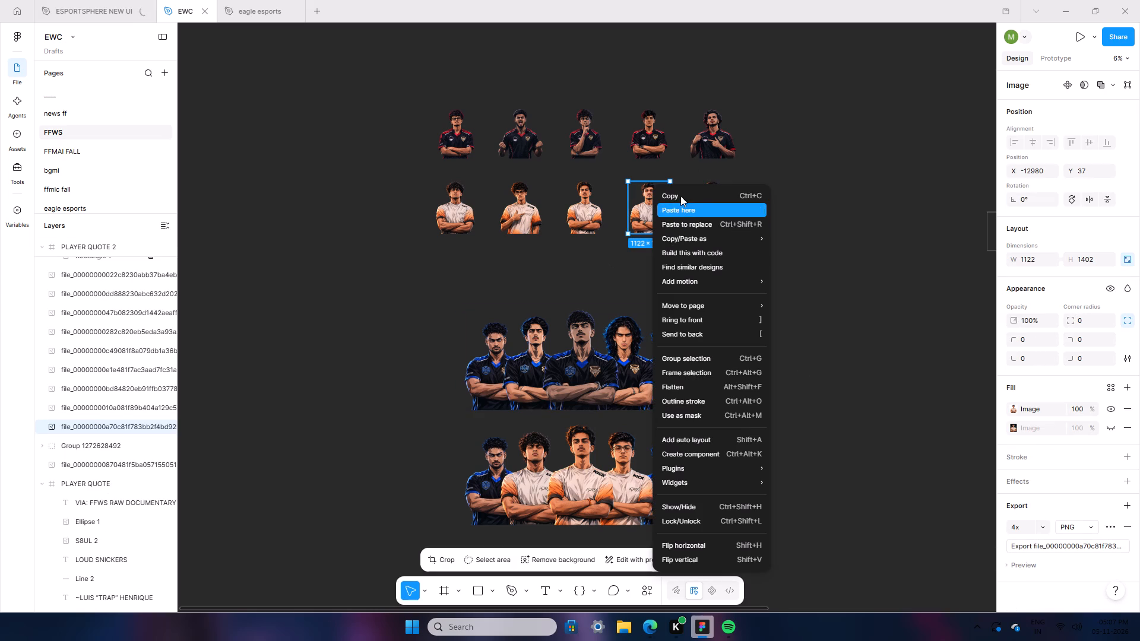
left_click(683, 197)
left_click(687, 488)
right_click(686, 486)
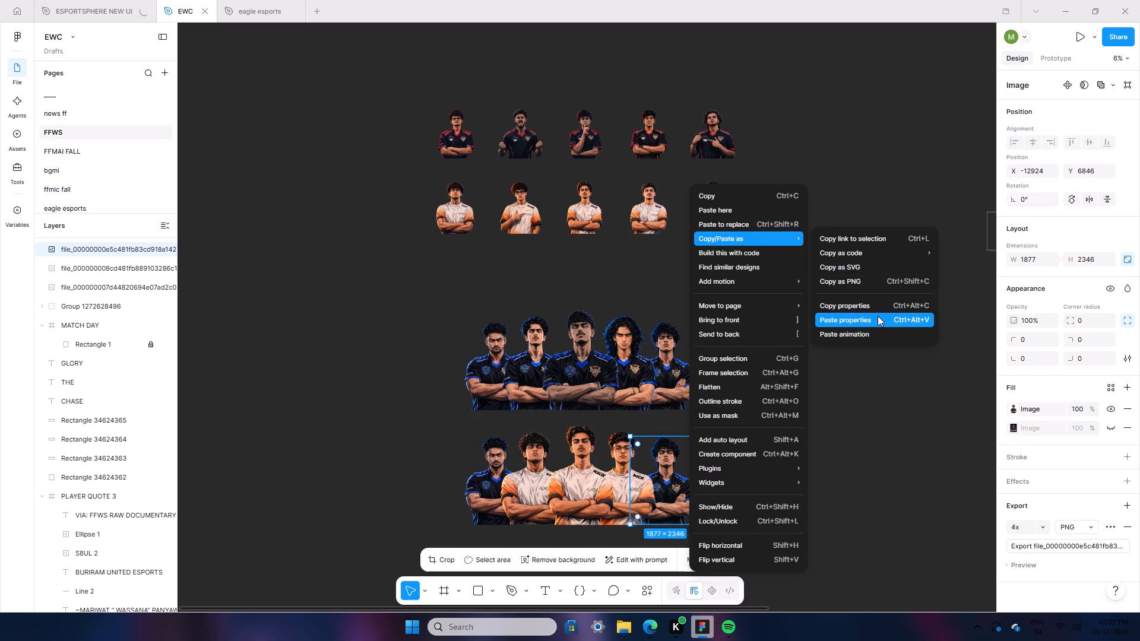
left_click(878, 316)
left_click(812, 431)
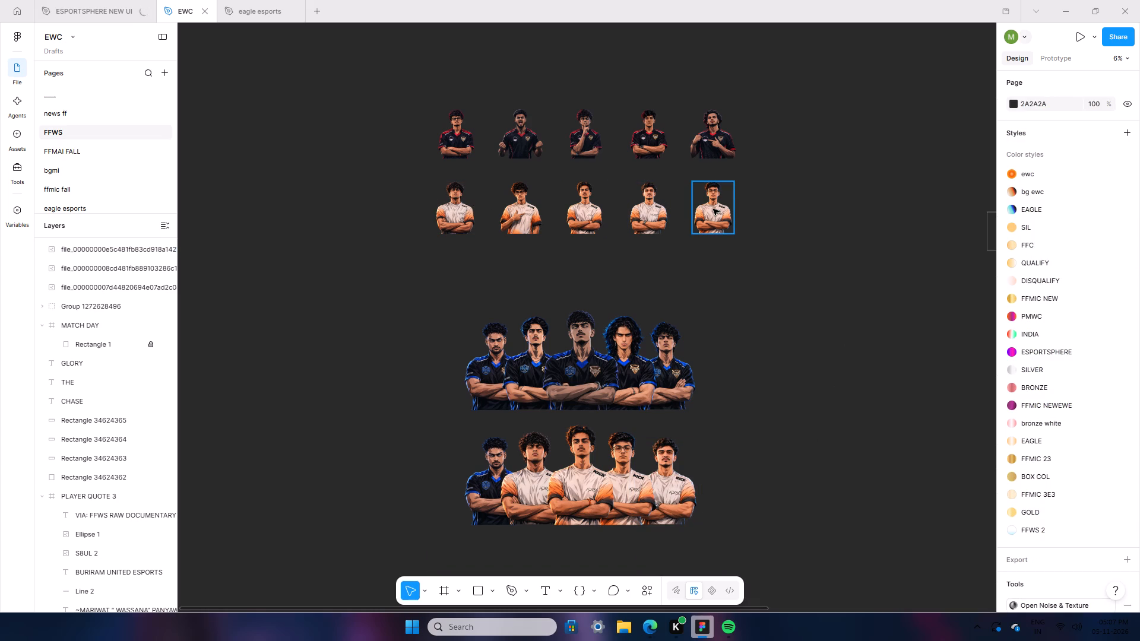
Copy the second orange-and-white-jersey player and paste its properties onto the first player of the lower lineup.
left_click(509, 220)
right_click(509, 220)
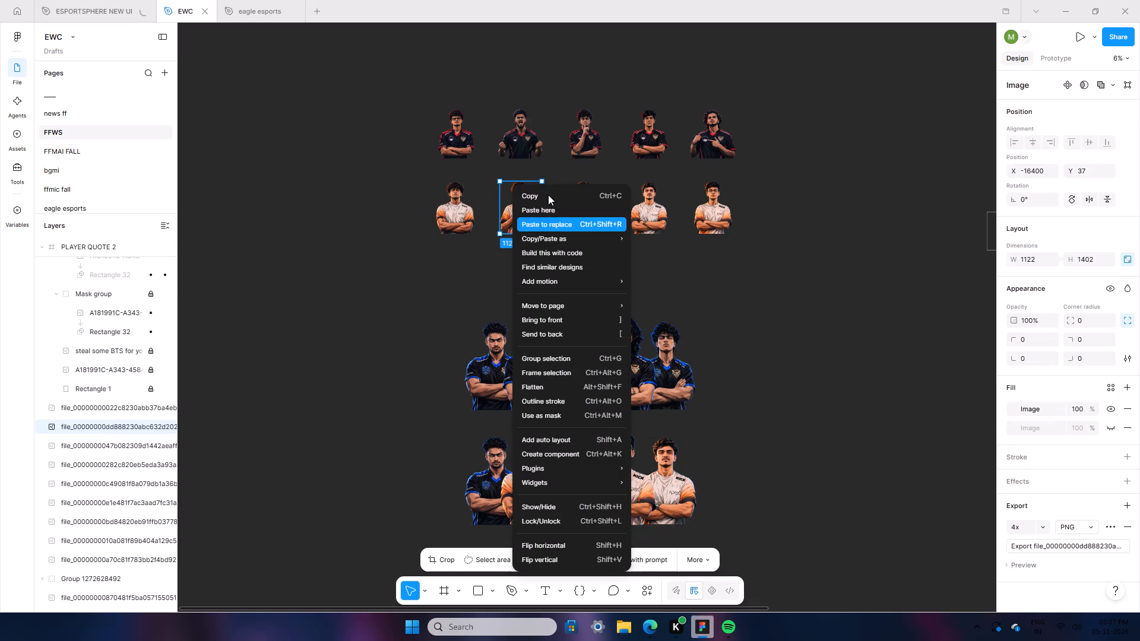
left_click(547, 191)
left_click(489, 474)
right_click(489, 473)
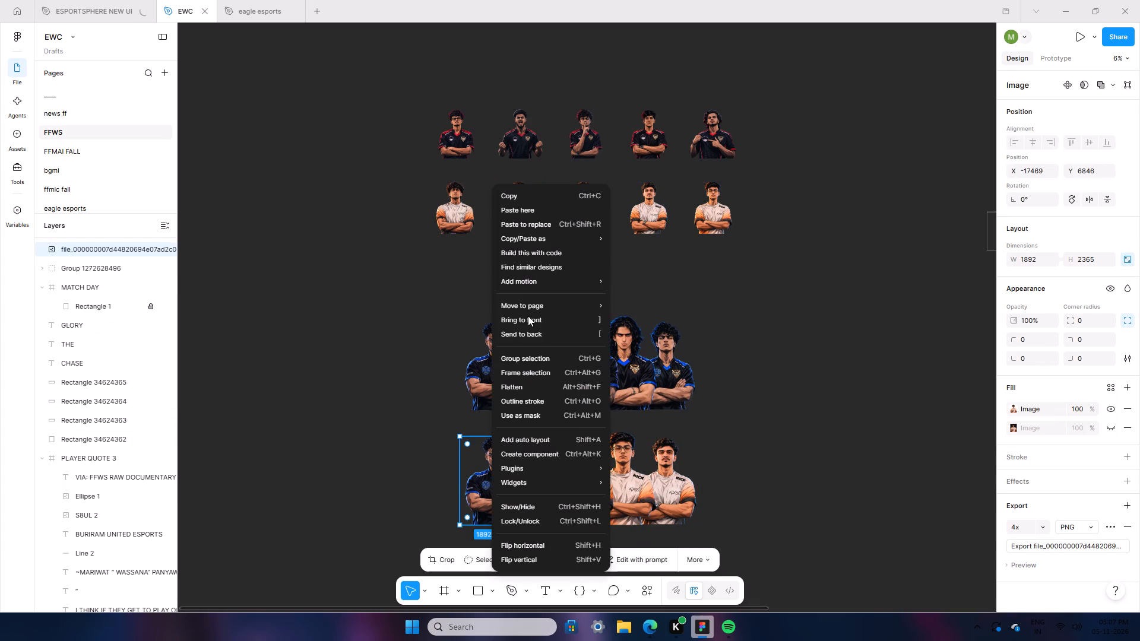
left_click(680, 321)
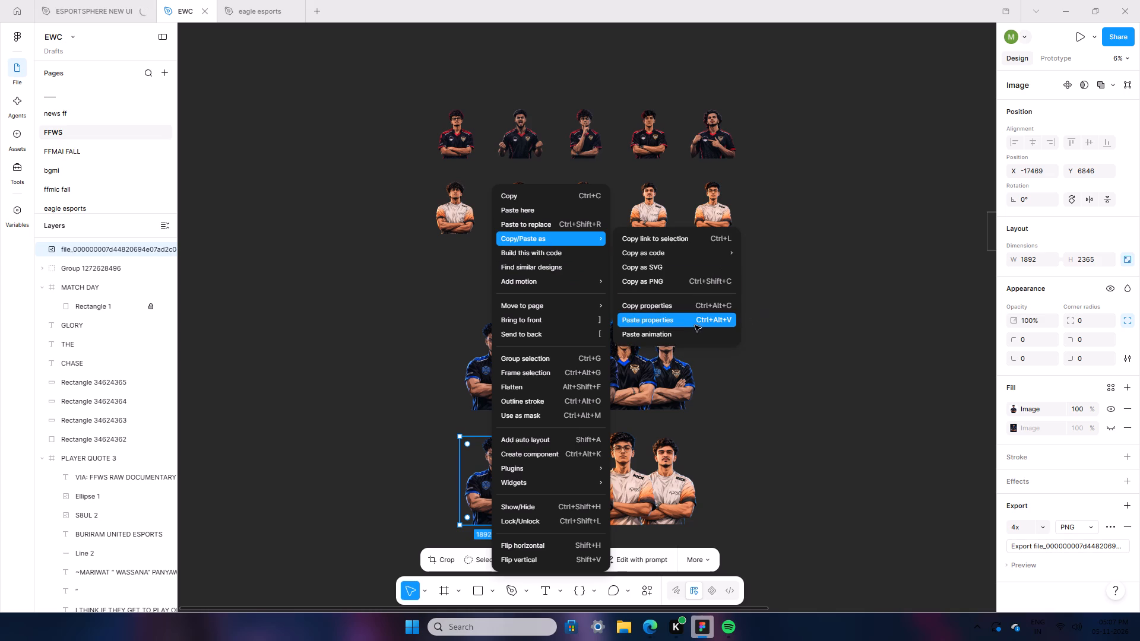
double_click(764, 483)
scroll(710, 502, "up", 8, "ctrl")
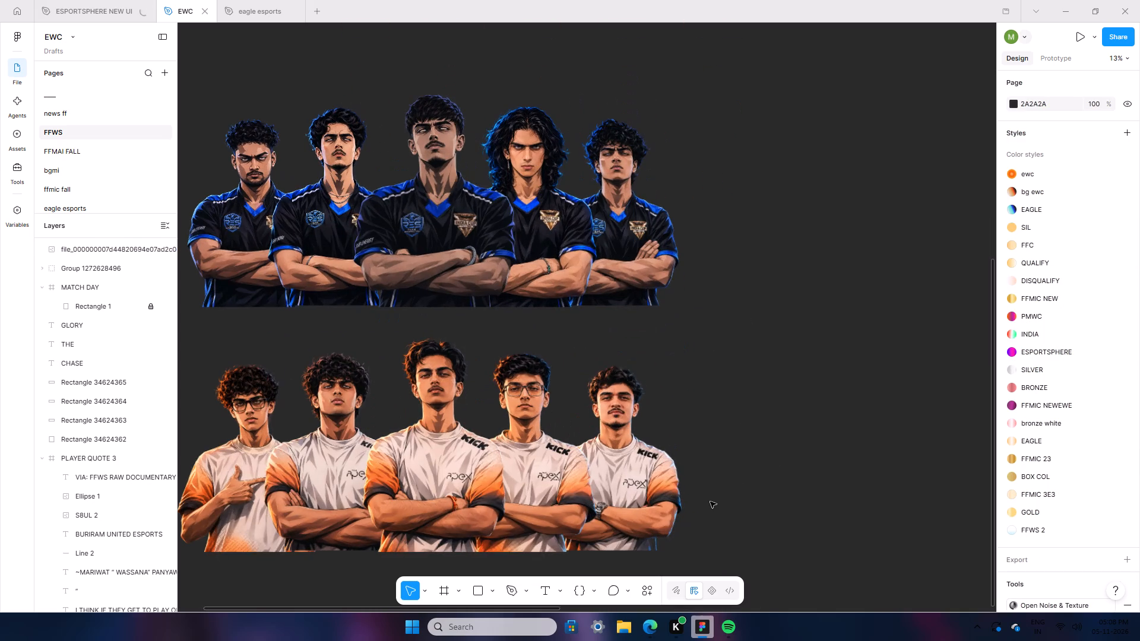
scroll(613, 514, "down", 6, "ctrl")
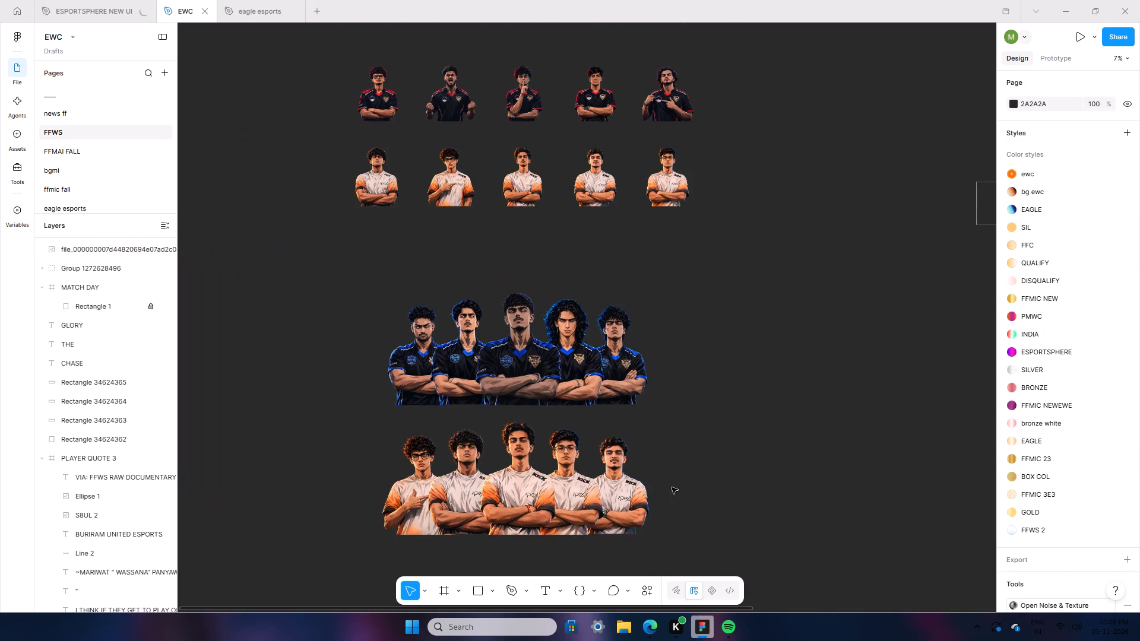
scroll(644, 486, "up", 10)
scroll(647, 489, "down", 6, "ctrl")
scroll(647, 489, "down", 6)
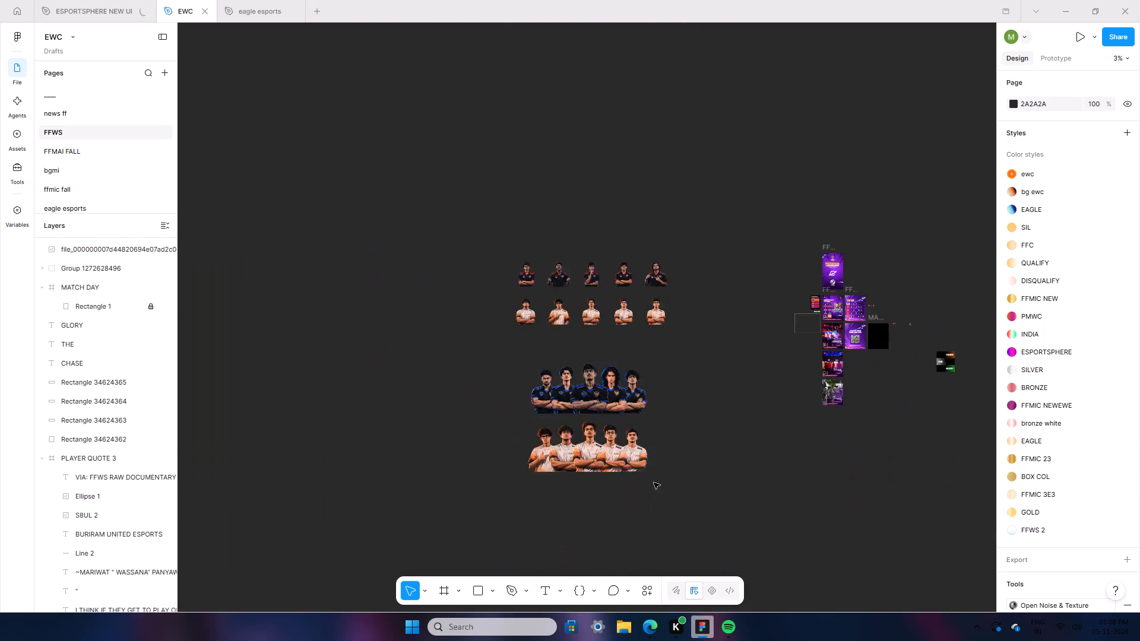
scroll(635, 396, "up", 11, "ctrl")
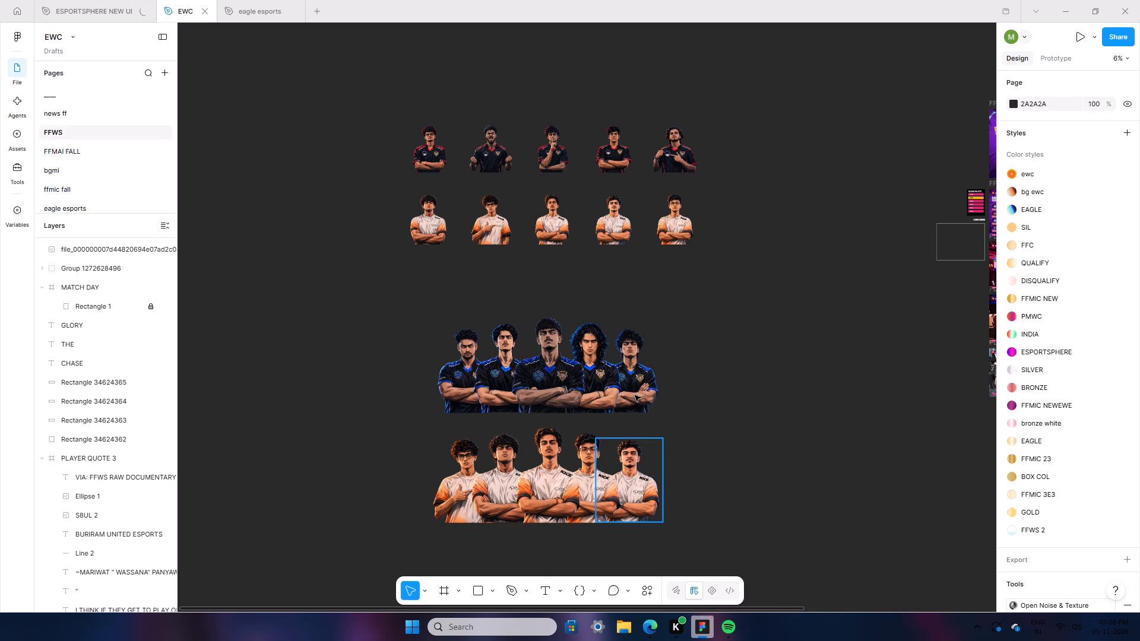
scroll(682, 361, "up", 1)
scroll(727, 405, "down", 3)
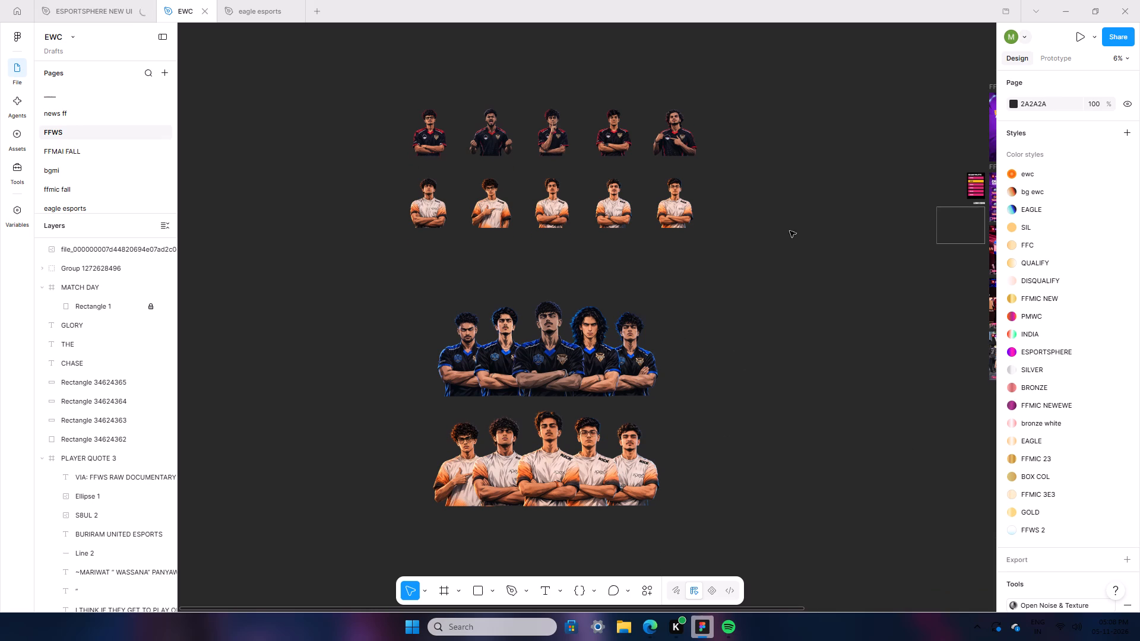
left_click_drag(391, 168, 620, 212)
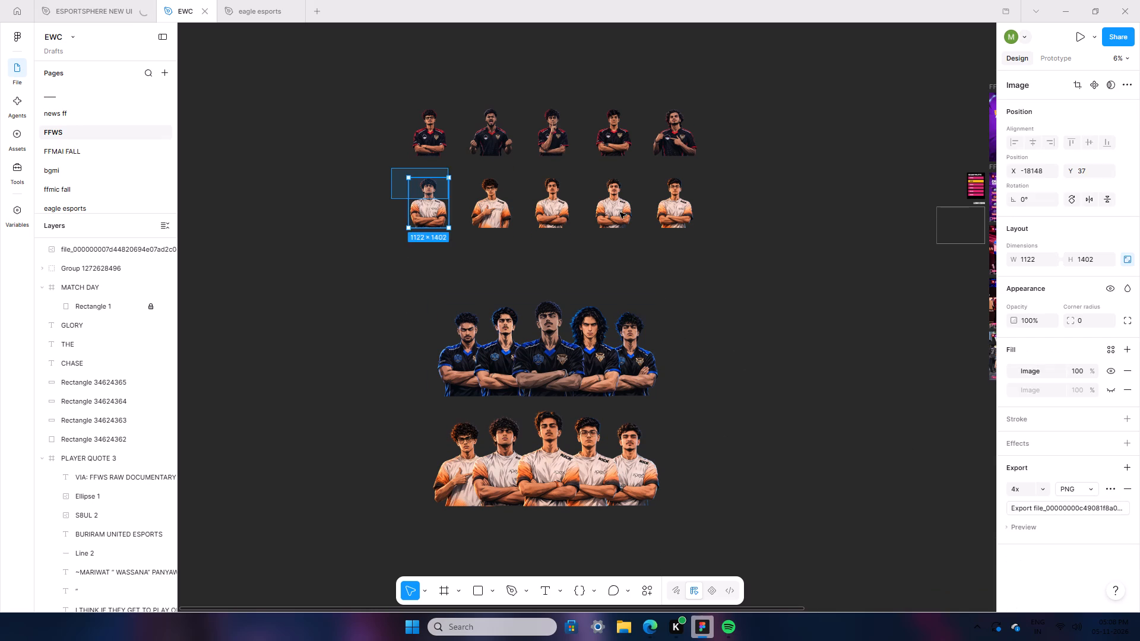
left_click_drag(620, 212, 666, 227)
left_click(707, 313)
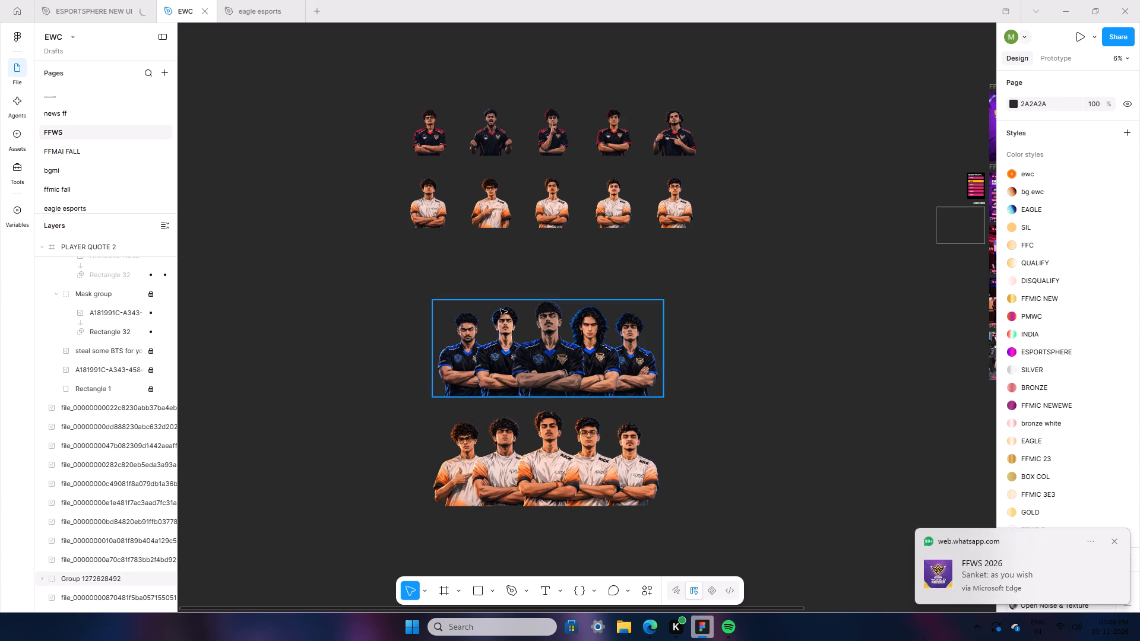
Duplicate the five orange-and-white-jersey players of the large lineup and place the copy directly below the original.
left_click_drag(368, 372, 625, 490)
left_click(793, 516)
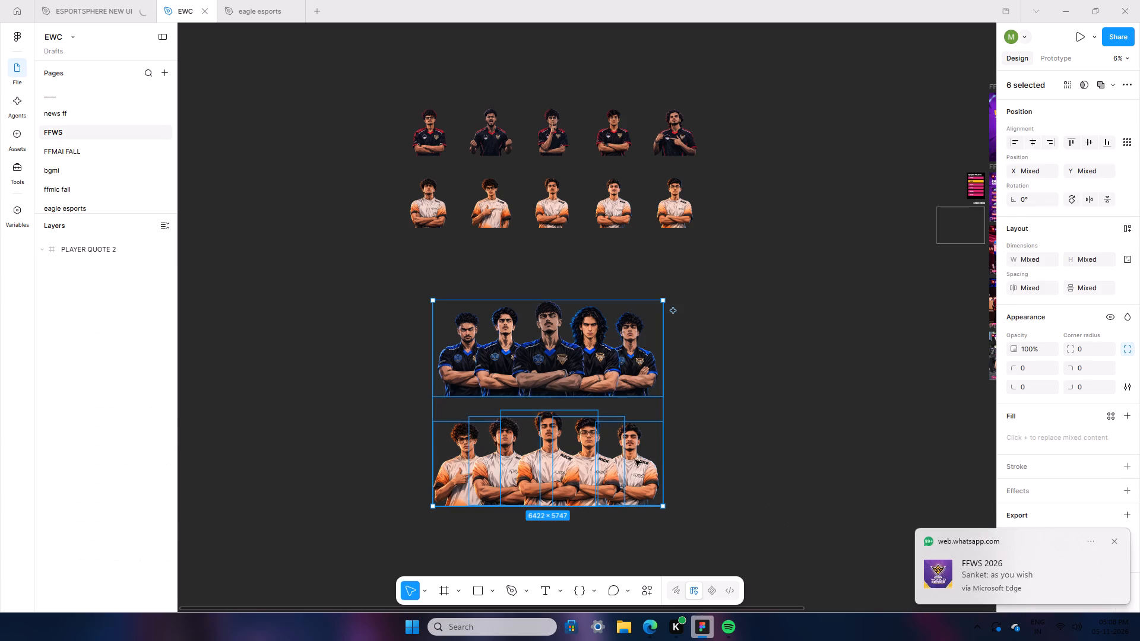
left_click_drag(426, 414, 662, 483)
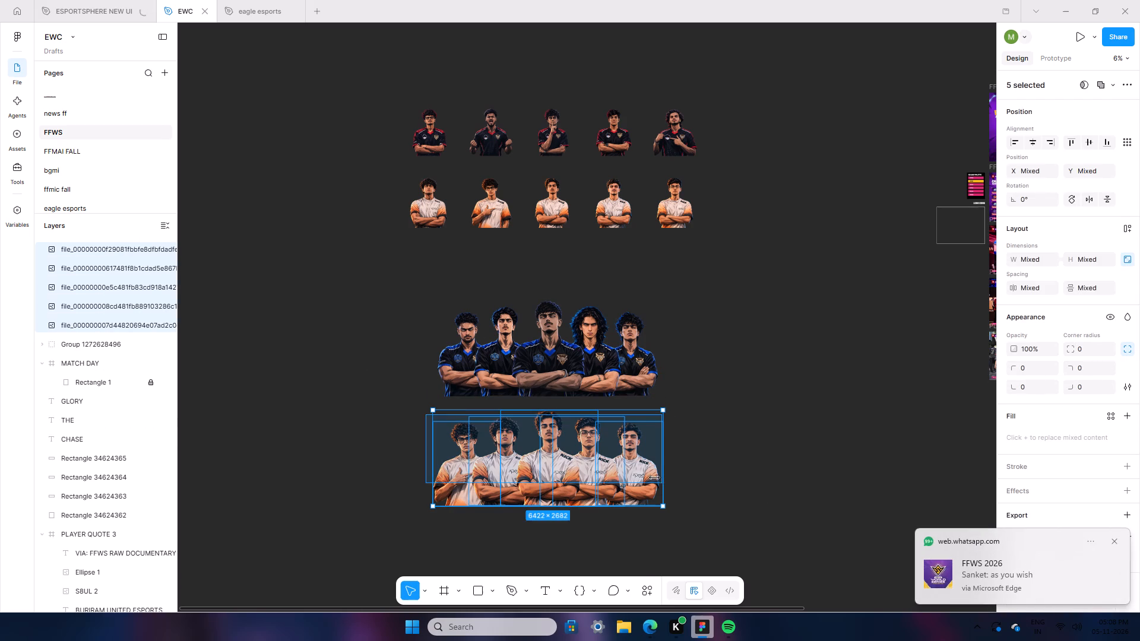
right_click(654, 477)
left_click(714, 186)
scroll(726, 438, "down", 6)
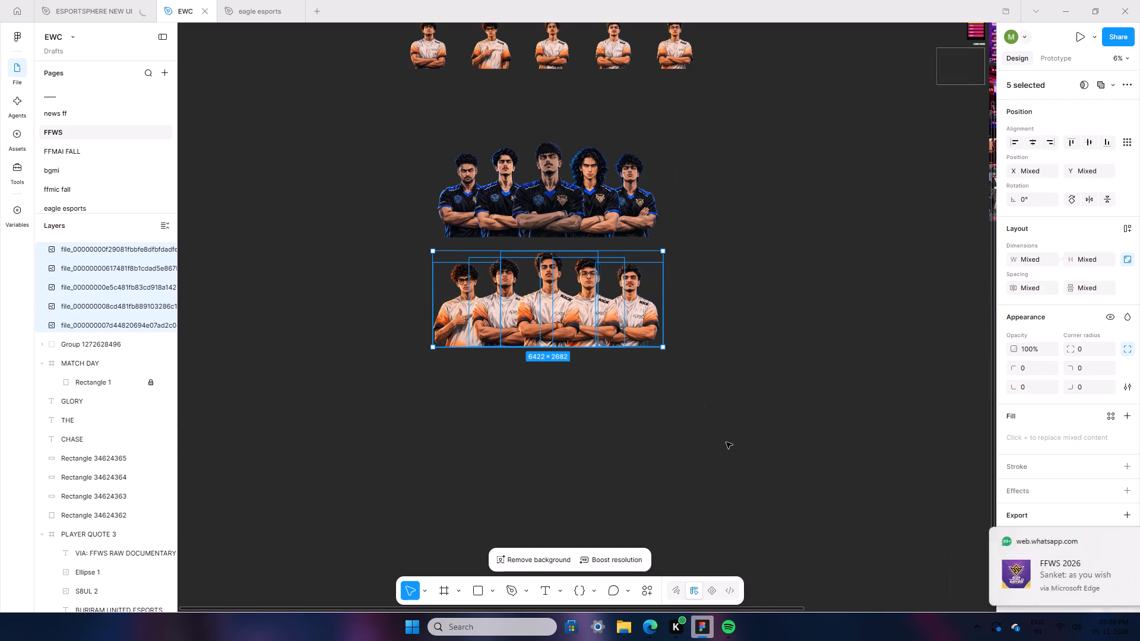
scroll(726, 442, "down", 2)
right_click(514, 402)
left_click(527, 410)
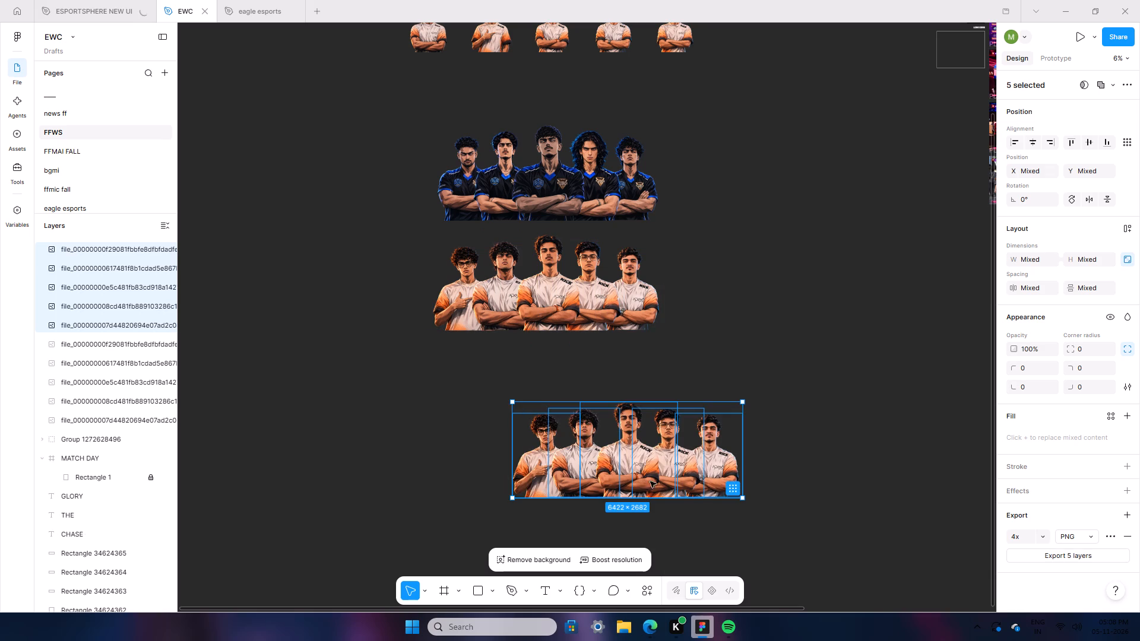
left_click_drag(634, 474, 562, 425)
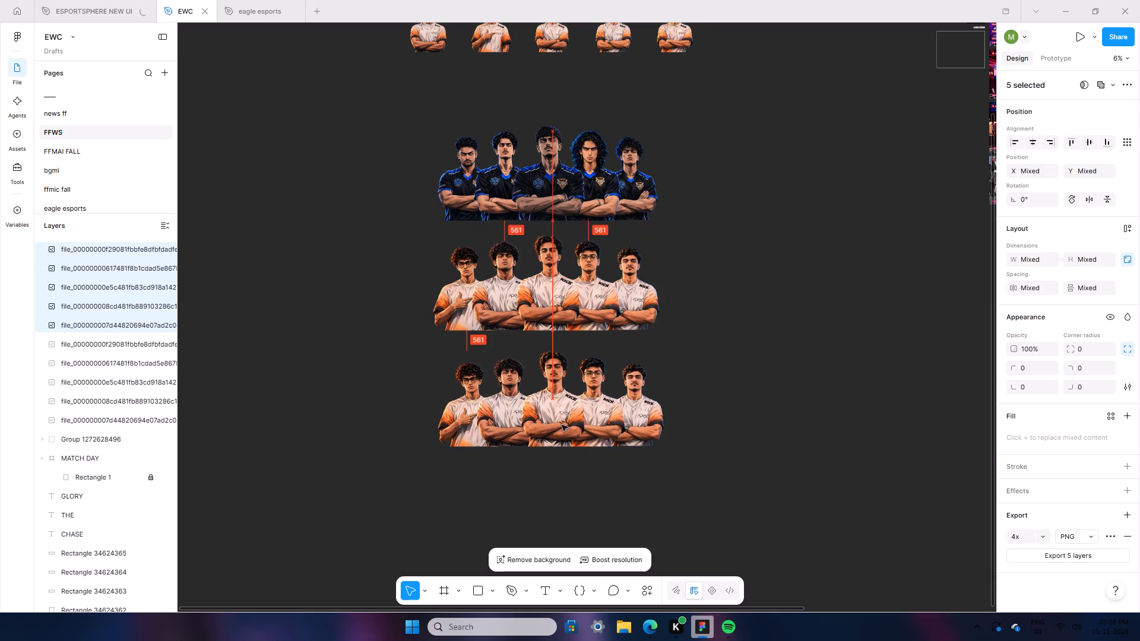
left_click_drag(562, 425, 550, 427)
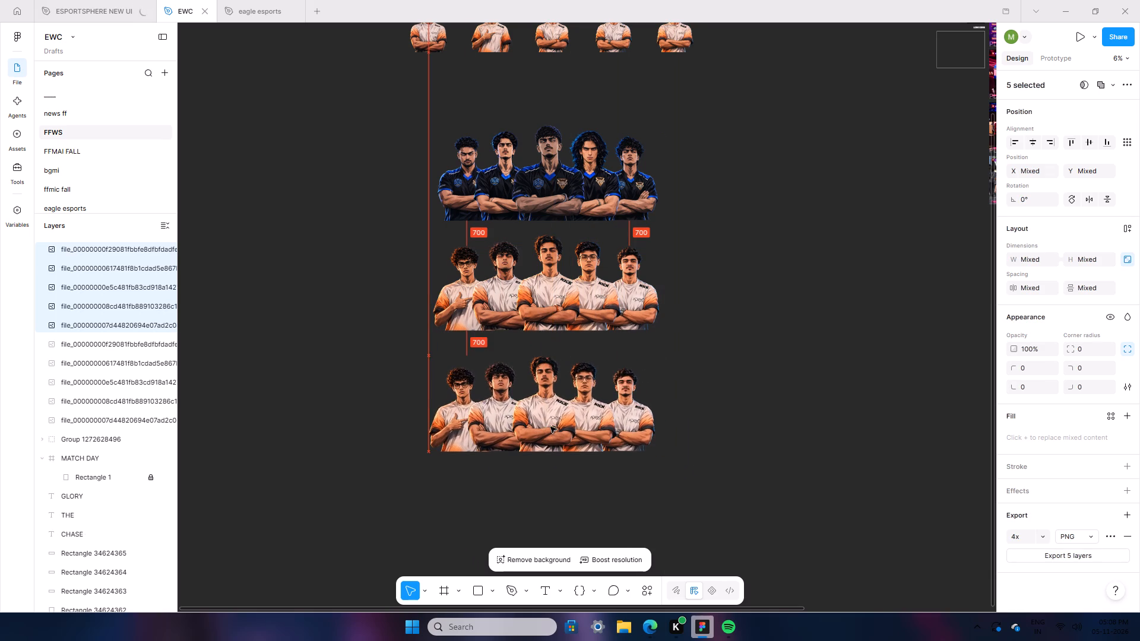
left_click_drag(550, 427, 555, 427)
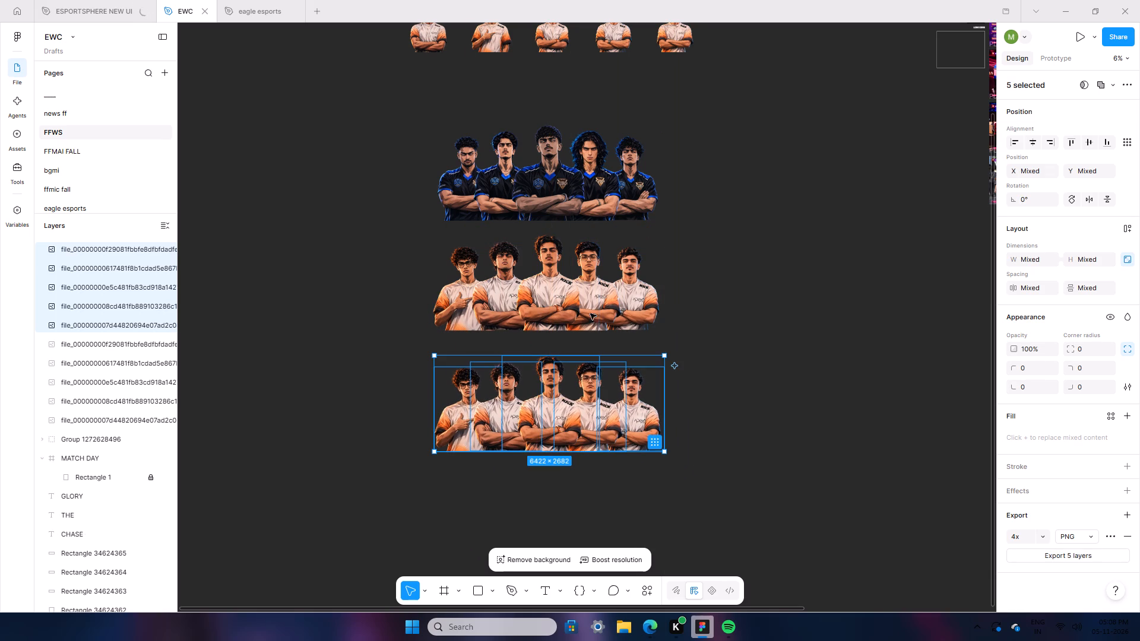
Group the five players of the original orange-and-white-jersey lineup, leaving the new copy ungrouped.
left_click(420, 238)
left_click_drag(413, 230, 650, 318)
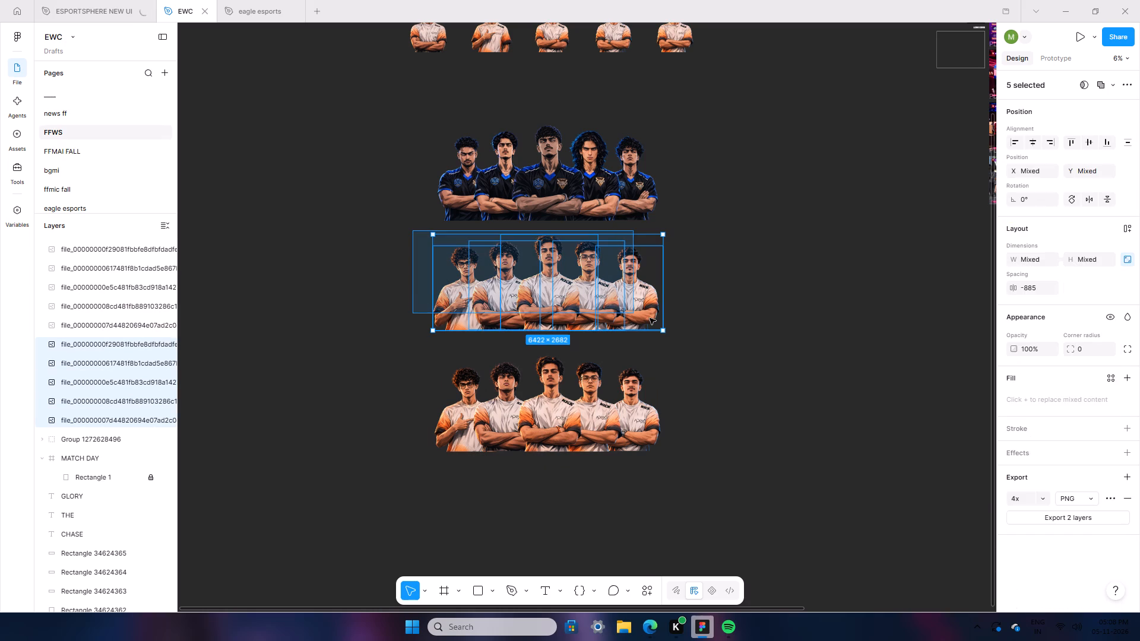
left_click_drag(650, 318, 650, 318)
right_click(630, 303)
left_click(677, 325)
left_click(752, 332)
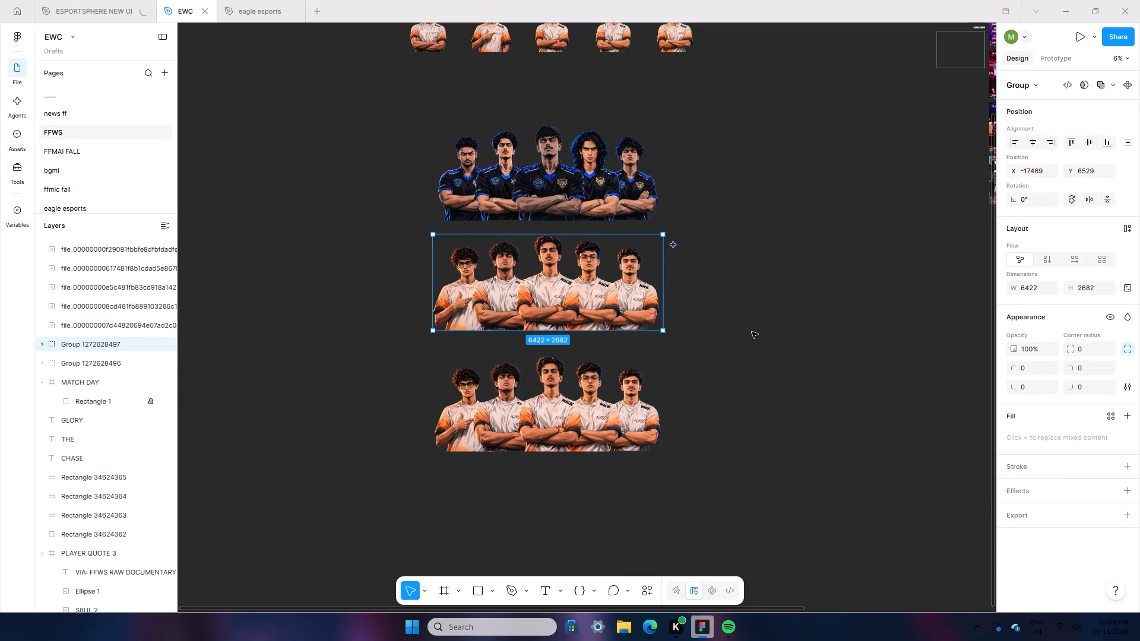
Copy the first black-and-red-jersey player and paste its properties onto the centre player of the bottom lineup.
scroll(752, 332, "up", 6)
left_click(547, 216)
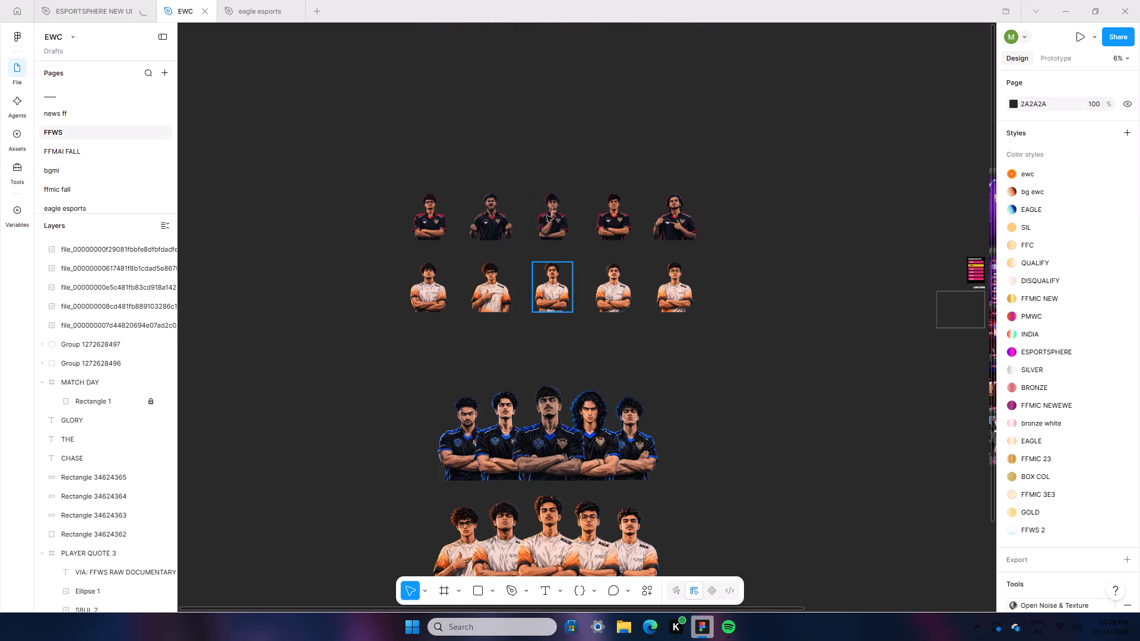
left_click(426, 223)
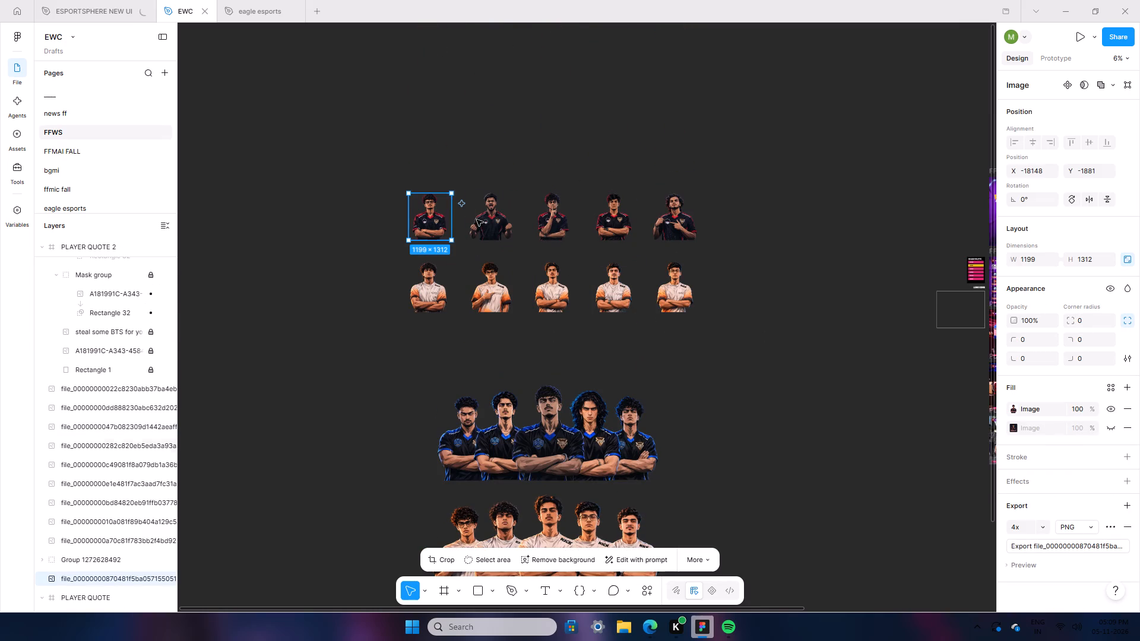
right_click(429, 215)
left_click(457, 191)
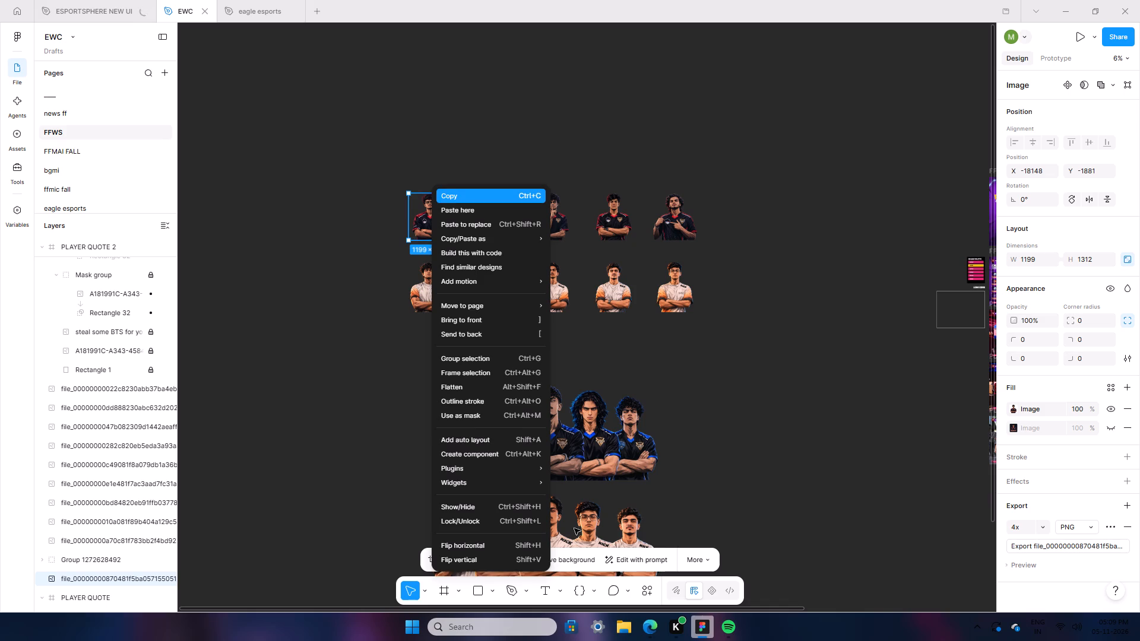
scroll(590, 554, "down", 9)
scroll(547, 529, "down", 1)
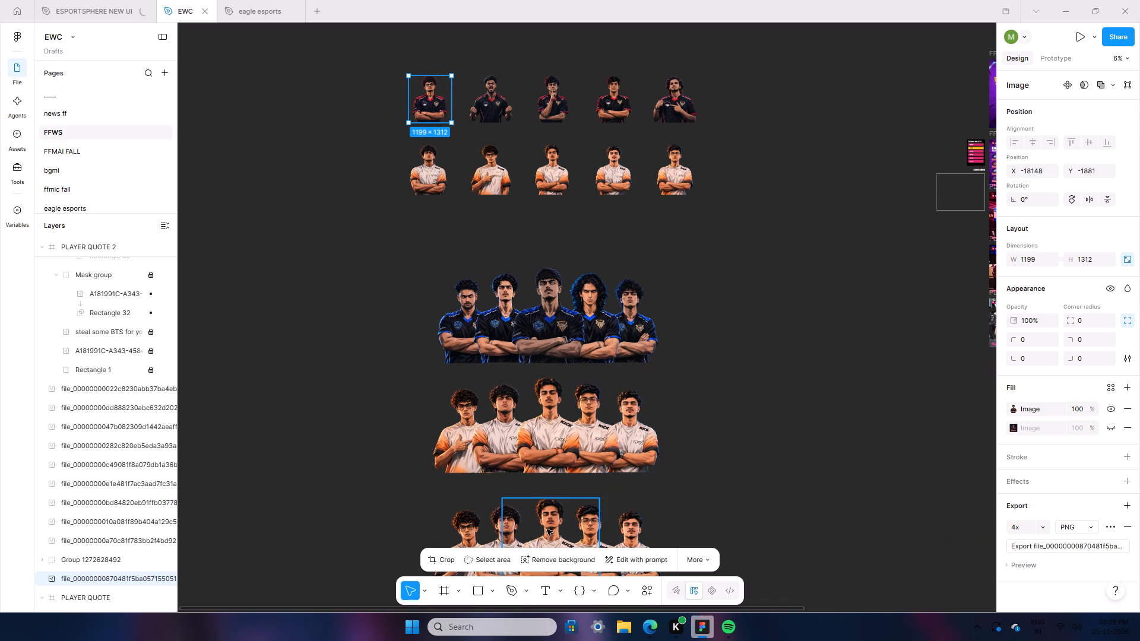
scroll(547, 529, "down", 2)
right_click(545, 521)
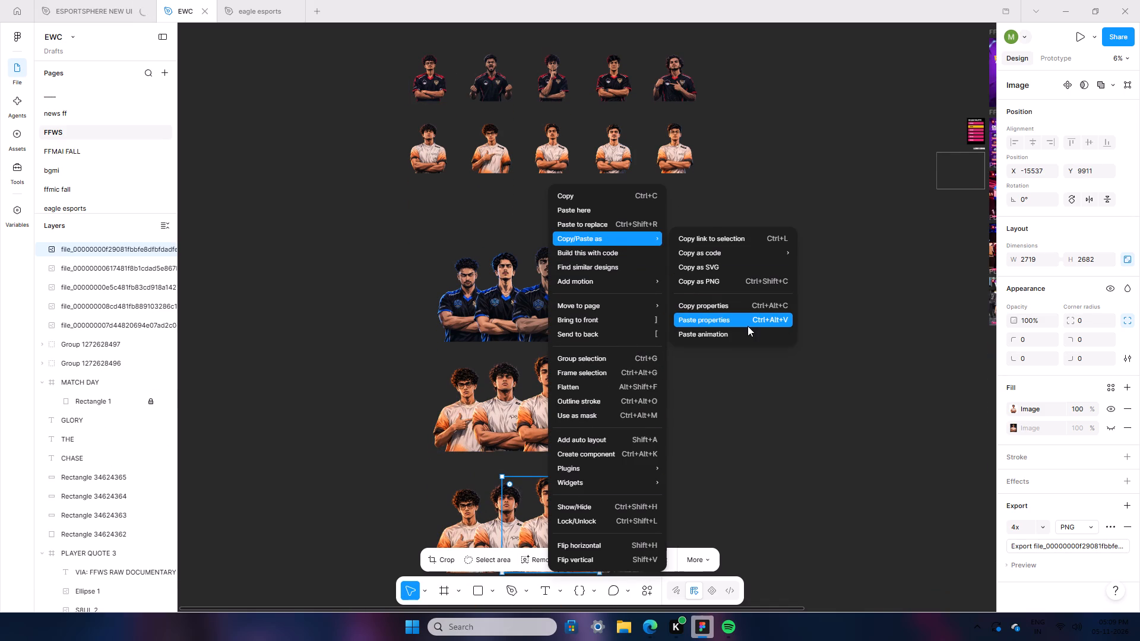
left_click(746, 325)
scroll(743, 440, "down", 2)
Set the image fill of the bottom lineup's centre player to Fit.
left_click(1024, 410)
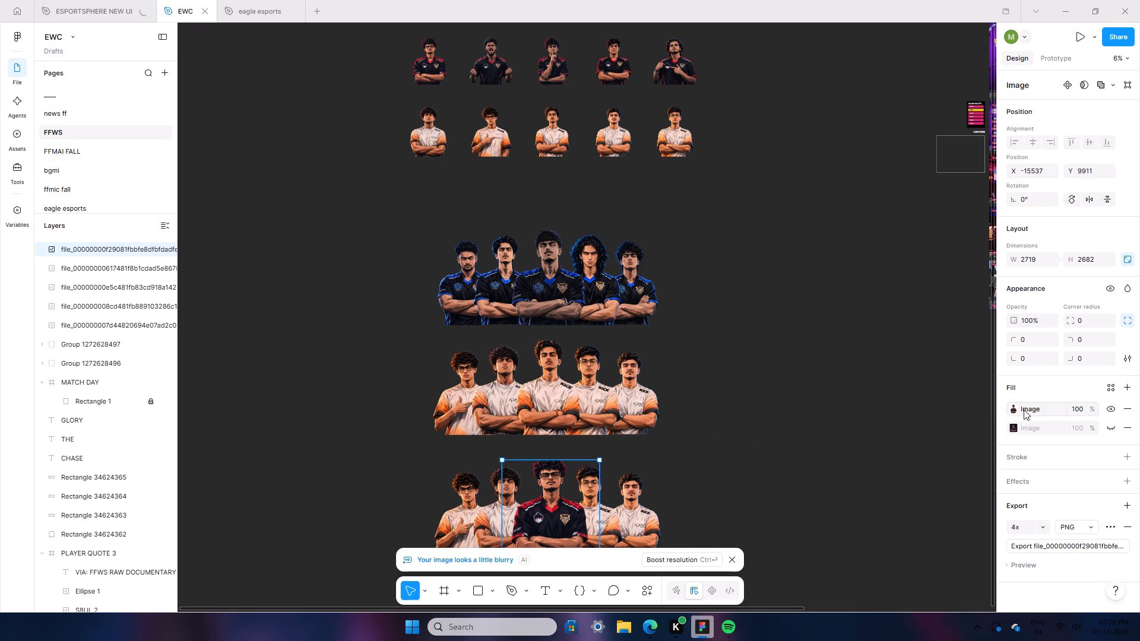
left_click(896, 324)
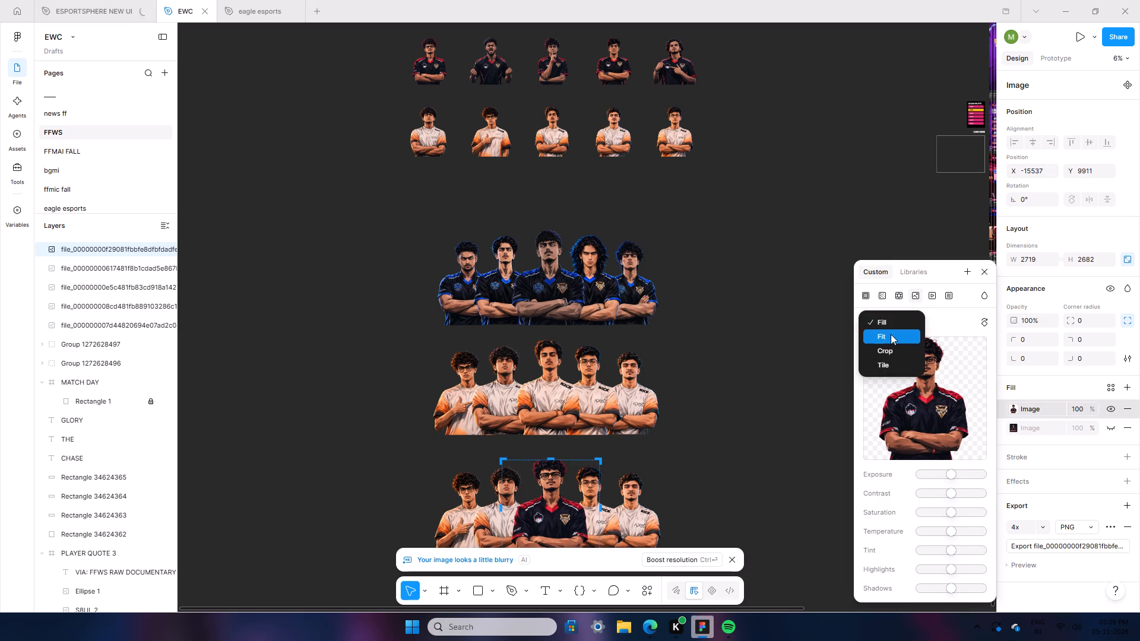
left_click(891, 334)
double_click(720, 429)
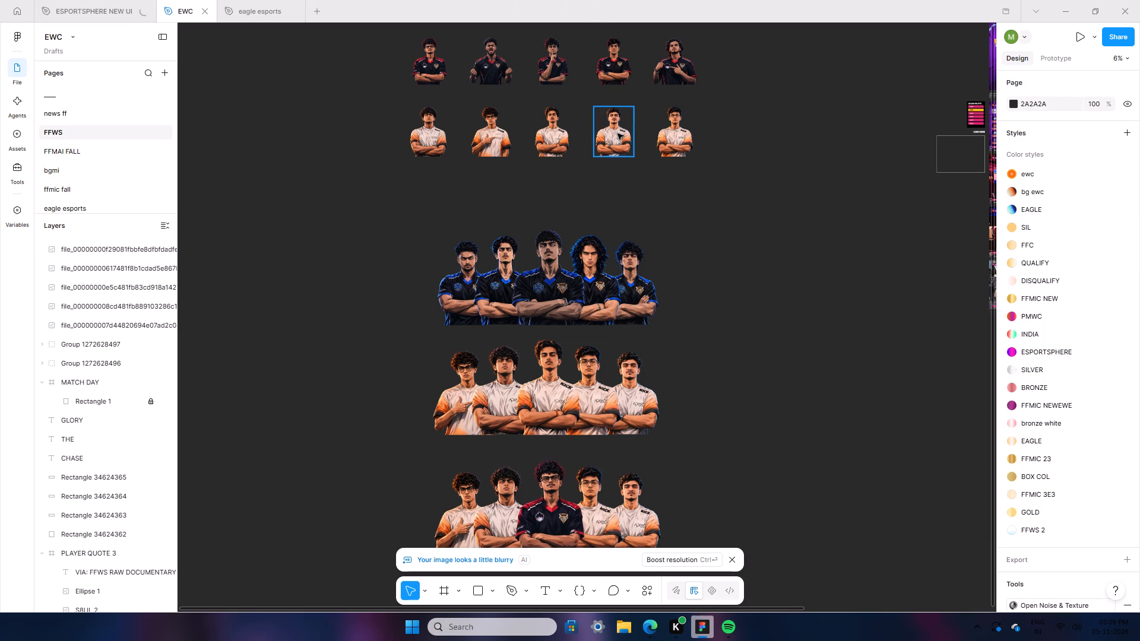
Copy the fifth black-and-red-jersey player and paste its properties onto the second player of the bottom lineup.
left_click(605, 77)
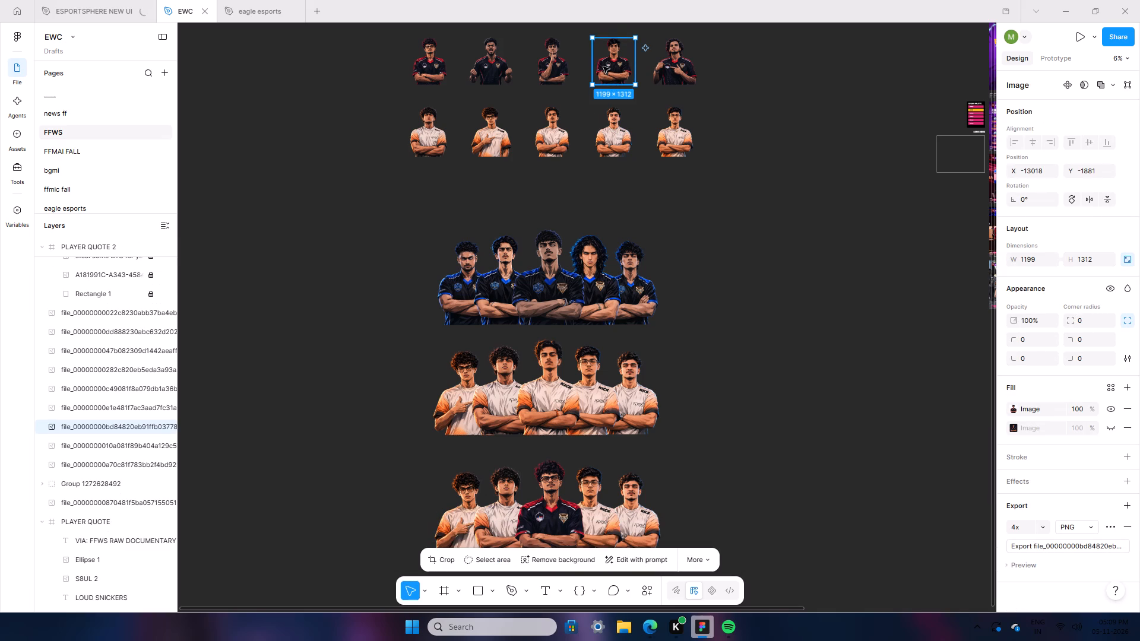
left_click(655, 74)
right_click(655, 74)
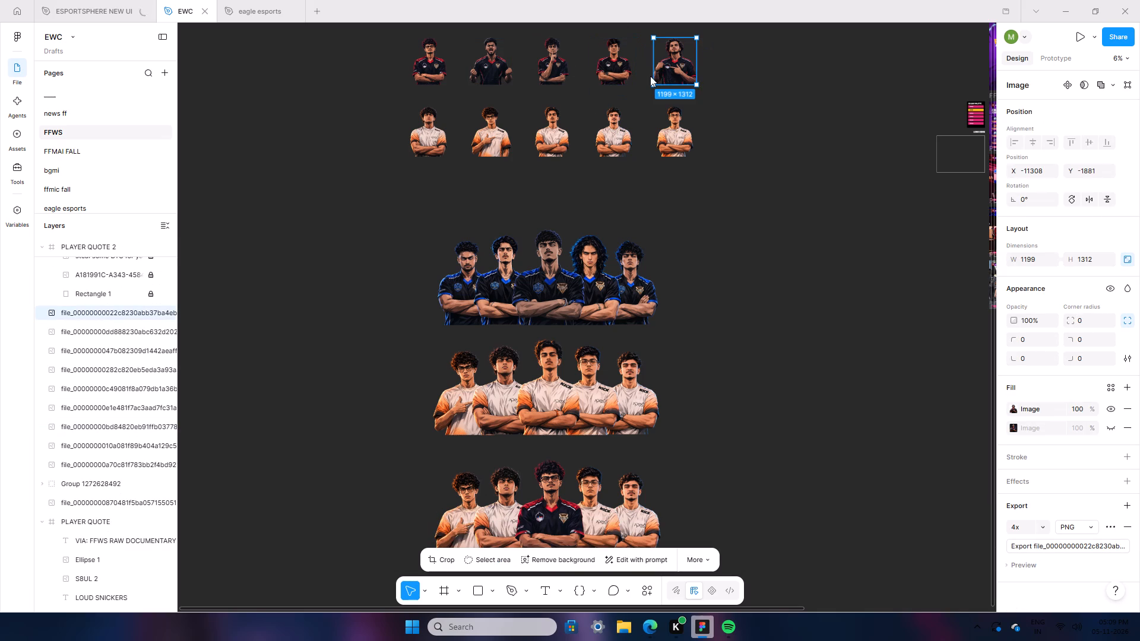
left_click(684, 88)
scroll(591, 487, "down", 4)
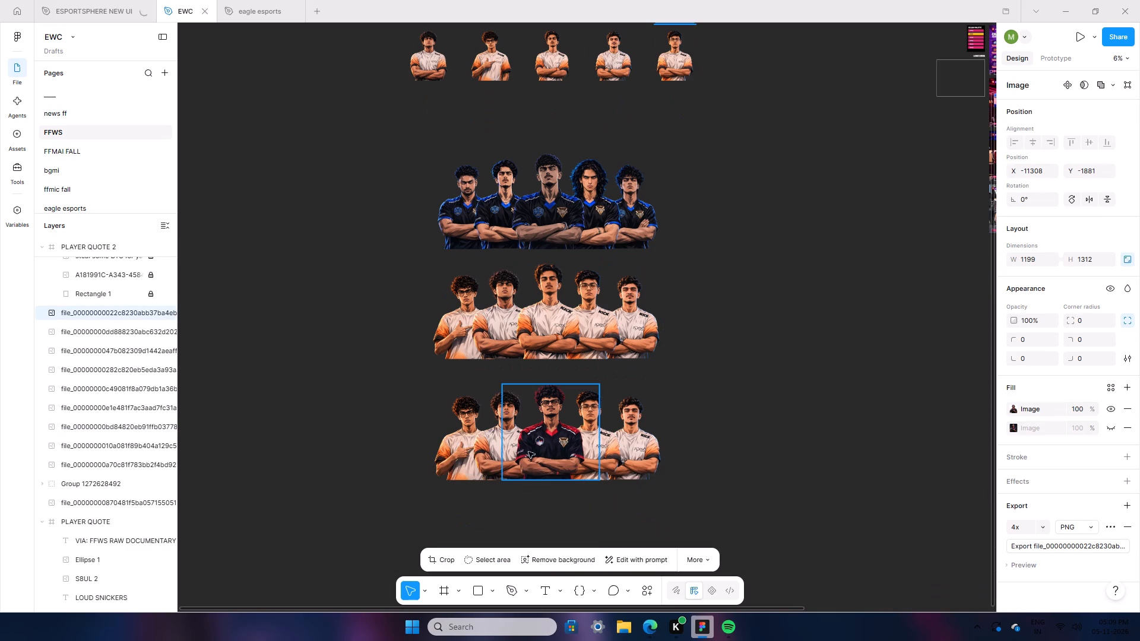
left_click(494, 442)
right_click(494, 442)
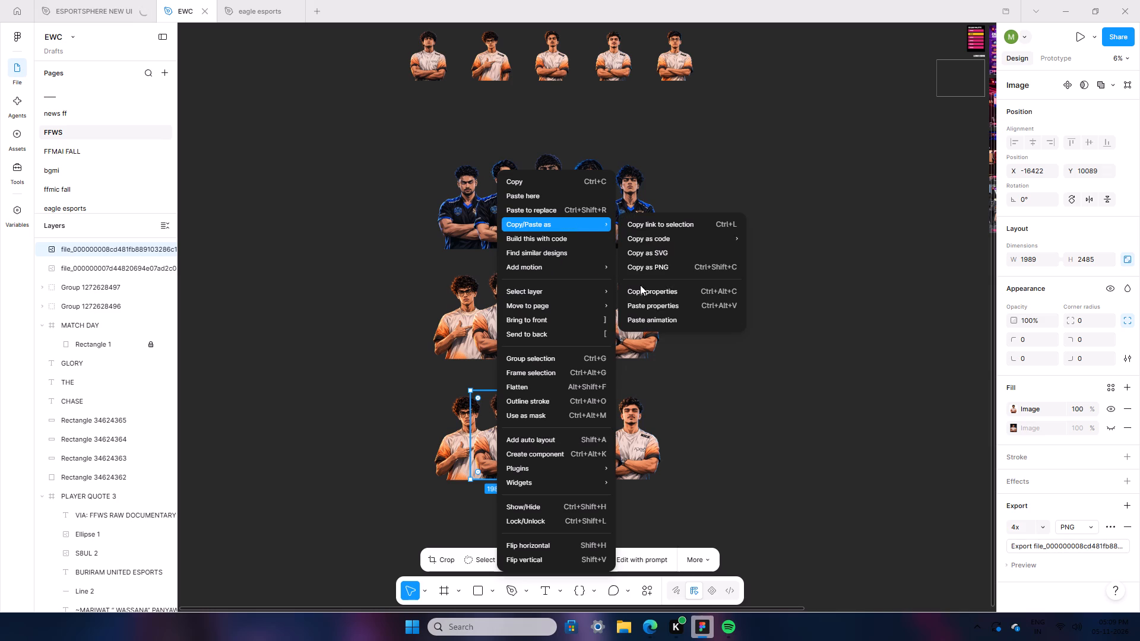
left_click(673, 300)
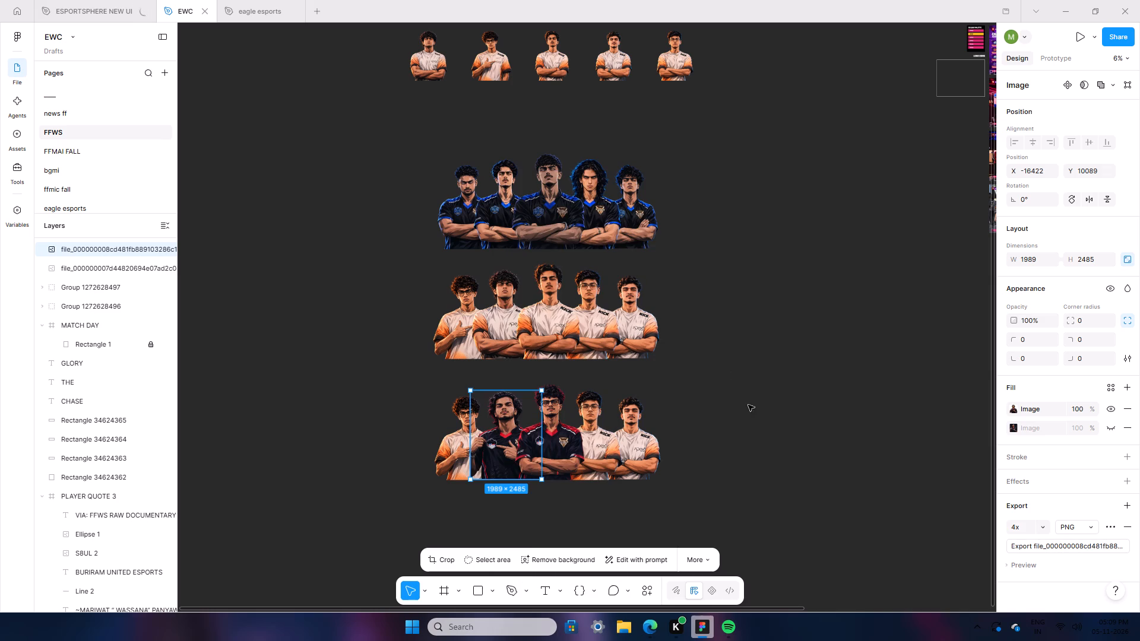
left_click(748, 405)
Nudge the second player of the bottom lineup down by 11 px.
scroll(673, 313, "up", 1)
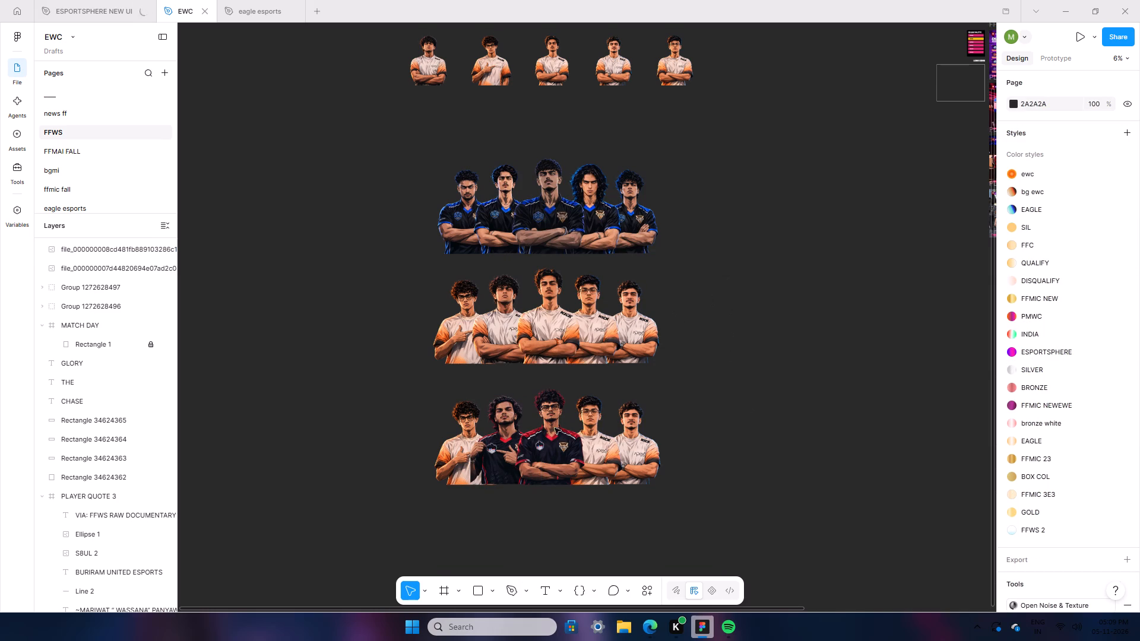
left_click(482, 435)
key("Down")
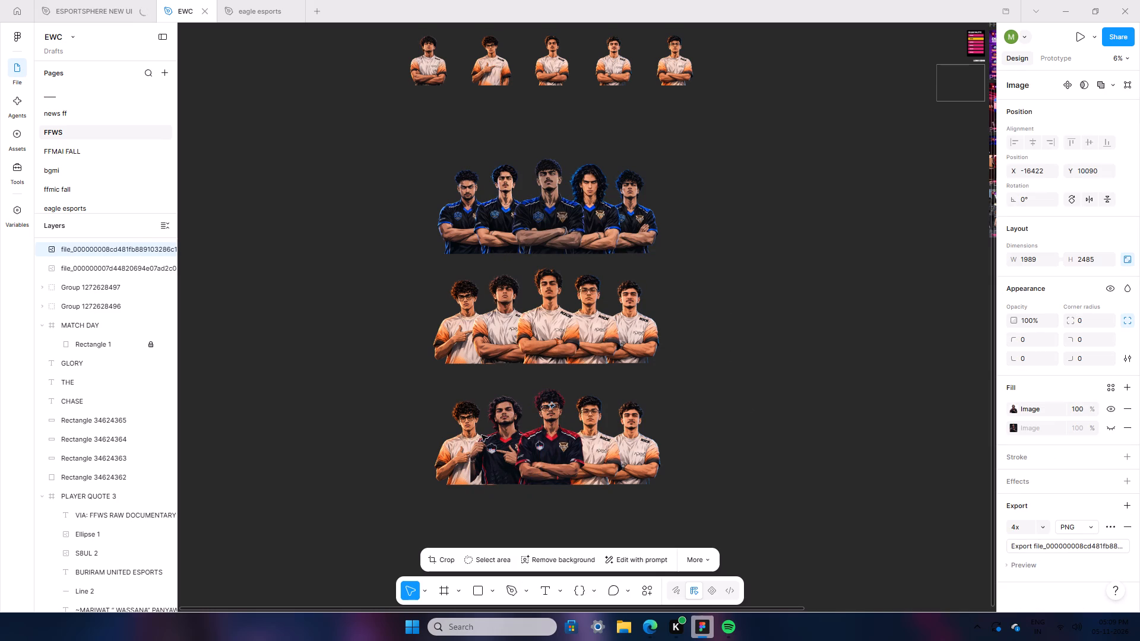
key("Down")
key("Down")
key("Down")
key("Down")
key("Down")
key("Down")
key("Down")
key("Down")
key("Down")
key("Down")
left_click(723, 382)
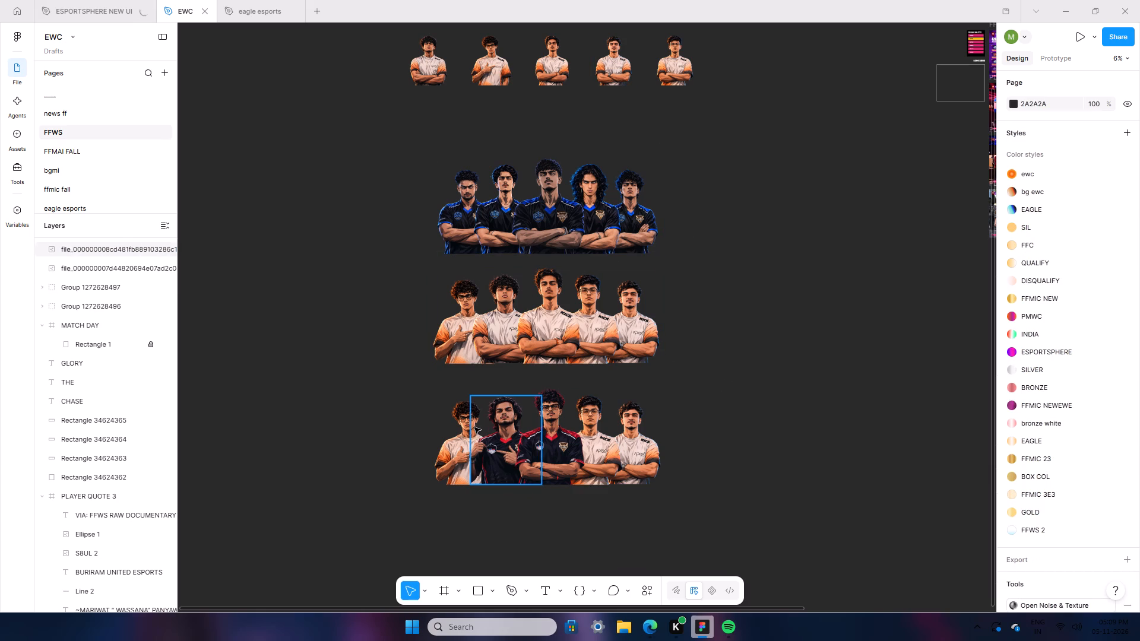
Copy the fourth black-and-red-jersey player and paste its properties onto the fourth player of the bottom lineup.
scroll(654, 370, "up", 5)
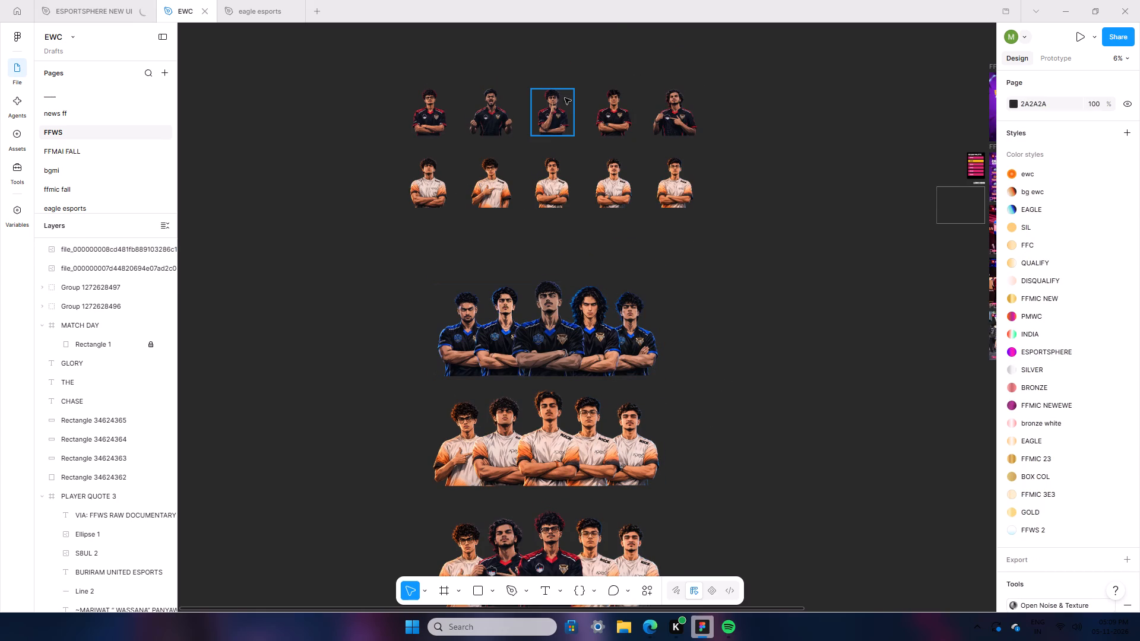
scroll(688, 188, "down", 4)
scroll(688, 188, "up", 5)
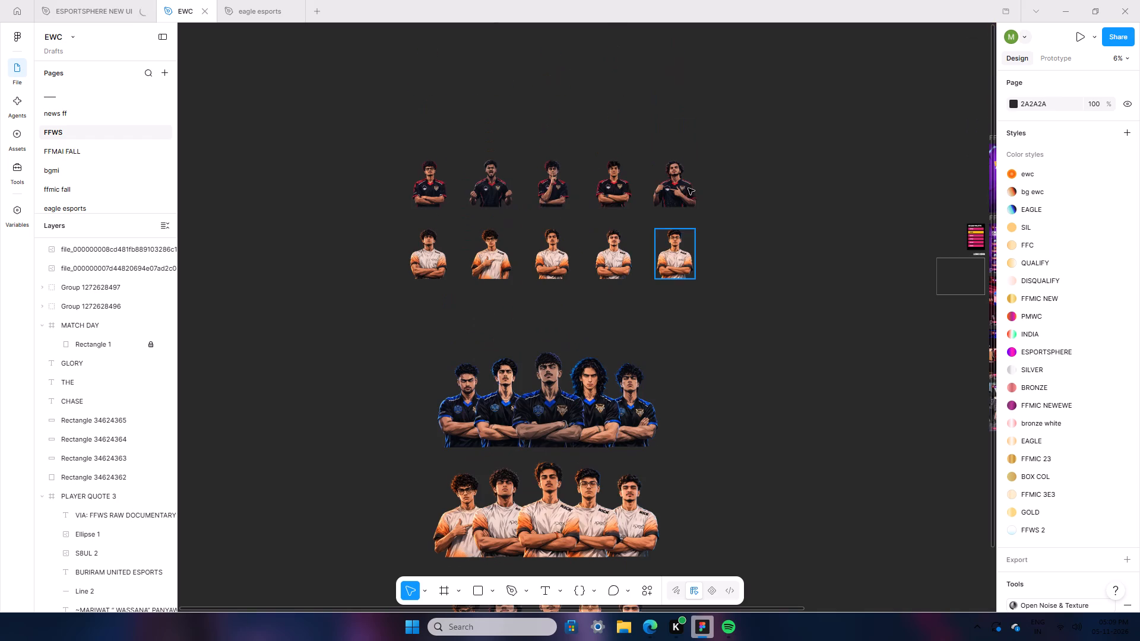
left_click(553, 191)
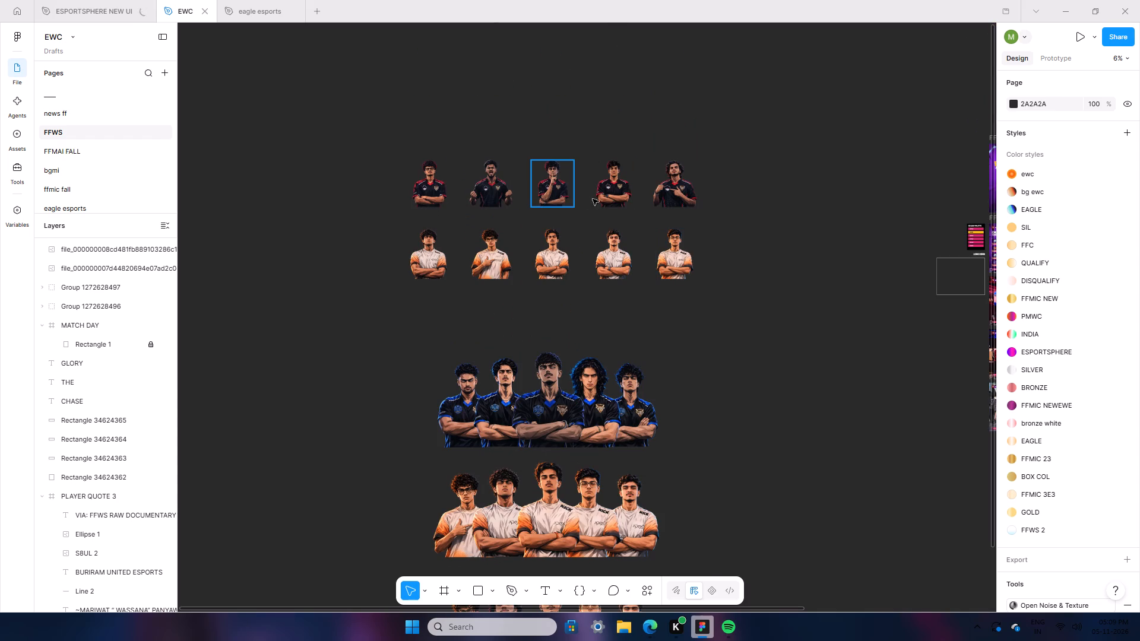
left_click(613, 201)
right_click(613, 201)
left_click(646, 201)
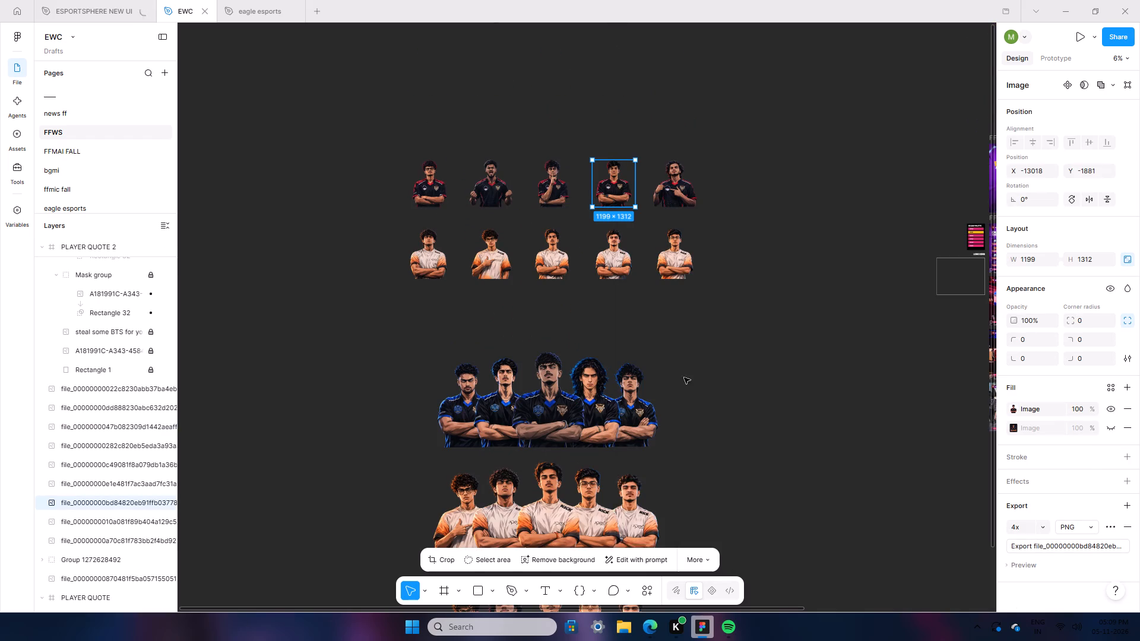
scroll(677, 401, "down", 13)
left_click(607, 513)
right_click(607, 513)
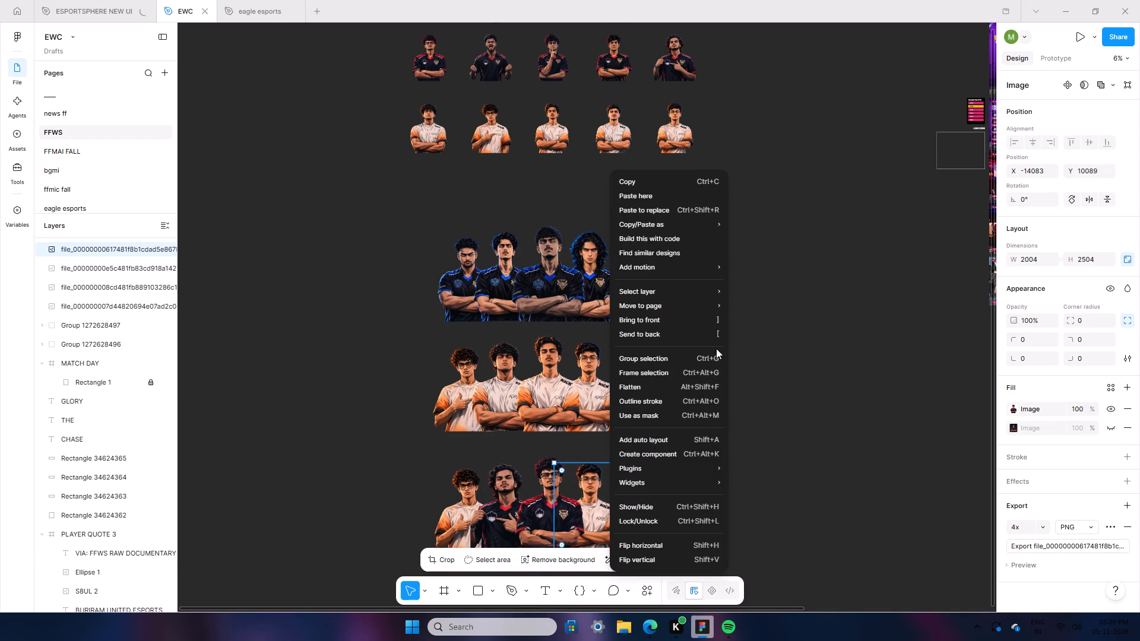
left_click(784, 301)
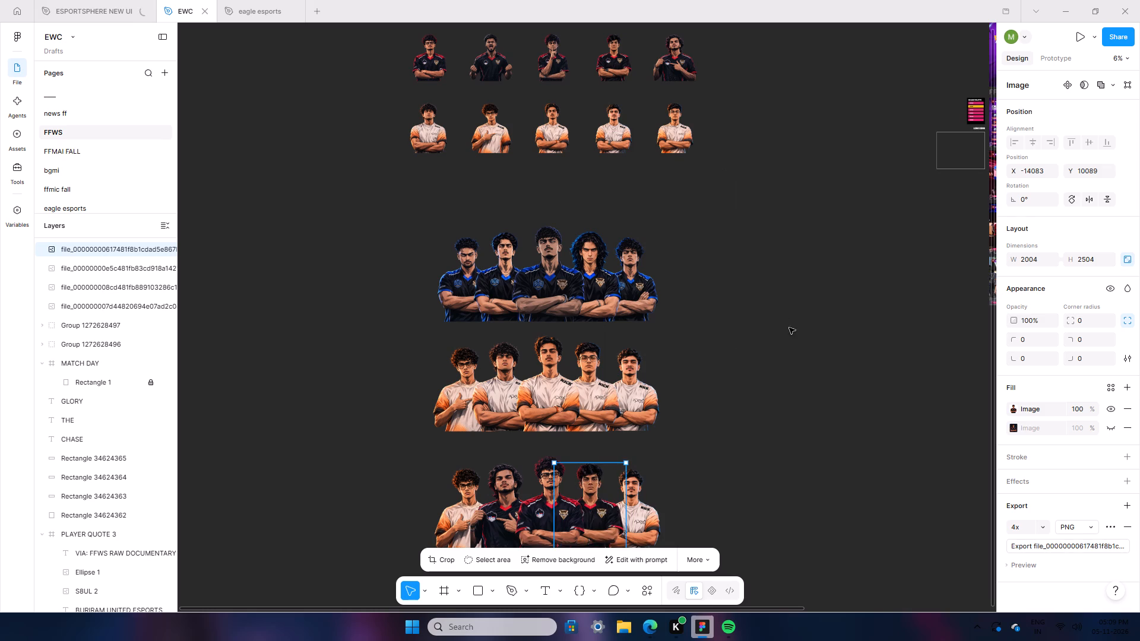
Copy the second black-and-red-jersey player and paste its properties onto the fifth player of the bottom lineup.
left_click(791, 331)
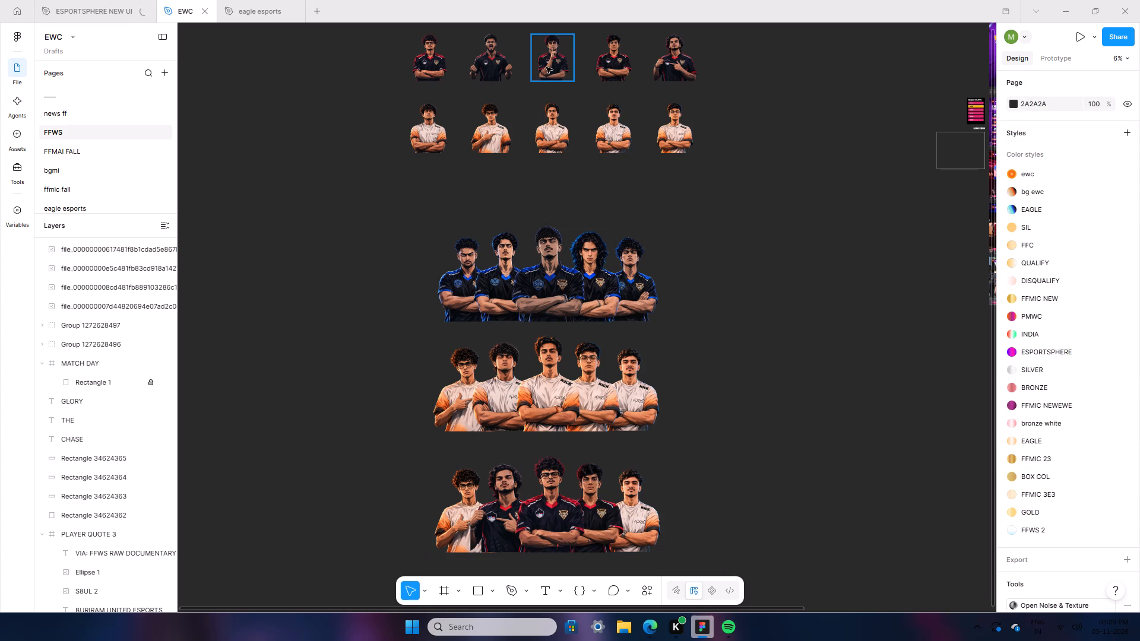
left_click(509, 78)
right_click(509, 78)
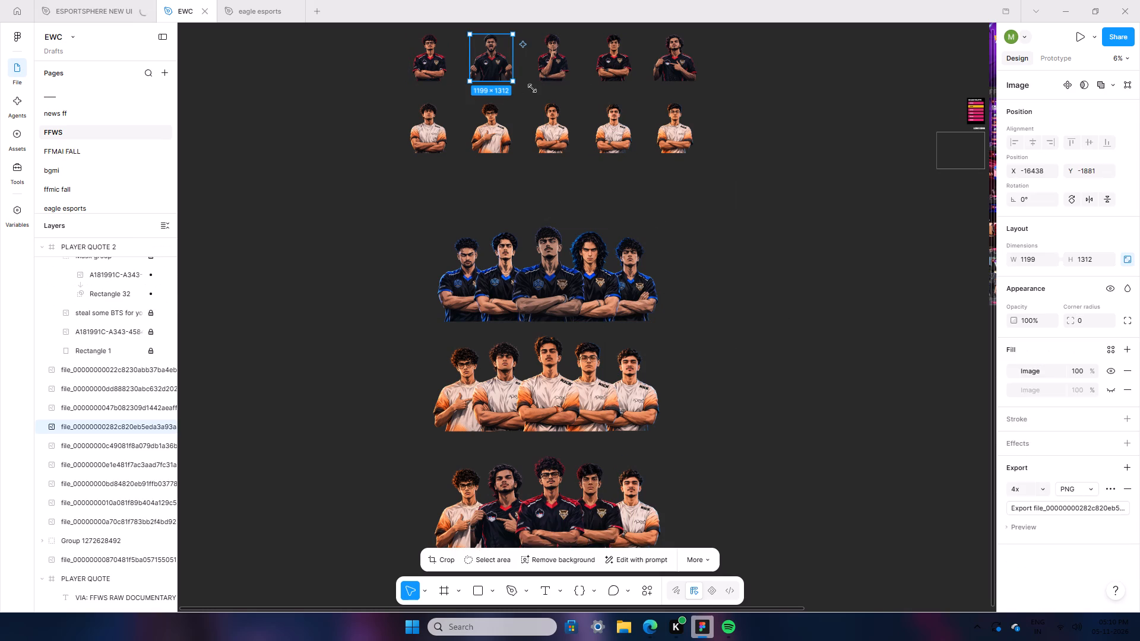
left_click(535, 91)
left_click(657, 487)
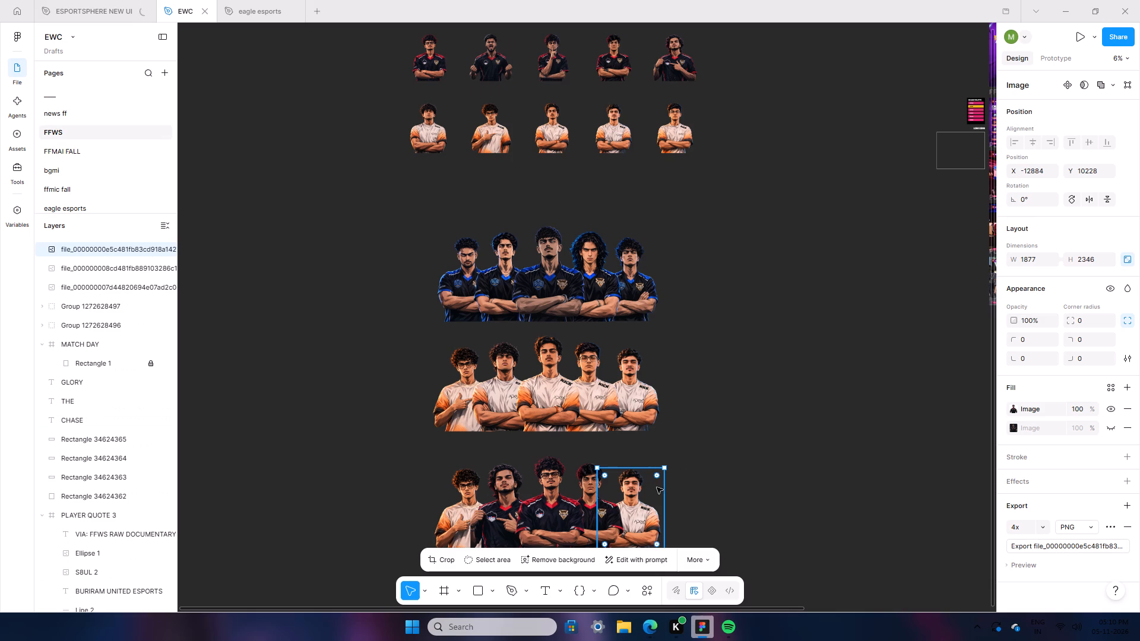
right_click(657, 487)
left_click(822, 315)
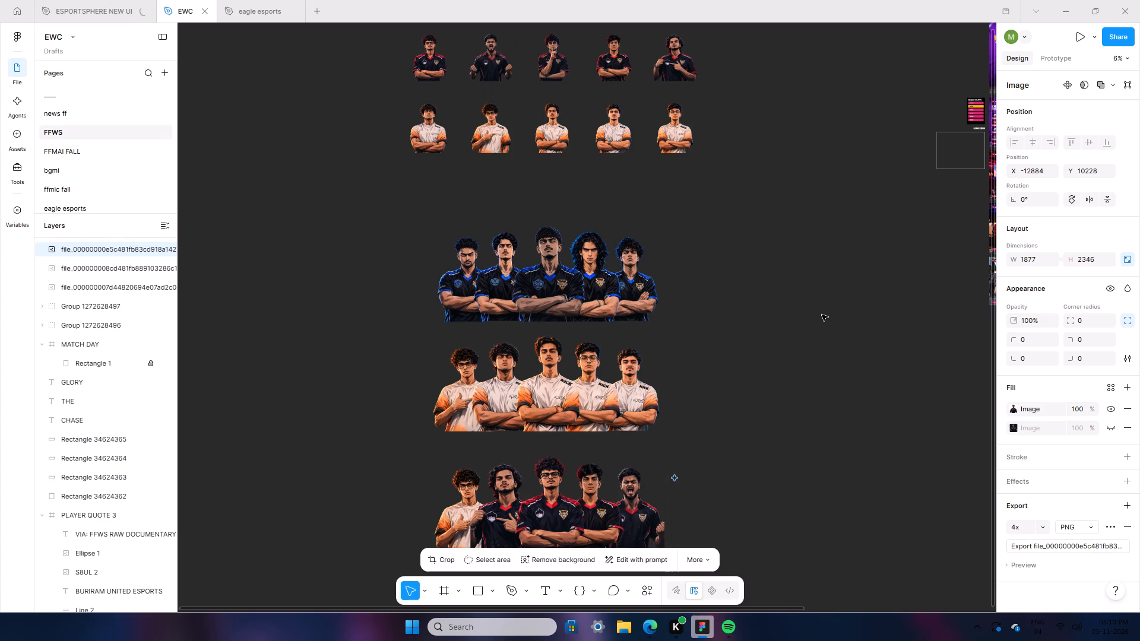
left_click(822, 315)
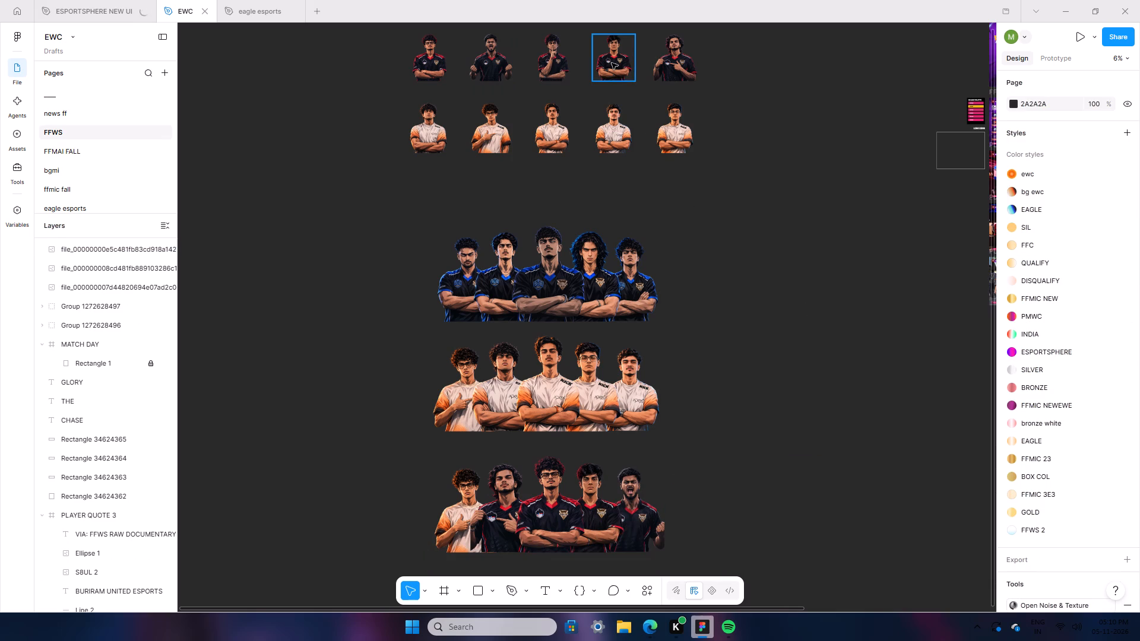
Copy the third black-and-red-jersey player and paste its properties onto the first player of the bottom lineup.
left_click(539, 77)
right_click(539, 77)
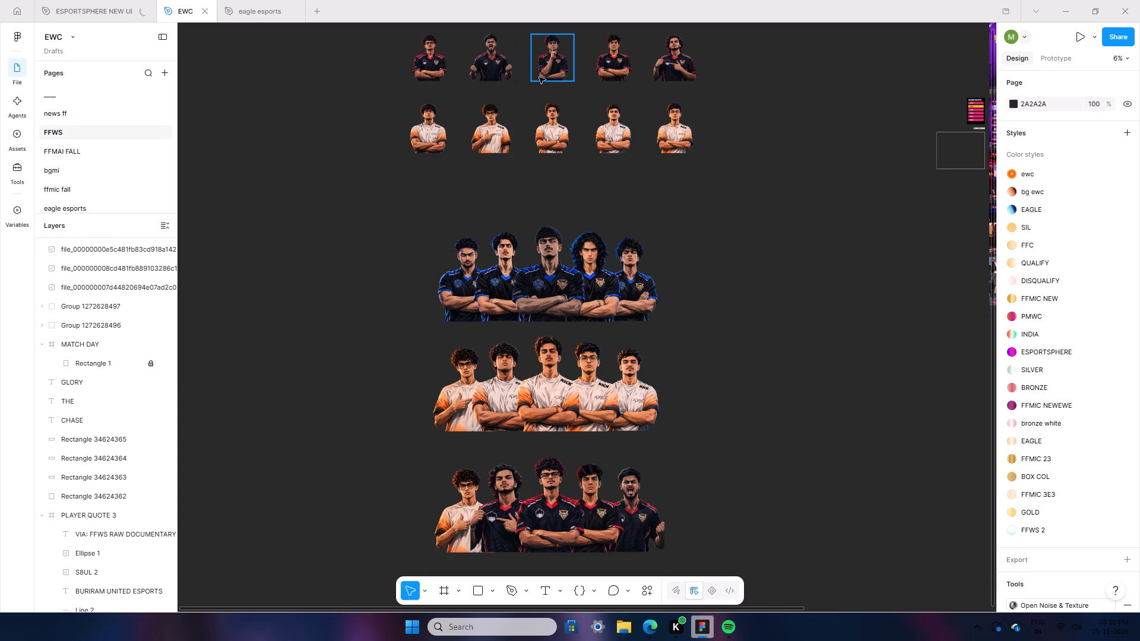
left_click(628, 90)
left_click(447, 489)
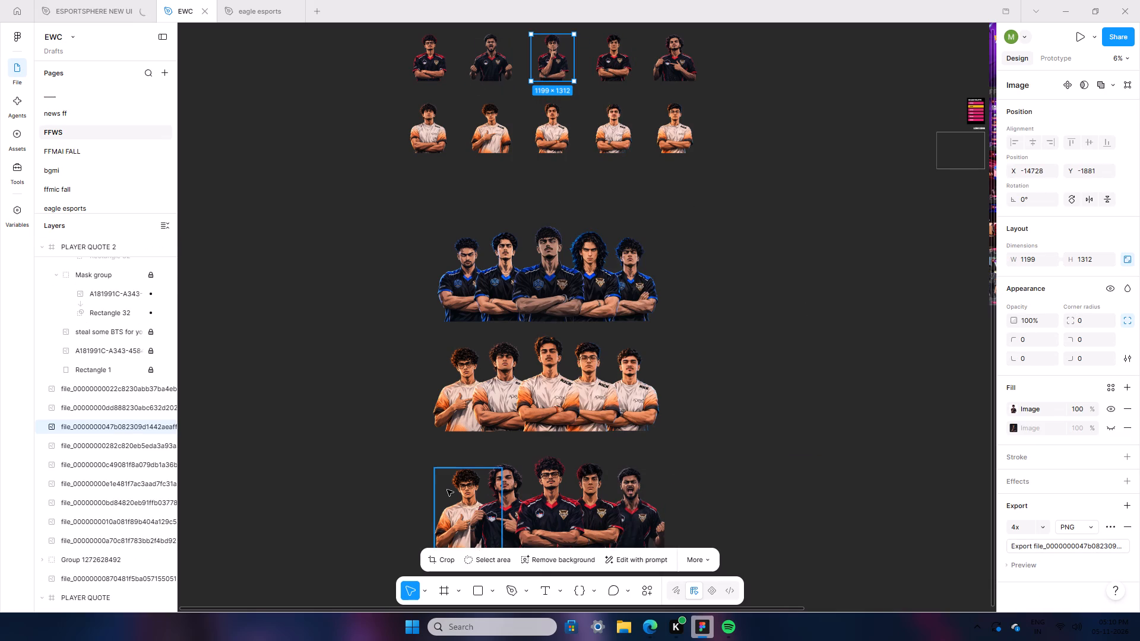
right_click(447, 490)
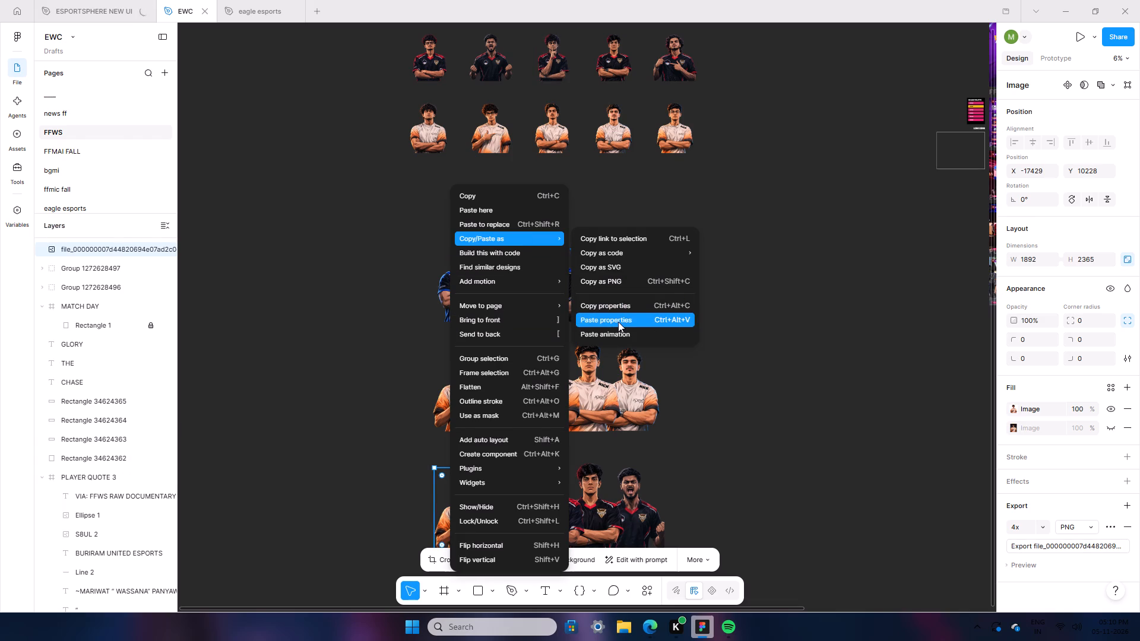
left_click(618, 322)
double_click(798, 472)
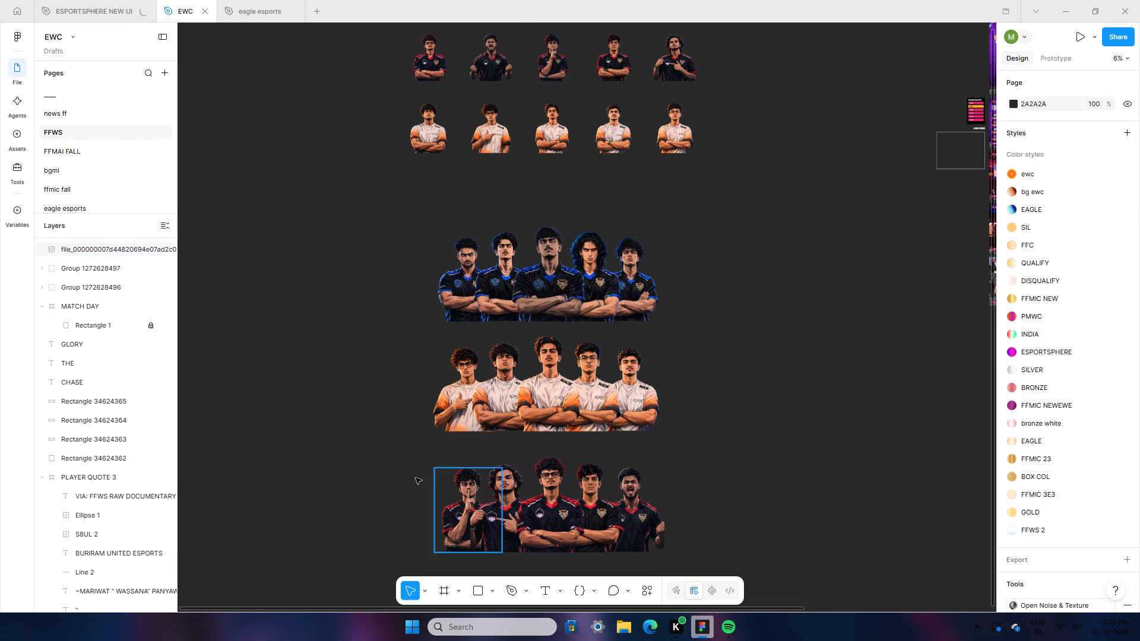
Group the five black-and-red-jersey players of the bottom lineup.
left_click_drag(411, 426, 663, 545)
left_click(807, 513)
left_click_drag(402, 456, 672, 556)
right_click(609, 536)
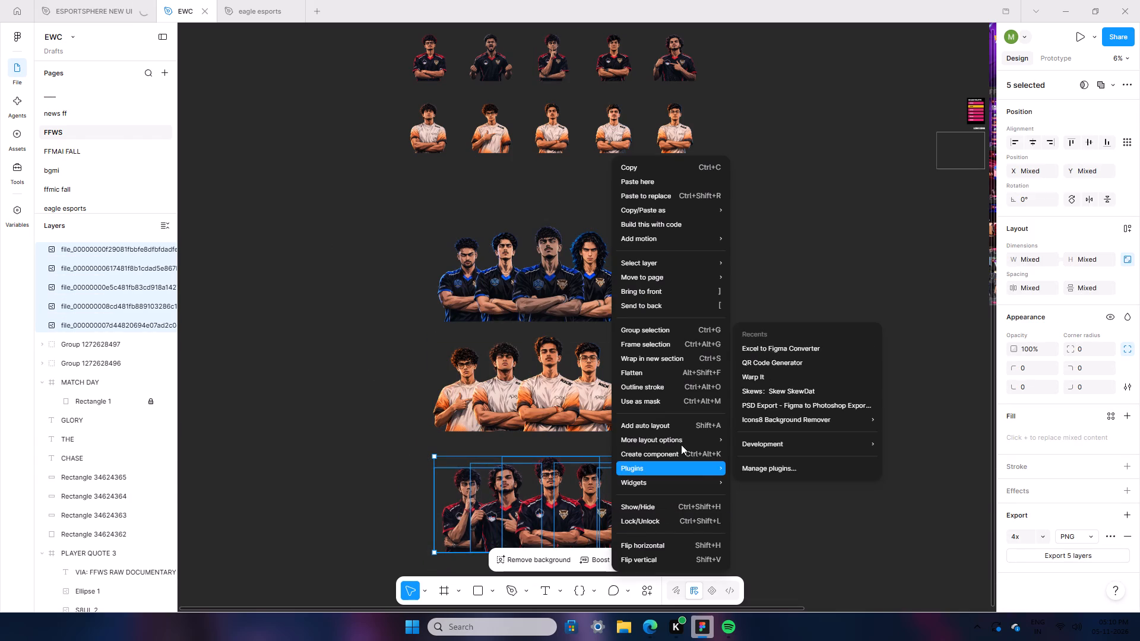
left_click(672, 334)
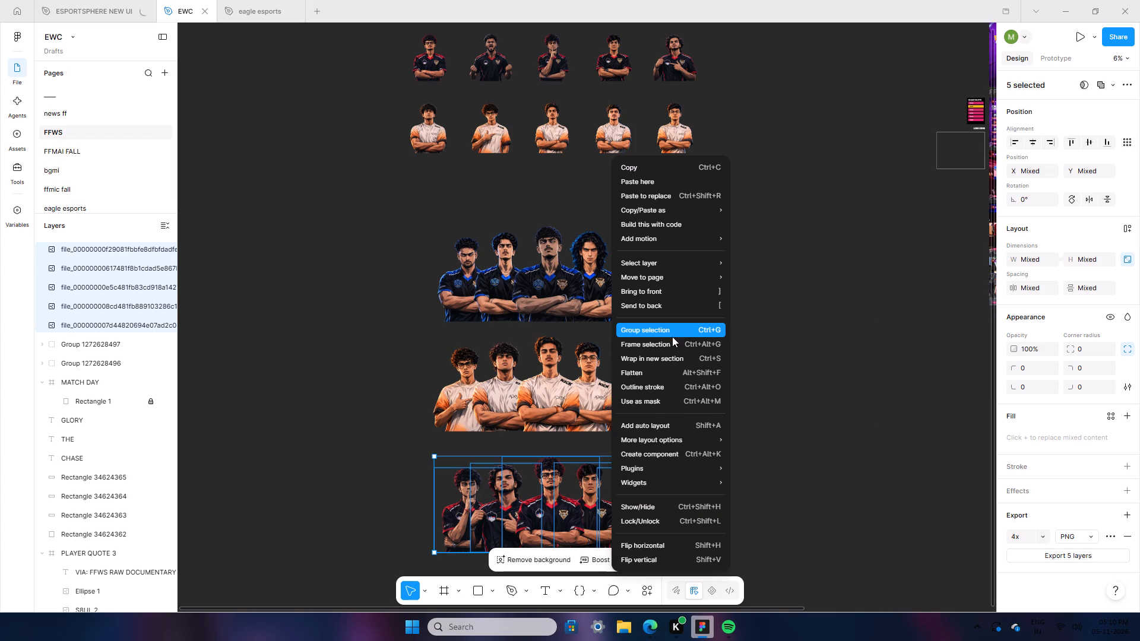
left_click(777, 381)
Export the three five-player lineup groups together as PNG at 4x.
left_click_drag(430, 196, 704, 530)
scroll(1083, 502, "down", 4)
left_click(1127, 550)
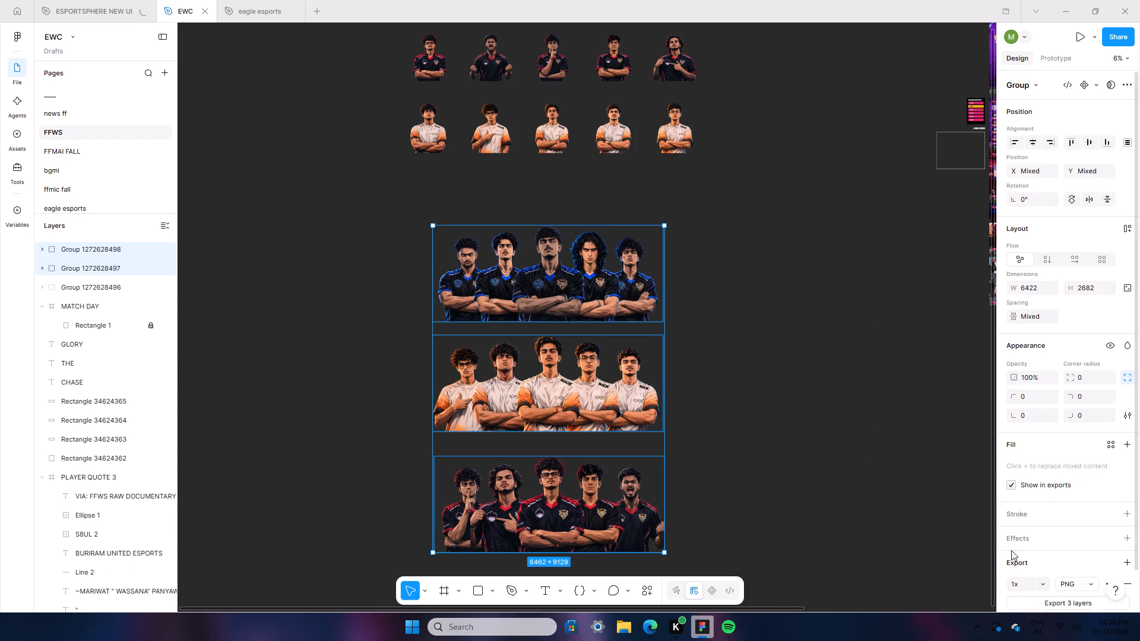
left_click(1044, 590)
left_click(1027, 539)
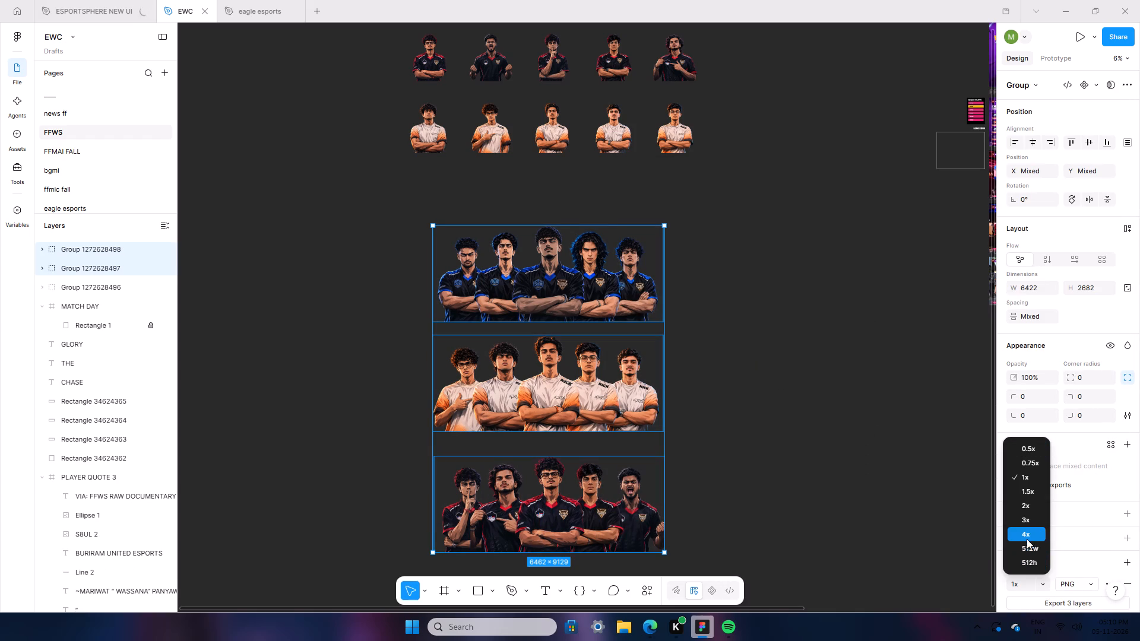
left_click(1051, 601)
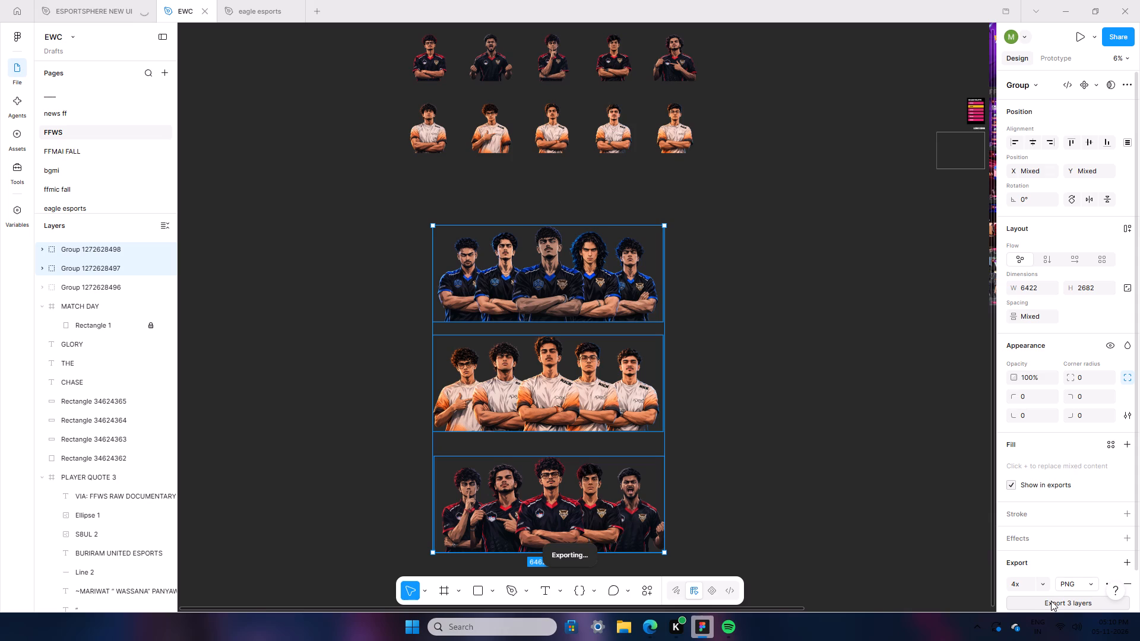
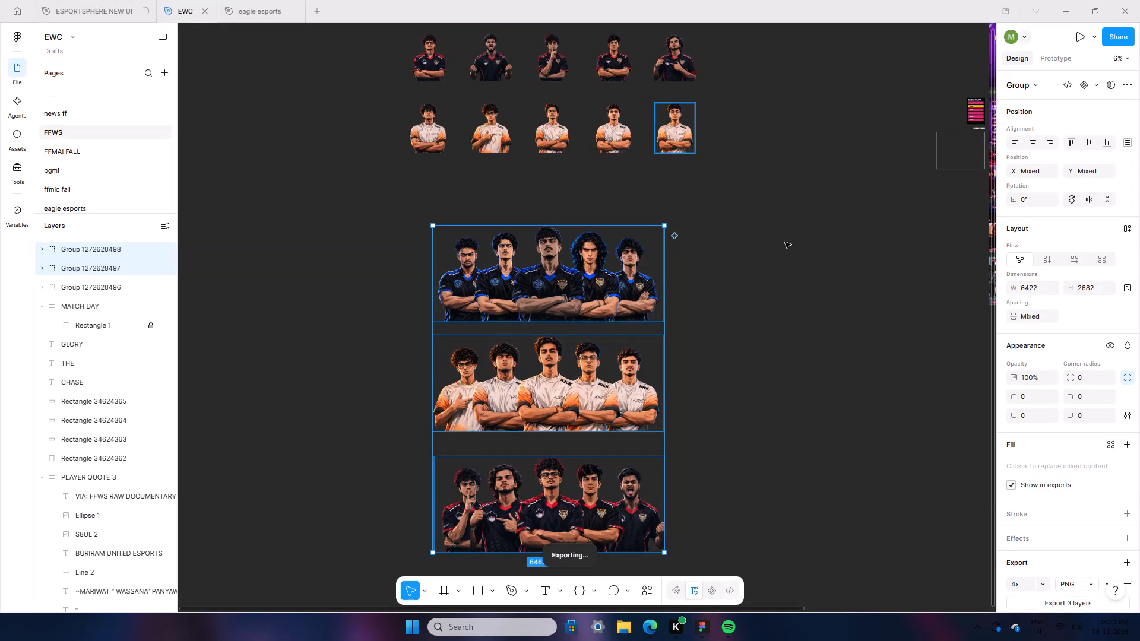
Reselect the three five-player lineup groups and export them again as PNG at 4x.
triple_click(846, 494)
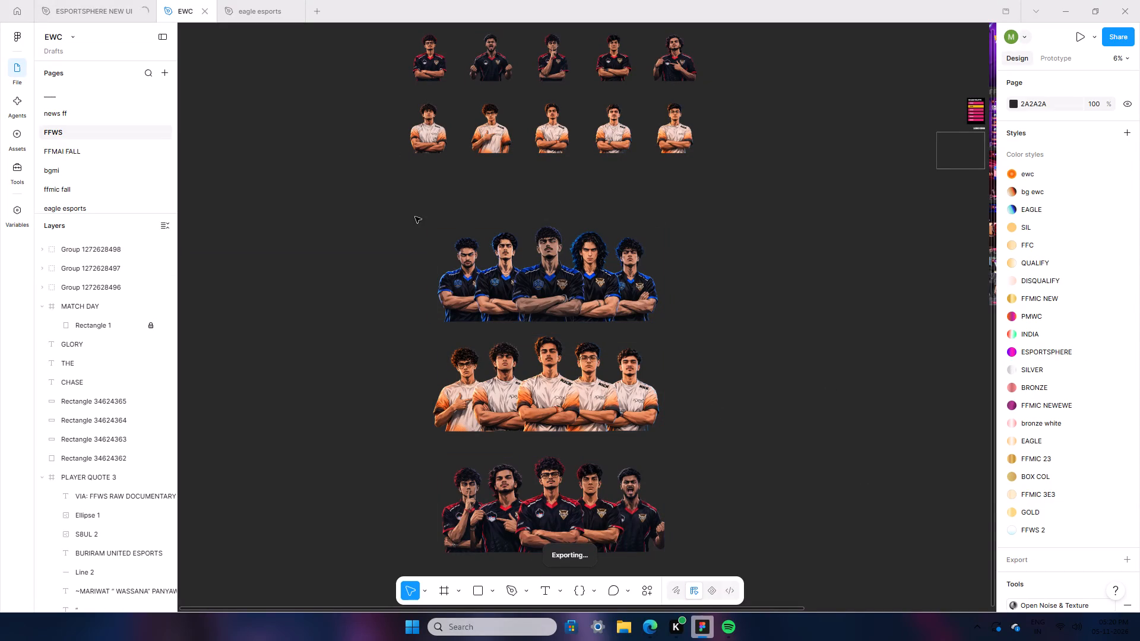
left_click_drag(415, 217, 720, 563)
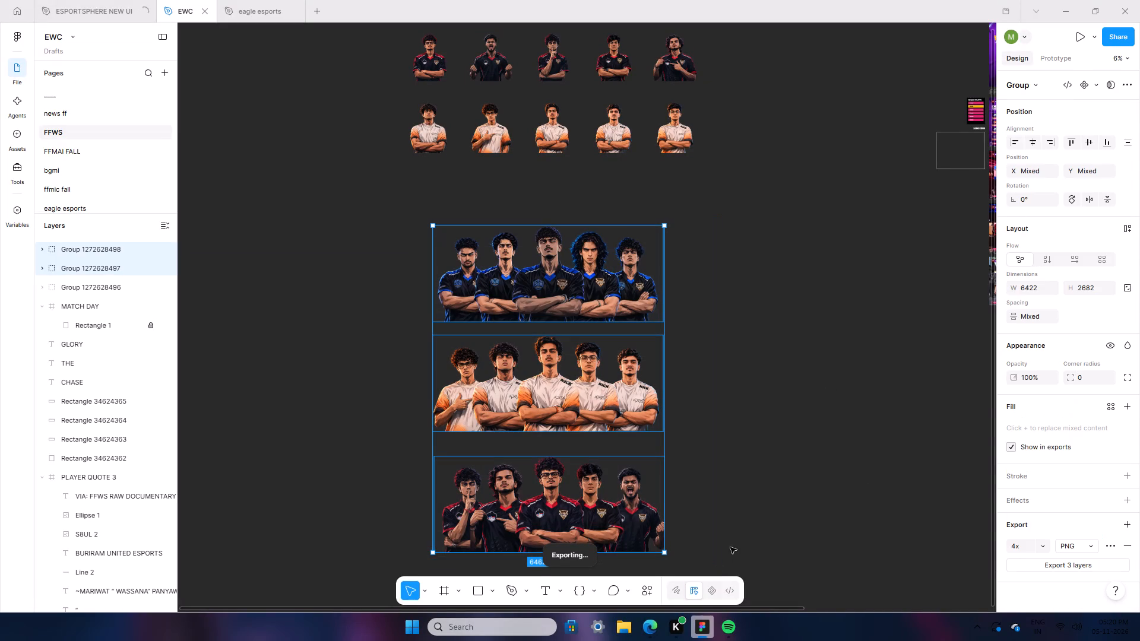
left_click(1101, 560)
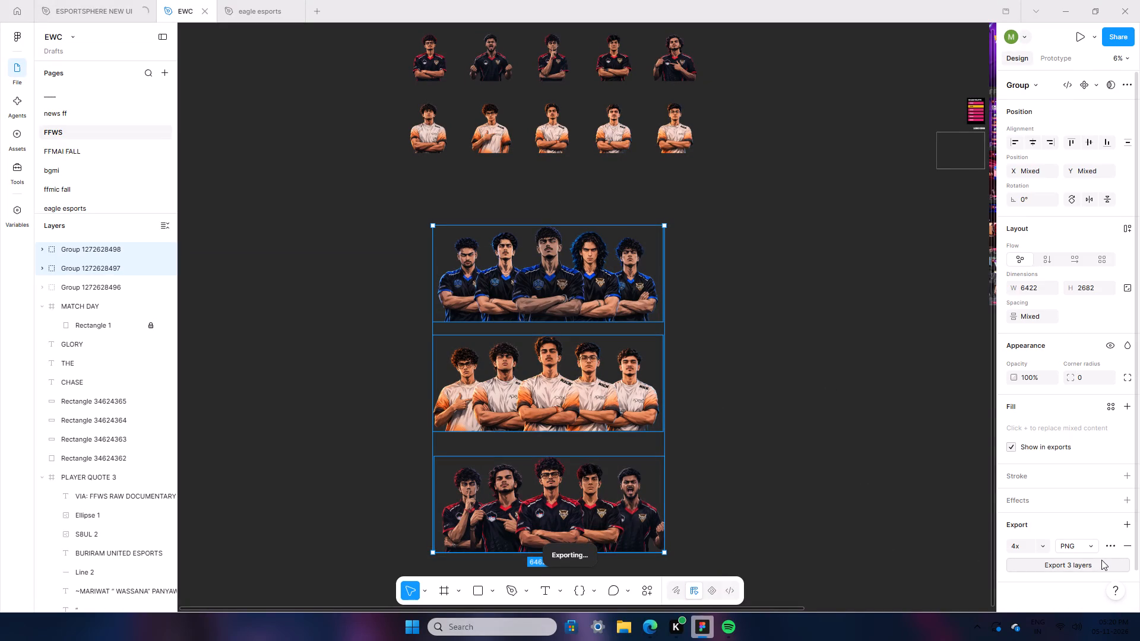
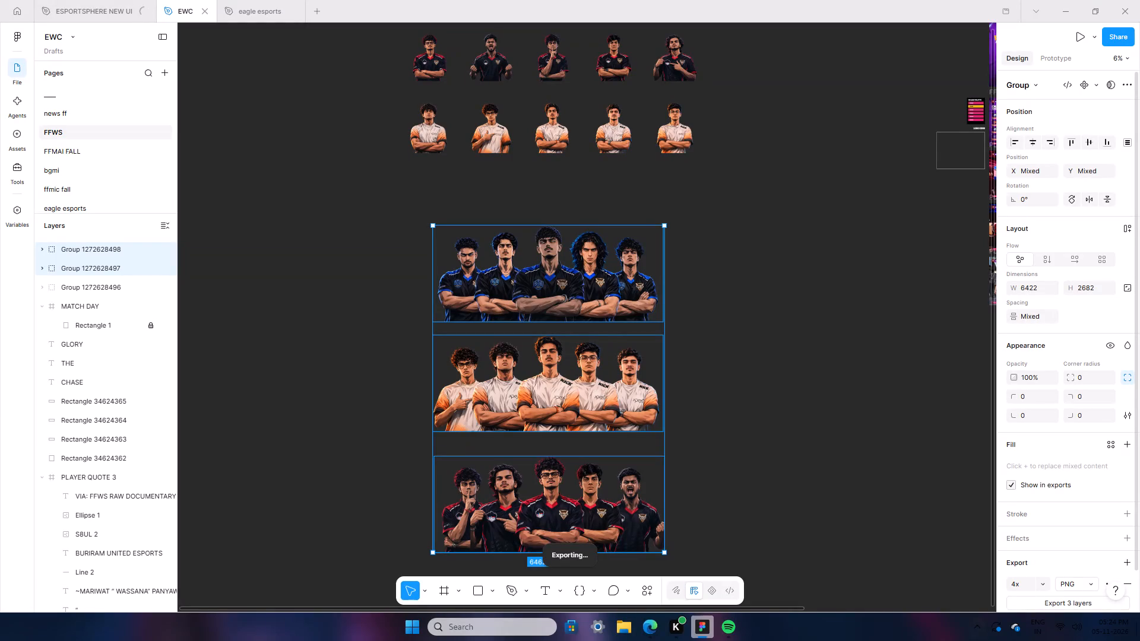
Close Figma during the export of the lineup groups and reopen it with the EWC file.
left_click(1135, 0)
left_click(473, 619)
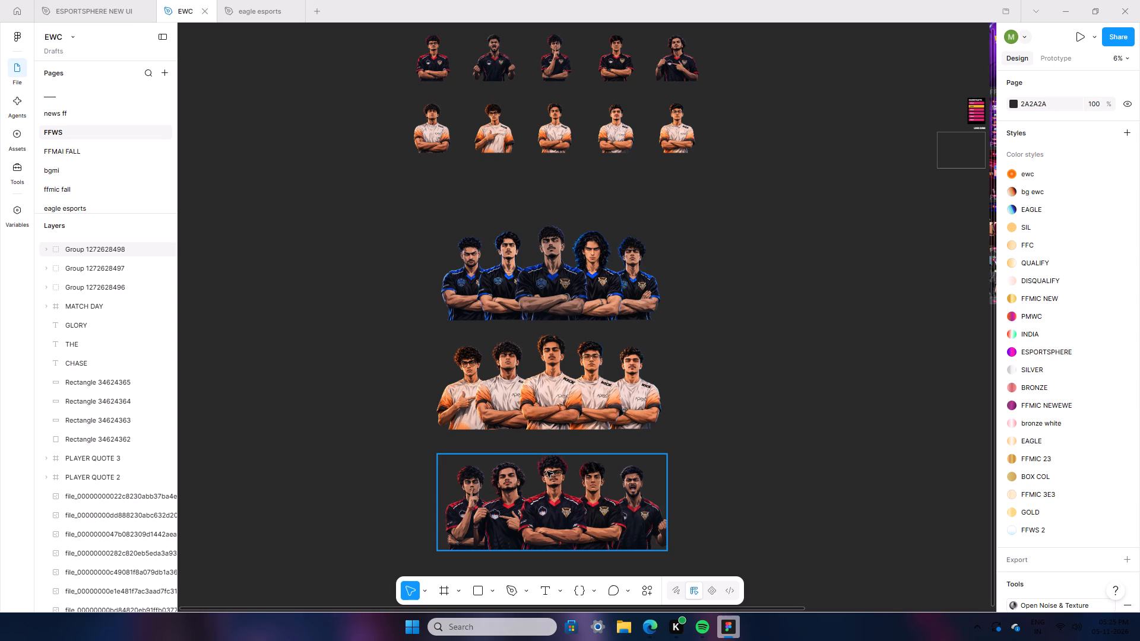
Select the blue, orange-and-white and black-and-red five-player lineup groups together and export them as PNG at 4x.
left_click_drag(379, 214, 645, 532)
left_click(1062, 598)
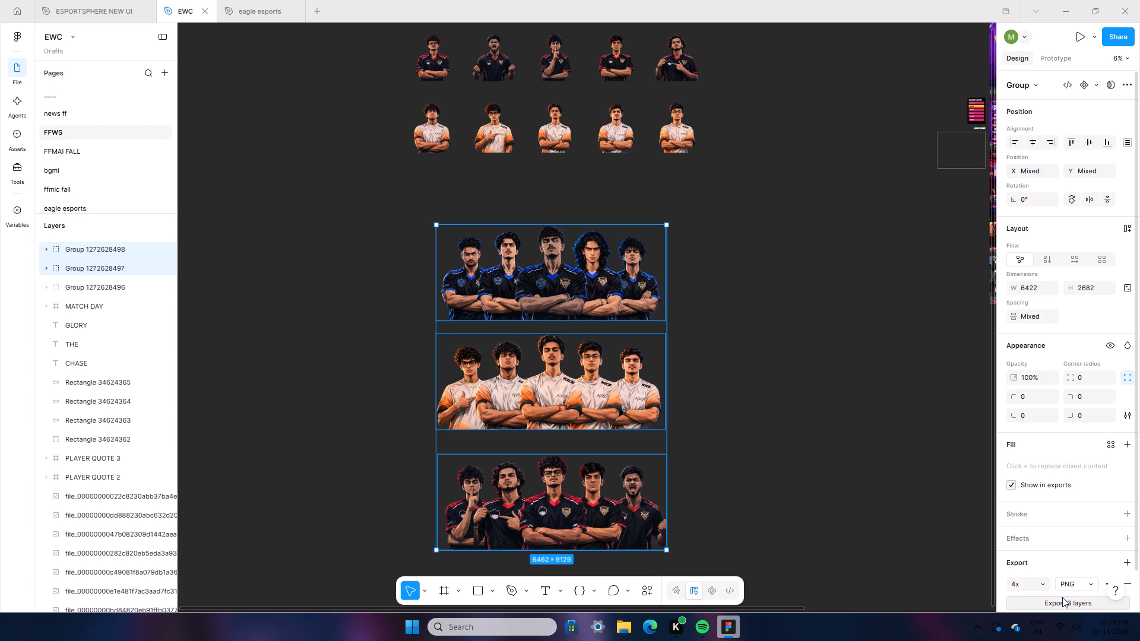
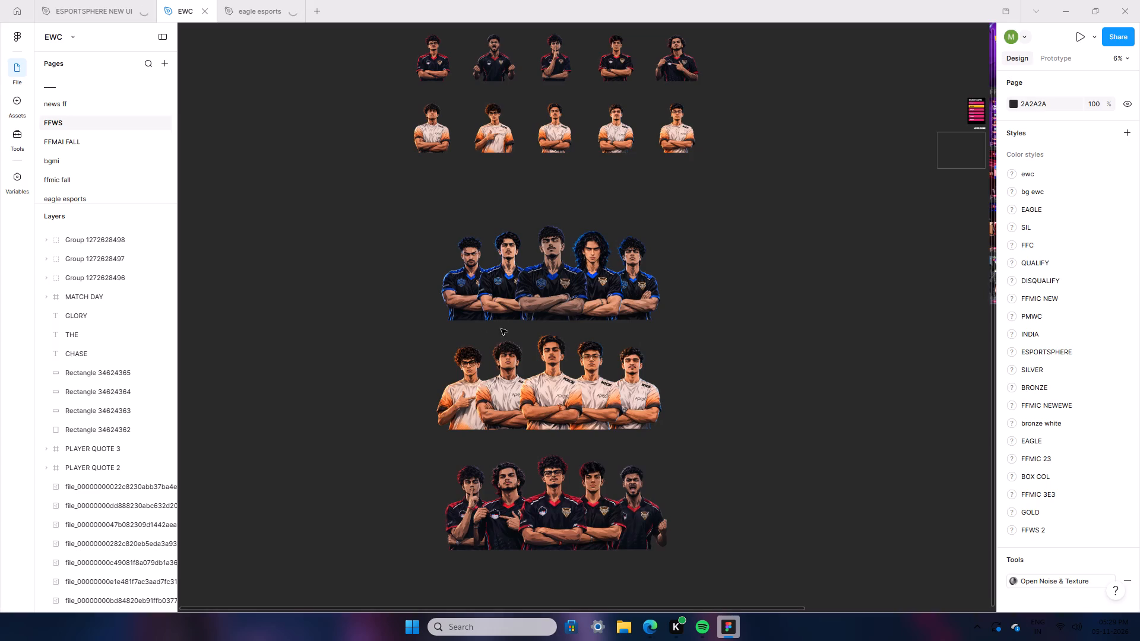
Select only the blue-and-black-jersey five-player lineup group for its own PNG export.
left_click(549, 240)
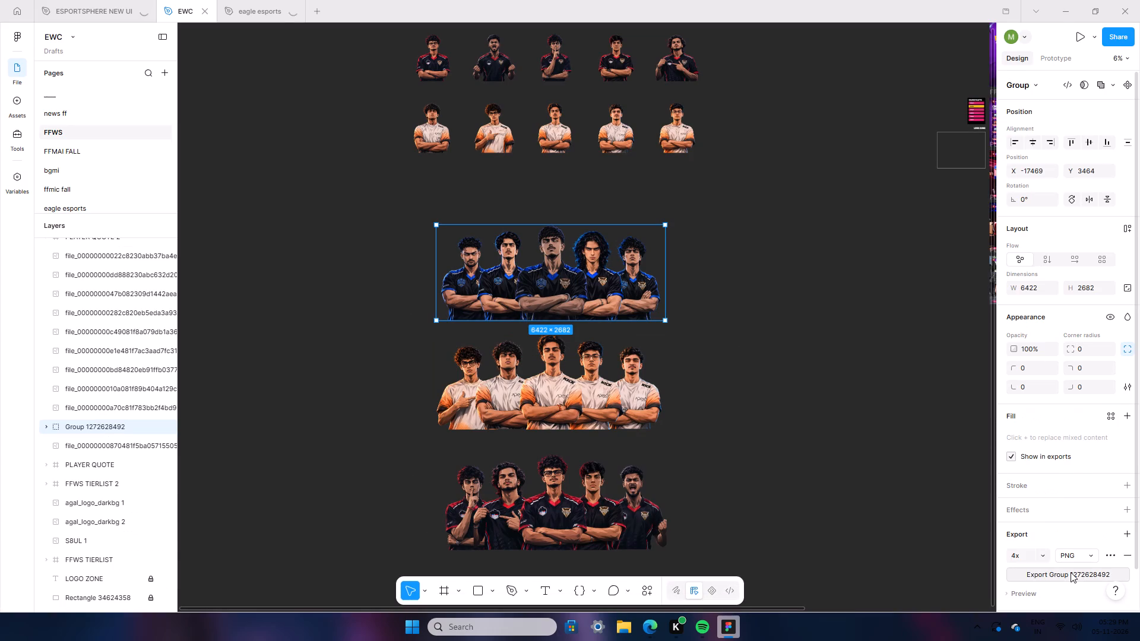
Export the blue team's five-player lineup group on its own as a PNG at 4x.
left_click(1071, 572)
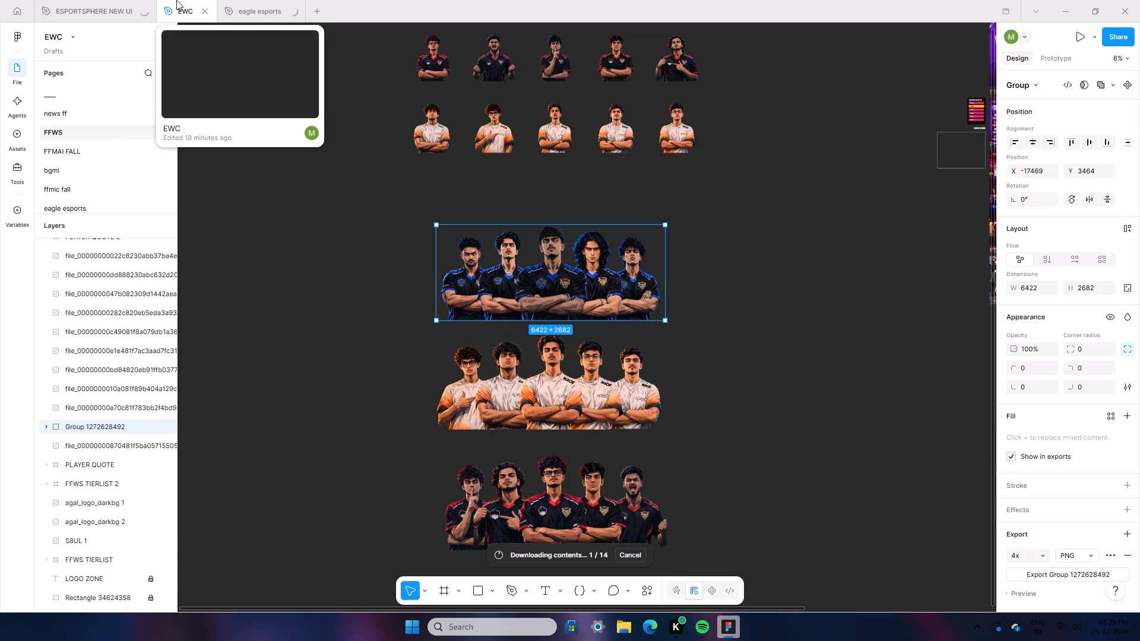
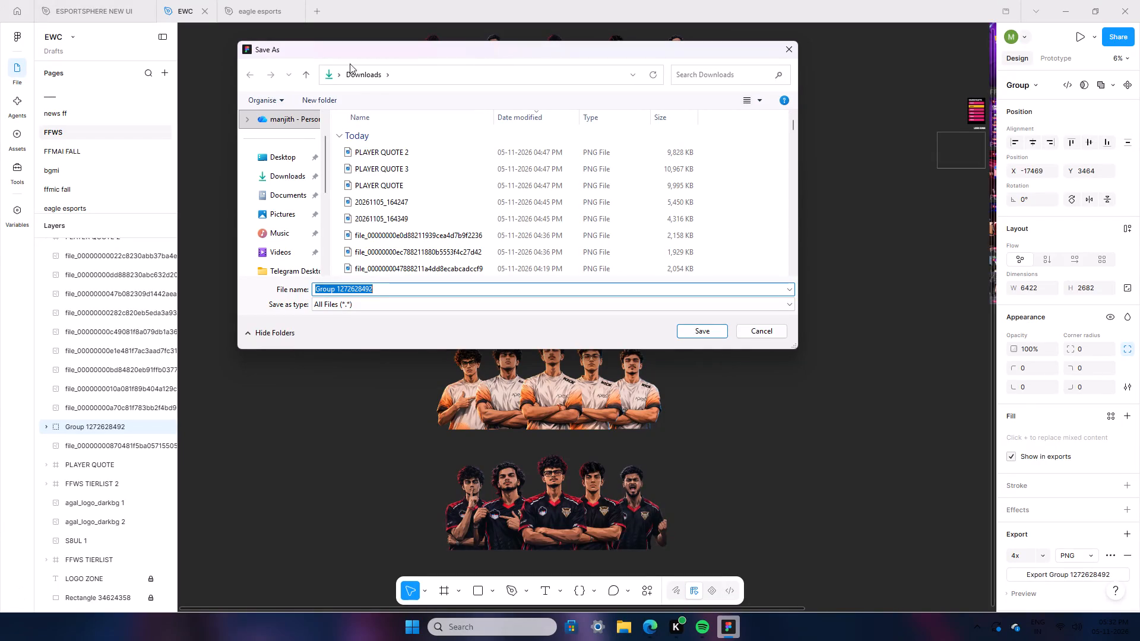
Save the blue team's lineup export to the Downloads folder under its suggested file name.
left_click(710, 332)
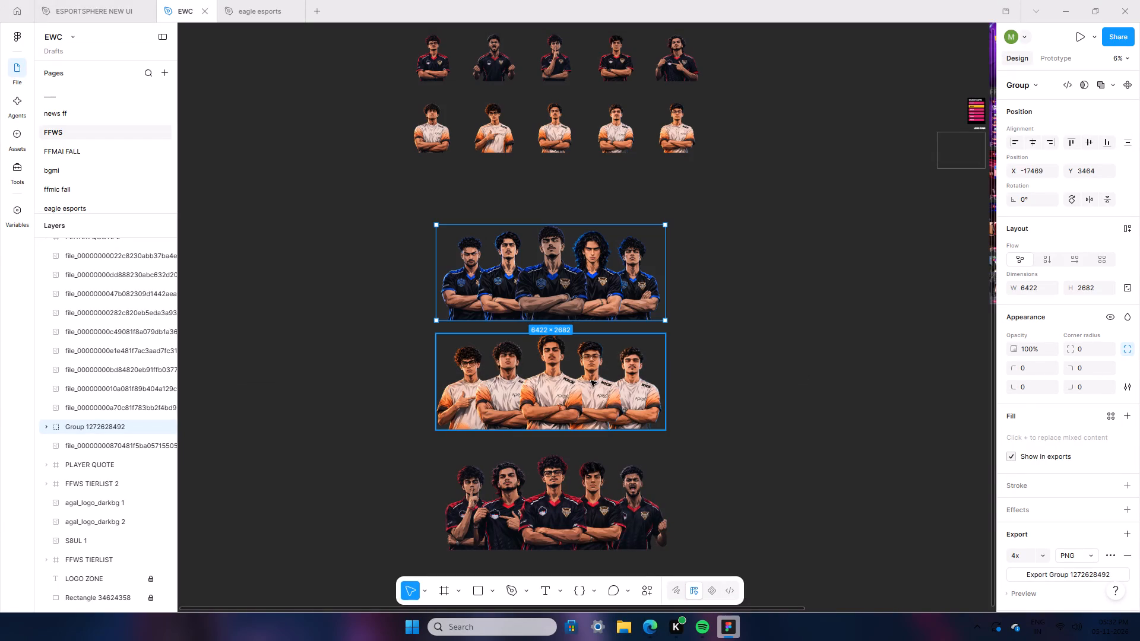
Export the orange-and-white team's five-player lineup group as a PNG at 4x.
left_click(591, 380)
left_click(1042, 576)
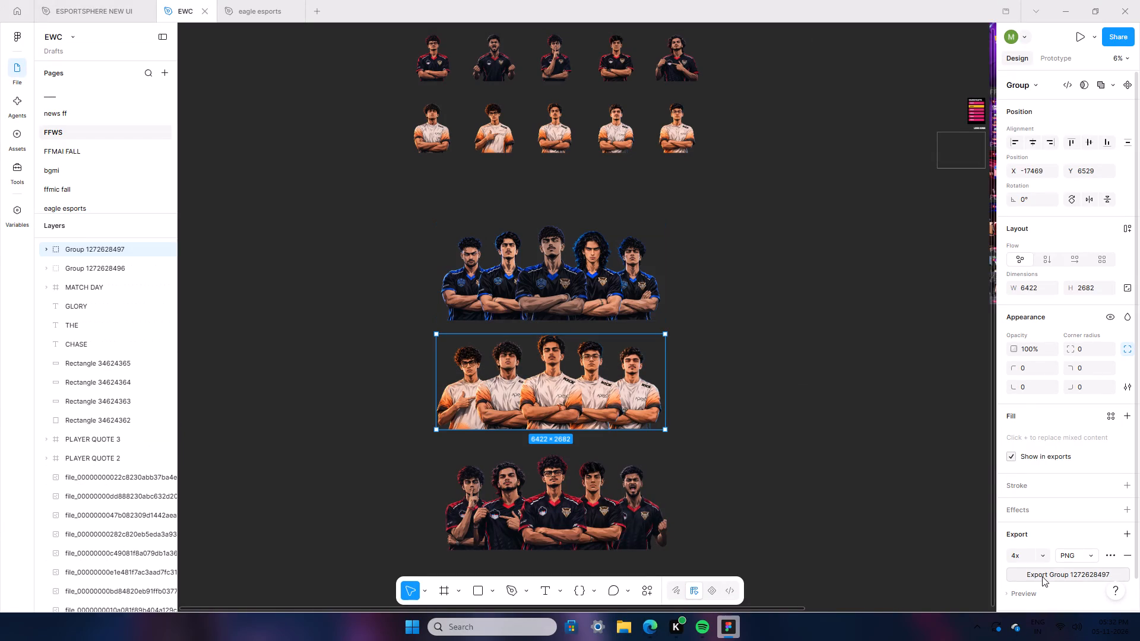
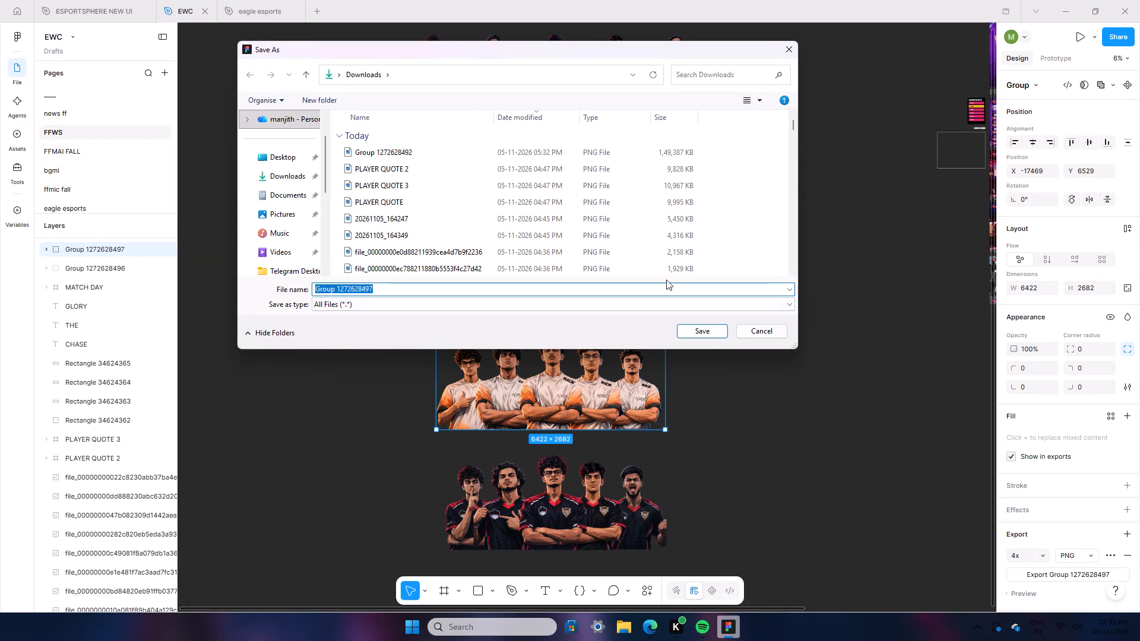
Save the orange-and-white team's lineup export to the Downloads folder under its suggested file name.
left_click(710, 333)
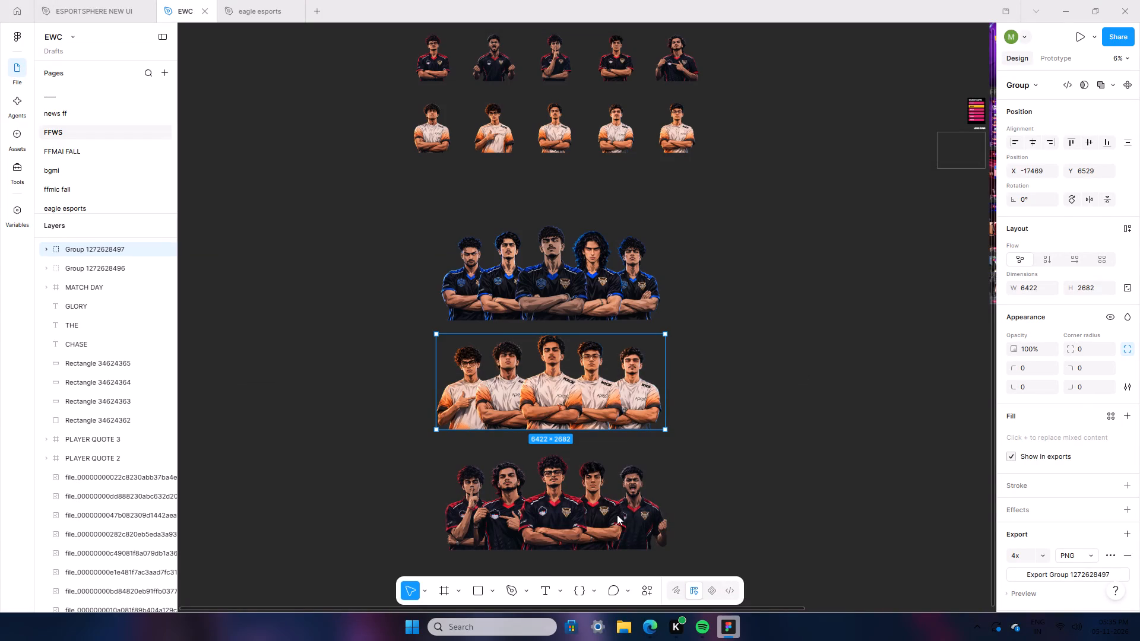
Export the black-and-red team's five-player lineup group as a PNG at 4x.
left_click(607, 513)
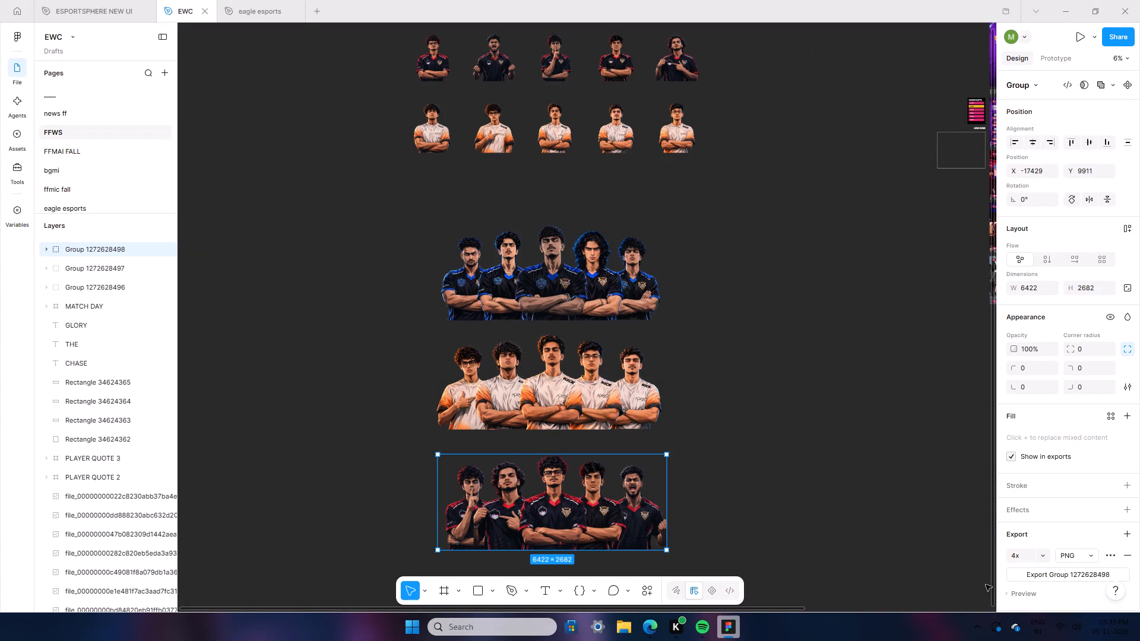
left_click(1038, 579)
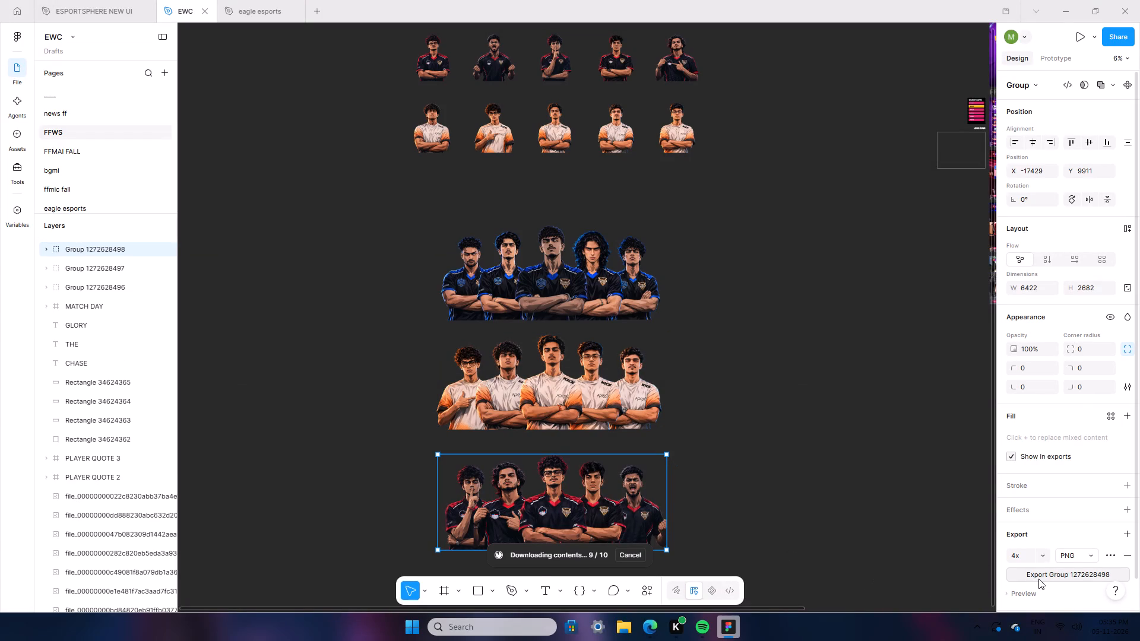
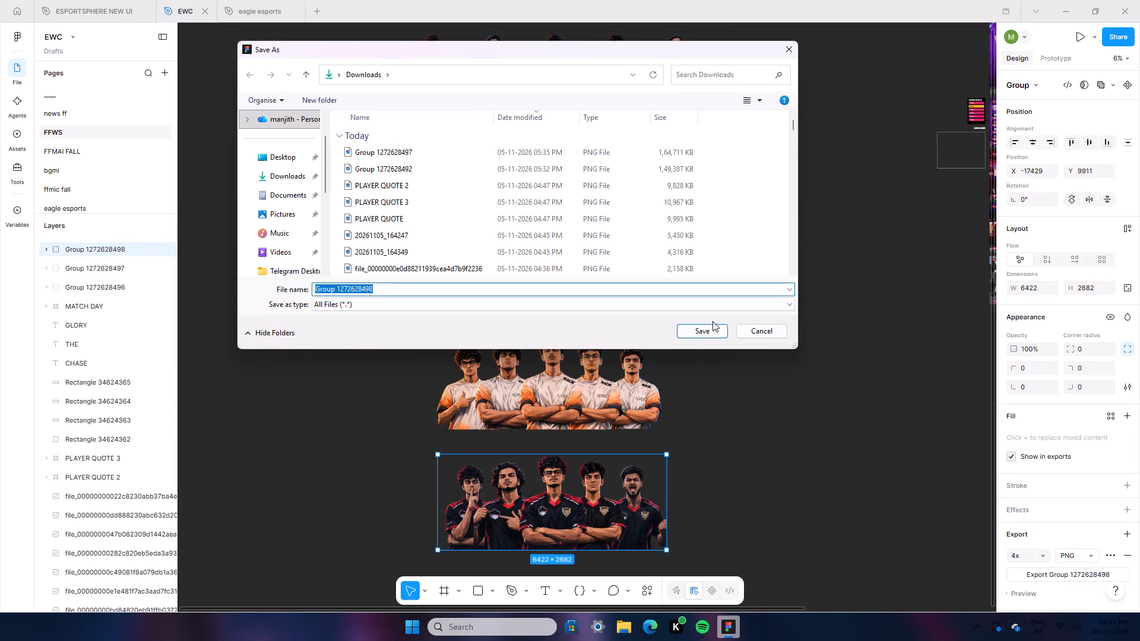
Save the black-and-red team's lineup export to the Downloads folder under its suggested file name.
left_click(712, 328)
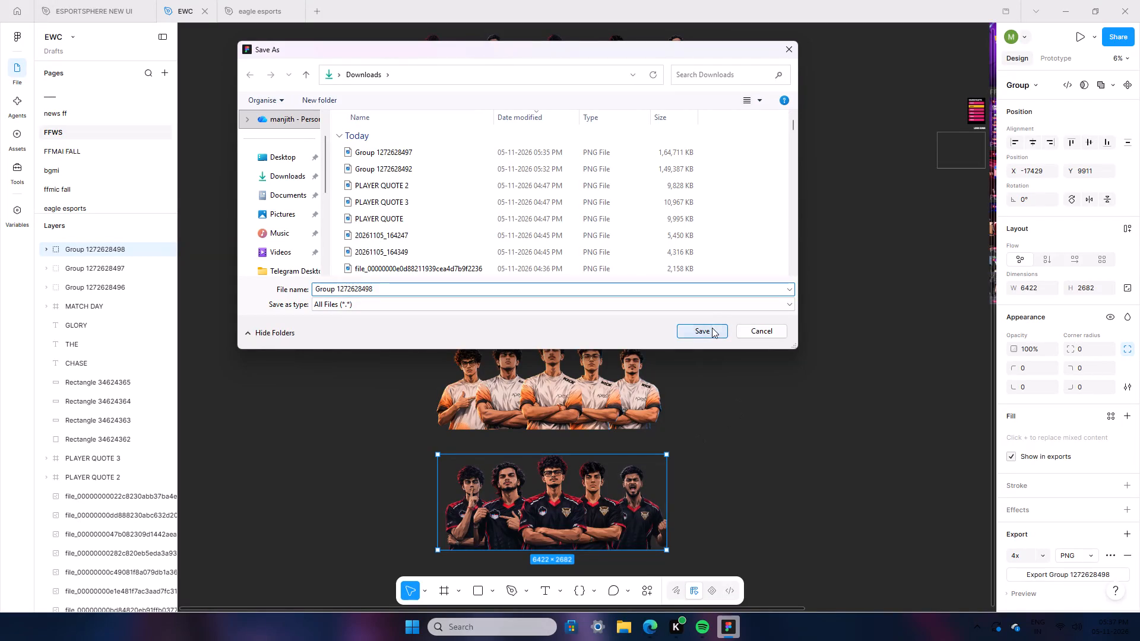
double_click(724, 484)
Copy the central player from the blue team's lineup and paste him onto the empty canvas beside that lineup.
scroll(603, 404, "up", 4)
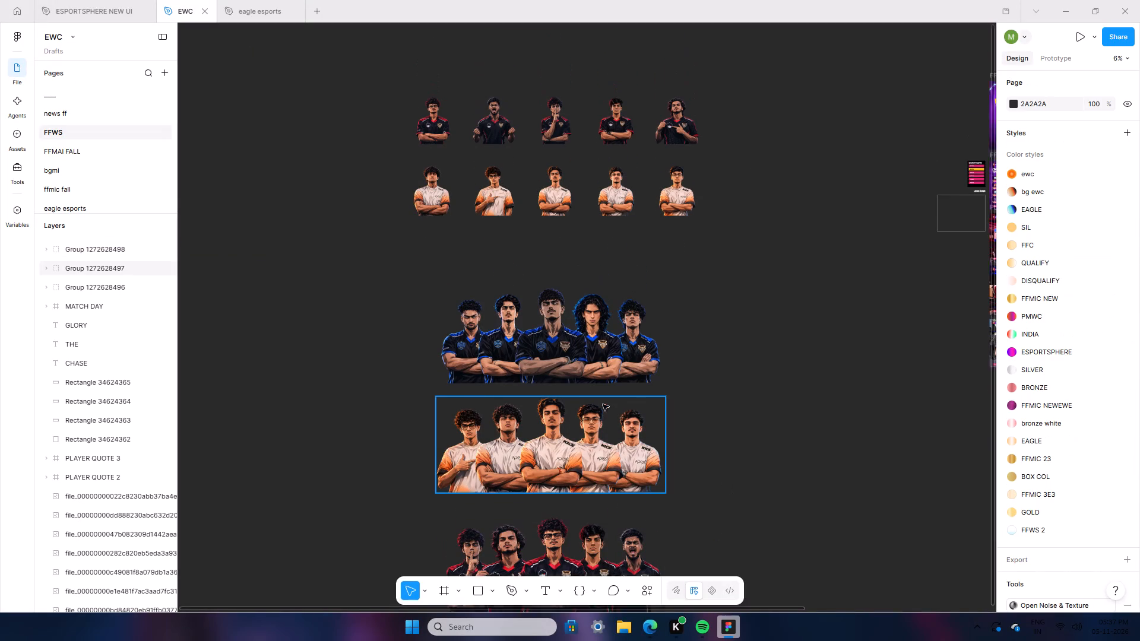
scroll(603, 404, "up", 3)
left_click(448, 194)
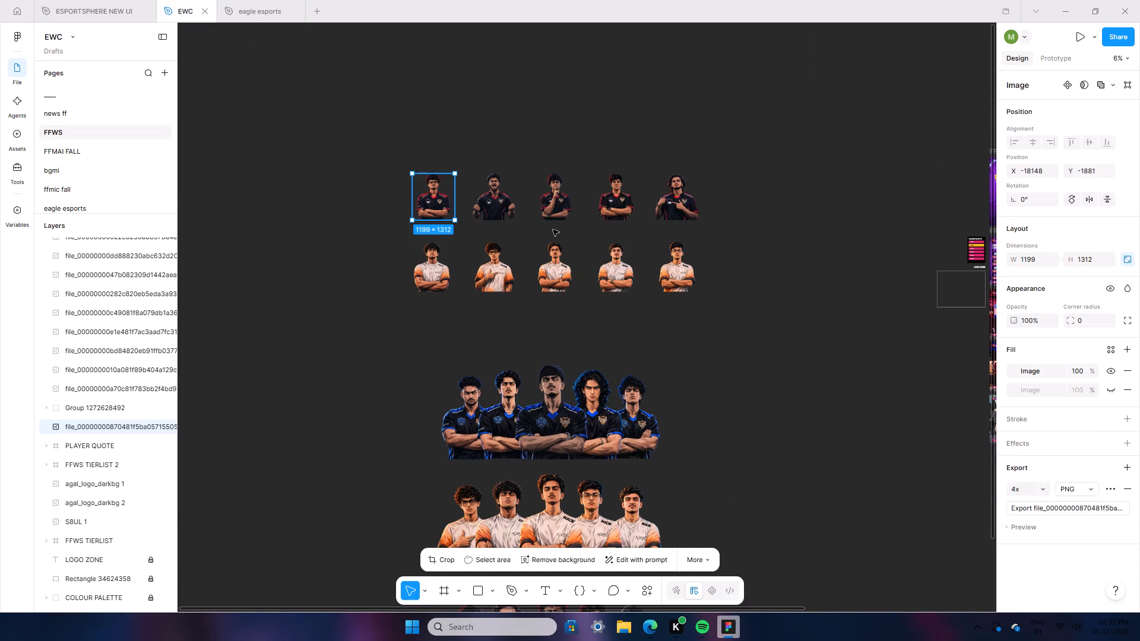
double_click(555, 423)
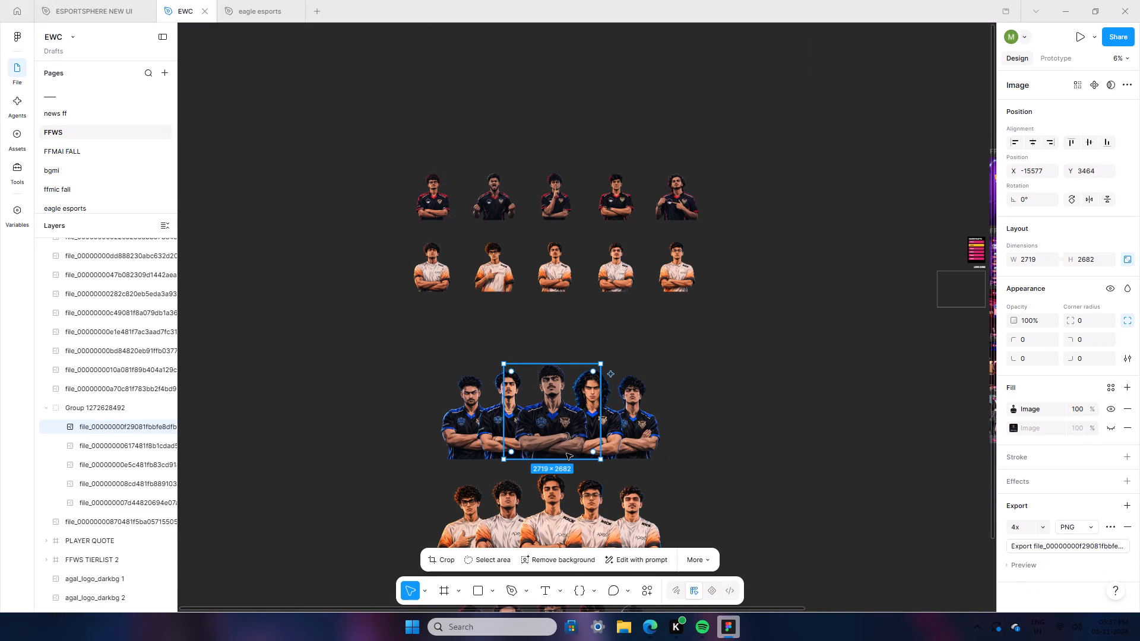
right_click(556, 420)
left_click(613, 174)
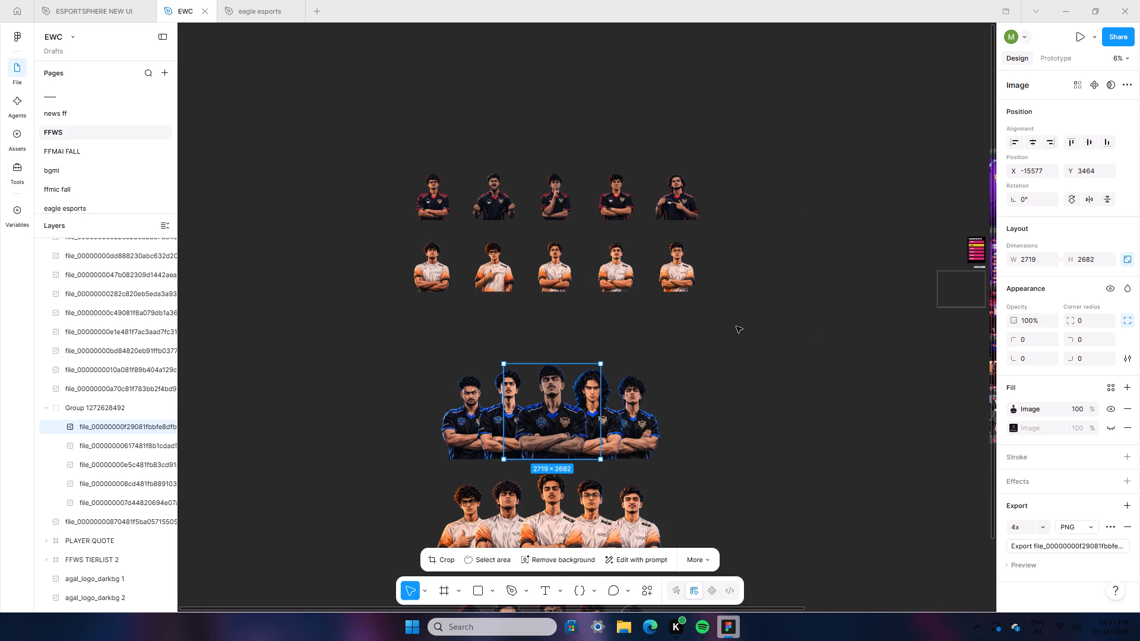
right_click(736, 326)
left_click(751, 332)
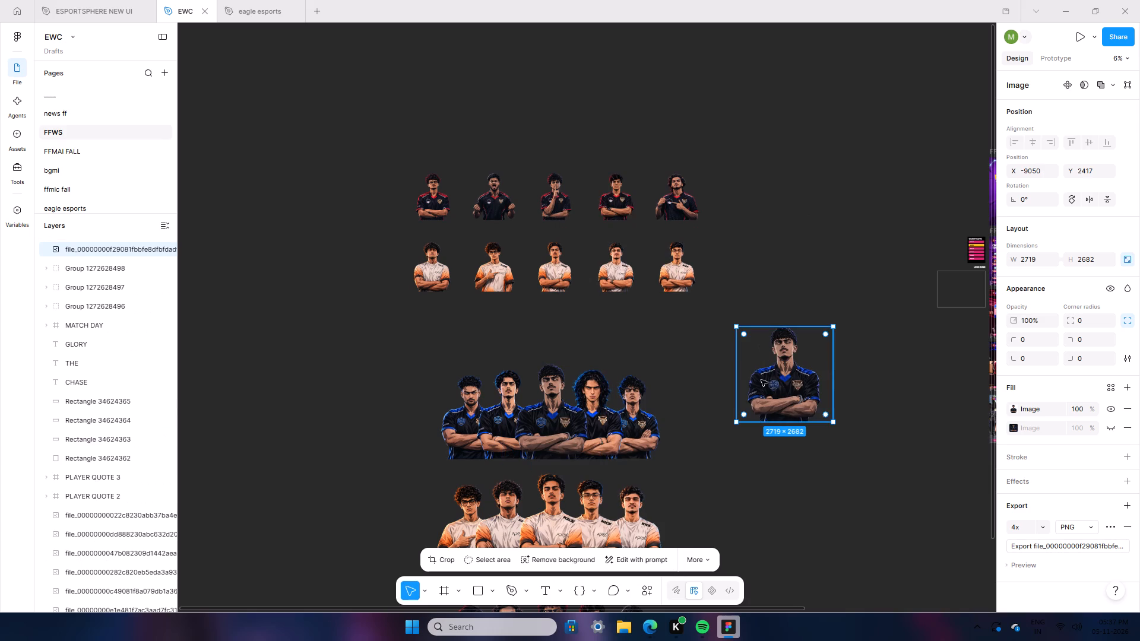
left_click_drag(761, 380, 805, 382)
left_click(739, 459)
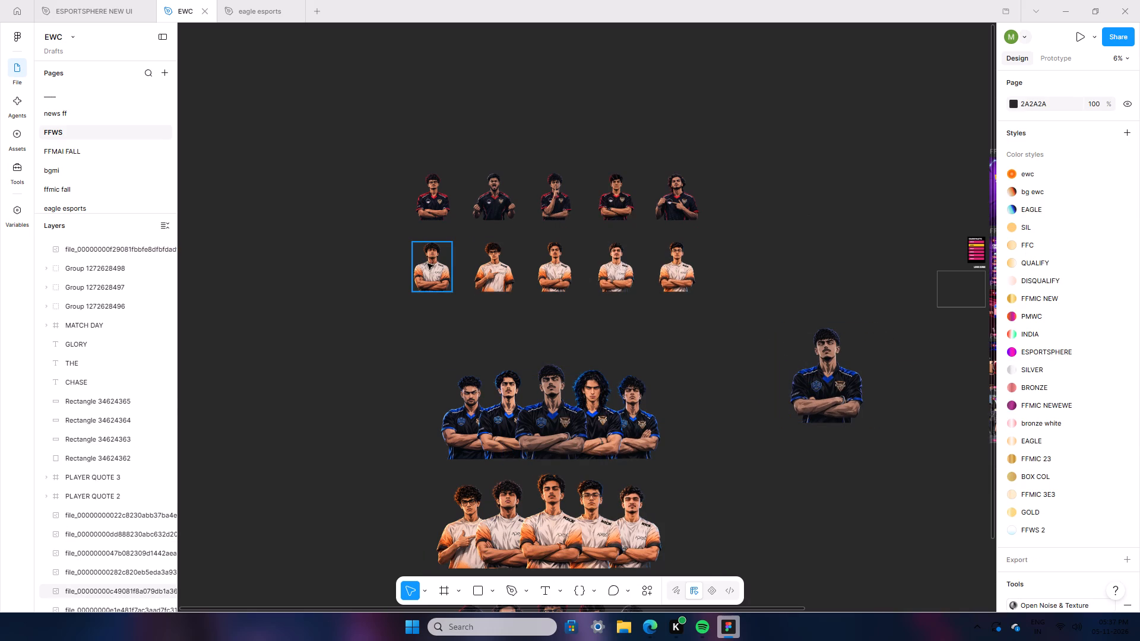
Copy the middle player from the orange-and-white row and paste him between the blue lineup and the separate blue player.
left_click(427, 264)
left_click(558, 266)
right_click(558, 266)
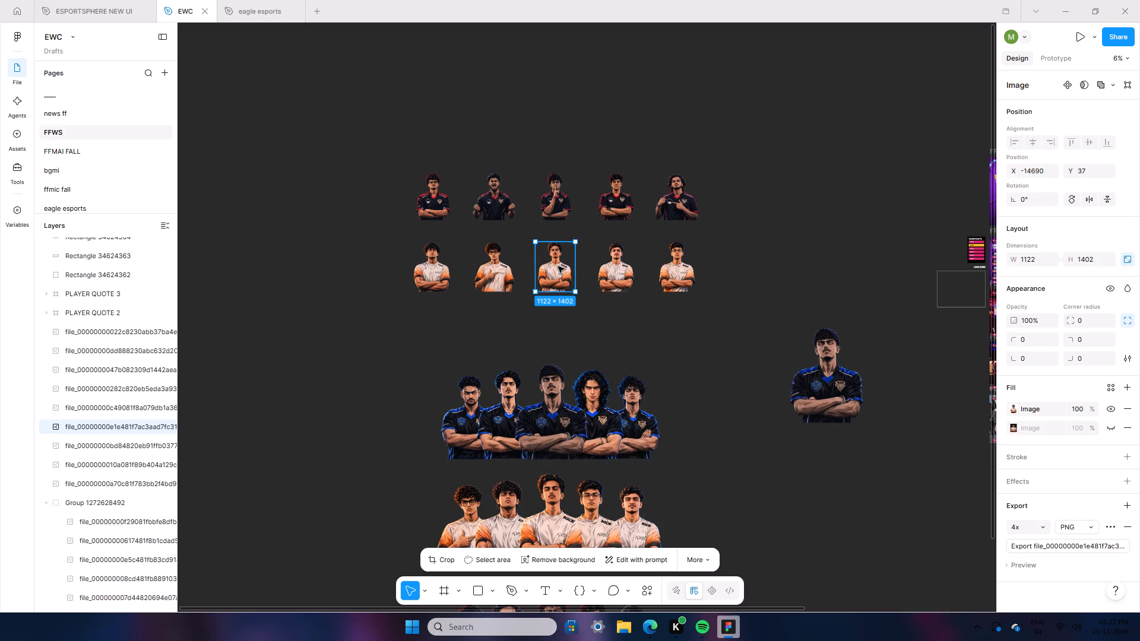
left_click(598, 200)
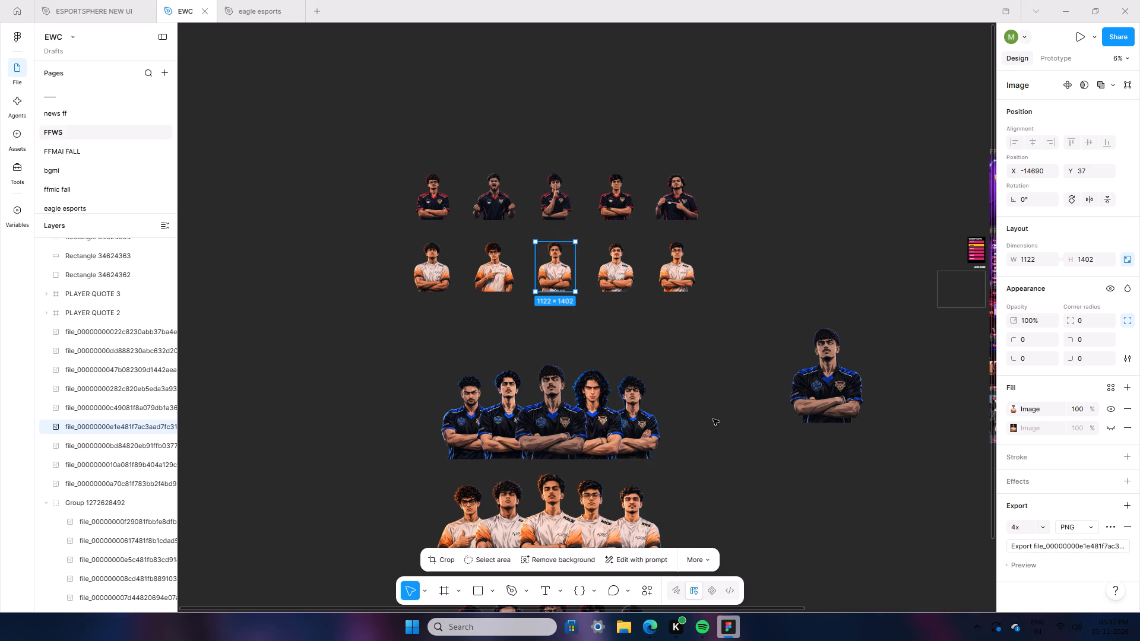
right_click(695, 411)
left_click(721, 427)
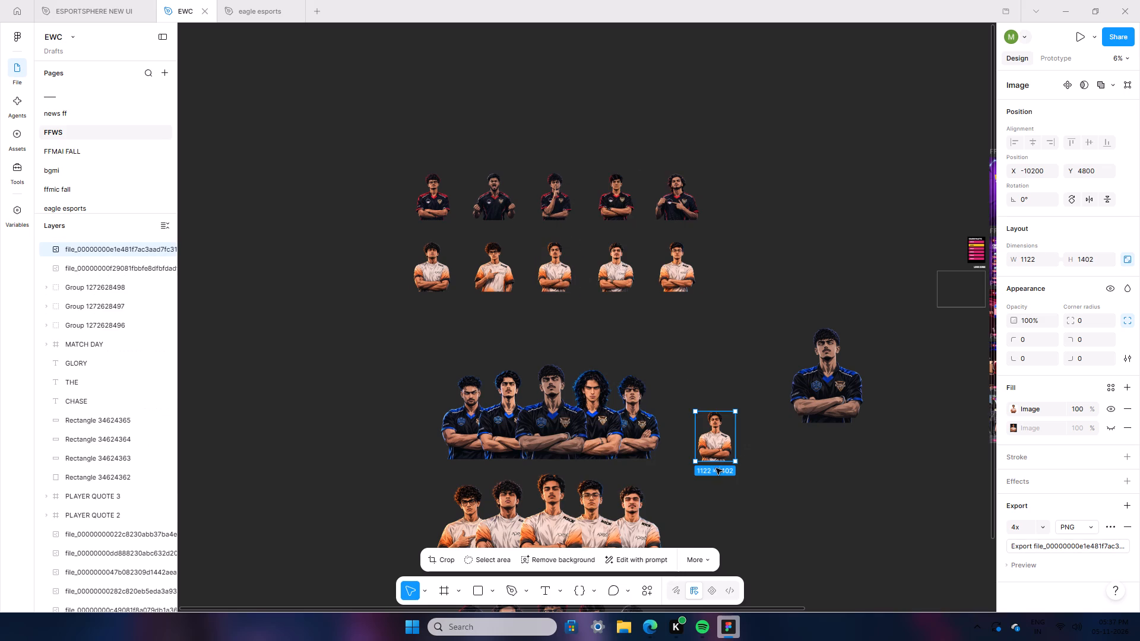
Enlarge the pasted orange-and-white player to about 2467 × 3083 and overlap him in front of the blue player's left side, with bases level.
left_click_drag(716, 463, 720, 542)
left_click_drag(721, 496, 773, 390)
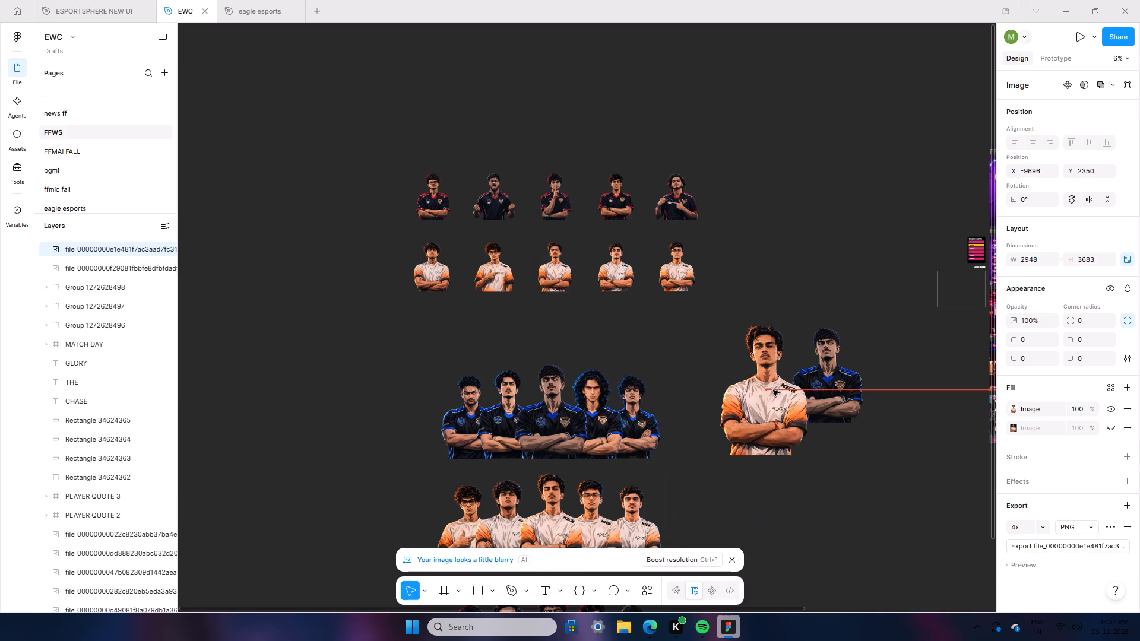
left_click_drag(773, 390, 781, 389)
left_click_drag(787, 436, 786, 414)
left_click_drag(774, 390, 781, 400)
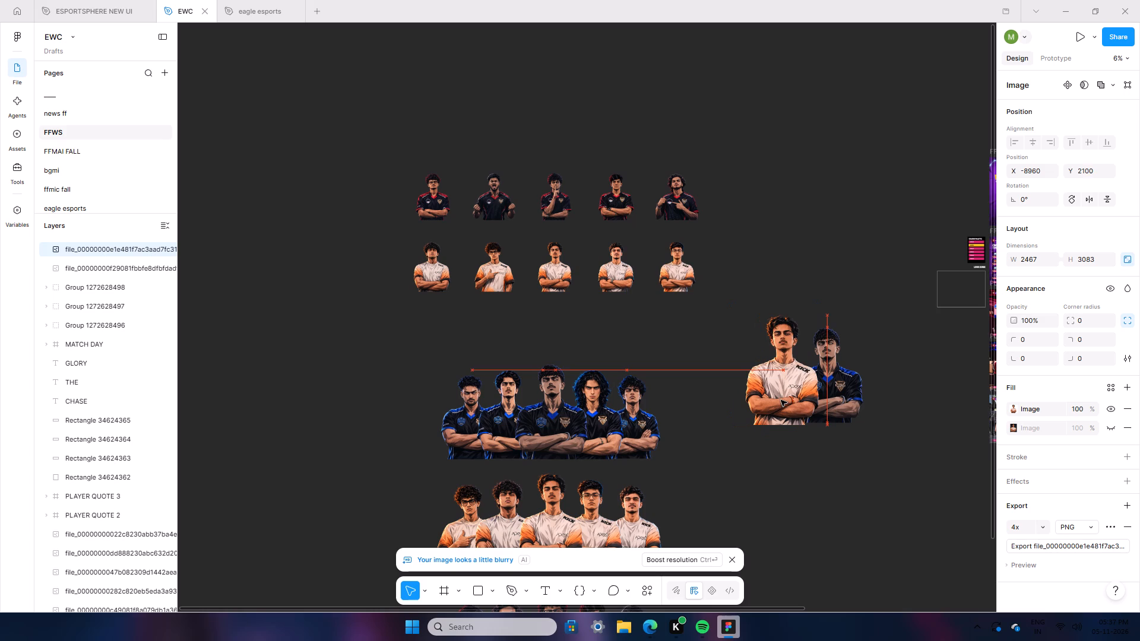
left_click_drag(781, 400, 781, 399)
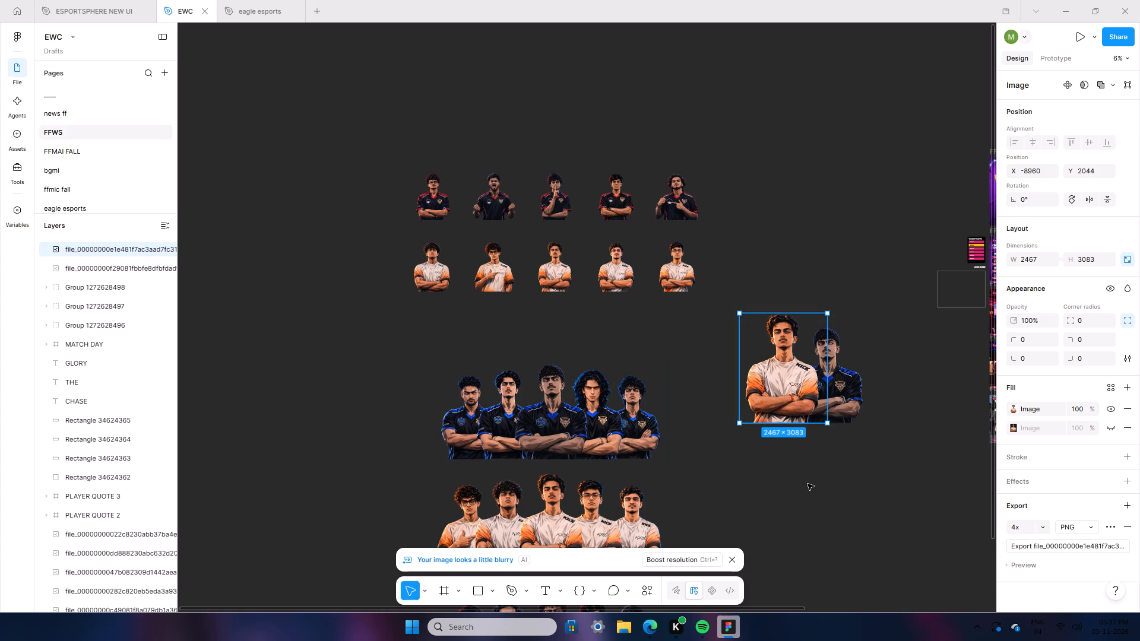
left_click(807, 484)
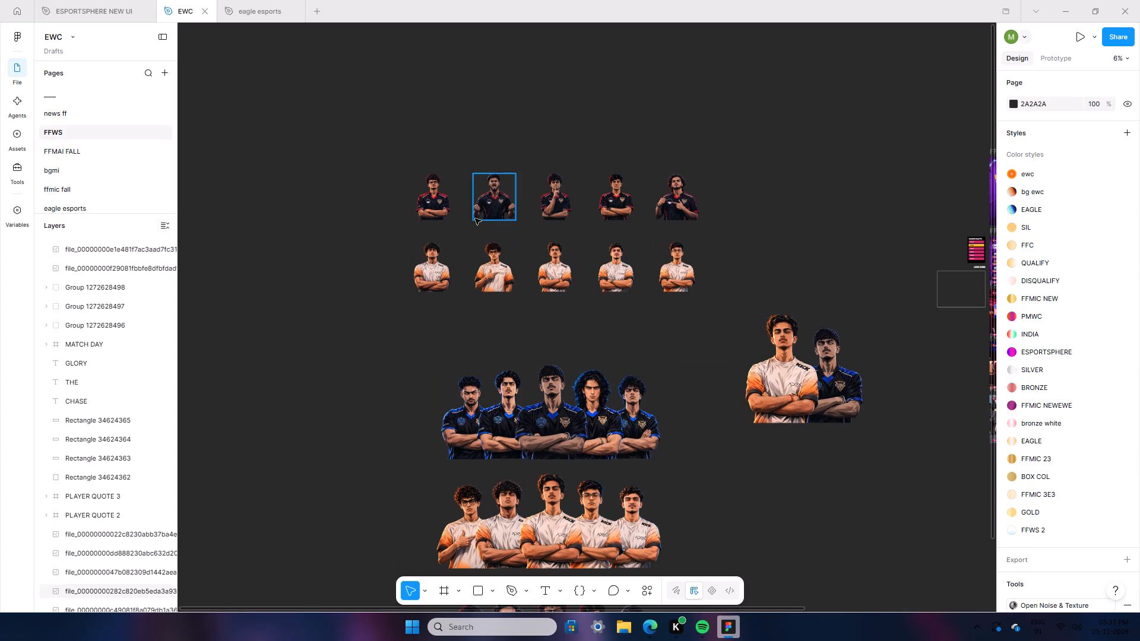
Copy the first player from the black-and-red row and paste him below the orange-and-white and blue pair.
left_click(432, 185)
right_click(432, 185)
left_click(463, 191)
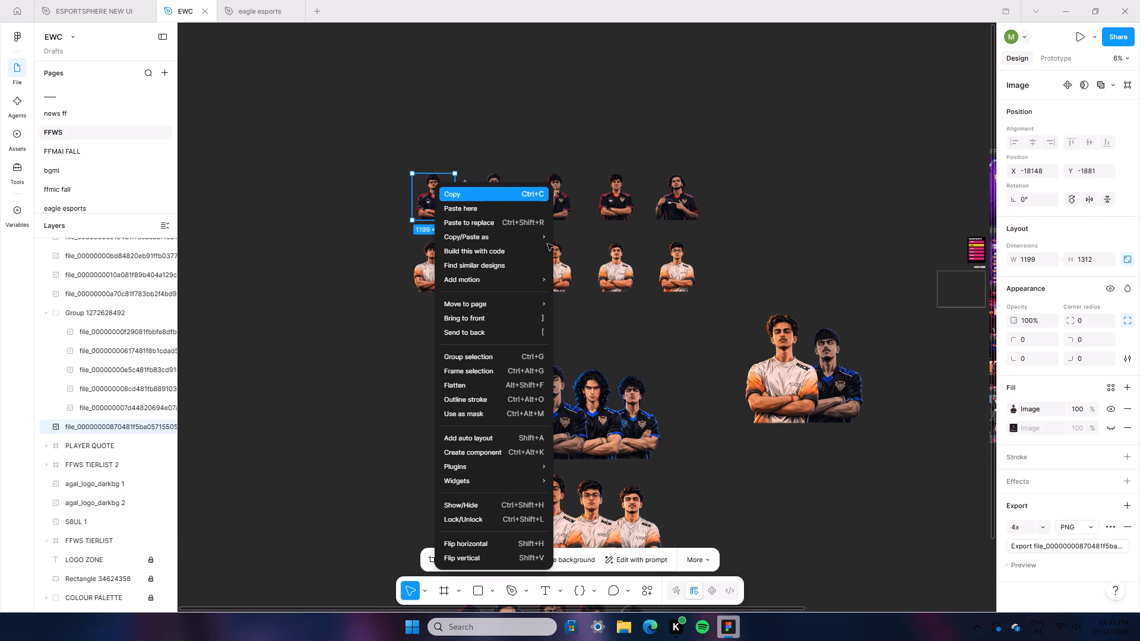
right_click(776, 475)
left_click(800, 459)
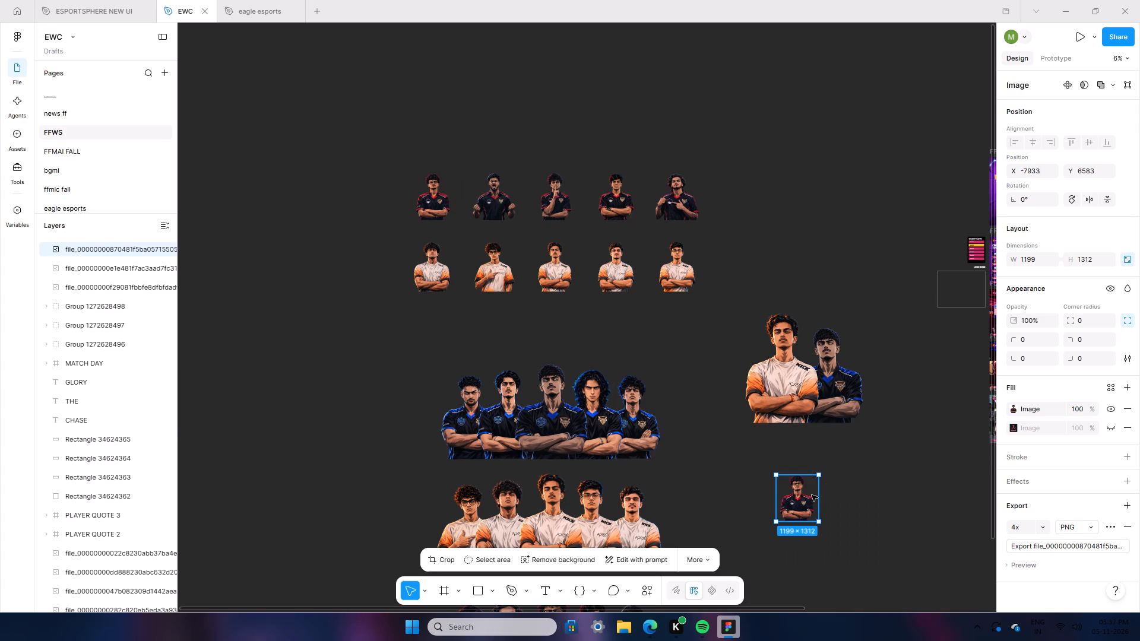
Enlarge the pasted black-and-red player to about 2455 × 2687 and place him left of the orange-and-white player, opposite the blue one.
left_click_drag(800, 506, 884, 367)
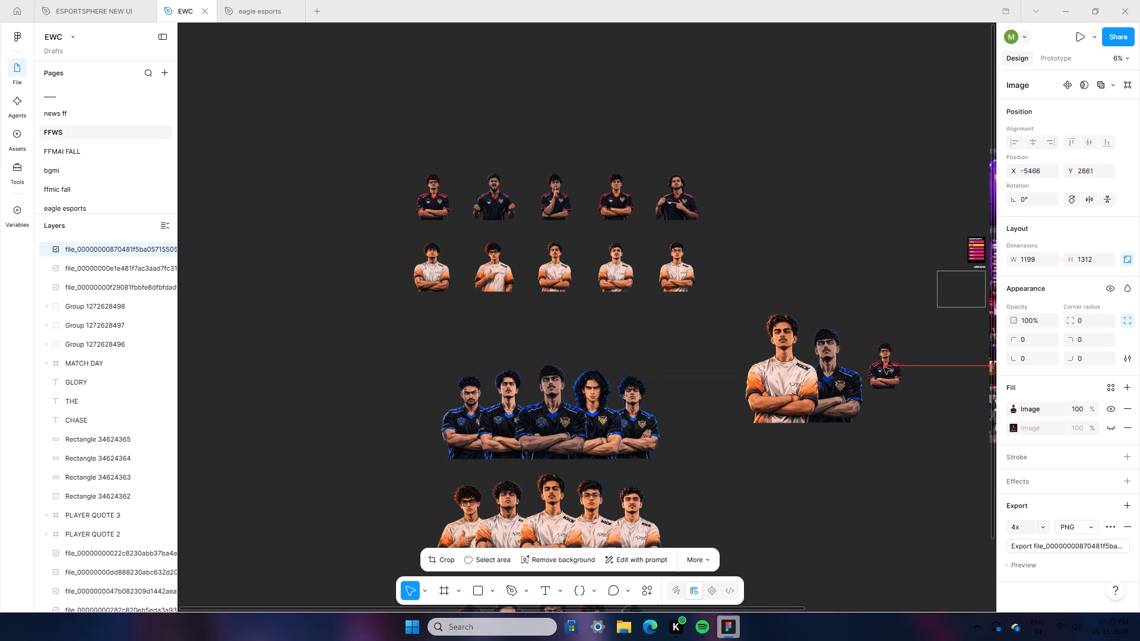
left_click_drag(884, 367, 882, 357)
left_click_drag(883, 373, 888, 403)
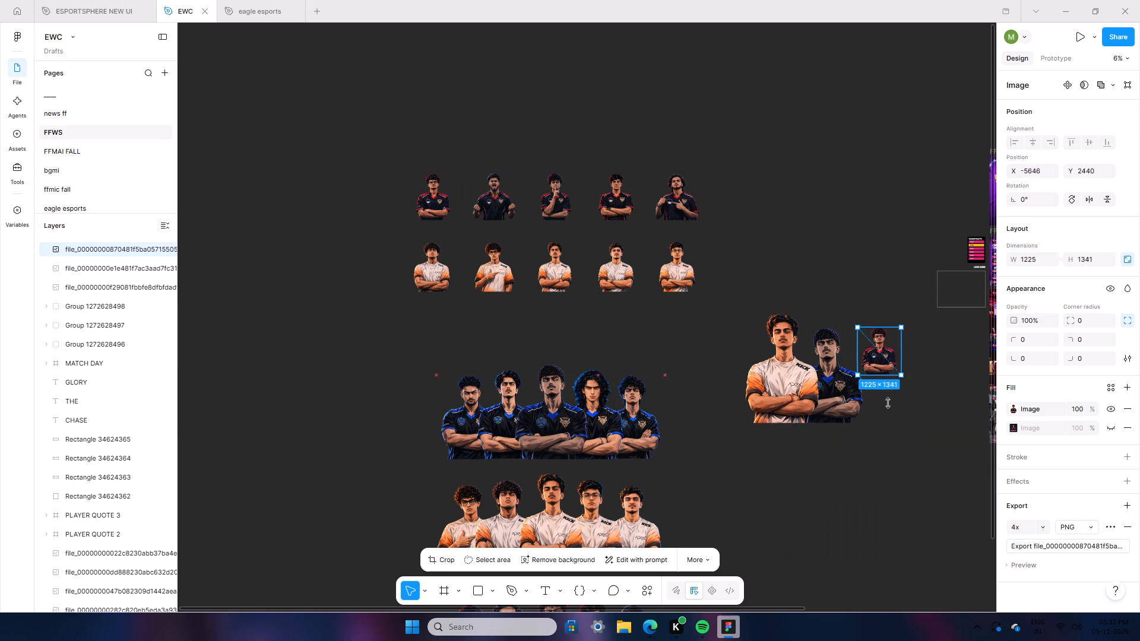
left_click_drag(888, 403, 889, 424)
left_click_drag(881, 407, 748, 407)
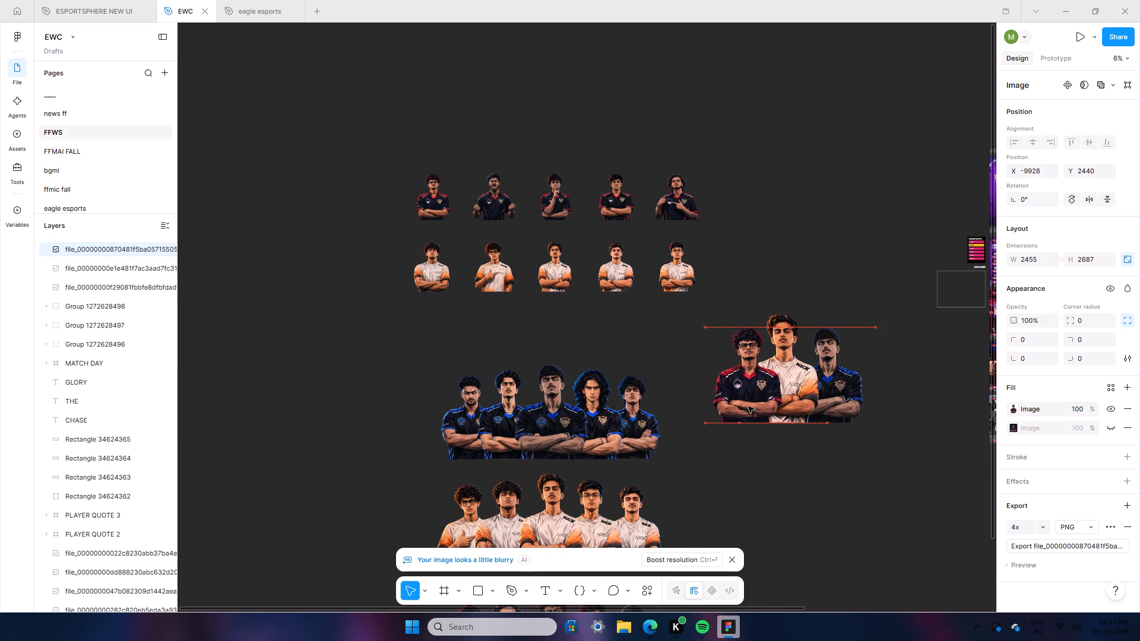
left_click_drag(748, 407, 741, 405)
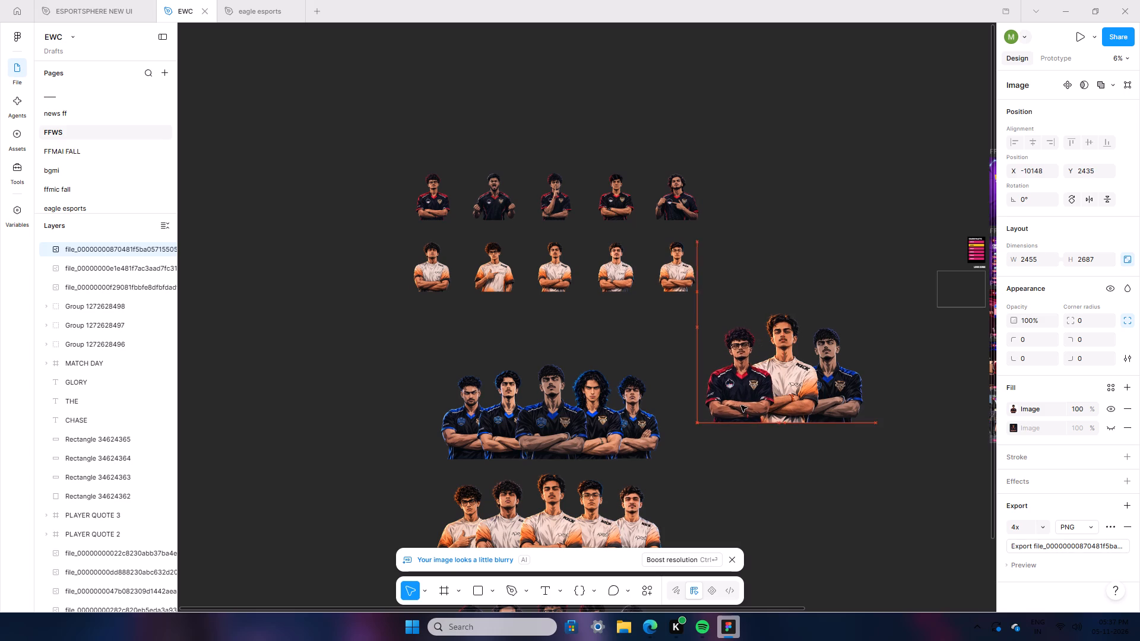
left_click_drag(741, 405, 741, 404)
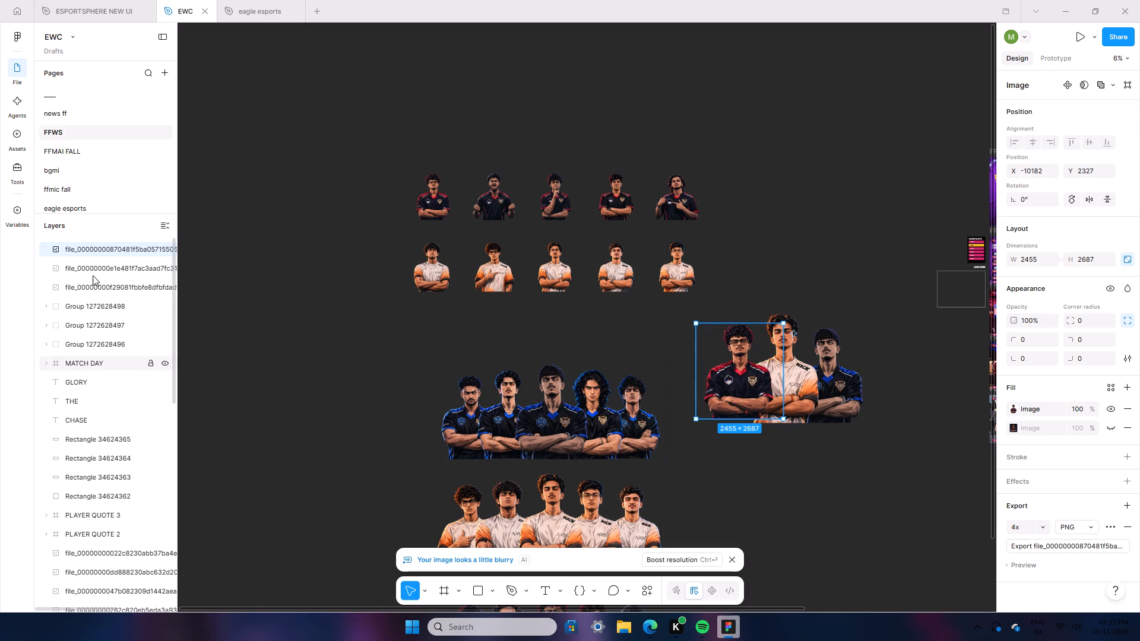
Move the black-and-red player's layer below the orange-and-white and blue players' layers so he stands behind the central player.
left_click_drag(107, 247, 88, 293)
left_click(890, 488)
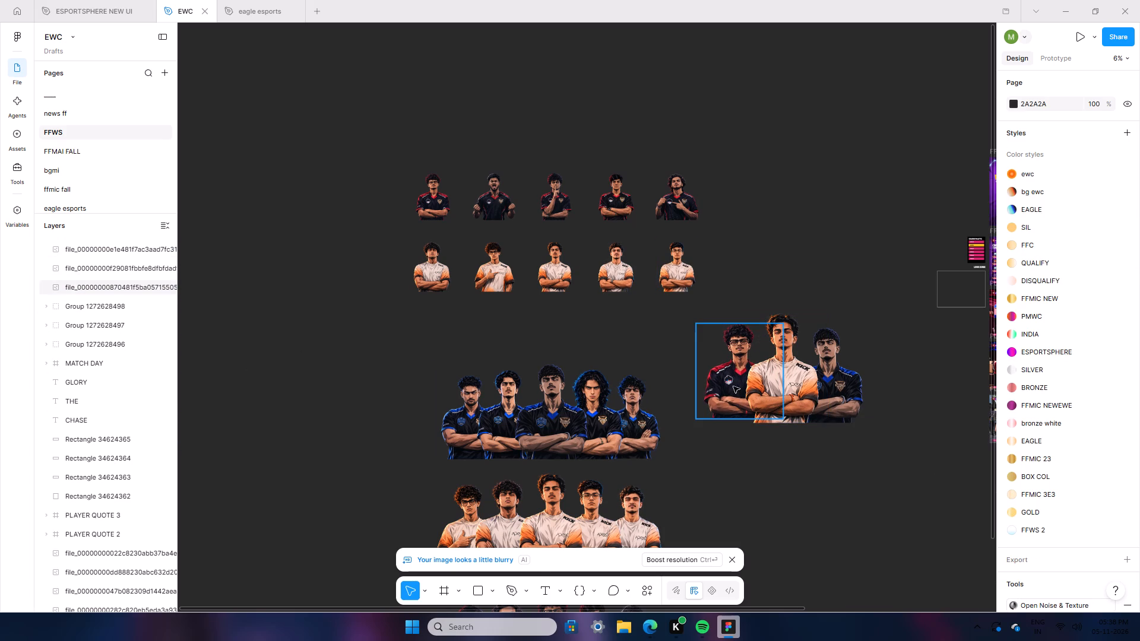
left_click(731, 386)
left_click(739, 417)
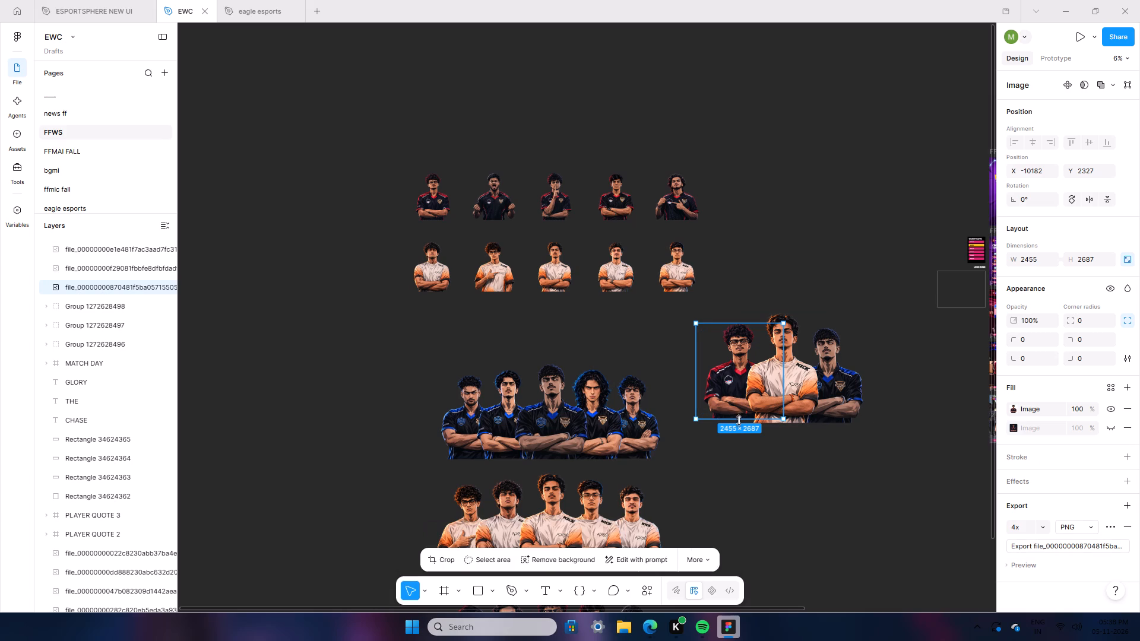
left_click(783, 477)
Group the black-and-red, orange-and-white and blue players into one three-player lineup.
left_click_drag(677, 310, 886, 411)
right_click(843, 406)
left_click(896, 333)
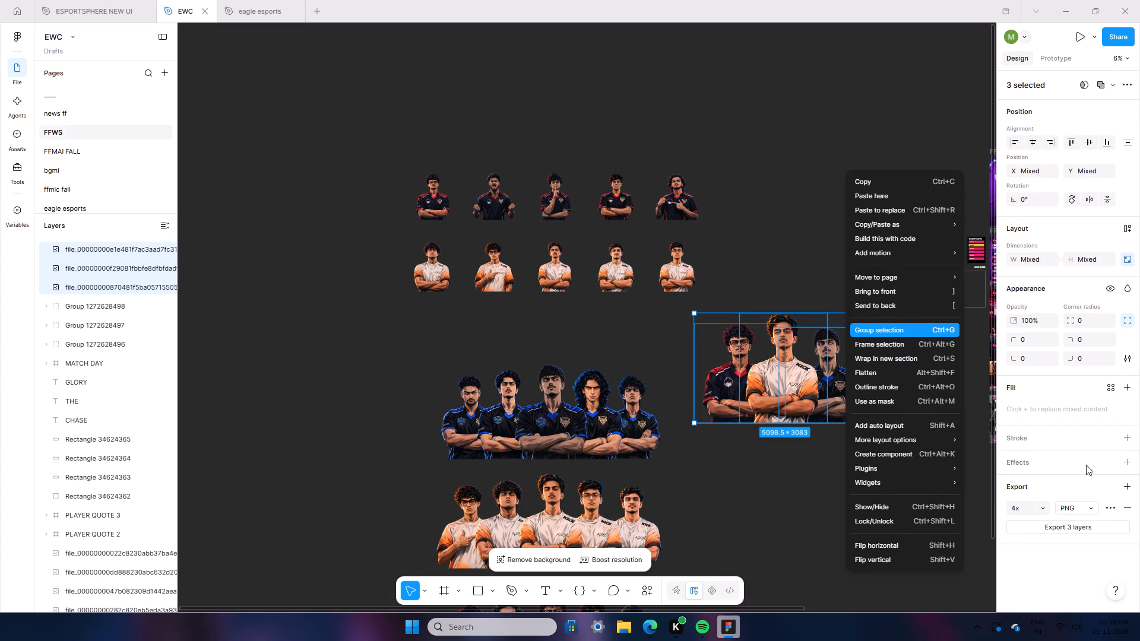
left_click(841, 400)
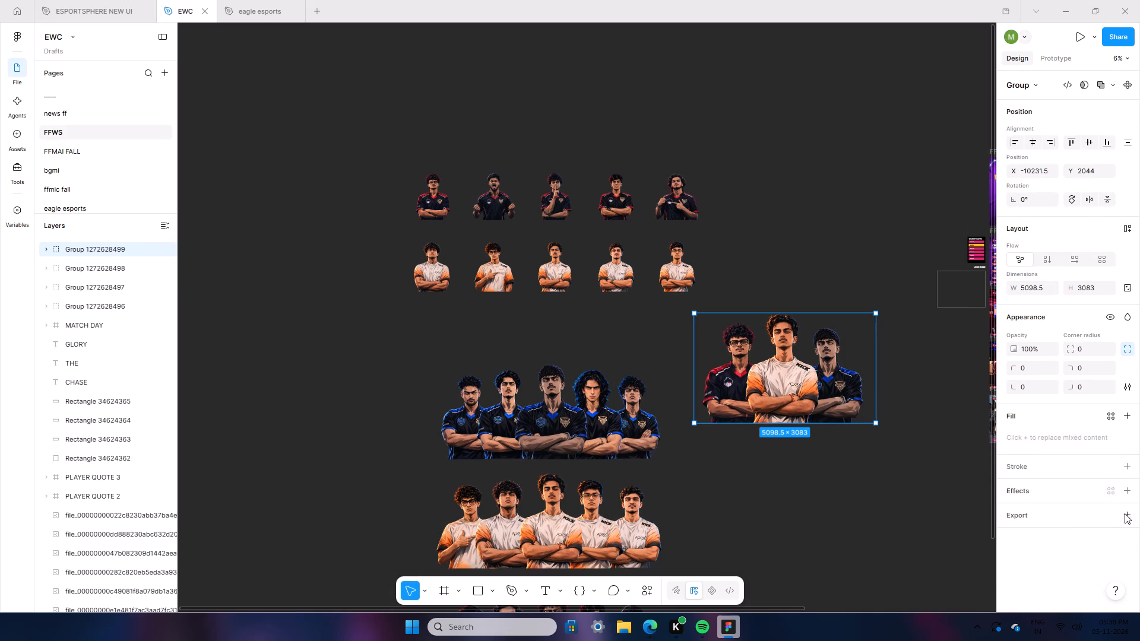
Export the three-player lineup group as a PNG at 4x scale.
left_click(1125, 518)
left_click(1048, 550)
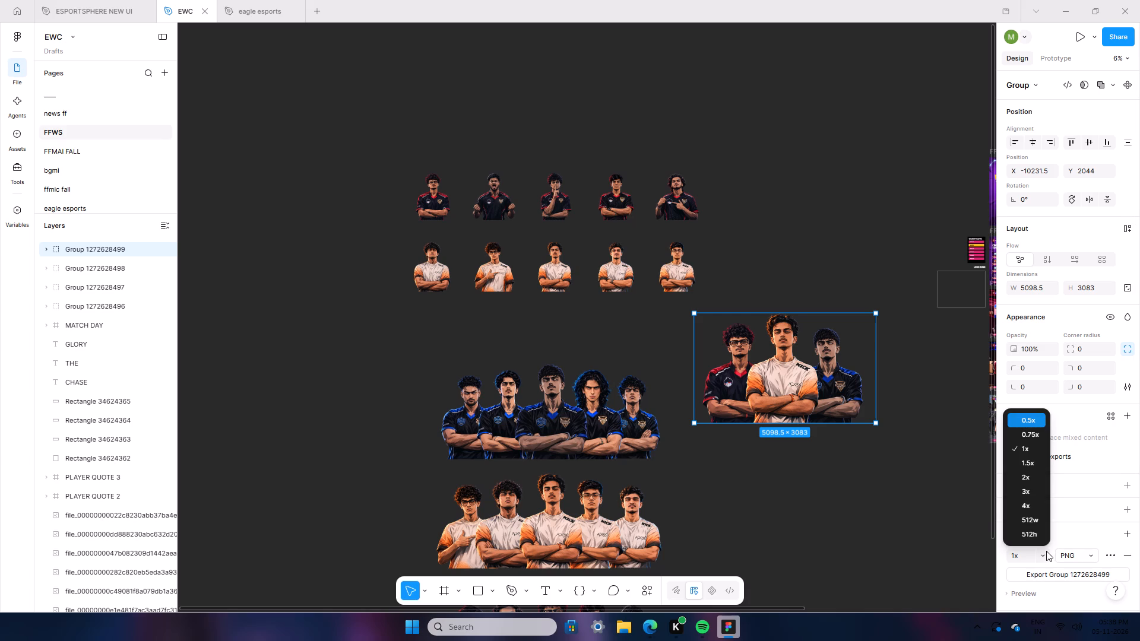
left_click(1024, 506)
left_click(1060, 578)
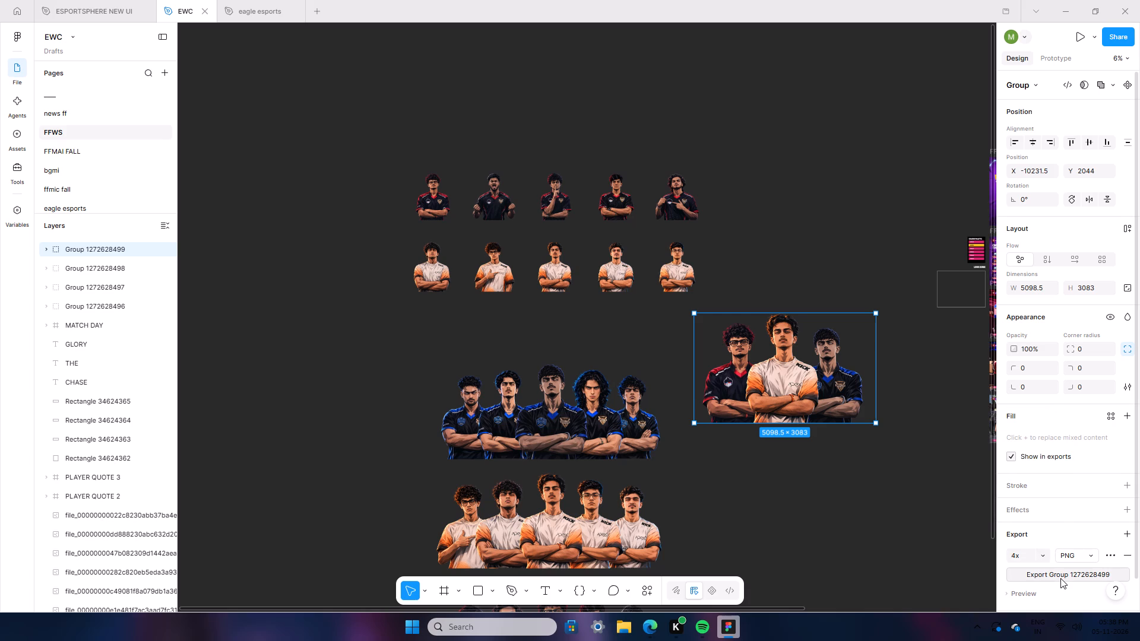
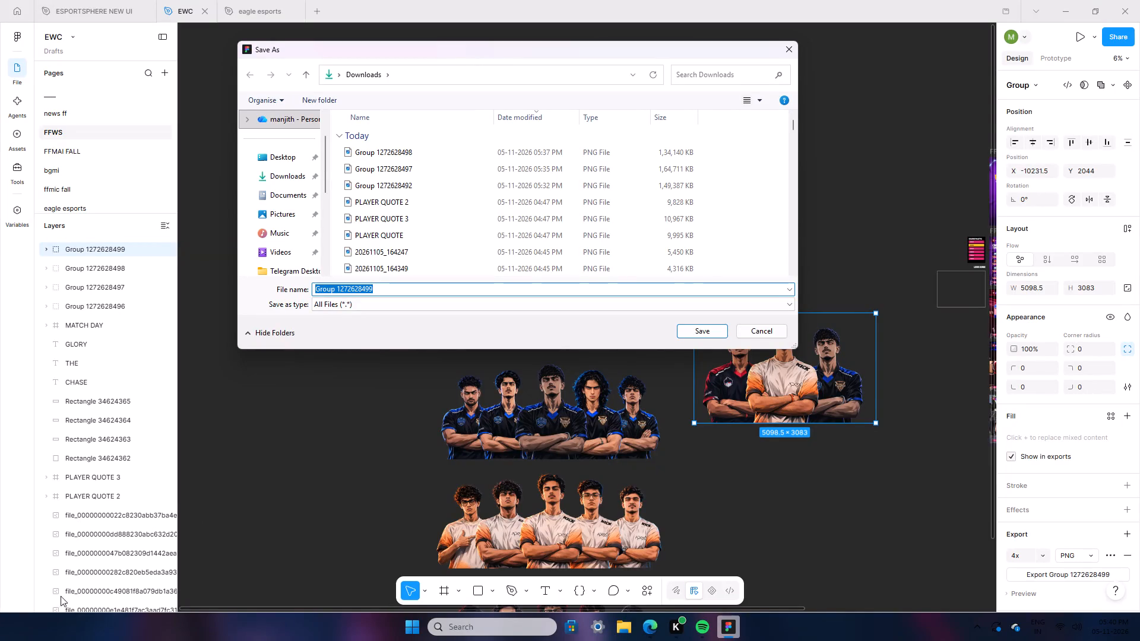
Save the 4x PNG export of the three-player group to Downloads under its suggested file name.
left_click(691, 331)
left_click(391, 369)
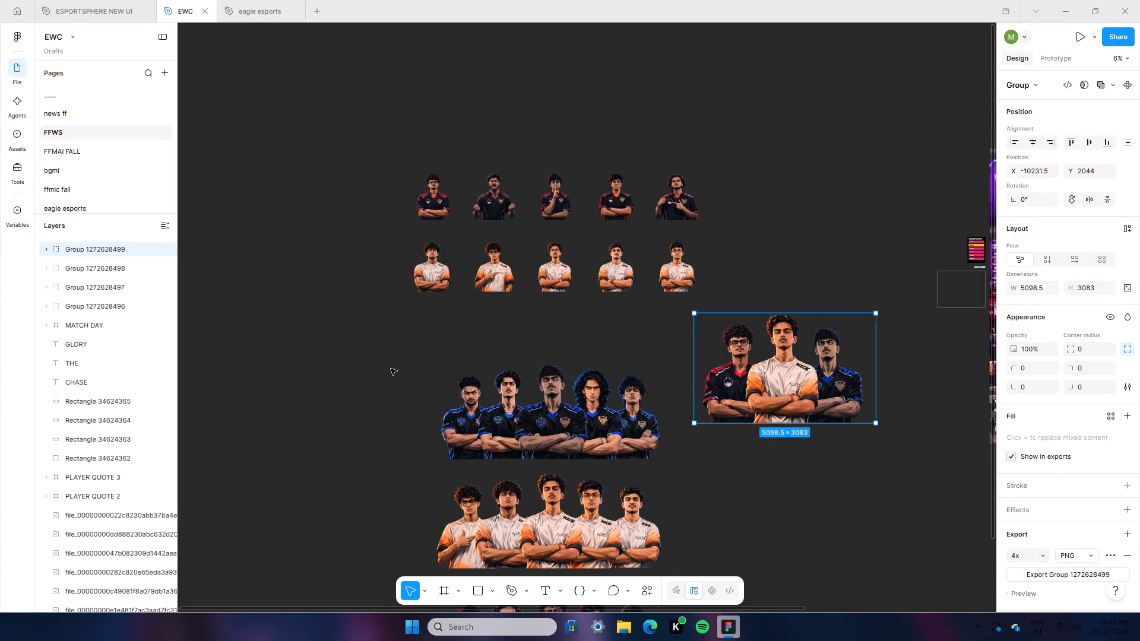
Move the first player of the orange-and-white row to the empty canvas area left of the five-player lineups.
left_click(430, 258)
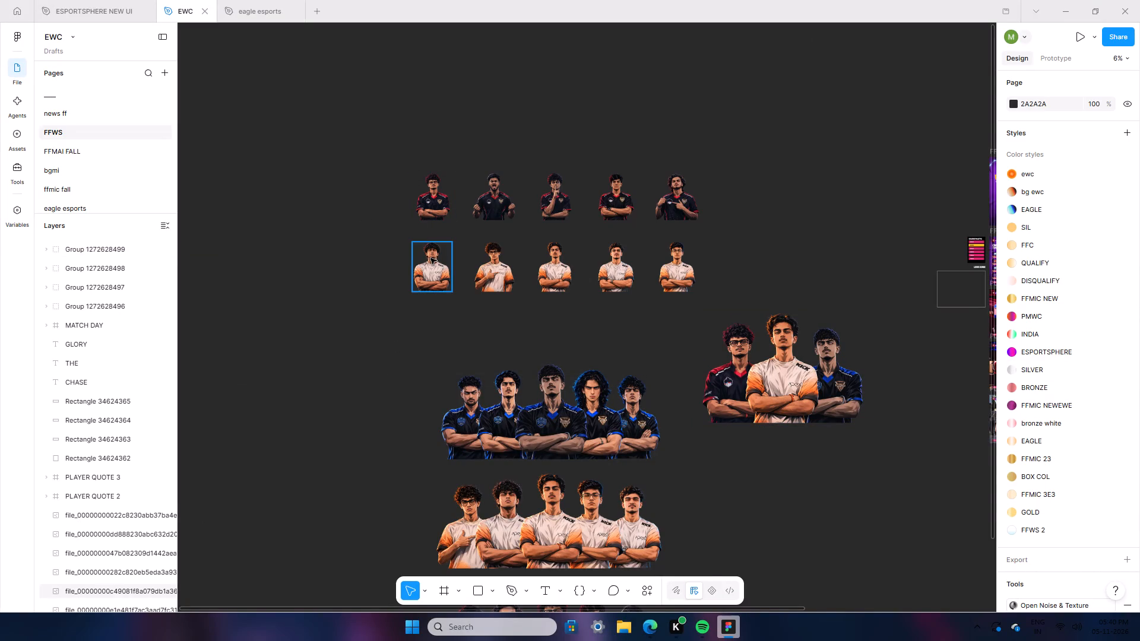
right_click(432, 258)
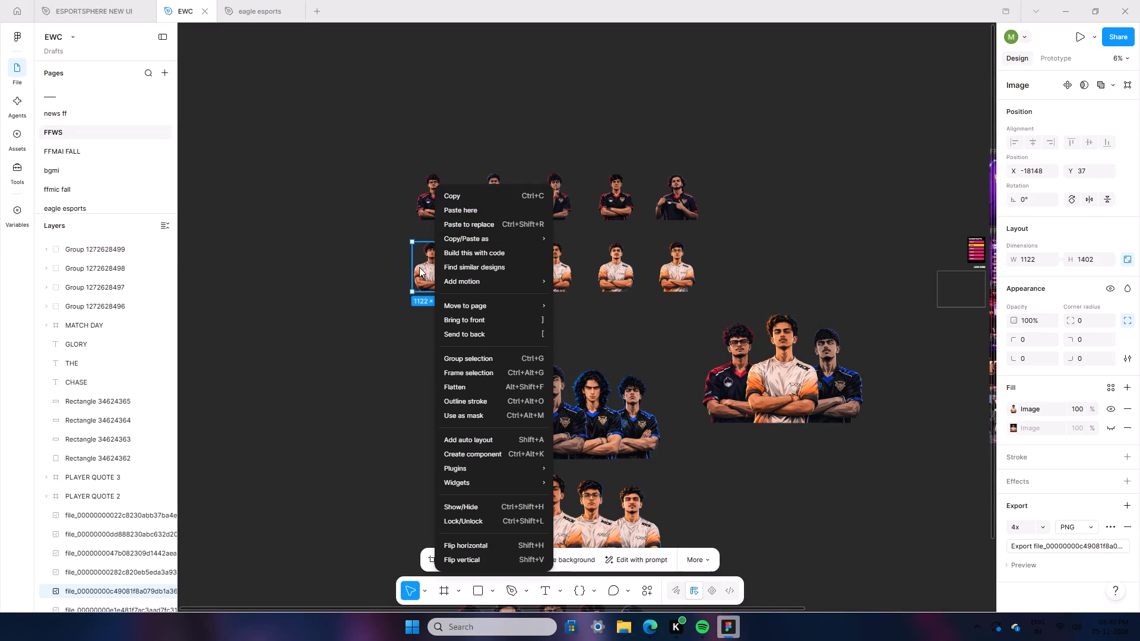
left_click(419, 267)
left_click_drag(432, 275, 275, 452)
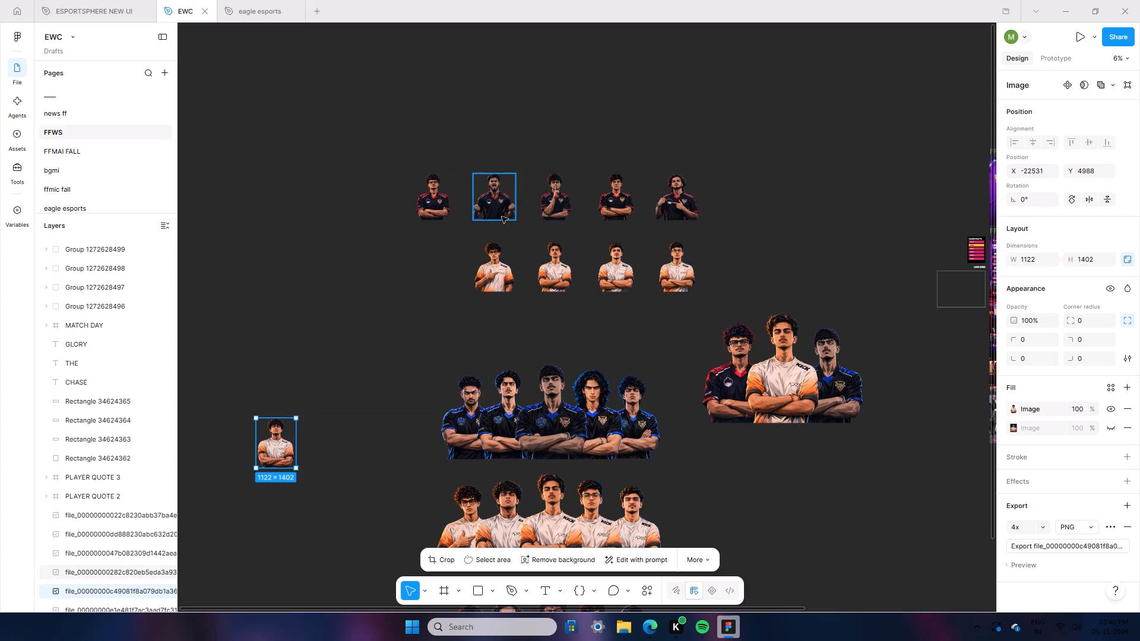
Move the last player of the black-and-red row directly above the separated orange-and-white player, aligning their left edges.
left_click(502, 217)
left_click(616, 194)
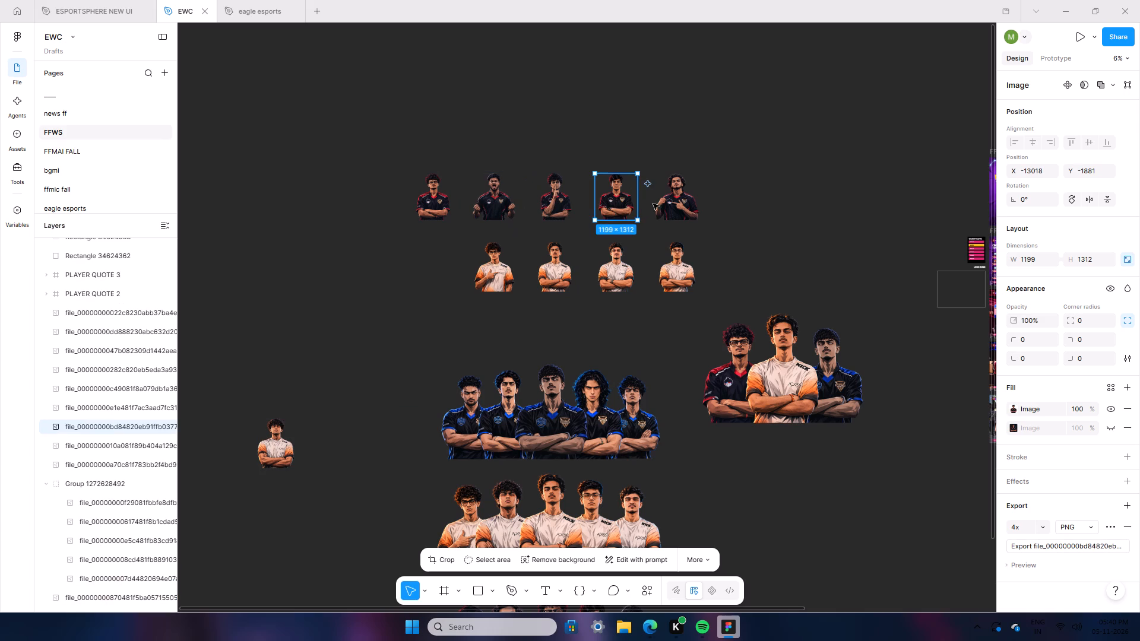
left_click(664, 201)
left_click_drag(679, 197, 275, 379)
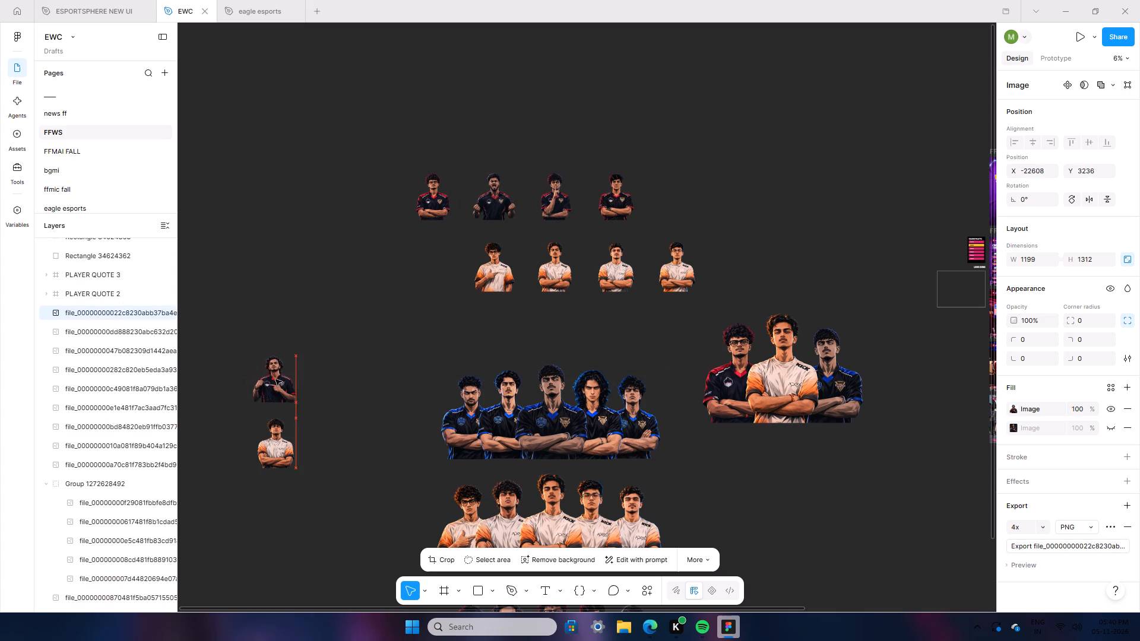
left_click_drag(275, 379, 280, 380)
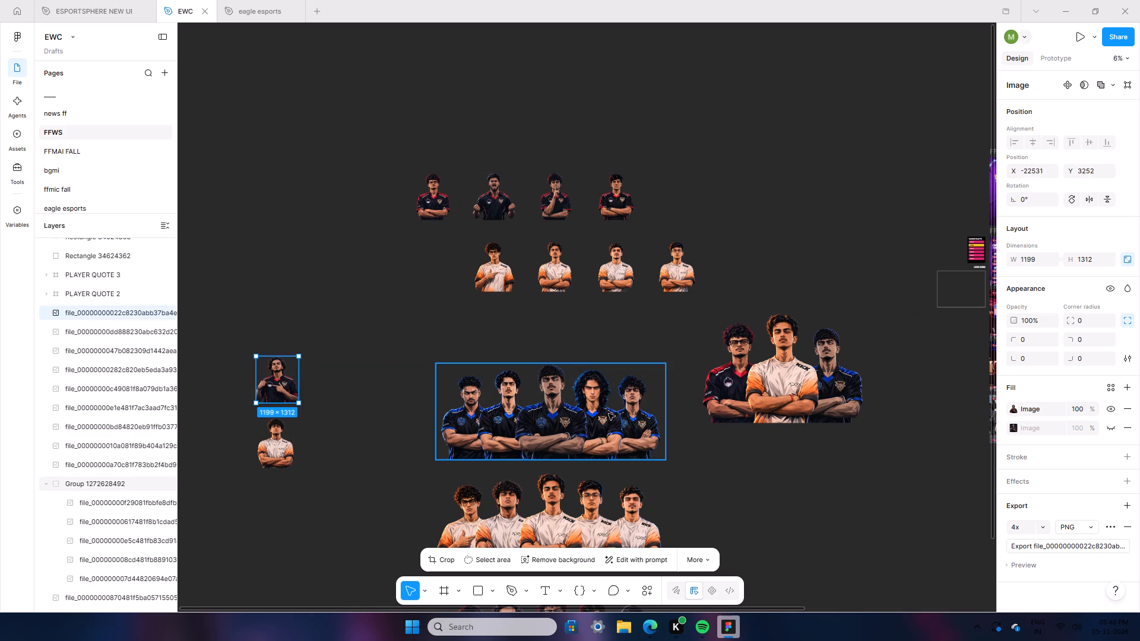
Copy the long-haired player from the blue five-player lineup and paste him below the separated orange-and-white player.
double_click(609, 414)
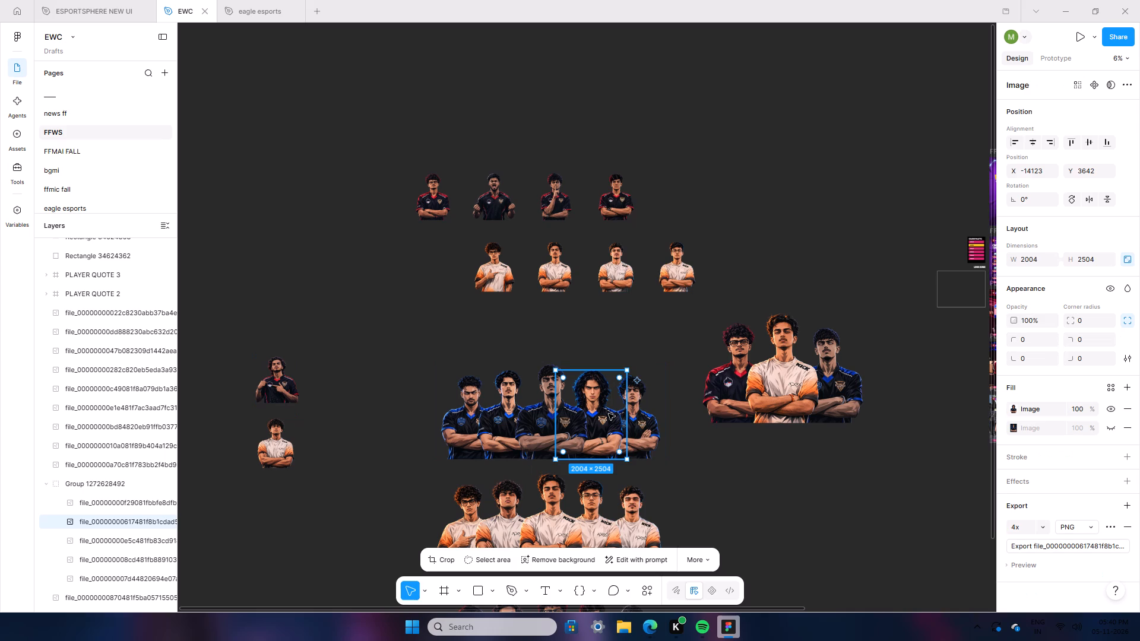
right_click(609, 414)
left_click(680, 182)
right_click(252, 491)
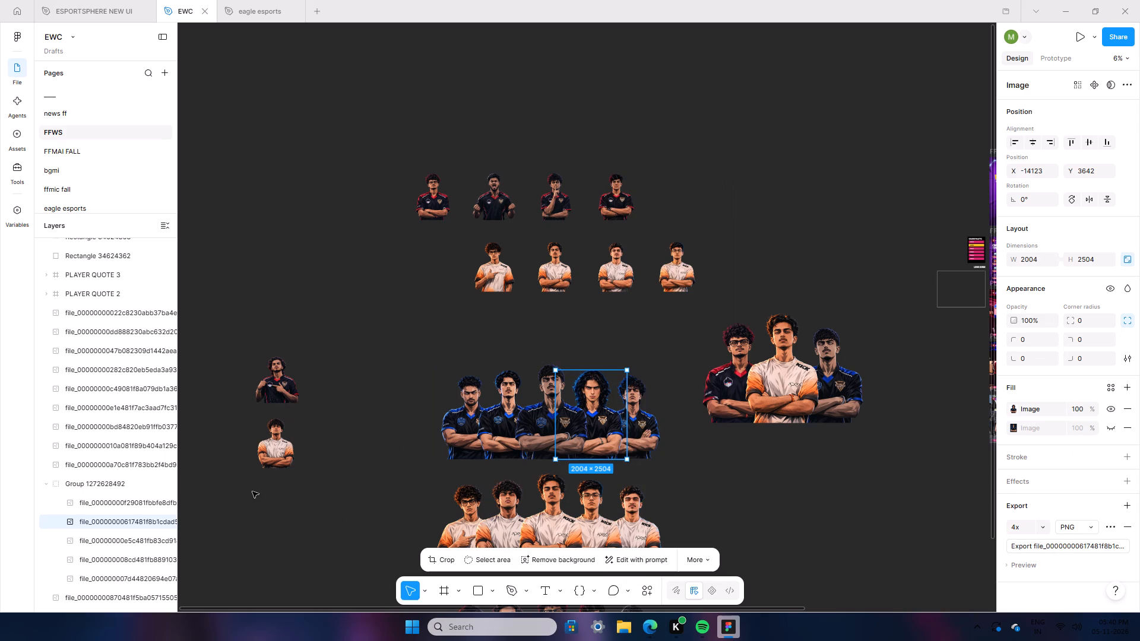
left_click(319, 458)
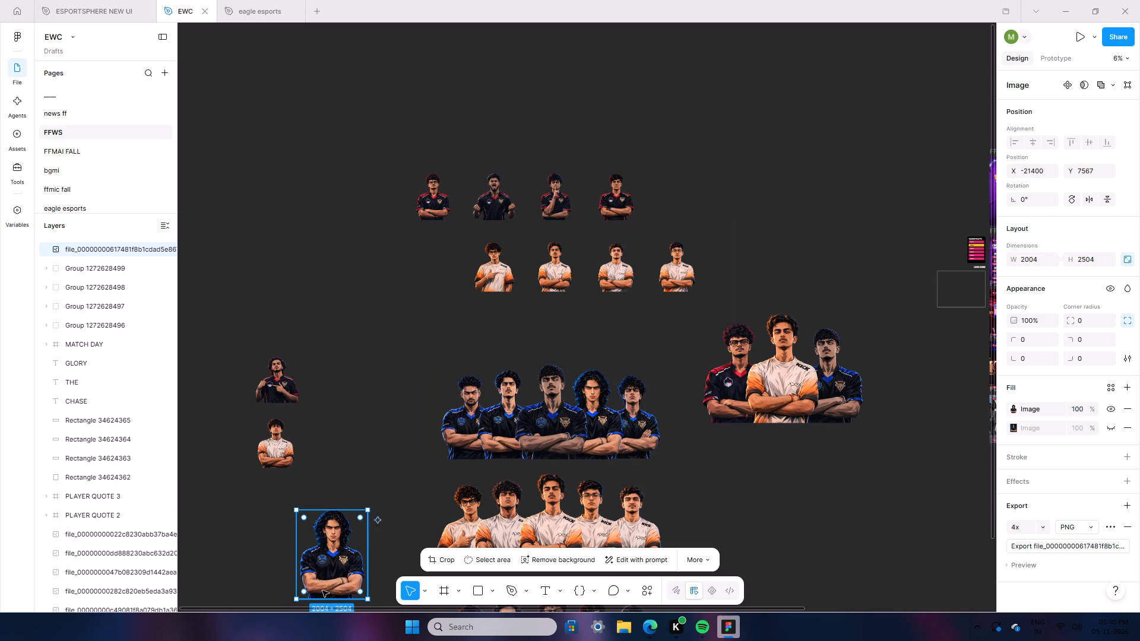
Shrink the pasted blue player to about 1054 × 1316 and place him under the orange-and-white player, completing the column.
left_click_drag(325, 599, 332, 557)
left_click_drag(329, 539, 311, 538)
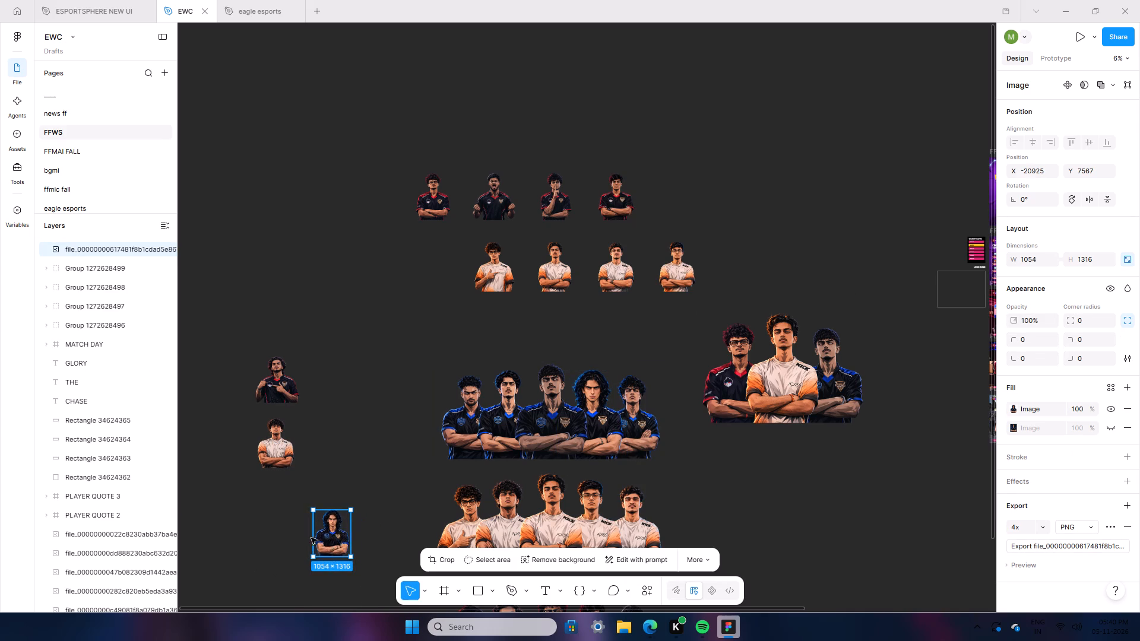
left_click_drag(311, 538, 300, 532)
left_click_drag(299, 532, 277, 518)
Select the three separated players in the column and export them as 4x PNG images.
left_click(326, 465)
left_click_drag(241, 331, 312, 556)
left_click(1069, 561)
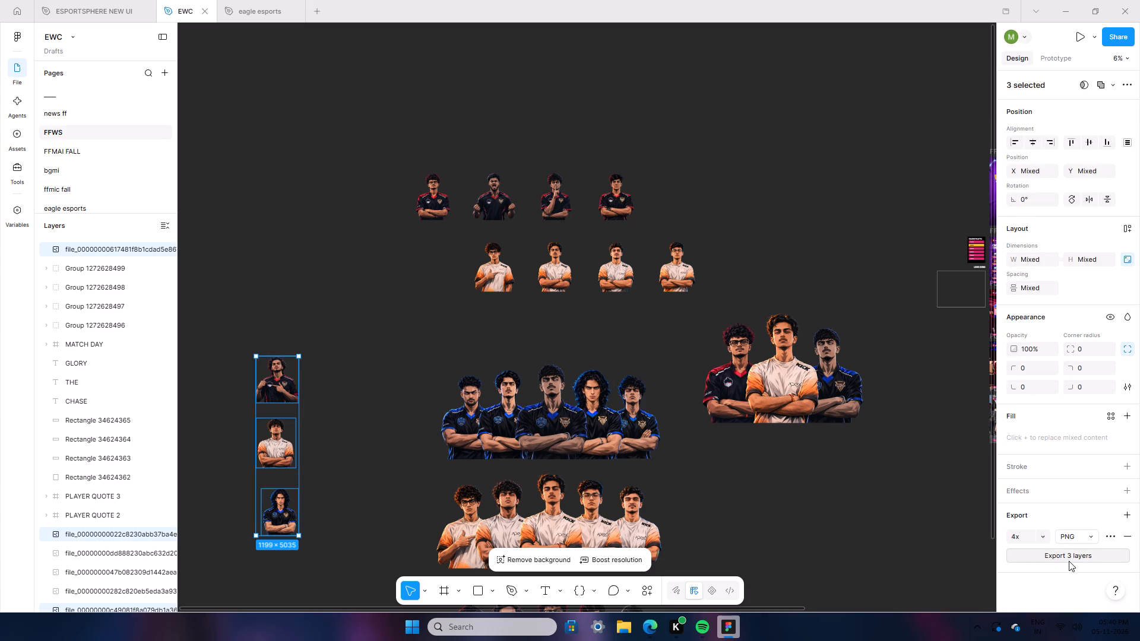
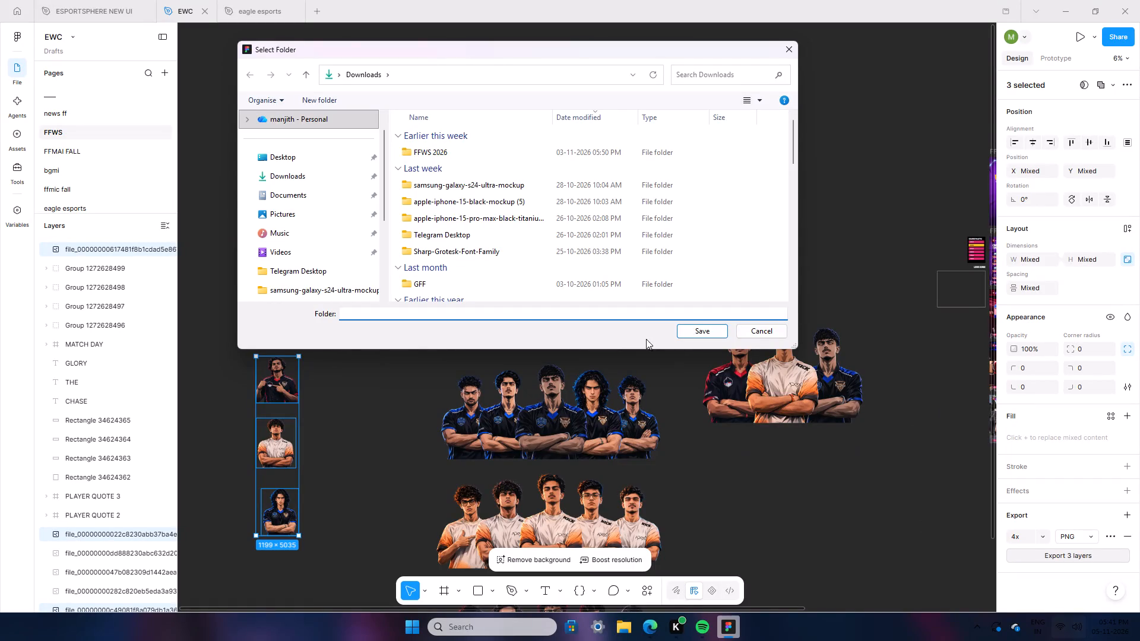
Save the 4x PNG exports of the three separated players to the Downloads folder.
double_click(316, 170)
left_click(711, 341)
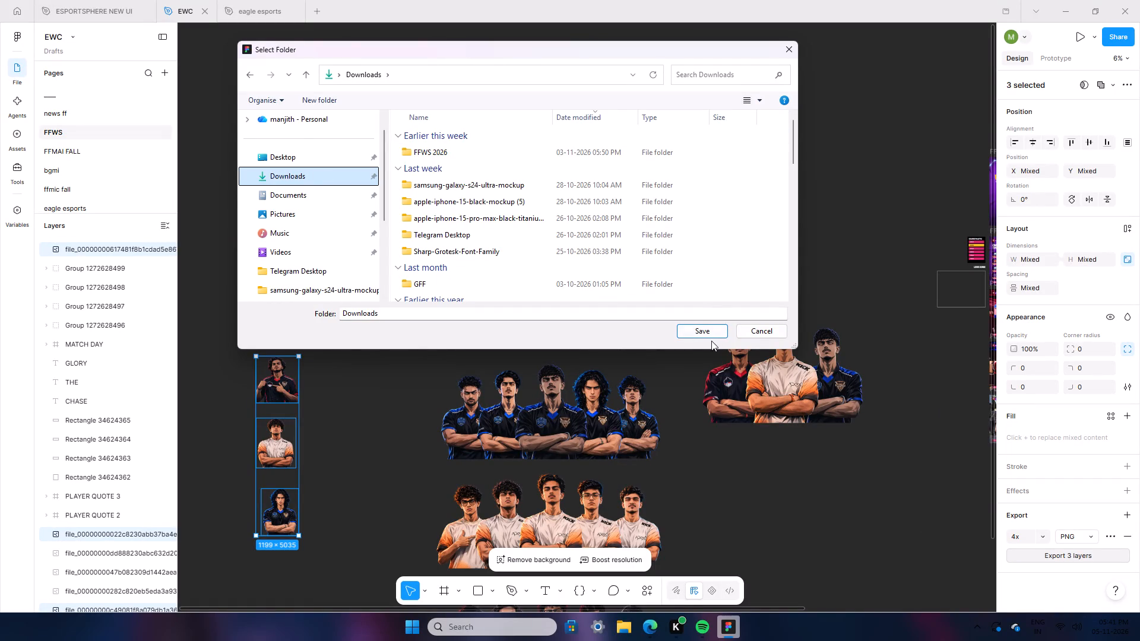
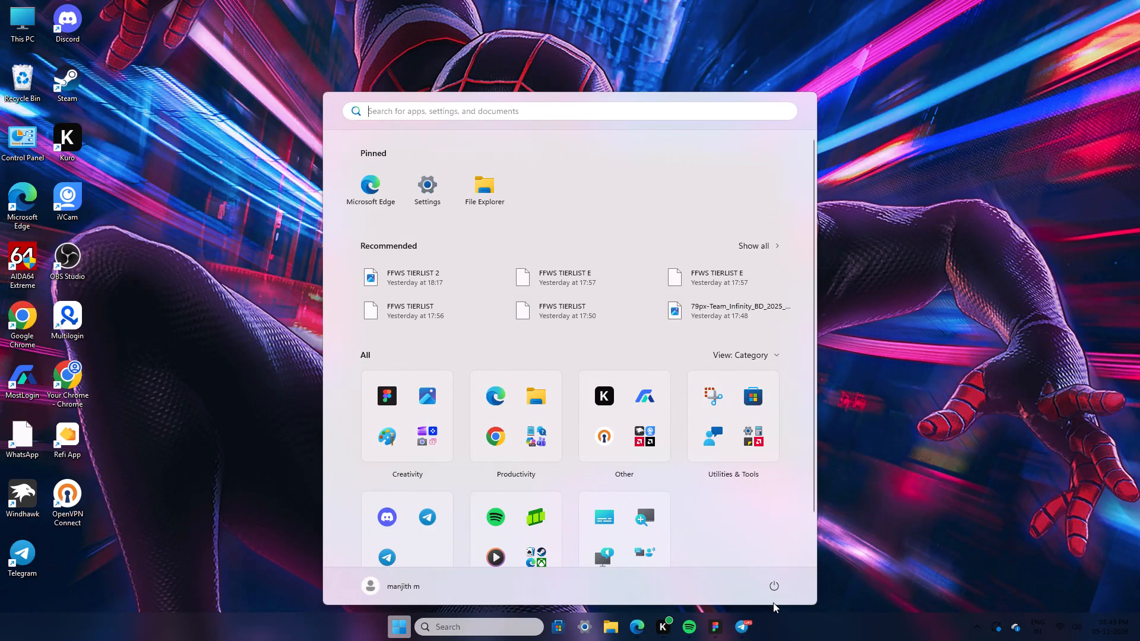
Shut down the computer.
left_click(773, 602)
left_click(774, 583)
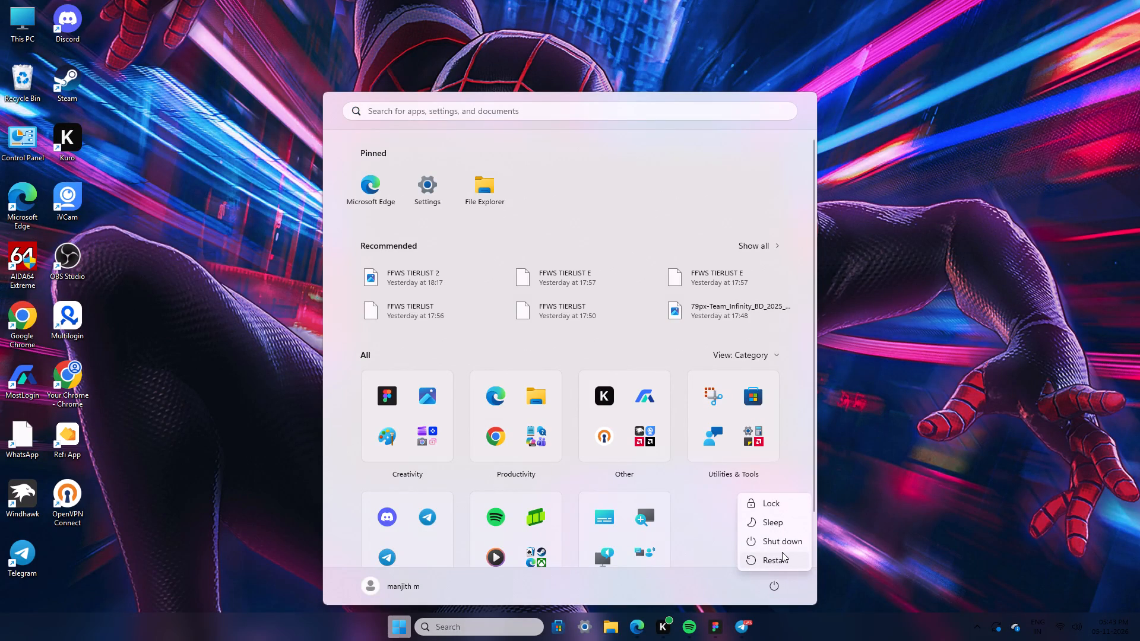
left_click(789, 541)
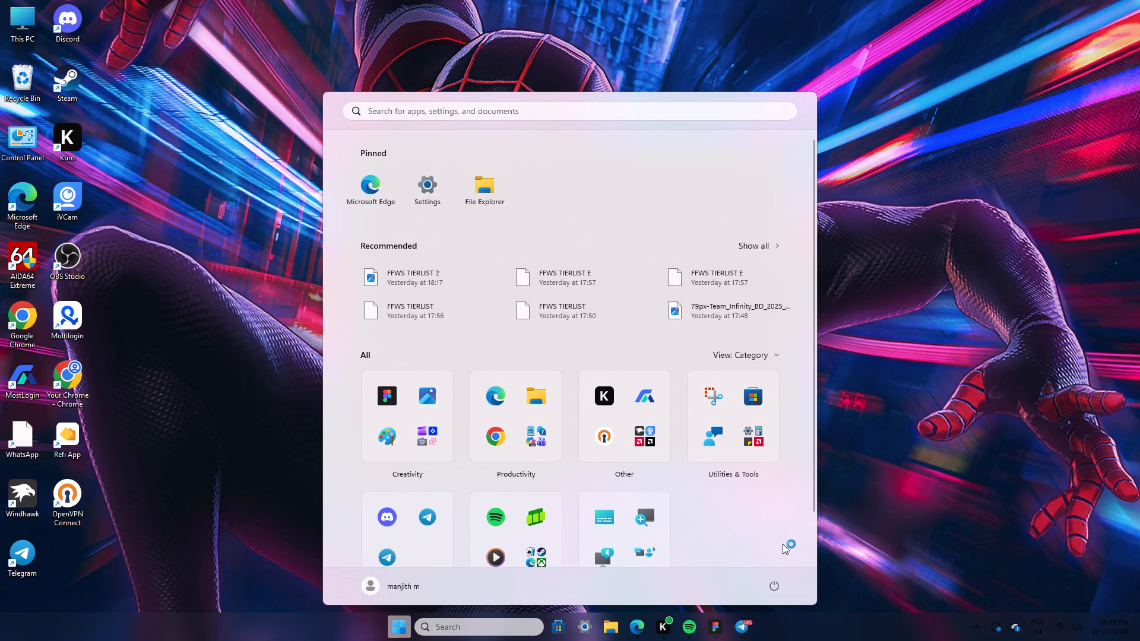